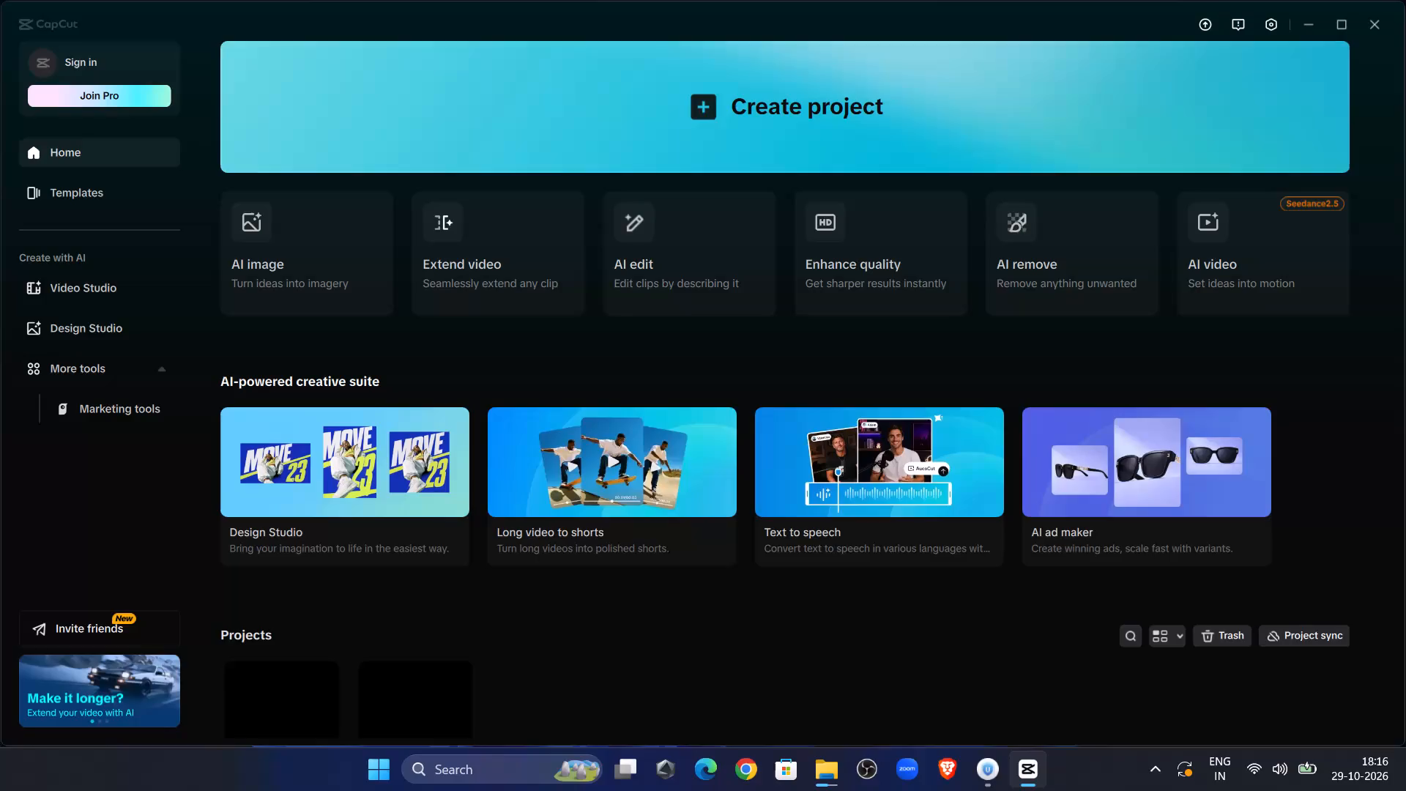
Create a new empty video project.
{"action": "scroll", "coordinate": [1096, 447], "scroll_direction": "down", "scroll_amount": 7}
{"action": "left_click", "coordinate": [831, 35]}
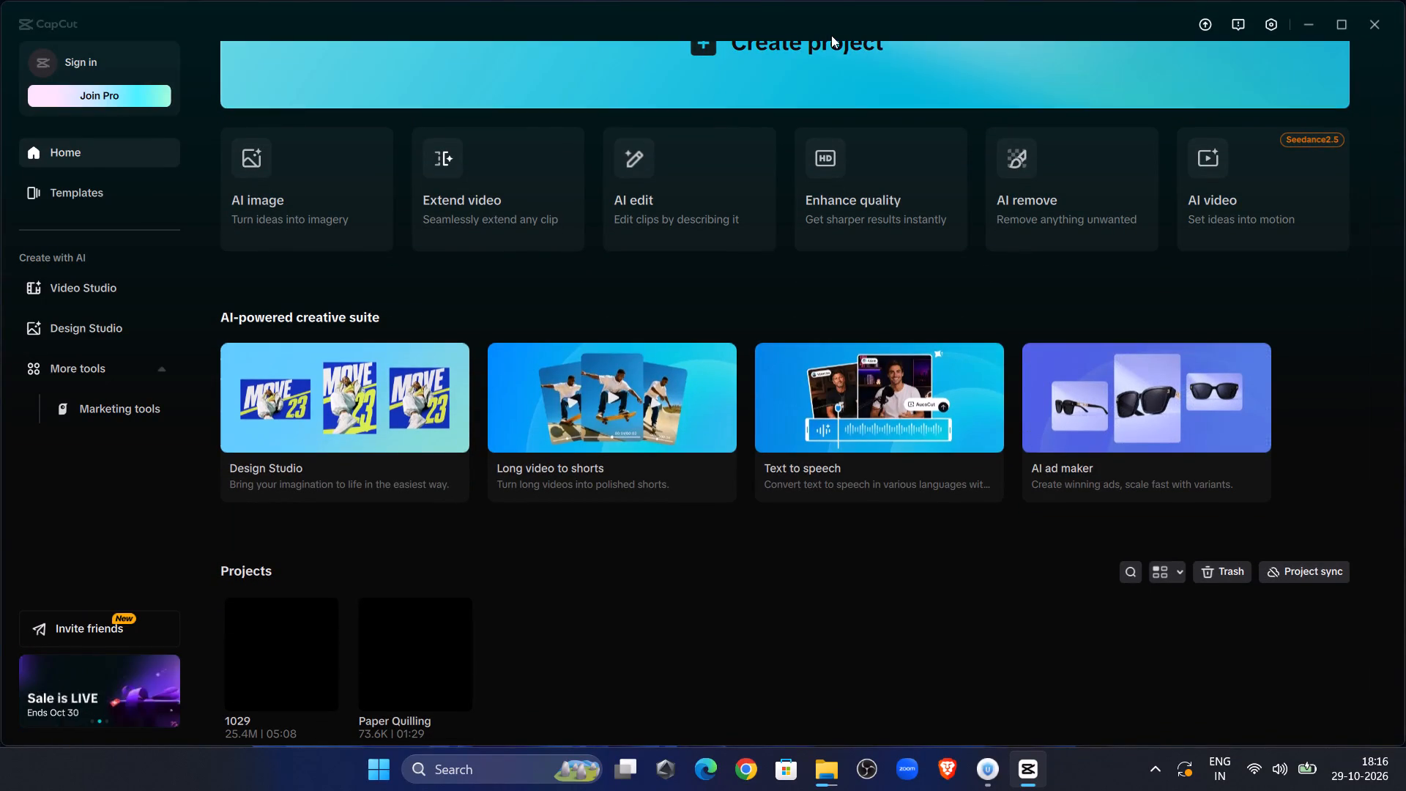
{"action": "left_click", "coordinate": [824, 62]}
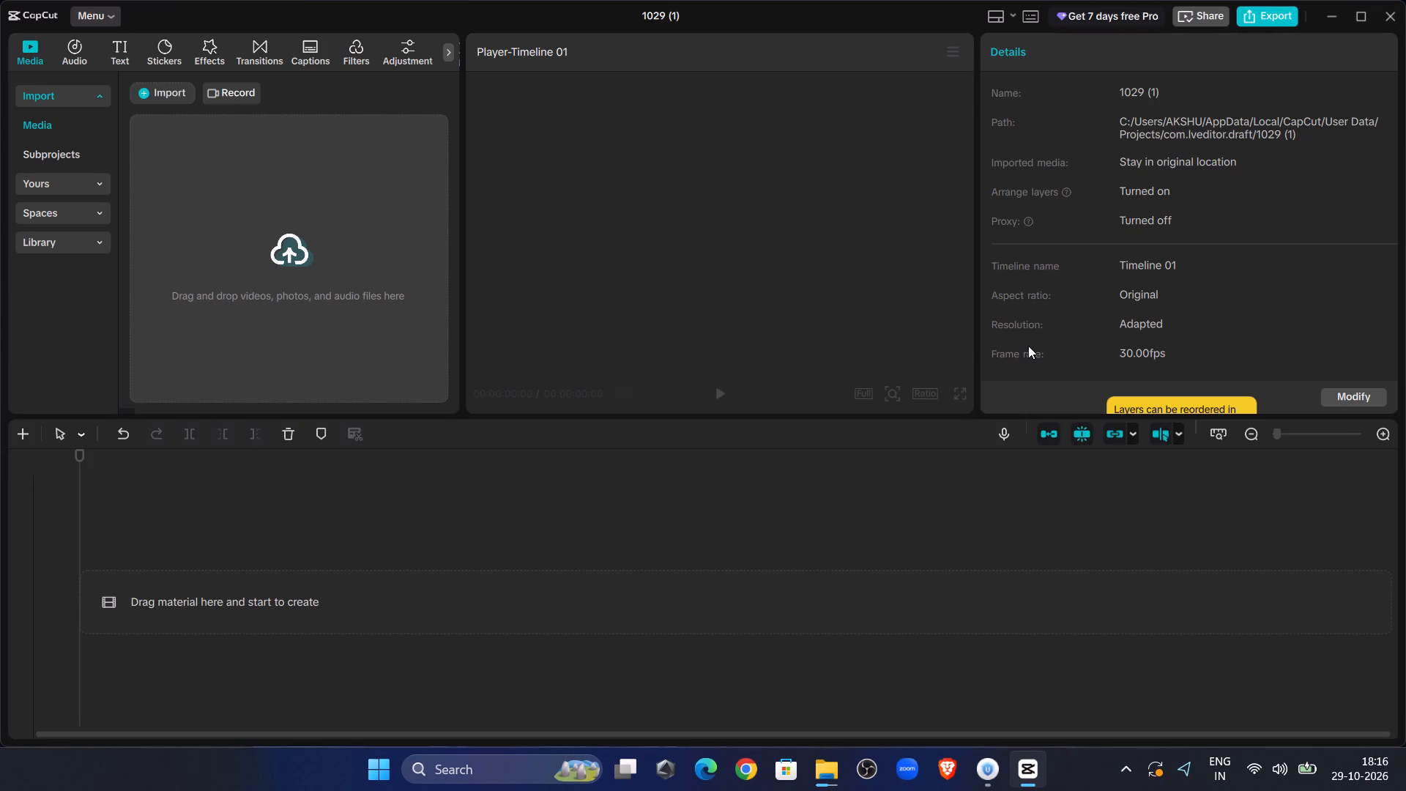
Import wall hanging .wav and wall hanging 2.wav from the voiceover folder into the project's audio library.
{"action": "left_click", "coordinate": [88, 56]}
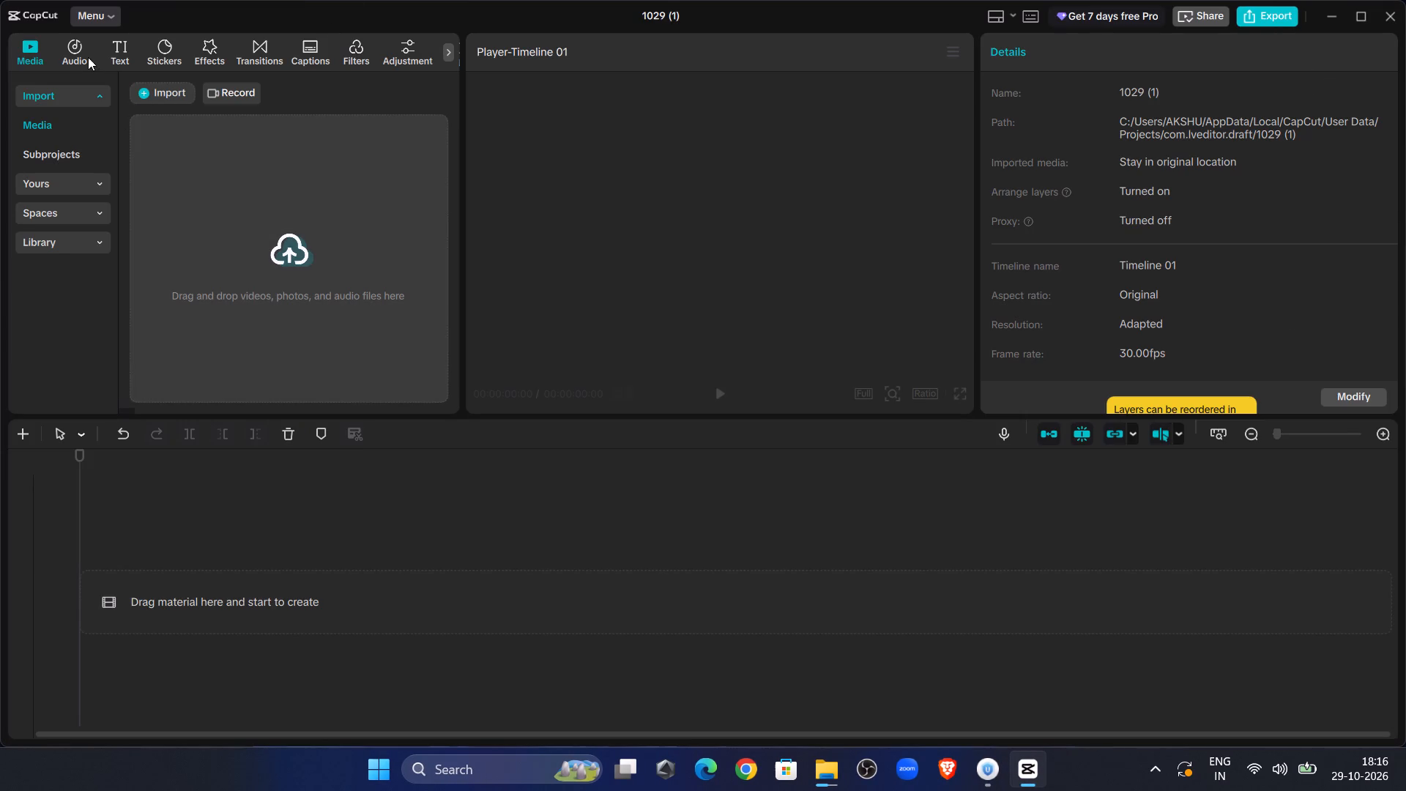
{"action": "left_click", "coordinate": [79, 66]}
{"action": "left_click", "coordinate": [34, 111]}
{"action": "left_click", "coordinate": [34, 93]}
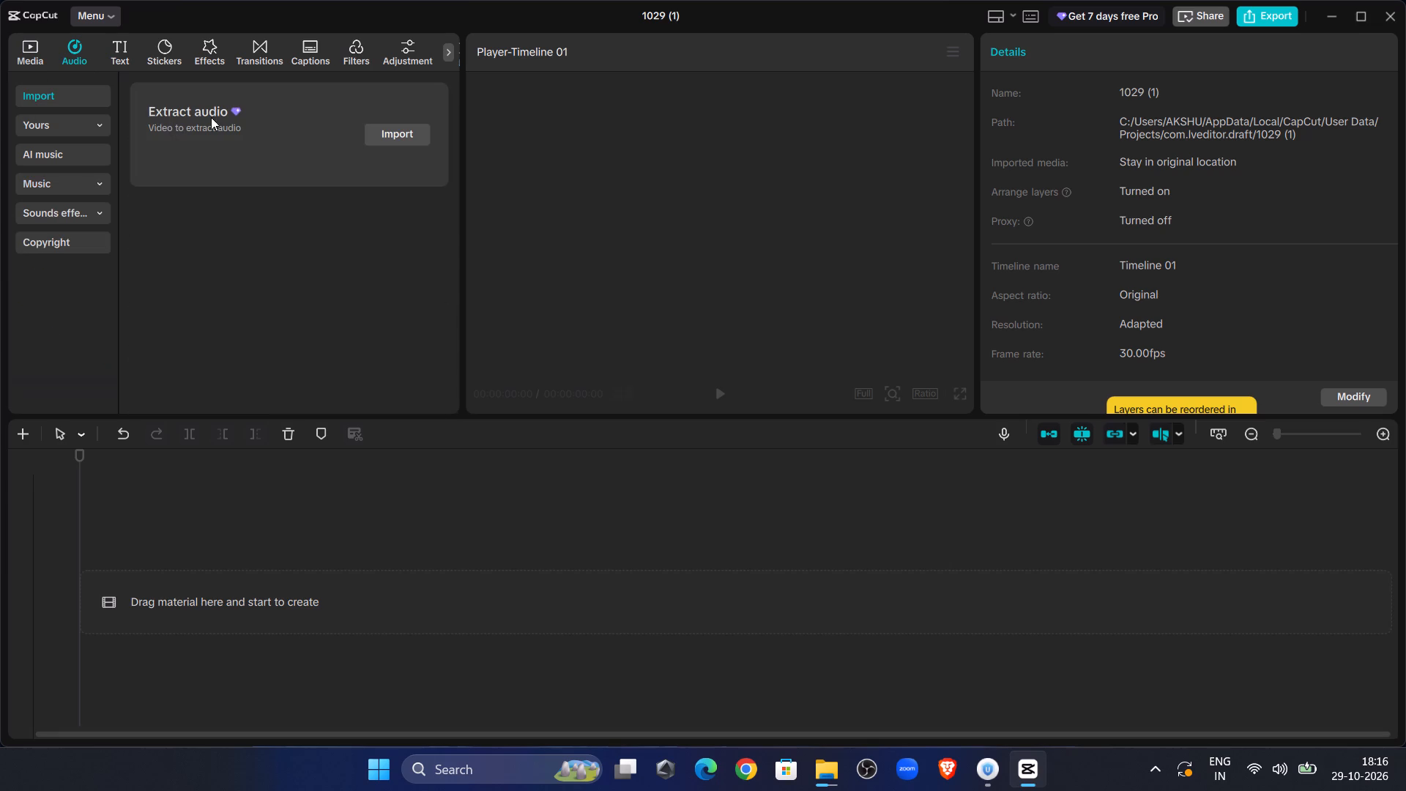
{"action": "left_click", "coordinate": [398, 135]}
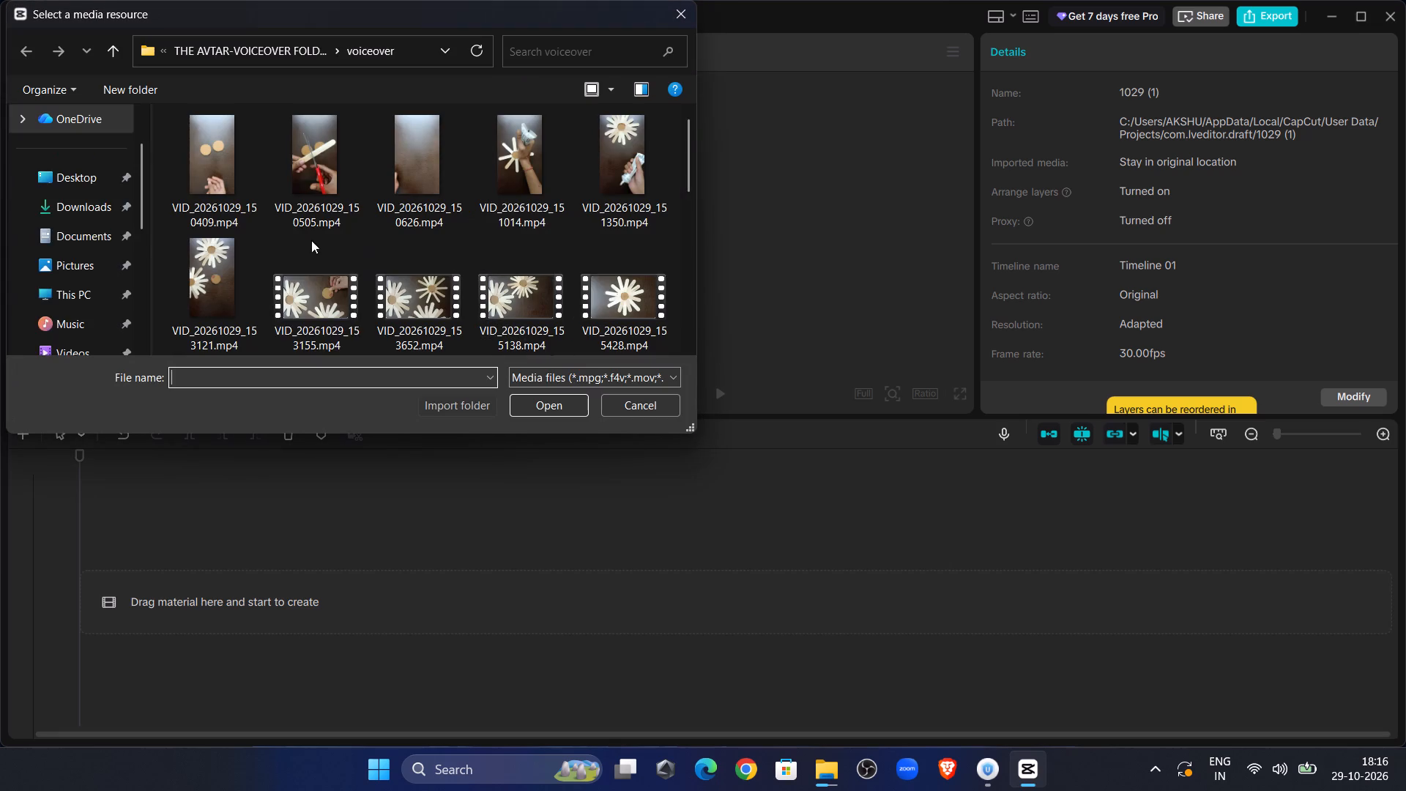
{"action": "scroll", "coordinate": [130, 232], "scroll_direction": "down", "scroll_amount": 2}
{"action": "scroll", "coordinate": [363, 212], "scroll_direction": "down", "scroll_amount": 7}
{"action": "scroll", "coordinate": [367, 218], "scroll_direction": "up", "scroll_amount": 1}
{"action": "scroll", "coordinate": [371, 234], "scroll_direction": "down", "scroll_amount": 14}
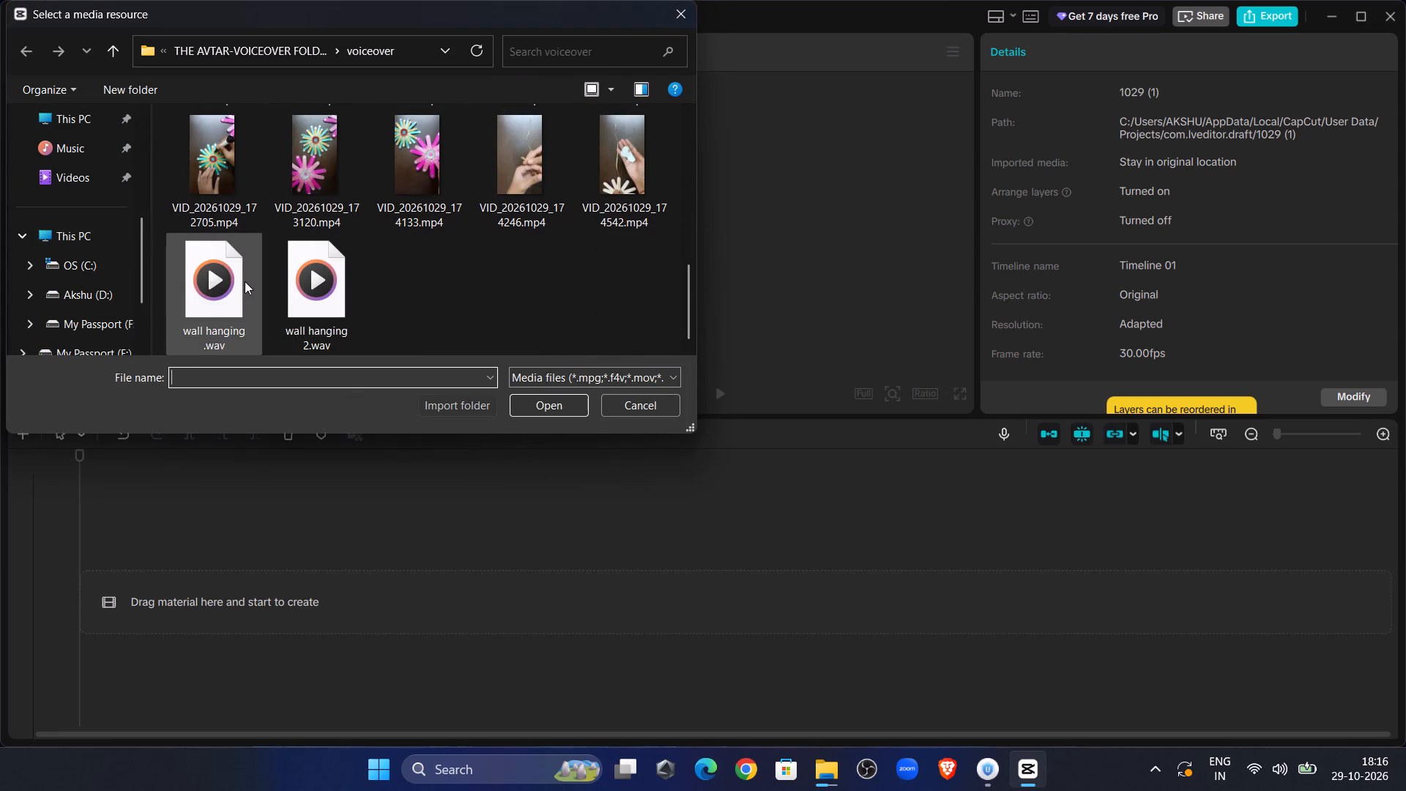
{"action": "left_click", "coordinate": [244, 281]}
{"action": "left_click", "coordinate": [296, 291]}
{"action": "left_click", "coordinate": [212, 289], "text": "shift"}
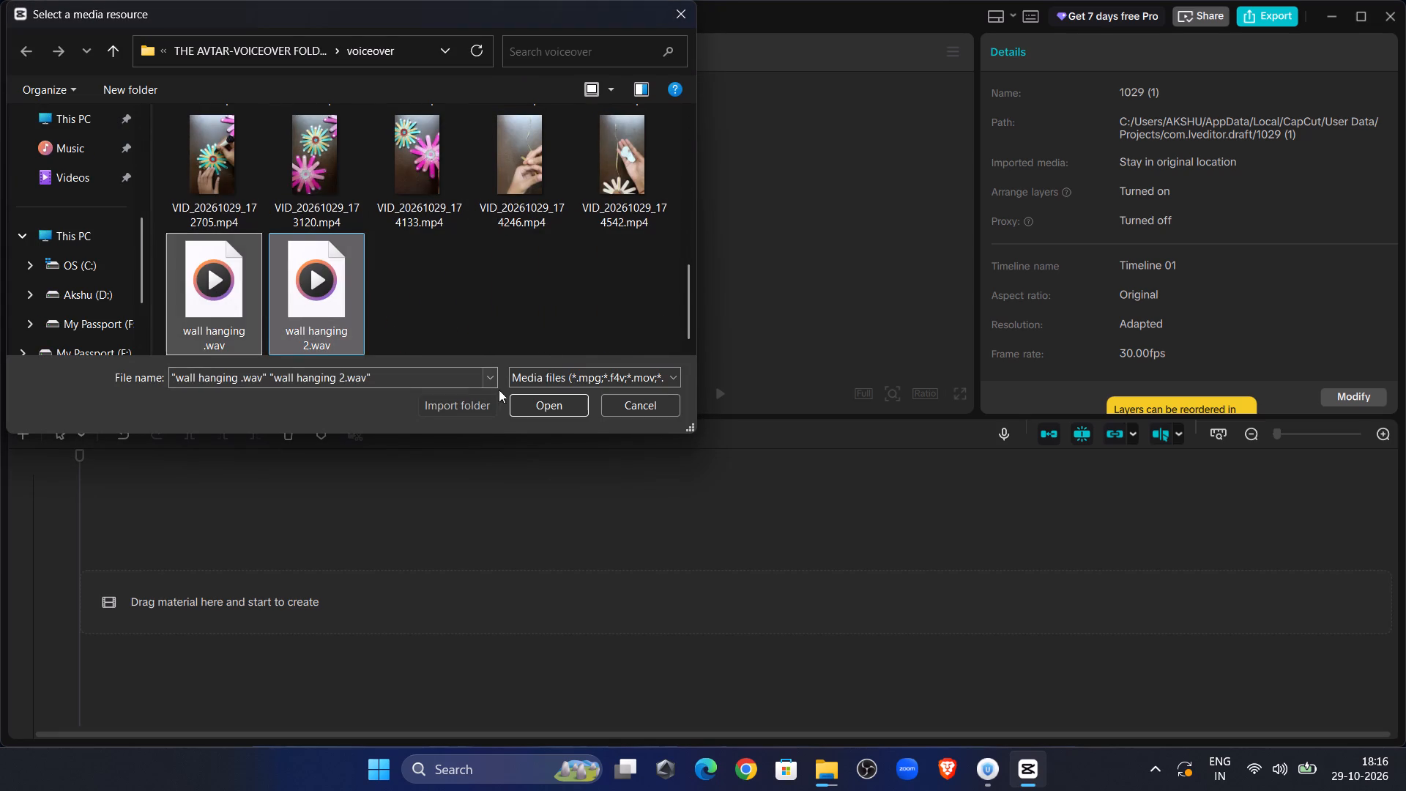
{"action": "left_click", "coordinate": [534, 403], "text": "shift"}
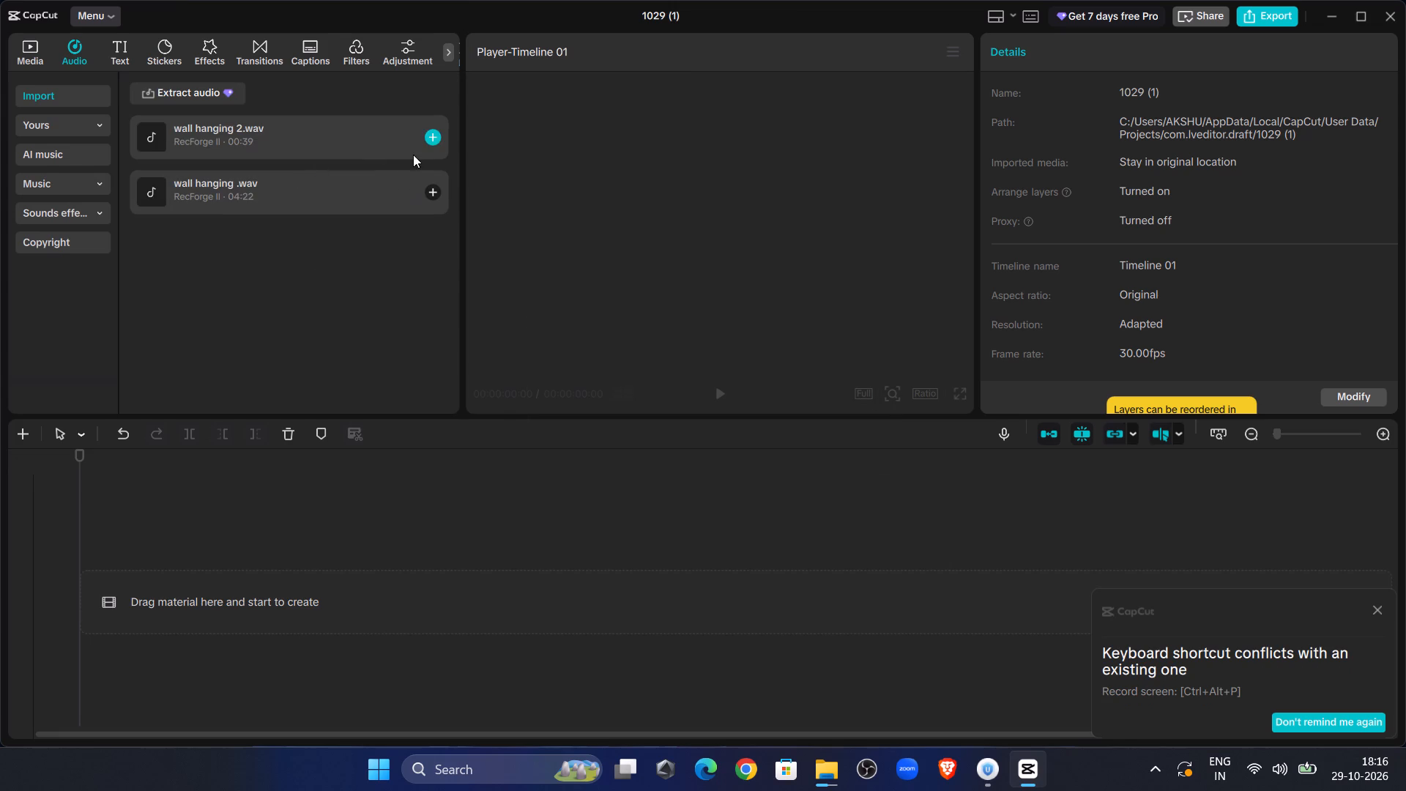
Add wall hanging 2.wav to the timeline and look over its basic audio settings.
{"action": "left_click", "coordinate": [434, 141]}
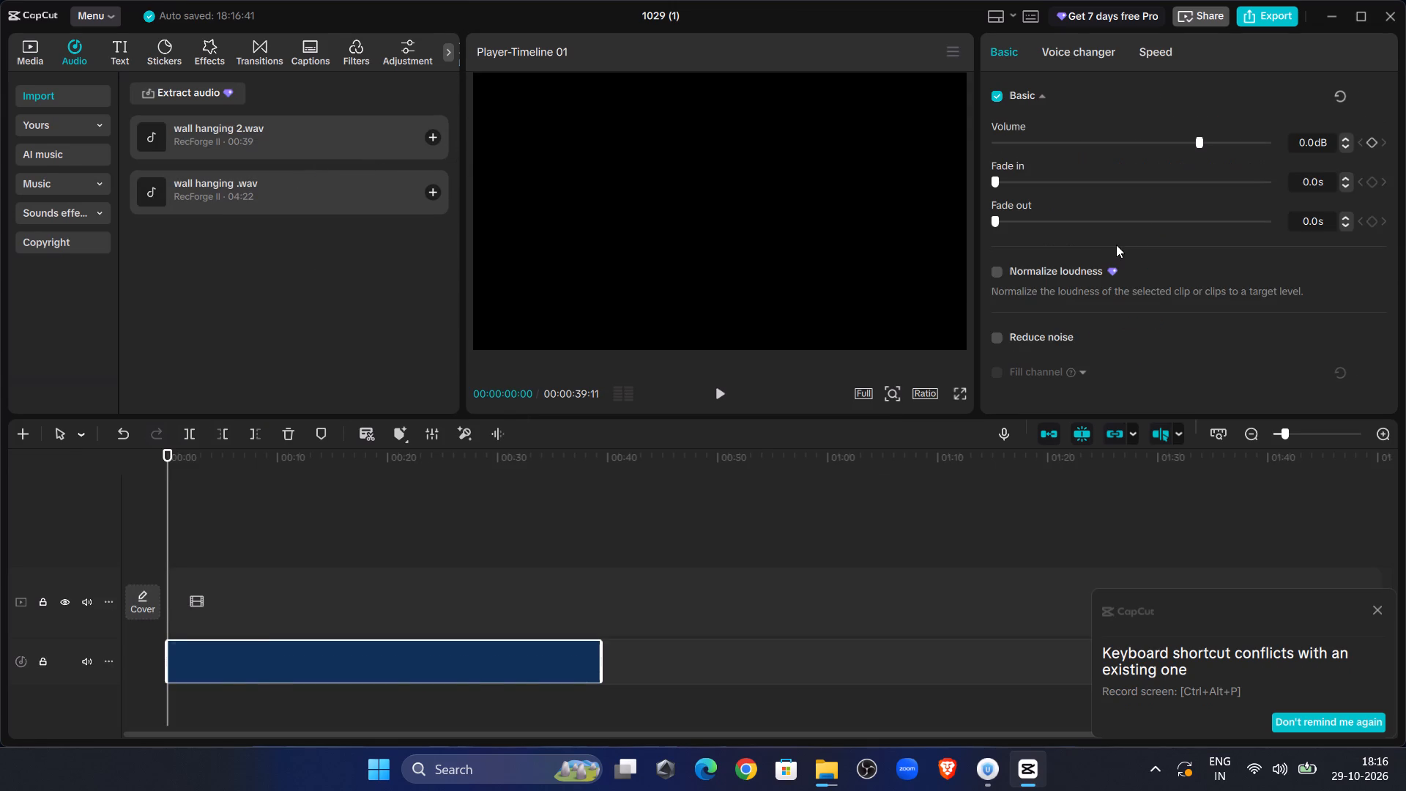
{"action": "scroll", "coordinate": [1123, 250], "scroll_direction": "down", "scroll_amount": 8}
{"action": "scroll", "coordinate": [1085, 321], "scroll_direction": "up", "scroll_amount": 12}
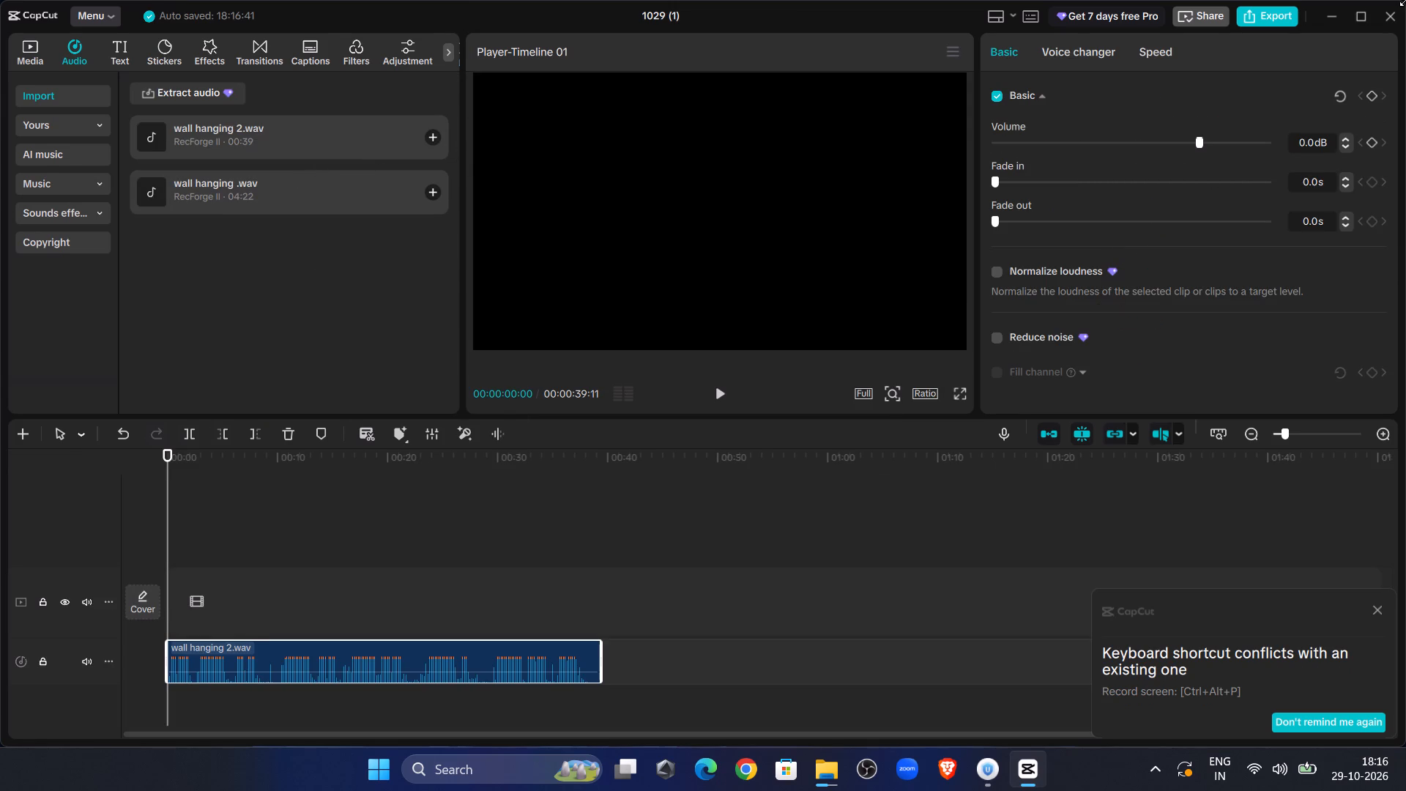
Close the open project and quit CapCut.
{"action": "left_click", "coordinate": [1398, 15]}
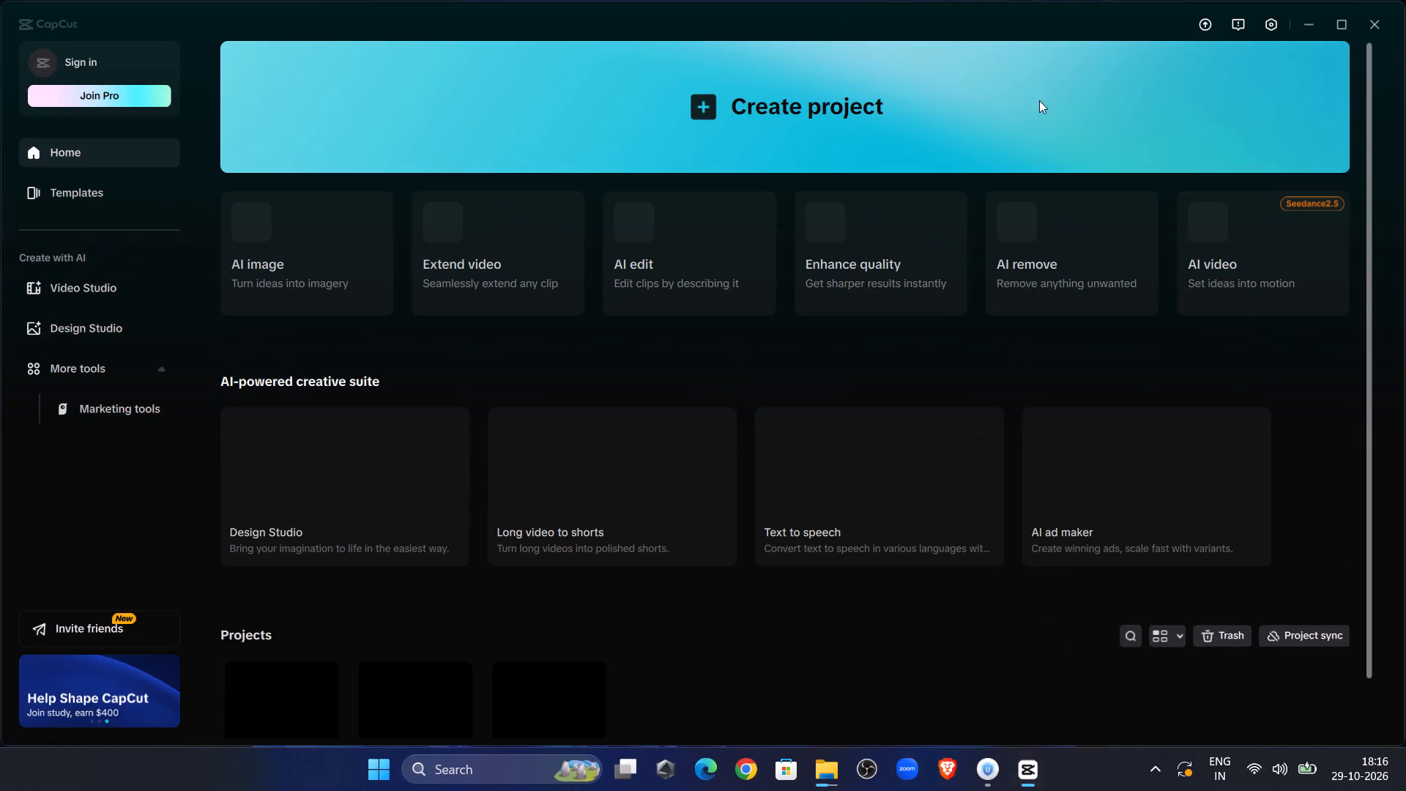
{"action": "left_click", "coordinate": [1377, 26]}
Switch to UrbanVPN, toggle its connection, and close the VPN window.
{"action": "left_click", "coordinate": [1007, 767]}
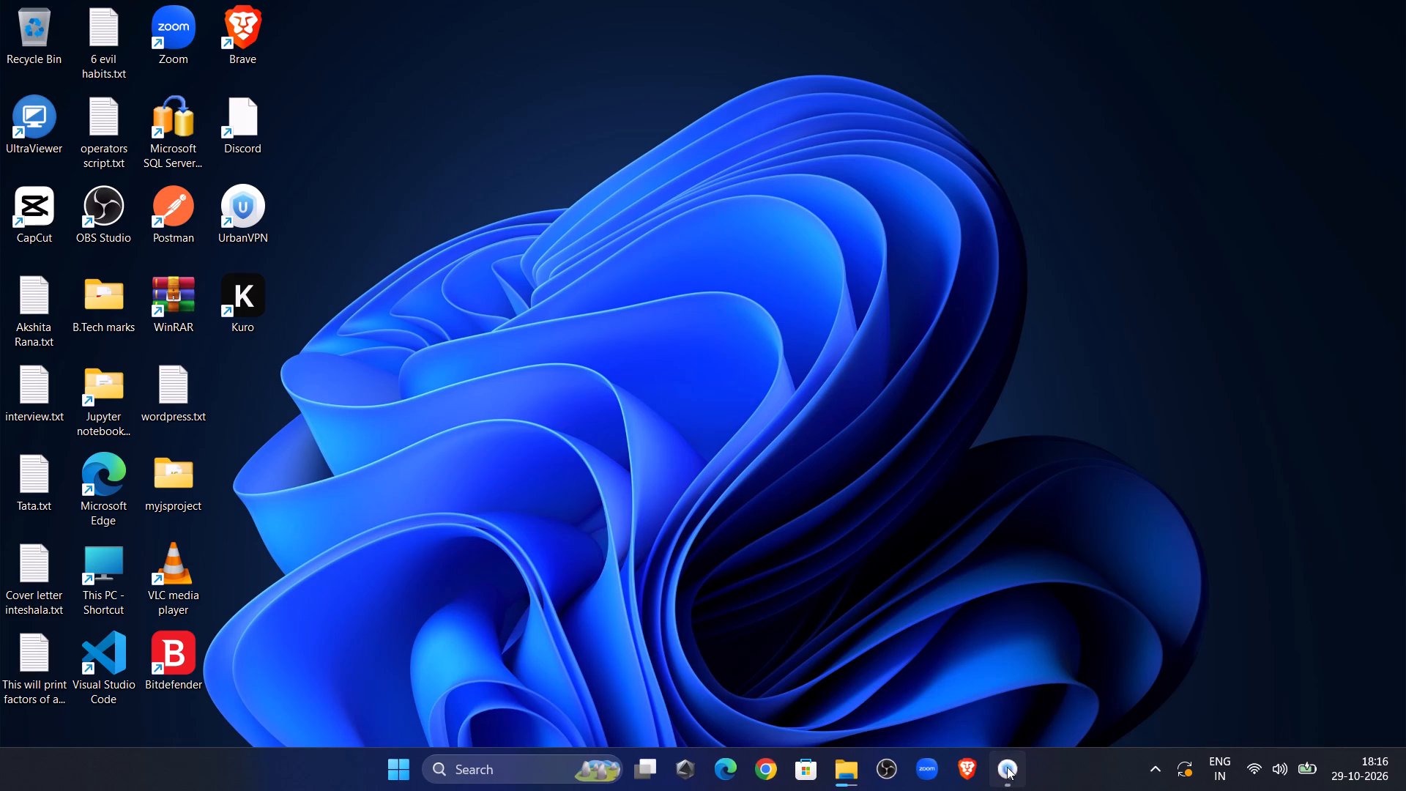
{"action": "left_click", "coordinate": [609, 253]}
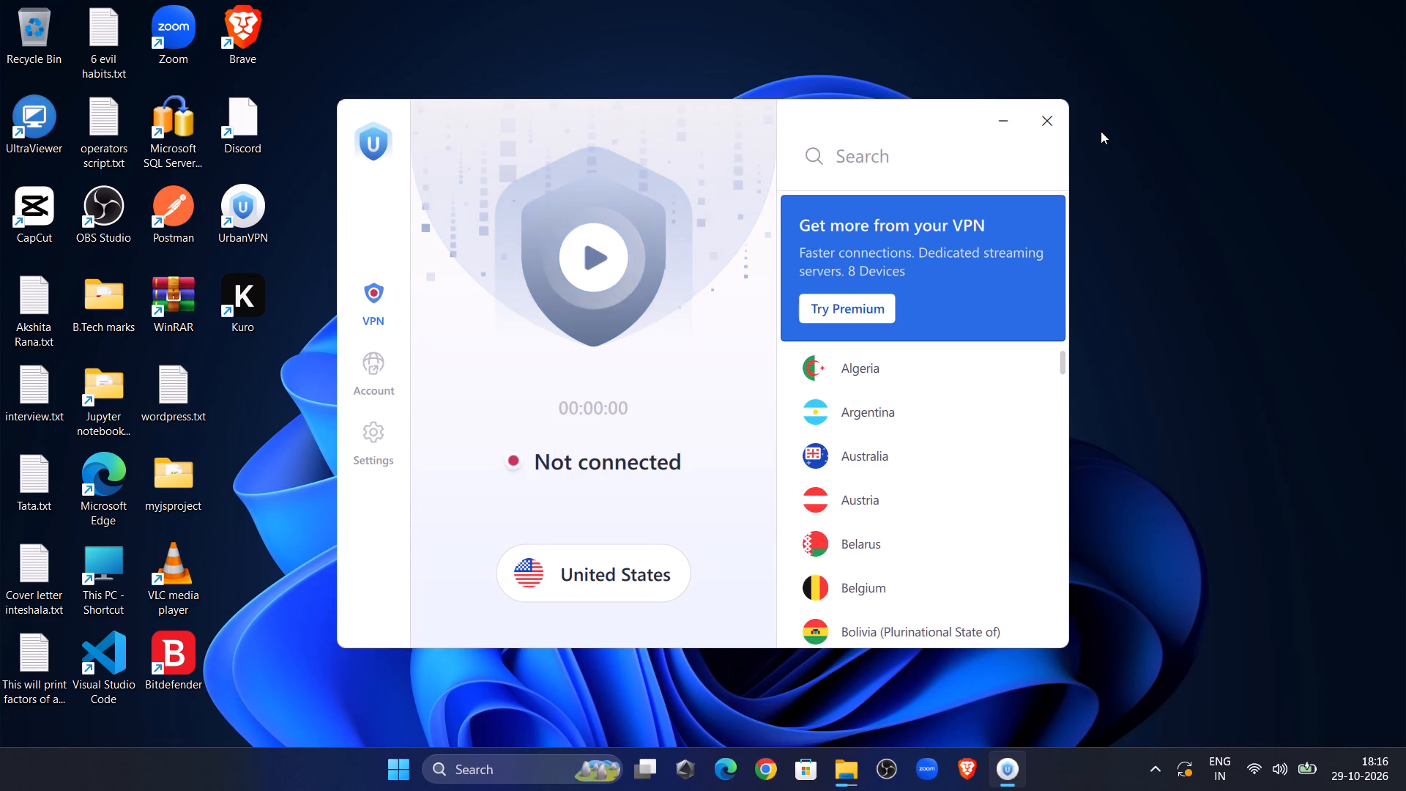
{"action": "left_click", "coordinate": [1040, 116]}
Refresh the desktop and check the progress of the file move to the craft video folder.
{"action": "right_click", "coordinate": [781, 121]}
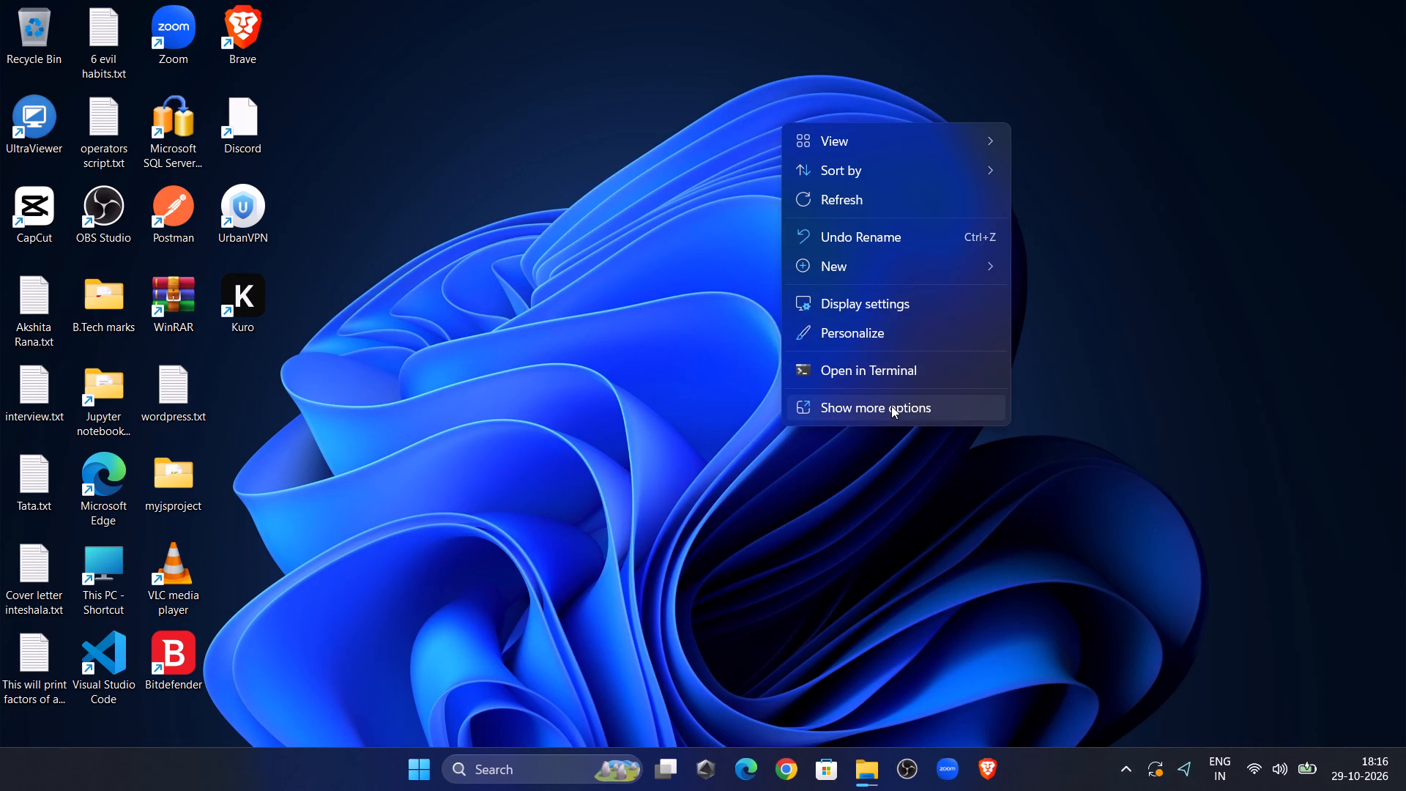
{"action": "left_click", "coordinate": [857, 201]}
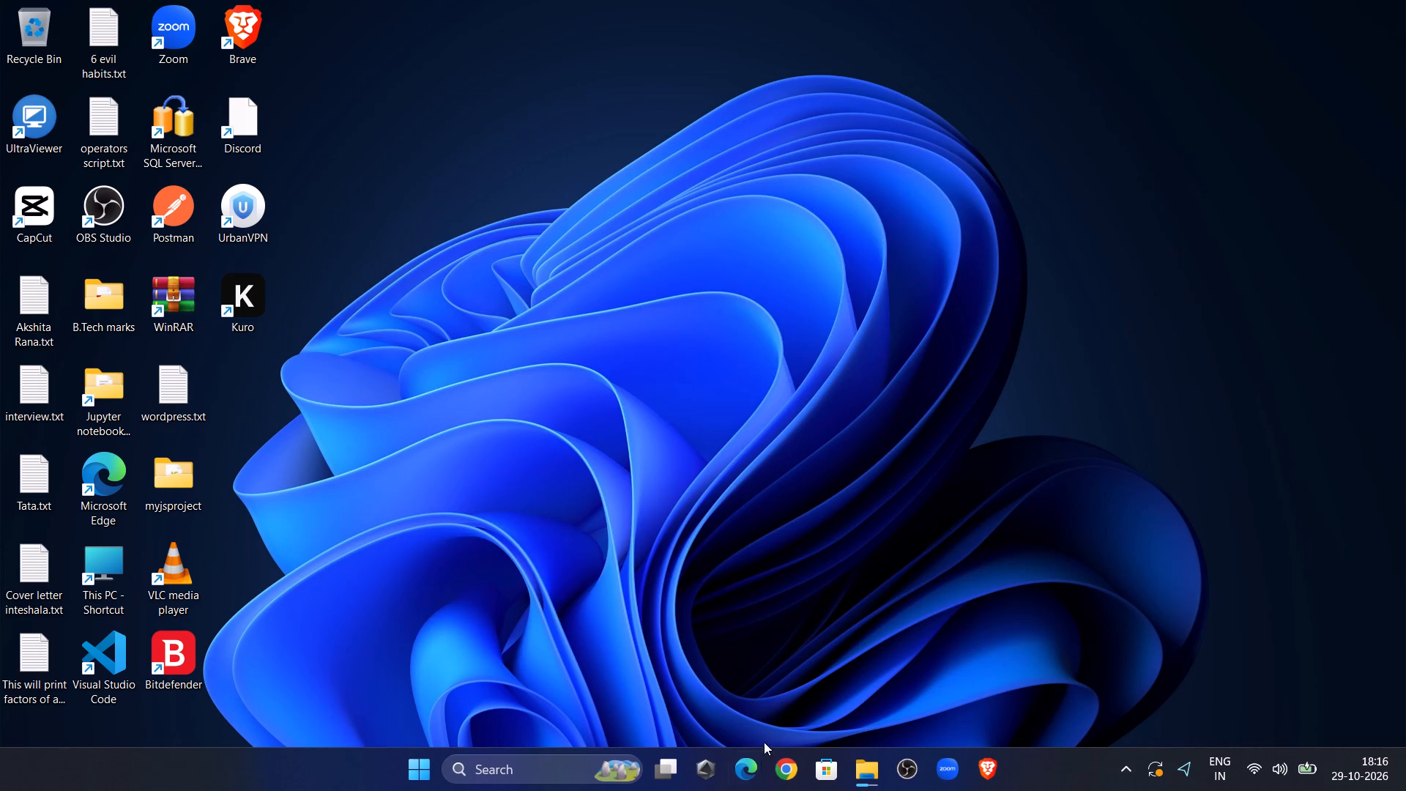
{"action": "left_click", "coordinate": [799, 687]}
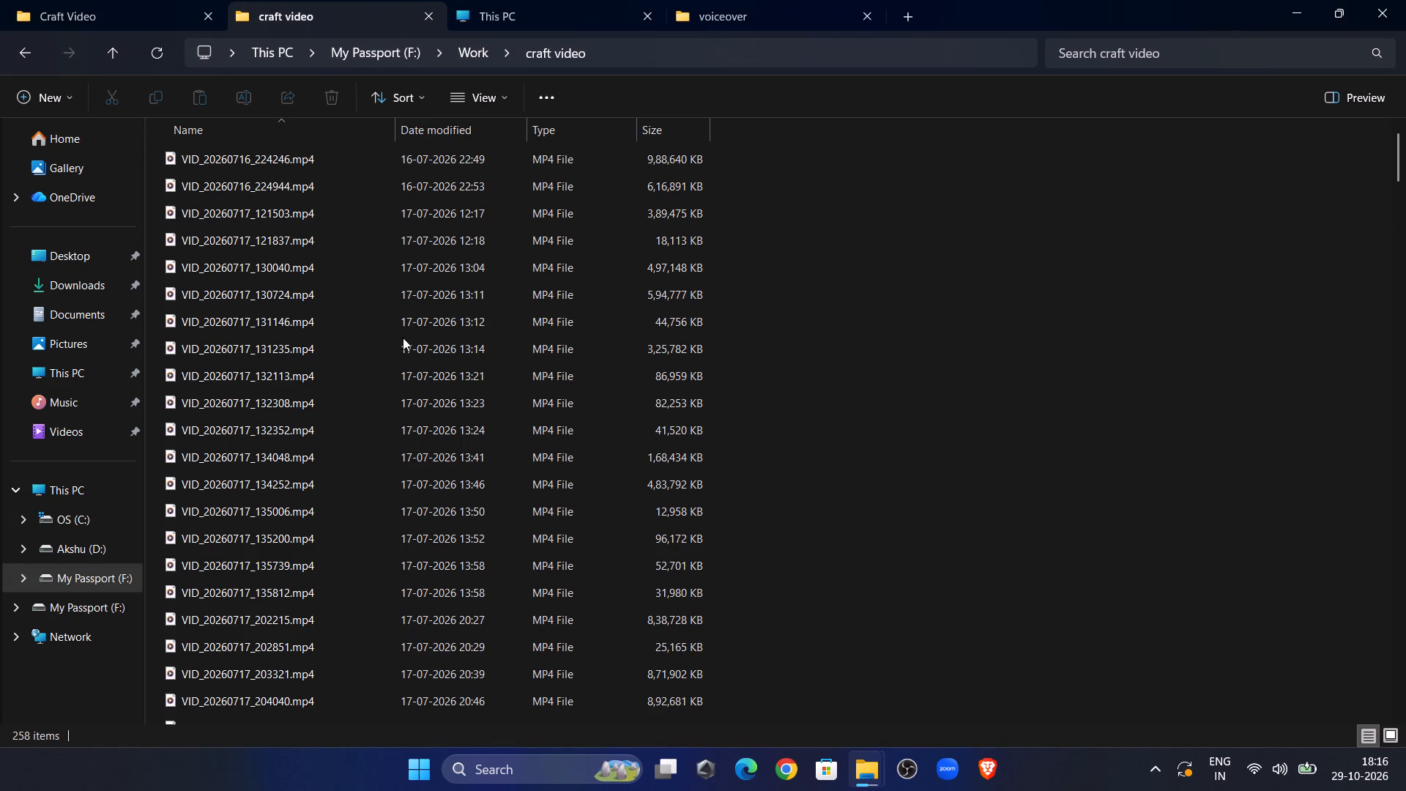
{"action": "left_click", "coordinate": [1287, 0]}
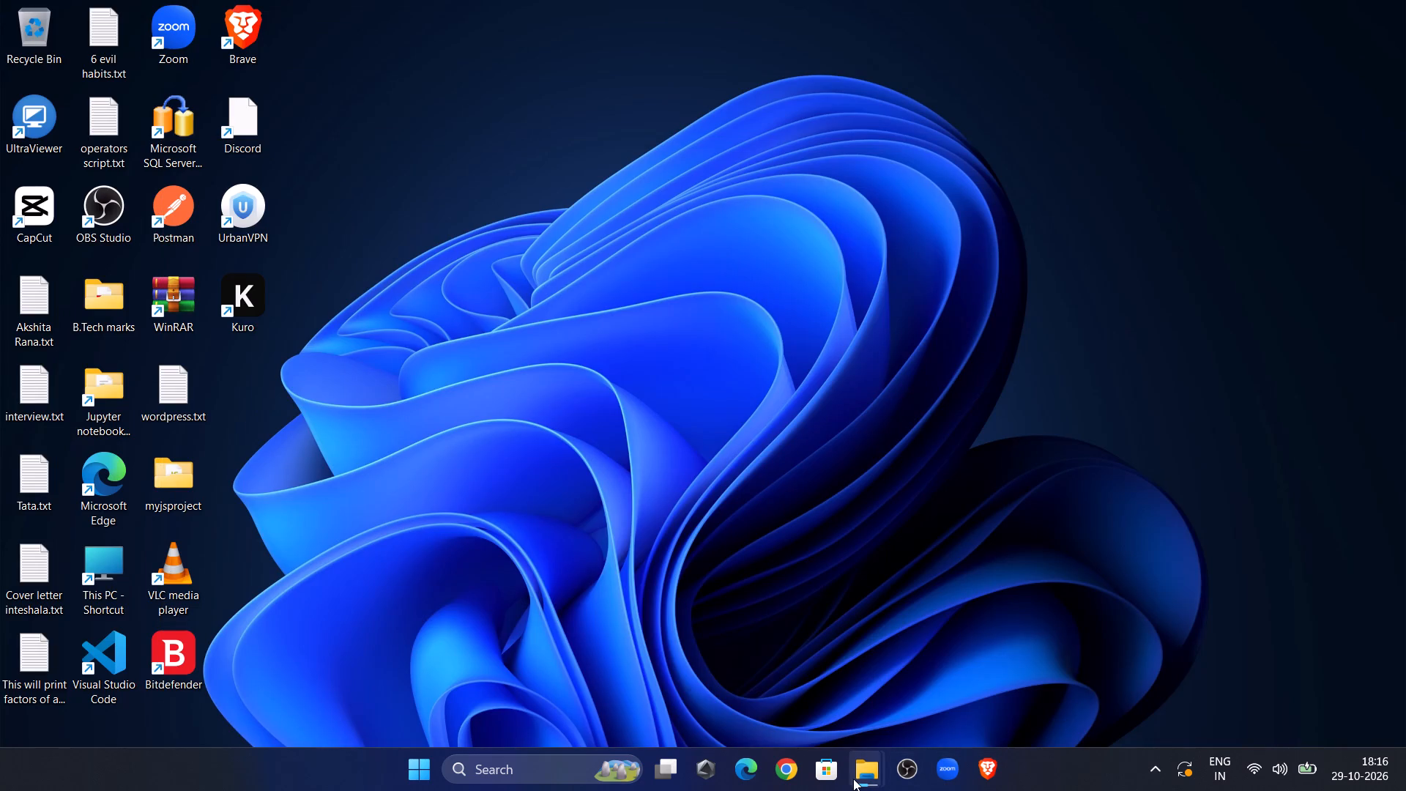
{"action": "left_click", "coordinate": [1004, 697]}
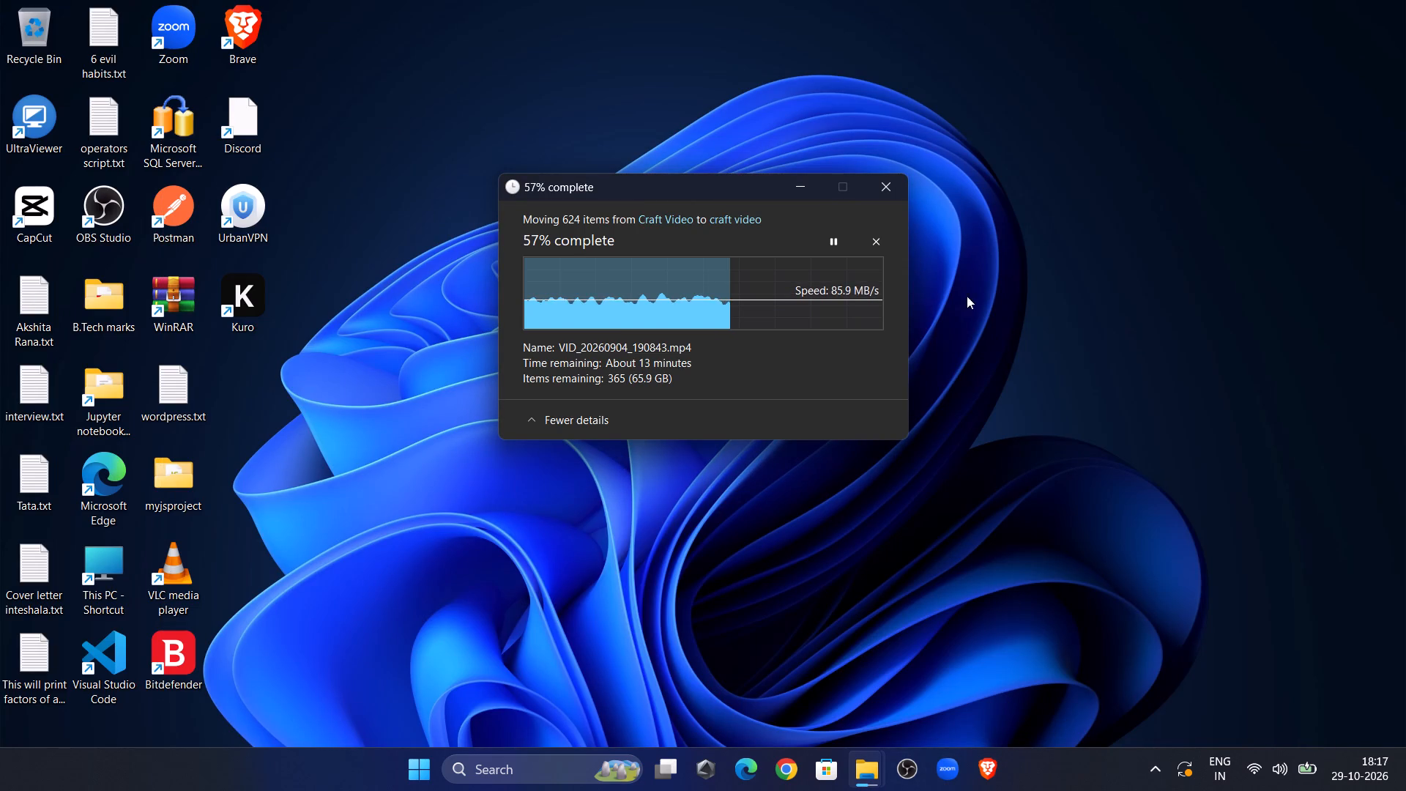
{"action": "left_click", "coordinate": [810, 189]}
{"action": "right_click", "coordinate": [800, 135]}
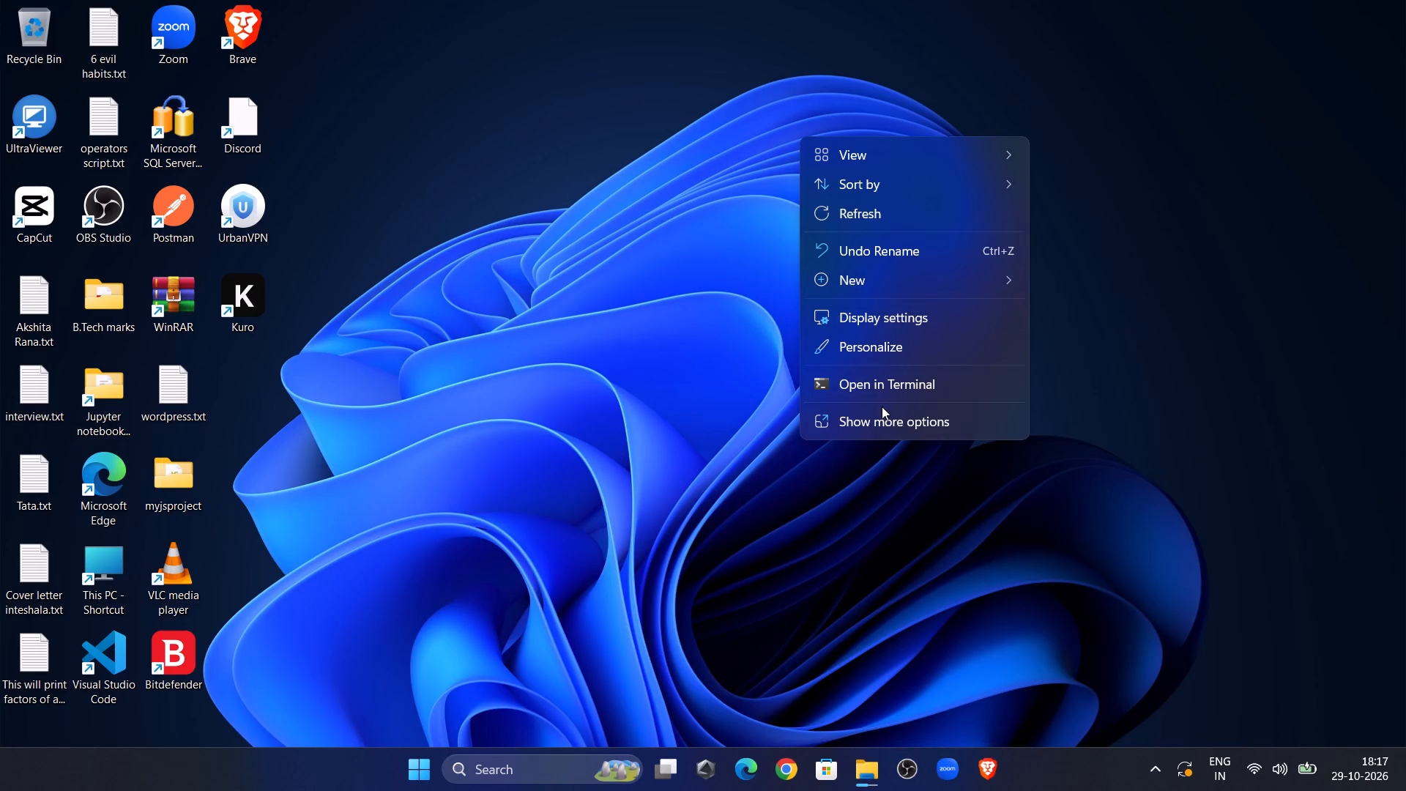
{"action": "left_click", "coordinate": [880, 407]}
{"action": "left_click", "coordinate": [863, 199]}
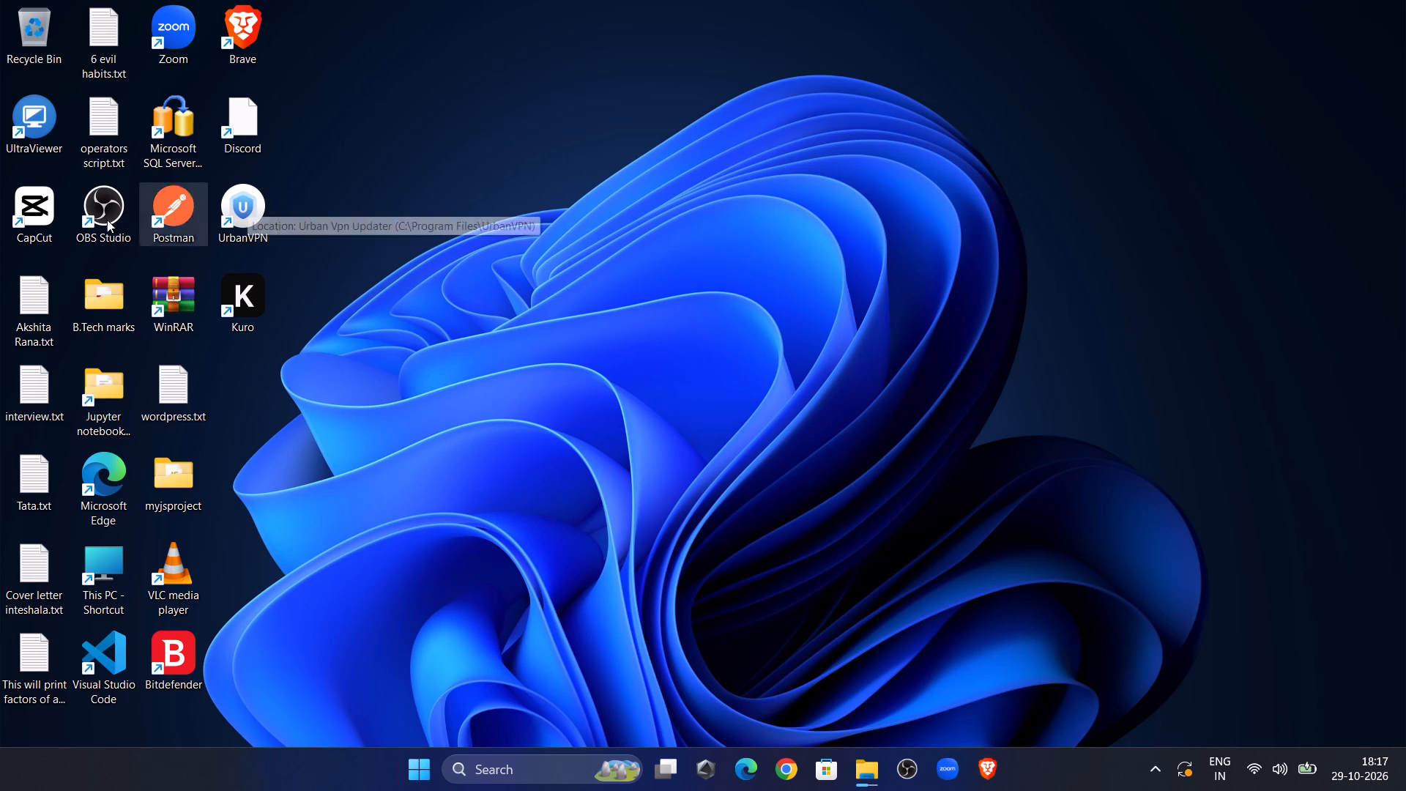
Launch UrbanVPN, decline the offered update, start connecting to the United States, and minimise its window.
{"action": "double_click", "coordinate": [256, 218]}
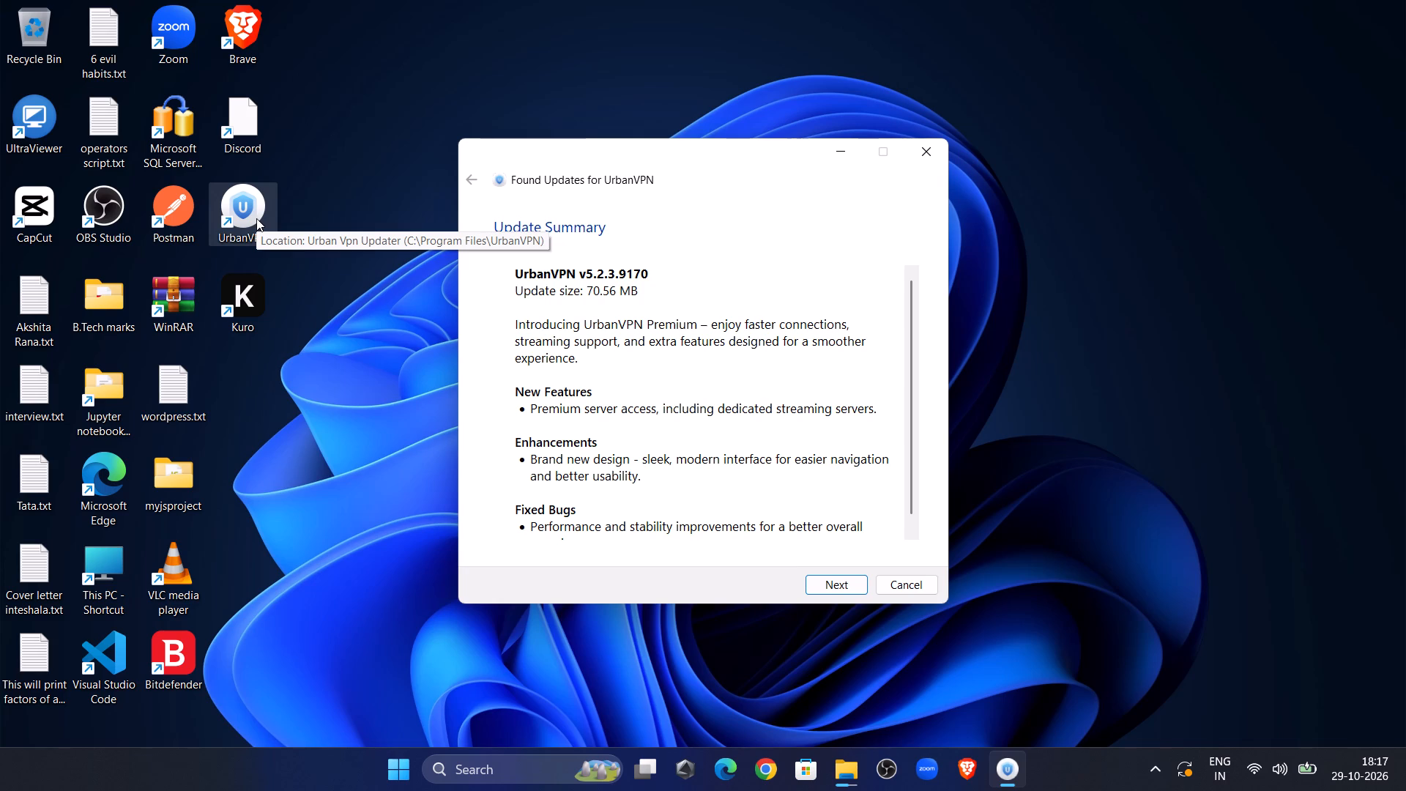
{"action": "left_click", "coordinate": [898, 581]}
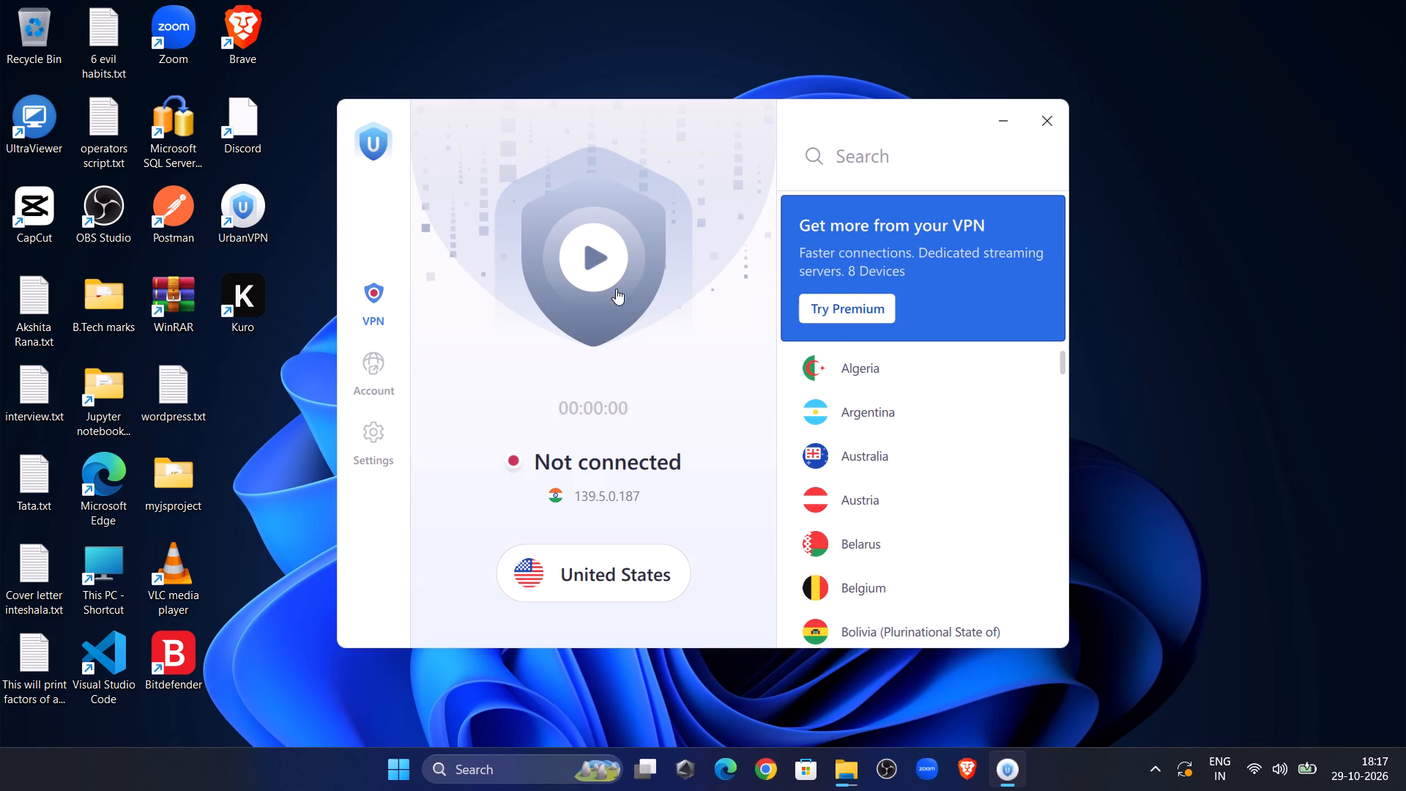
{"action": "left_click", "coordinate": [595, 248]}
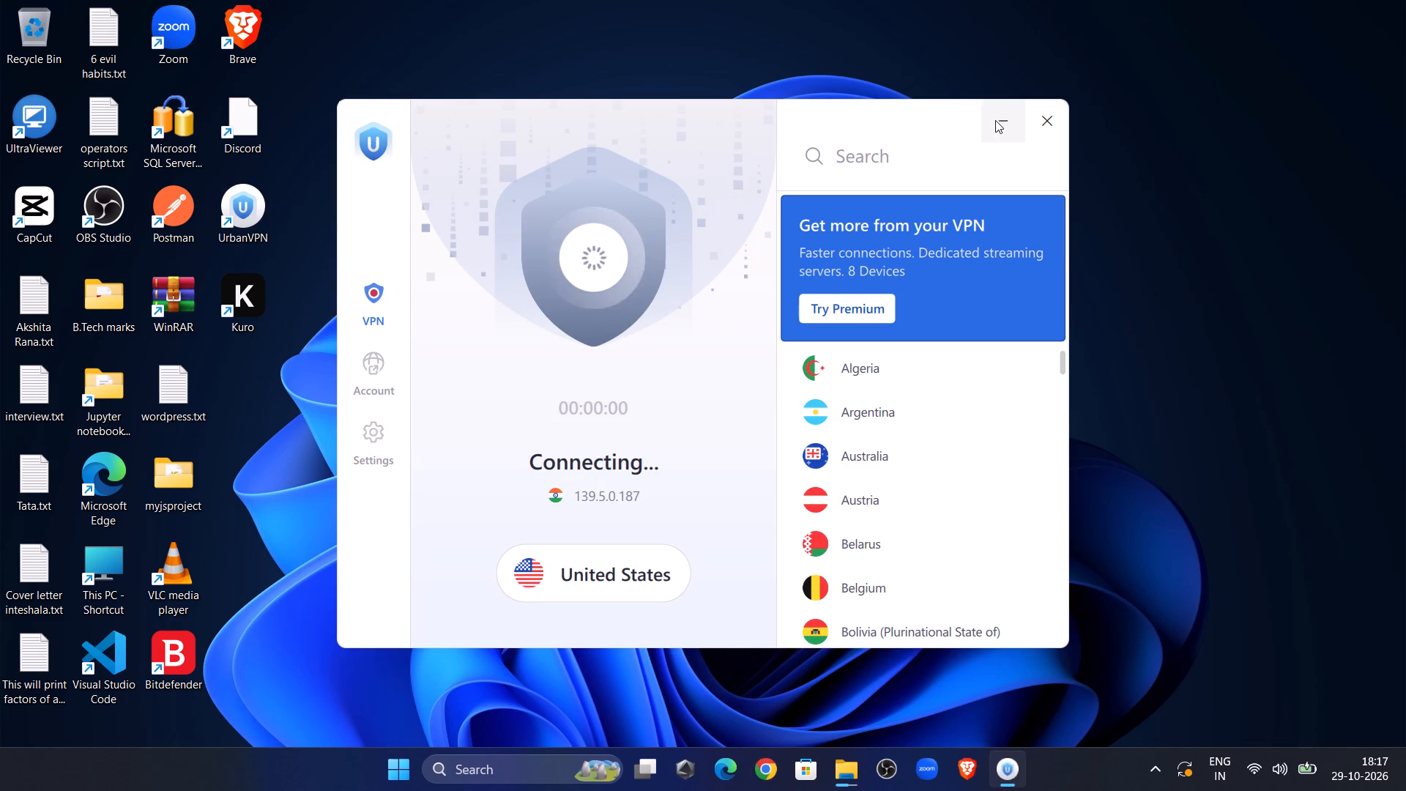
{"action": "left_click", "coordinate": [995, 120]}
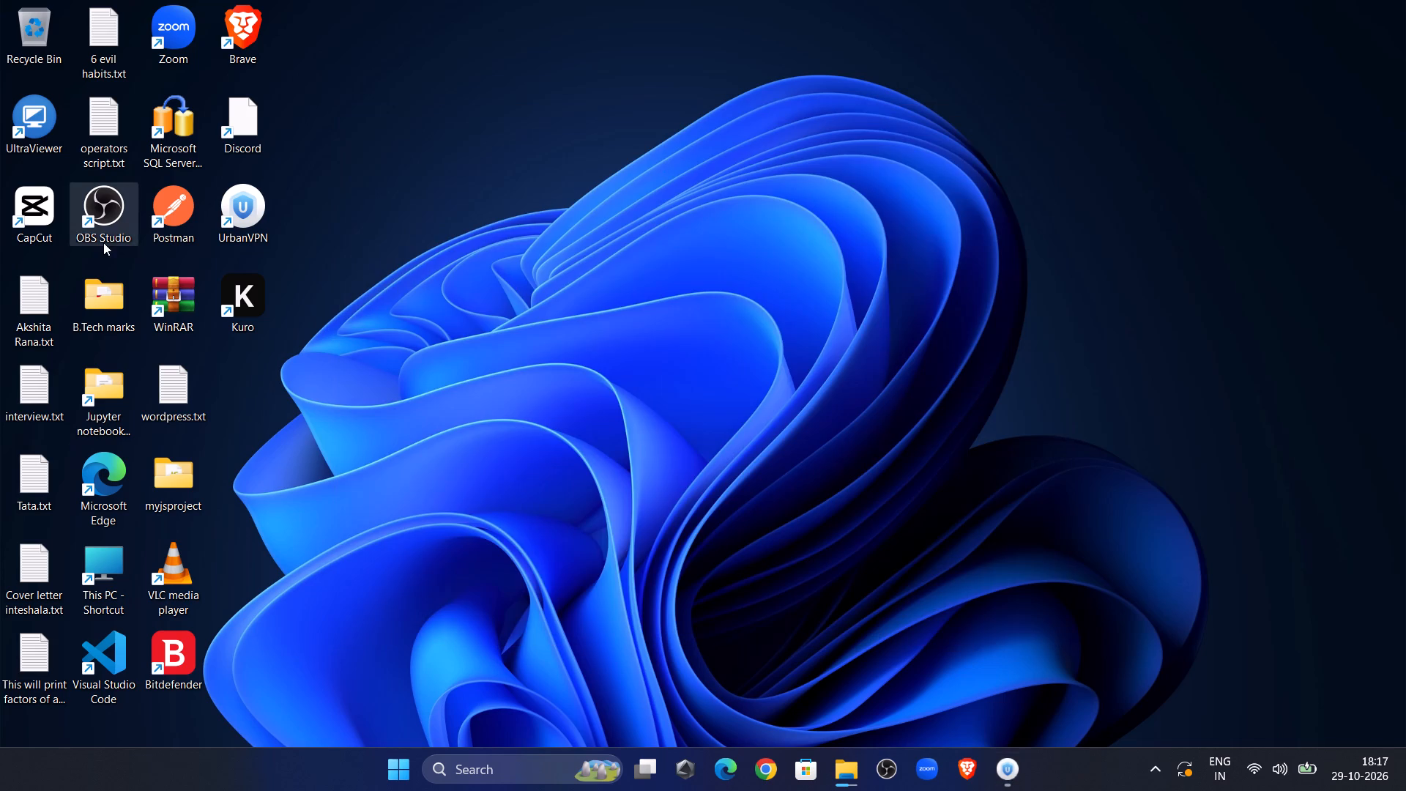
Relaunch CapCut and minimise the file move progress window.
{"action": "double_click", "coordinate": [50, 220]}
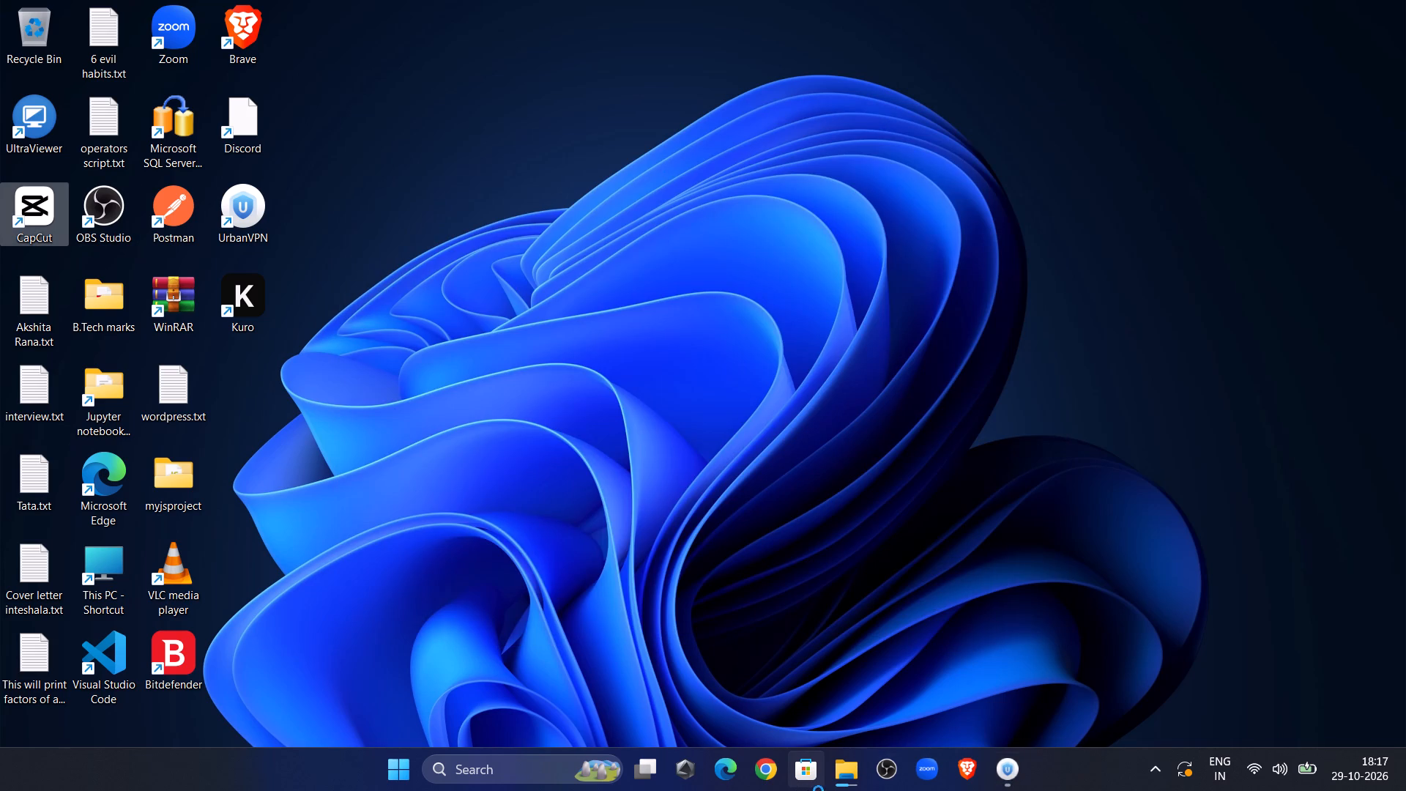
{"action": "left_click", "coordinate": [912, 663]}
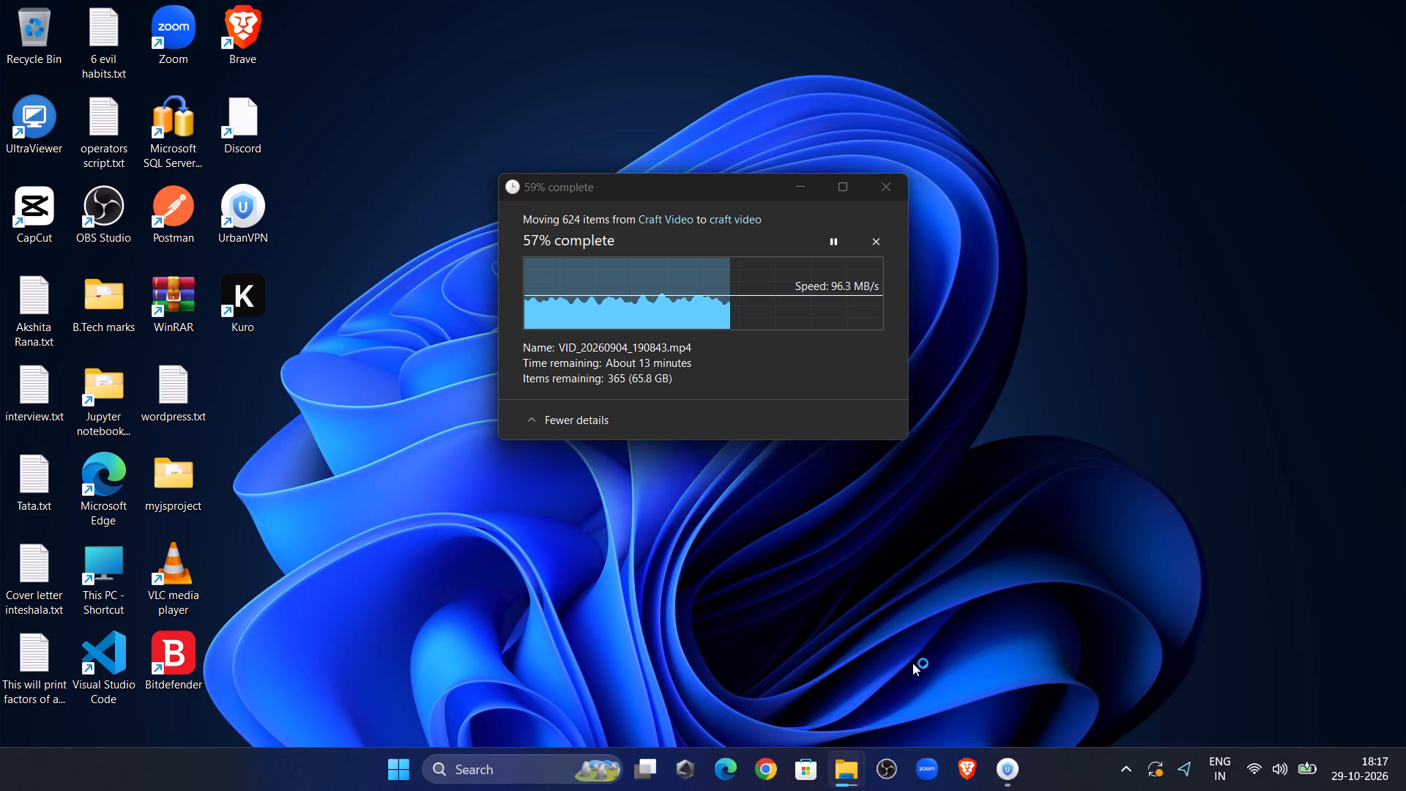
{"action": "left_click", "coordinate": [809, 191]}
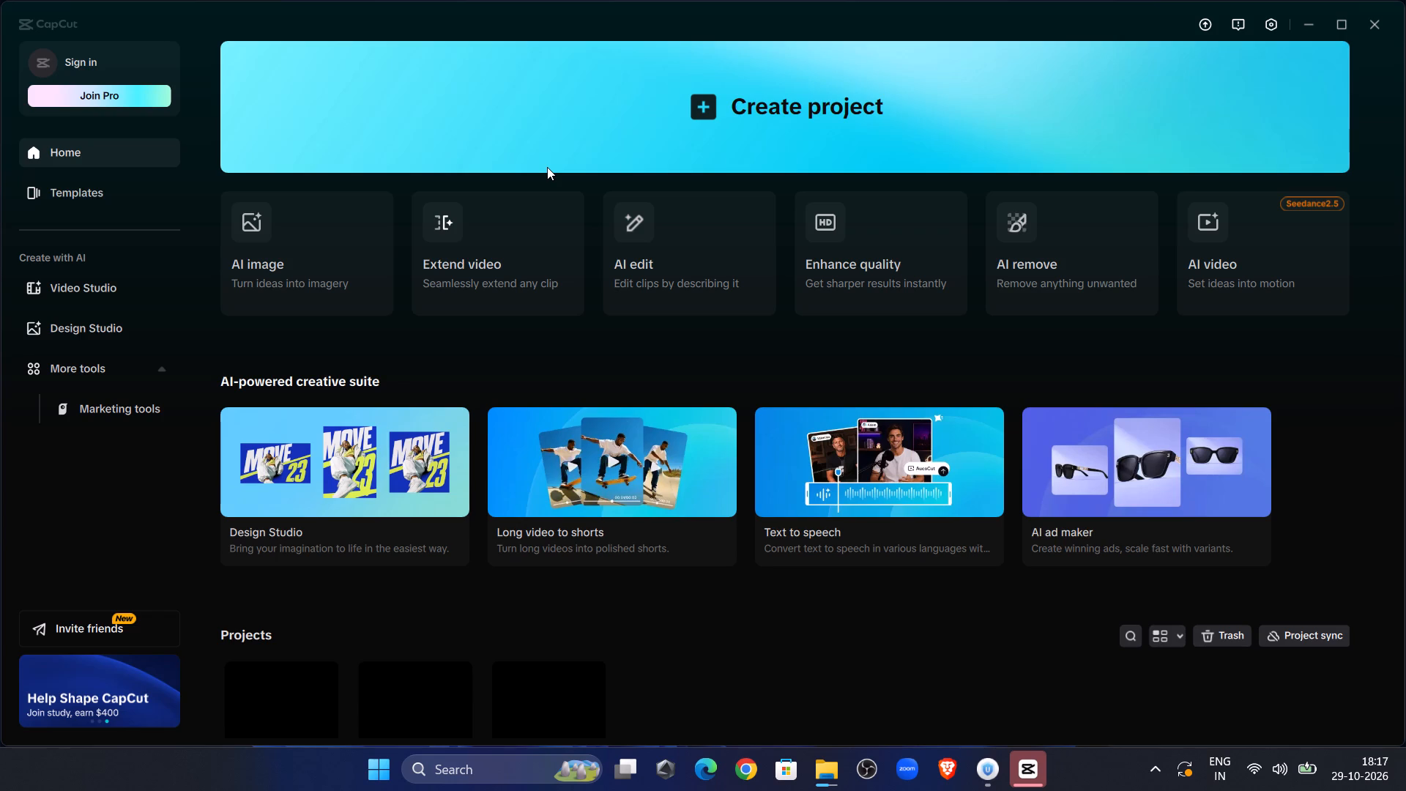
Delete the projects 1029 (1) and 1029 from the project list.
{"action": "scroll", "coordinate": [547, 167], "scroll_direction": "down", "scroll_amount": 3}
{"action": "scroll", "coordinate": [796, 52], "scroll_direction": "down", "scroll_amount": 4}
{"action": "scroll", "coordinate": [772, 218], "scroll_direction": "down", "scroll_amount": 4}
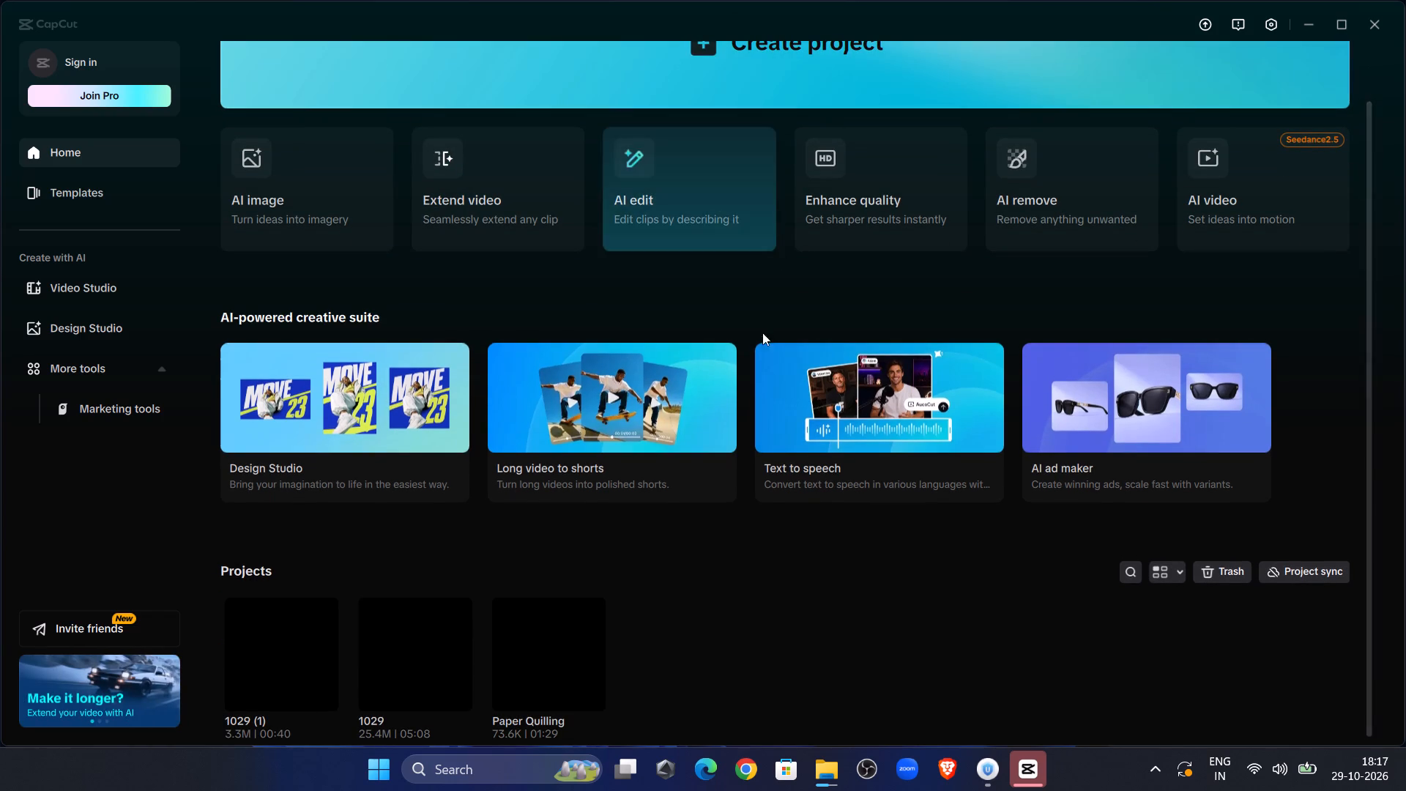
{"action": "left_click", "coordinate": [330, 699]}
{"action": "left_click", "coordinate": [360, 734]}
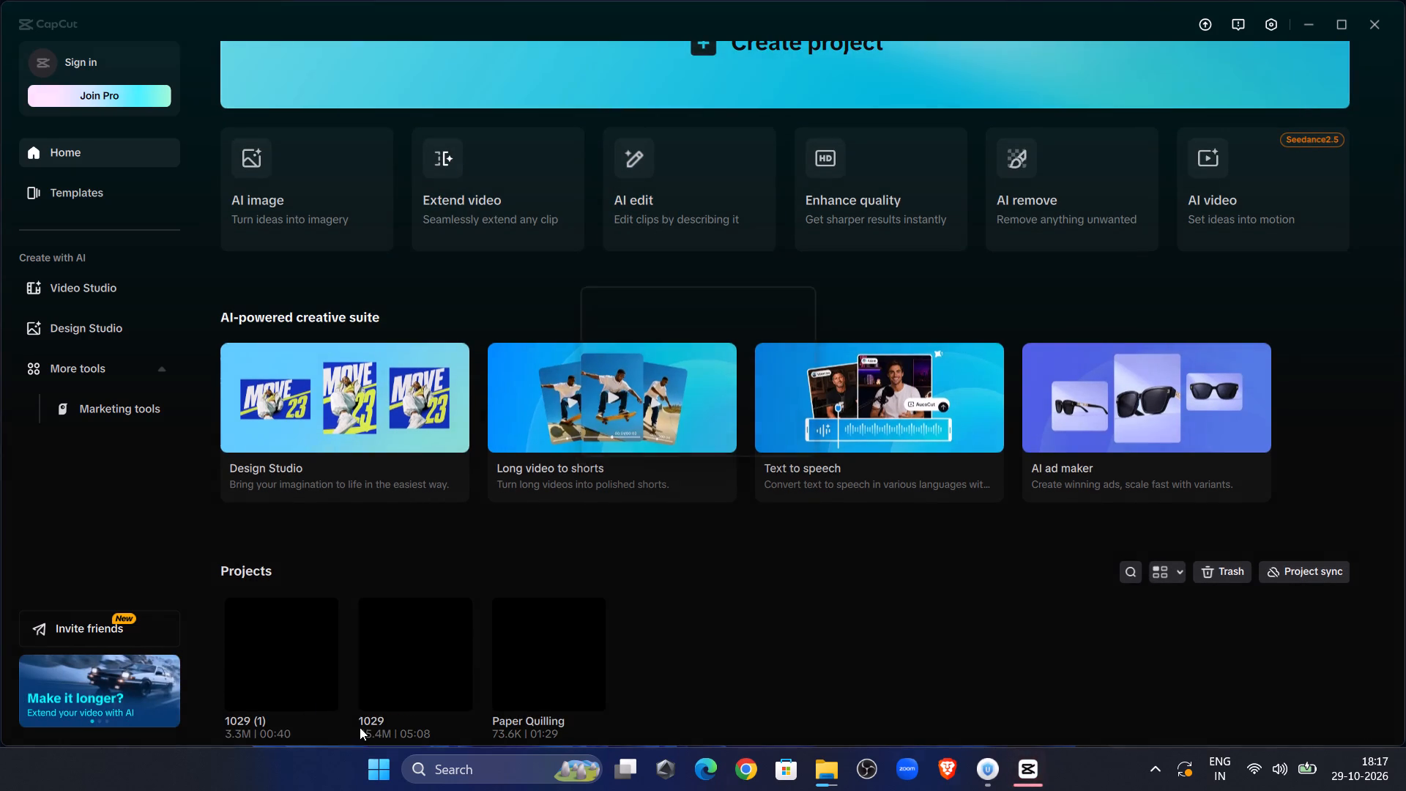
{"action": "left_click", "coordinate": [628, 450]}
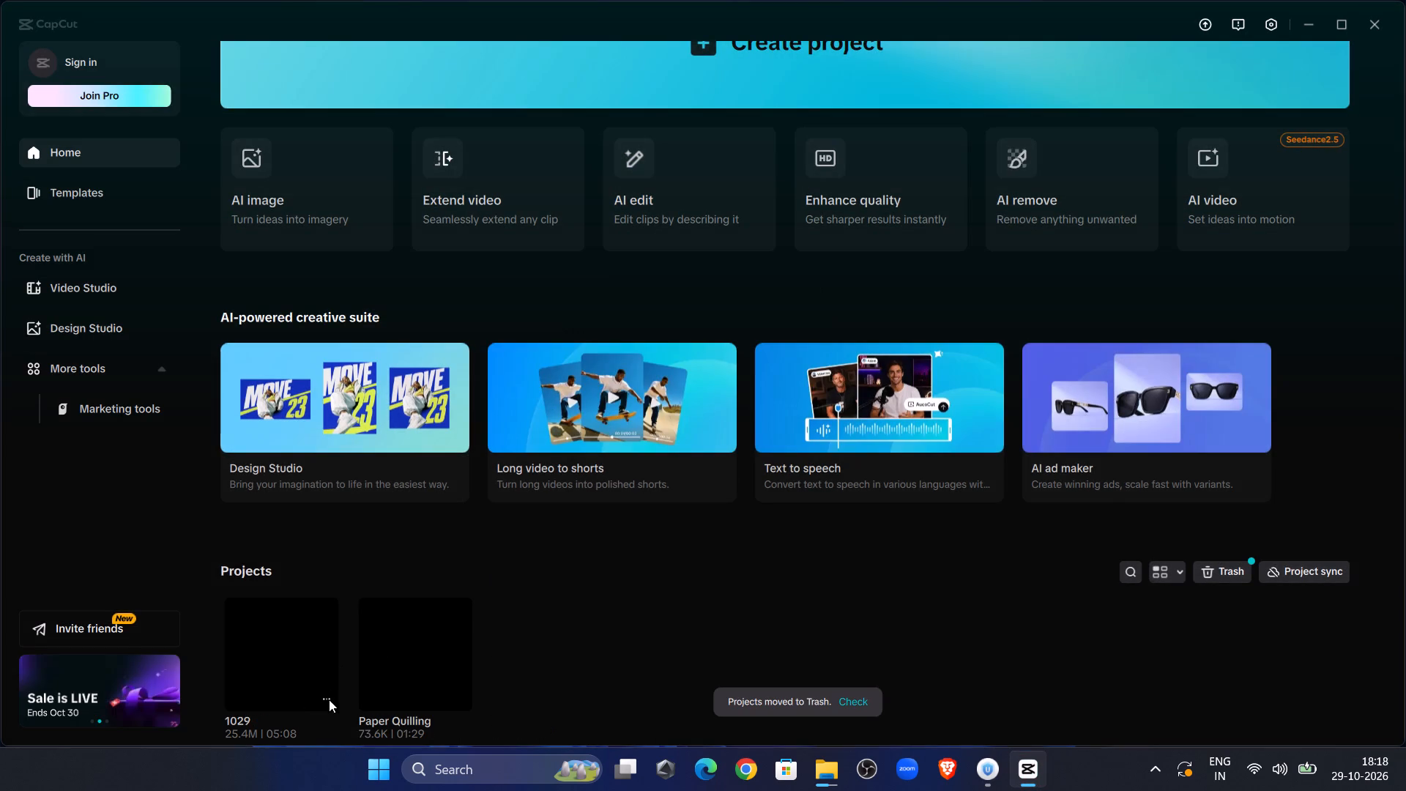
{"action": "left_click", "coordinate": [329, 699]}
{"action": "left_click", "coordinate": [358, 734]}
{"action": "left_click", "coordinate": [614, 437]}
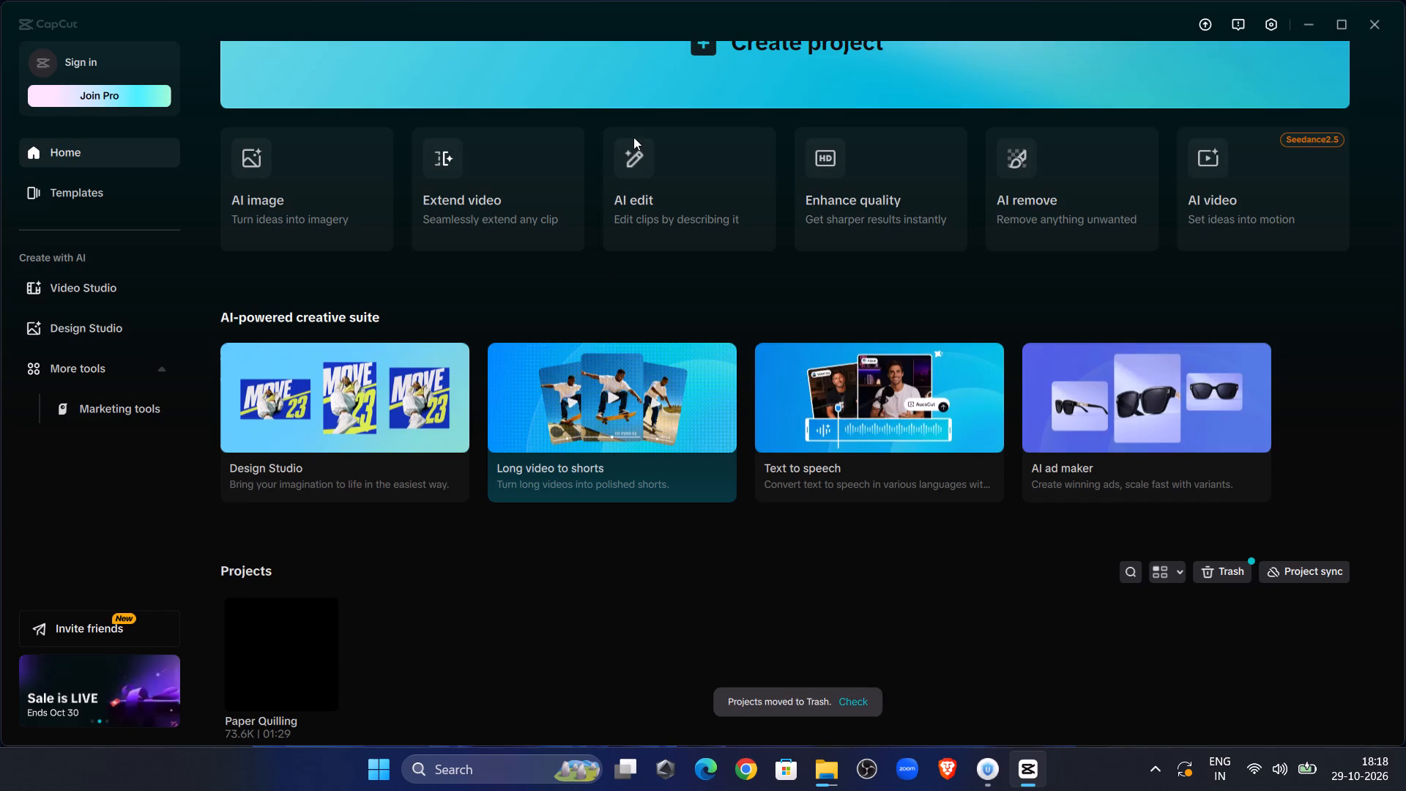
Create a new empty video project.
{"action": "left_click", "coordinate": [689, 86]}
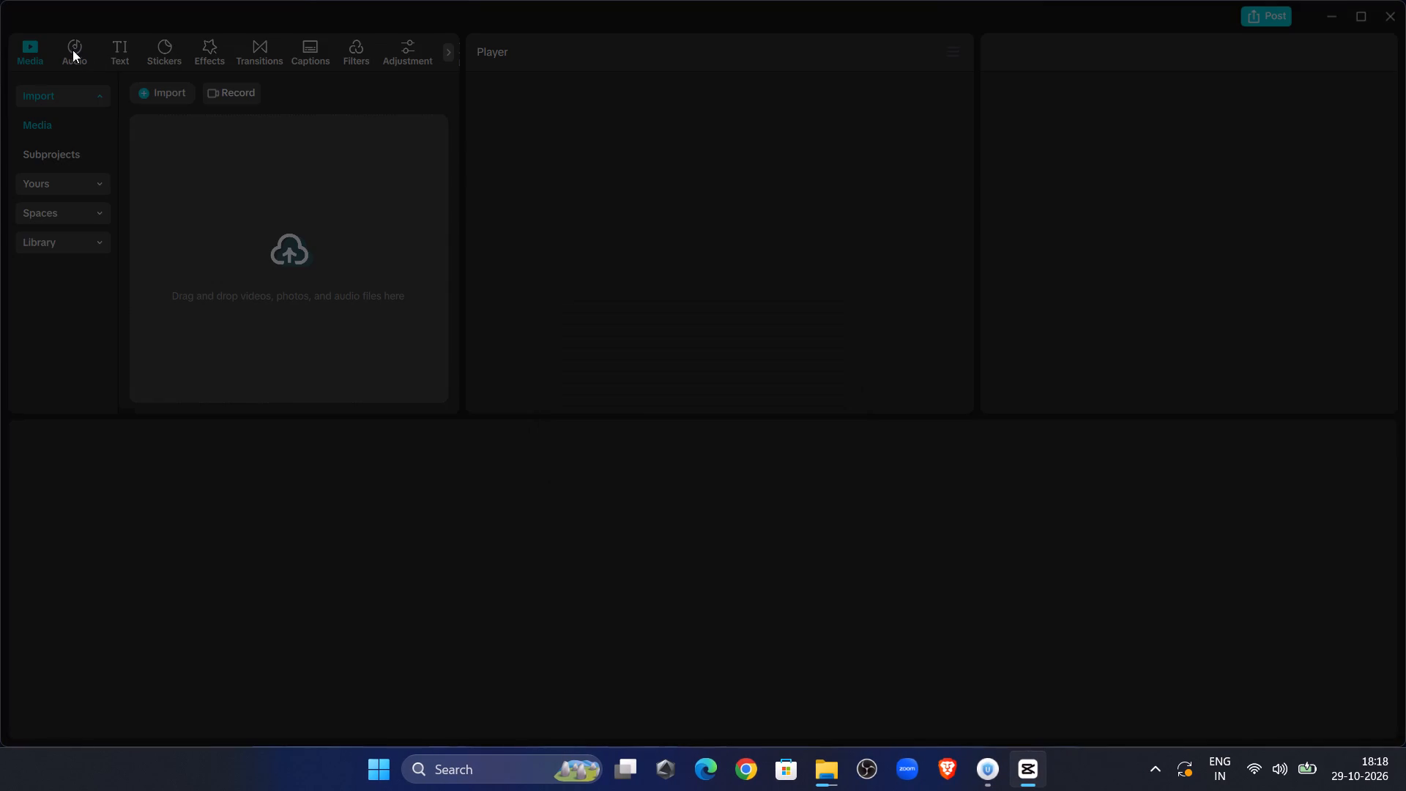
Import the audio files "wall hanging .wav" and "wall hanging 2.wav" from the voiceover folder into the project's audio.
{"action": "left_click", "coordinate": [68, 50]}
{"action": "left_click", "coordinate": [78, 45]}
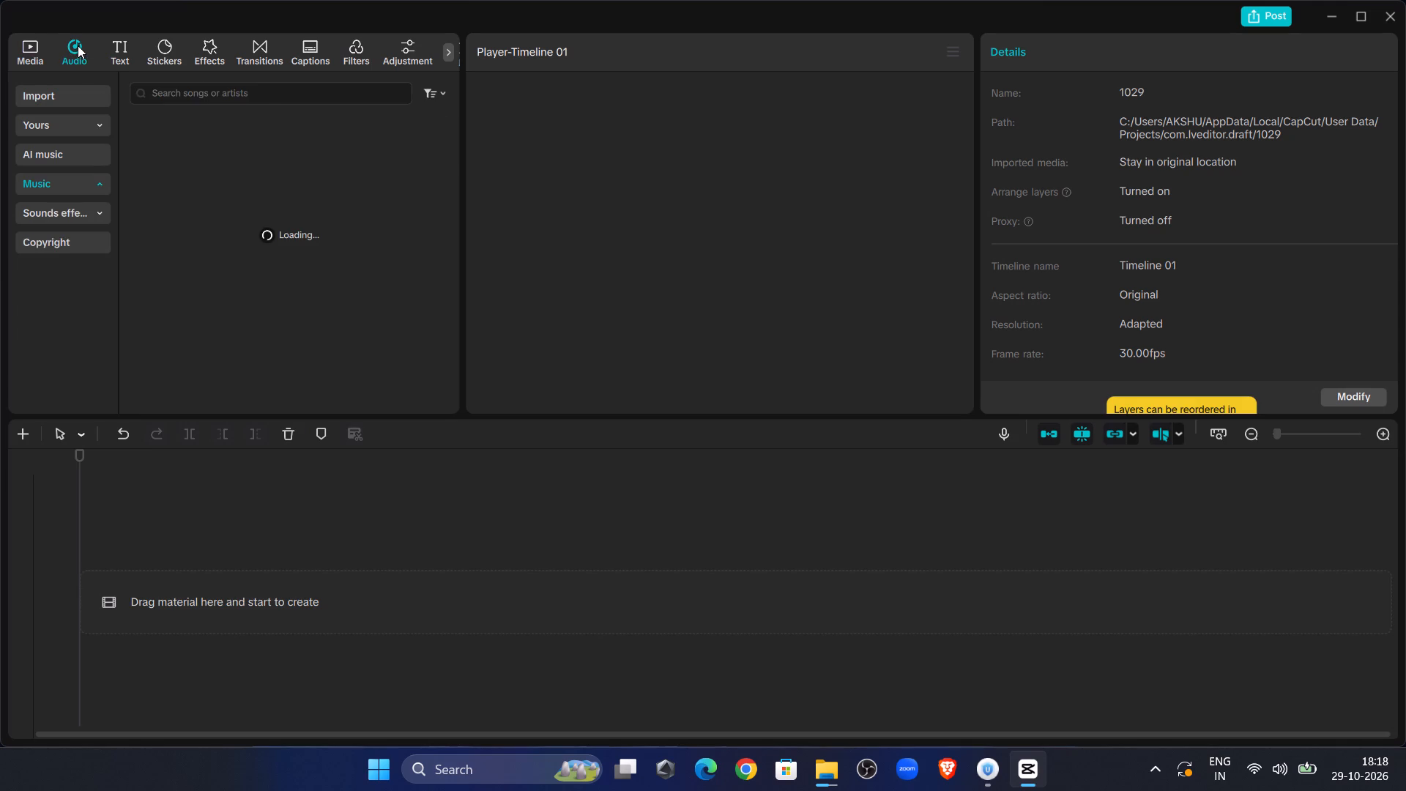
{"action": "left_click", "coordinate": [66, 97]}
{"action": "left_click", "coordinate": [392, 133]}
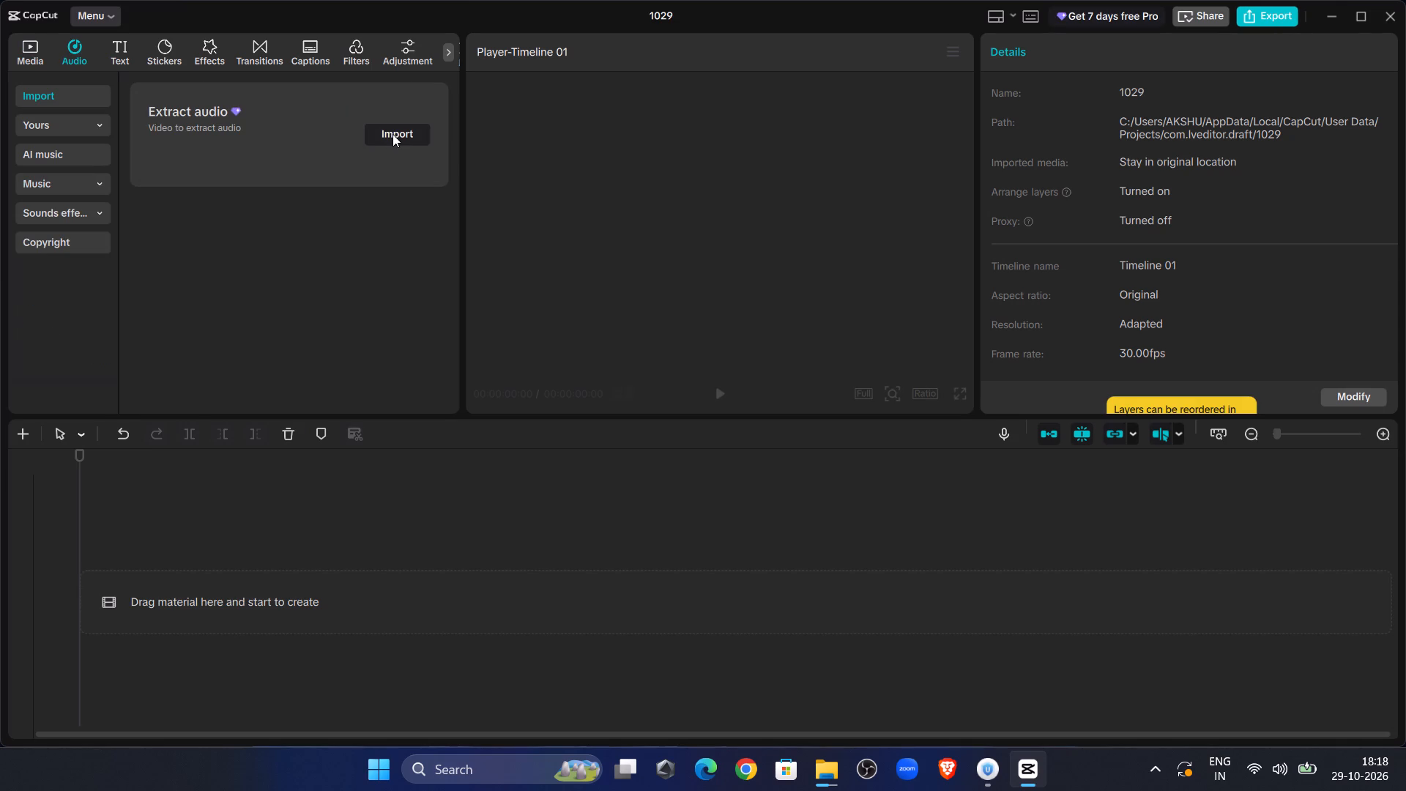
{"action": "scroll", "coordinate": [173, 281], "scroll_direction": "down", "scroll_amount": 3}
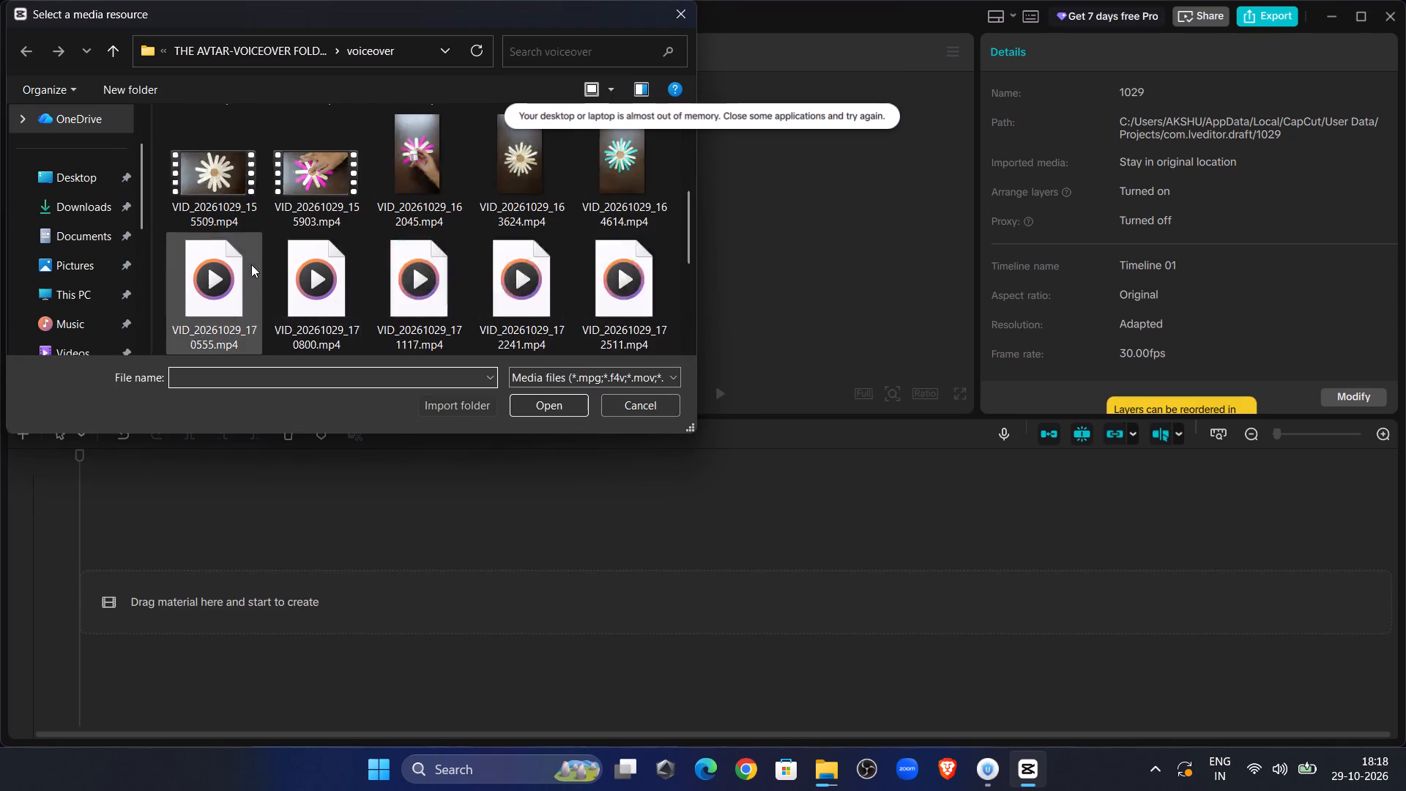
{"action": "scroll", "coordinate": [251, 264], "scroll_direction": "down", "scroll_amount": 10}
{"action": "left_click", "coordinate": [237, 284]}
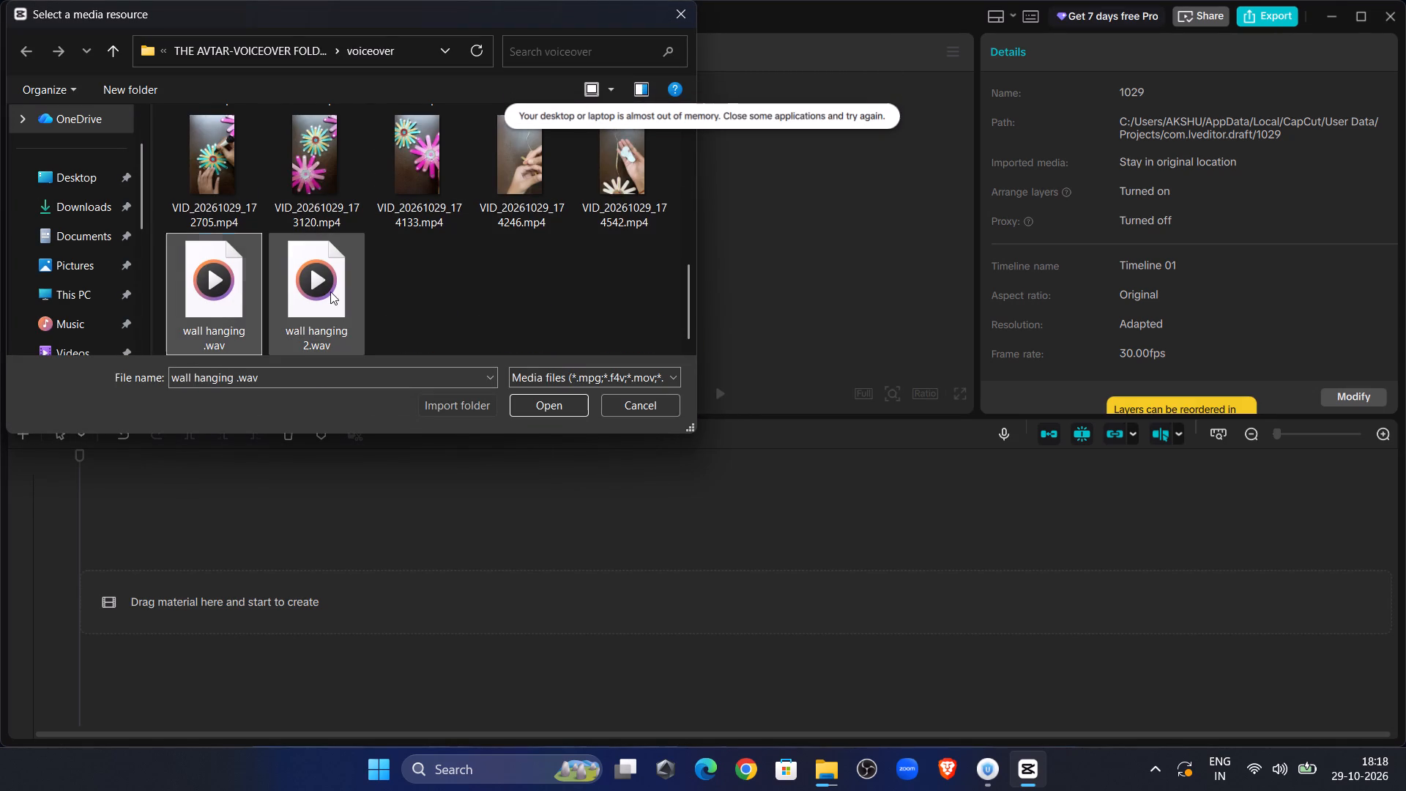
{"action": "left_click", "coordinate": [330, 291], "text": "shift"}
{"action": "left_click", "coordinate": [579, 405], "text": "shift"}
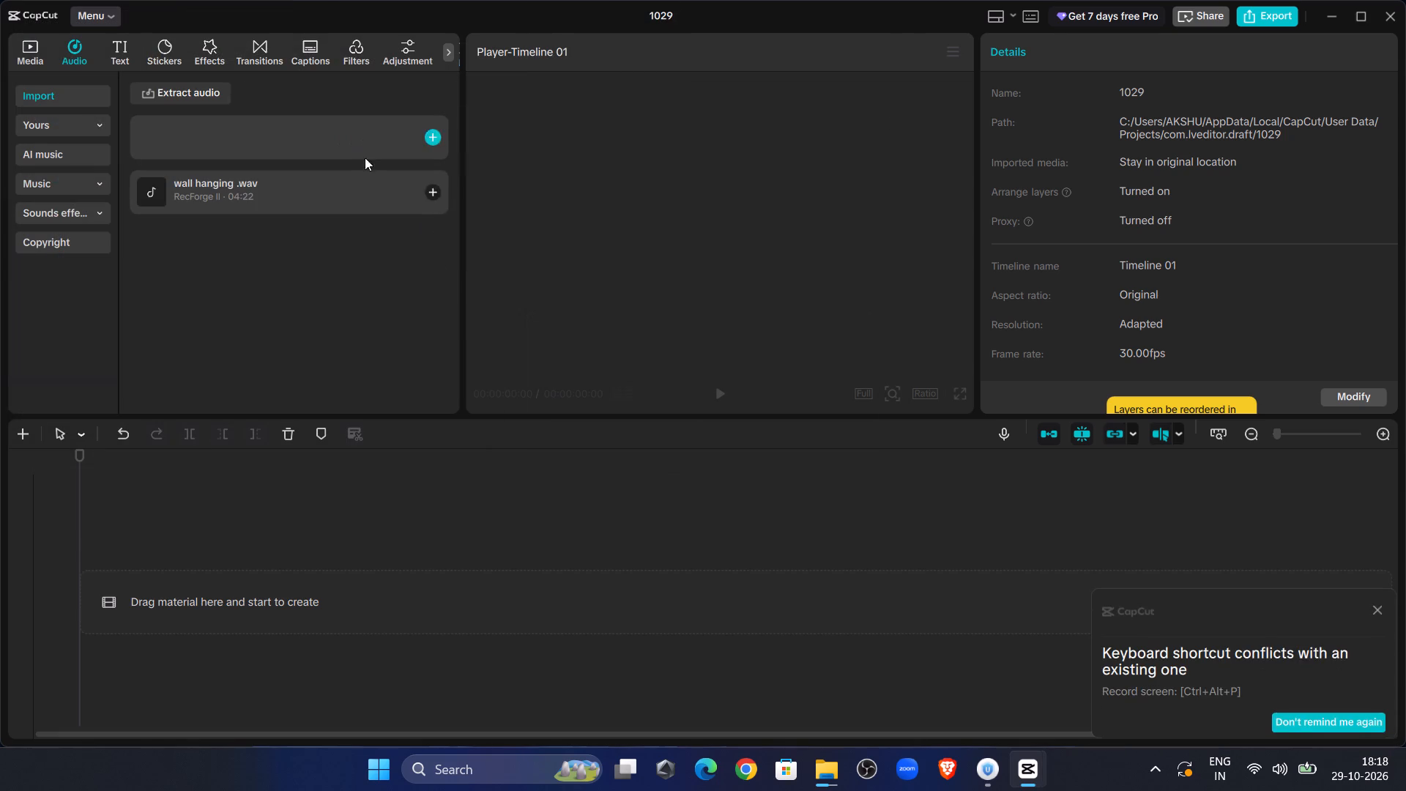
Add "wall hanging .wav" to the start of the timeline, keeping only one copy by deleting the duplicate clip.
{"action": "double_click", "coordinate": [426, 196]}
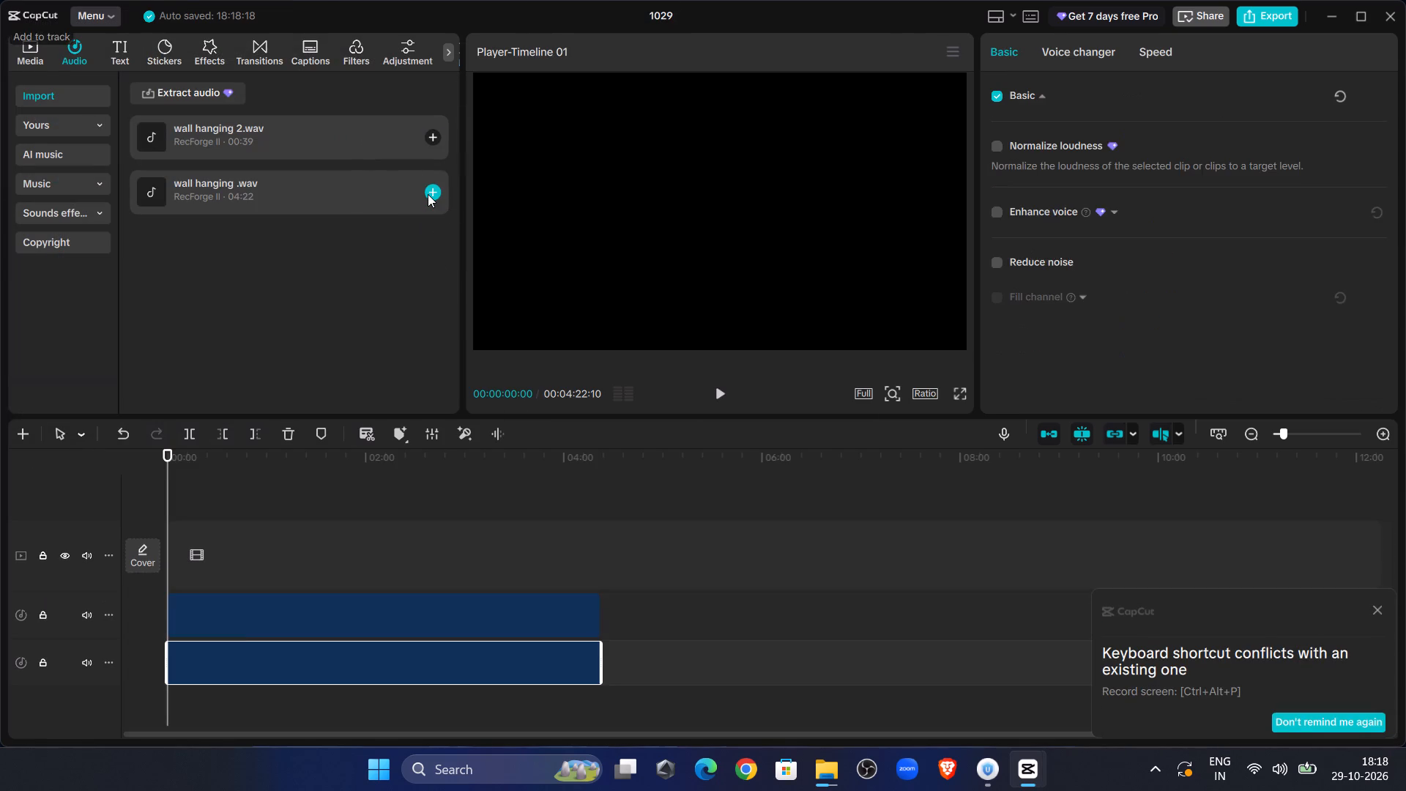
{"action": "key", "text": "Delete"}
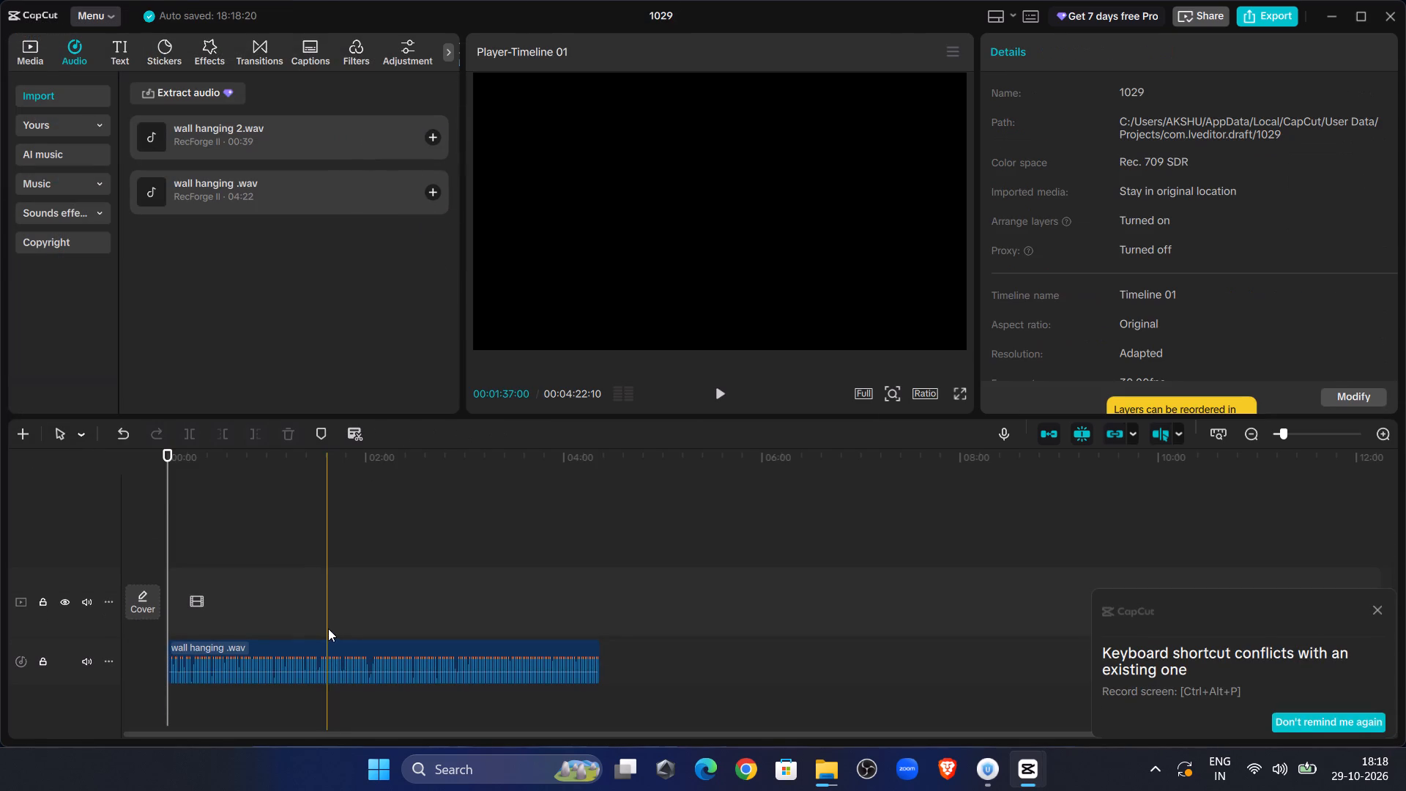
Raise the volume of the "wall hanging .wav" timeline clip to 20.0 dB.
{"action": "left_click", "coordinate": [336, 661]}
{"action": "scroll", "coordinate": [1117, 300], "scroll_direction": "down", "scroll_amount": 1}
{"action": "scroll", "coordinate": [1014, 215], "scroll_direction": "up", "scroll_amount": 1}
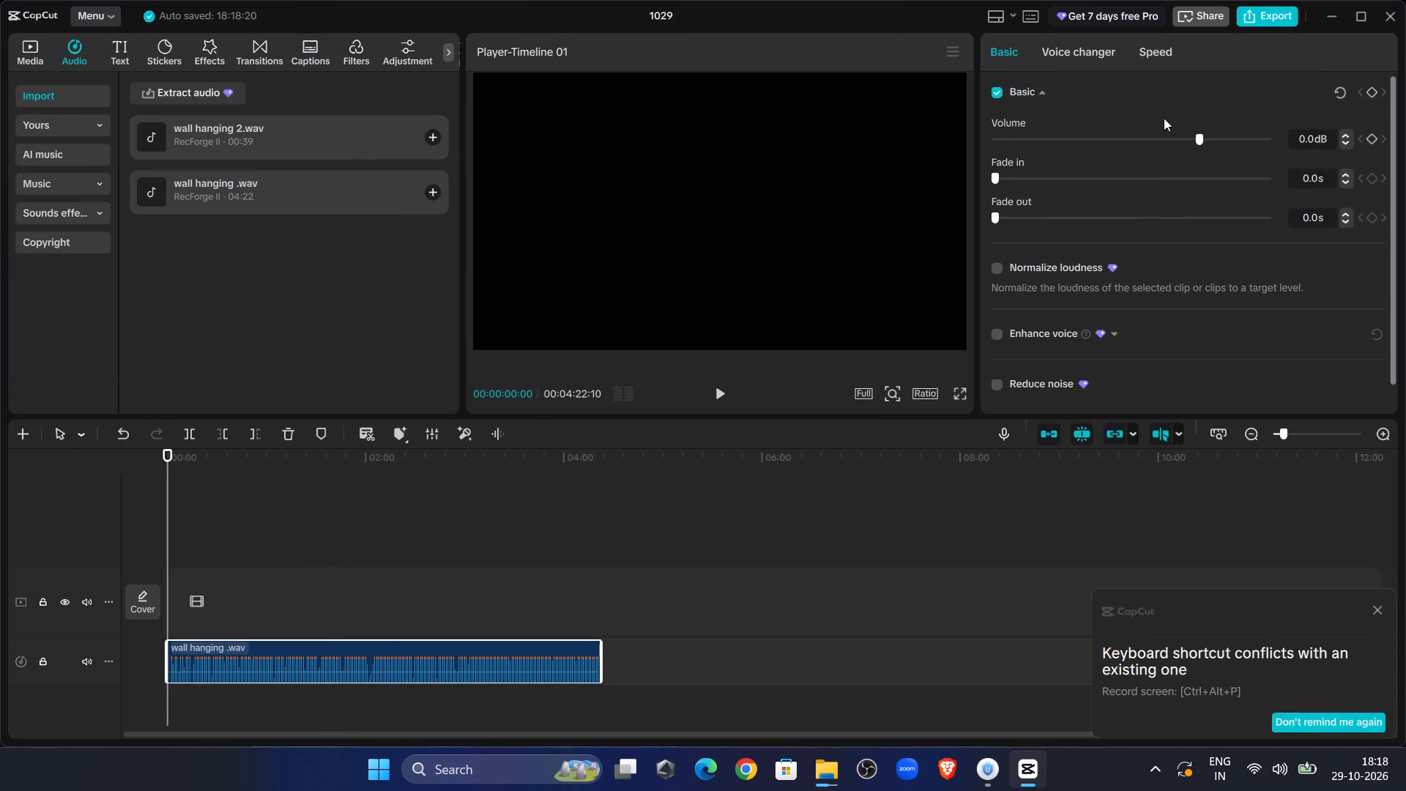
{"action": "left_click_drag", "start_coordinate": [1199, 147], "coordinate": [1405, 167]}
Enable Enhance voice and Reduce noise for the "wall hanging .wav" clip.
{"action": "scroll", "coordinate": [1257, 256], "scroll_direction": "down", "scroll_amount": 3}
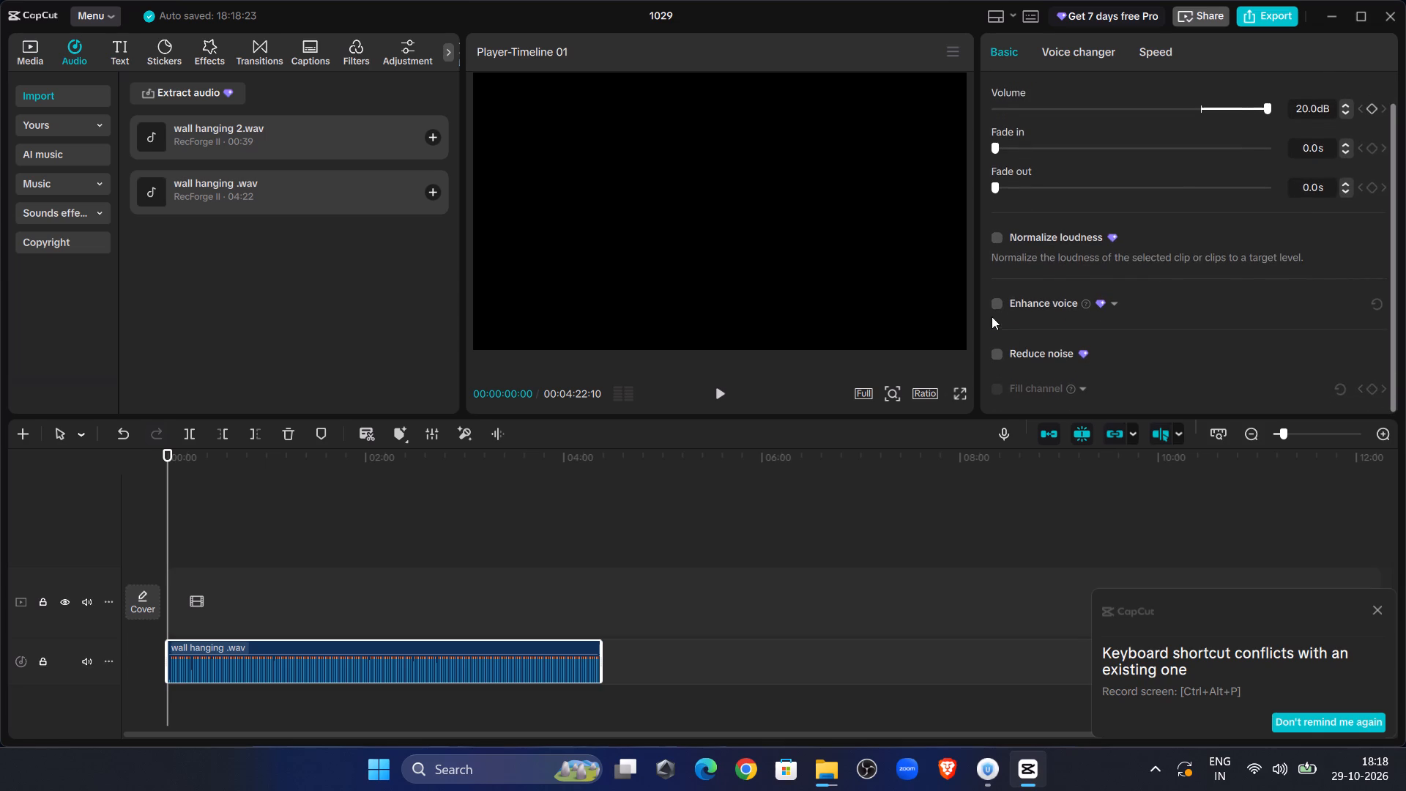
{"action": "left_click", "coordinate": [993, 308]}
{"action": "scroll", "coordinate": [1094, 324], "scroll_direction": "down", "scroll_amount": 5}
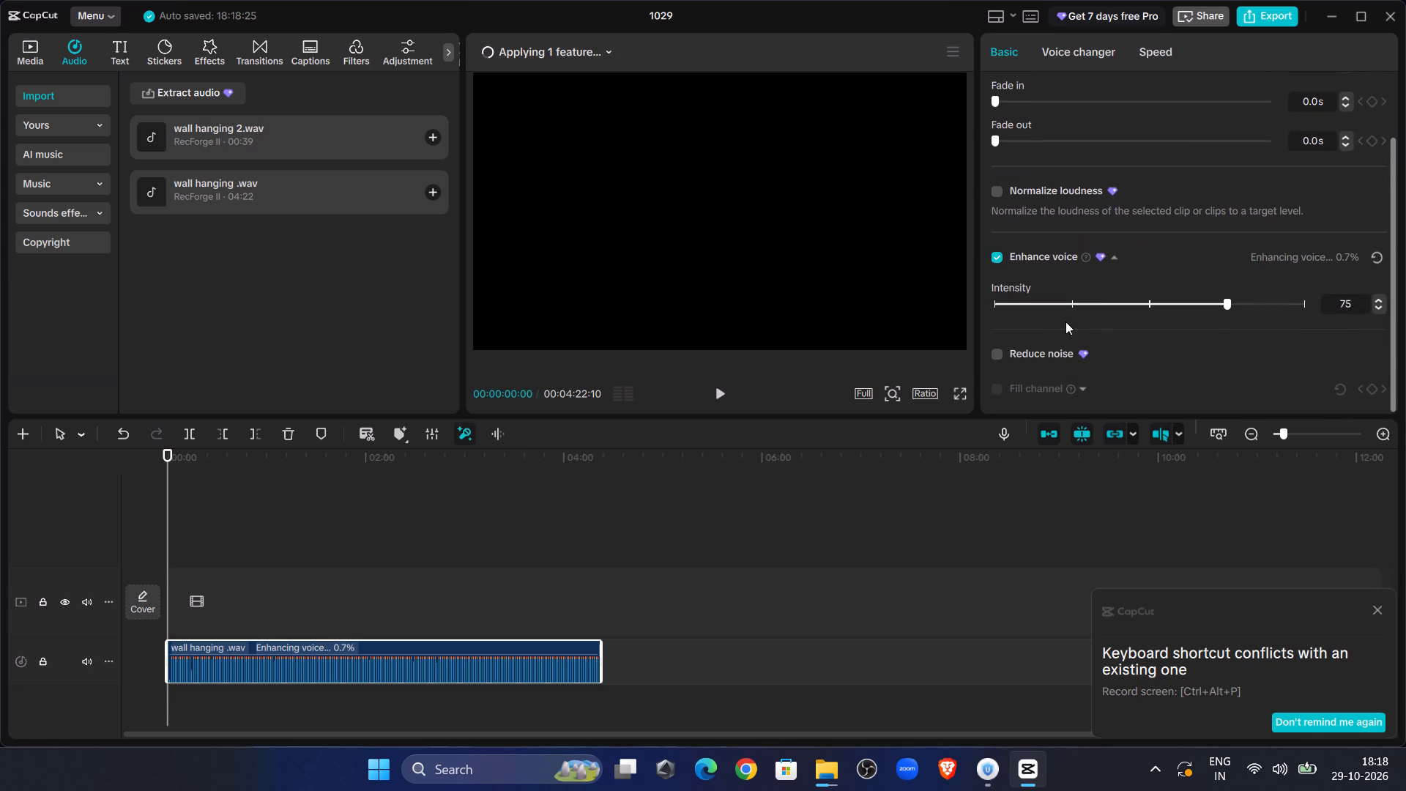
{"action": "left_click", "coordinate": [994, 360]}
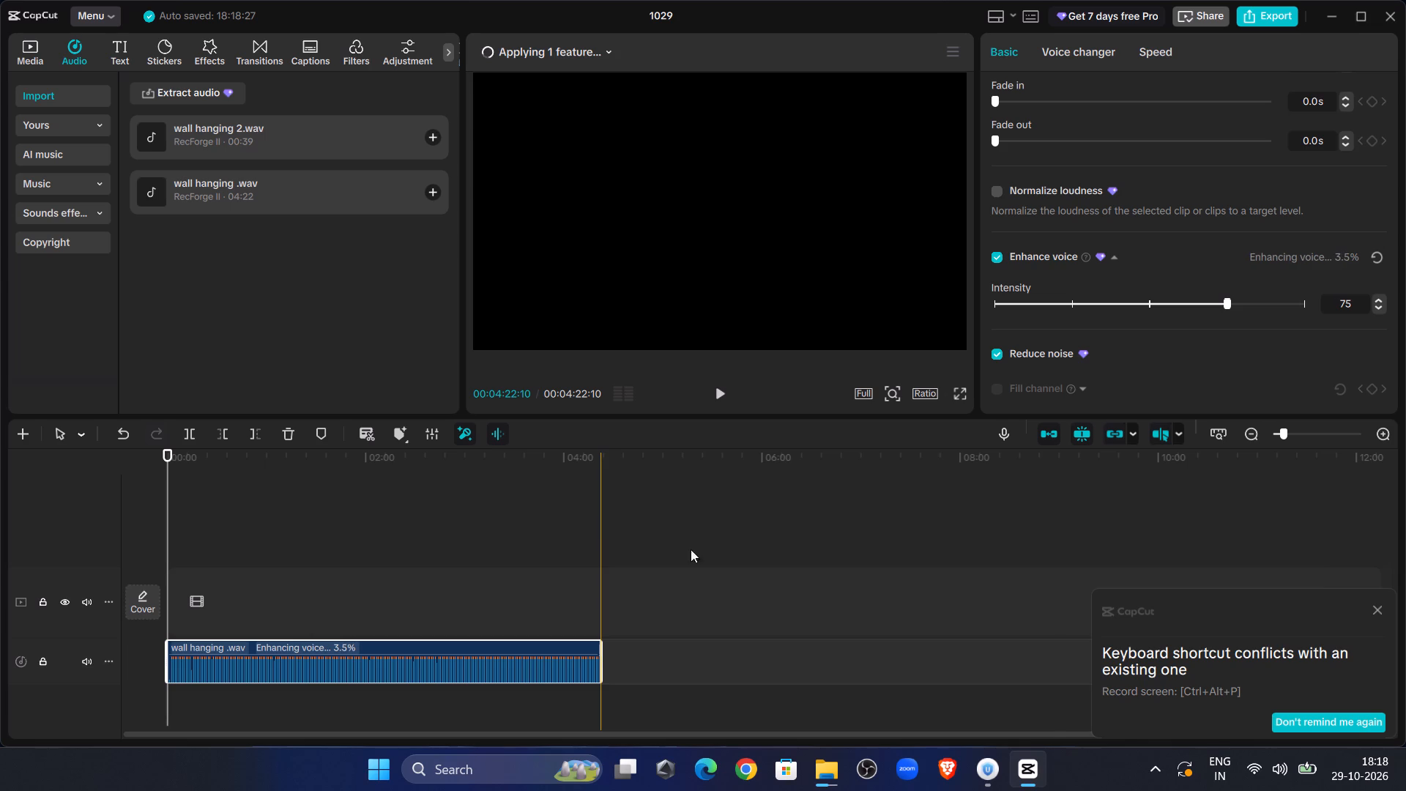
Dismiss the keyboard shortcut conflict notification.
{"action": "left_click", "coordinate": [1373, 612]}
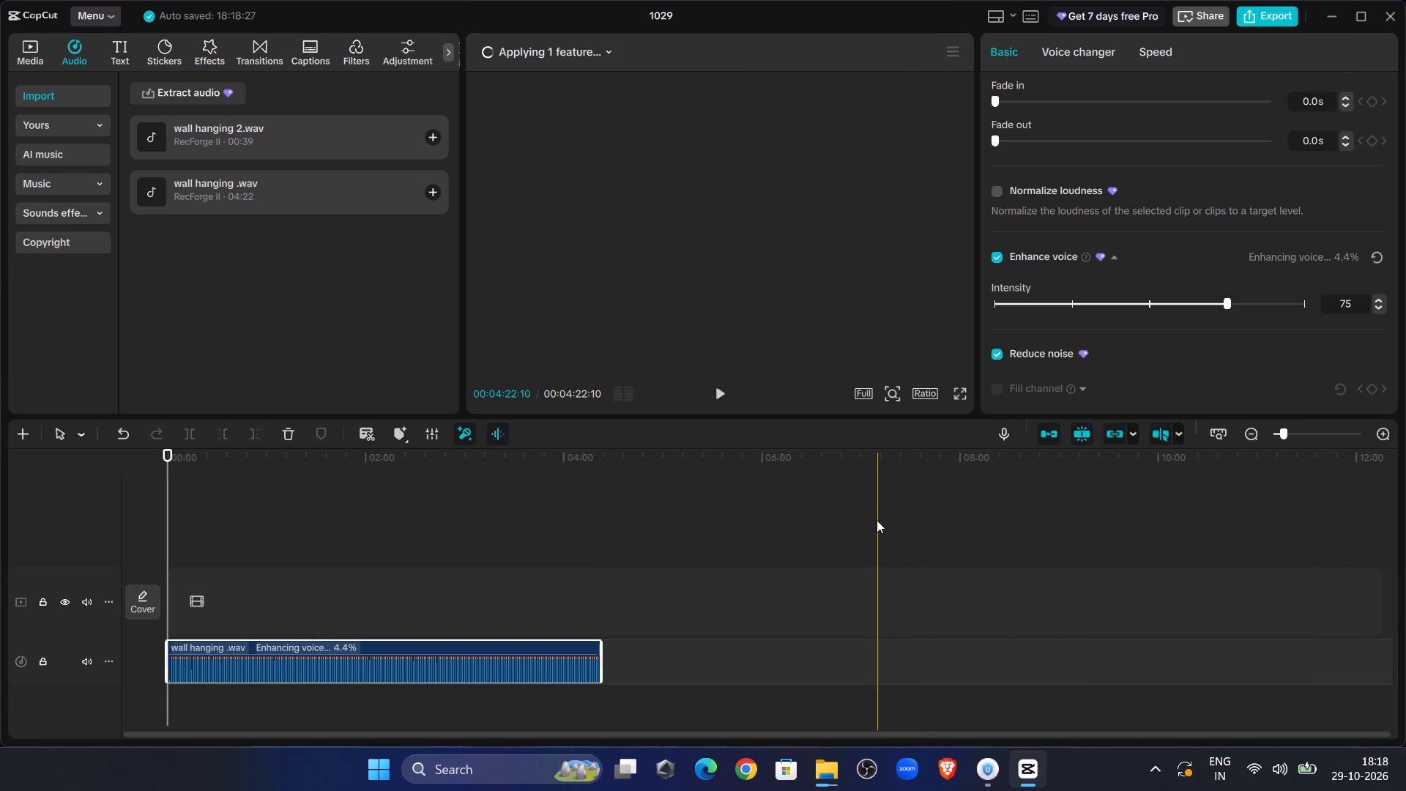
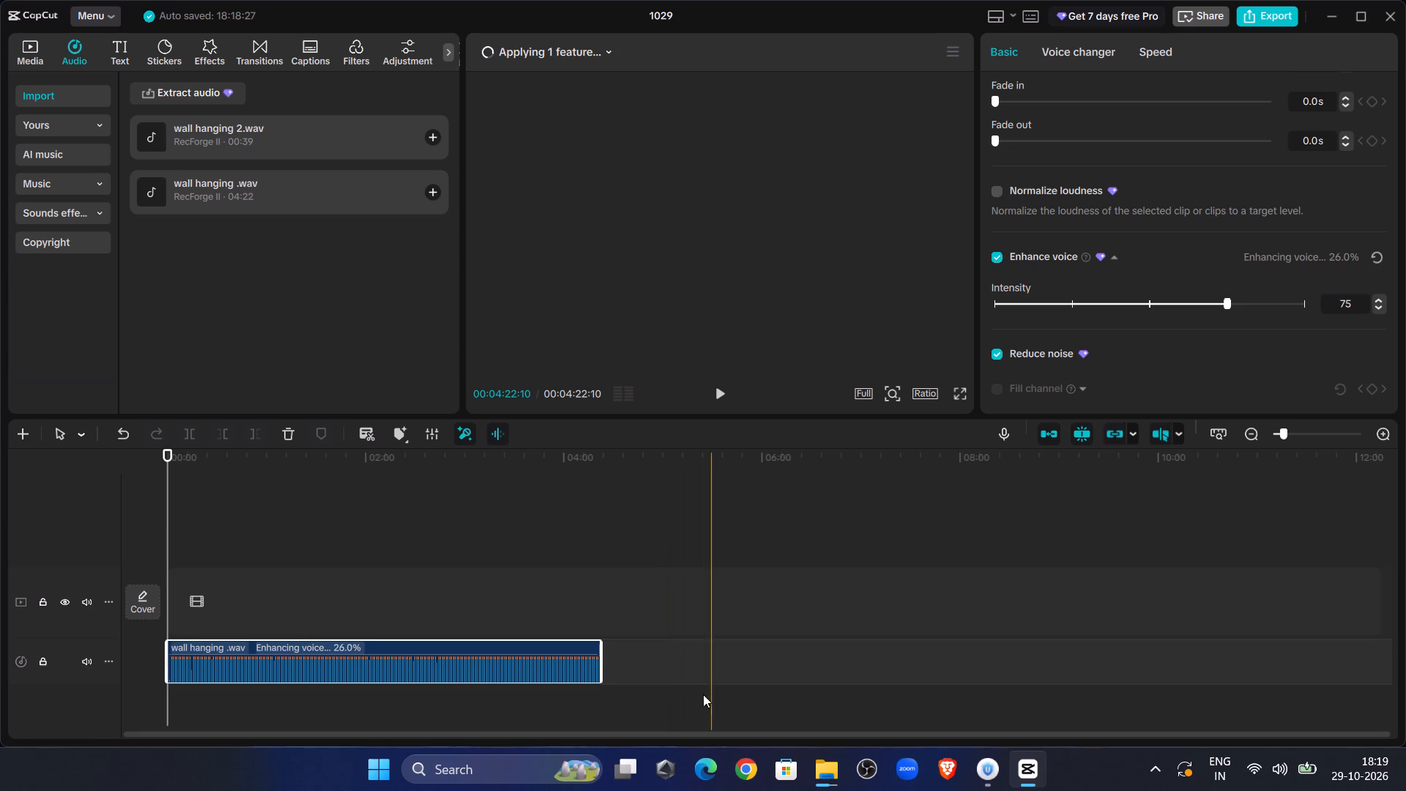
Switch to Microsoft Edge and open the "Channel dashboard - YouTube Studio" bookmark from the Tools folder in a new tab.
{"action": "left_click", "coordinate": [698, 768]}
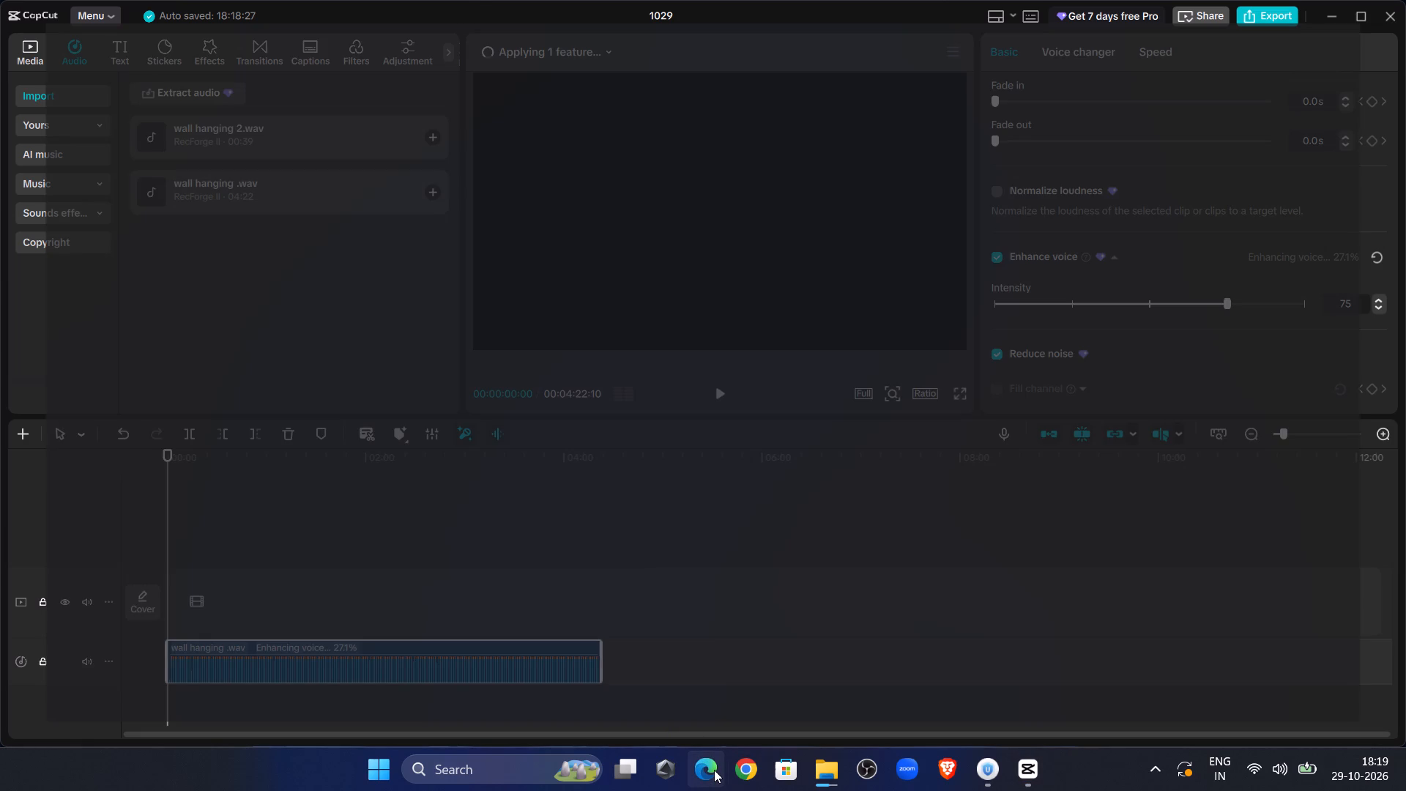
{"action": "left_click", "coordinate": [243, 21]}
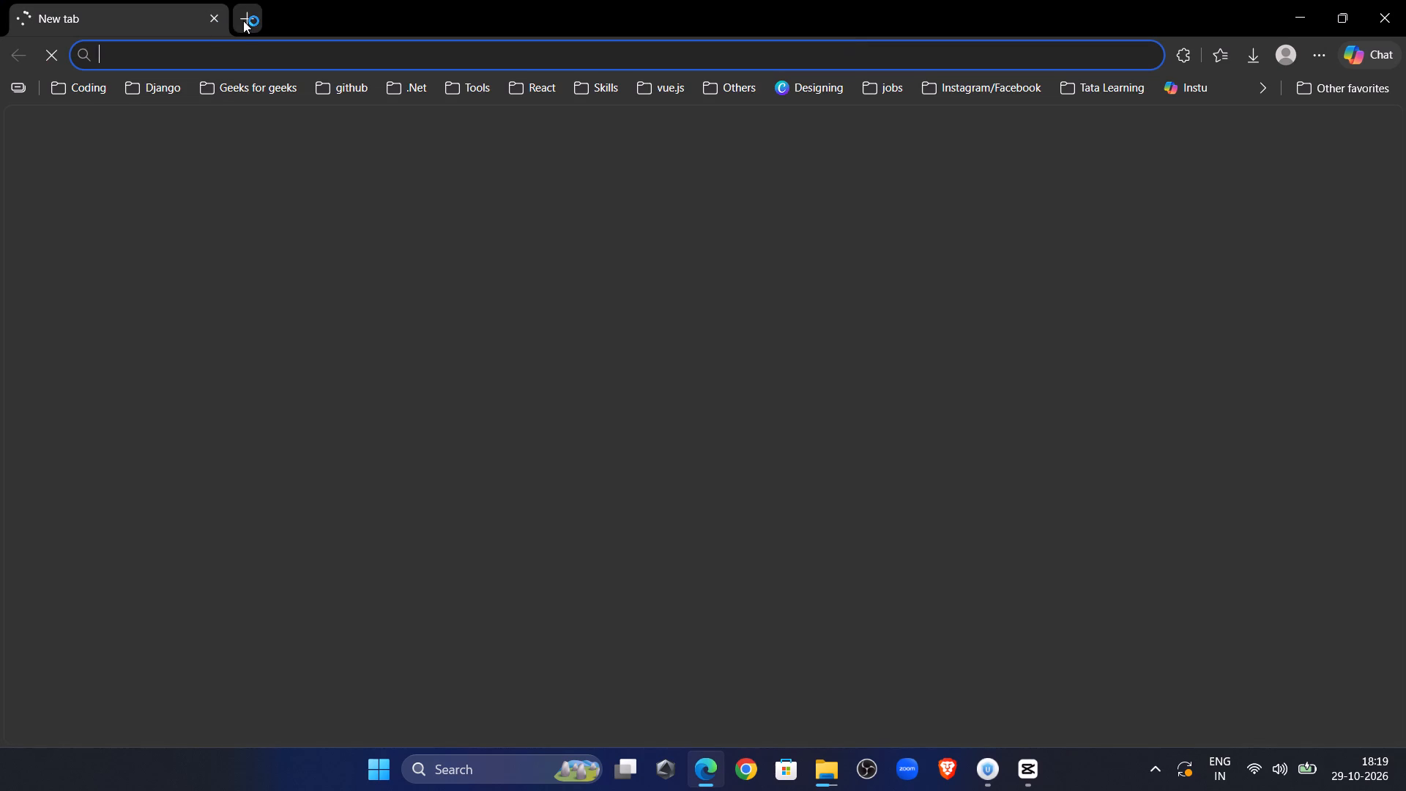
{"action": "left_click", "coordinate": [466, 78]}
{"action": "scroll", "coordinate": [572, 507], "scroll_direction": "down", "scroll_amount": 7}
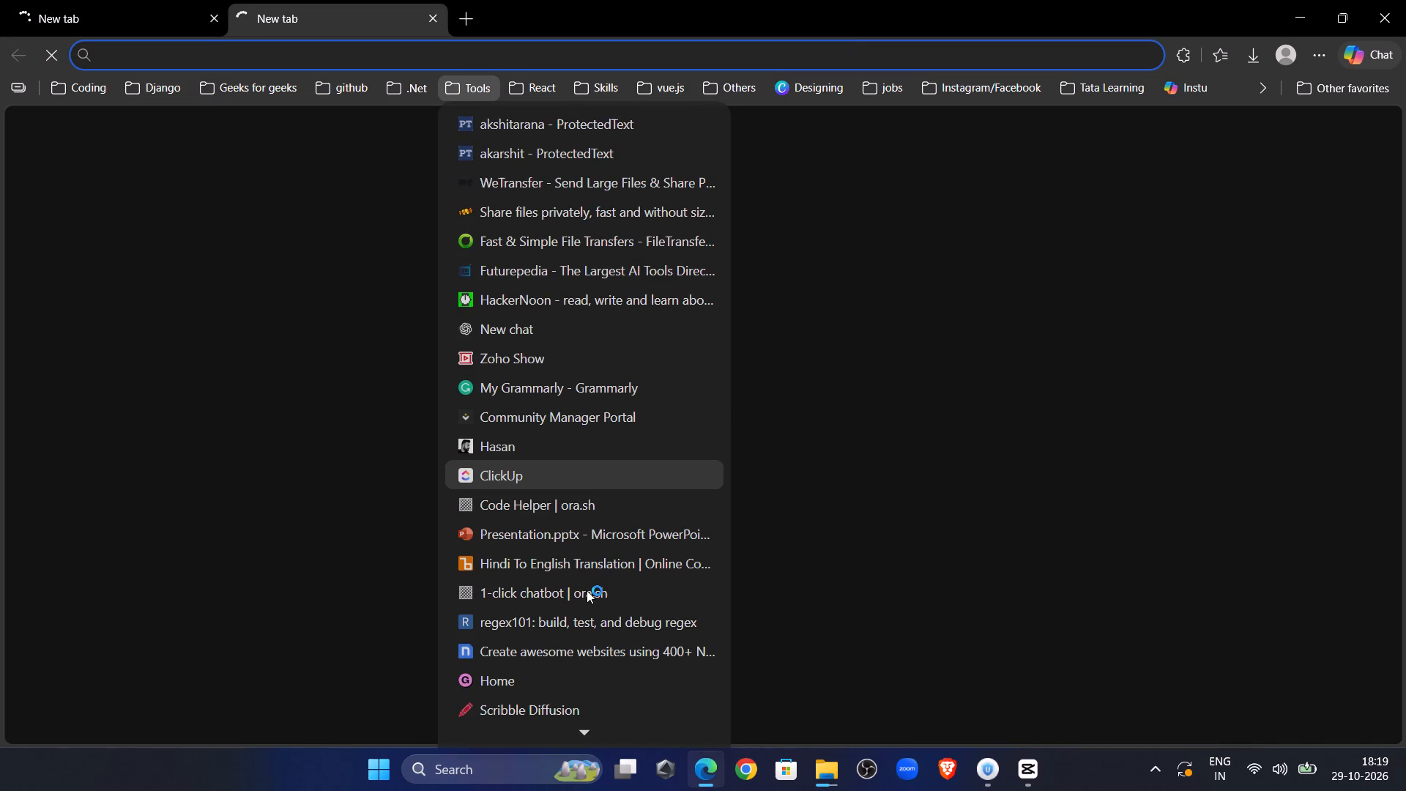
{"action": "scroll", "coordinate": [587, 645], "scroll_direction": "down", "scroll_amount": 20}
{"action": "scroll", "coordinate": [587, 645], "scroll_direction": "down", "scroll_amount": 13}
{"action": "scroll", "coordinate": [604, 697], "scroll_direction": "down", "scroll_amount": 16}
{"action": "left_click", "coordinate": [564, 674]}
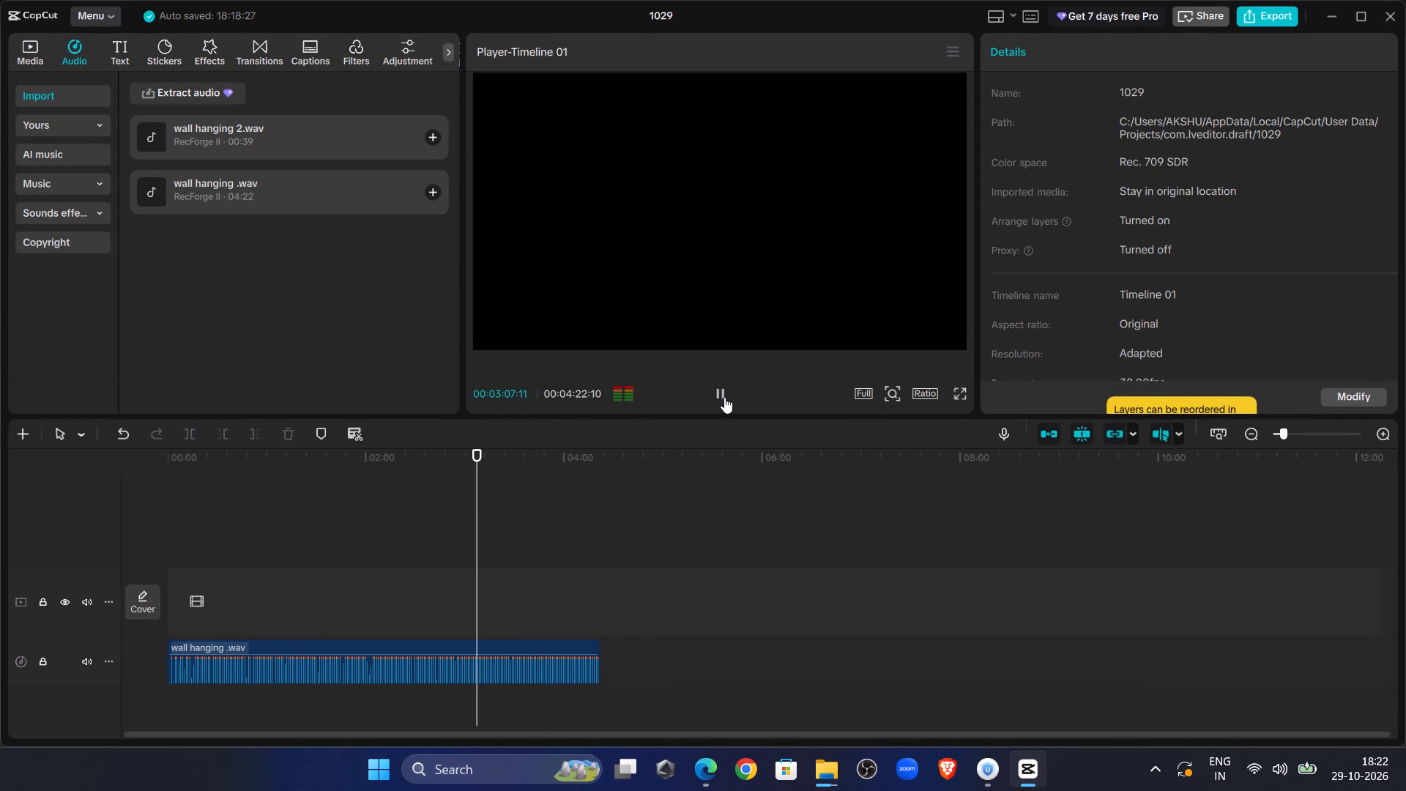
{"action": "left_click", "coordinate": [724, 397]}
Place wall hanging 2.wav on the audio track directly after the end of the wall hanging .wav clip.
{"action": "left_click", "coordinate": [620, 472]}
{"action": "left_click", "coordinate": [619, 478]}
{"action": "left_click_drag", "start_coordinate": [278, 189], "coordinate": [311, 173]}
{"action": "left_click_drag", "start_coordinate": [300, 122], "coordinate": [309, 127]}
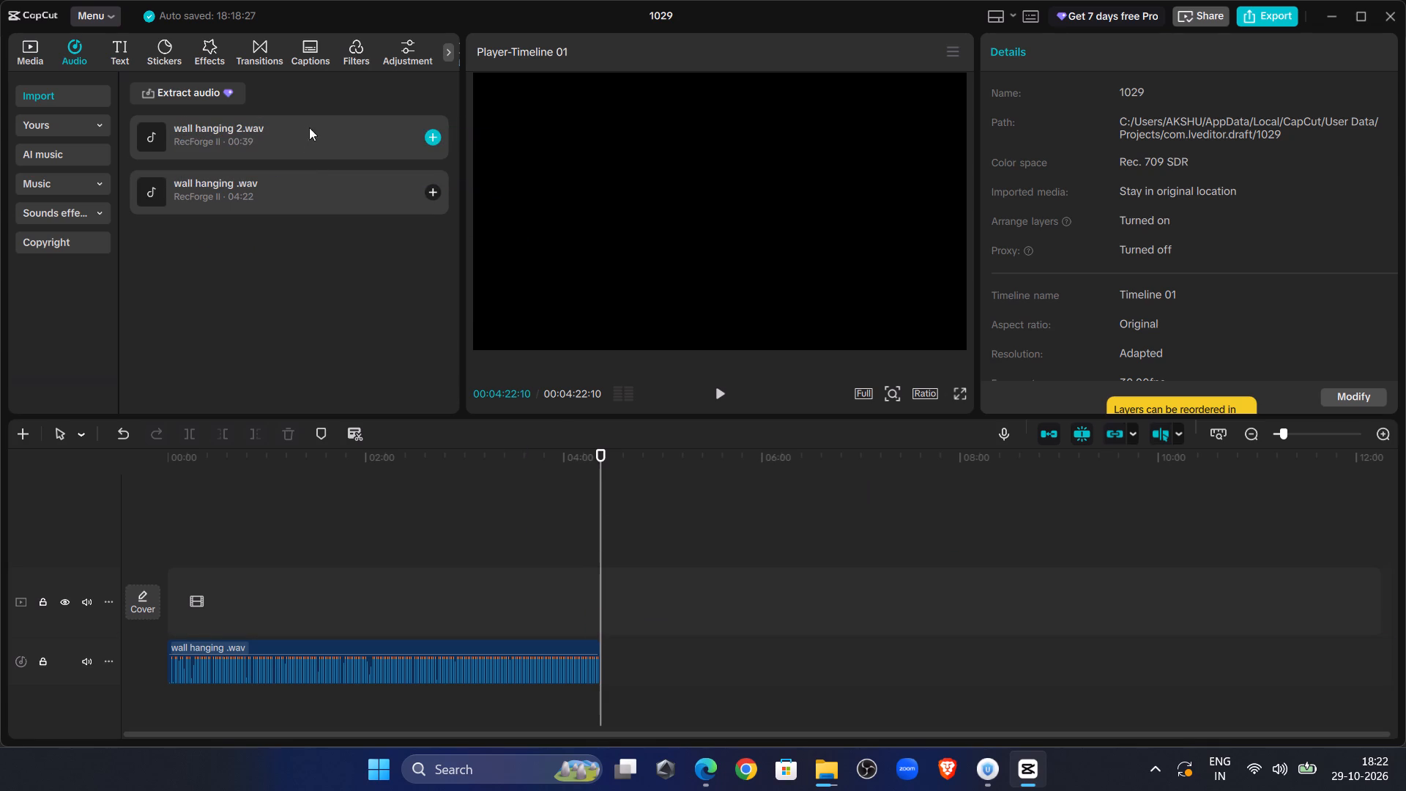
{"action": "left_click_drag", "start_coordinate": [309, 127], "coordinate": [598, 663]}
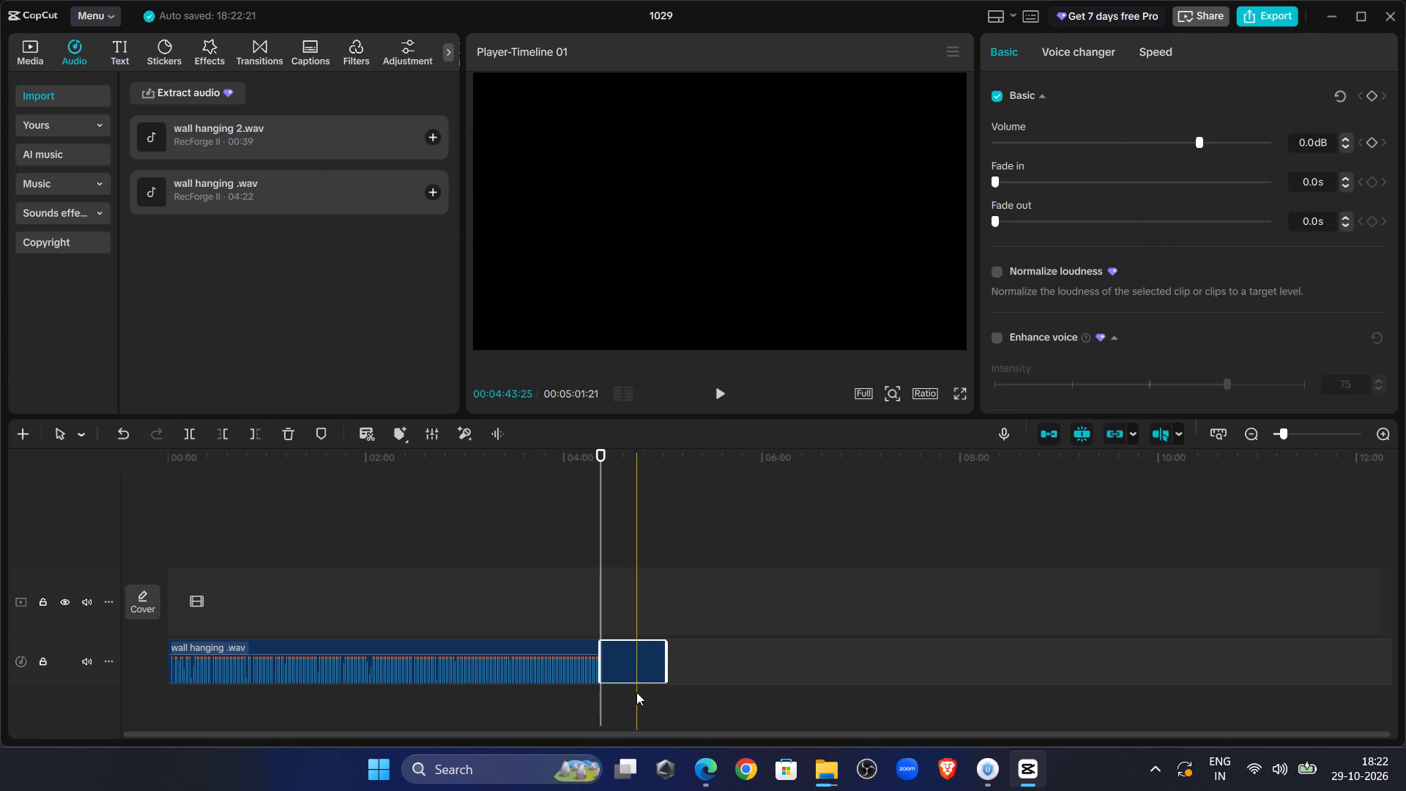
Configure the wall hanging 2.wav clip with a volume of 20.0 dB and both Enhance voice and Reduce noise enabled.
{"action": "left_click_drag", "start_coordinate": [1198, 150], "coordinate": [1405, 179]}
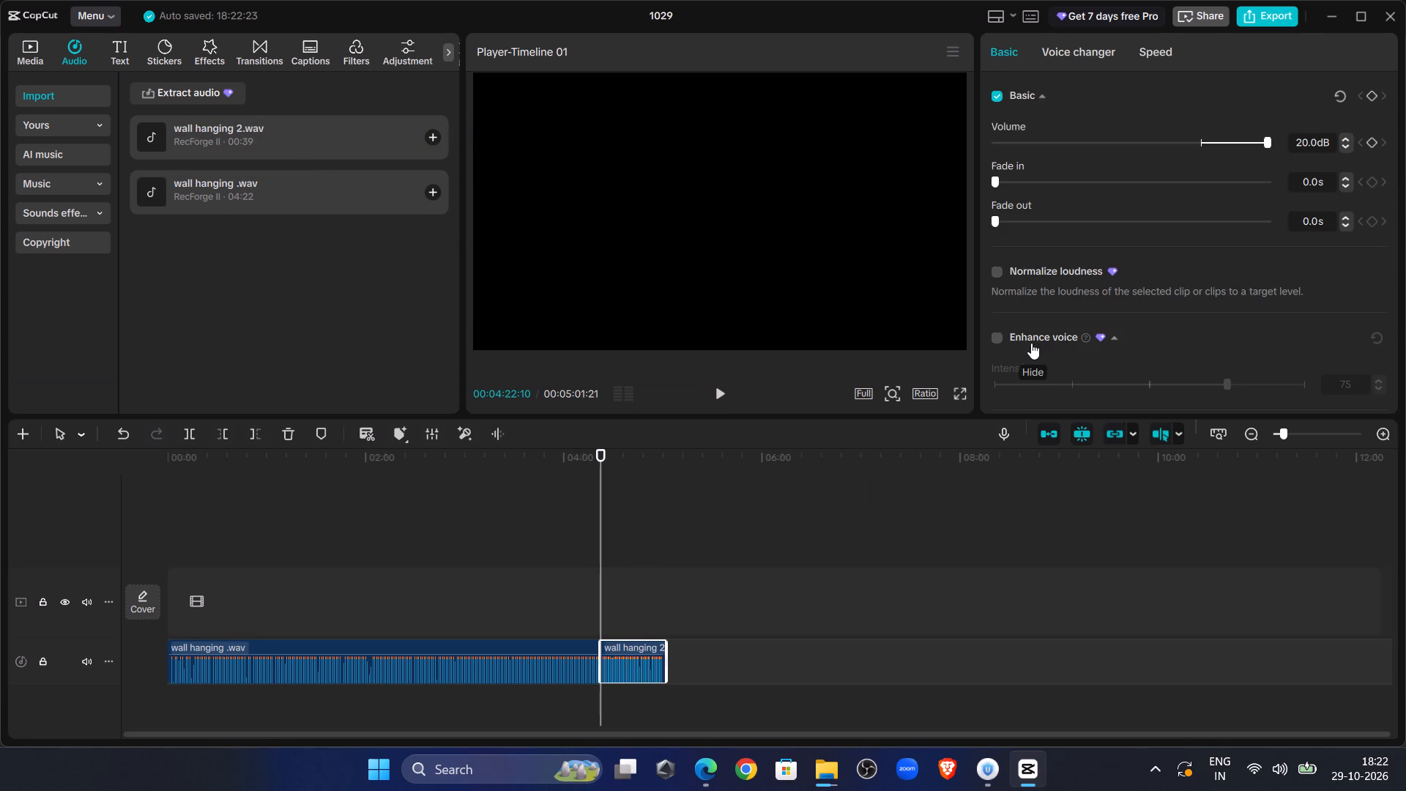
{"action": "left_click", "coordinate": [995, 338]}
{"action": "scroll", "coordinate": [1086, 306], "scroll_direction": "down", "scroll_amount": 2}
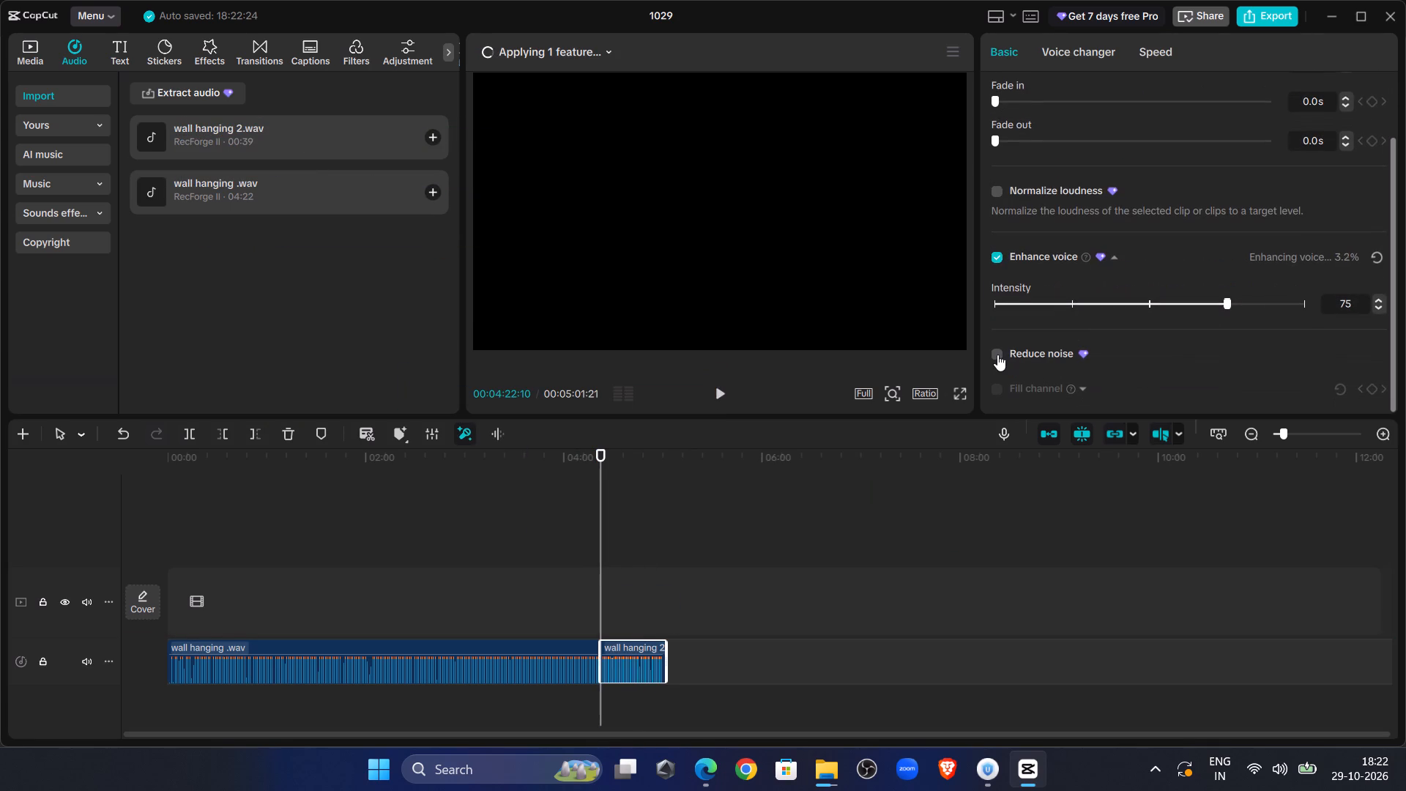
{"action": "left_click", "coordinate": [993, 355]}
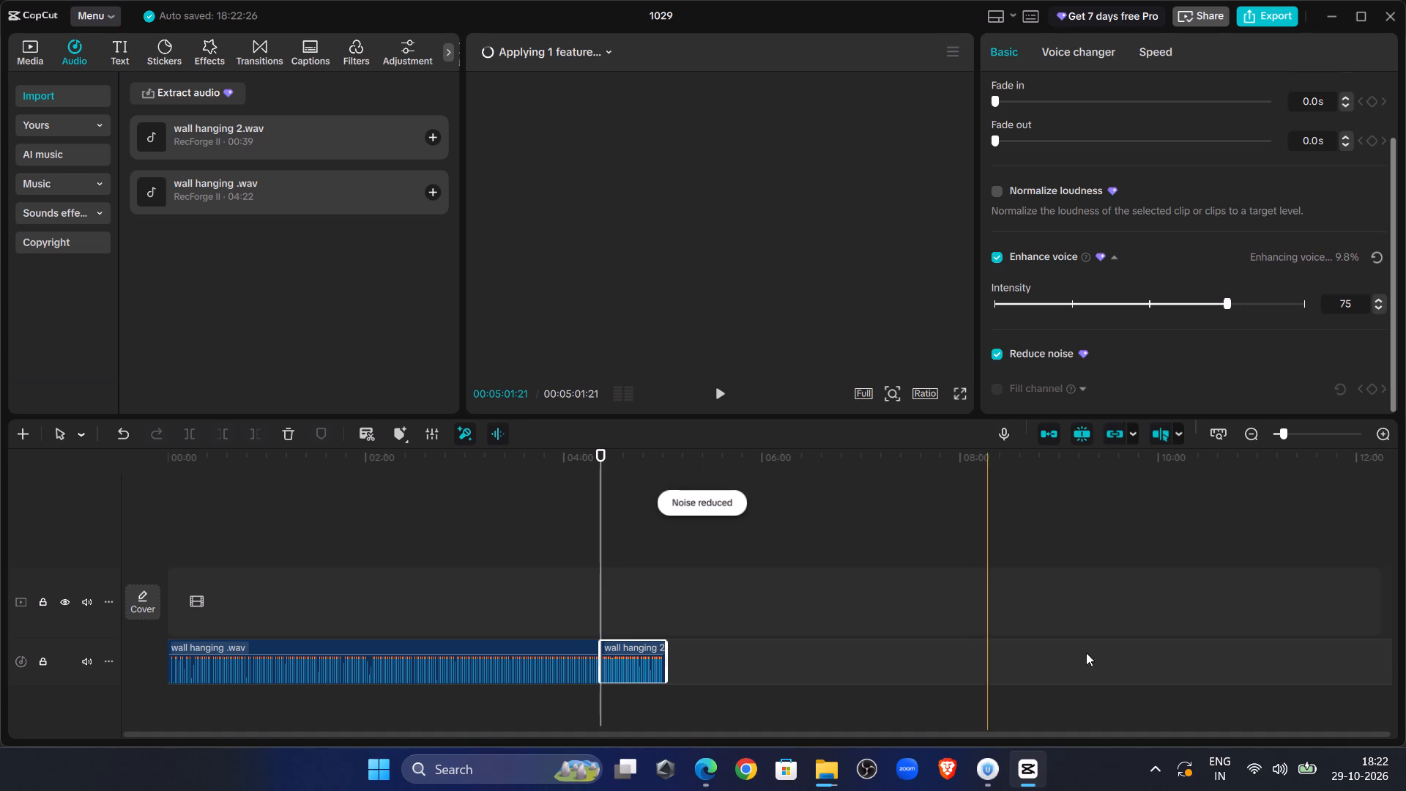
Examine the join between the wall hanging .wav and wall hanging 2.wav clips up close on the timeline.
{"action": "left_click", "coordinate": [1319, 435]}
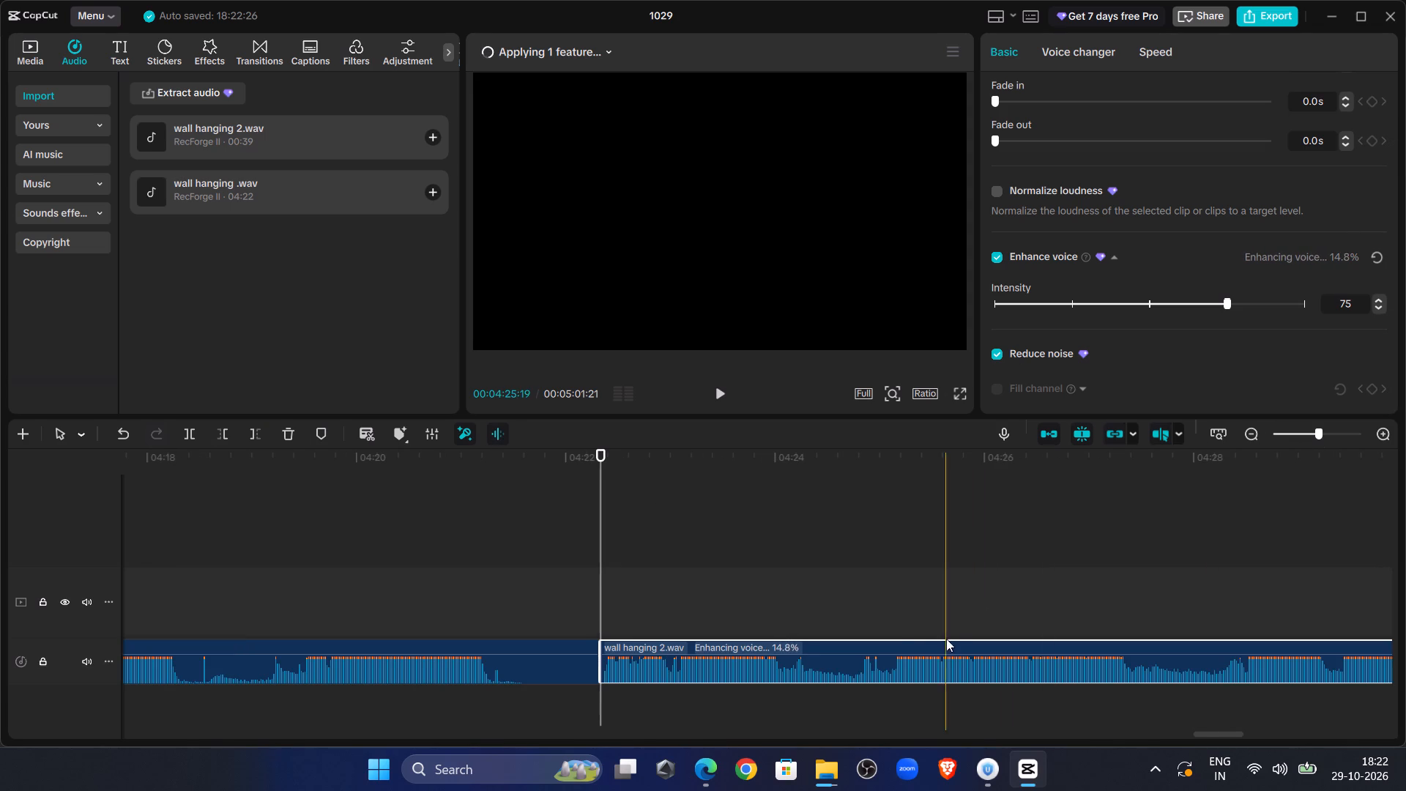
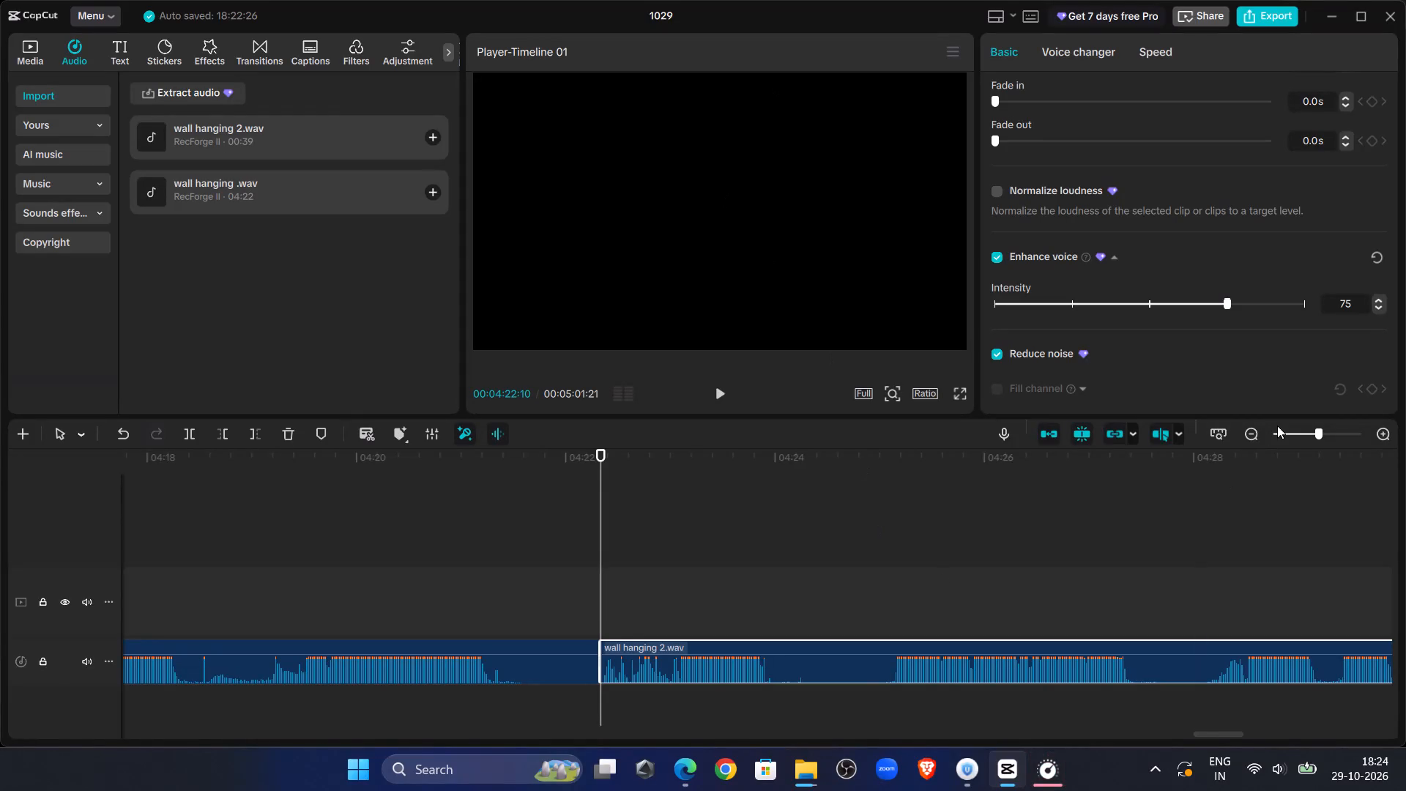
Reorder the voiceovers on one audio track, with wall hanging 2.wav at the timeline start and wall hanging .wav directly after it.
{"action": "left_click", "coordinate": [1285, 428]}
{"action": "left_click", "coordinate": [1287, 436]}
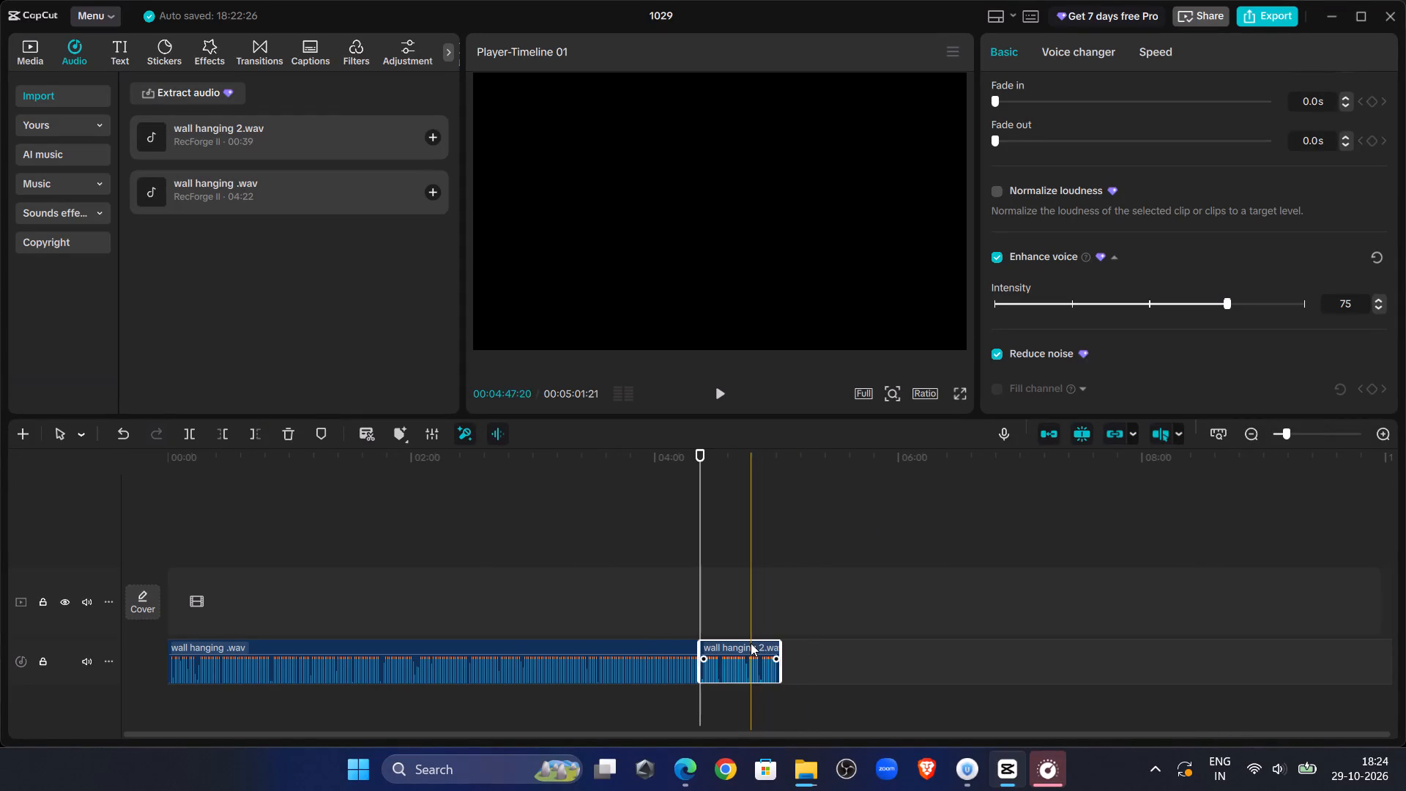
{"action": "left_click_drag", "start_coordinate": [750, 643], "coordinate": [201, 645]}
{"action": "left_click", "coordinate": [332, 608]}
{"action": "left_click", "coordinate": [330, 608]}
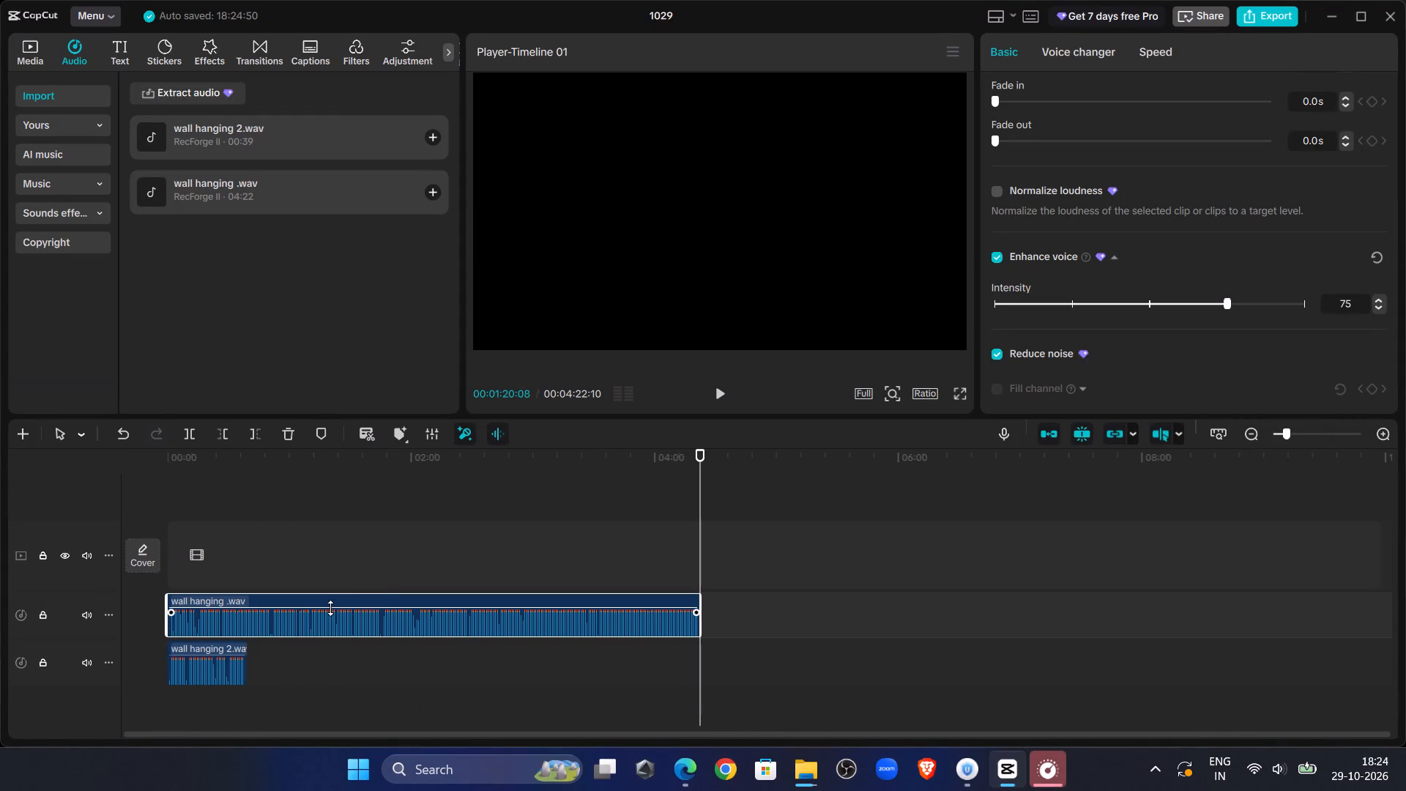
{"action": "left_click_drag", "start_coordinate": [351, 599], "coordinate": [513, 605]}
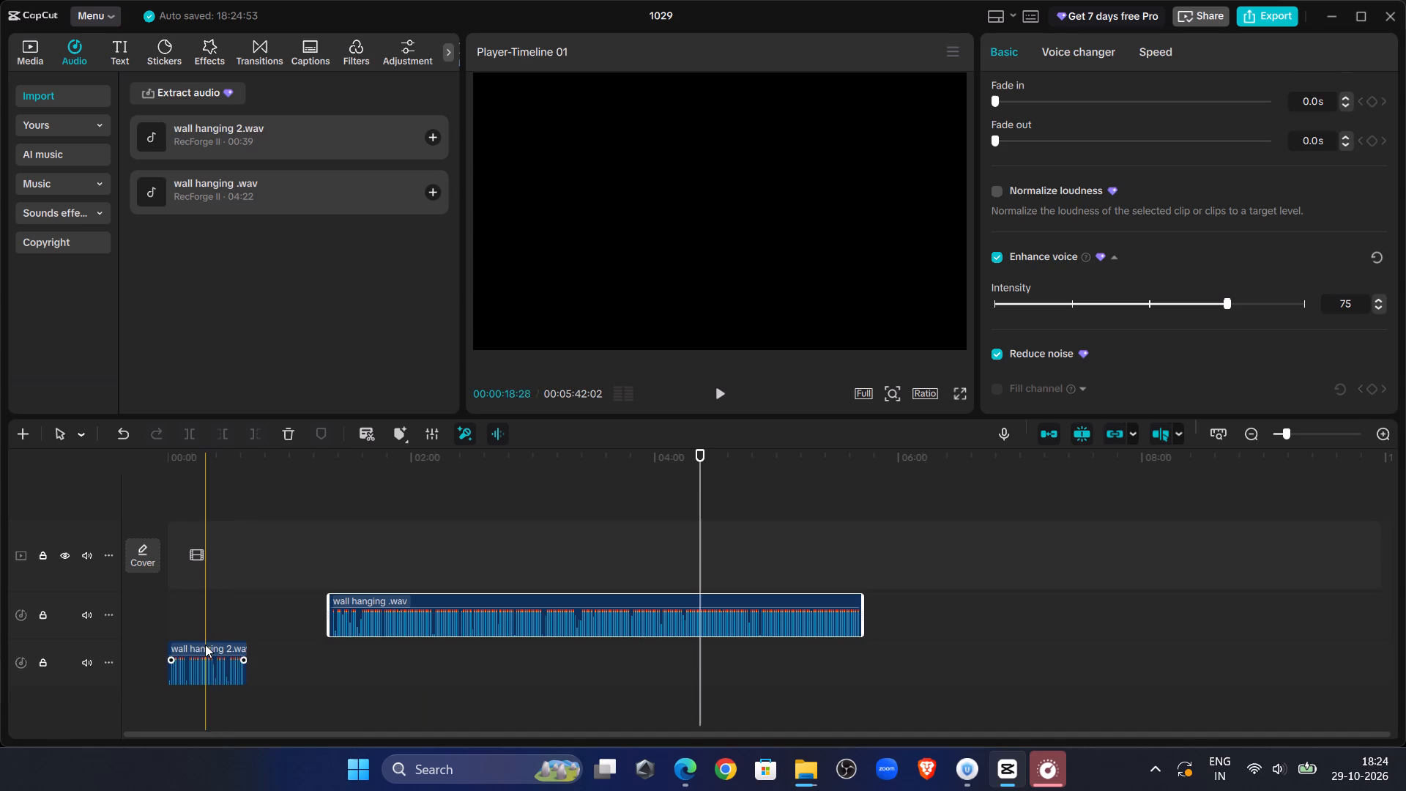
{"action": "left_click", "coordinate": [205, 645]}
{"action": "left_click_drag", "start_coordinate": [207, 648], "coordinate": [205, 604]}
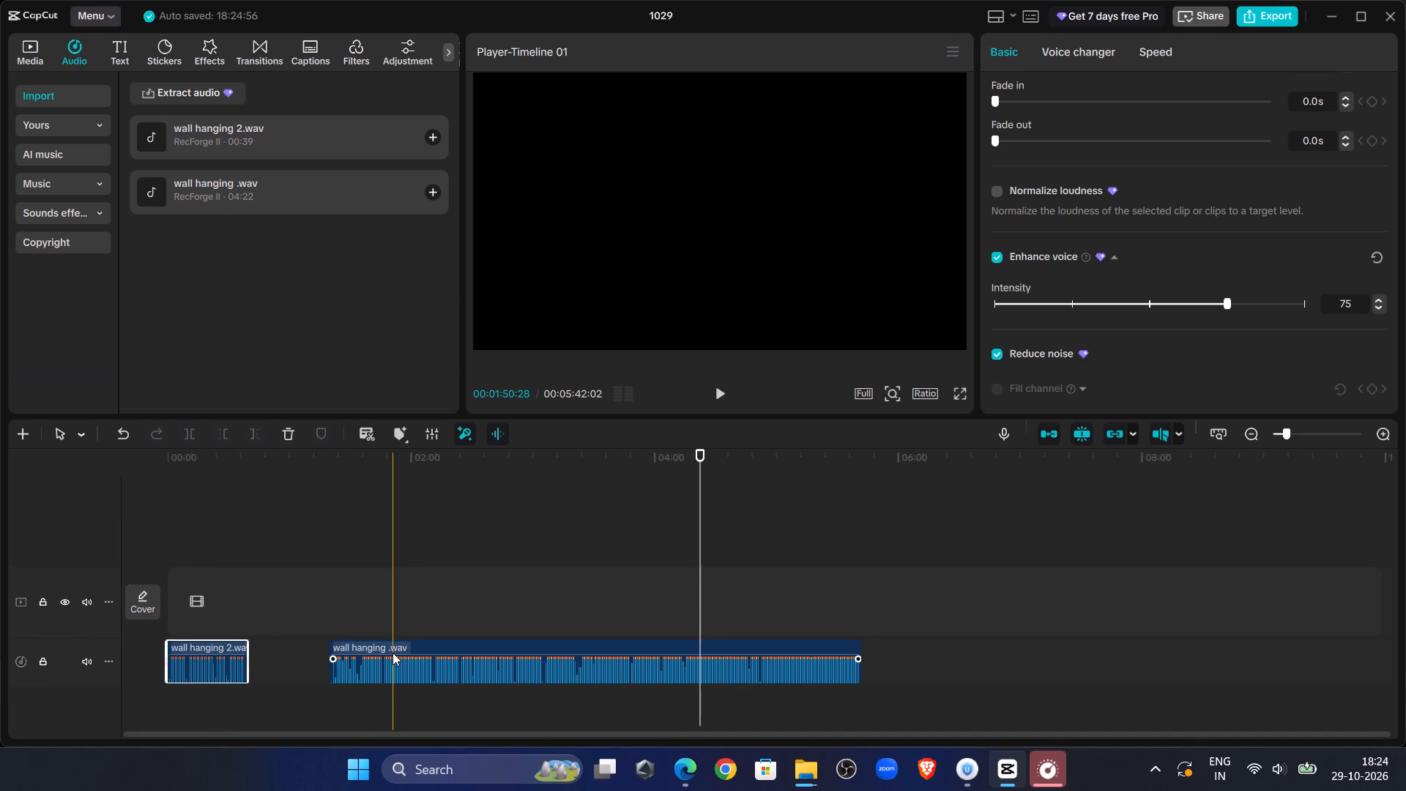
{"action": "left_click", "coordinate": [393, 645]}
{"action": "left_click_drag", "start_coordinate": [393, 645], "coordinate": [316, 639]}
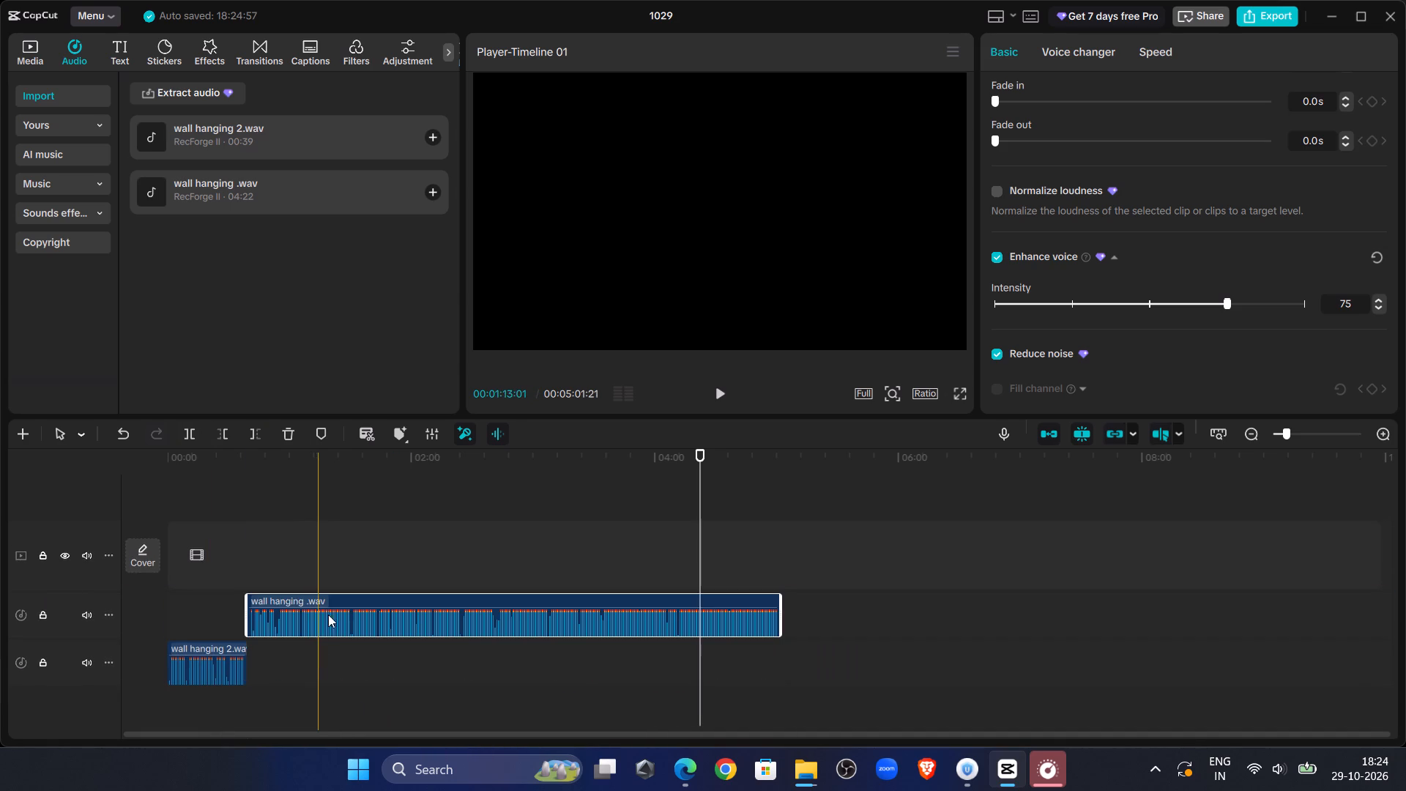
{"action": "scroll", "coordinate": [1158, 324], "scroll_direction": "up", "scroll_amount": 13}
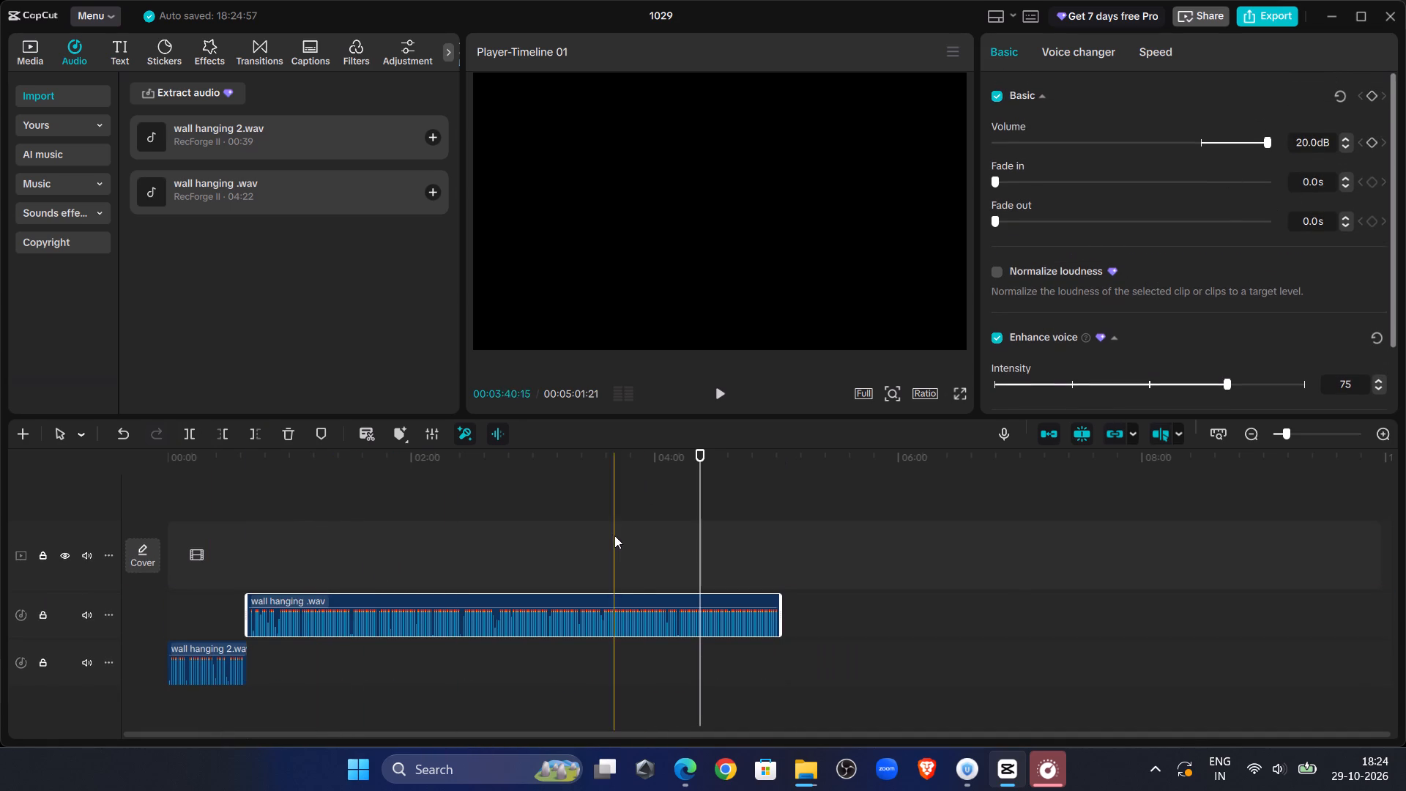
{"action": "left_click_drag", "start_coordinate": [463, 600], "coordinate": [467, 650]}
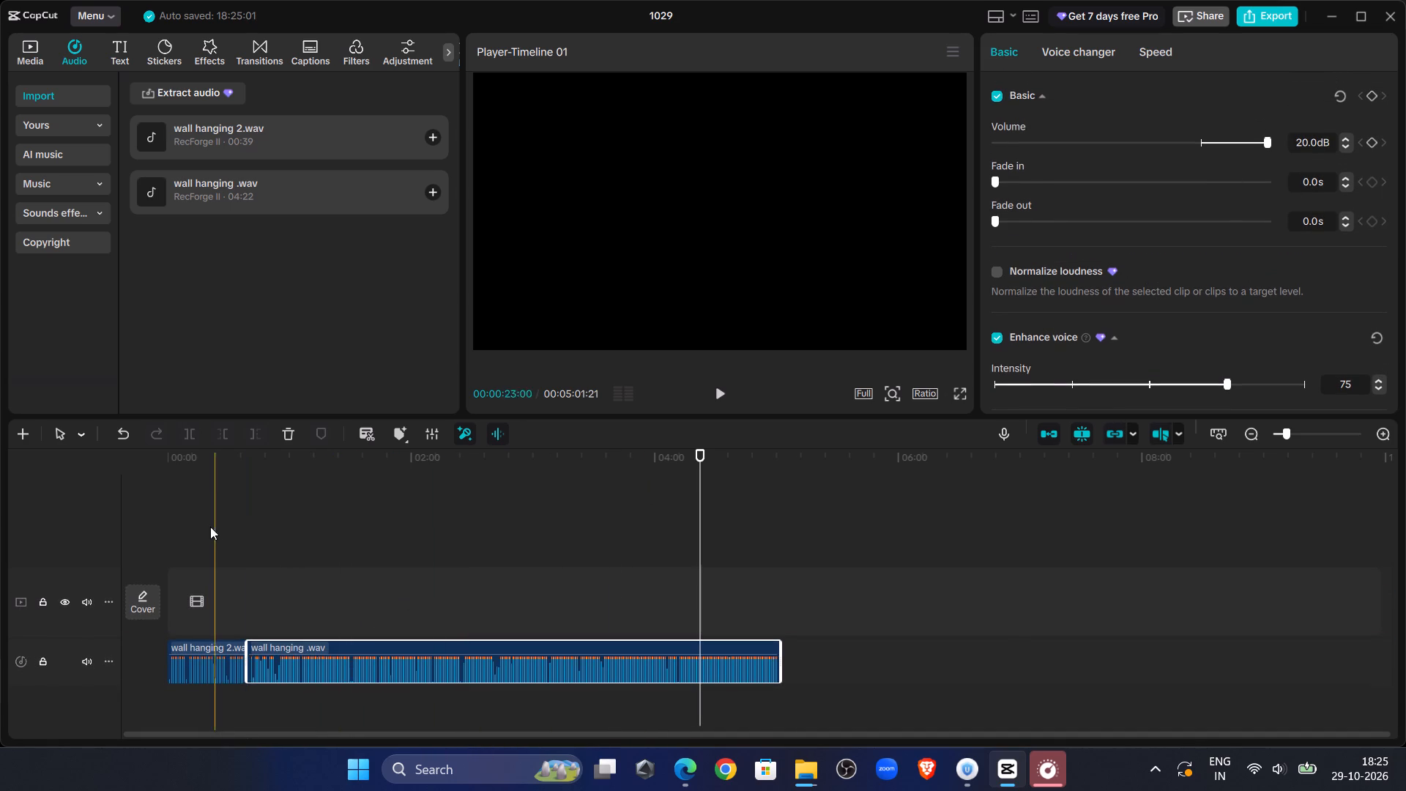
Return the playhead to the start, begin a media import, search the D: drive for youtube and open the Youtube folder's B-Rolls subfolder.
{"action": "left_click", "coordinate": [201, 521]}
{"action": "left_click_drag", "start_coordinate": [201, 521], "coordinate": [0, 461]}
{"action": "left_click", "coordinate": [38, 52]}
{"action": "left_click", "coordinate": [158, 95]}
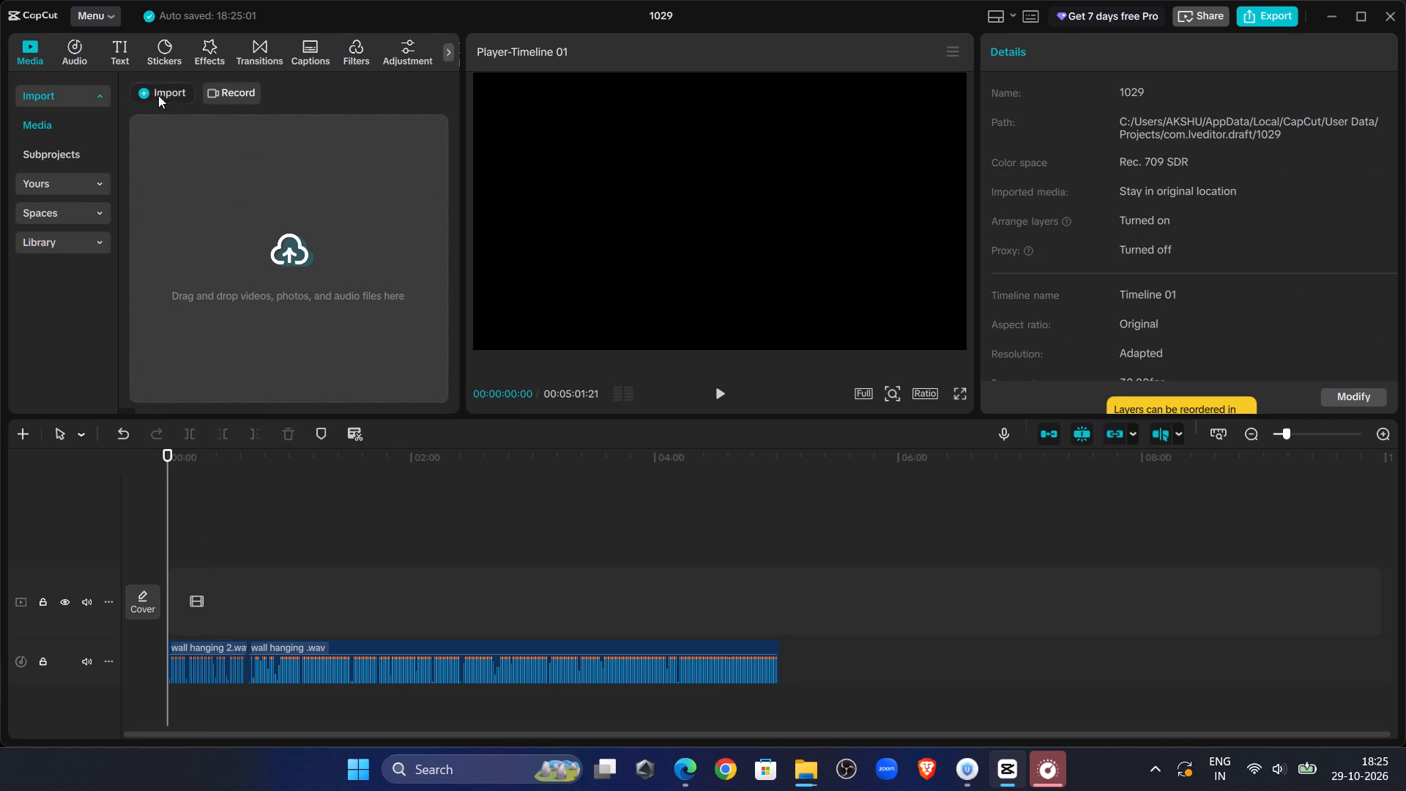
{"action": "scroll", "coordinate": [83, 278], "scroll_direction": "down", "scroll_amount": 6}
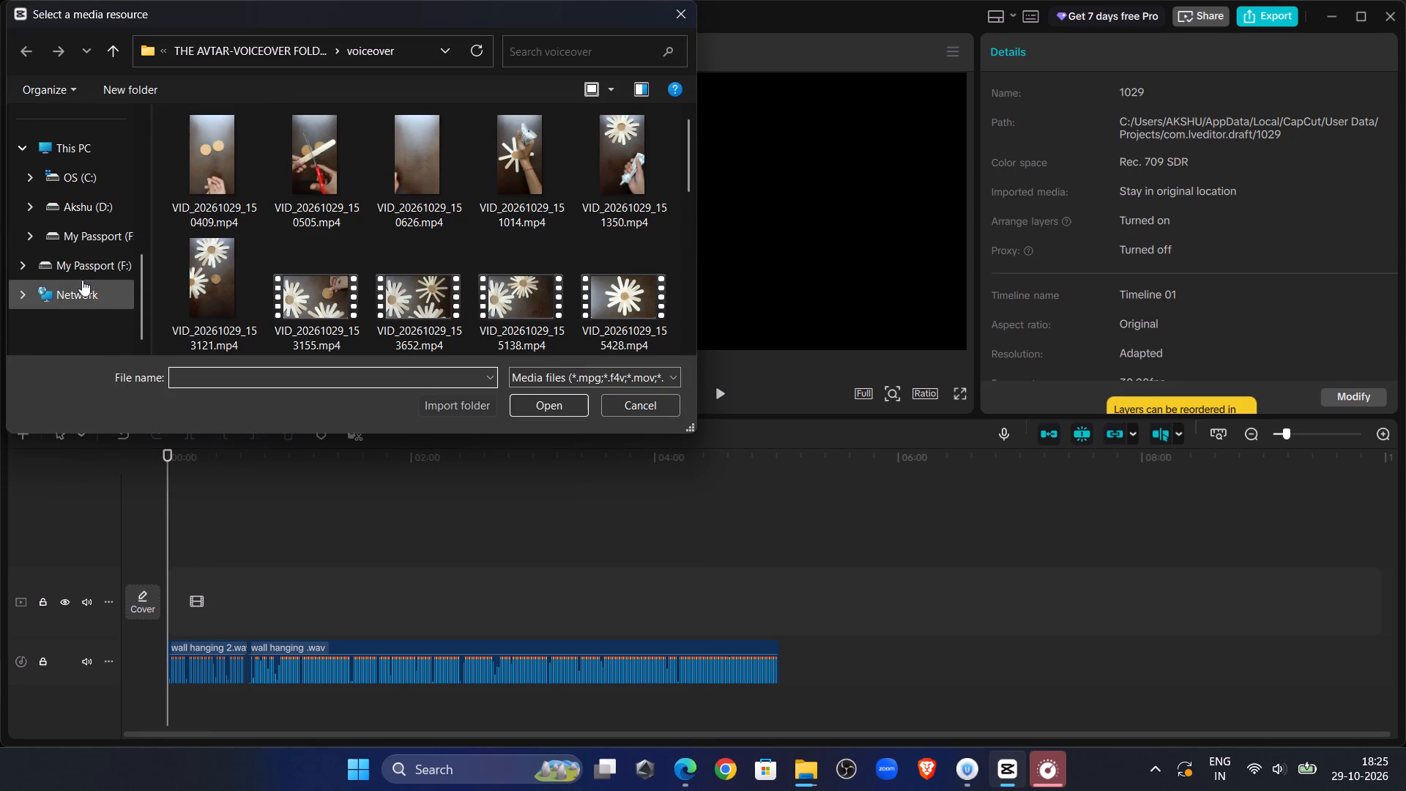
{"action": "left_click", "coordinate": [79, 275]}
{"action": "left_click", "coordinate": [115, 239]}
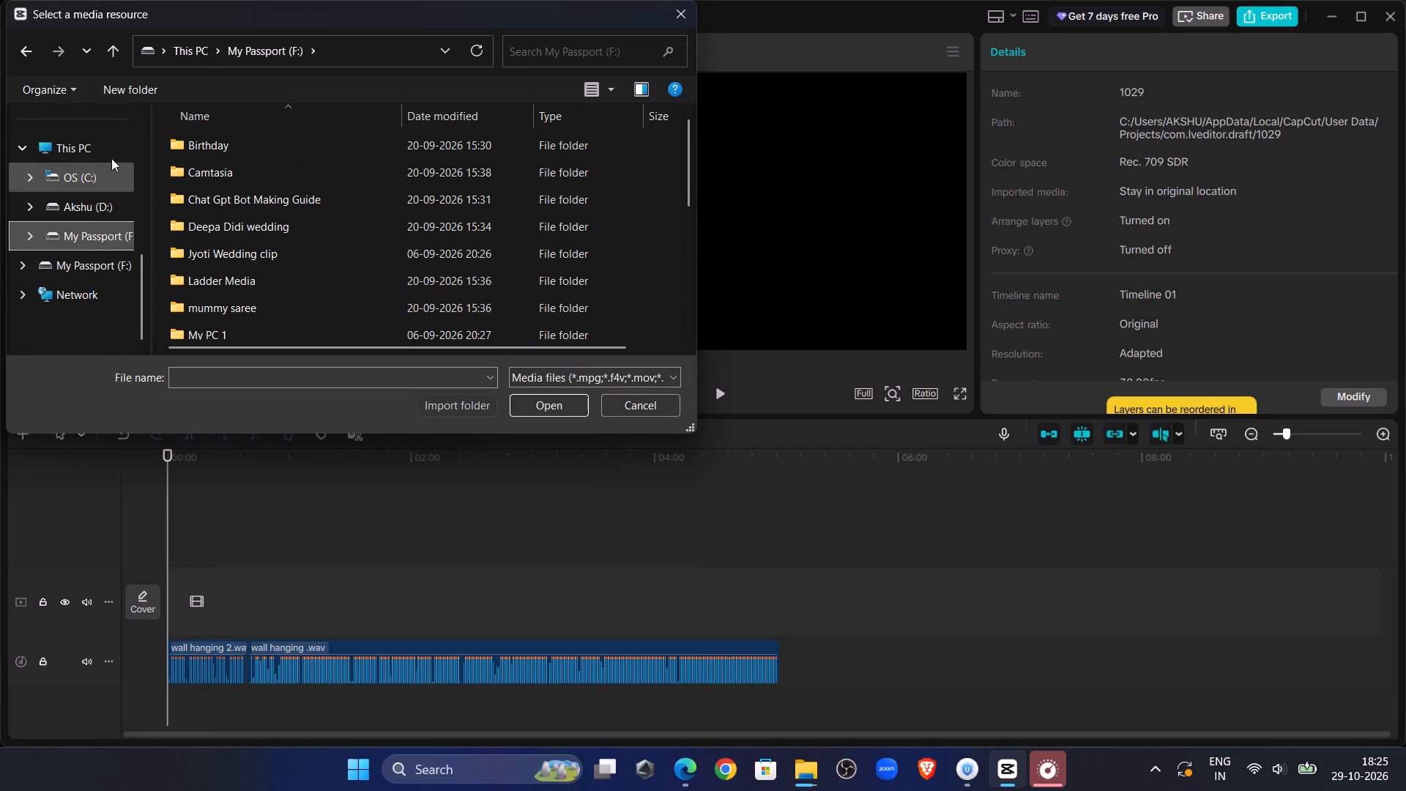
{"action": "left_click", "coordinate": [105, 211]}
{"action": "left_click", "coordinate": [512, 49]}
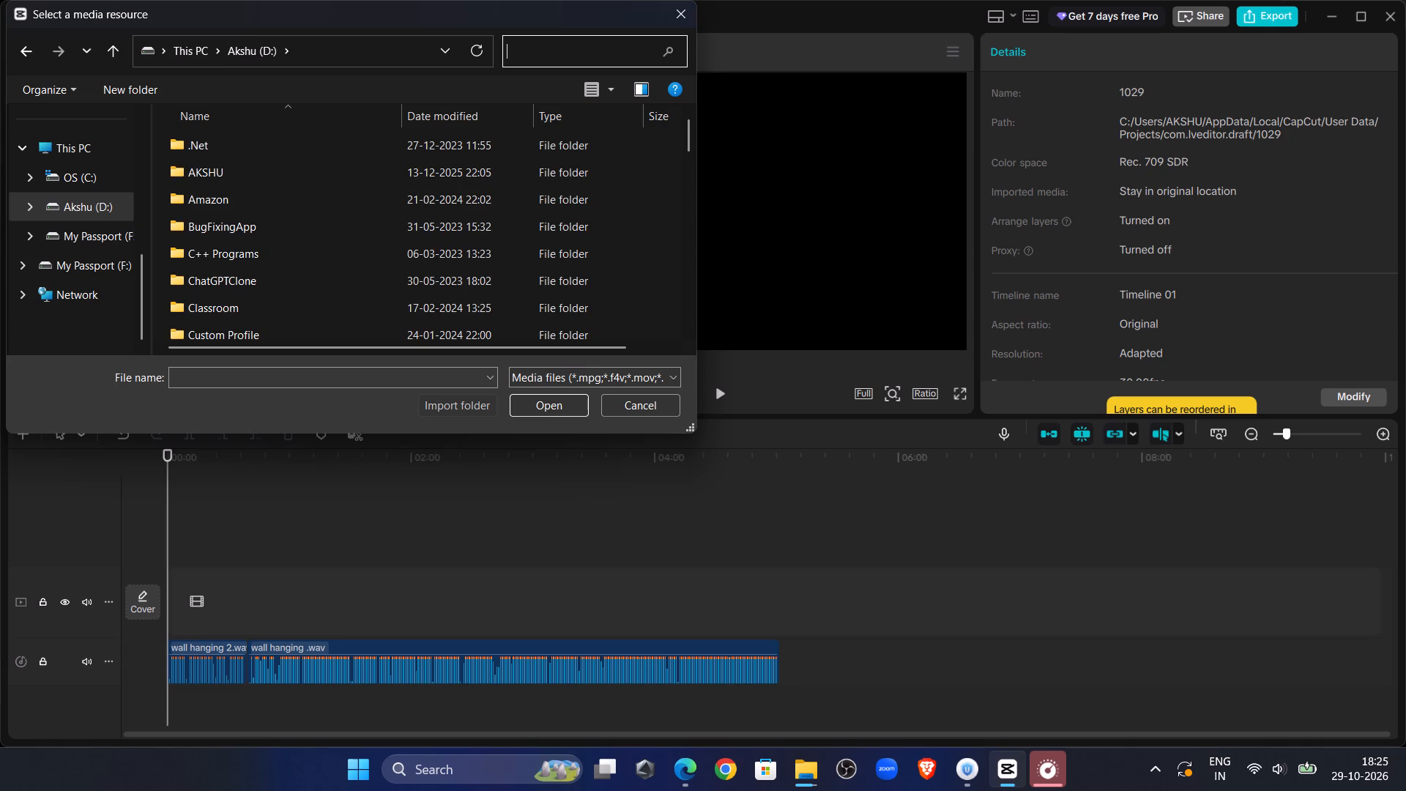
{"action": "type", "text": "youtube"}
{"action": "key", "text": "Return"}
{"action": "double_click", "coordinate": [307, 132]}
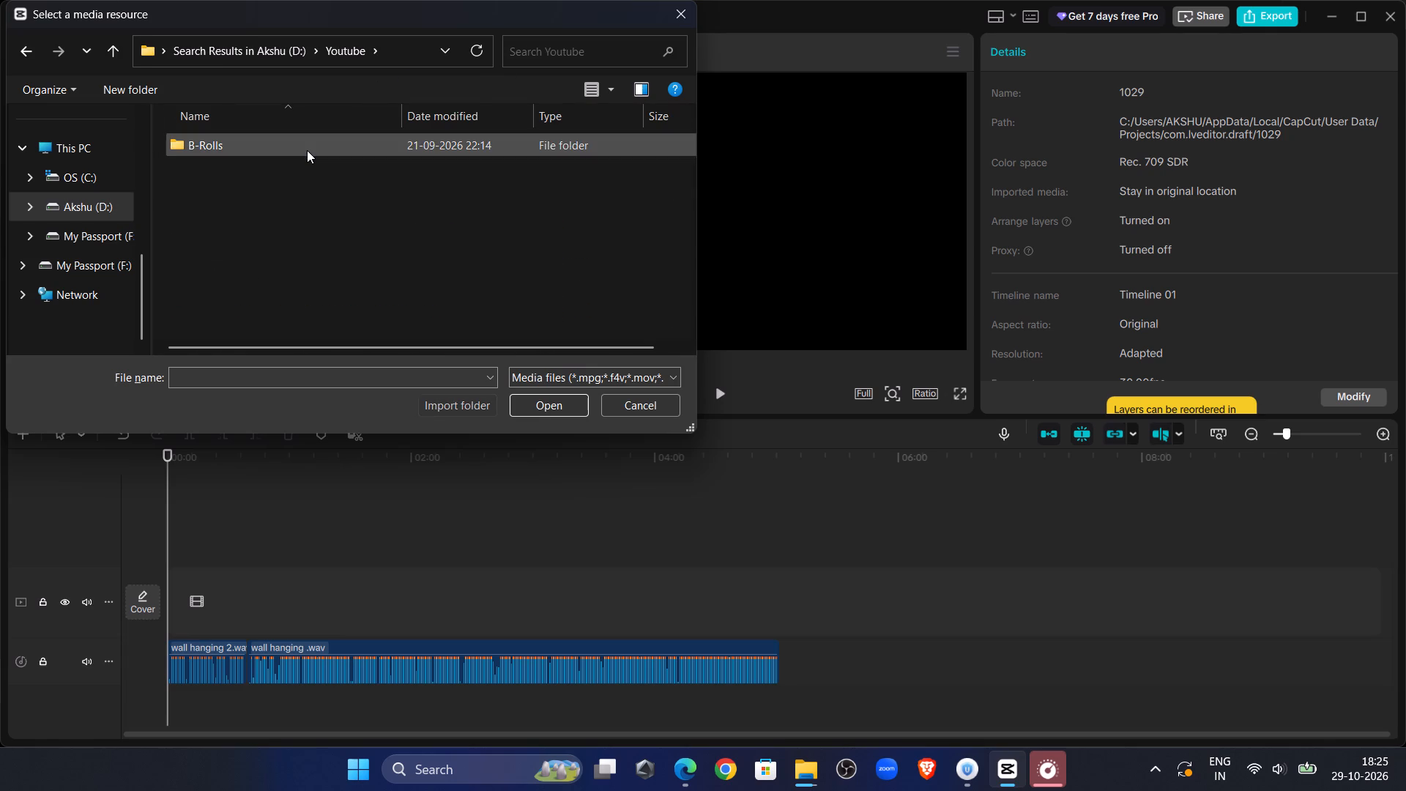
{"action": "double_click", "coordinate": [307, 150]}
Search the B-Rolls folder for back and import short background.png into the project media.
{"action": "left_click", "coordinate": [569, 34]}
{"action": "left_click", "coordinate": [559, 49]}
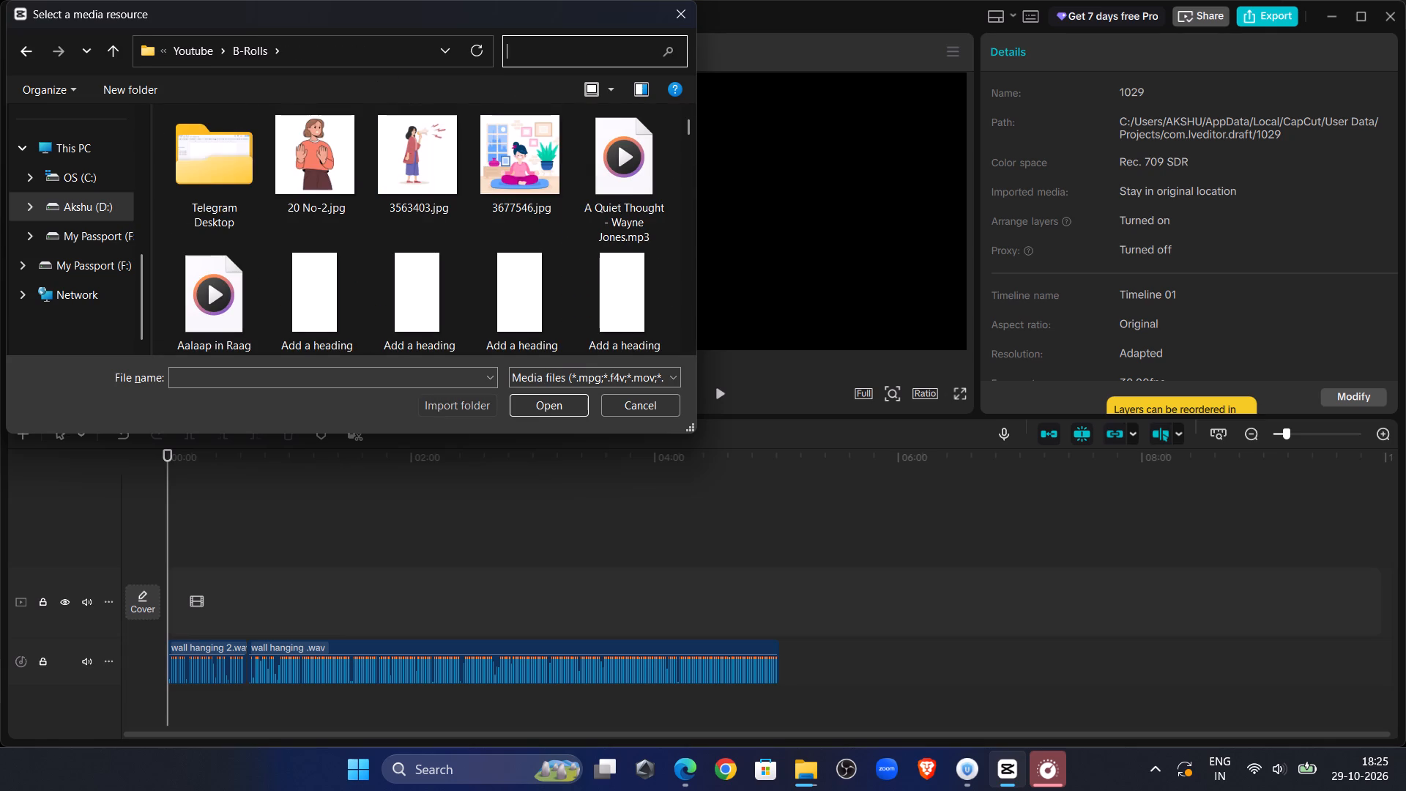
{"action": "type", "text": "back"}
{"action": "key", "text": "Return"}
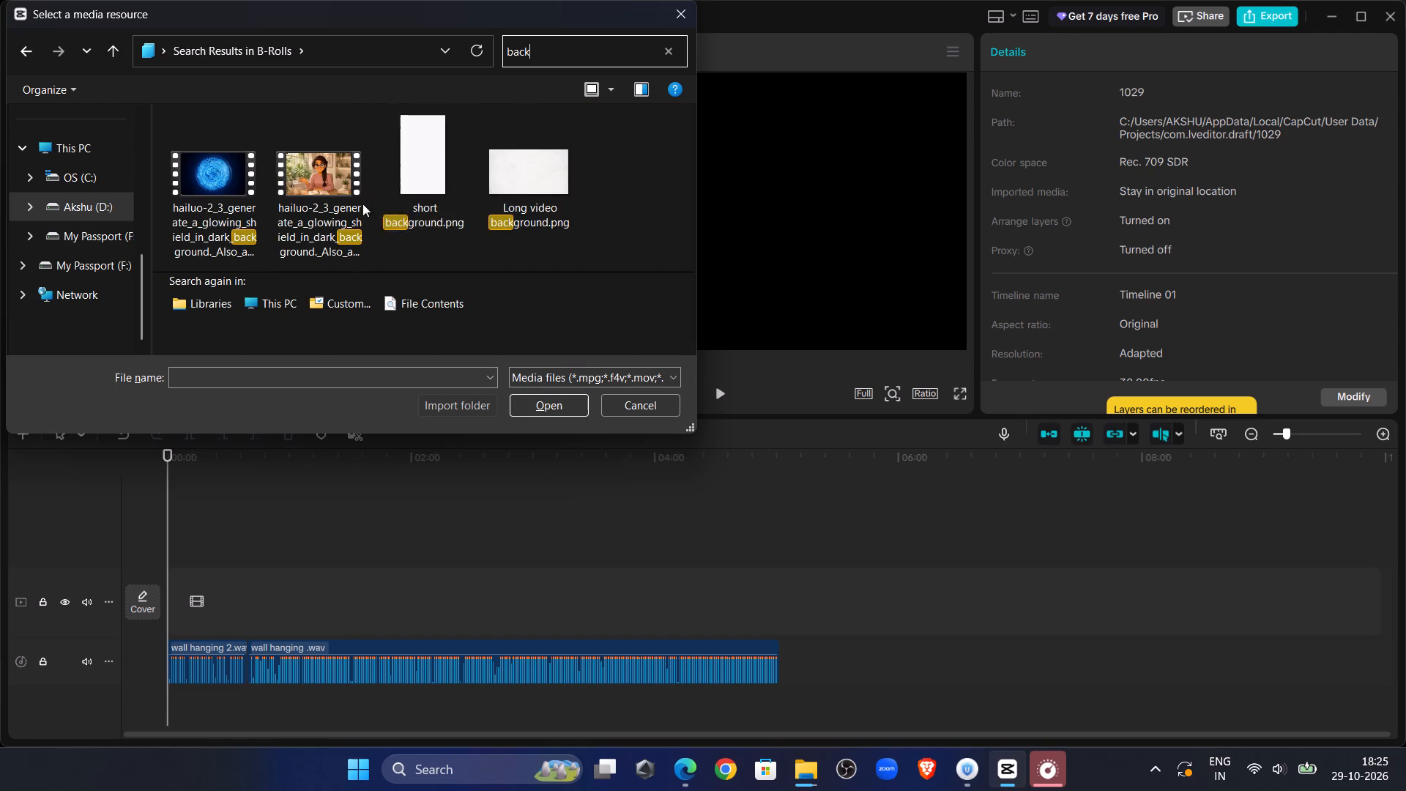
{"action": "left_click", "coordinate": [423, 177]}
{"action": "left_click", "coordinate": [528, 406]}
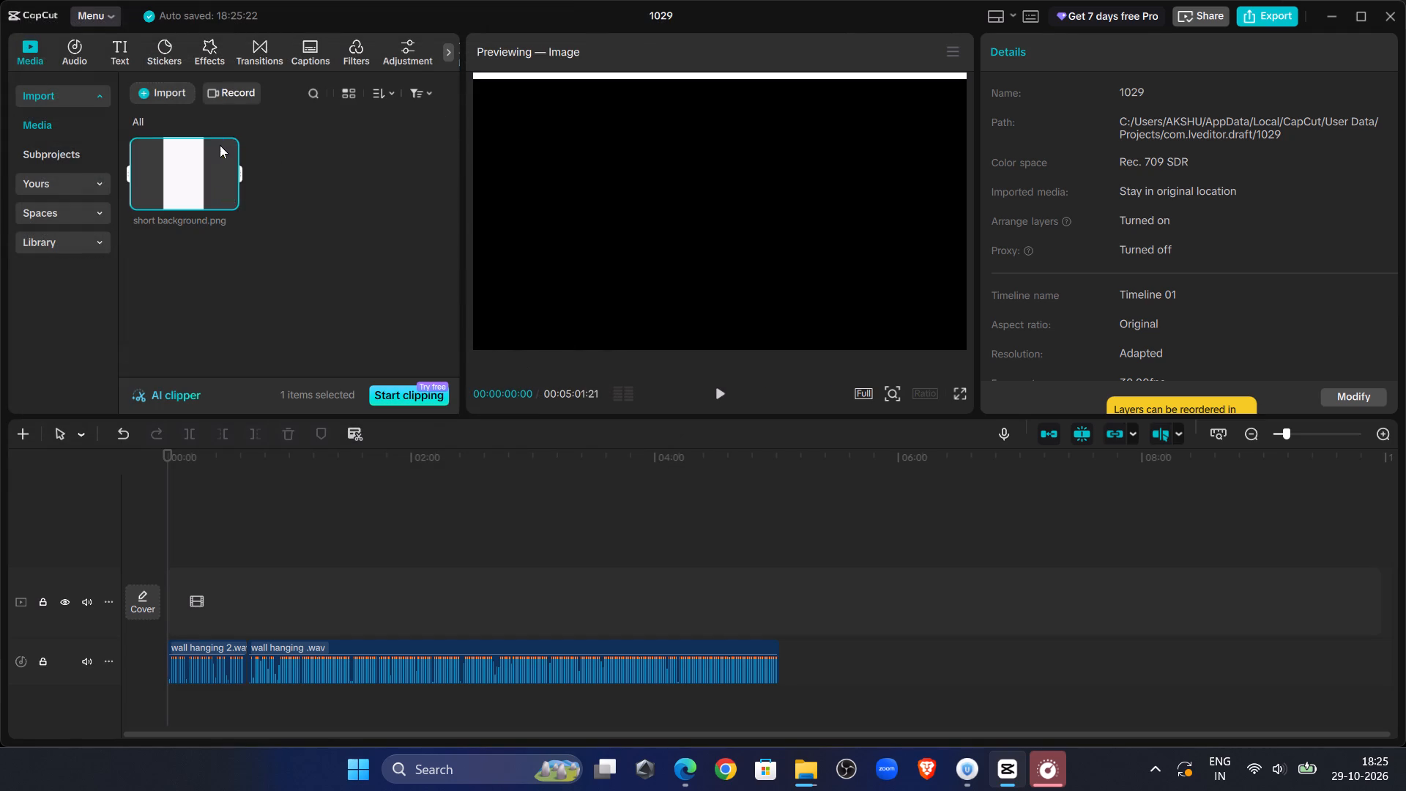
Add short background.png at the start of the video track and extend it to about 32 seconds.
{"action": "left_click", "coordinate": [230, 196]}
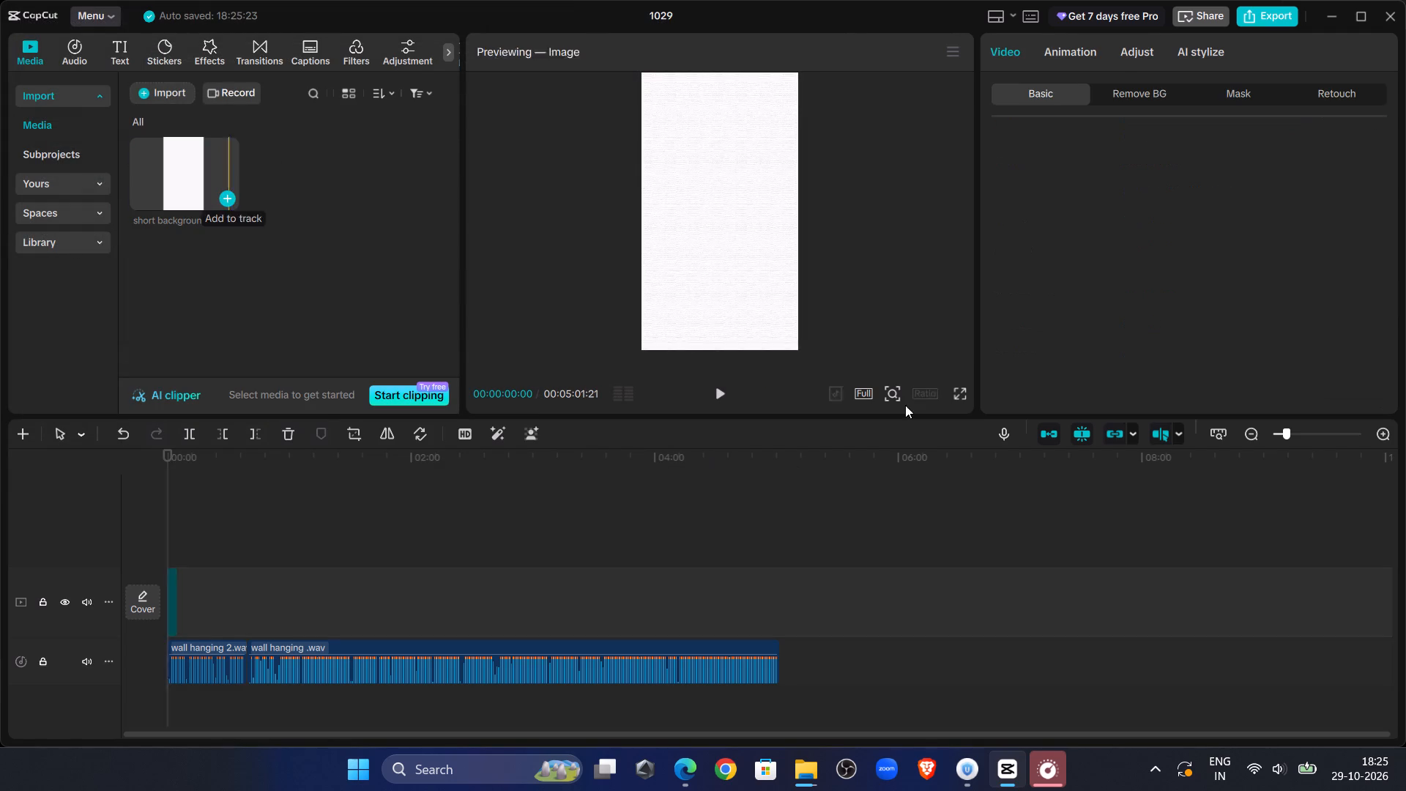
{"action": "left_click", "coordinate": [931, 393]}
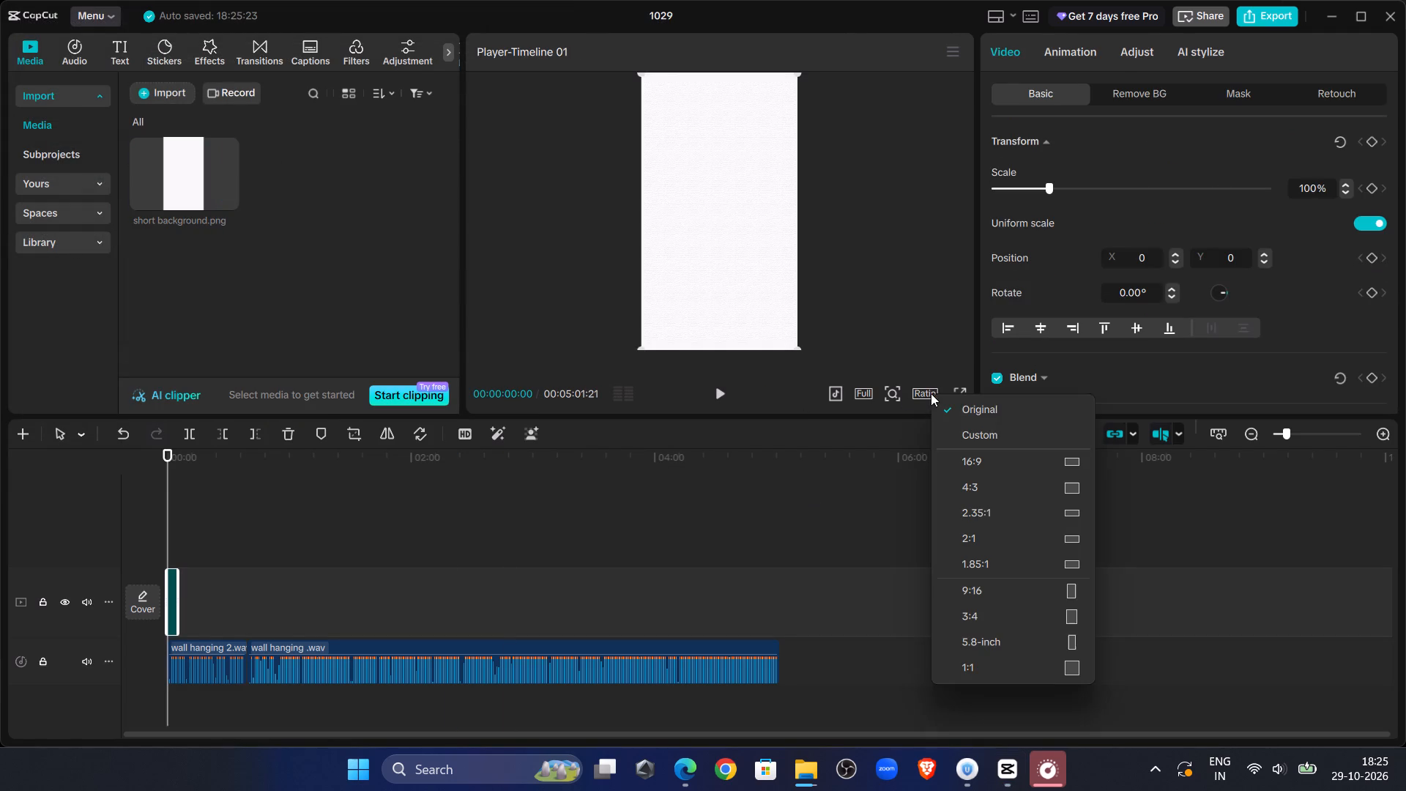
{"action": "scroll", "coordinate": [987, 609], "scroll_direction": "down", "scroll_amount": 8}
{"action": "left_click", "coordinate": [313, 557]}
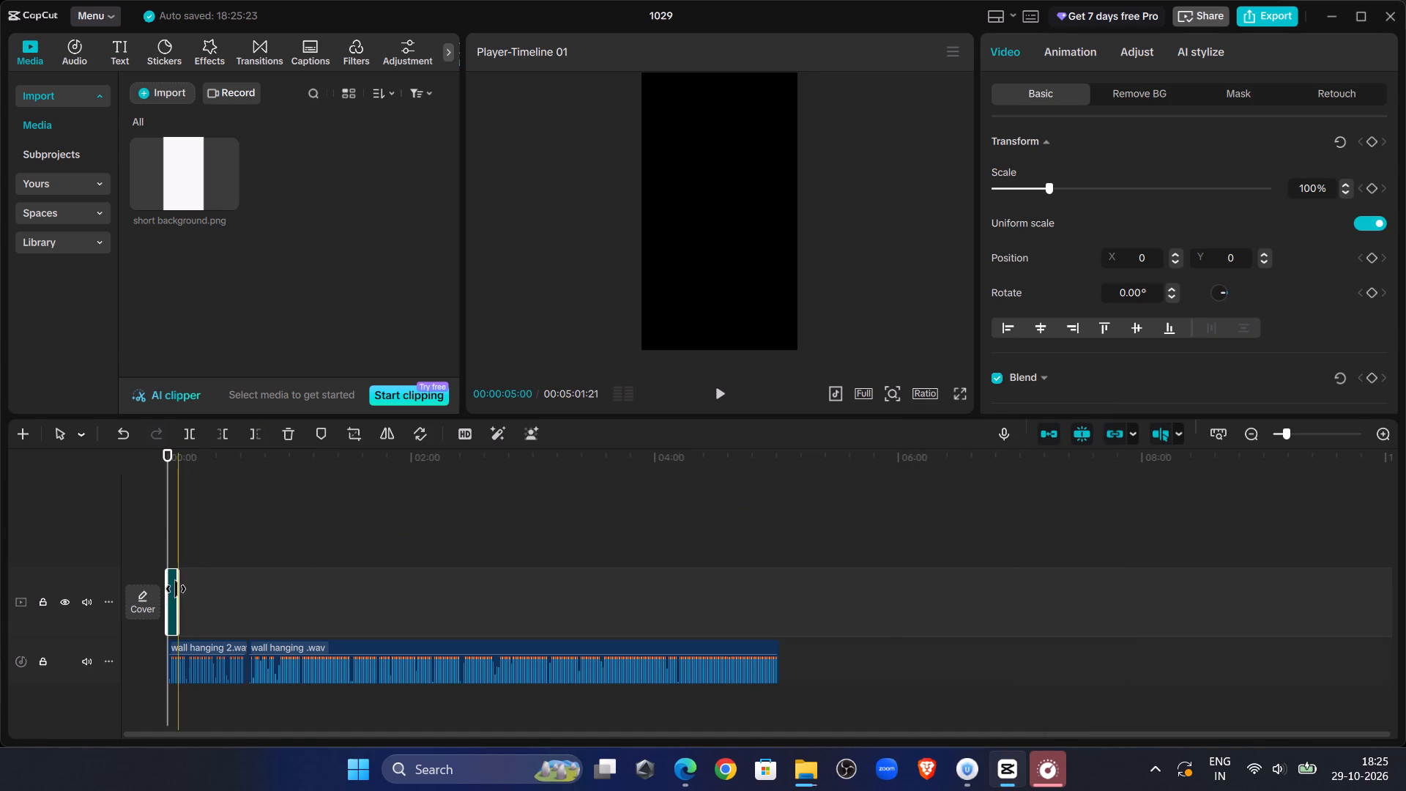
{"action": "left_click_drag", "start_coordinate": [176, 589], "coordinate": [335, 630]}
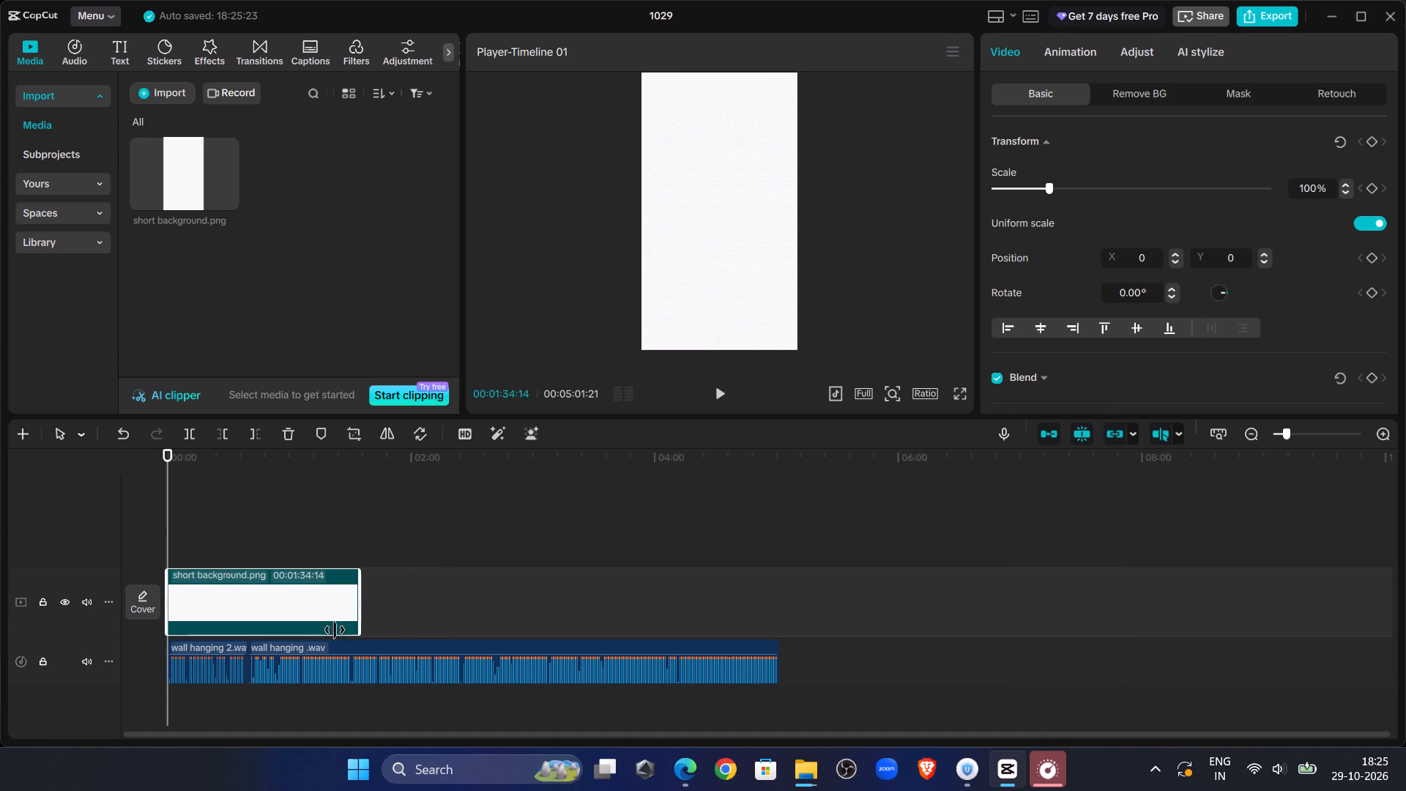
{"action": "left_click_drag", "start_coordinate": [335, 630], "coordinate": [265, 634]}
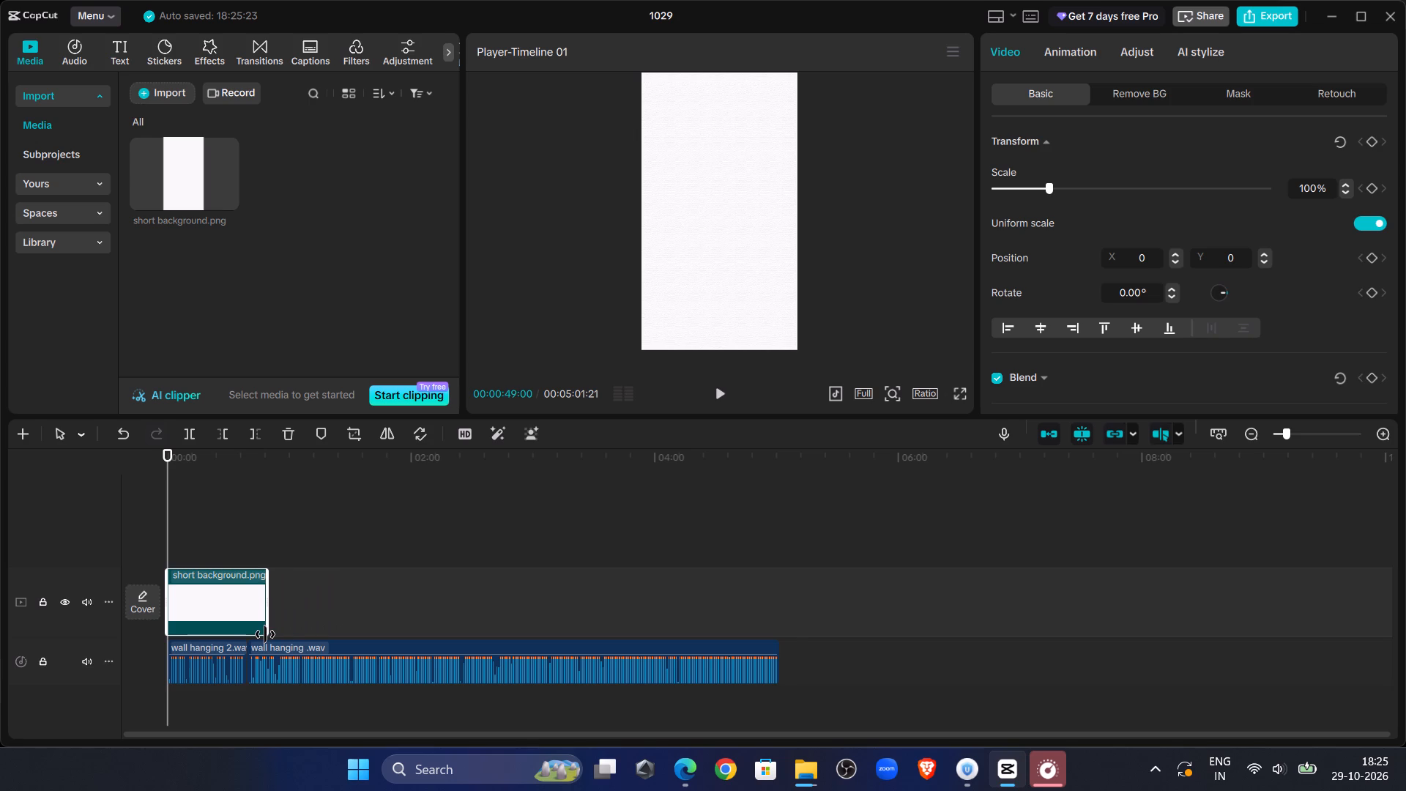
{"action": "left_click_drag", "start_coordinate": [265, 634], "coordinate": [238, 624]}
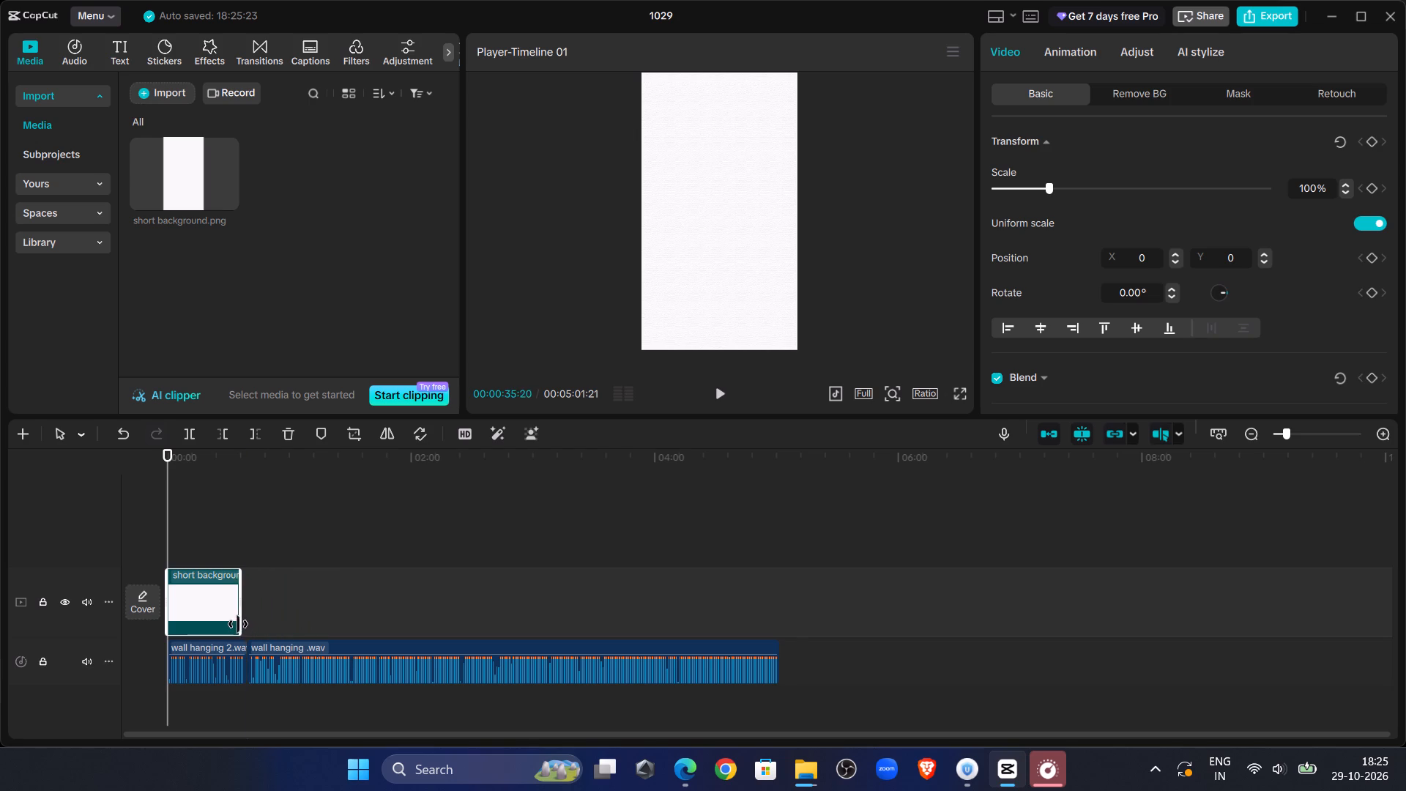
{"action": "left_click_drag", "start_coordinate": [238, 624], "coordinate": [236, 616]}
{"action": "left_click_drag", "start_coordinate": [236, 616], "coordinate": [230, 615]}
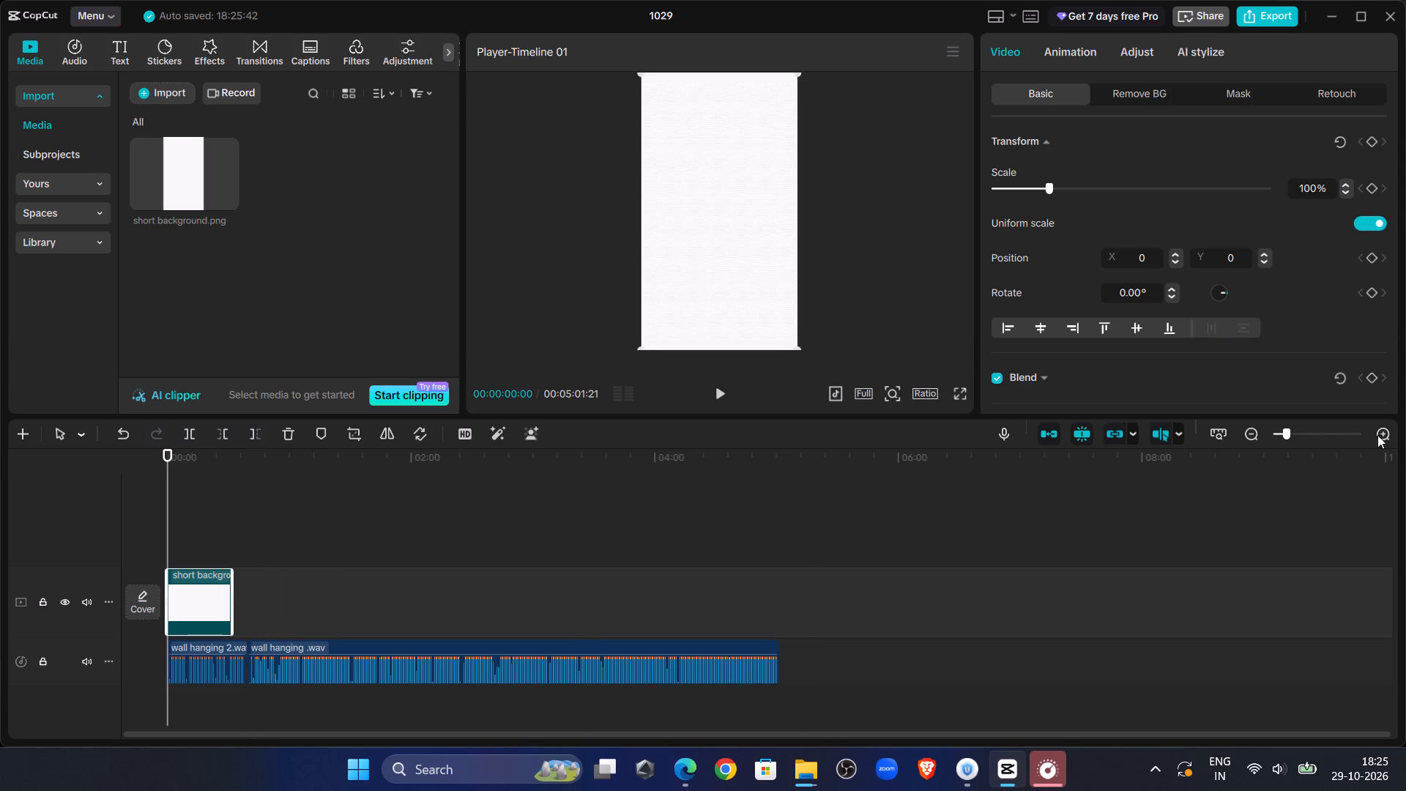
Cut everything before 00:00:02:21 from wall hanging 2.wav and move the remaining clip back to the timeline start.
{"action": "left_click", "coordinate": [1317, 434]}
{"action": "left_click", "coordinate": [720, 398]}
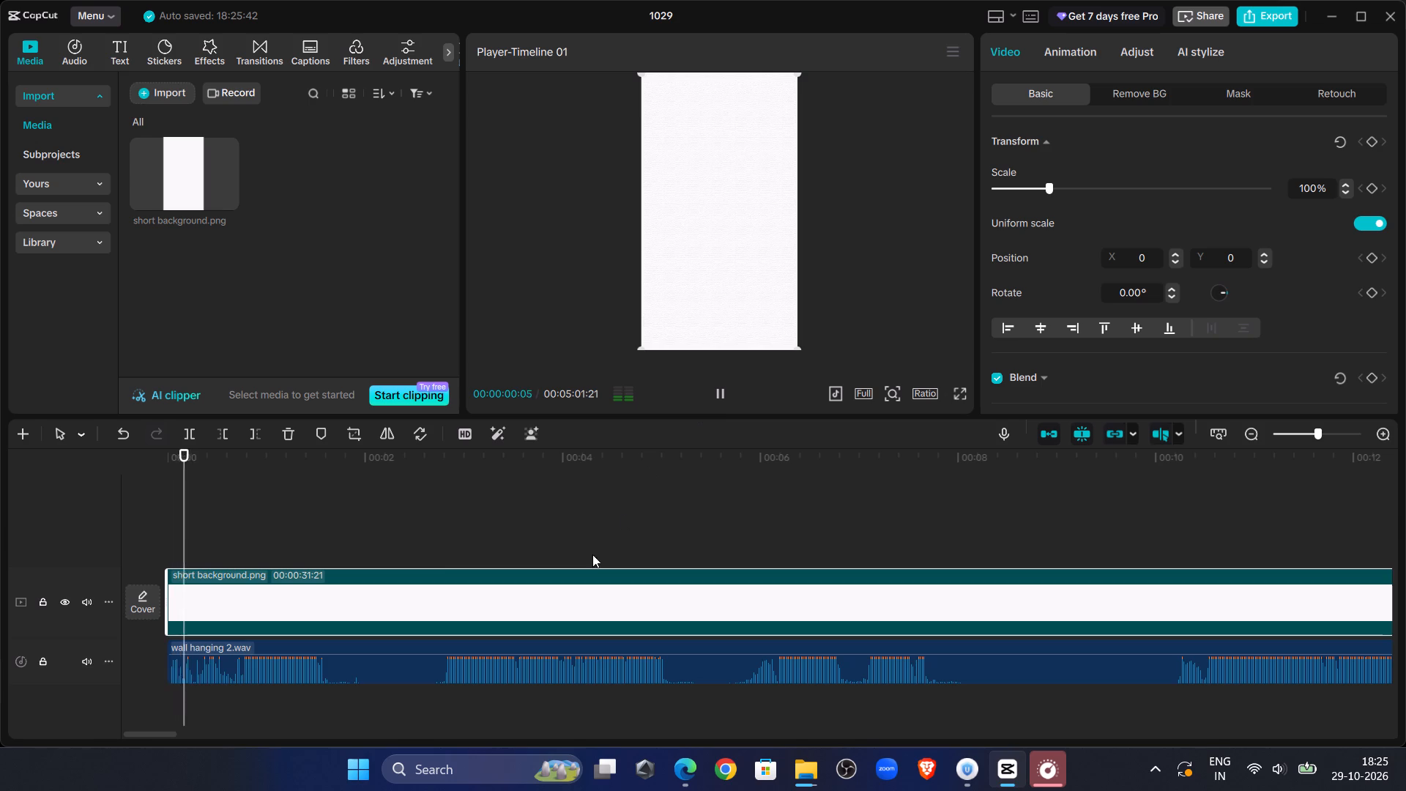
{"action": "left_click", "coordinate": [447, 525]}
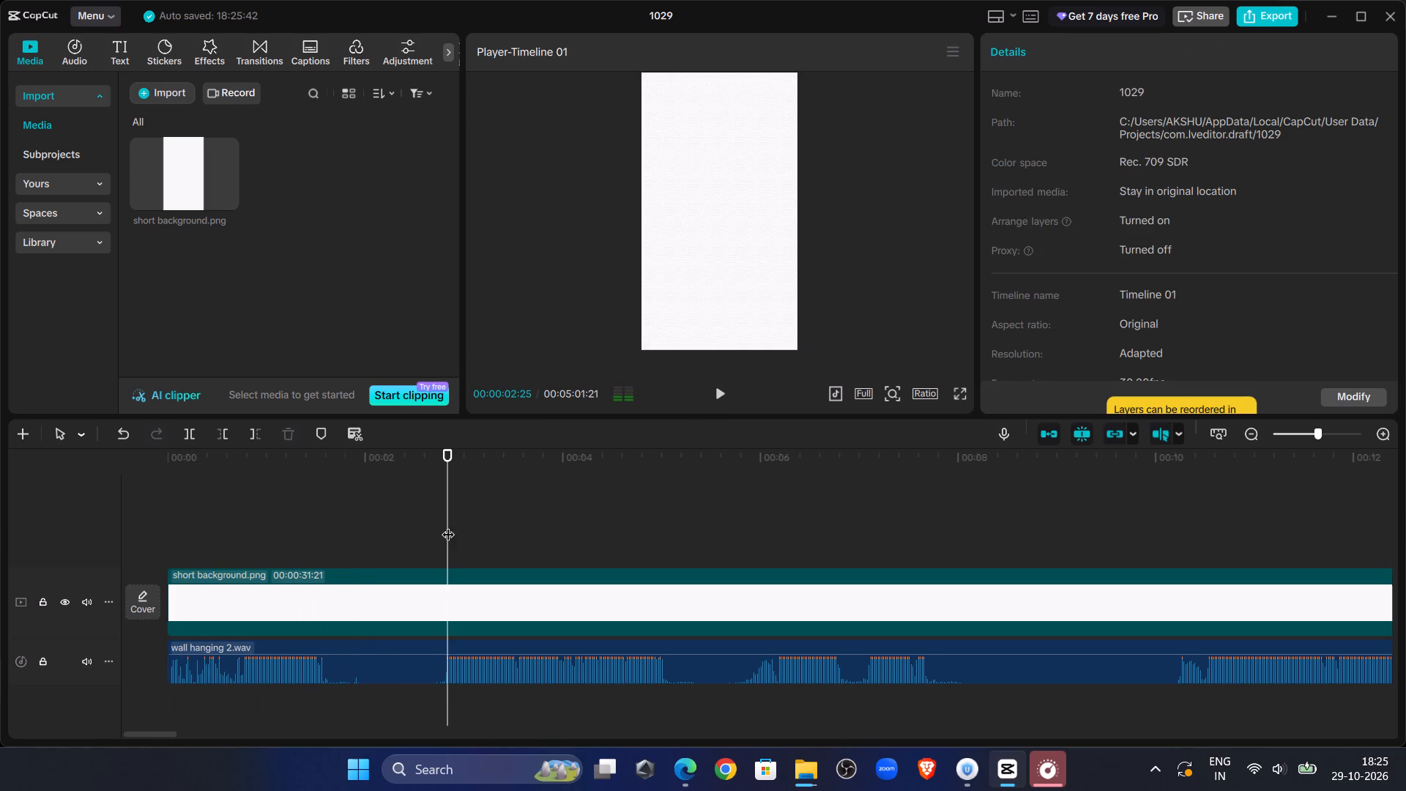
{"action": "left_click", "coordinate": [434, 525]}
{"action": "left_click", "coordinate": [412, 676]}
{"action": "left_click", "coordinate": [223, 434]}
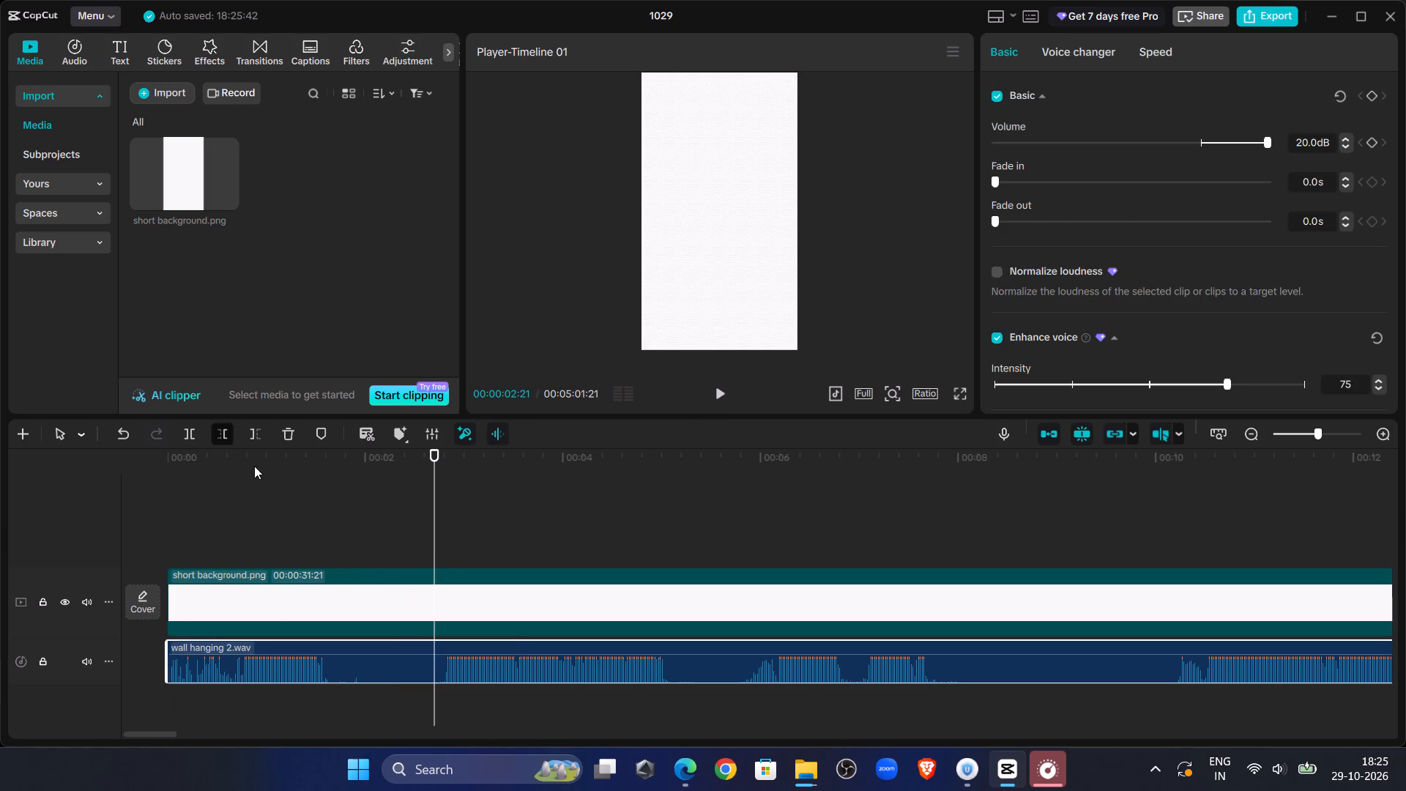
{"action": "left_click_drag", "start_coordinate": [455, 645], "coordinate": [190, 645]}
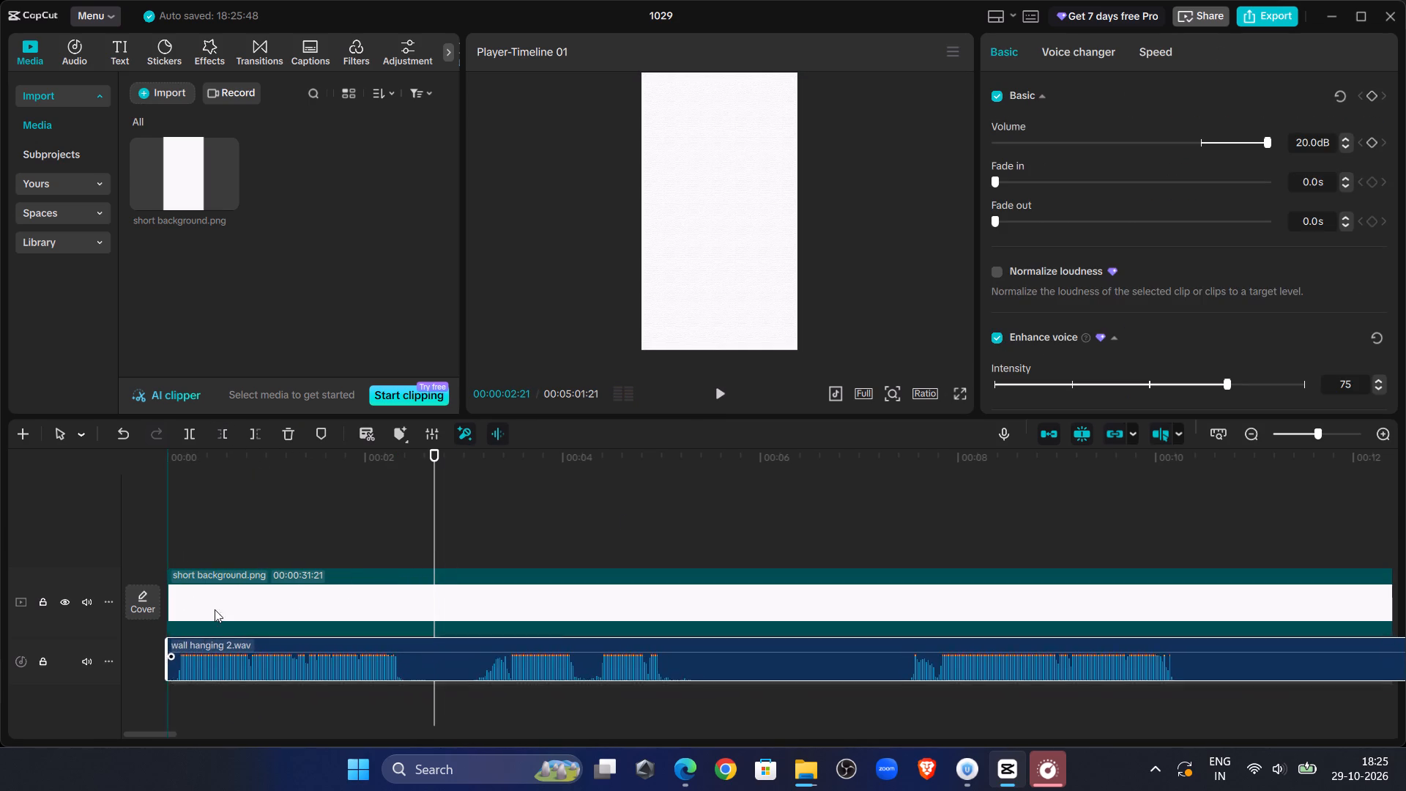
Listen to wall hanging 2.wav, cut everything before 00:00:07:23 and move the remaining clip back to the timeline start.
{"action": "left_click", "coordinate": [215, 543]}
{"action": "left_click_drag", "start_coordinate": [215, 543], "coordinate": [0, 536]}
{"action": "left_click", "coordinate": [729, 390]}
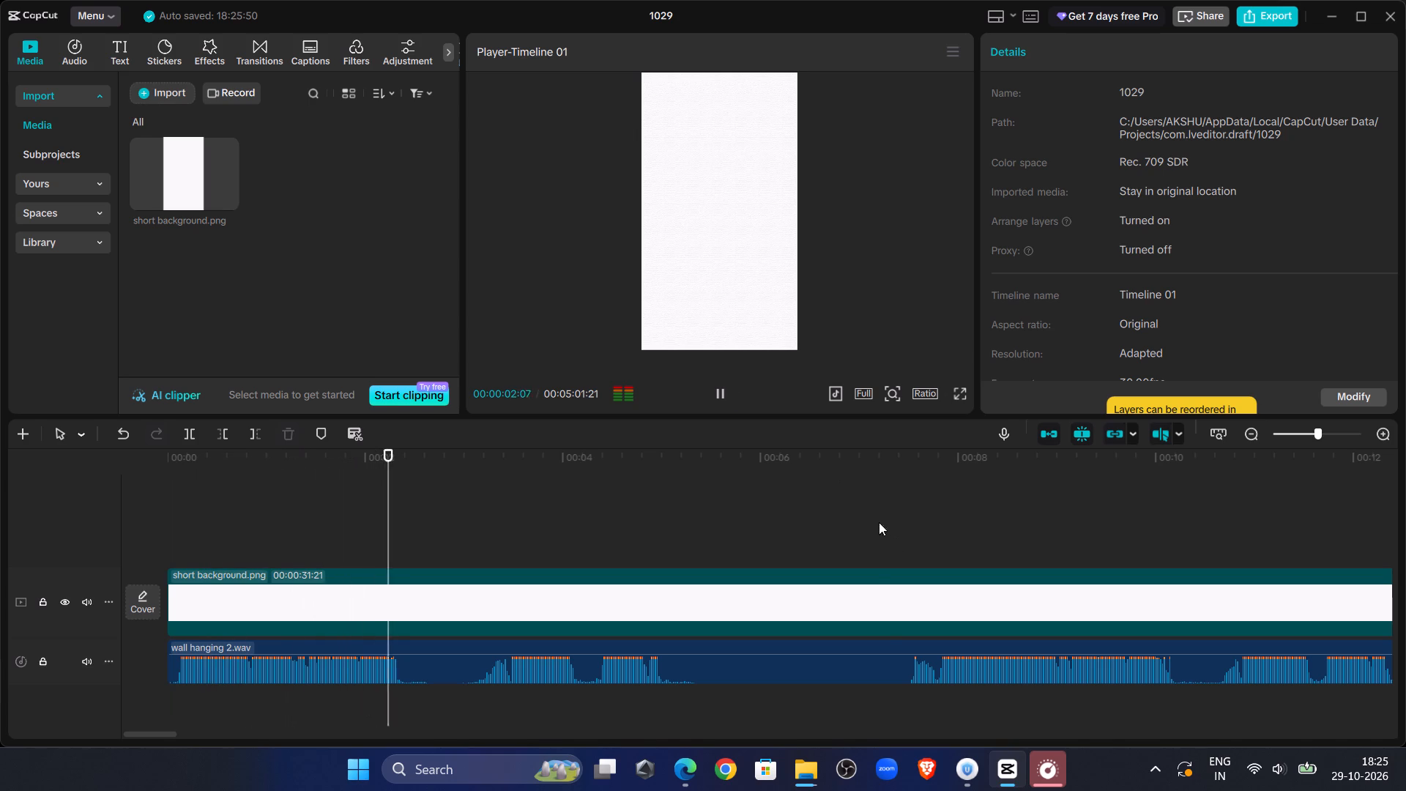
{"action": "left_click", "coordinate": [879, 522]}
{"action": "left_click", "coordinate": [724, 404]}
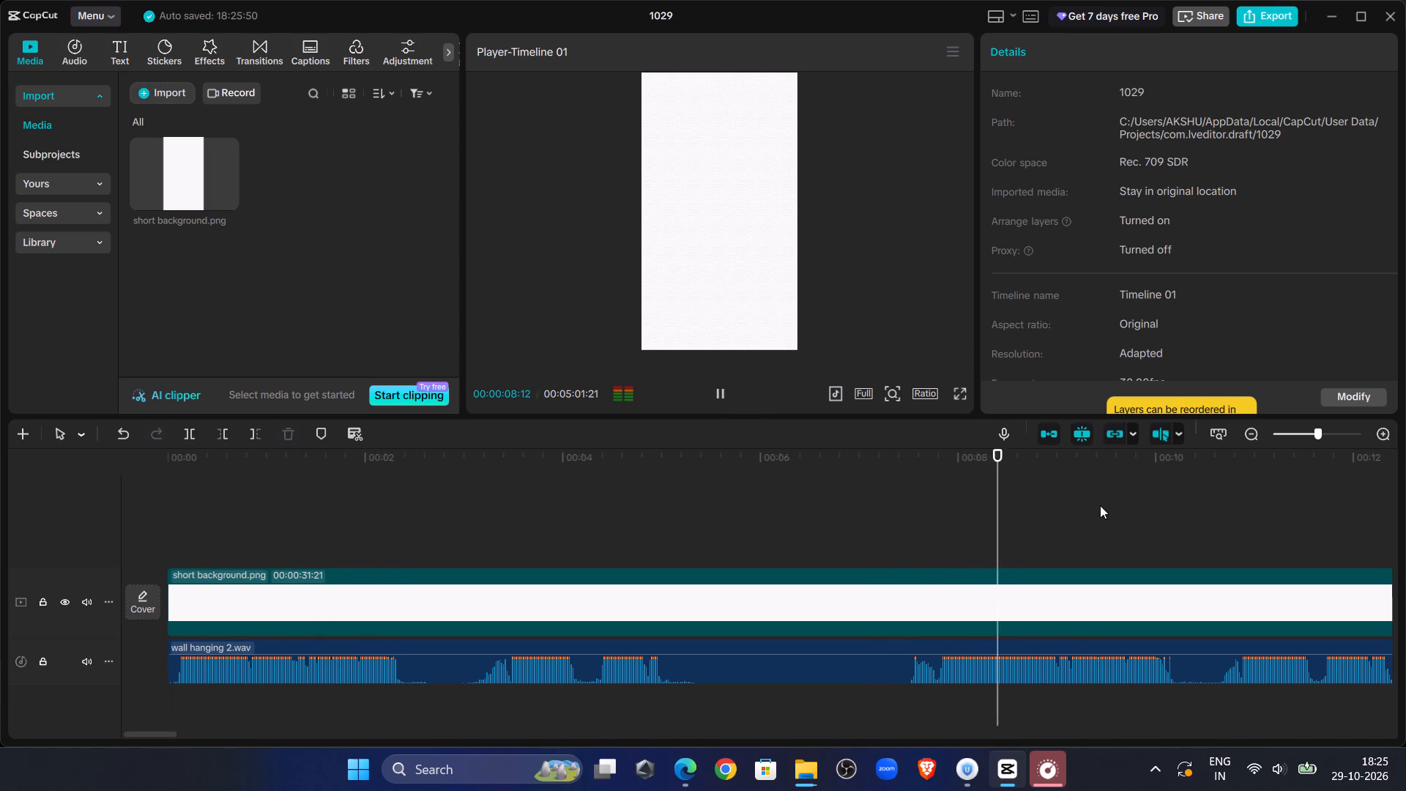
{"action": "double_click", "coordinate": [930, 519]}
{"action": "left_click", "coordinate": [913, 650]}
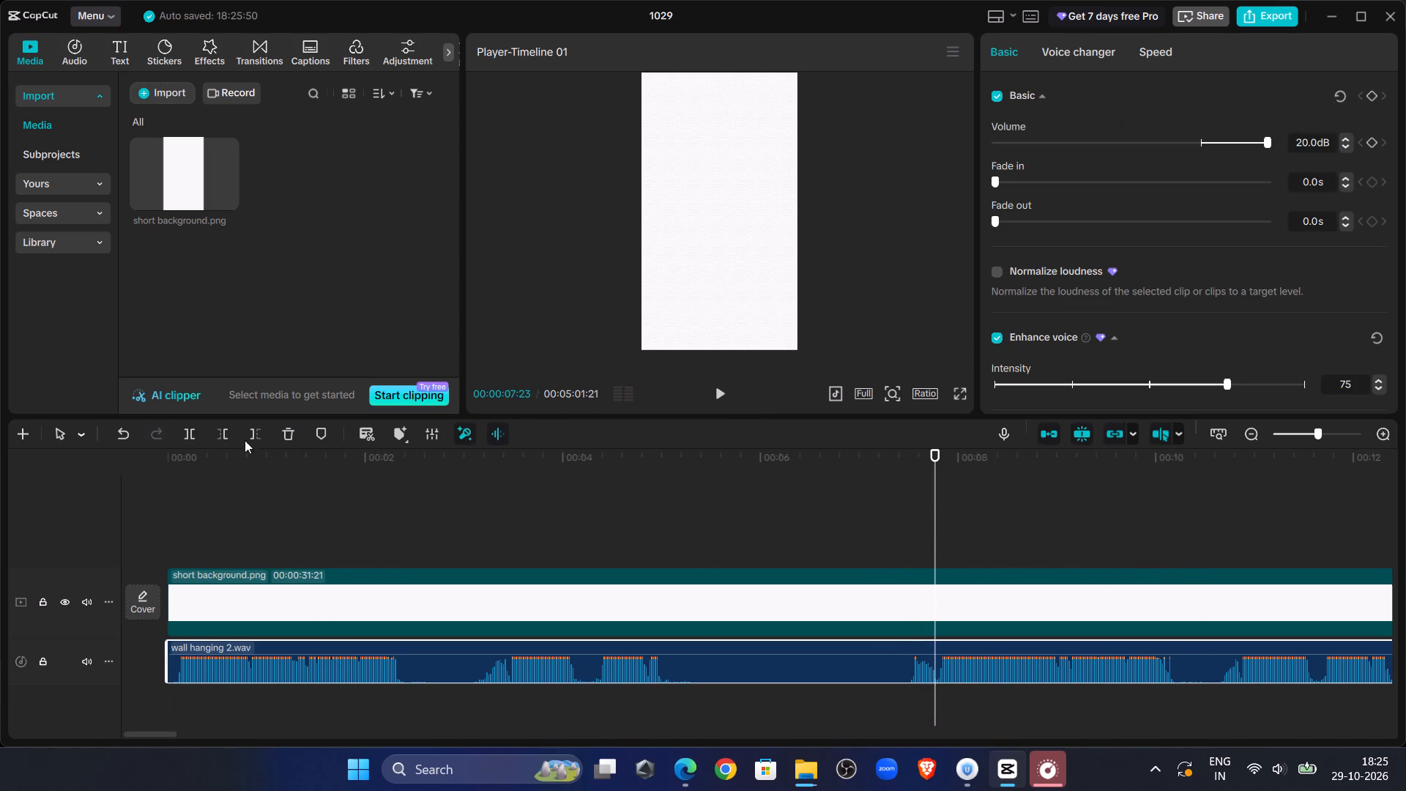
{"action": "left_click", "coordinate": [222, 428]}
{"action": "left_click_drag", "start_coordinate": [1006, 645], "coordinate": [249, 658]}
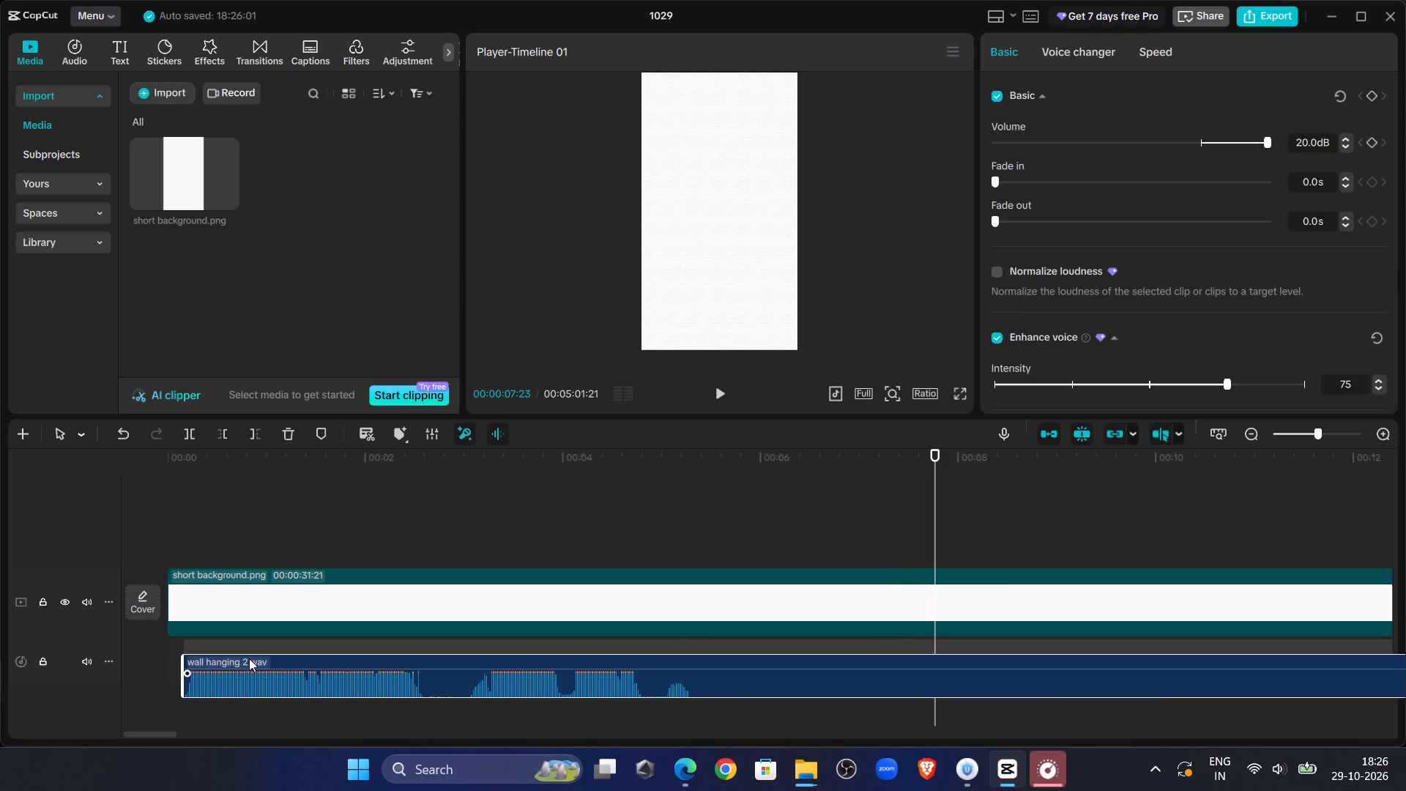
{"action": "left_click_drag", "start_coordinate": [249, 658], "coordinate": [239, 654]}
Listen through wall hanging 2.wav and the opening of wall hanging .wav to judge which narration takes are usable.
{"action": "left_click", "coordinate": [594, 499]}
{"action": "left_click_drag", "start_coordinate": [594, 499], "coordinate": [760, 532]}
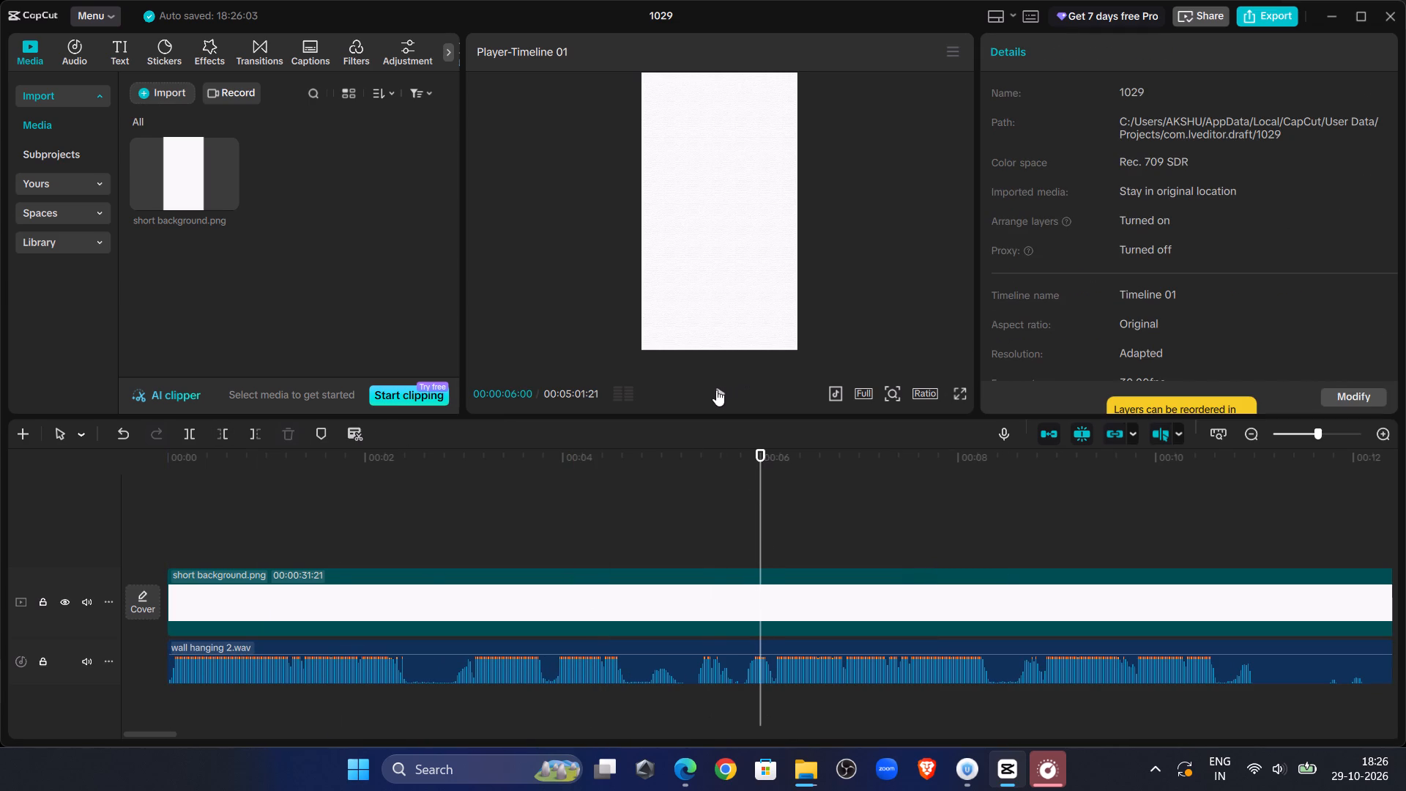
{"action": "left_click", "coordinate": [715, 392]}
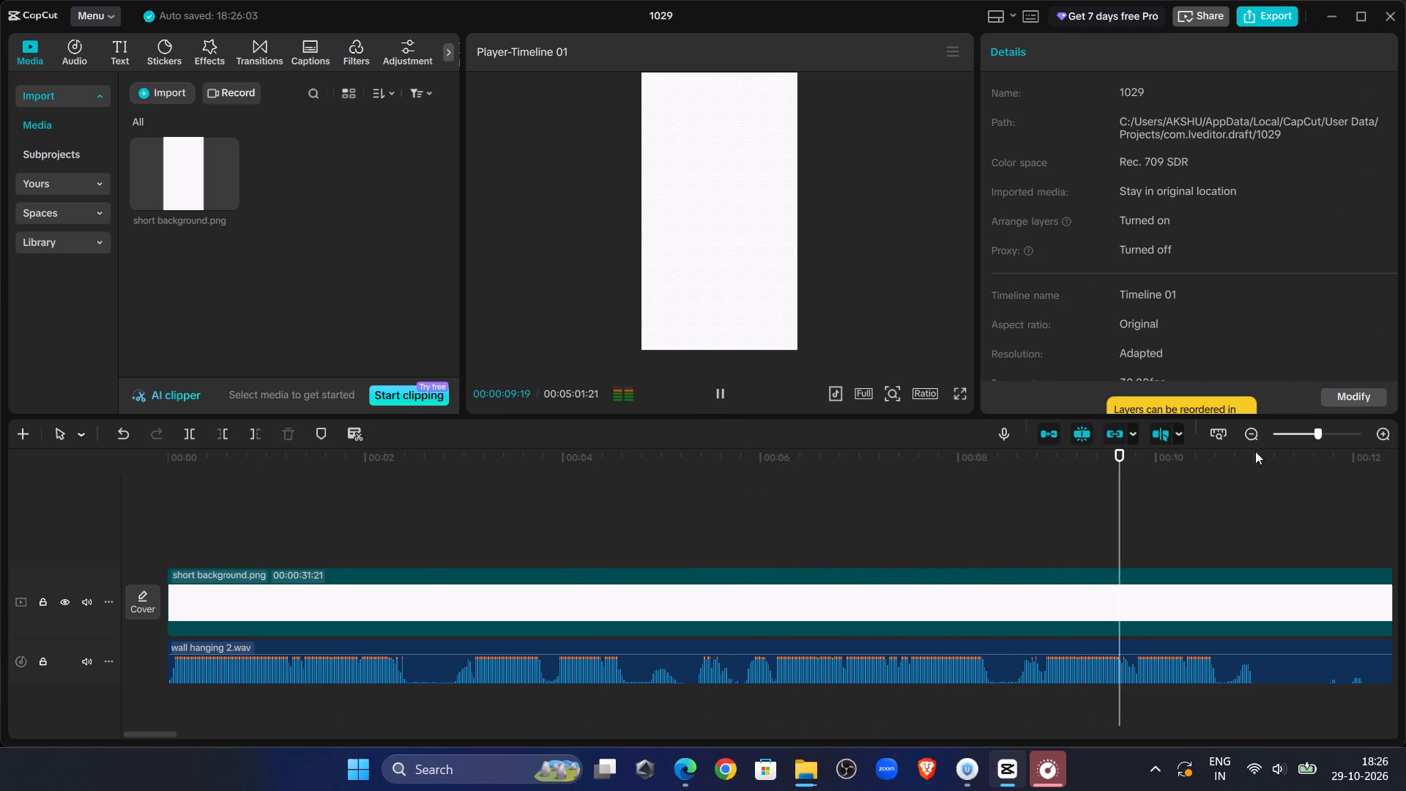
{"action": "left_click", "coordinate": [1301, 432]}
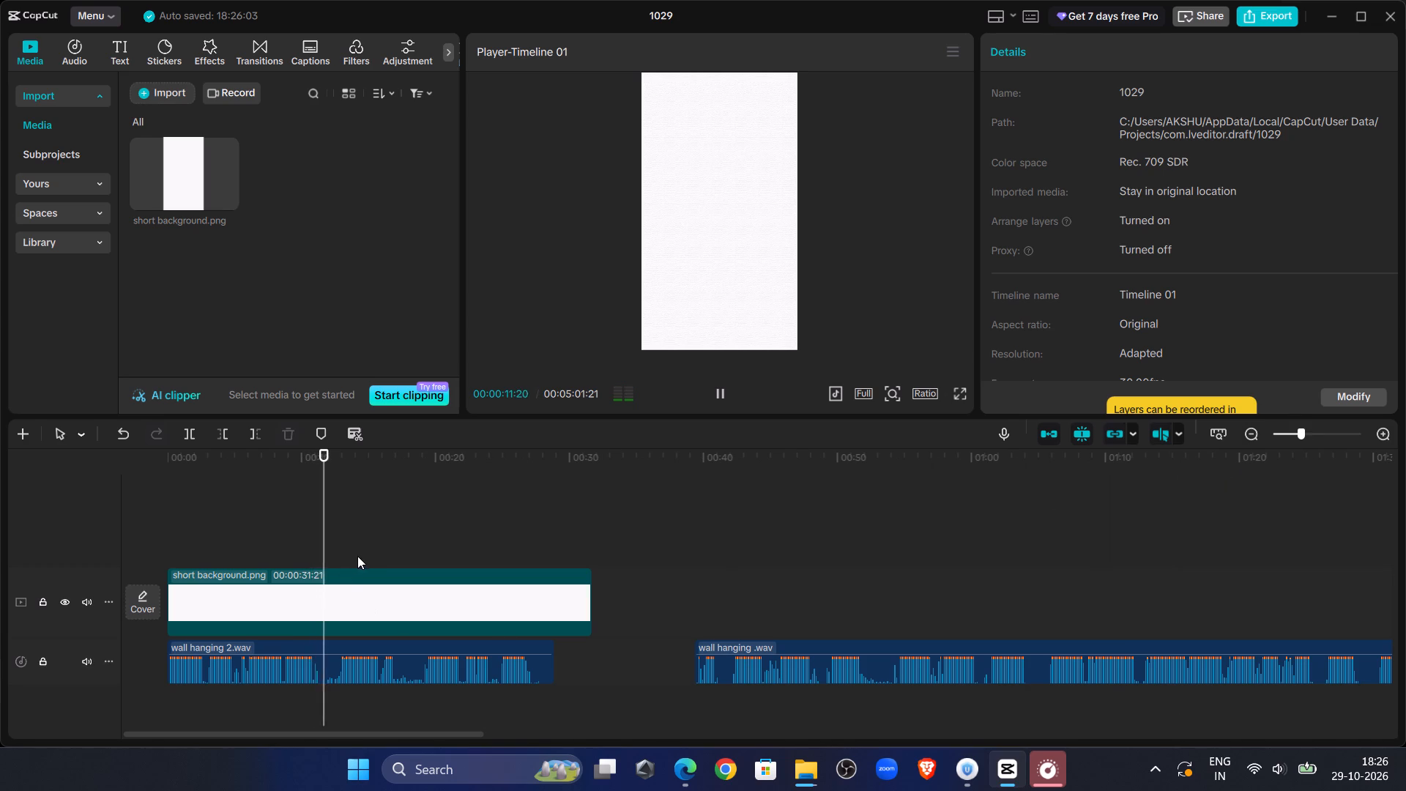
{"action": "left_click", "coordinate": [1323, 439]}
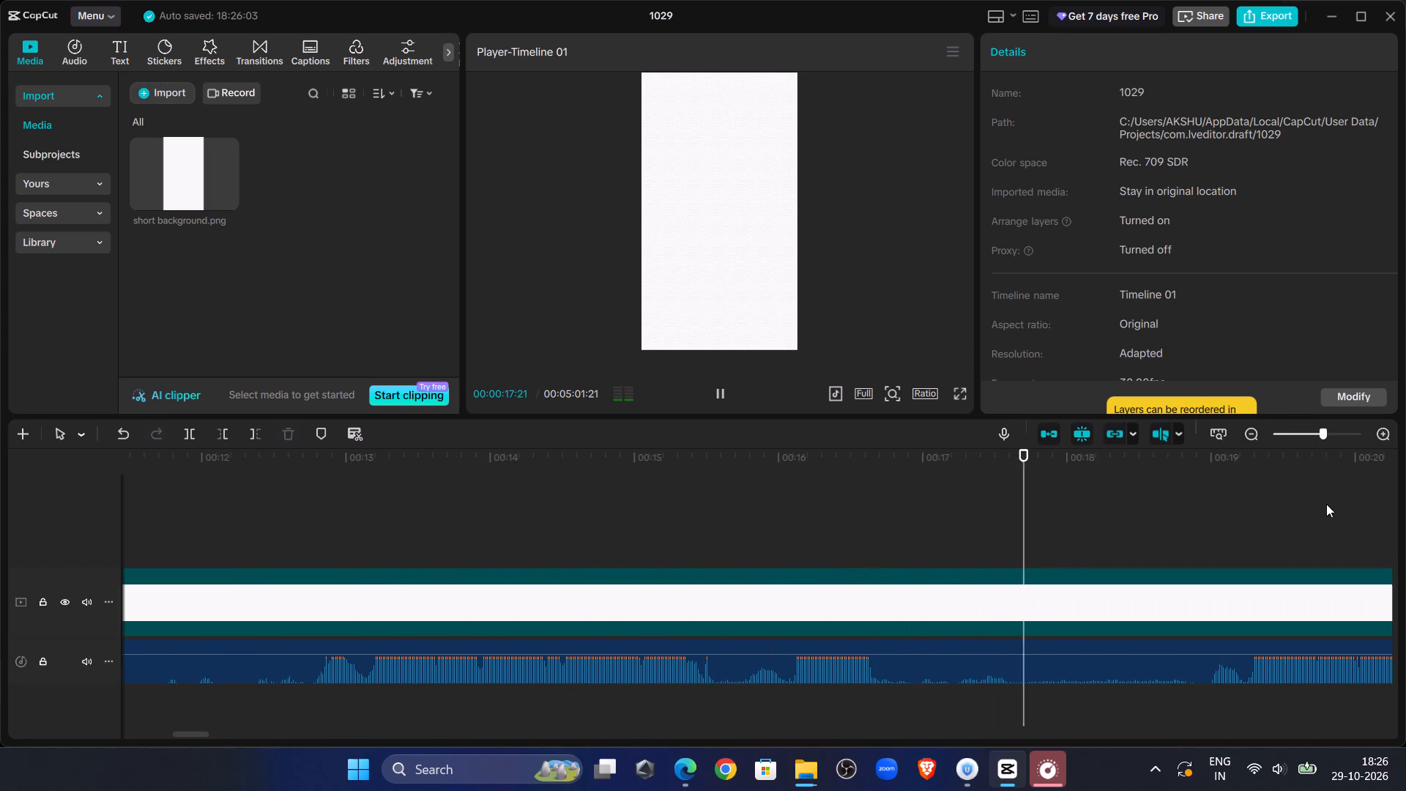
{"action": "left_click", "coordinate": [1256, 489]}
{"action": "left_click", "coordinate": [724, 409]}
{"action": "left_click", "coordinate": [721, 396]}
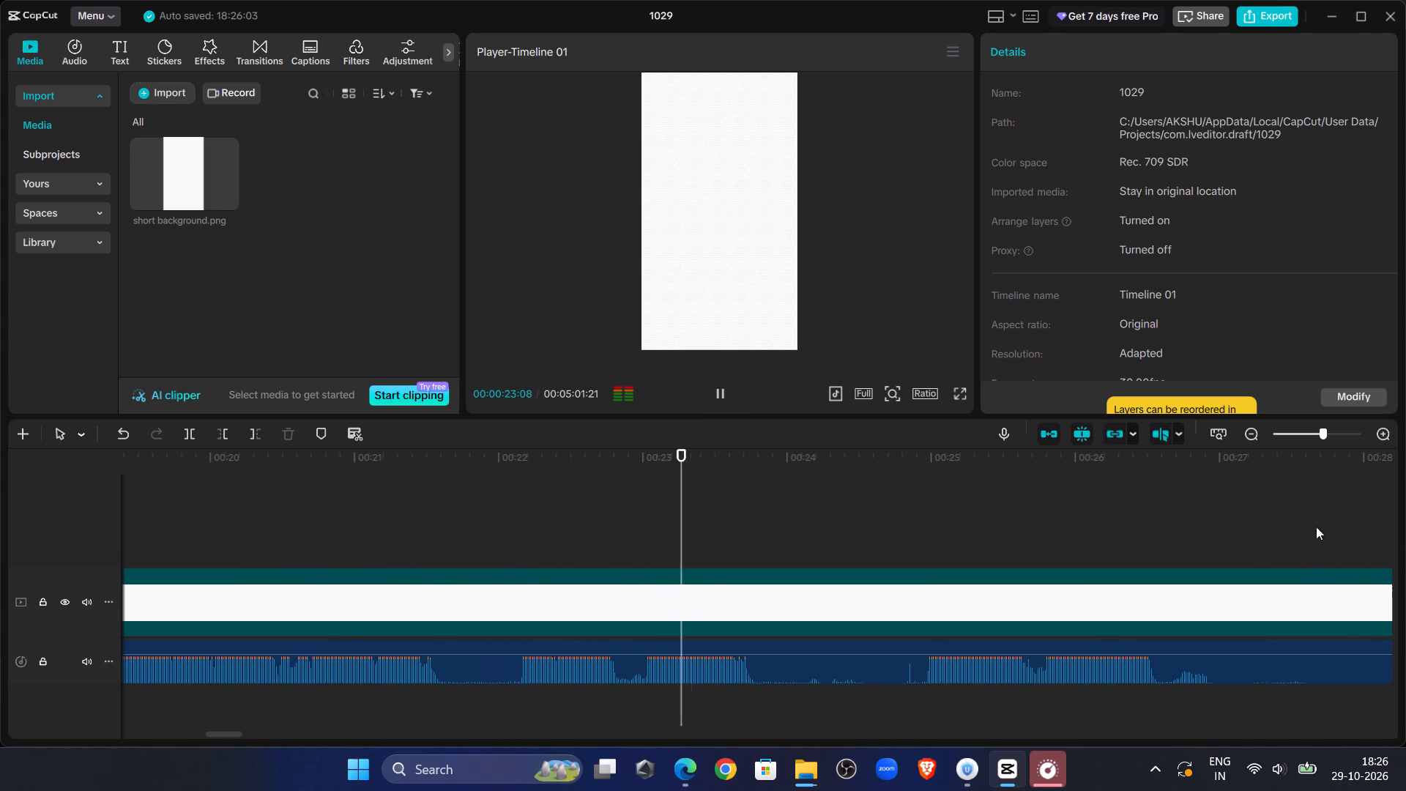
{"action": "left_click", "coordinate": [1306, 434]}
{"action": "left_click", "coordinate": [683, 549]}
{"action": "left_click_drag", "start_coordinate": [683, 549], "coordinate": [1405, 580]}
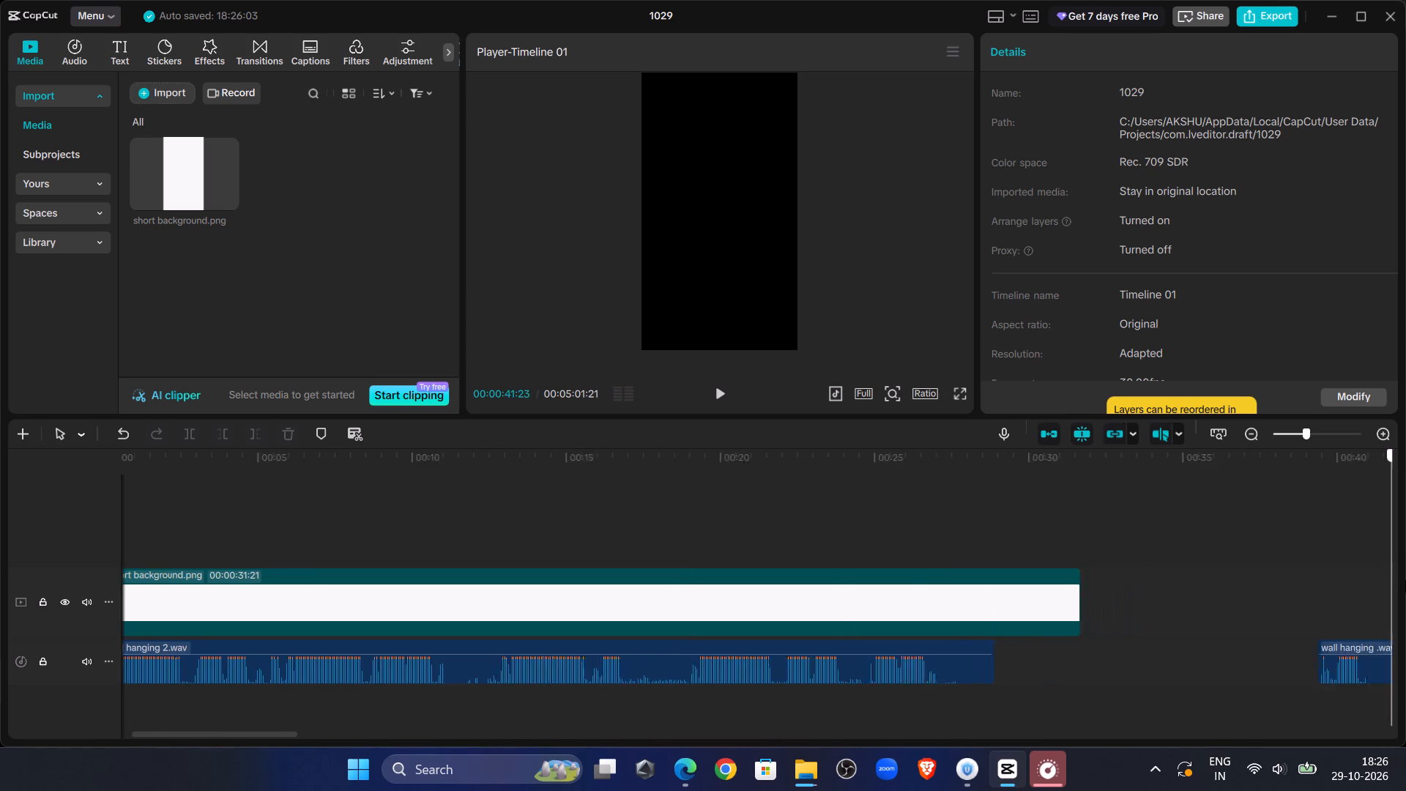
{"action": "left_click_drag", "start_coordinate": [1405, 580], "coordinate": [1172, 563]}
{"action": "left_click", "coordinate": [715, 390]}
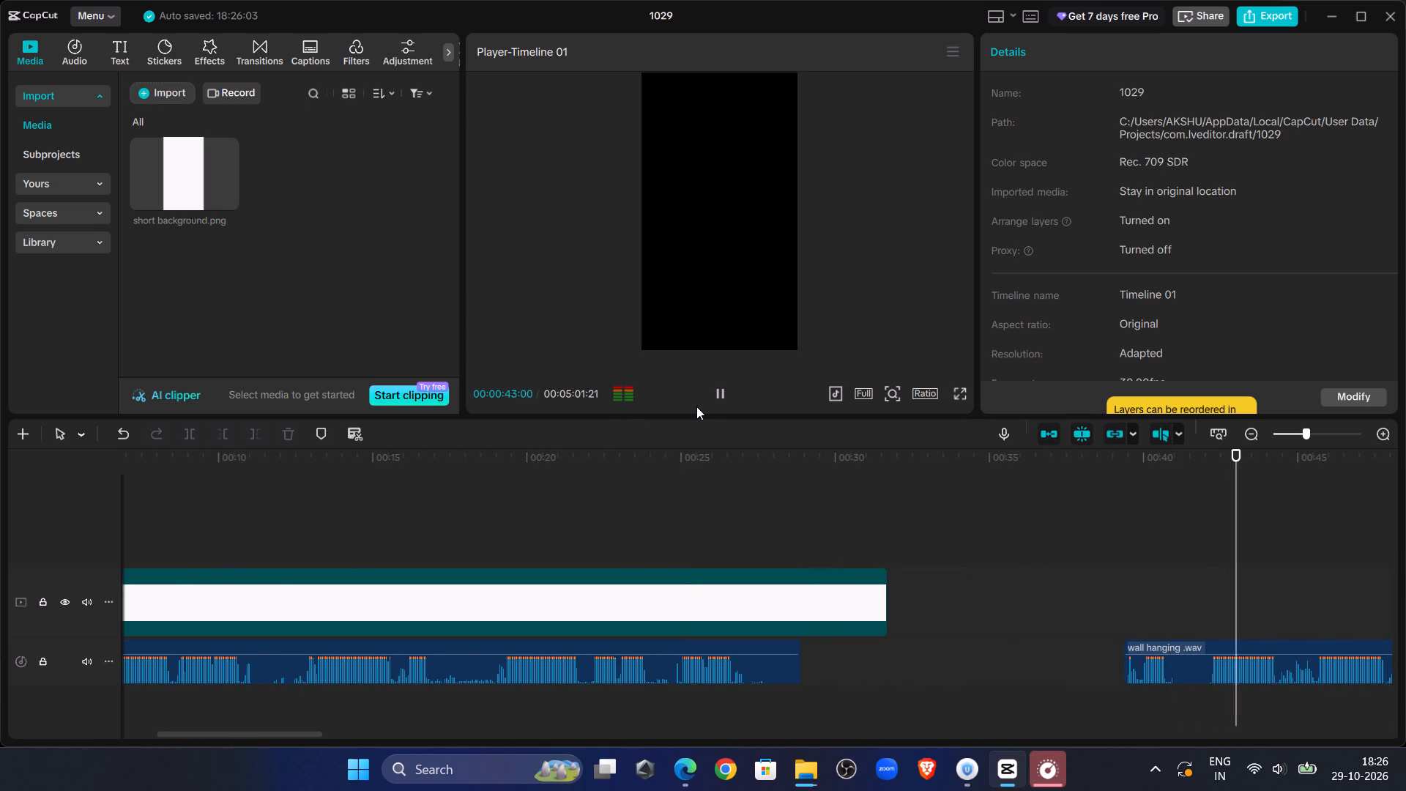
{"action": "left_click", "coordinate": [648, 502]}
{"action": "left_click_drag", "start_coordinate": [648, 502], "coordinate": [0, 517]}
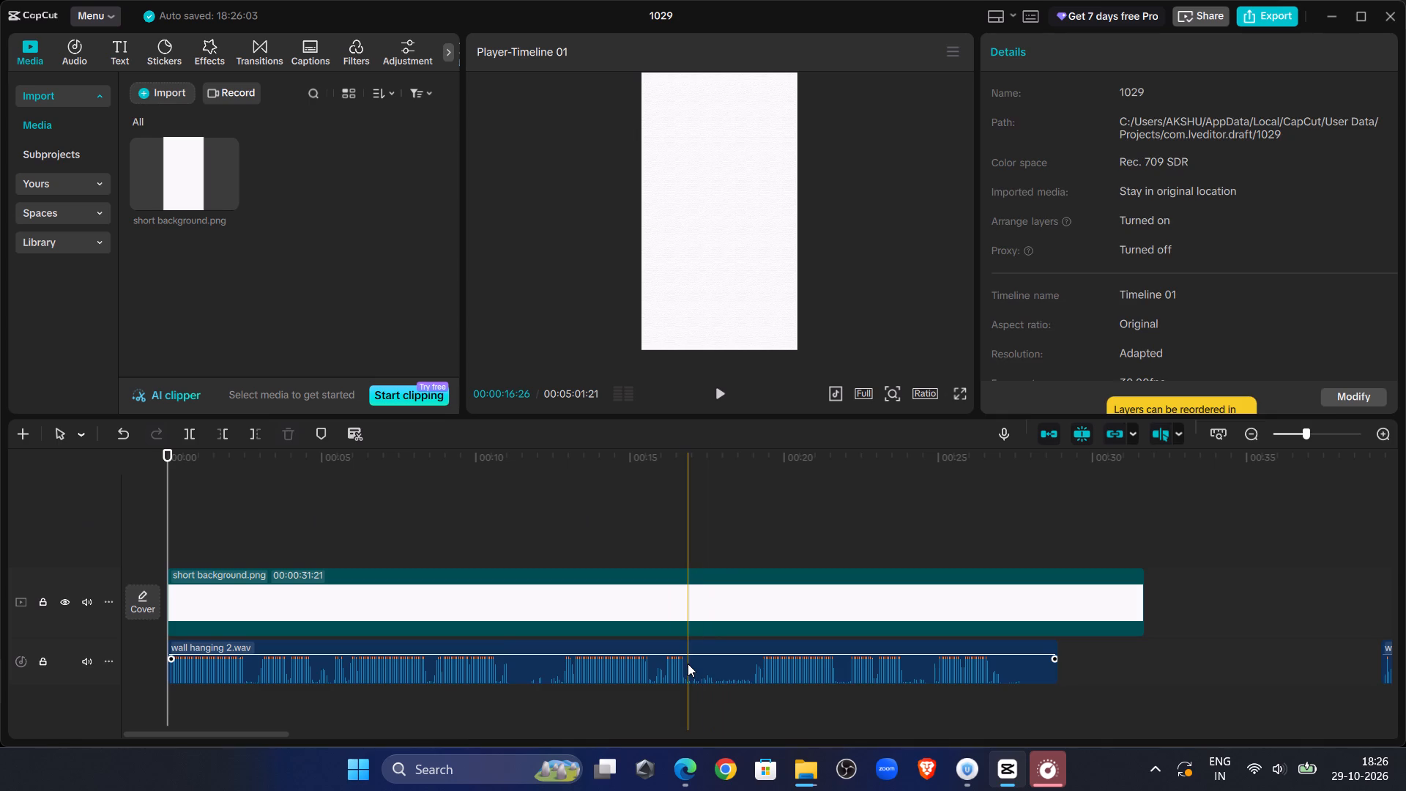
Listen to the later part of wall hanging 2.wav and cut everything before 00:00:22:00 from it.
{"action": "left_click", "coordinate": [688, 664]}
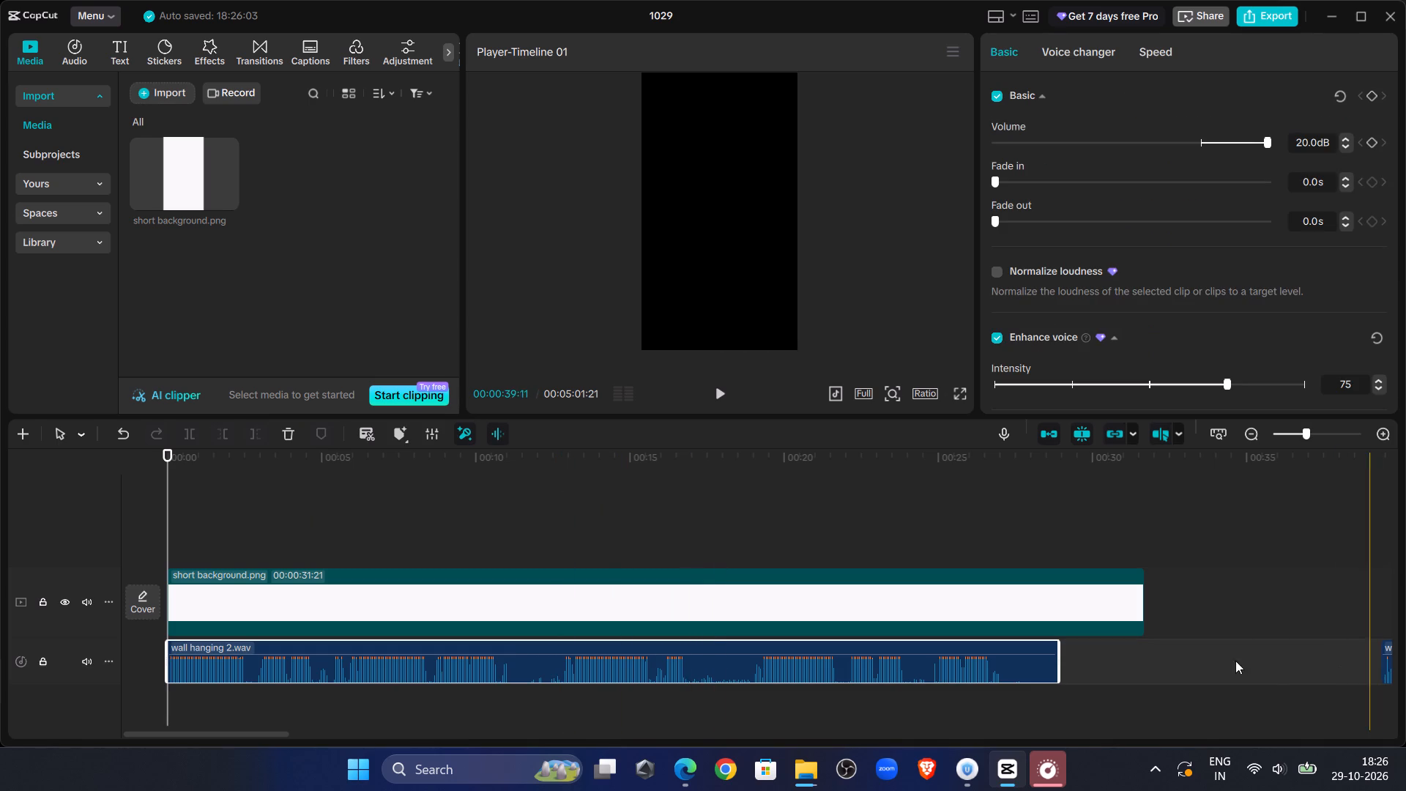
{"action": "left_click", "coordinate": [603, 467]}
{"action": "left_click", "coordinate": [765, 490]}
{"action": "left_click", "coordinate": [710, 397]}
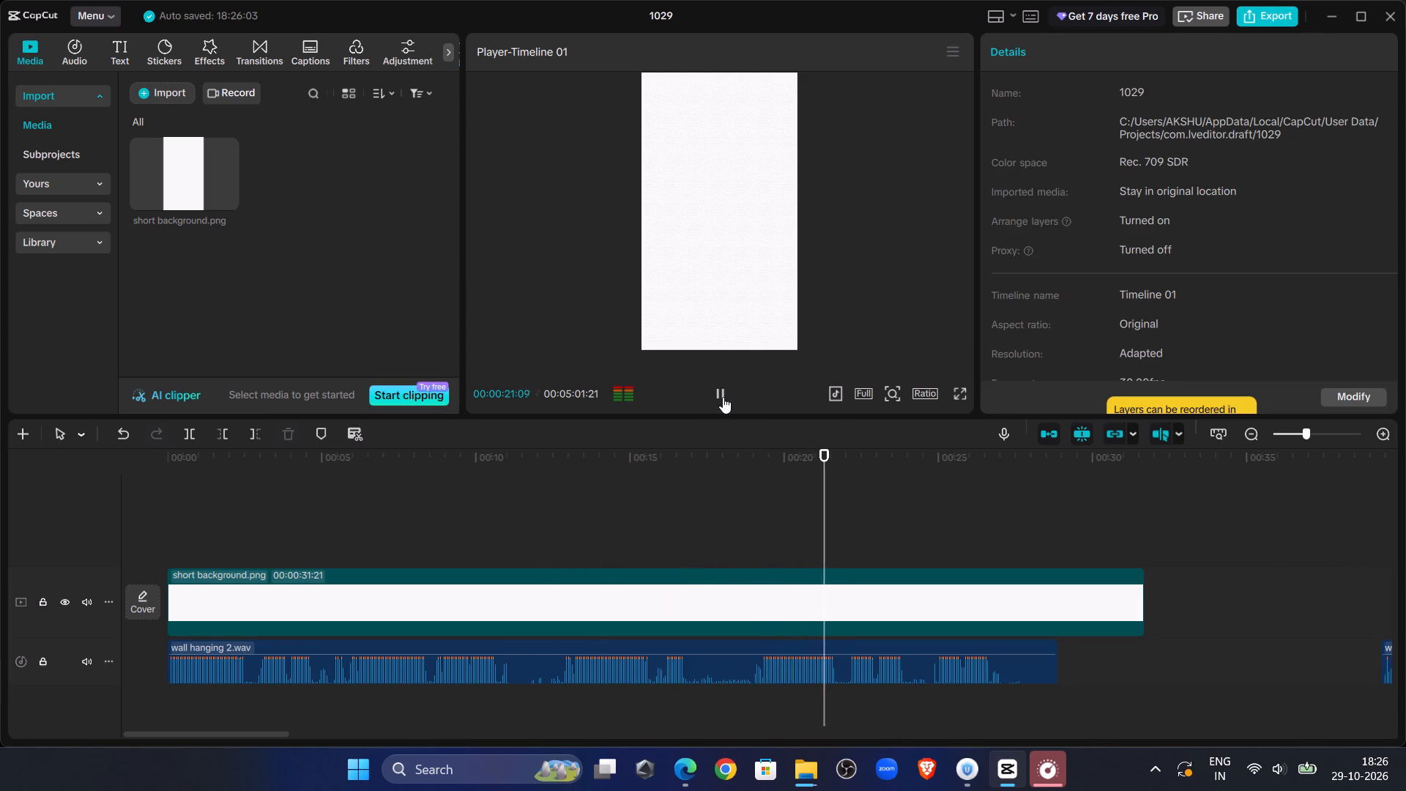
{"action": "left_click", "coordinate": [723, 397]}
{"action": "left_click", "coordinate": [723, 397]}
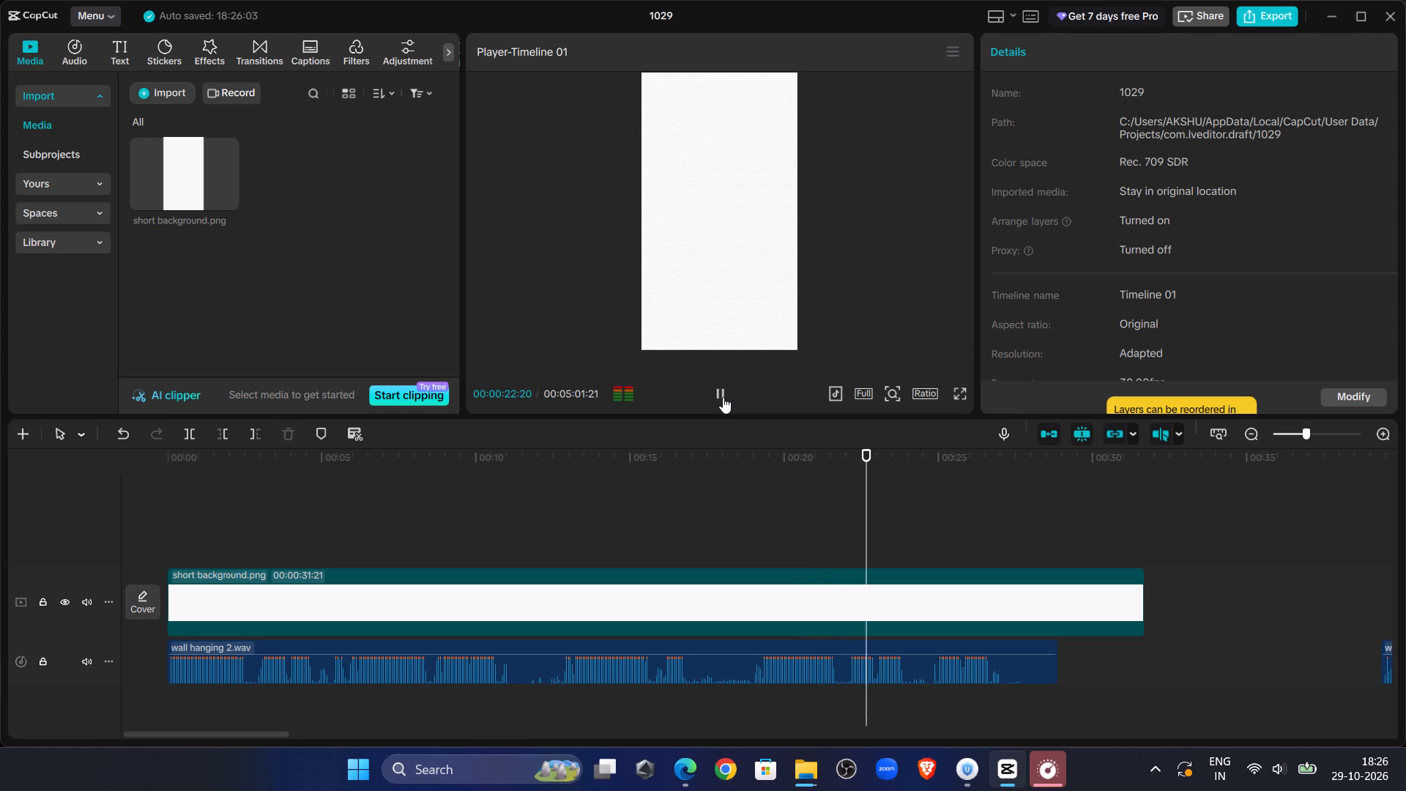
{"action": "left_click", "coordinate": [805, 544]}
{"action": "left_click_drag", "start_coordinate": [805, 544], "coordinate": [847, 573]}
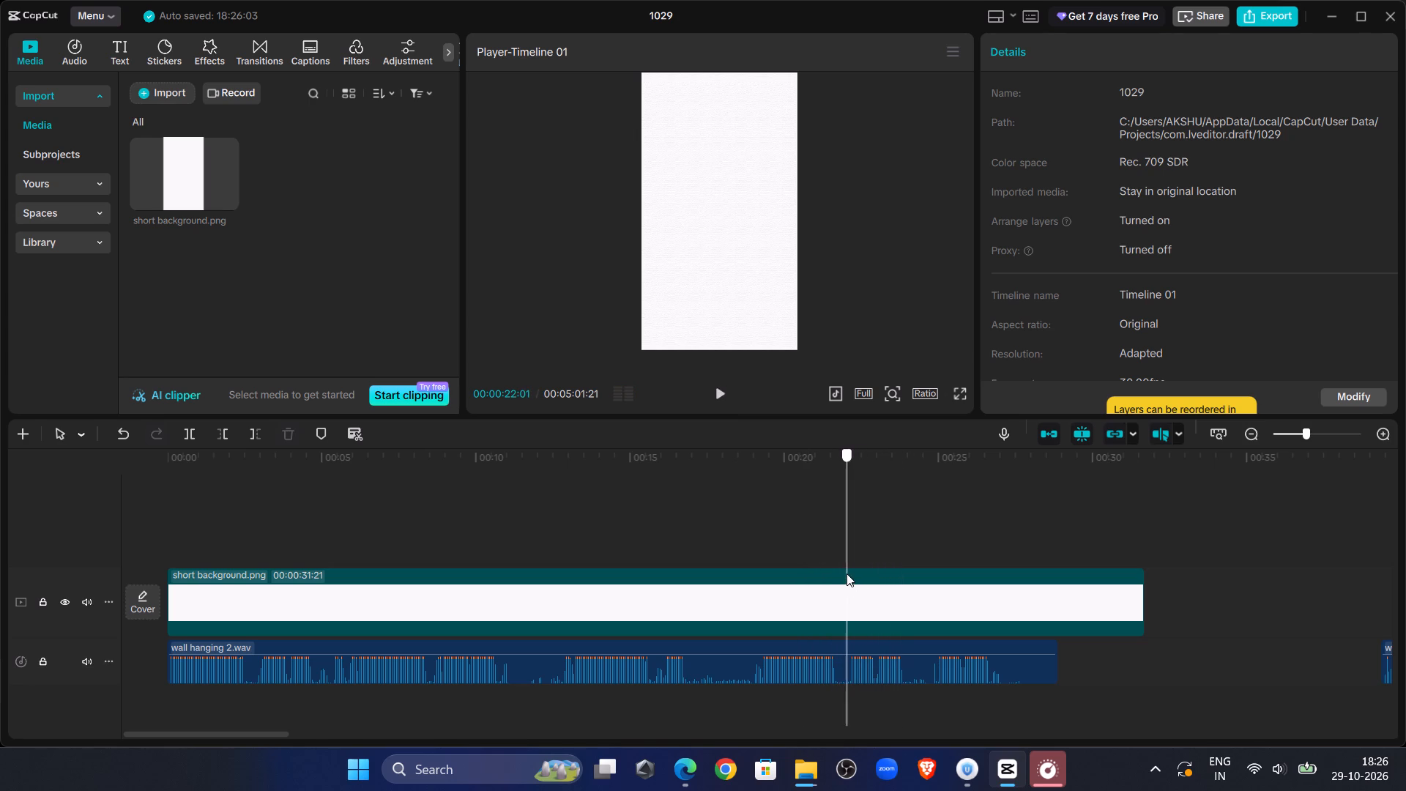
{"action": "left_click_drag", "start_coordinate": [847, 573], "coordinate": [846, 573]}
{"action": "left_click", "coordinate": [821, 661]}
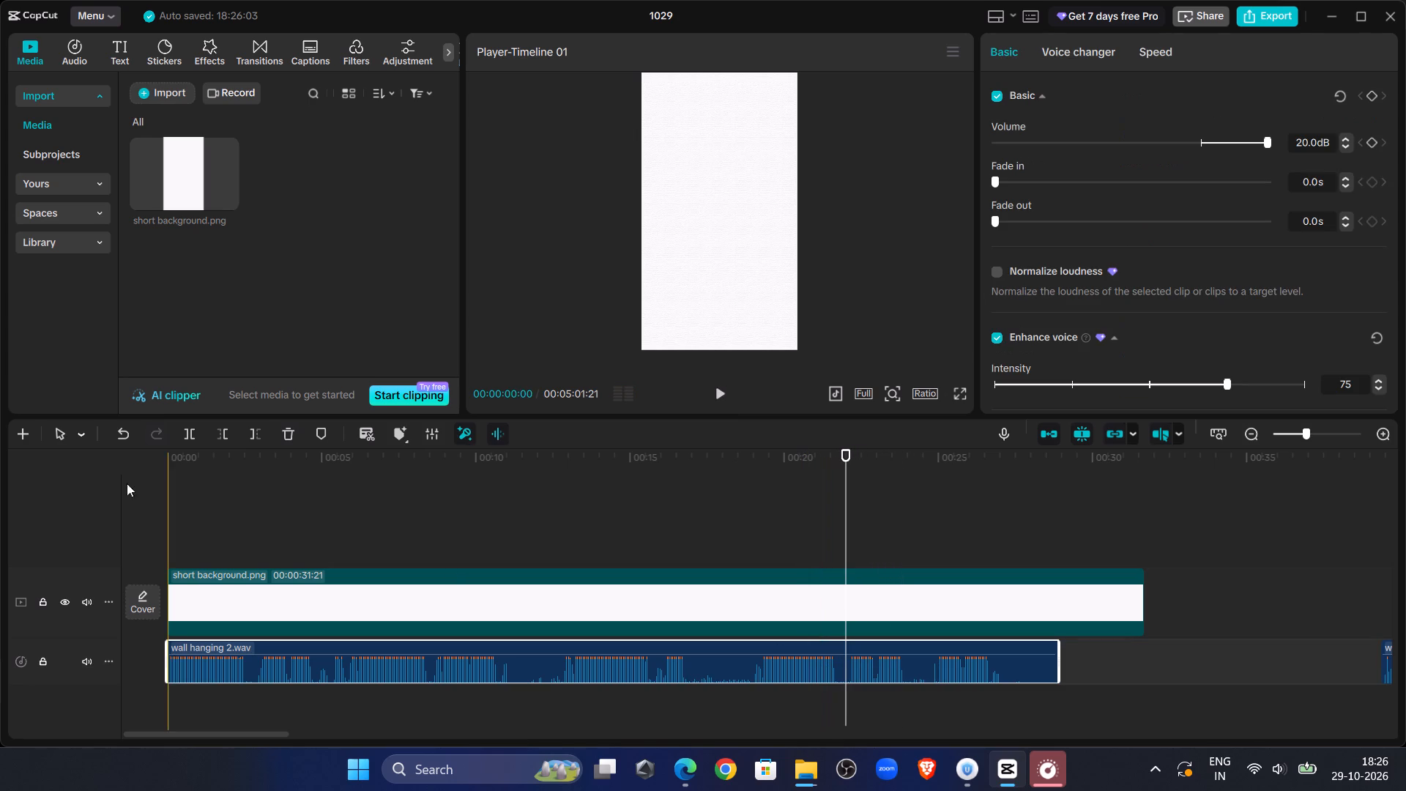
{"action": "left_click", "coordinate": [215, 437]}
Park the remaining wall hanging 2.wav clip on a separate audio track near 00:01:44 and move wall hanging .wav to the timeline start.
{"action": "left_click", "coordinate": [1289, 435]}
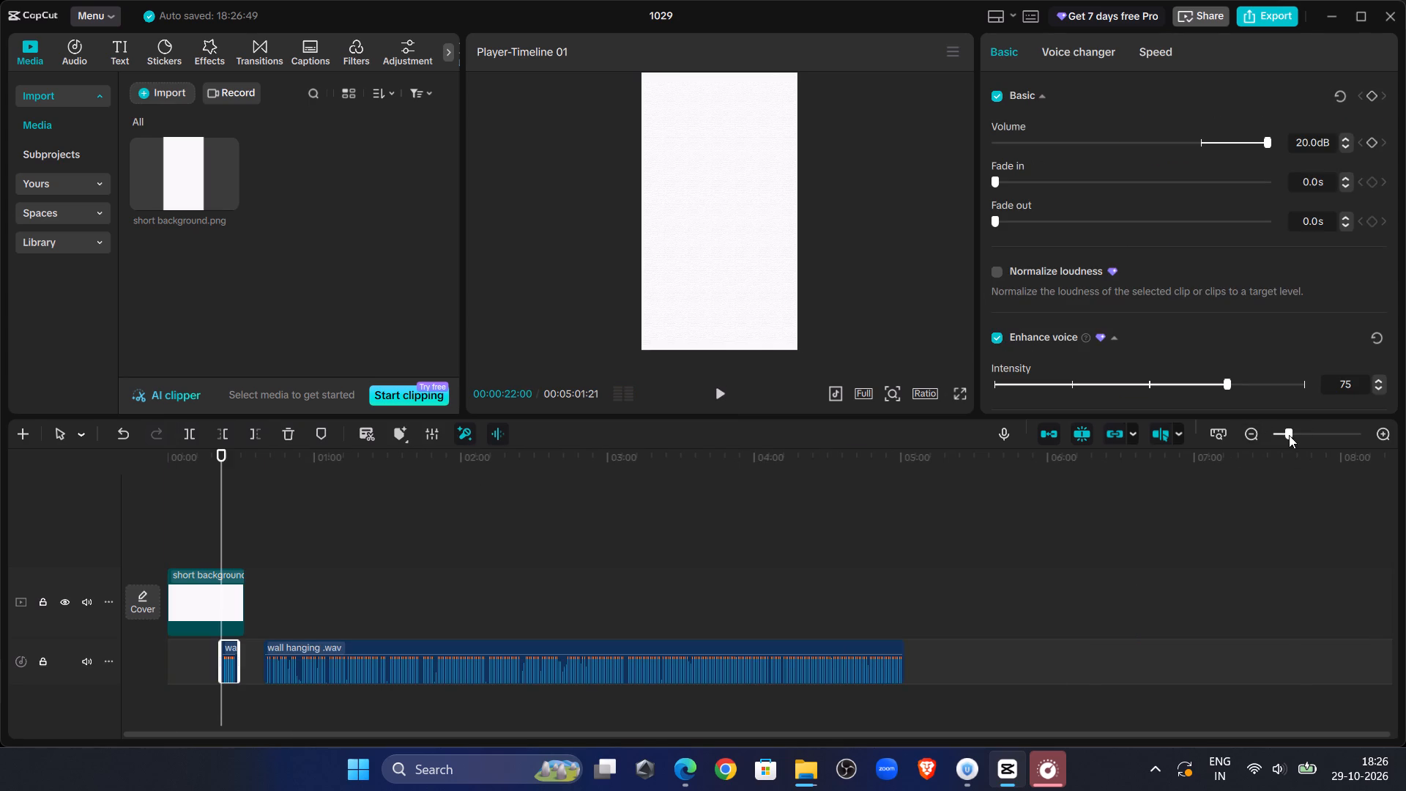
{"action": "left_click_drag", "start_coordinate": [230, 647], "coordinate": [430, 517]}
{"action": "left_click", "coordinate": [407, 642]}
{"action": "left_click_drag", "start_coordinate": [407, 643], "coordinate": [316, 650]}
Listen to wall hanging .wav from its start through about 00:00:19 to find where the usable narration begins.
{"action": "left_click_drag", "start_coordinate": [222, 465], "coordinate": [0, 467]}
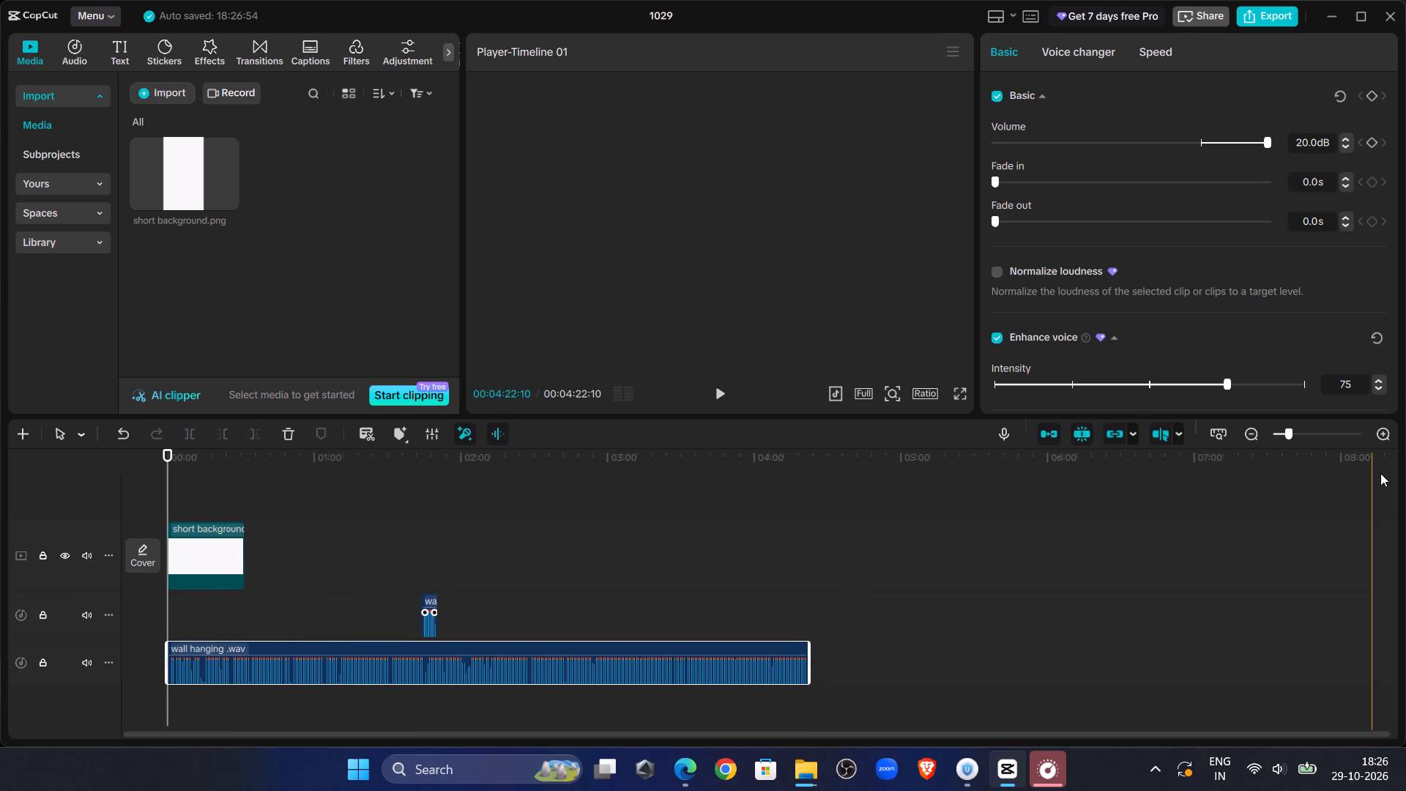
{"action": "left_click", "coordinate": [1316, 434]}
{"action": "left_click", "coordinate": [729, 390]}
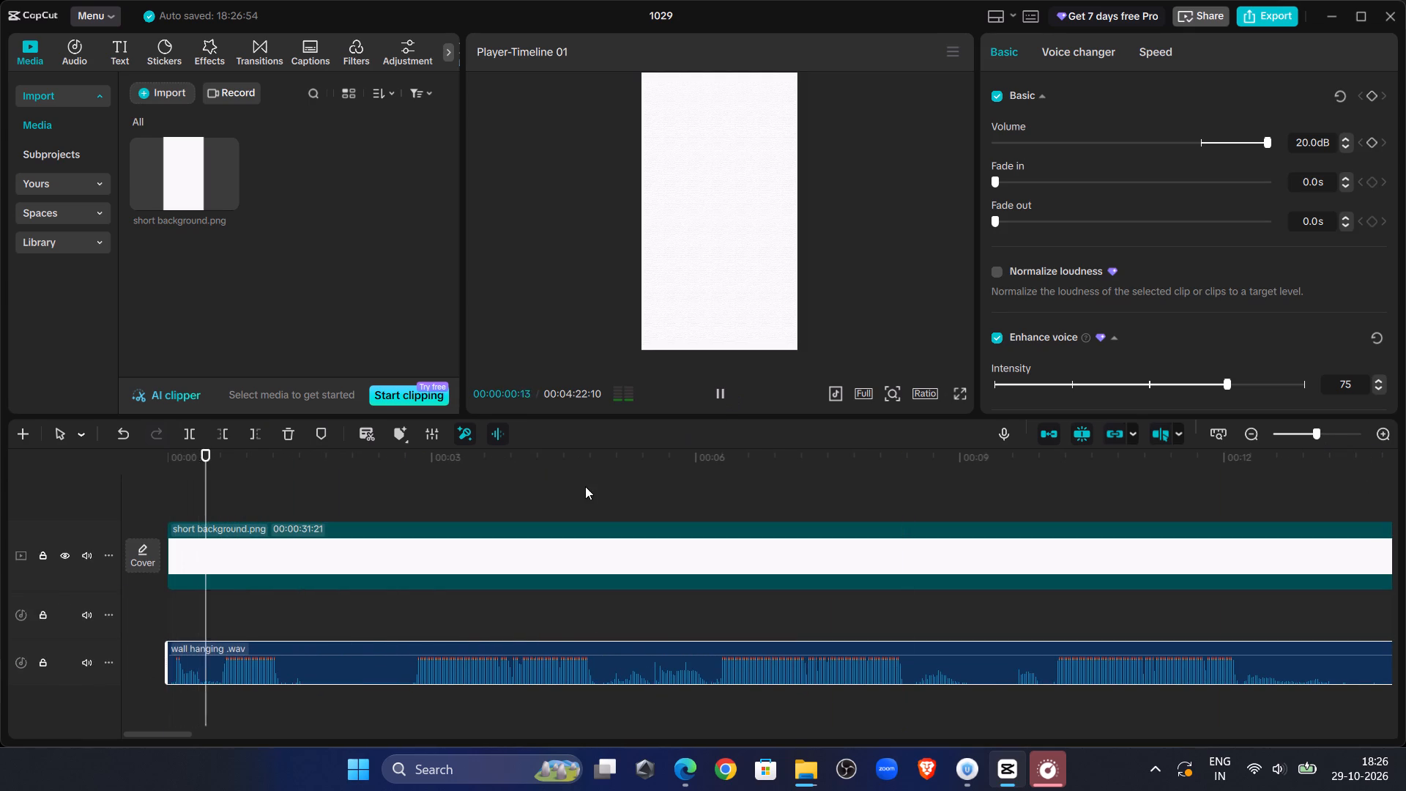
{"action": "left_click", "coordinate": [408, 489]}
{"action": "left_click", "coordinate": [714, 407]}
{"action": "left_click", "coordinate": [715, 404]}
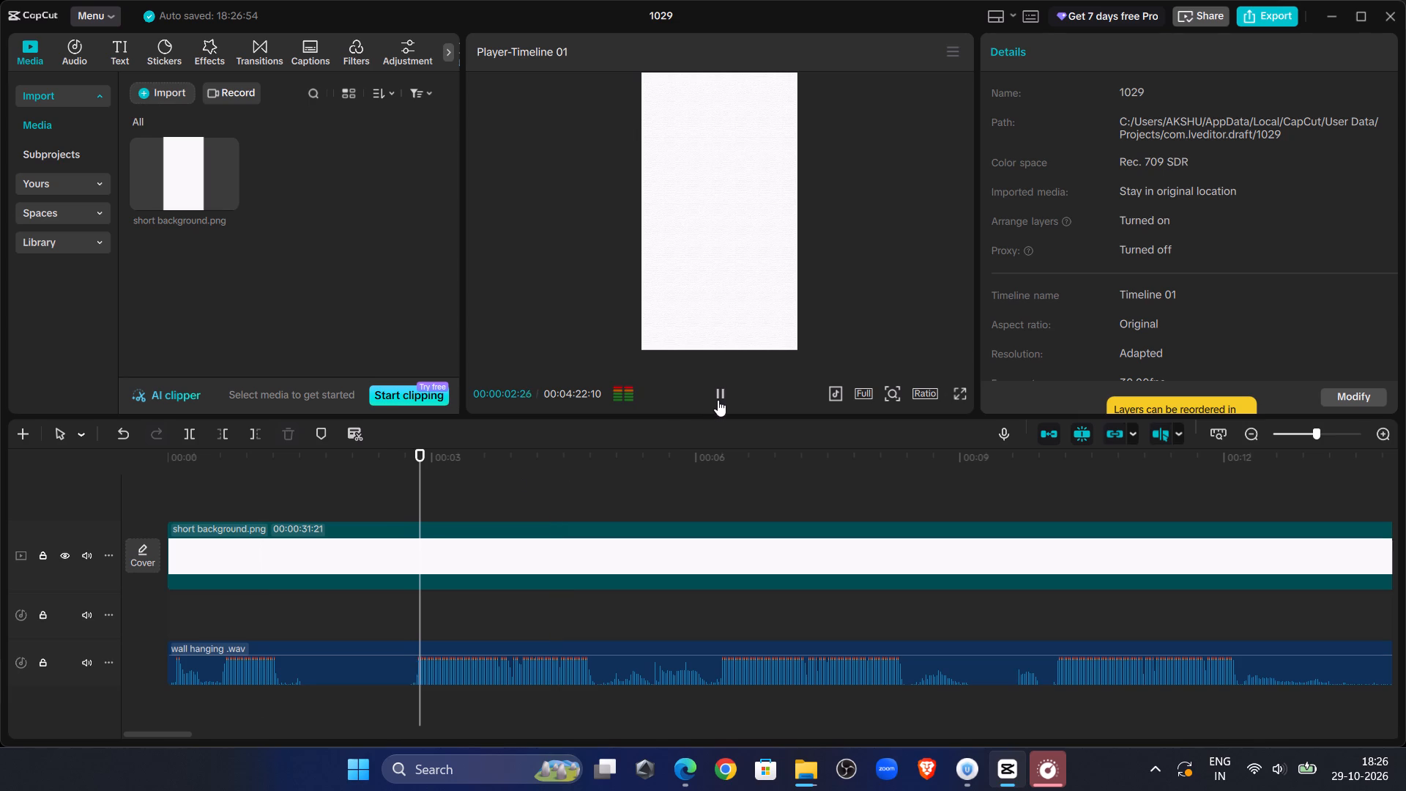
{"action": "left_click", "coordinate": [707, 485]}
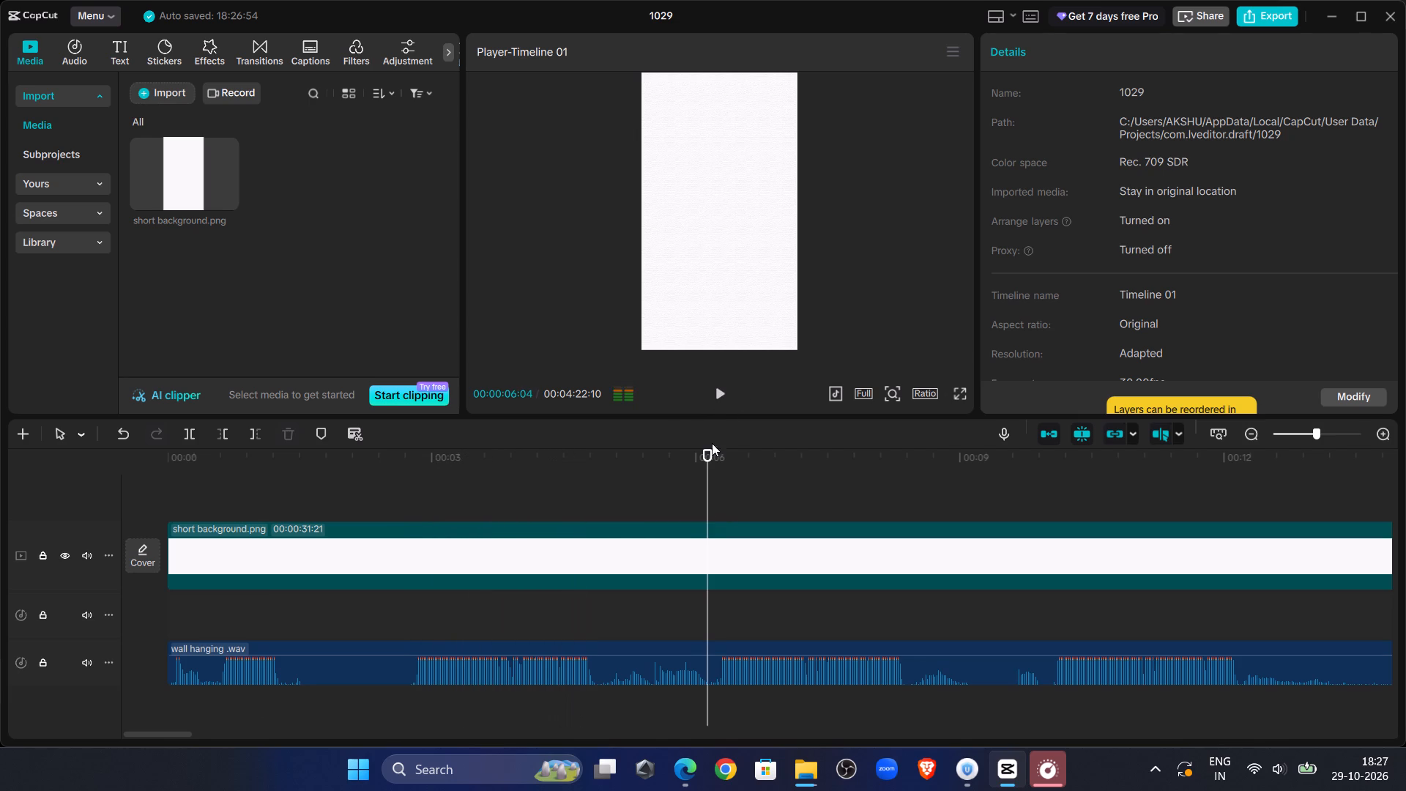
{"action": "left_click", "coordinate": [724, 396]}
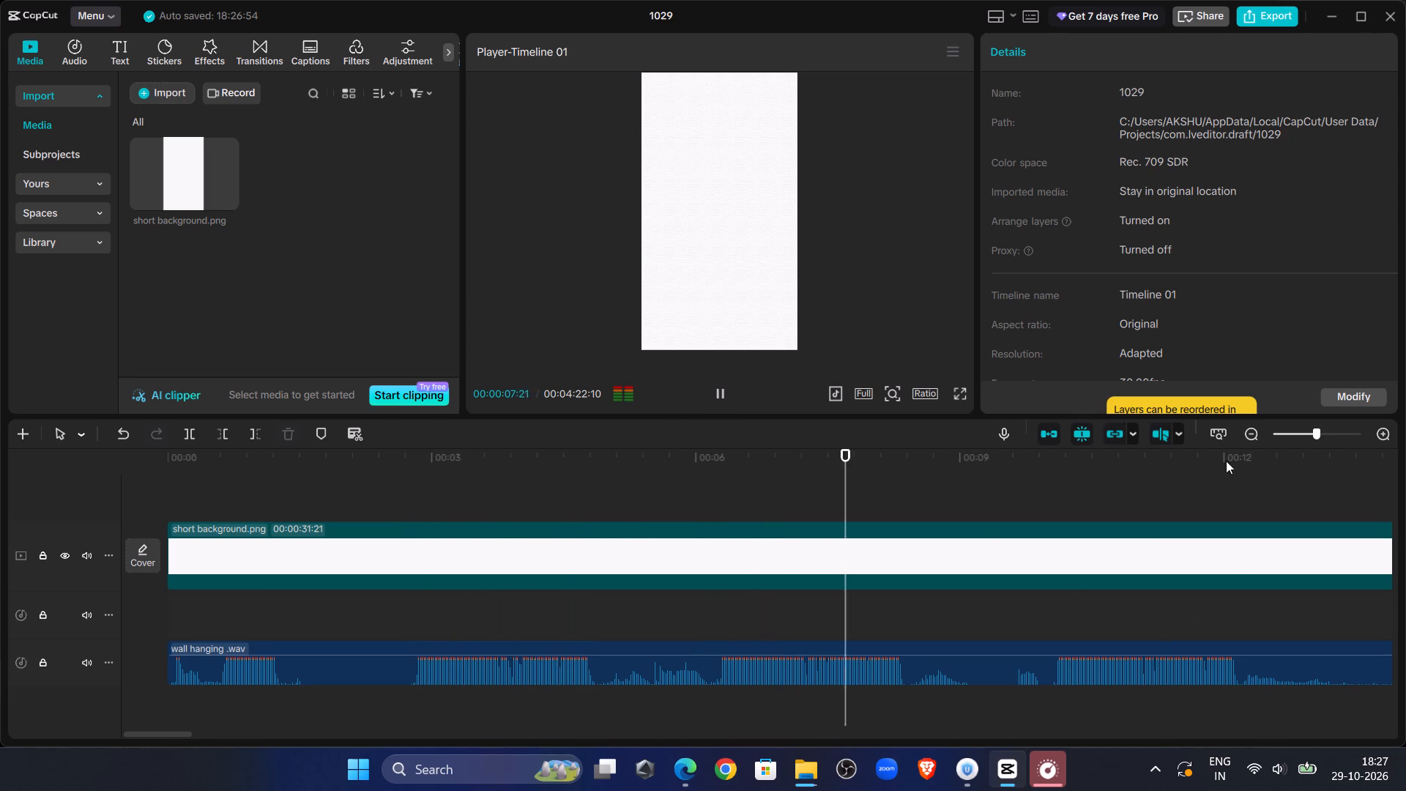
{"action": "left_click", "coordinate": [1045, 480]}
{"action": "left_click", "coordinate": [711, 399]}
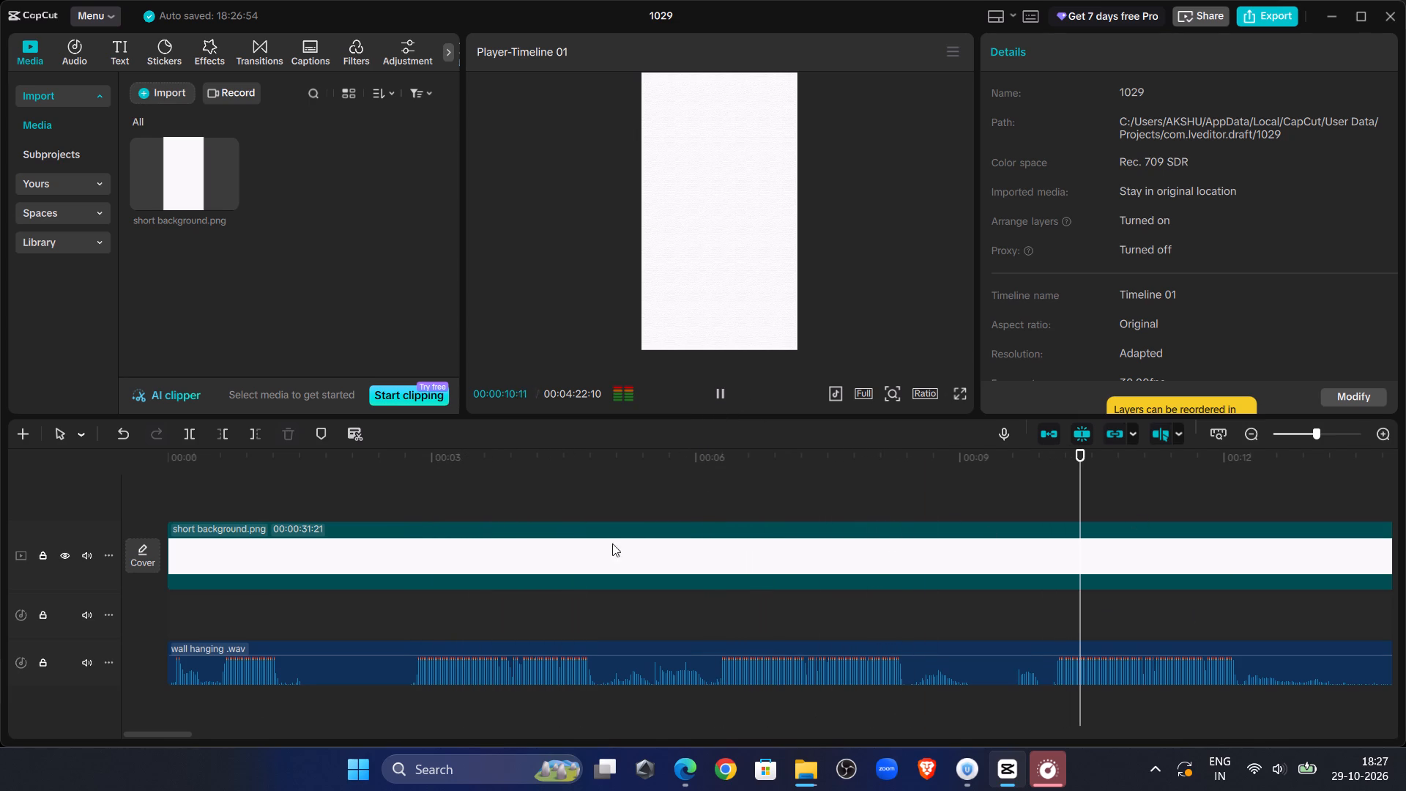
{"action": "left_click_drag", "start_coordinate": [165, 734], "coordinate": [210, 737]}
{"action": "left_click", "coordinate": [685, 501]}
{"action": "left_click", "coordinate": [717, 395]}
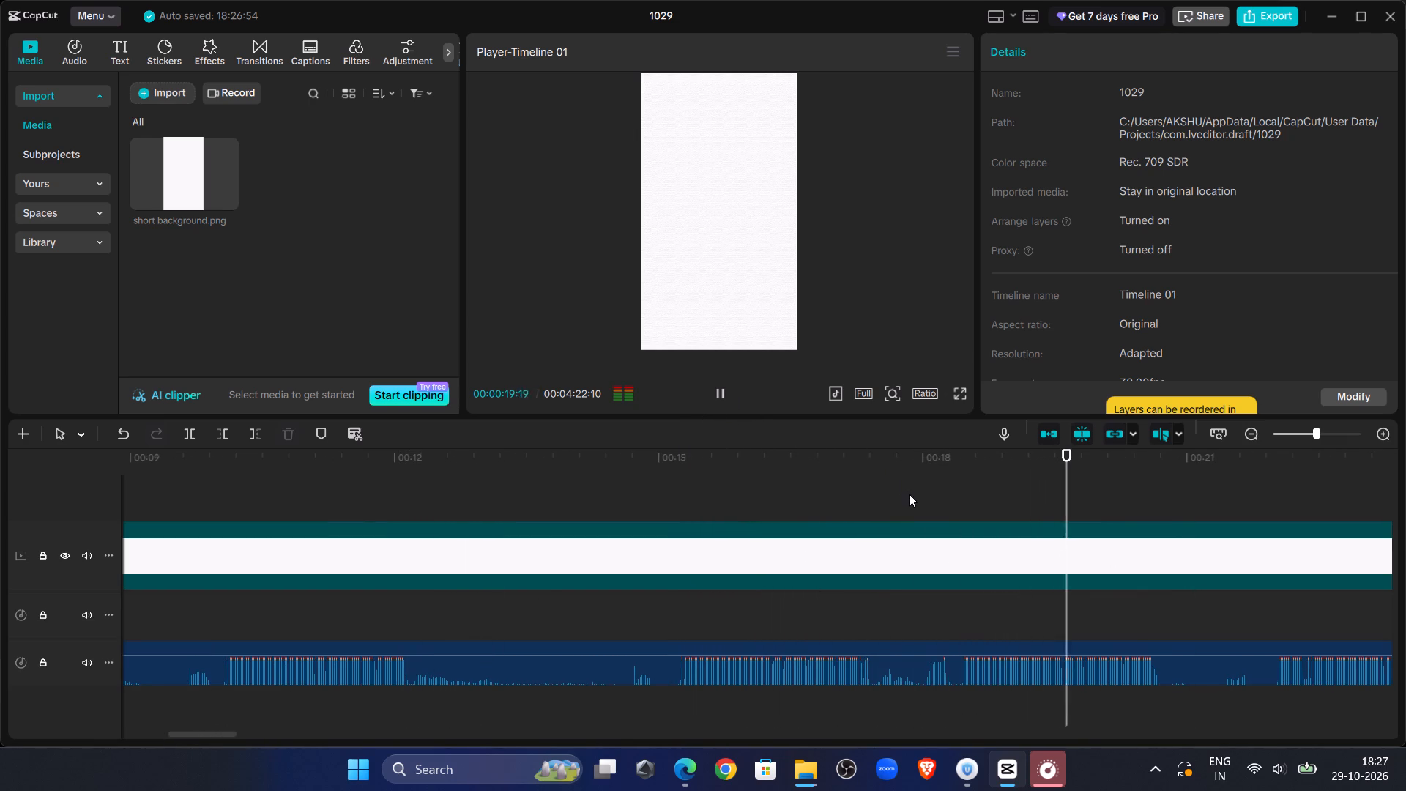
Cut everything before 00:00:18:12 from wall hanging .wav and move the remaining clip back to the timeline start.
{"action": "left_click", "coordinate": [930, 500]}
{"action": "left_click_drag", "start_coordinate": [930, 500], "coordinate": [959, 523]}
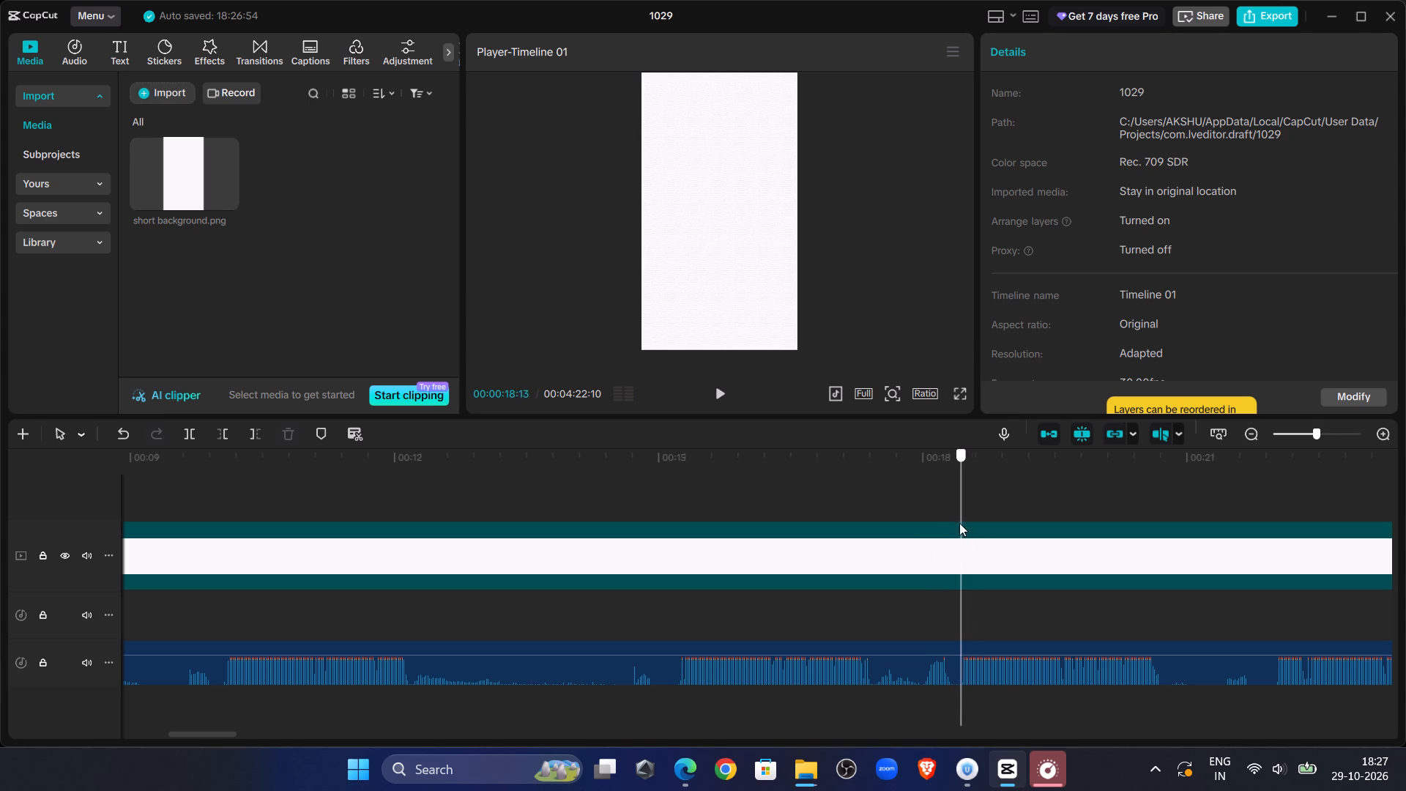
{"action": "left_click_drag", "start_coordinate": [959, 523], "coordinate": [957, 521]}
{"action": "left_click", "coordinate": [942, 660]}
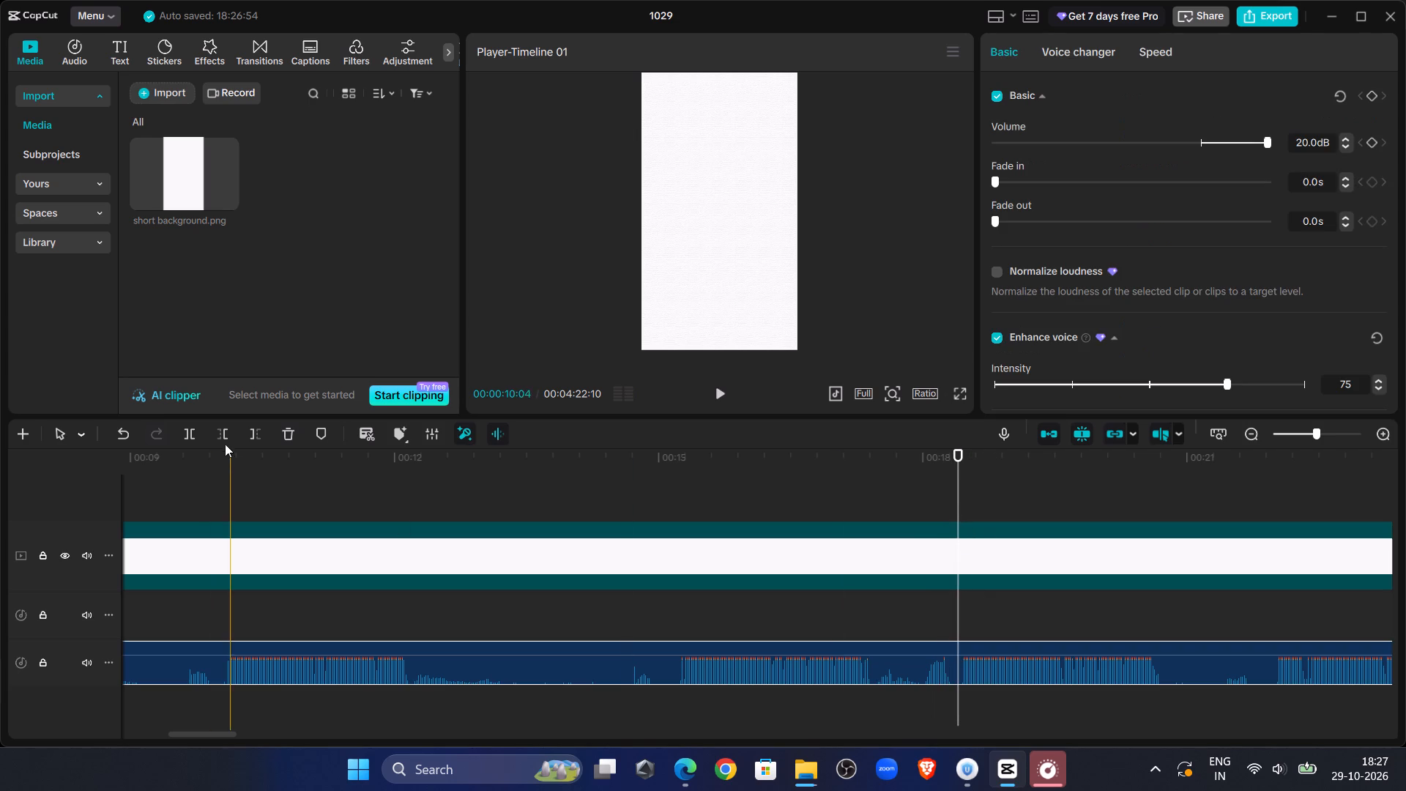
{"action": "left_click", "coordinate": [223, 437]}
{"action": "left_click_drag", "start_coordinate": [1033, 648], "coordinate": [0, 670]}
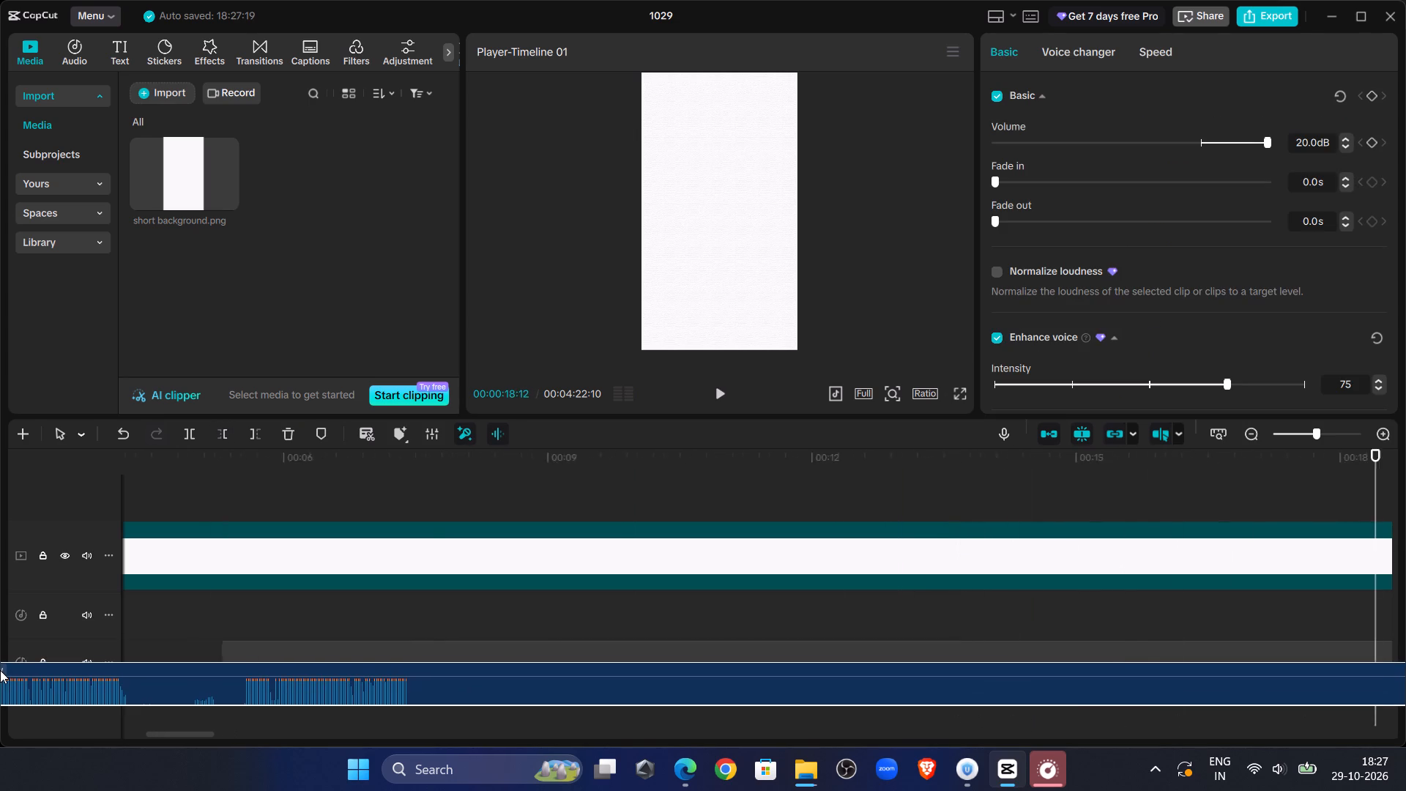
{"action": "left_click_drag", "start_coordinate": [0, 670], "coordinate": [245, 606]}
Listen to the opening of wall hanging .wav and split the clip at 00:00:02:11, after the first sentence.
{"action": "left_click", "coordinate": [180, 489]}
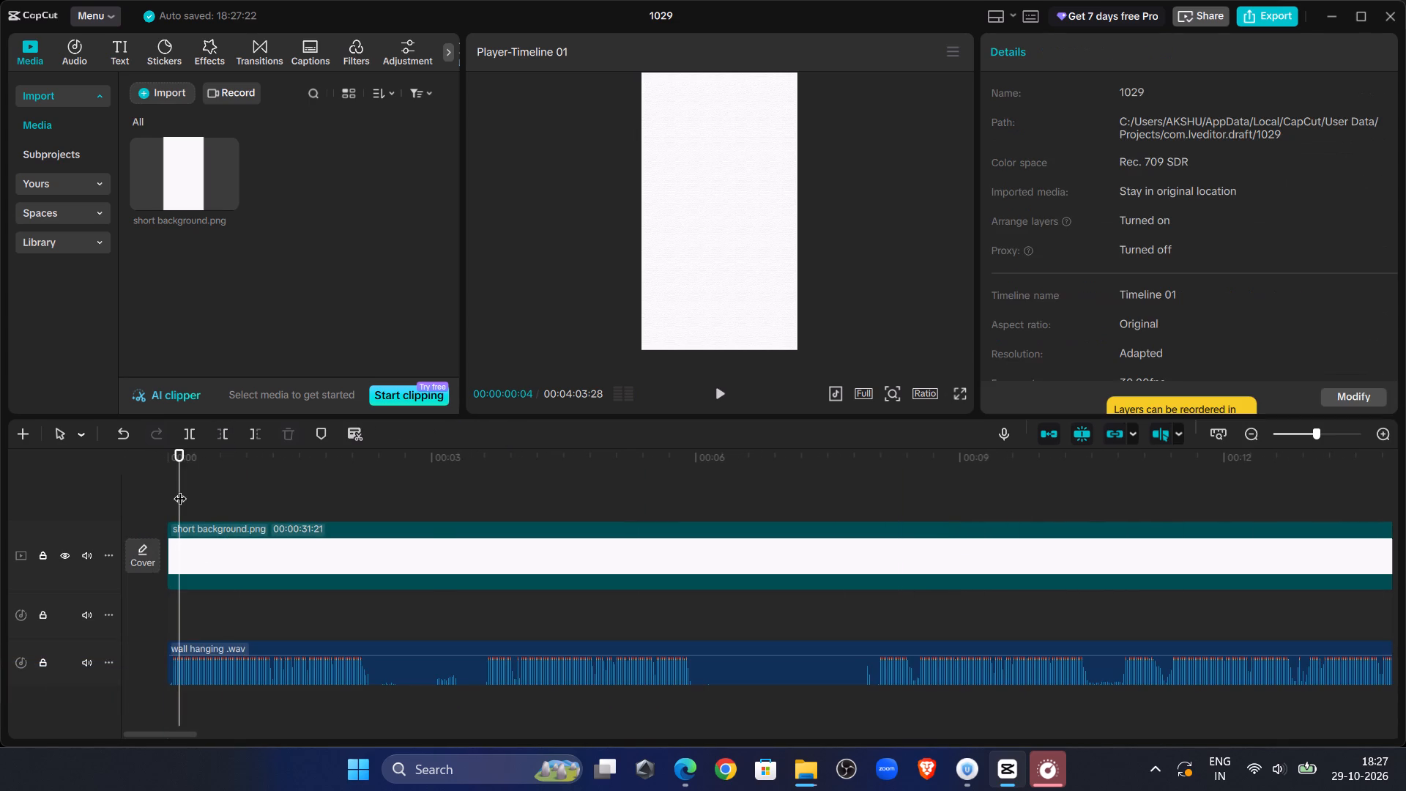
{"action": "left_click_drag", "start_coordinate": [180, 489], "coordinate": [153, 490]}
{"action": "left_click", "coordinate": [725, 392]}
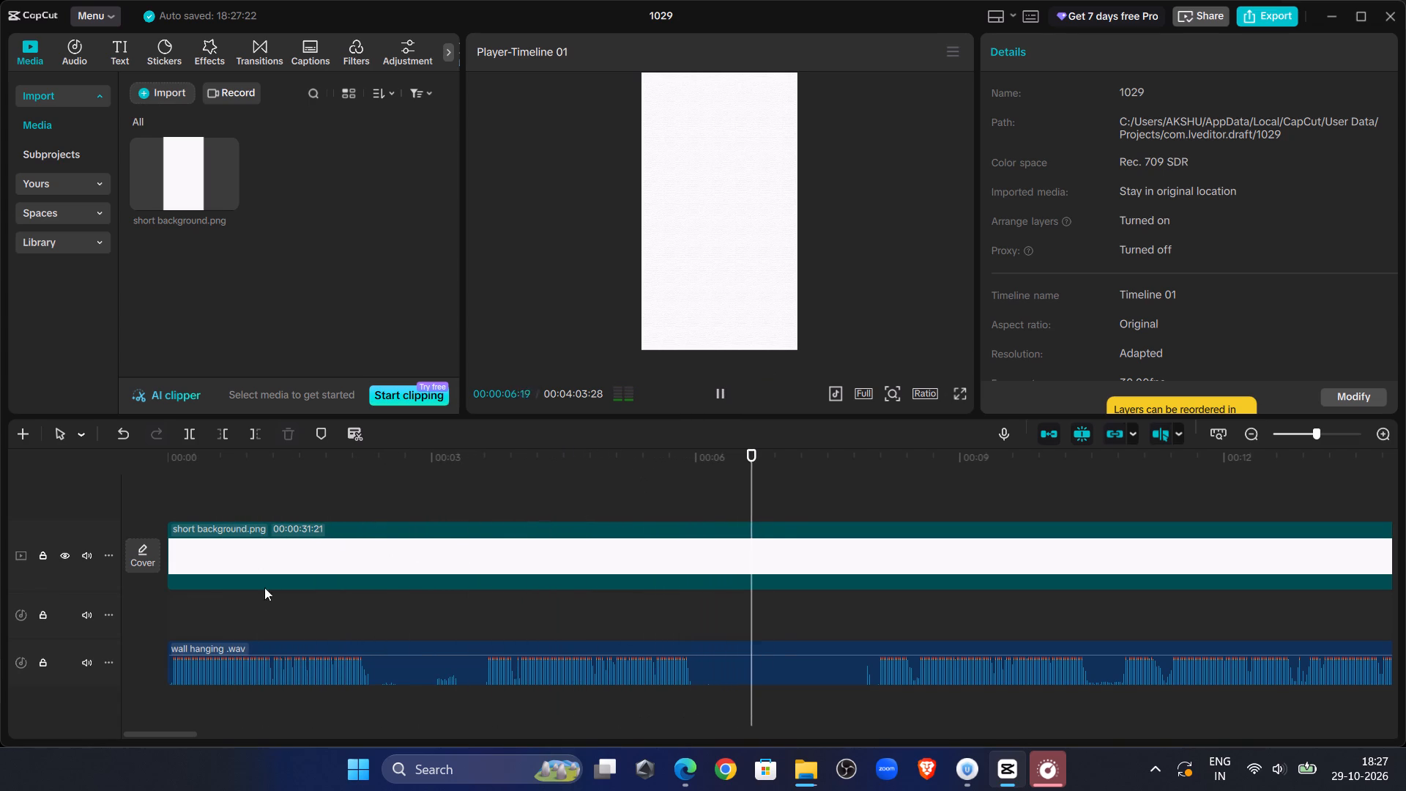
{"action": "left_click", "coordinate": [371, 496]}
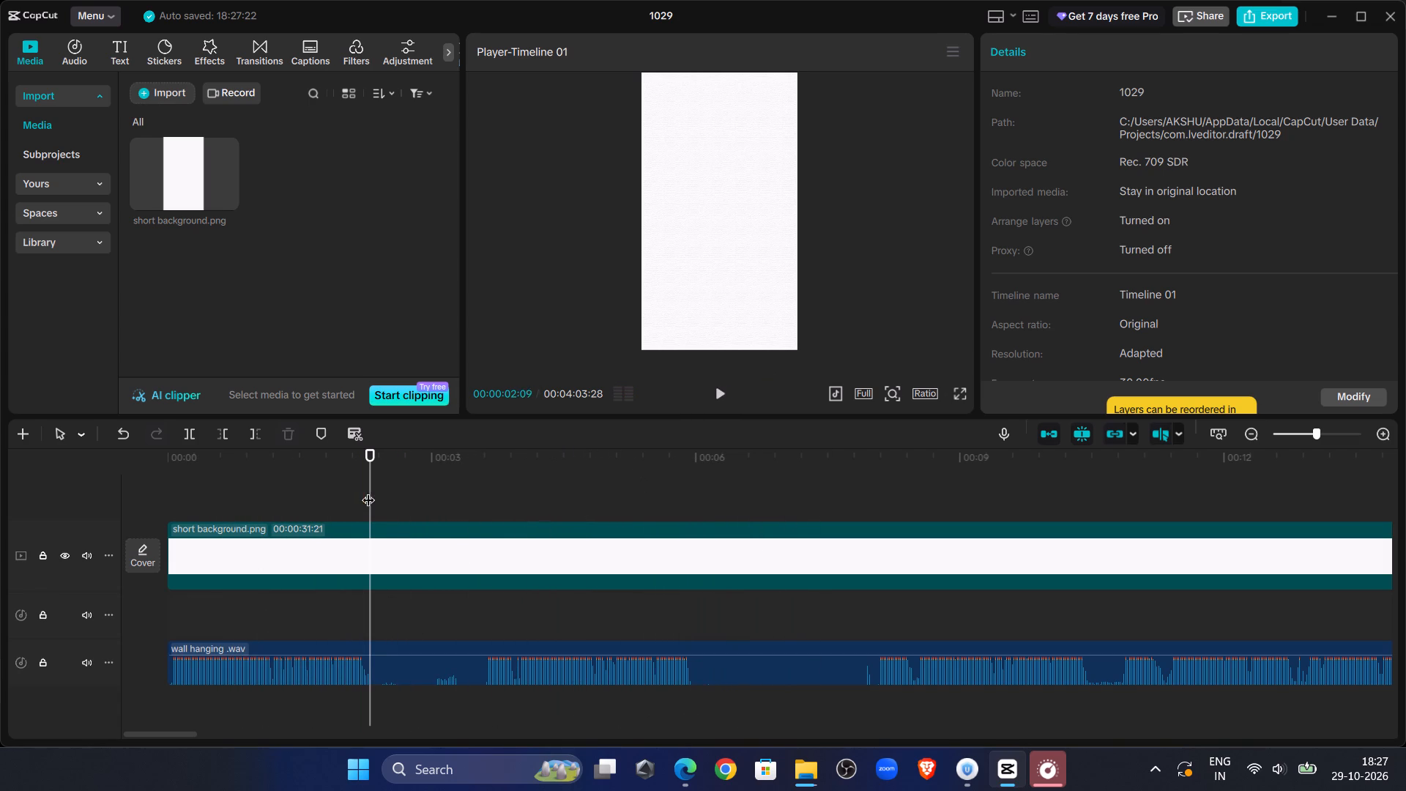
{"action": "left_click_drag", "start_coordinate": [368, 491], "coordinate": [376, 492]}
{"action": "left_click", "coordinate": [384, 661]}
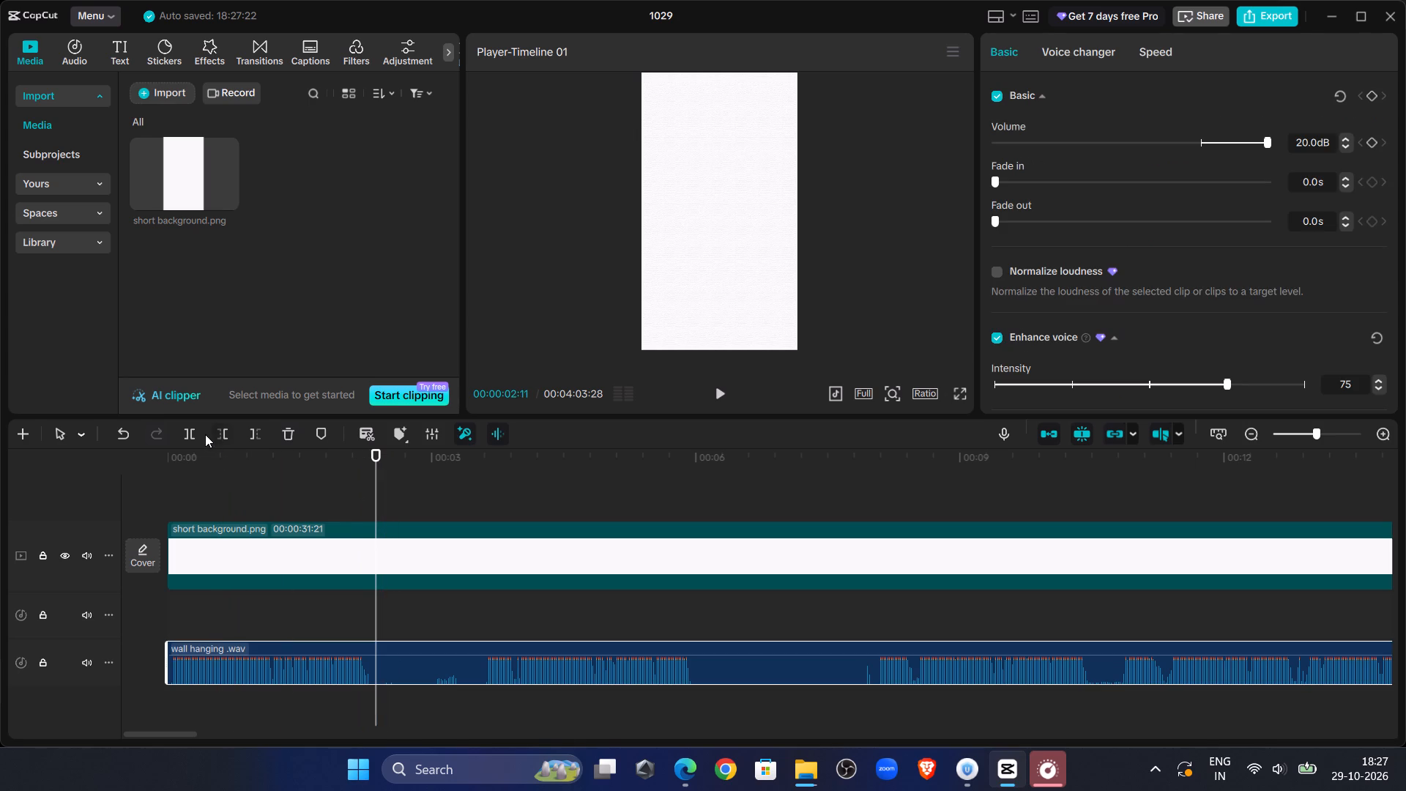
{"action": "left_click", "coordinate": [191, 434]}
Listen further into the second part of wall hanging .wav and cut everything before 00:00:11:09 from it.
{"action": "left_click", "coordinate": [866, 489]}
{"action": "left_click", "coordinate": [722, 404]}
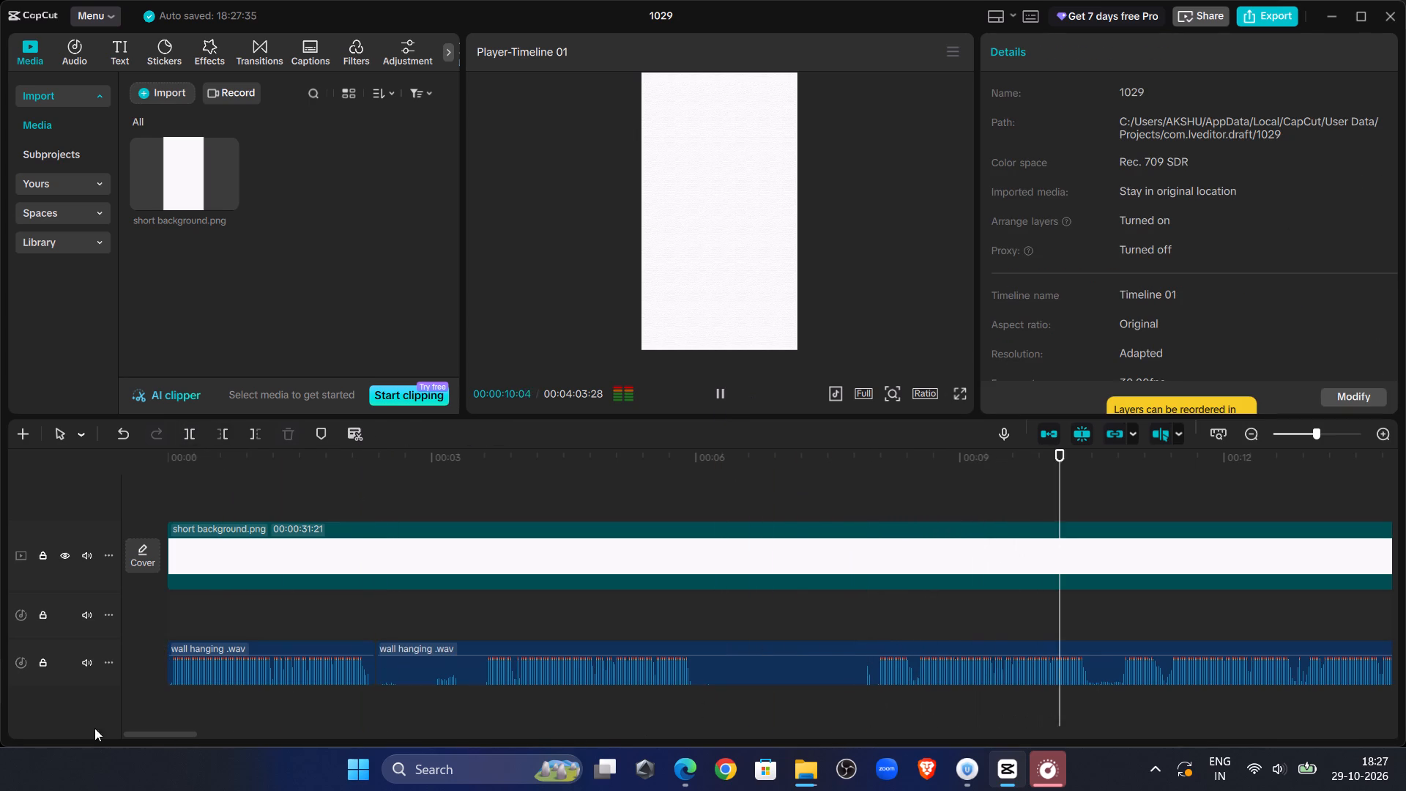
{"action": "left_click_drag", "start_coordinate": [139, 738], "coordinate": [160, 738]}
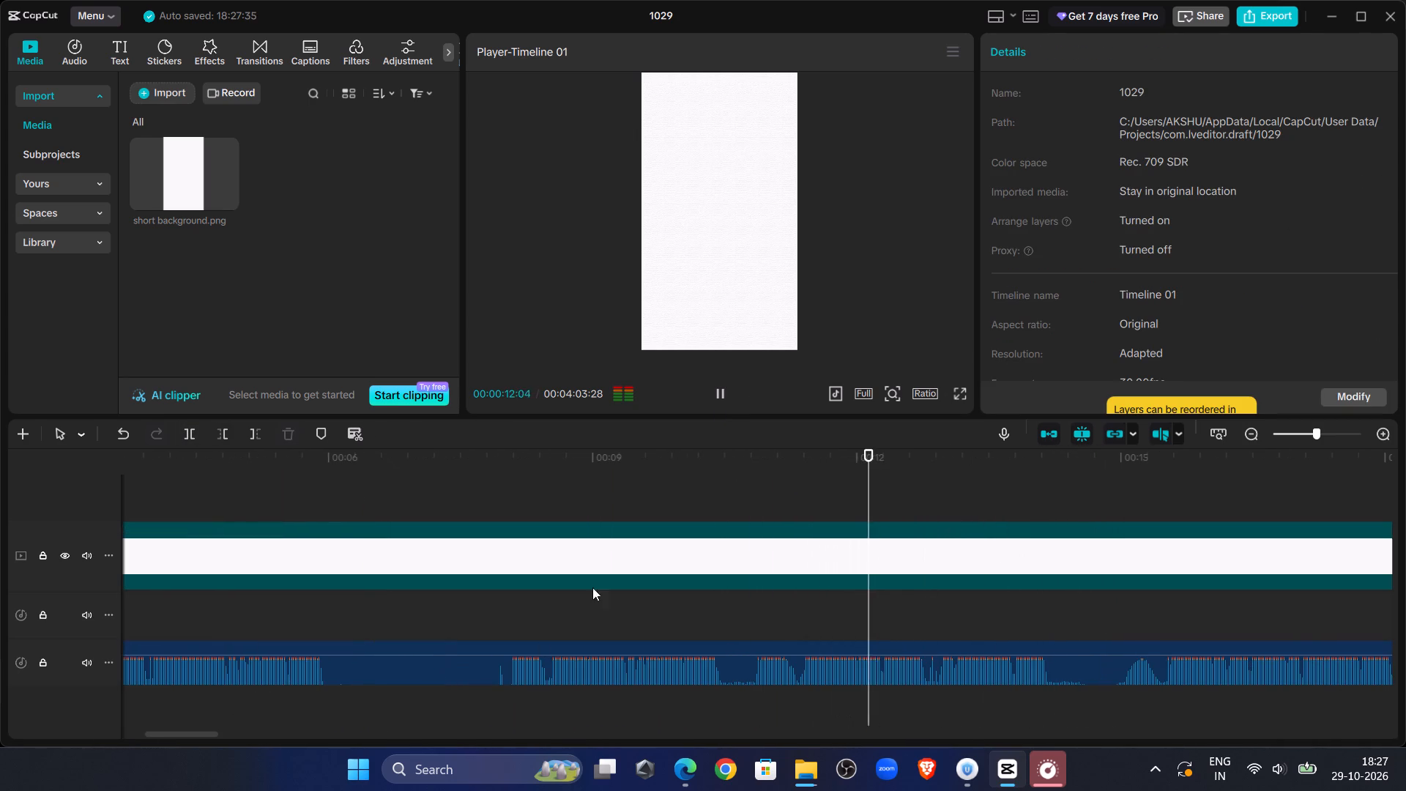
{"action": "left_click", "coordinate": [647, 488]}
{"action": "left_click_drag", "start_coordinate": [647, 488], "coordinate": [795, 562]}
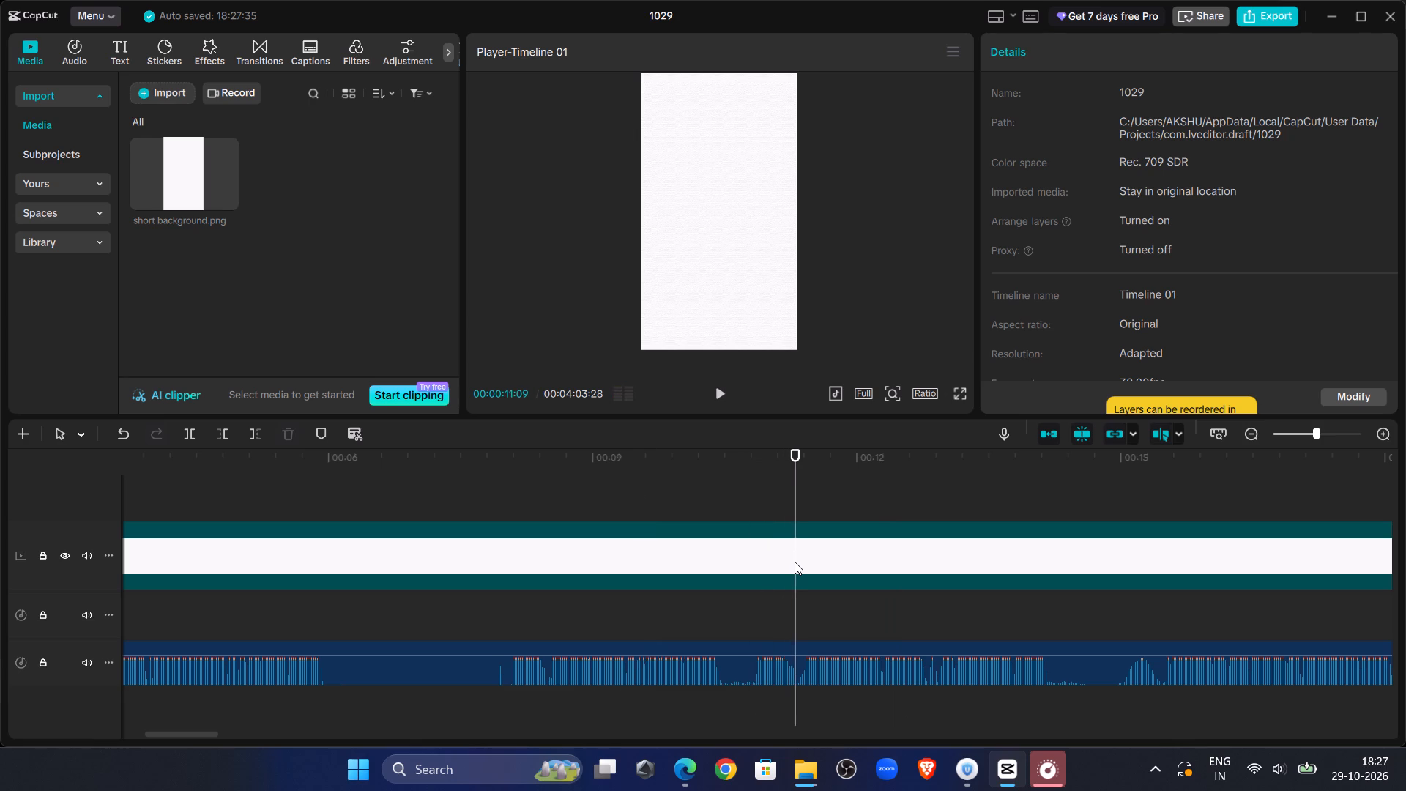
{"action": "left_click", "coordinate": [764, 653]}
{"action": "left_click", "coordinate": [222, 439]}
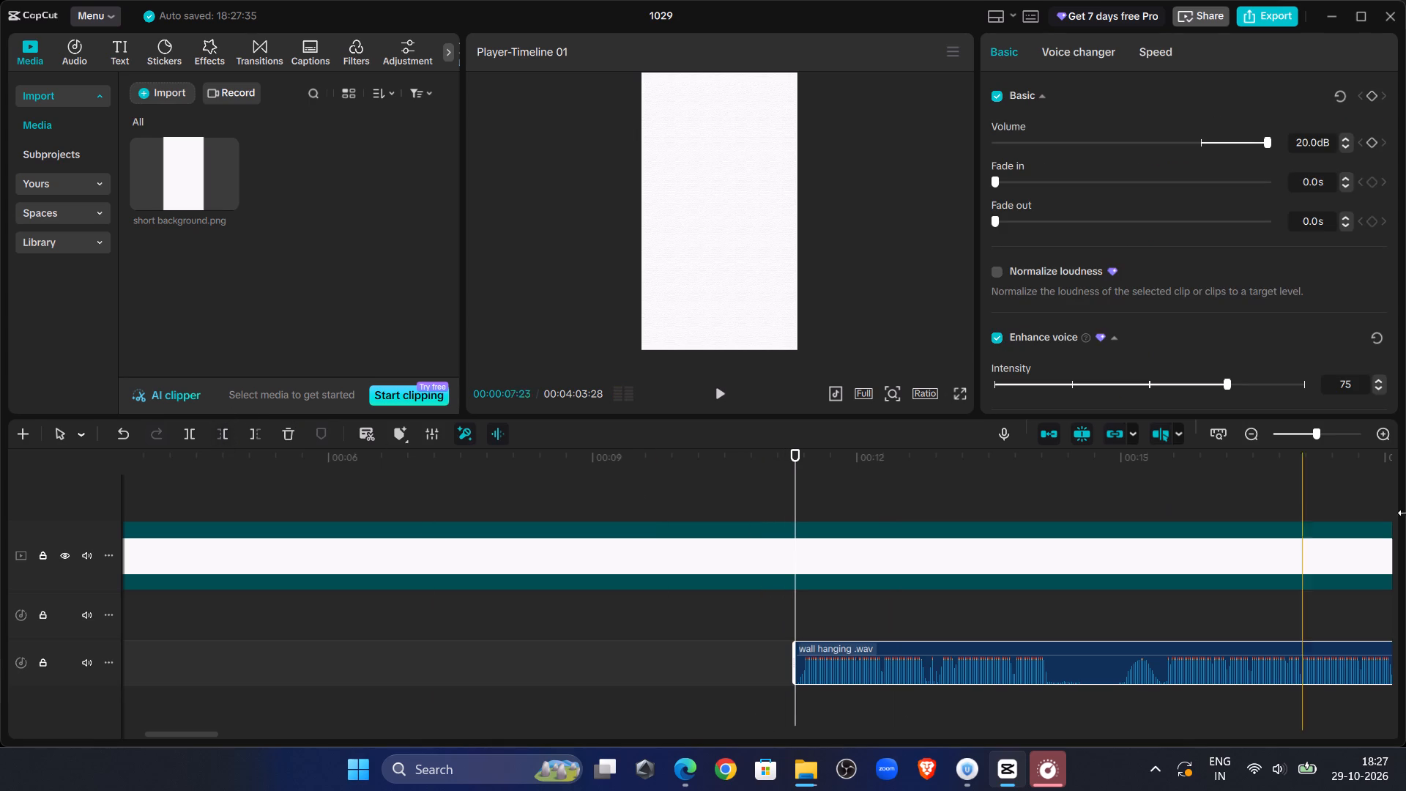
Move the parked wall hanging 2.wav clip into the gap, directly after the first wall hanging .wav piece at 00:00:02:11.
{"action": "left_click", "coordinate": [1299, 431]}
{"action": "left_click", "coordinate": [1016, 598]}
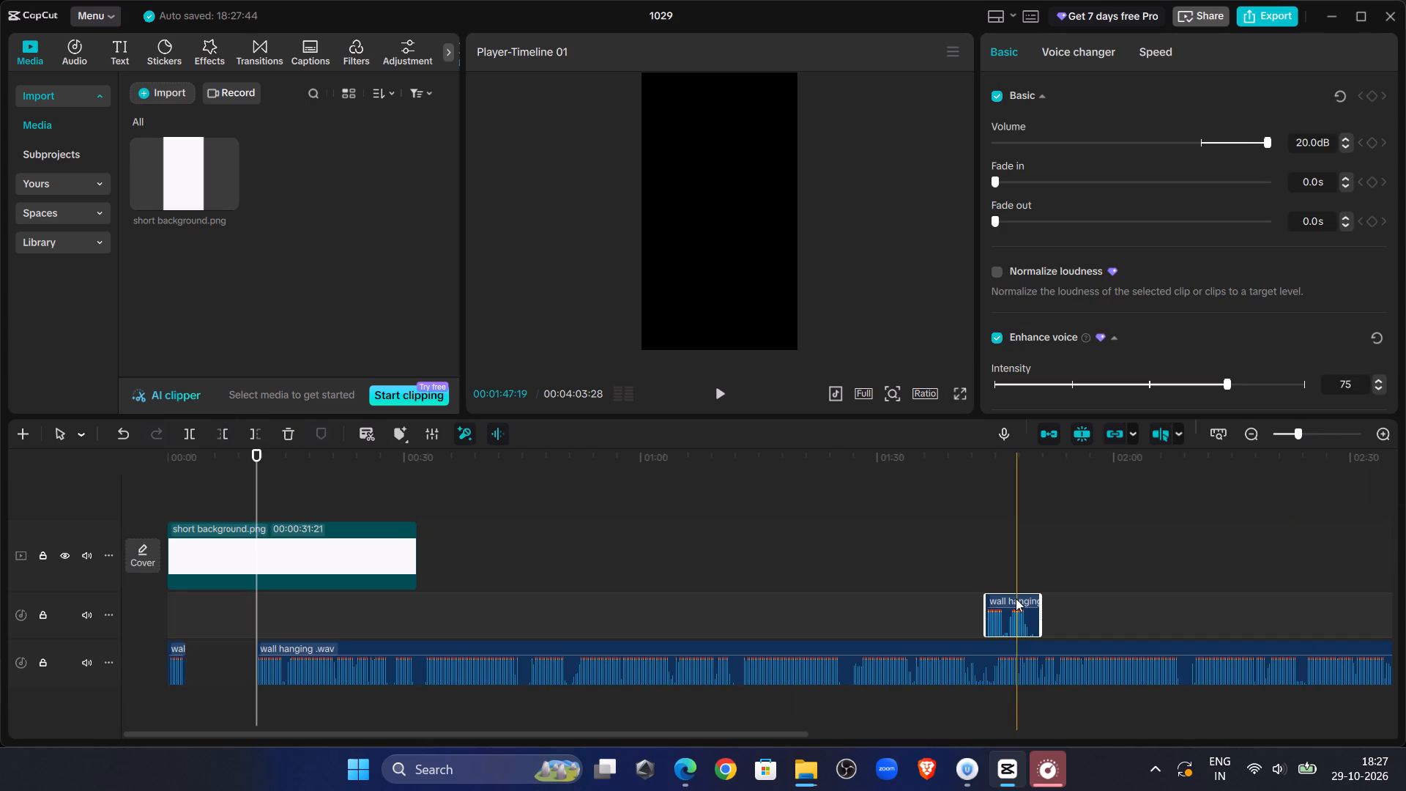
{"action": "left_click_drag", "start_coordinate": [1006, 597], "coordinate": [141, 641]}
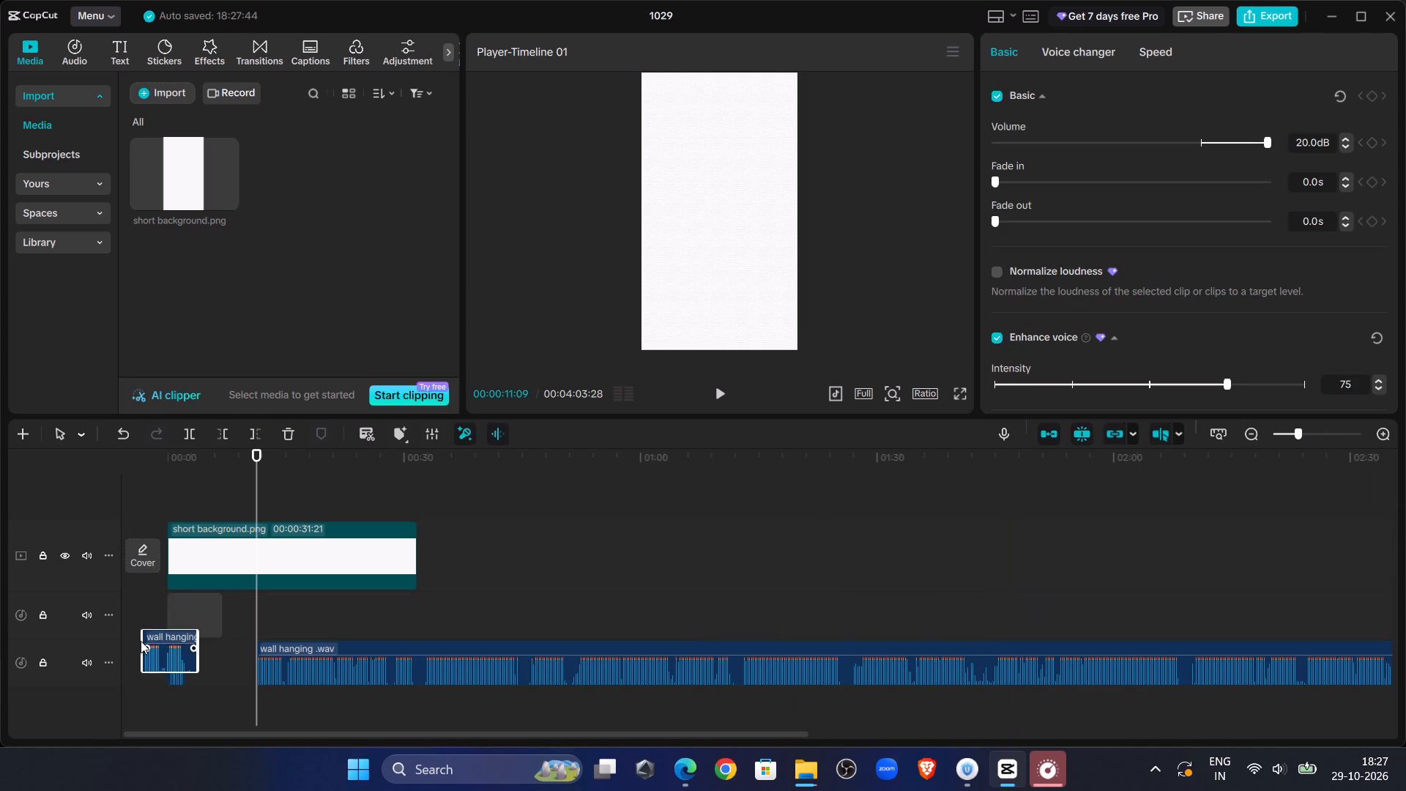
{"action": "left_click_drag", "start_coordinate": [141, 641], "coordinate": [210, 649]}
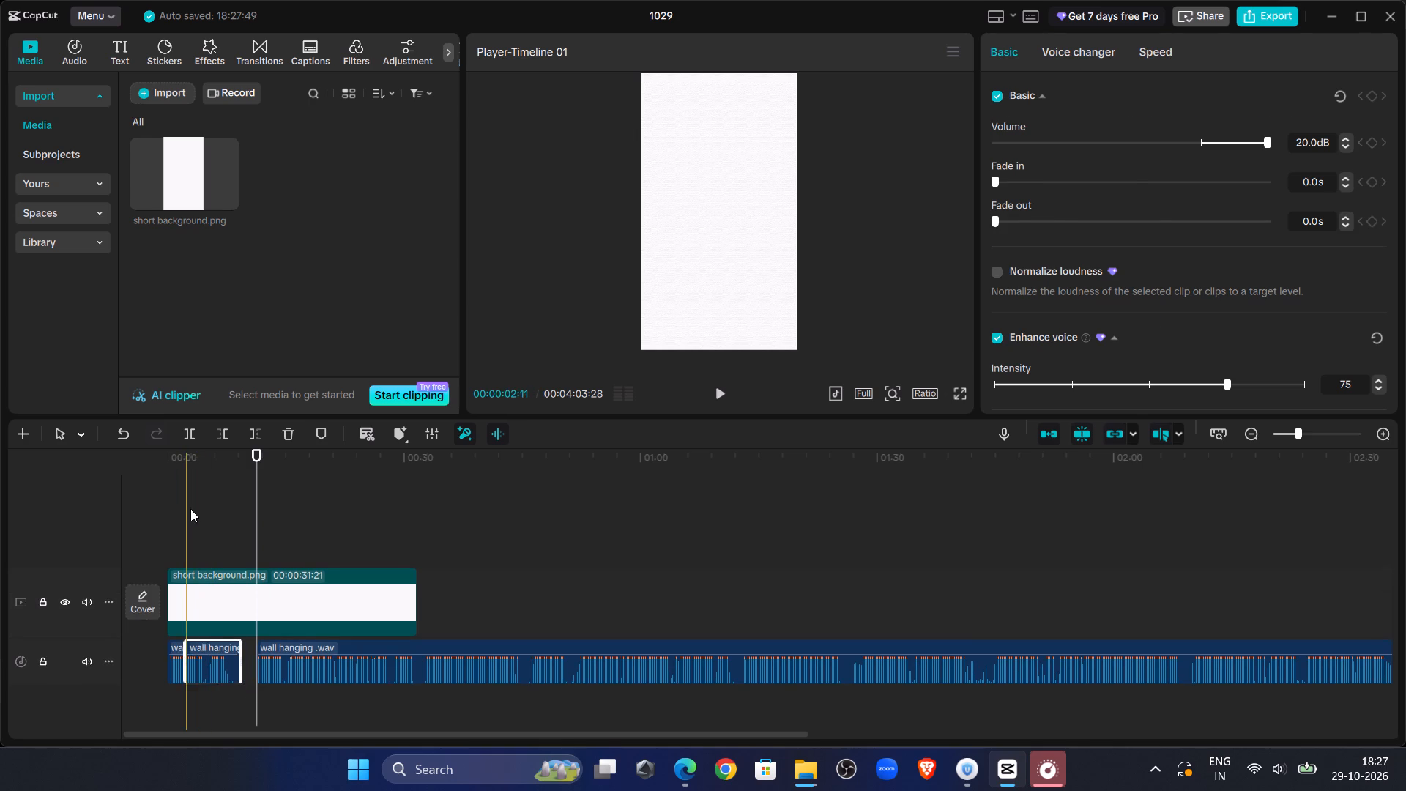
Cut the first frame, before 00:00:00:01, from the first wall hanging .wav piece and move it back to the timeline start.
{"action": "left_click", "coordinate": [190, 509]}
{"action": "left_click_drag", "start_coordinate": [190, 509], "coordinate": [101, 508]}
{"action": "left_click", "coordinate": [715, 390]}
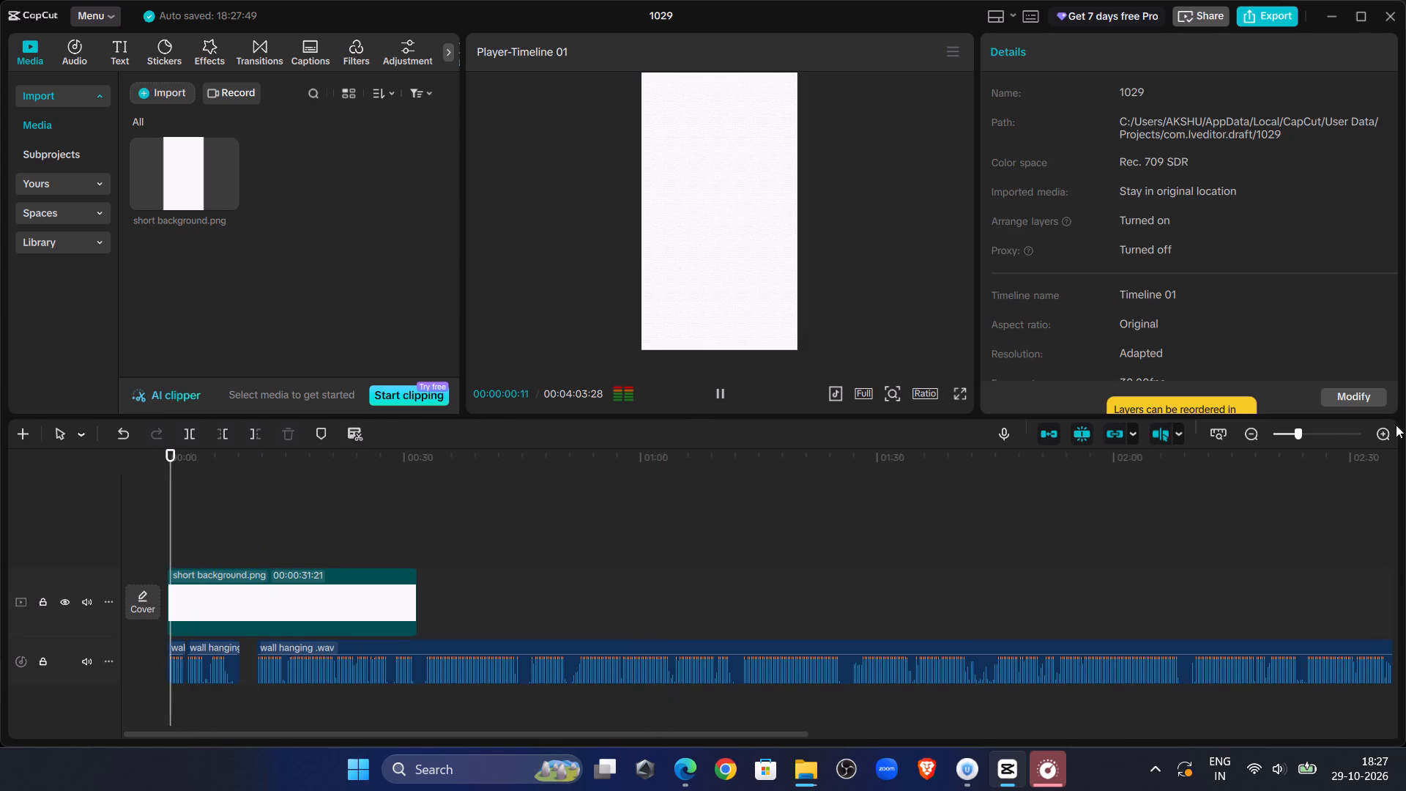
{"action": "left_click", "coordinate": [1329, 435]}
{"action": "left_click", "coordinate": [222, 508]}
{"action": "left_click_drag", "start_coordinate": [222, 508], "coordinate": [0, 554]}
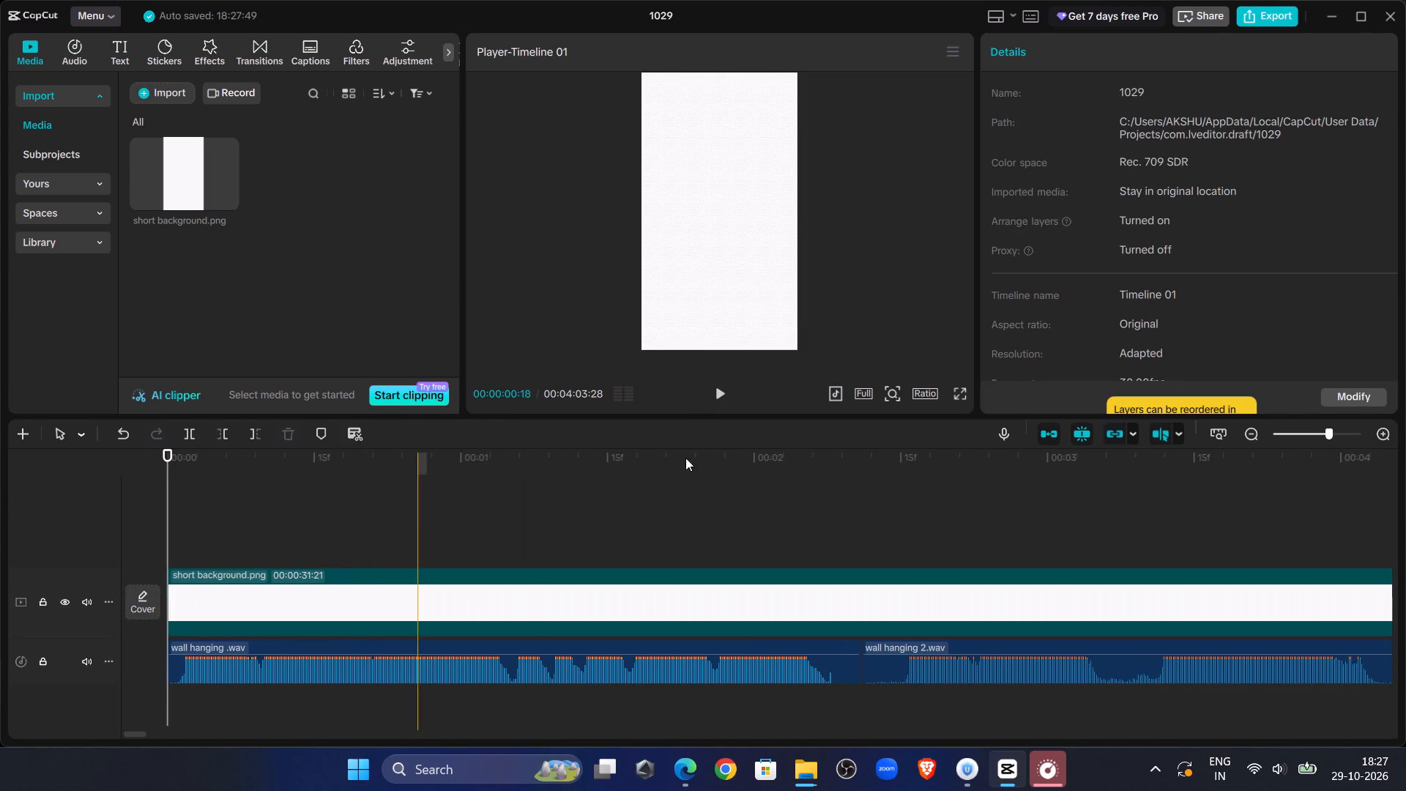
{"action": "left_click_drag", "start_coordinate": [172, 501], "coordinate": [178, 523]}
{"action": "left_click", "coordinate": [239, 672]}
{"action": "double_click", "coordinate": [218, 436]}
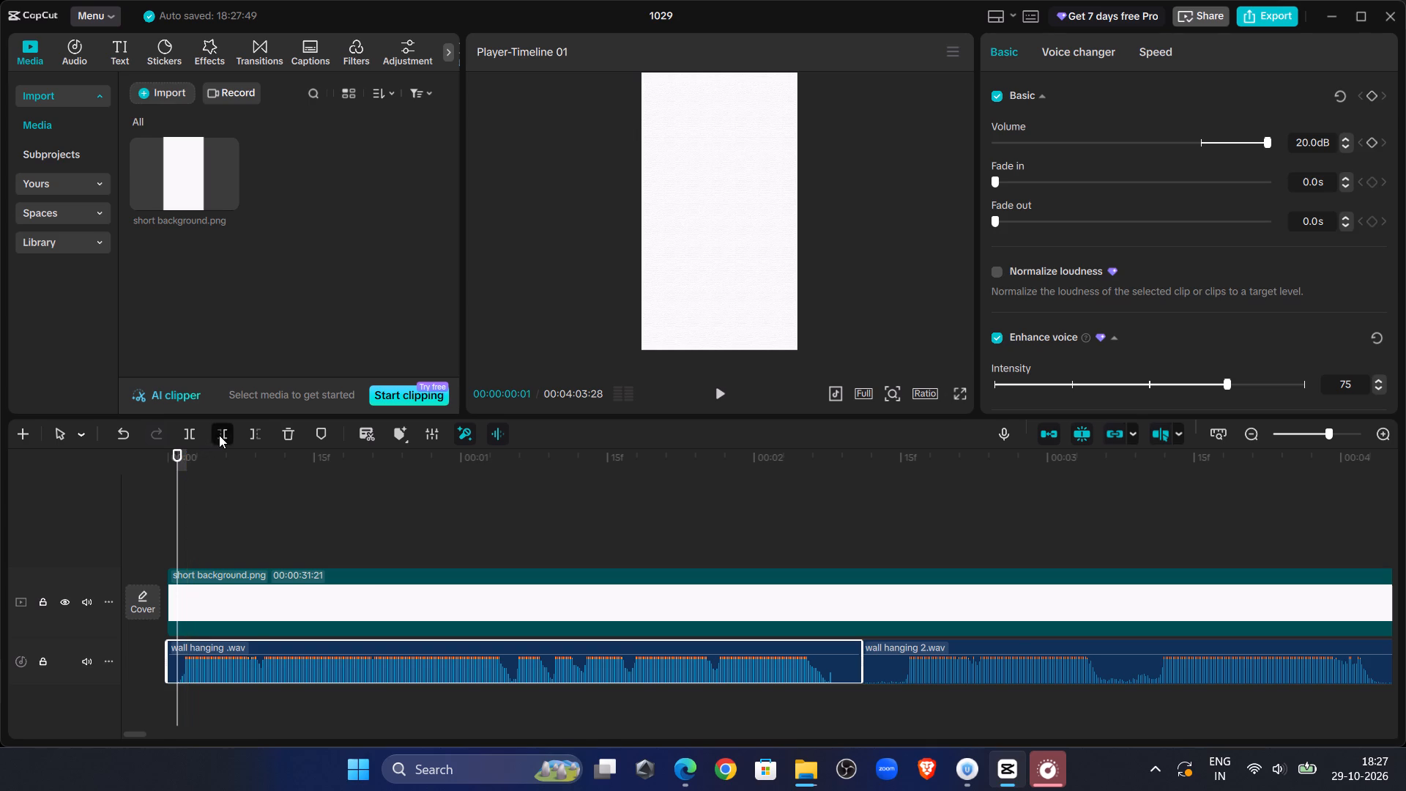
{"action": "left_click_drag", "start_coordinate": [302, 642], "coordinate": [278, 647]}
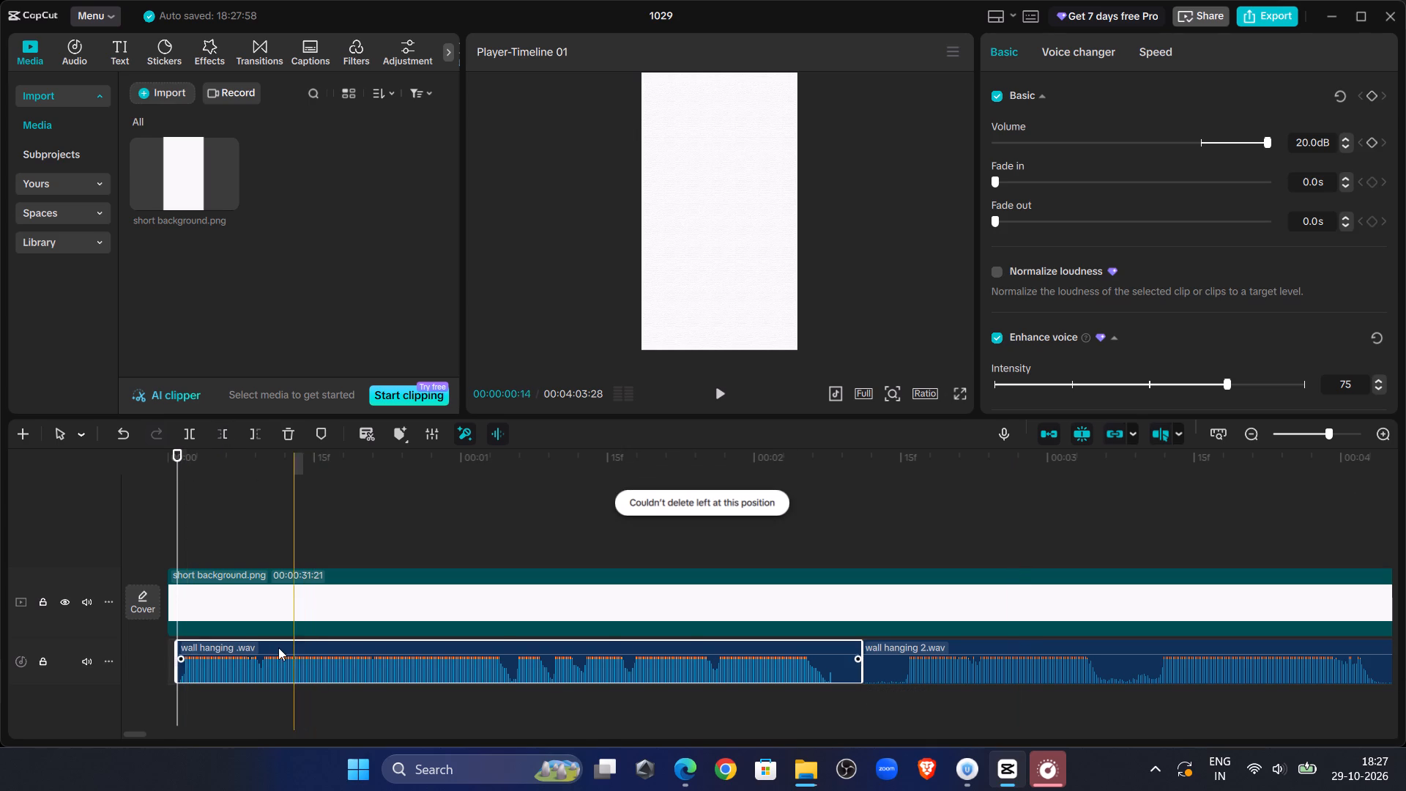
{"action": "left_click_drag", "start_coordinate": [278, 647], "coordinate": [296, 649]}
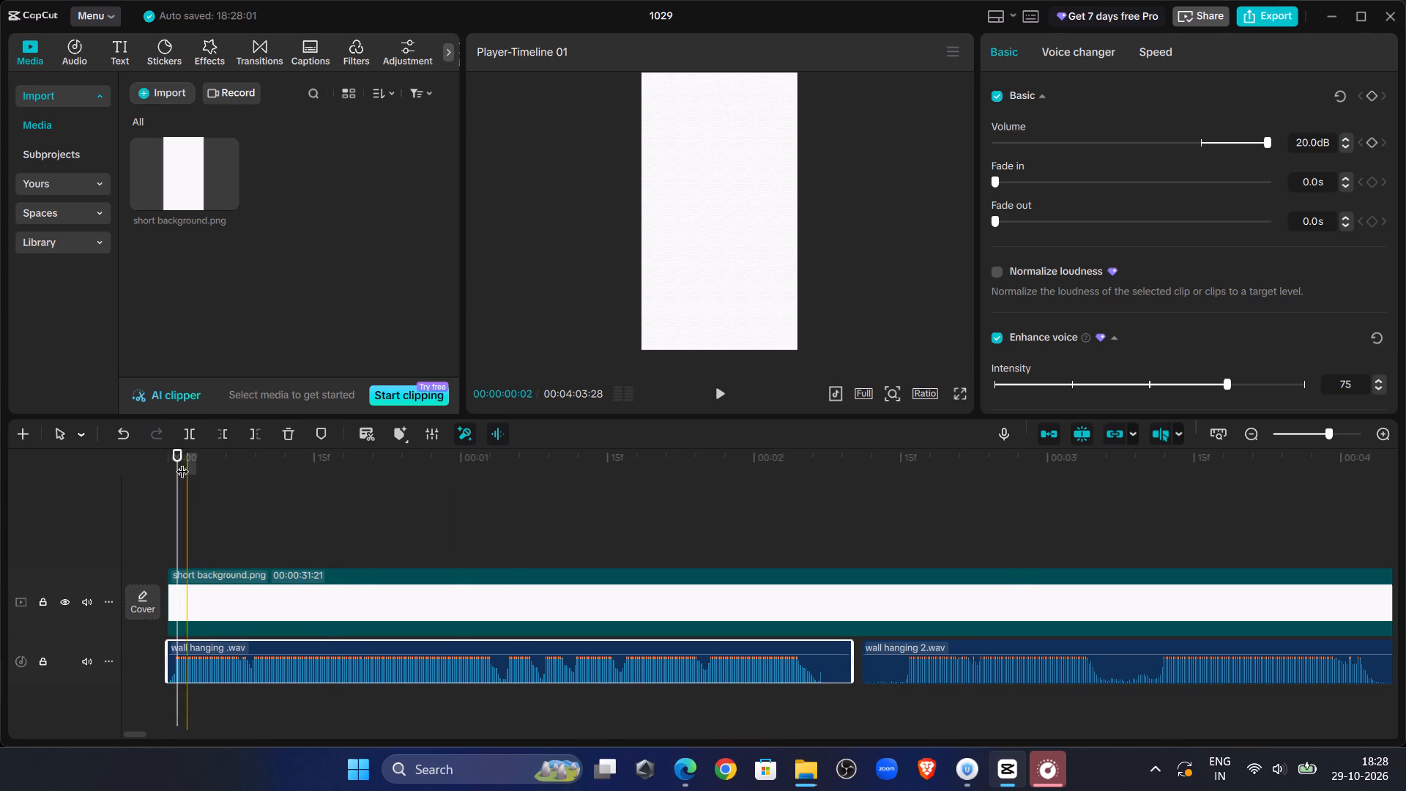
Listen to the trimmed first wall hanging .wav piece from the timeline start, then return the playhead to the start.
{"action": "left_click_drag", "start_coordinate": [177, 460], "coordinate": [0, 492]}
{"action": "left_click", "coordinate": [715, 391]}
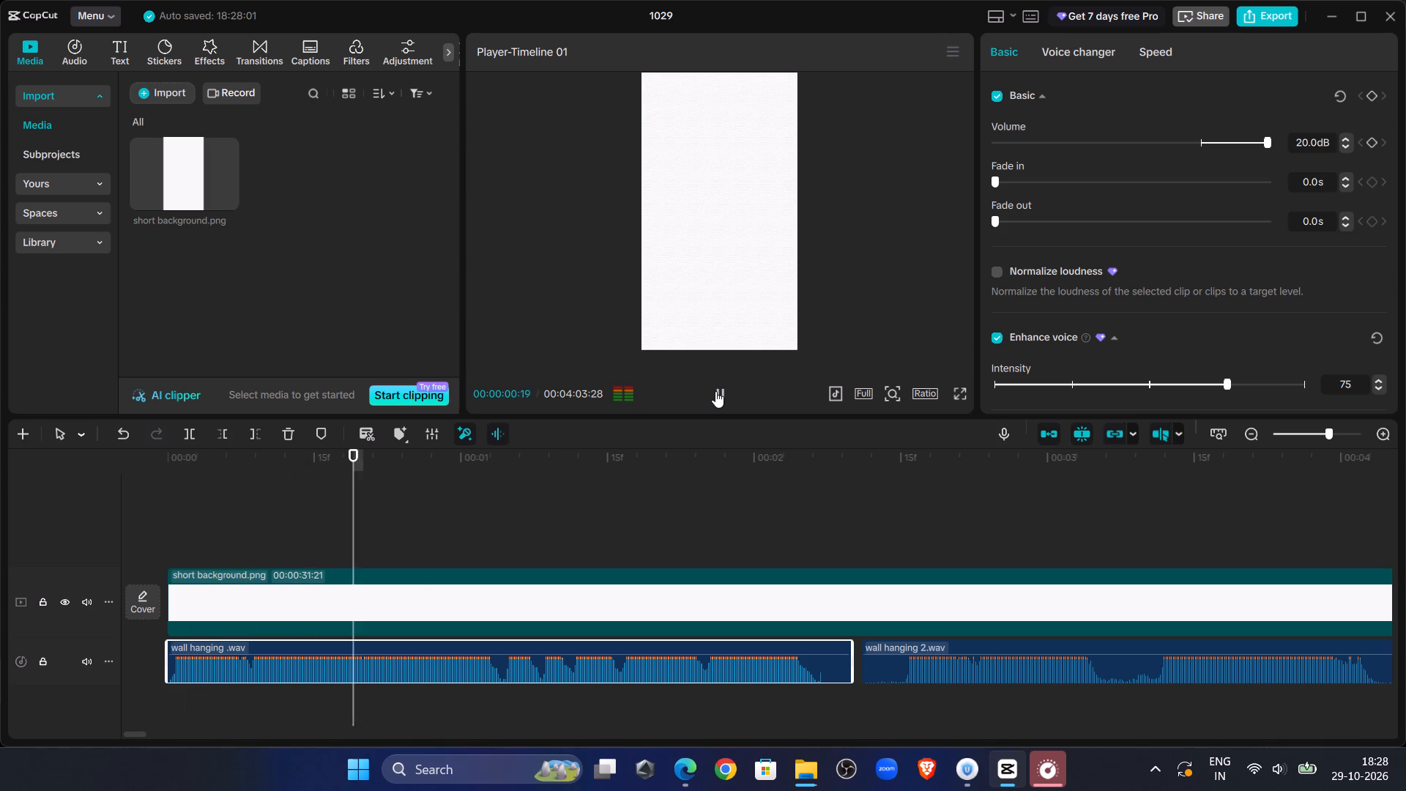
{"action": "left_click", "coordinate": [732, 393]}
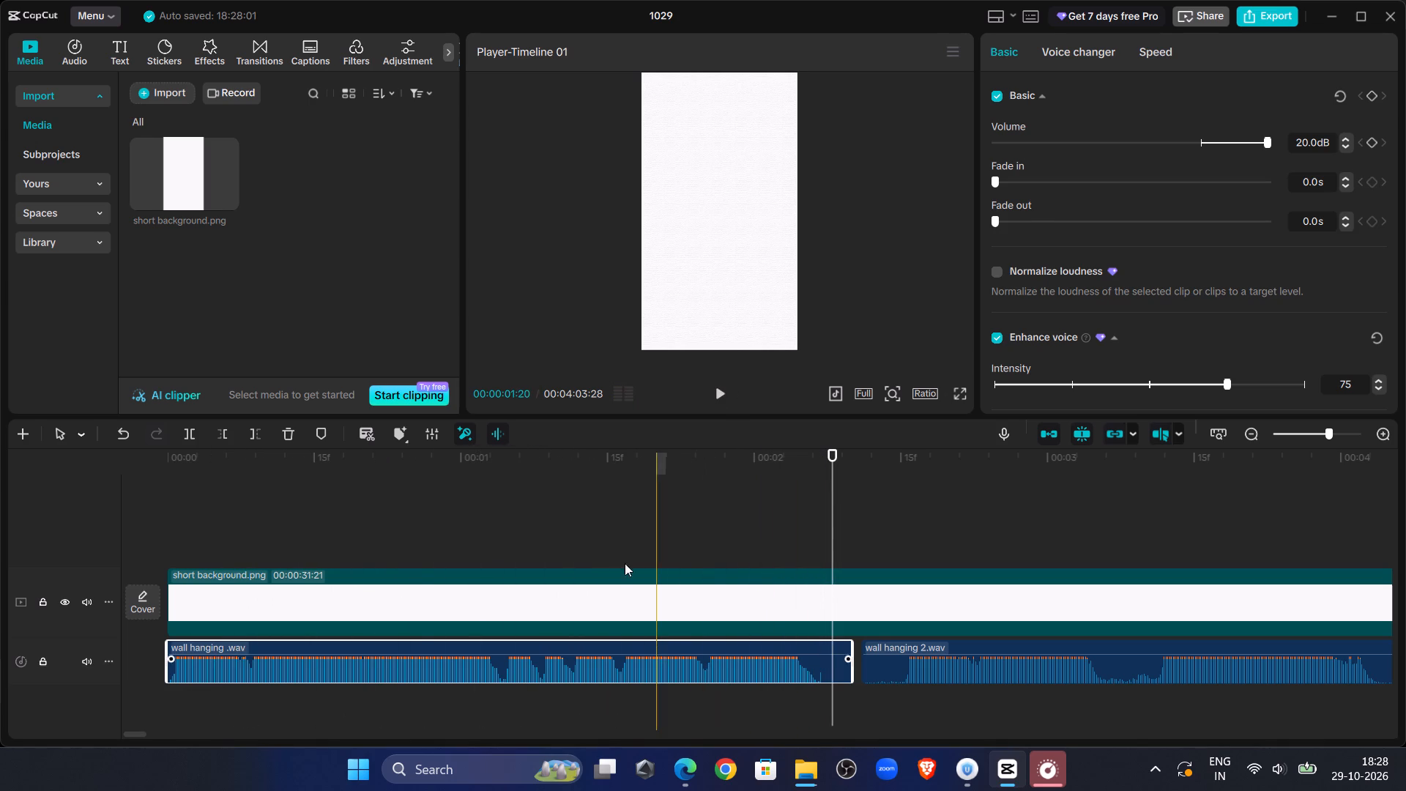
{"action": "left_click", "coordinate": [617, 540]}
{"action": "left_click_drag", "start_coordinate": [614, 539], "coordinate": [0, 543]}
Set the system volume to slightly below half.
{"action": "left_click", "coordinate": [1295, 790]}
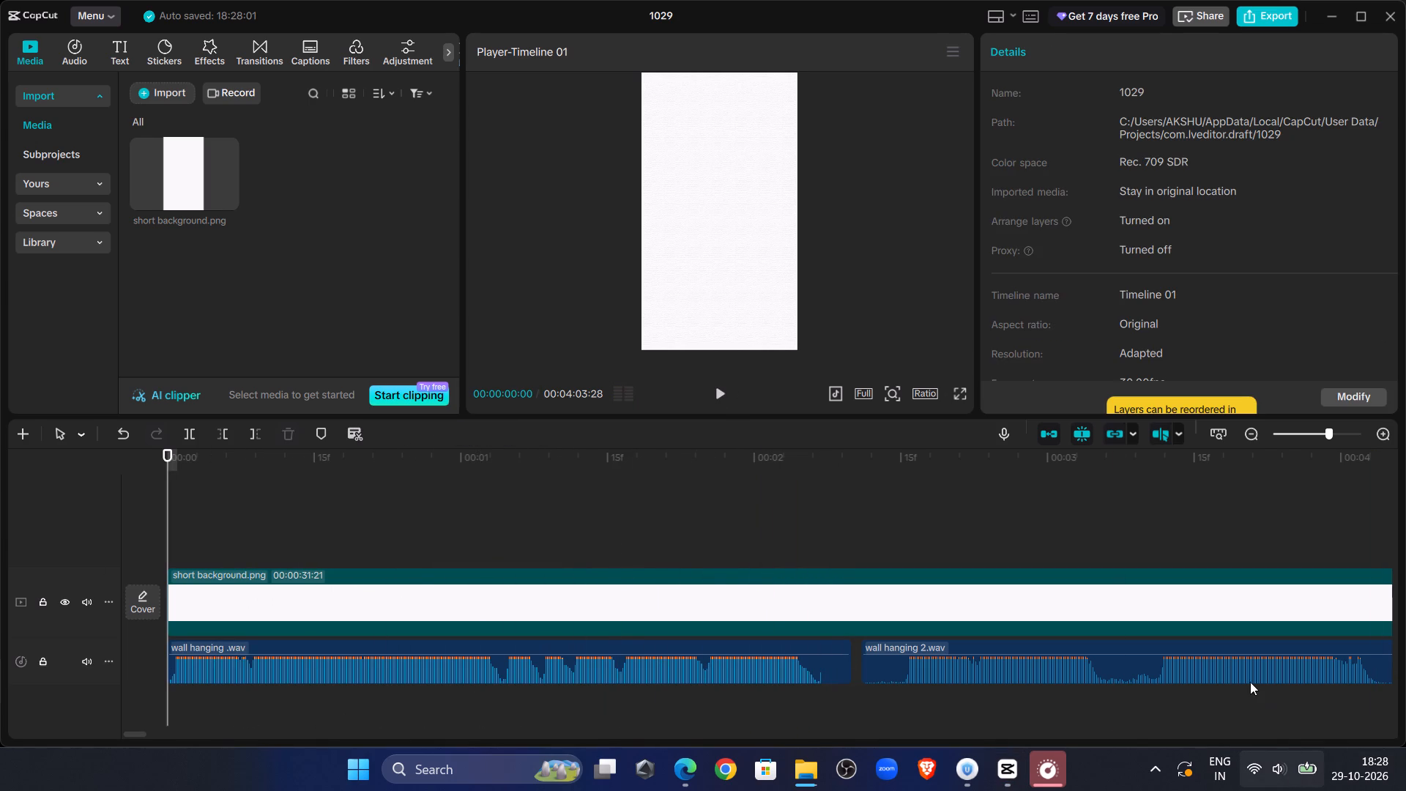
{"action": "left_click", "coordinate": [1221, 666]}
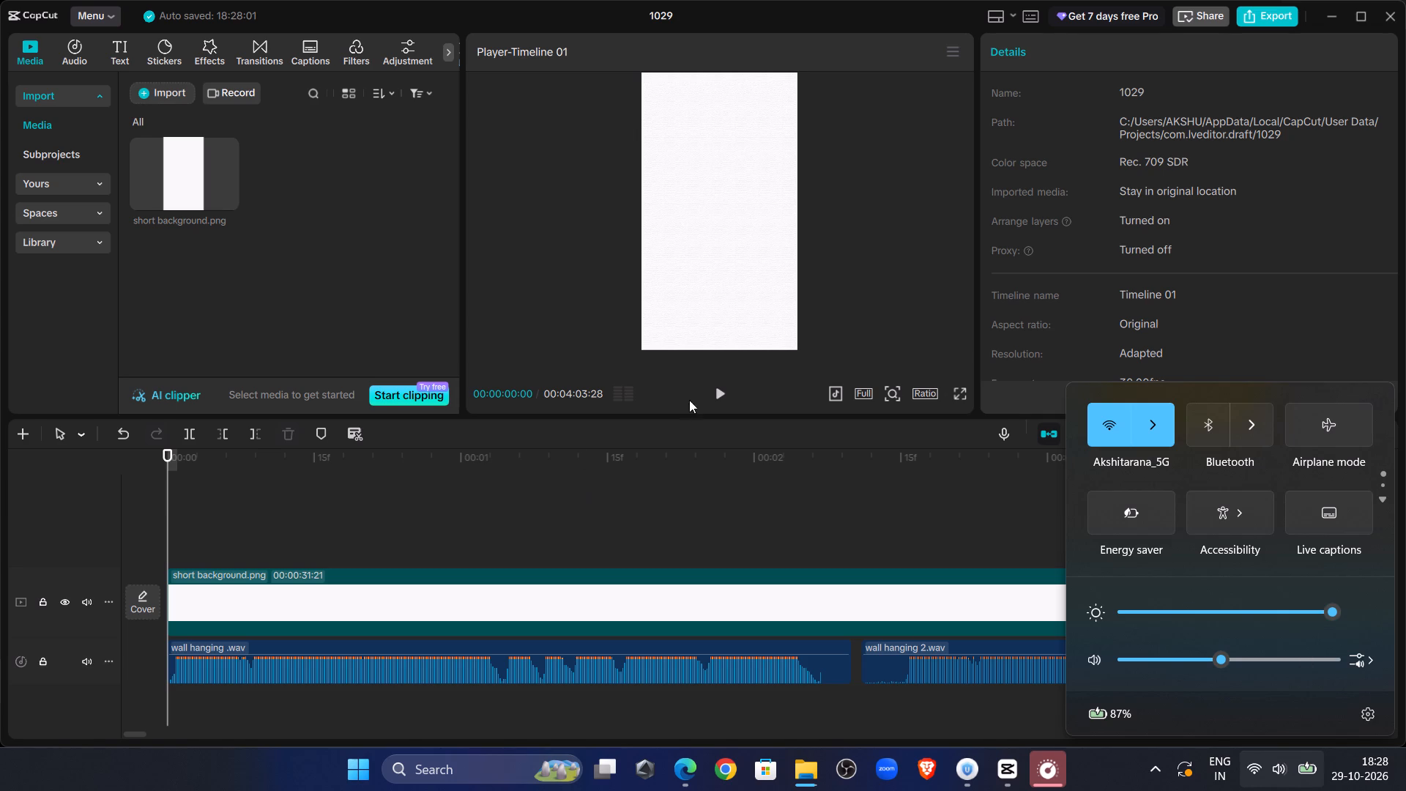
Listen to the first wall hanging .wav piece again and cut everything after 00:00:02:08 from it.
{"action": "left_click", "coordinate": [710, 404]}
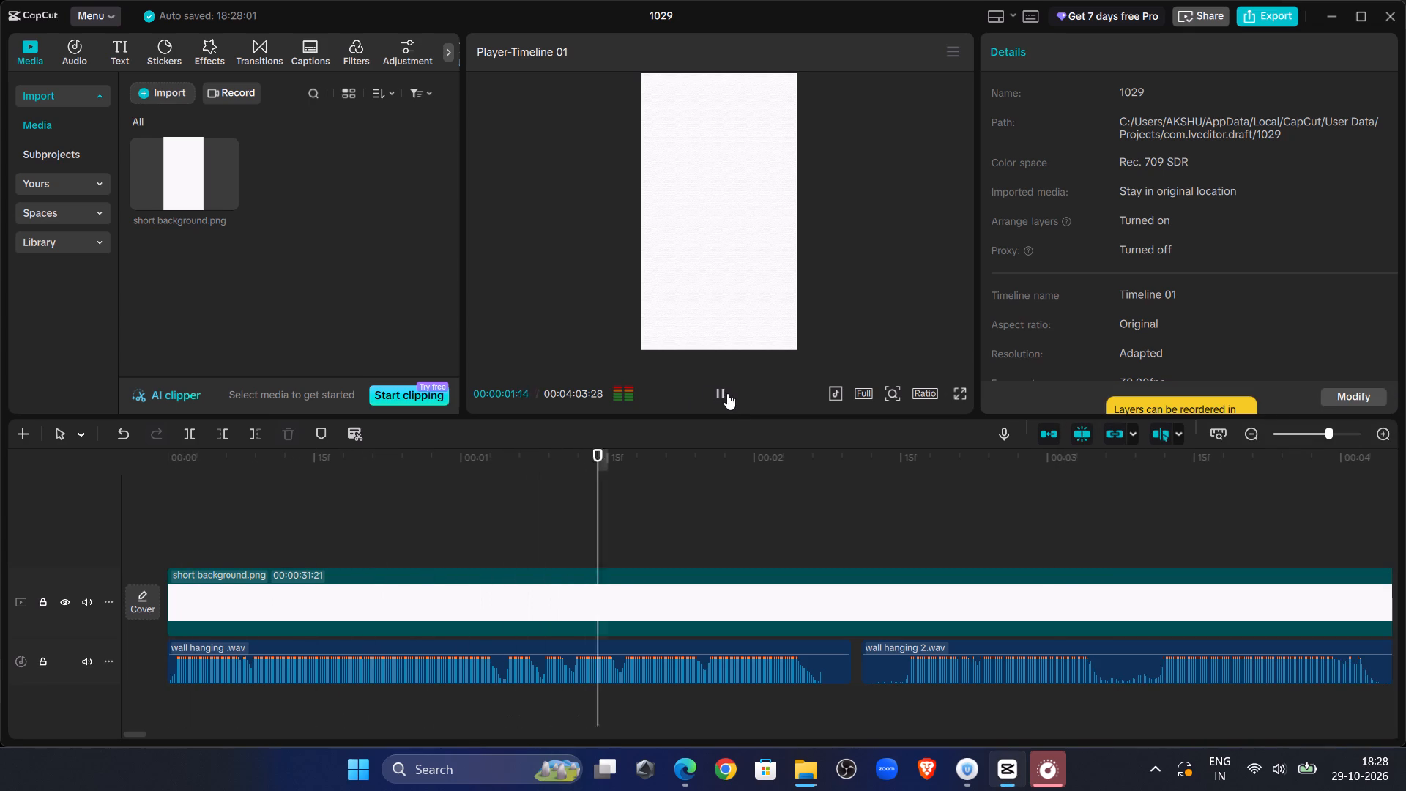
{"action": "left_click", "coordinate": [721, 392]}
{"action": "left_click_drag", "start_coordinate": [814, 496], "coordinate": [829, 504]}
{"action": "left_click", "coordinate": [760, 650]}
{"action": "left_click", "coordinate": [255, 438]}
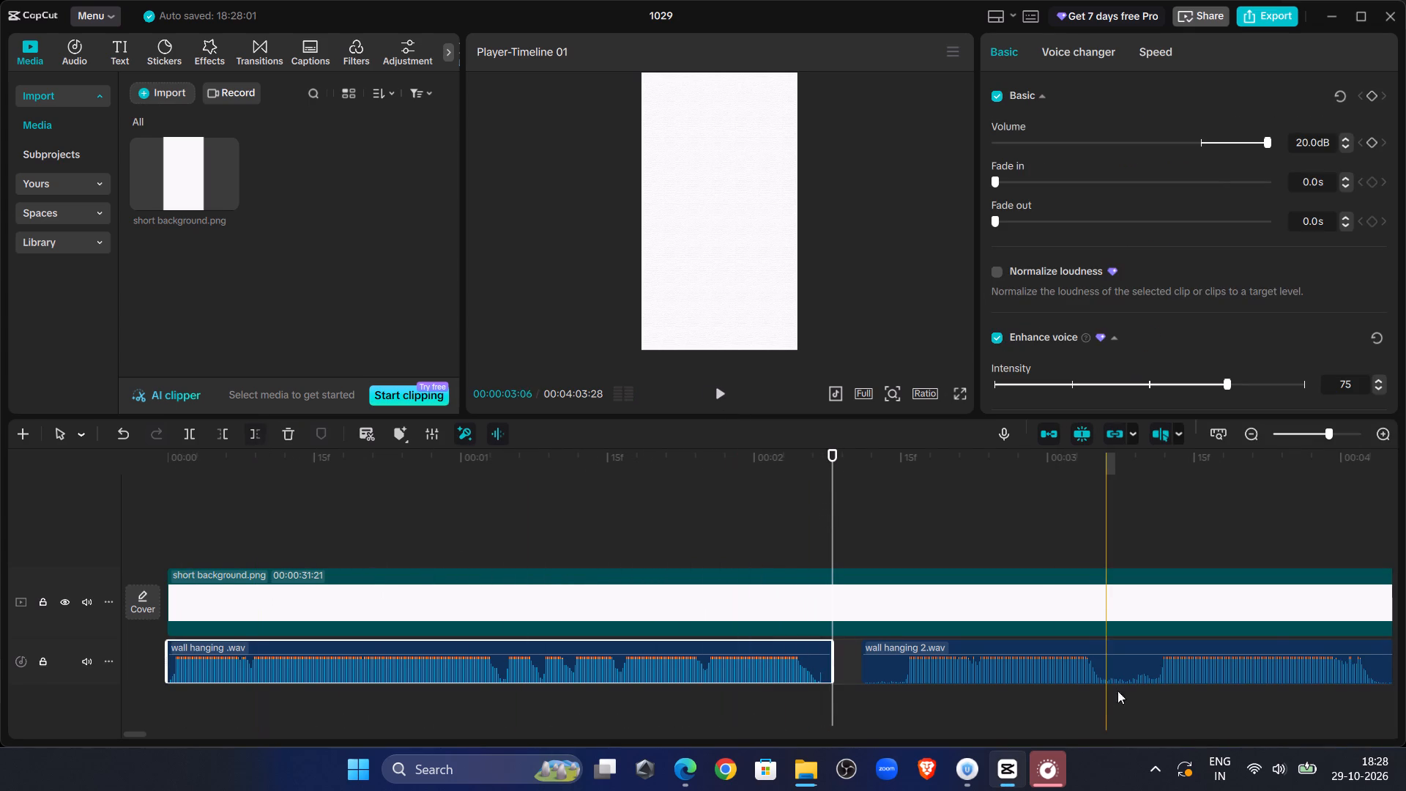
Lower the system volume to about a third of its range.
{"action": "left_click", "coordinate": [1251, 790]}
{"action": "left_click", "coordinate": [1194, 664]}
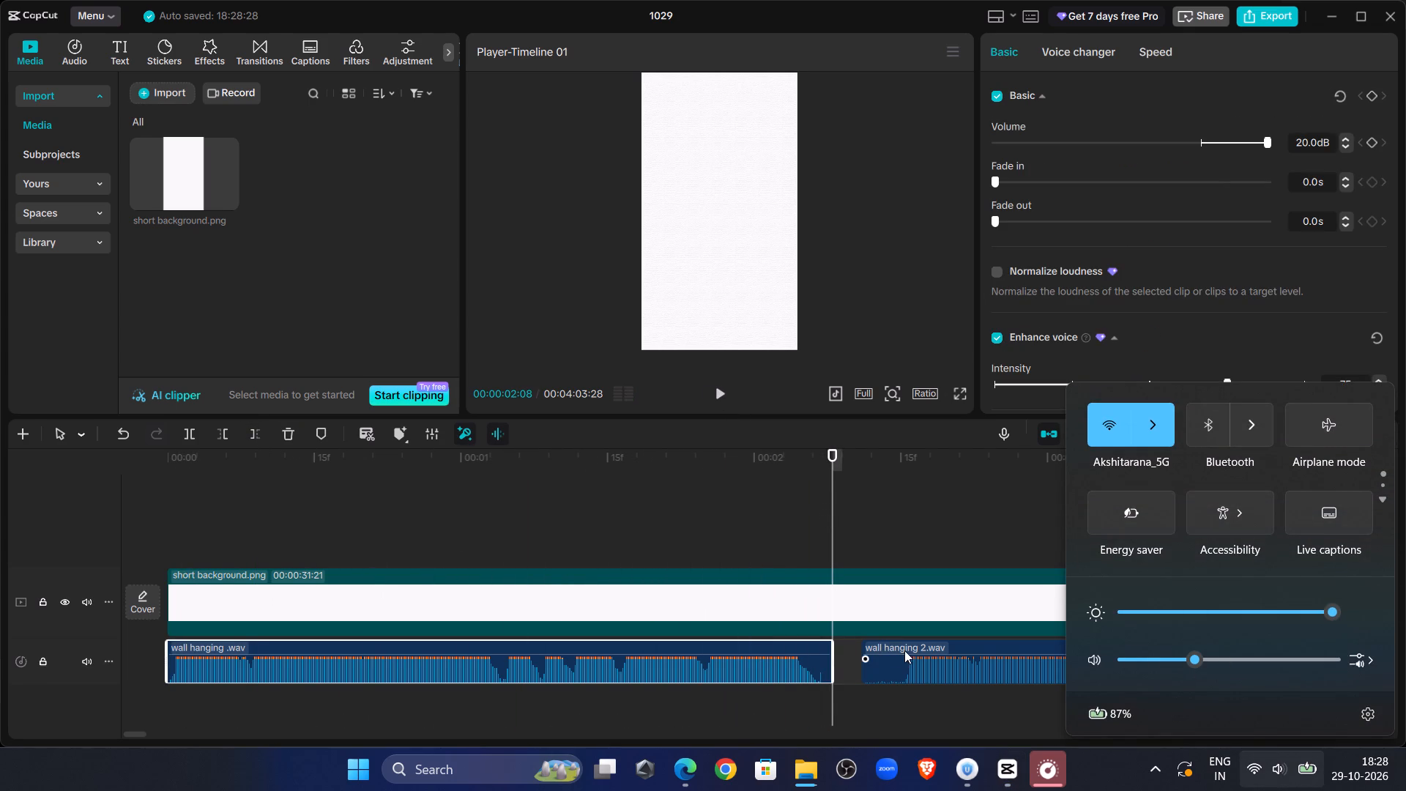
Move the wall hanging 2.wav clip earlier so it directly follows the first wall hanging .wav piece at 00:00:02:08.
{"action": "left_click", "coordinate": [904, 648]}
{"action": "left_click_drag", "start_coordinate": [906, 645], "coordinate": [881, 647]}
Play across the joint, cut everything before 00:00:02:12 from wall hanging 2.wav and move it back against the first wall hanging .wav clip.
{"action": "left_click", "coordinate": [709, 497]}
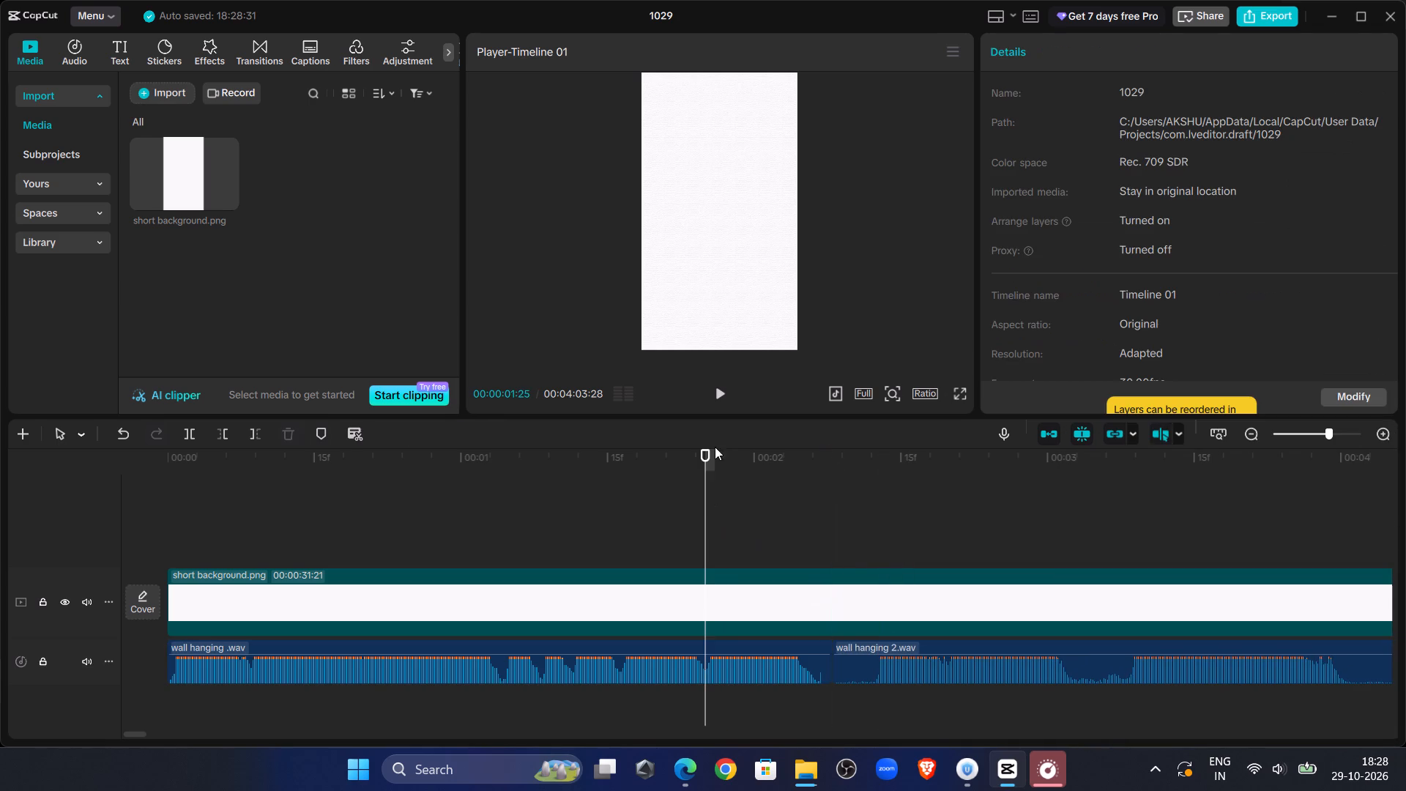
{"action": "left_click", "coordinate": [721, 404]}
{"action": "left_click", "coordinate": [846, 514]}
{"action": "left_click_drag", "start_coordinate": [846, 514], "coordinate": [873, 542]}
{"action": "left_click", "coordinate": [860, 672]}
{"action": "left_click", "coordinate": [221, 434]}
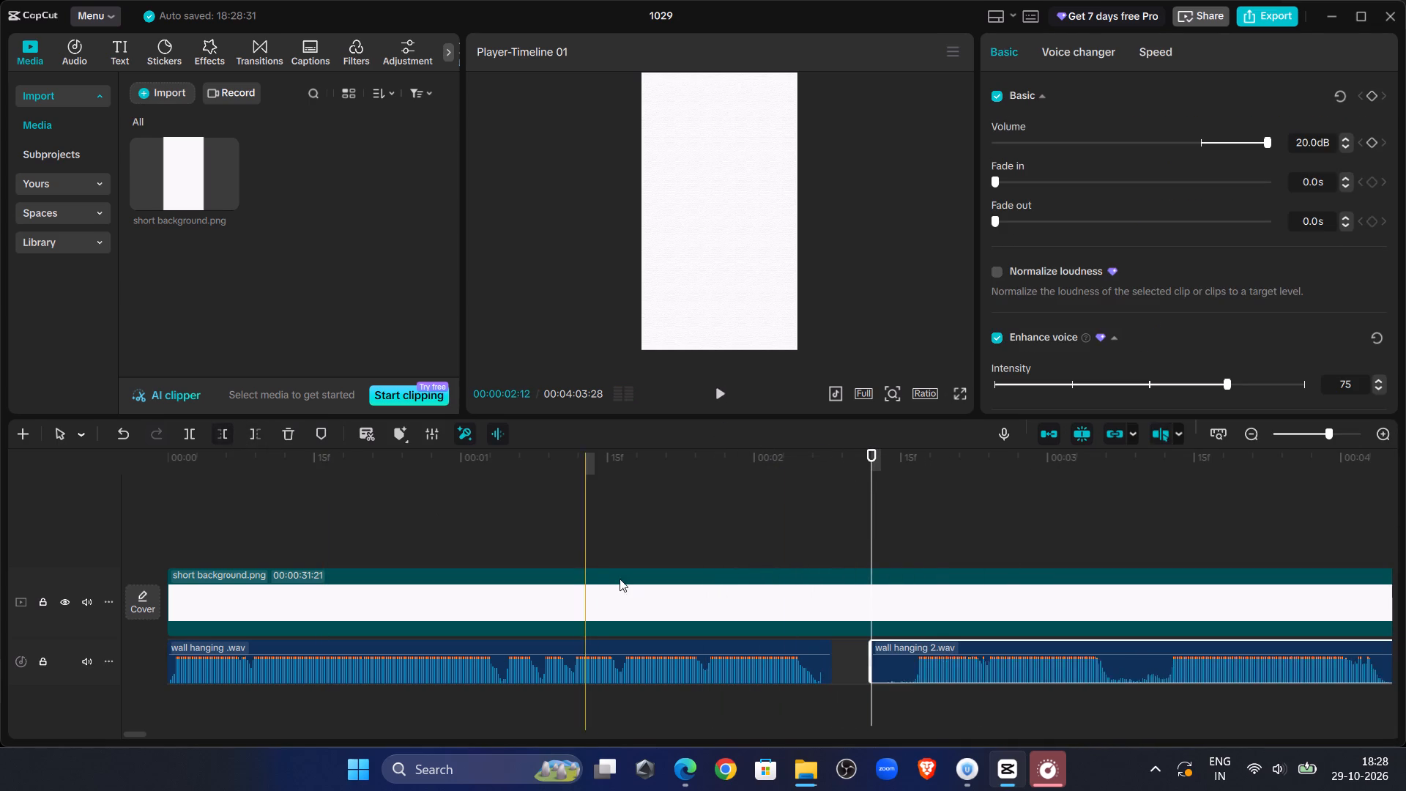
{"action": "left_click_drag", "start_coordinate": [941, 644], "coordinate": [902, 650]}
Listen to the tightened joint and split wall hanging 2.wav at 00:00:02:29, at the pause after its first phrase.
{"action": "left_click", "coordinate": [712, 475]}
{"action": "left_click", "coordinate": [718, 402]}
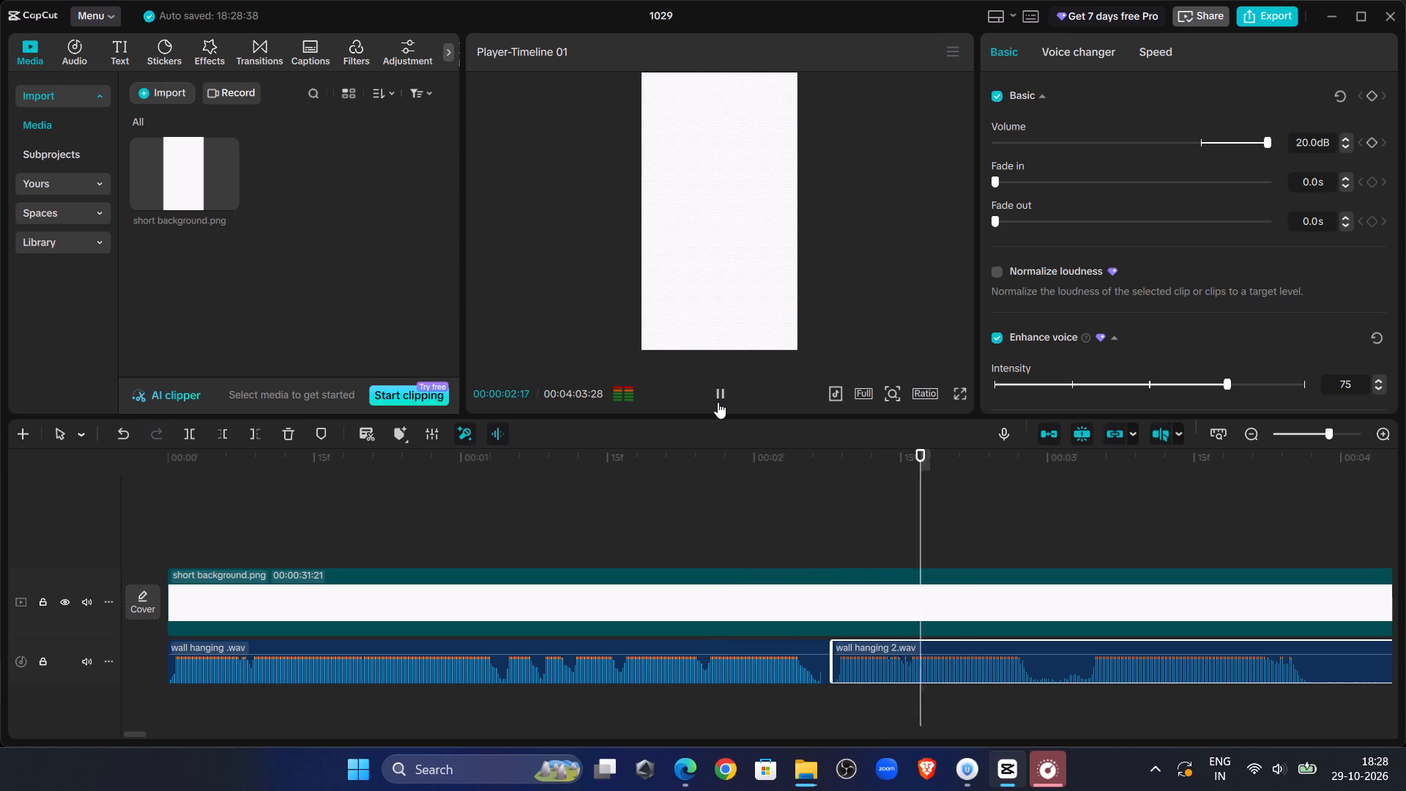
{"action": "left_click", "coordinate": [1030, 496]}
{"action": "left_click_drag", "start_coordinate": [1030, 496], "coordinate": [1041, 512]}
{"action": "left_click", "coordinate": [1012, 658]}
{"action": "left_click", "coordinate": [190, 433]}
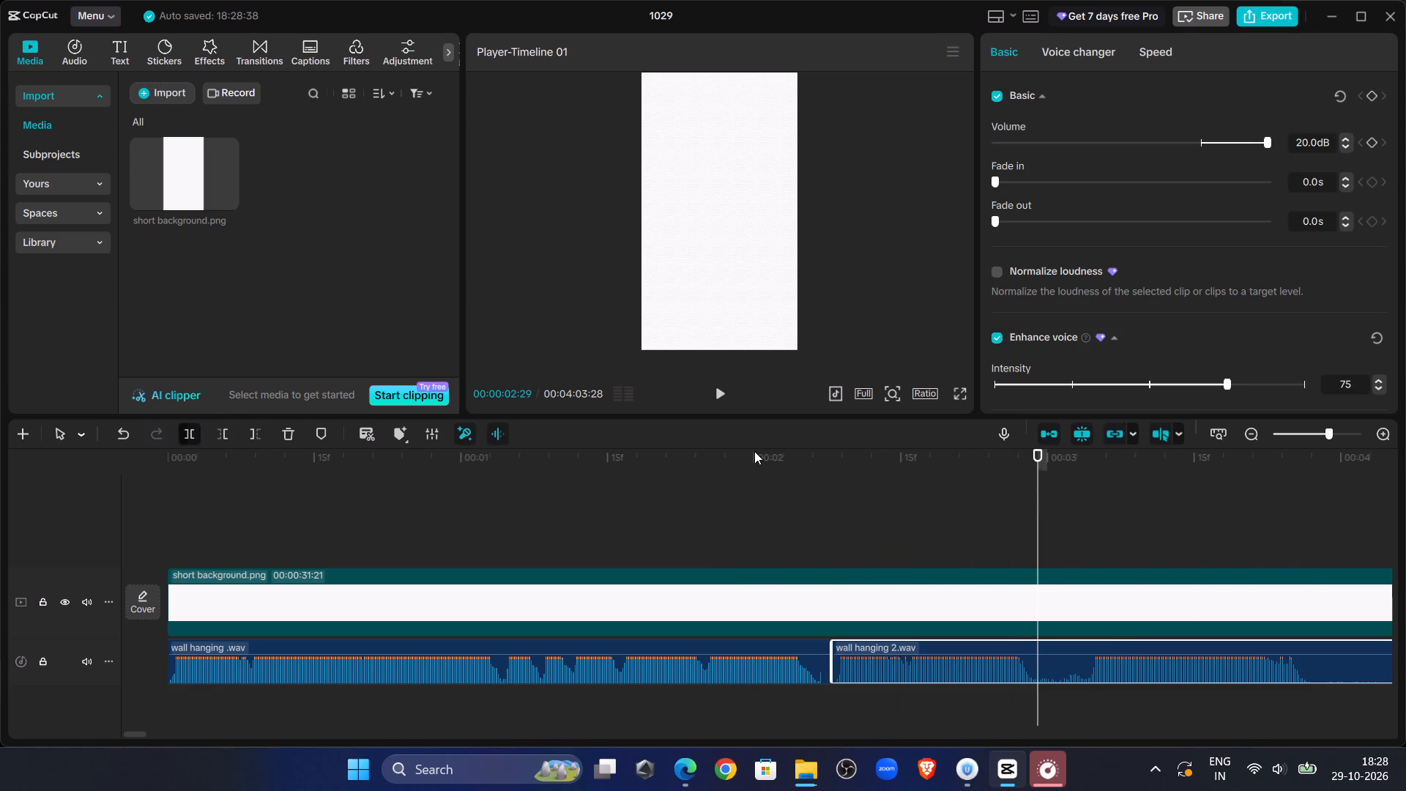
Cut everything before 00:00:03:04 from the second wall hanging 2.wav piece and move it back to 00:00:02:29.
{"action": "double_click", "coordinate": [719, 397]}
{"action": "left_click_drag", "start_coordinate": [1101, 523], "coordinate": [1085, 532]}
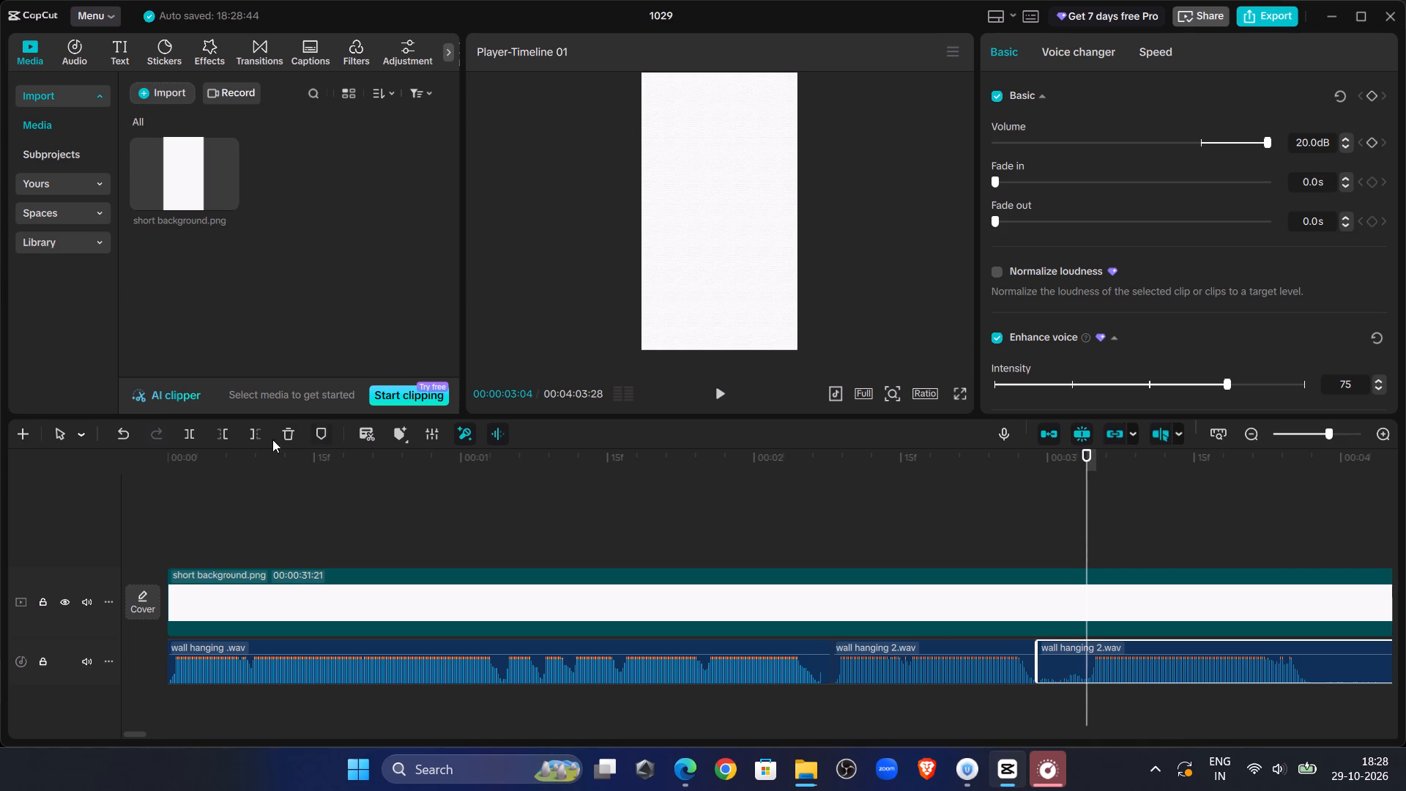
{"action": "left_click", "coordinate": [216, 439]}
{"action": "left_click_drag", "start_coordinate": [1115, 645], "coordinate": [1063, 661]}
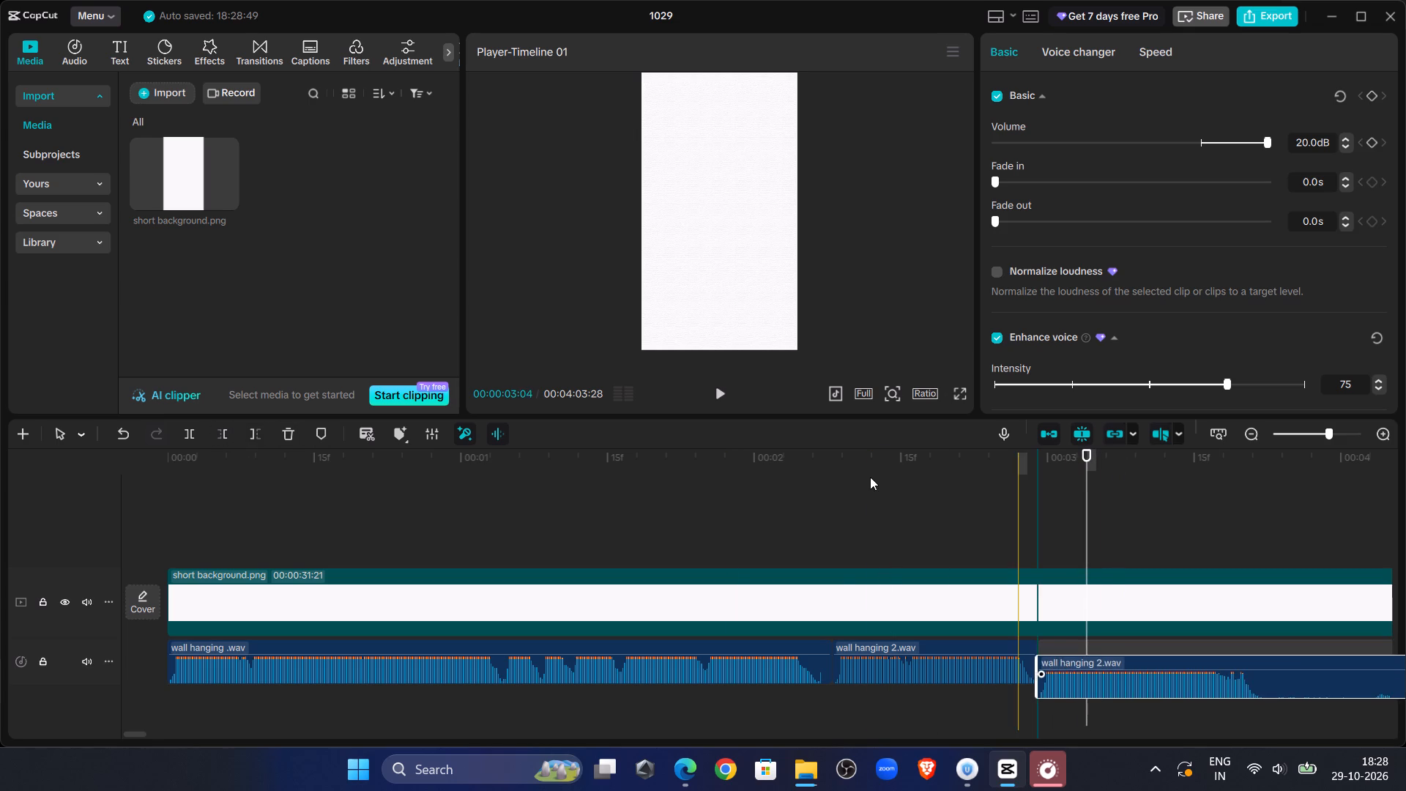
Listen to the second wall hanging 2.wav piece, split it at 00:00:03:23 and delete the remainder of that clip.
{"action": "left_click", "coordinate": [765, 468]}
{"action": "left_click", "coordinate": [721, 398]}
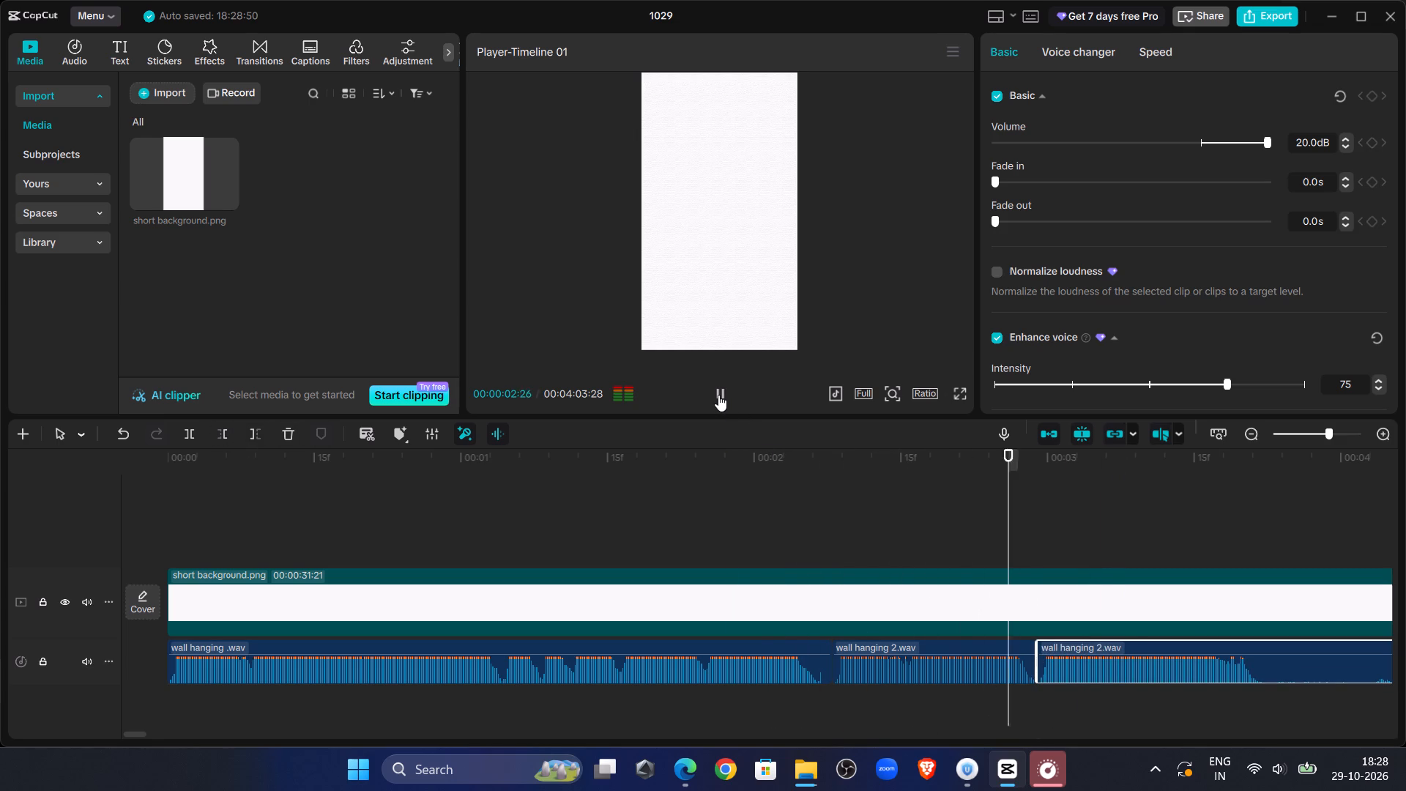
{"action": "left_click", "coordinate": [716, 393]}
{"action": "left_click", "coordinate": [1296, 664]}
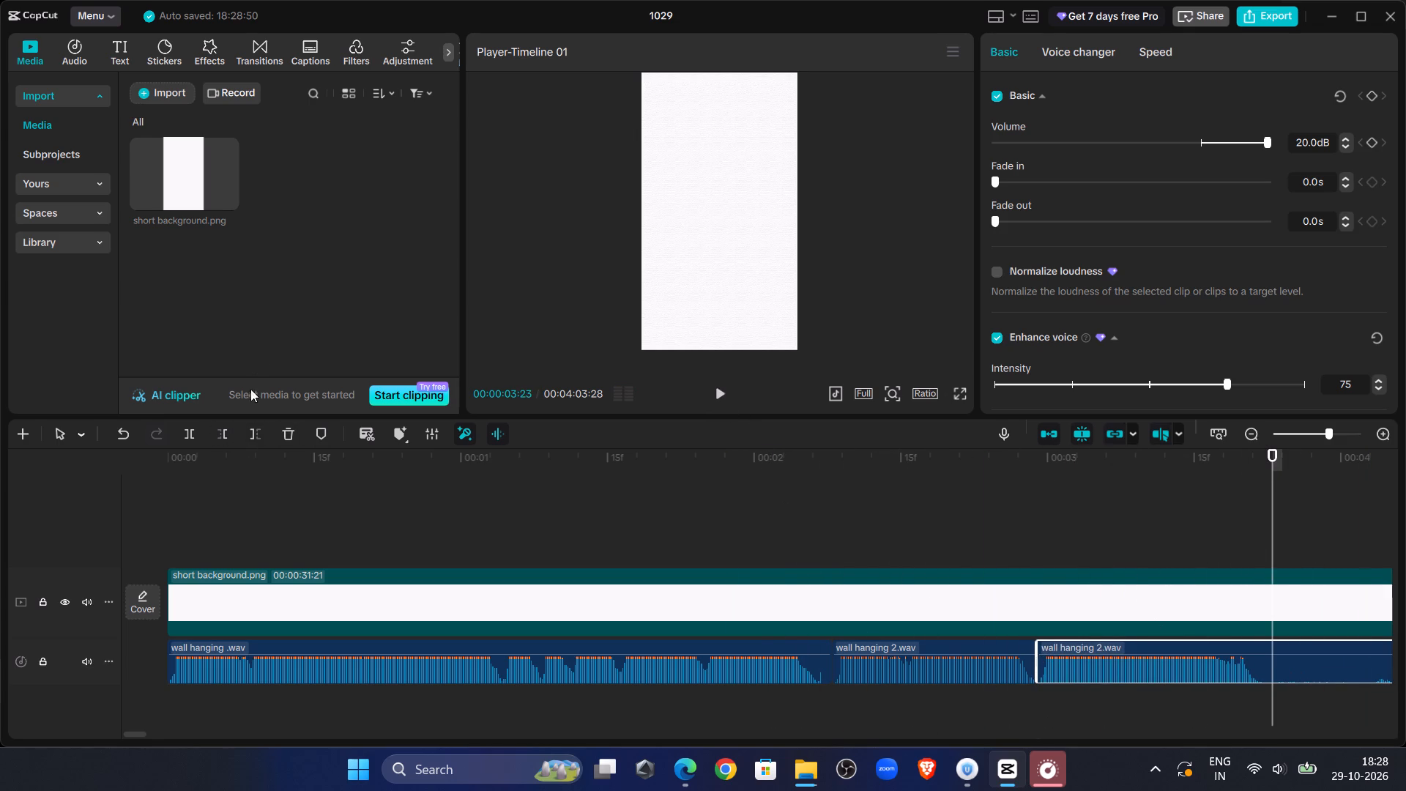
{"action": "left_click", "coordinate": [182, 435]}
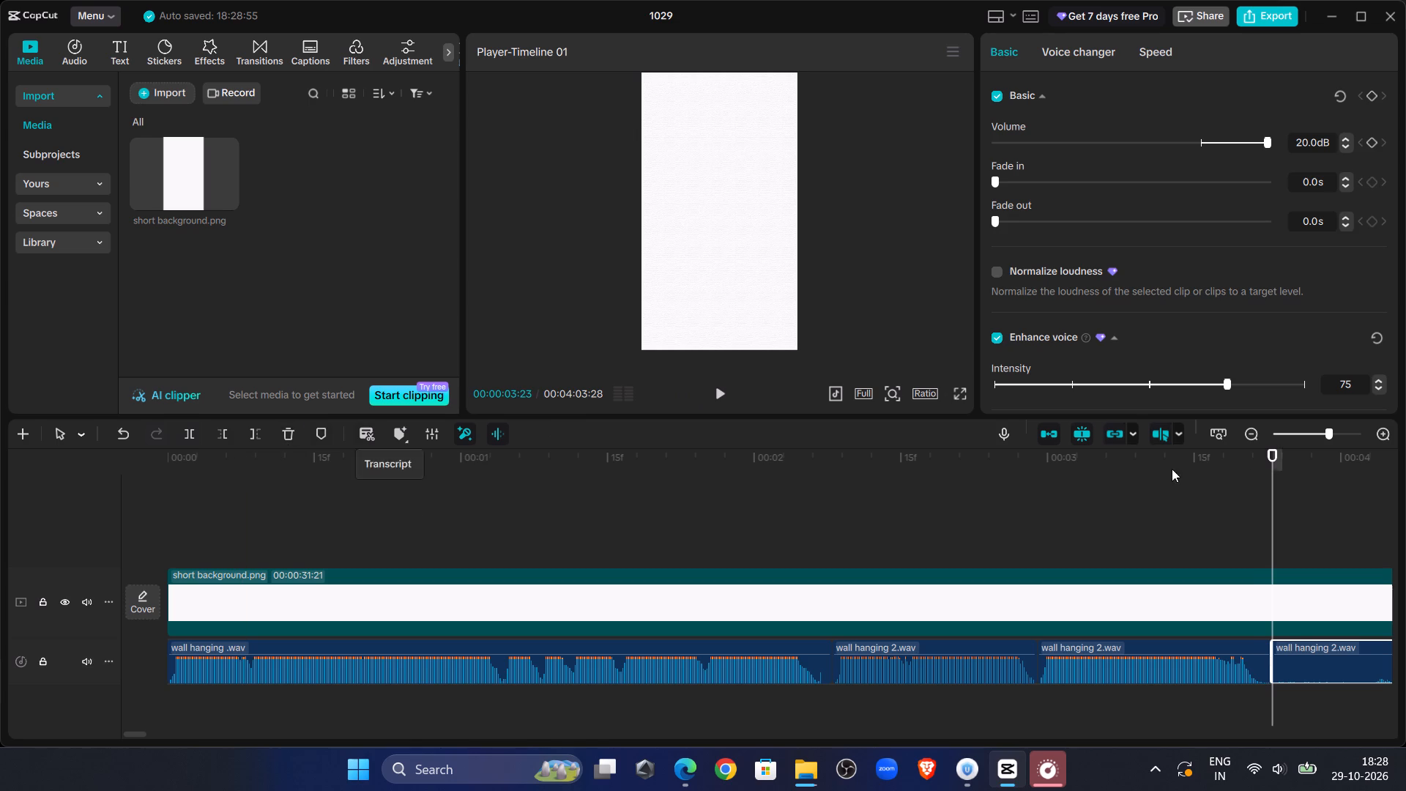
{"action": "left_click", "coordinate": [1322, 435]}
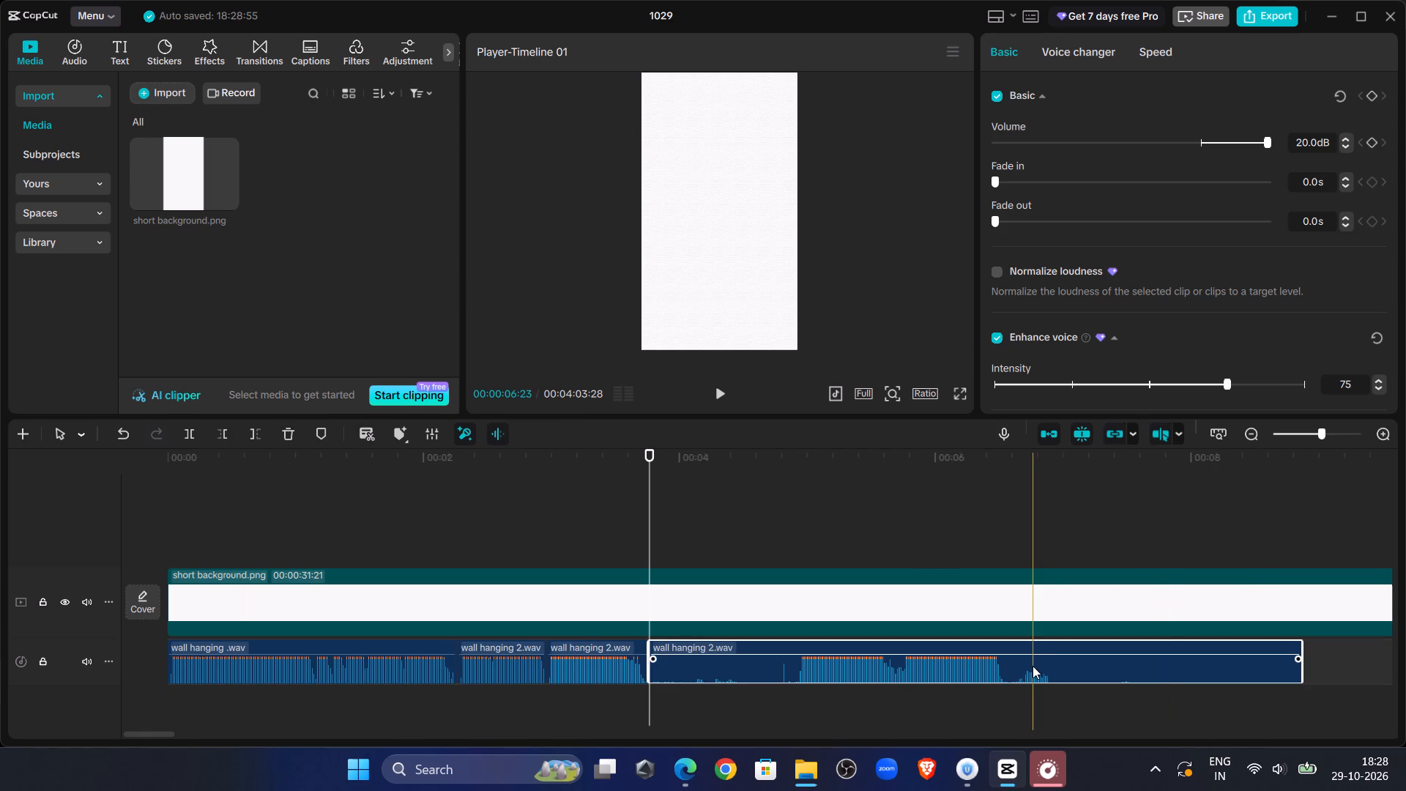
{"action": "key", "text": "Delete"}
Move the long wall hanging .wav clip back to 00:00:03:23, directly after the last wall hanging 2.wav piece.
{"action": "left_click", "coordinate": [1310, 428]}
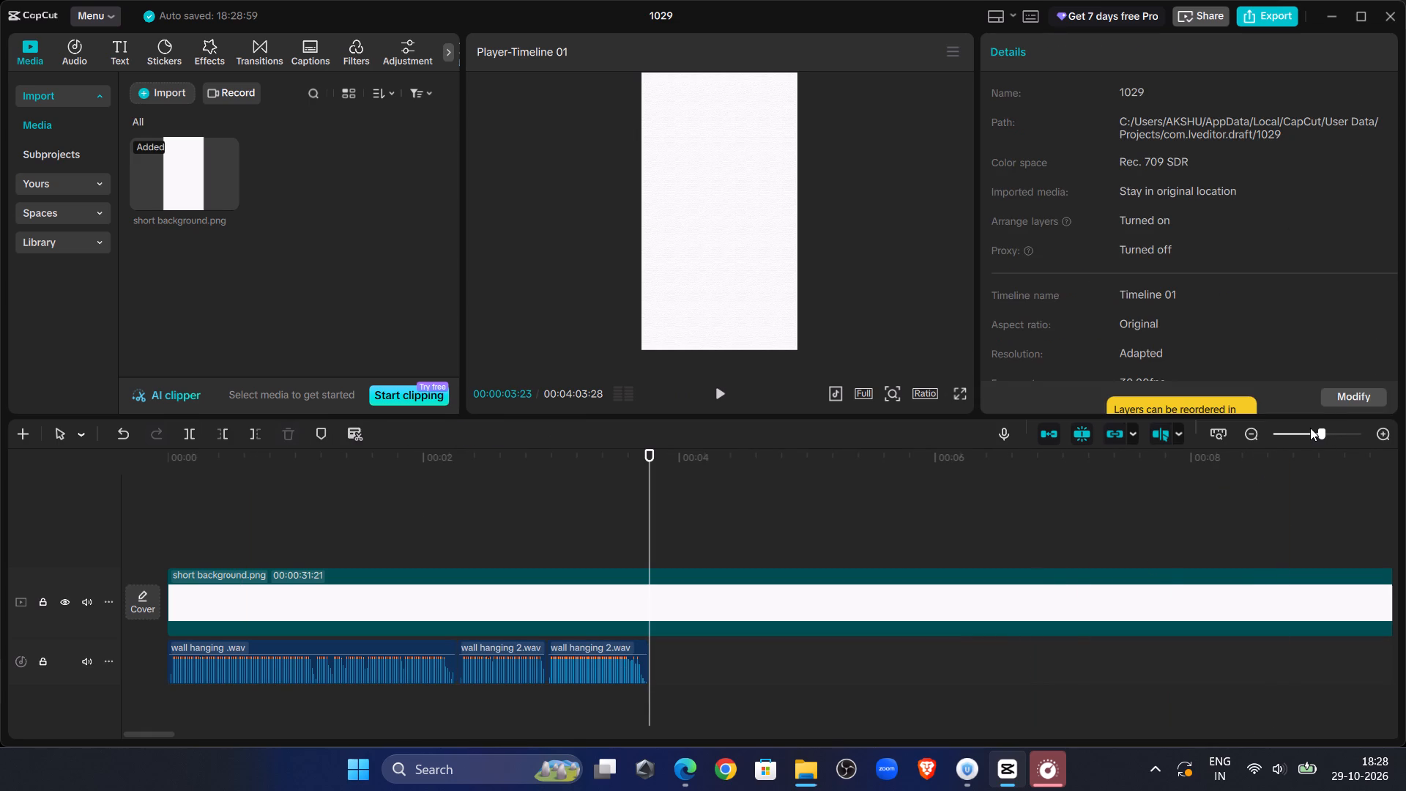
{"action": "left_click", "coordinate": [1308, 435]}
{"action": "left_click", "coordinate": [658, 665]}
{"action": "left_click_drag", "start_coordinate": [699, 644], "coordinate": [576, 663]}
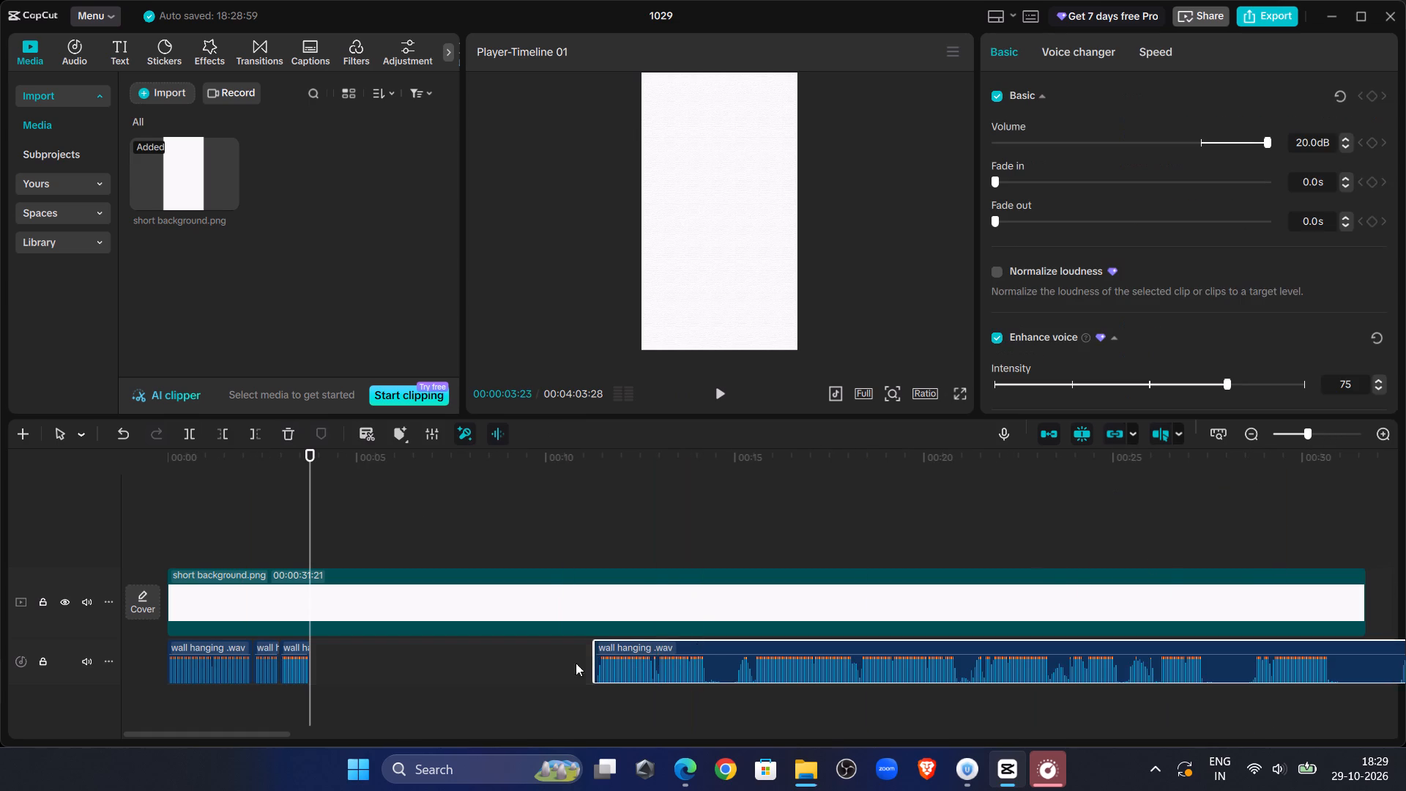
{"action": "left_click_drag", "start_coordinate": [576, 663], "coordinate": [418, 652]}
Listen to the long wall hanging .wav clip, cut everything before 00:00:07:28 from it and move it back to 00:00:03:23.
{"action": "left_click", "coordinate": [290, 494]}
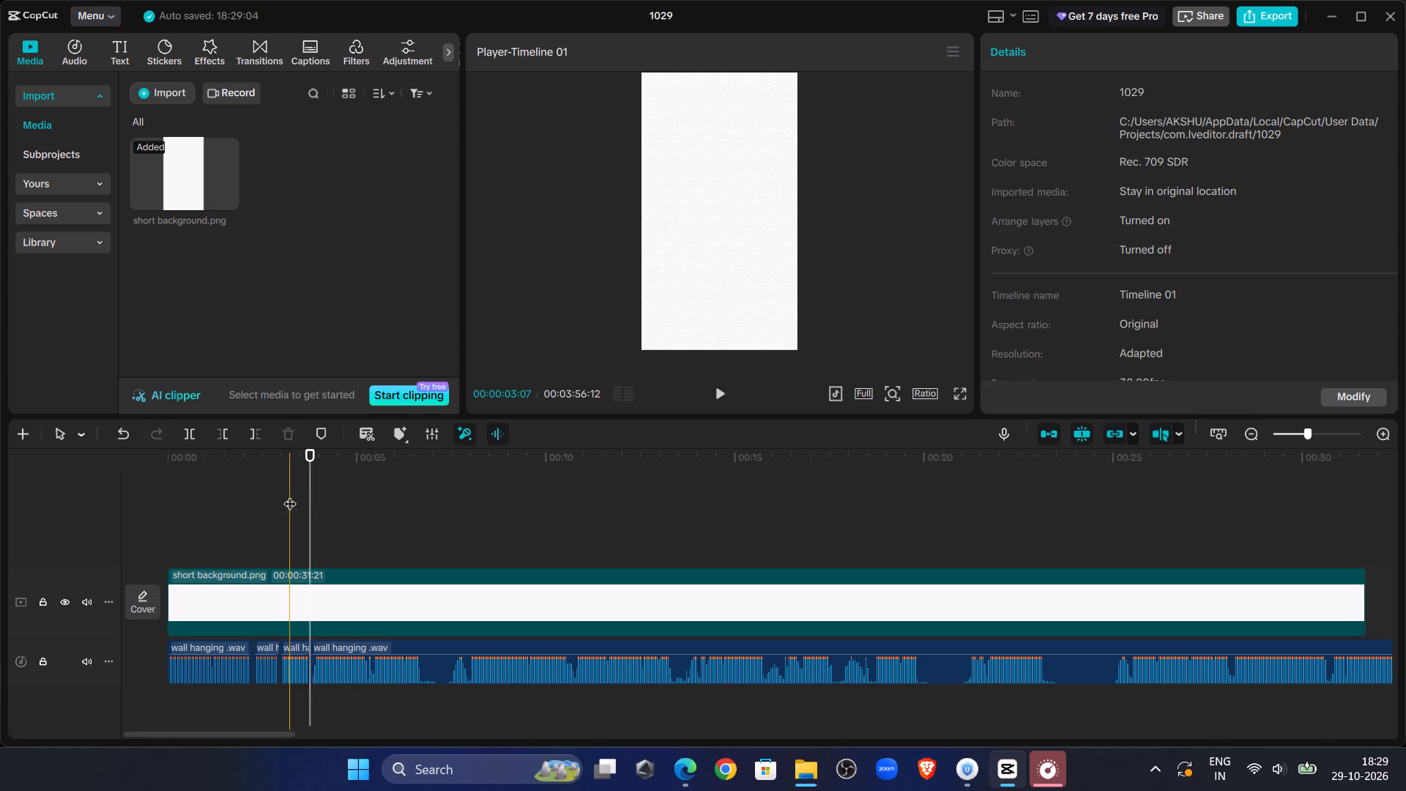
{"action": "left_click", "coordinate": [1322, 434]}
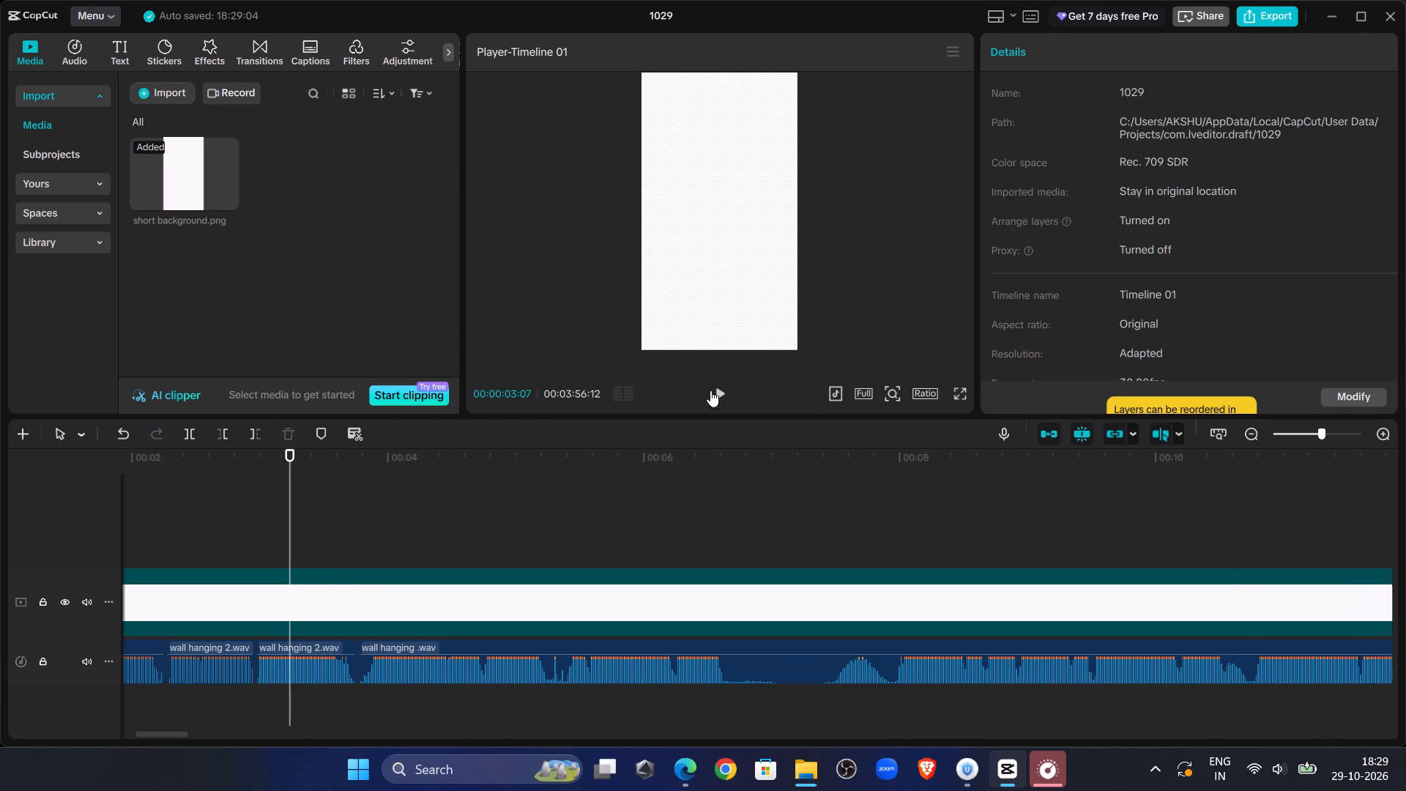
{"action": "left_click", "coordinate": [726, 397]}
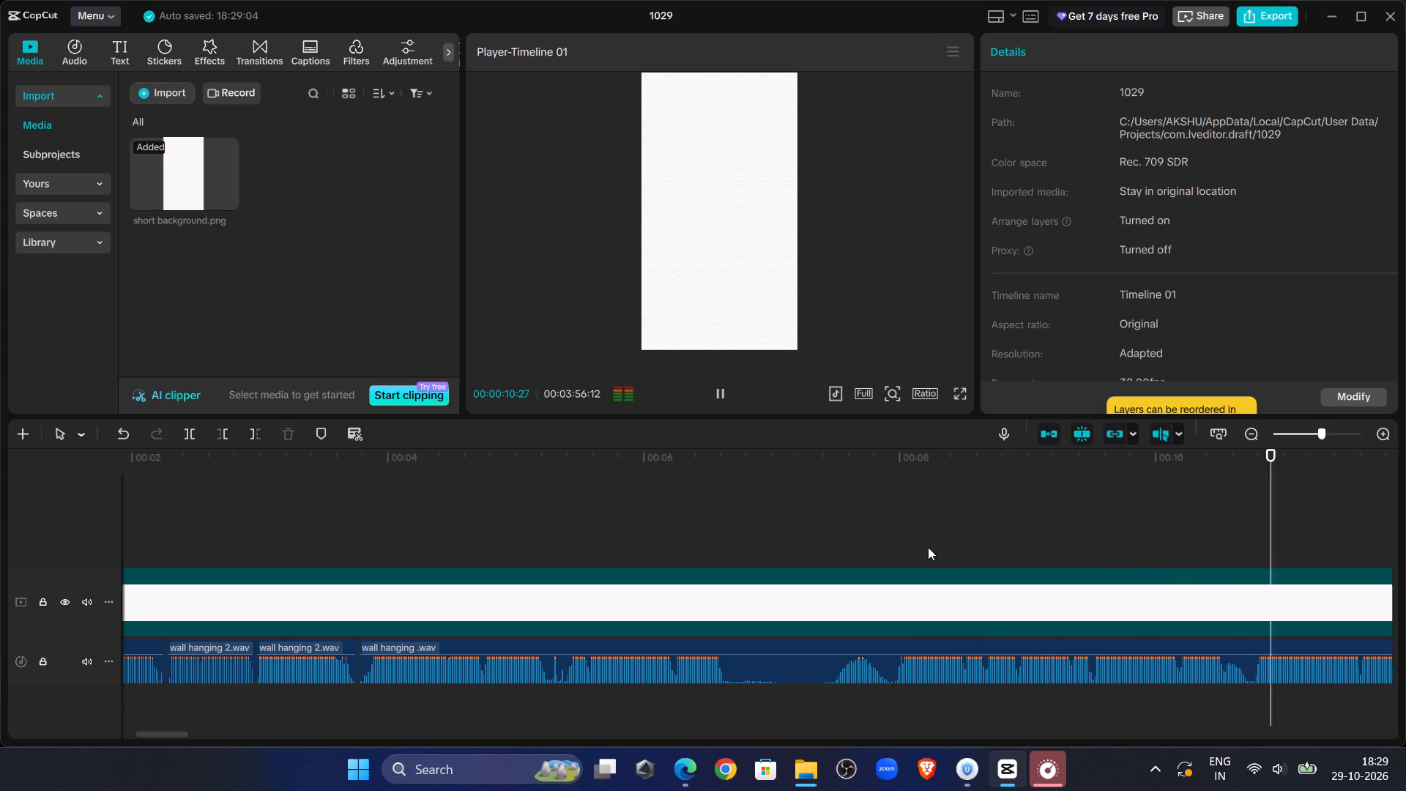
{"action": "left_click", "coordinate": [878, 519]}
{"action": "left_click_drag", "start_coordinate": [878, 519], "coordinate": [890, 523]}
{"action": "left_click", "coordinate": [710, 387]}
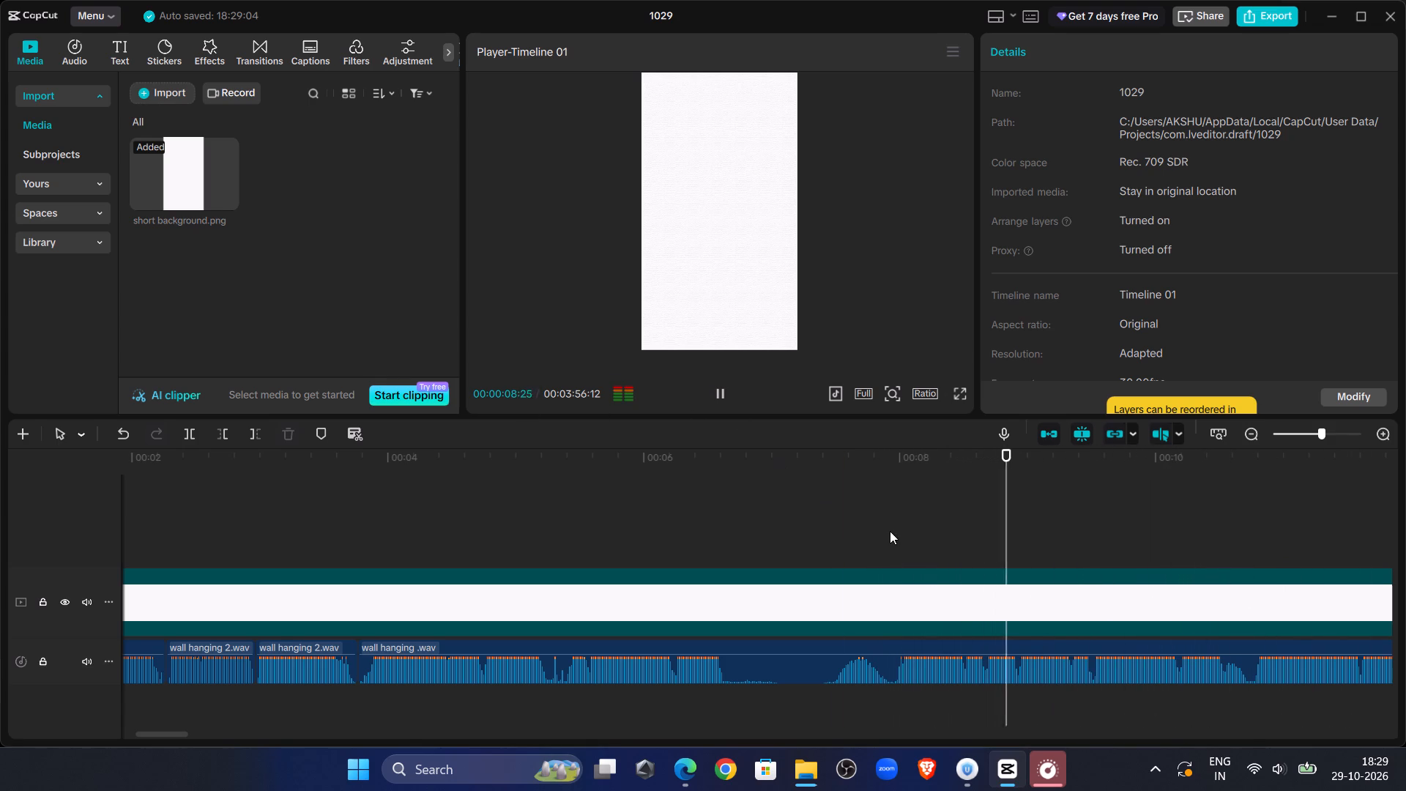
{"action": "double_click", "coordinate": [890, 531]}
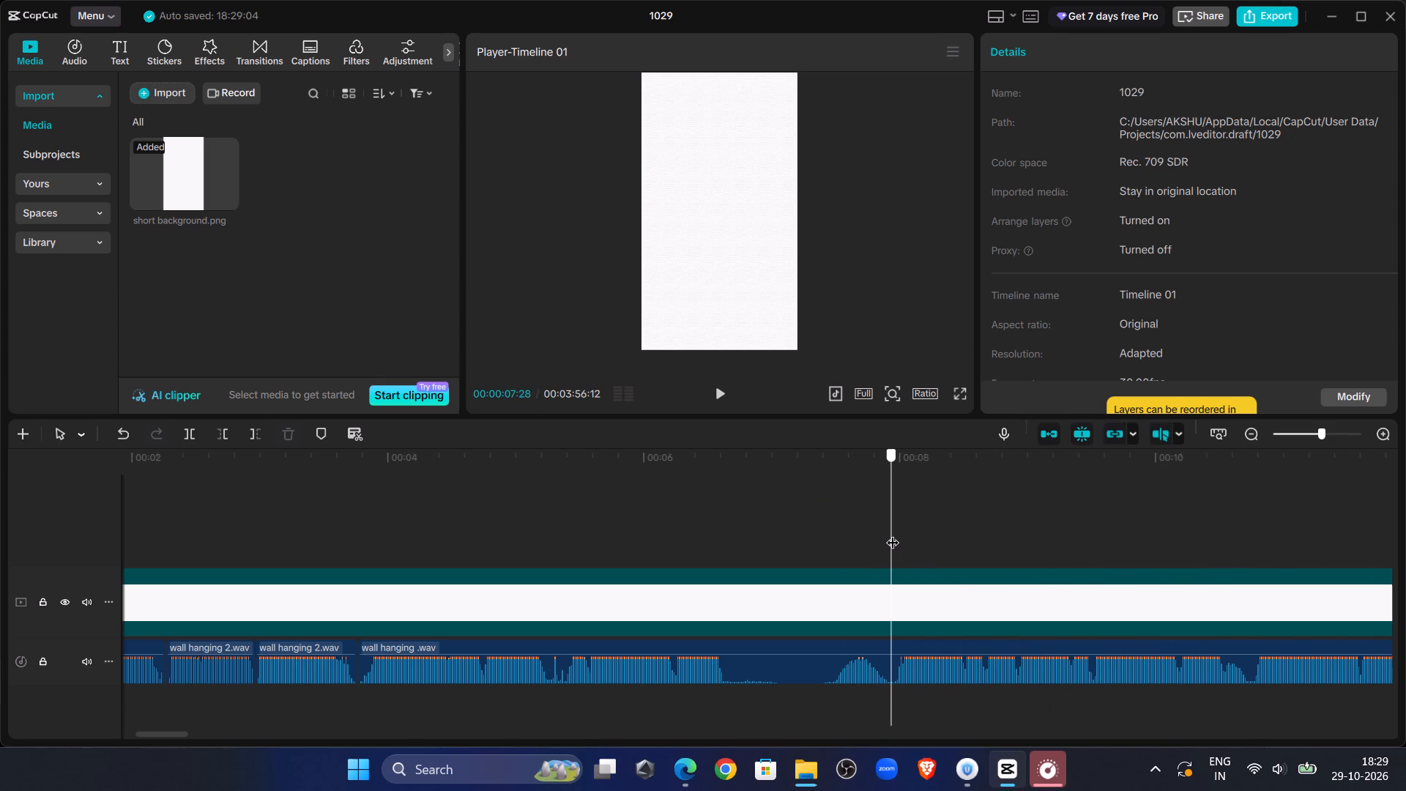
{"action": "left_click", "coordinate": [843, 674]}
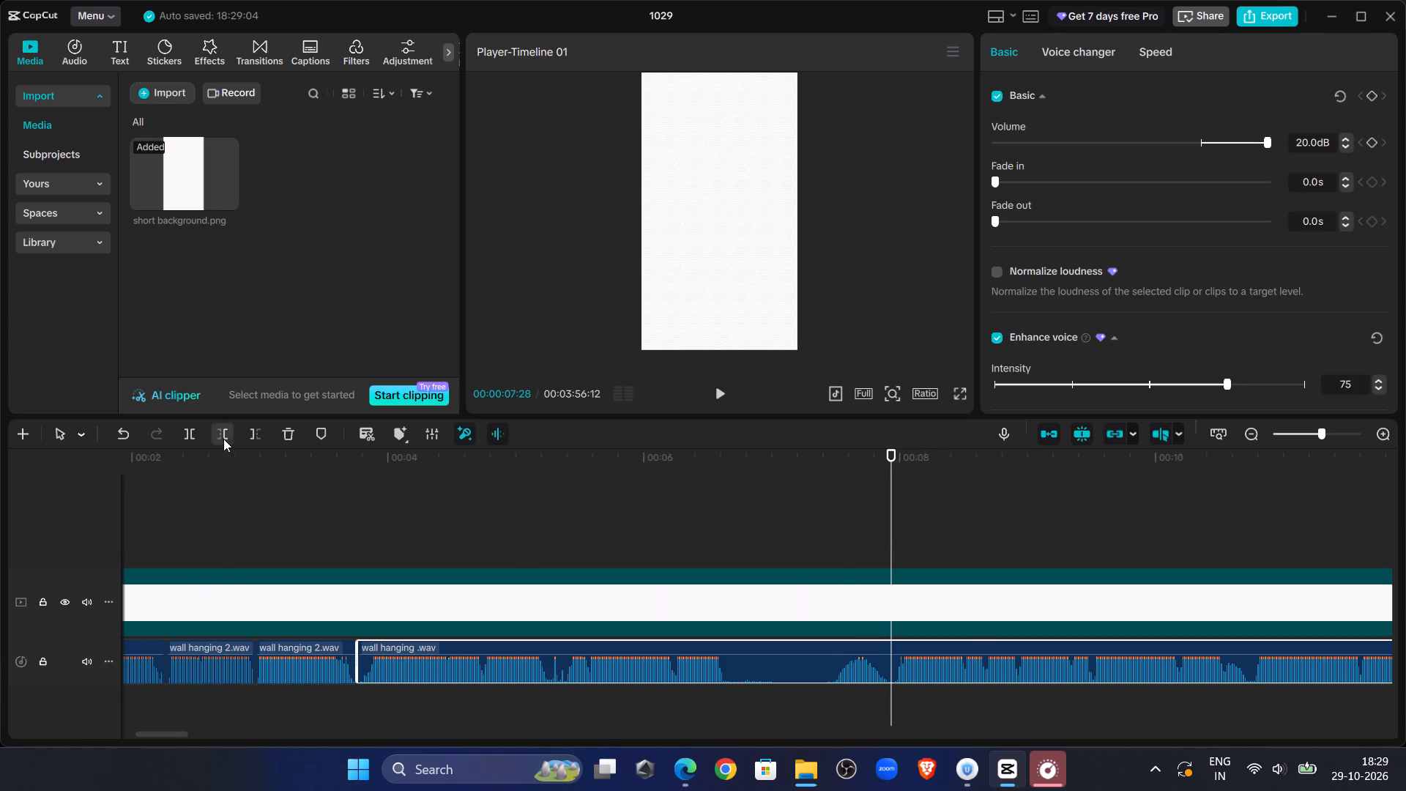
{"action": "left_click", "coordinate": [223, 438]}
{"action": "left_click_drag", "start_coordinate": [967, 645], "coordinate": [434, 654]}
Listen from the new joint and split the long wall hanging .wav clip at about 00:00:06:12, where the pause begins.
{"action": "left_click", "coordinate": [327, 535]}
{"action": "left_click", "coordinate": [713, 394]}
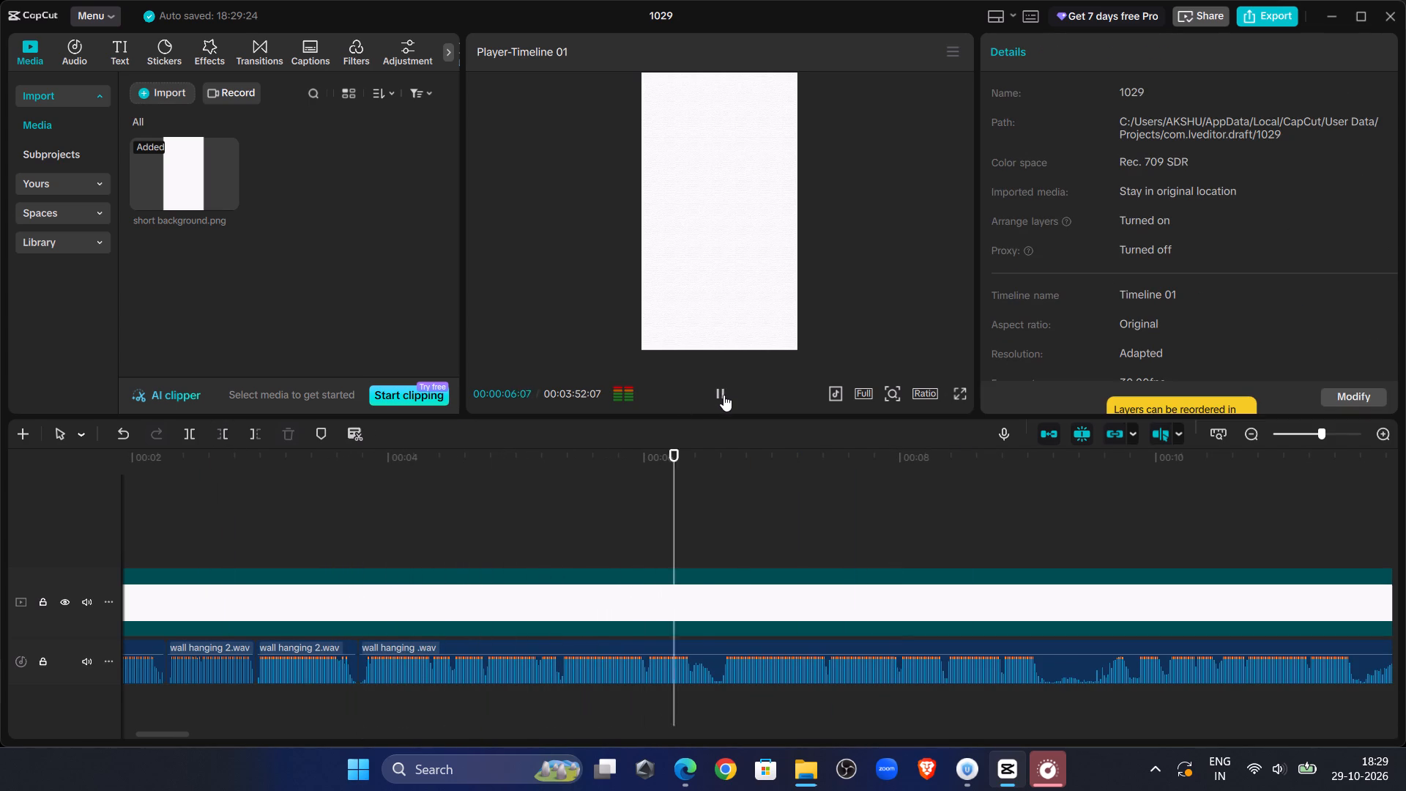
{"action": "left_click", "coordinate": [724, 395]}
{"action": "left_click", "coordinate": [694, 542]}
{"action": "left_click", "coordinate": [658, 670]}
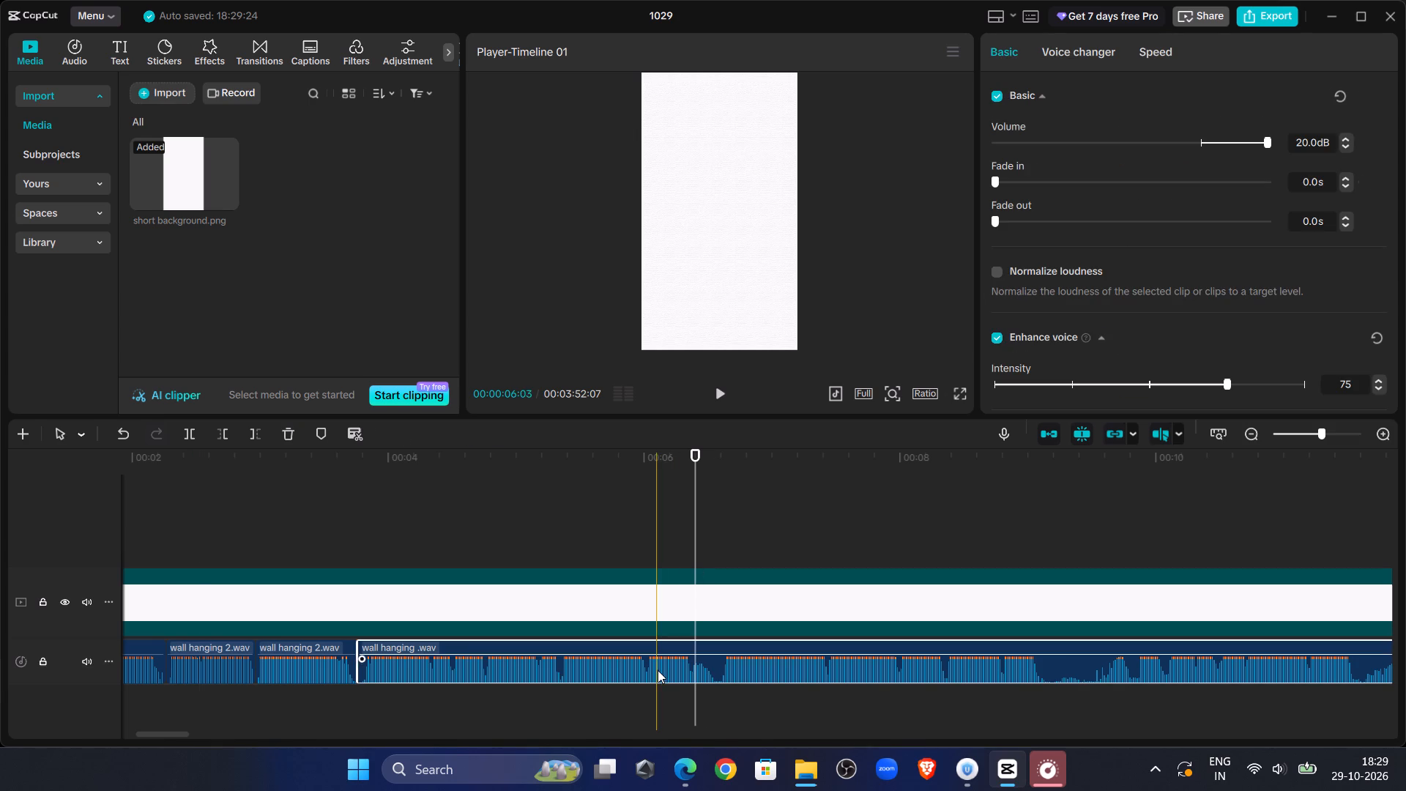
{"action": "left_click", "coordinate": [186, 435]}
Cut everything before about 00:00:06:17 from the last wall hanging .wav piece and move it back against the preceding piece.
{"action": "double_click", "coordinate": [718, 388]}
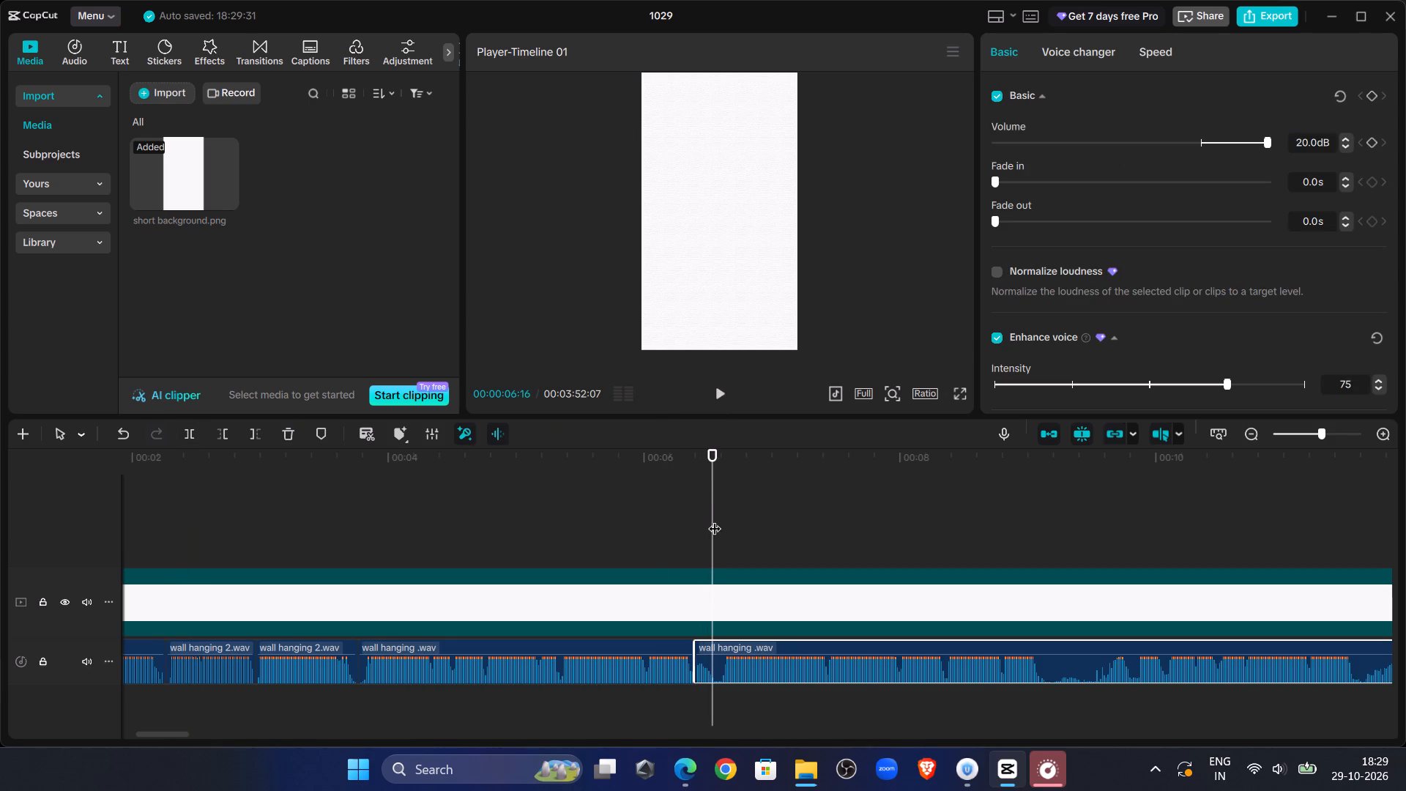
{"action": "left_click", "coordinate": [715, 513]}
{"action": "left_click", "coordinate": [218, 424]}
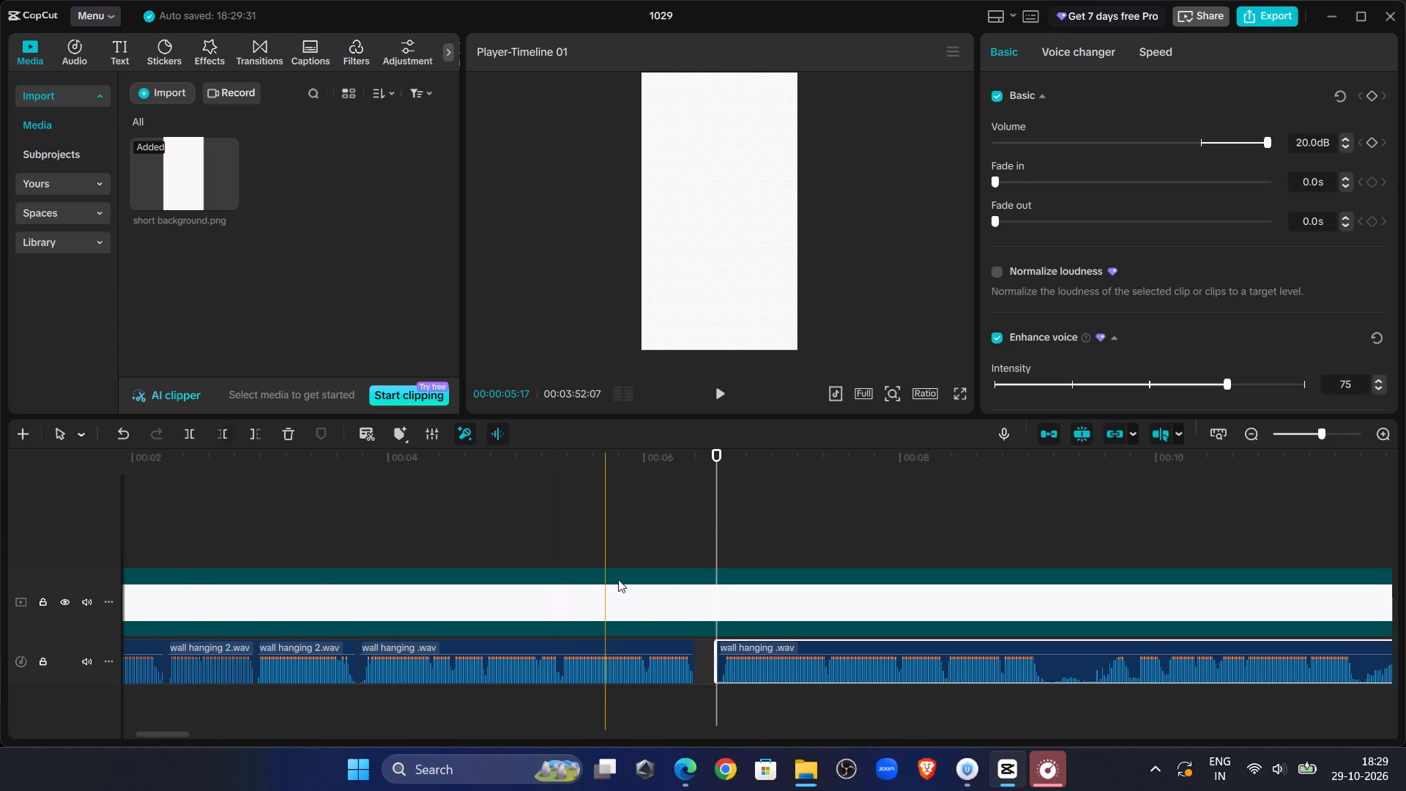
{"action": "left_click_drag", "start_coordinate": [744, 650], "coordinate": [724, 653]}
Listen across the closed pause and split the last wall hanging .wav piece at 00:00:09:00.
{"action": "left_click", "coordinate": [617, 538]}
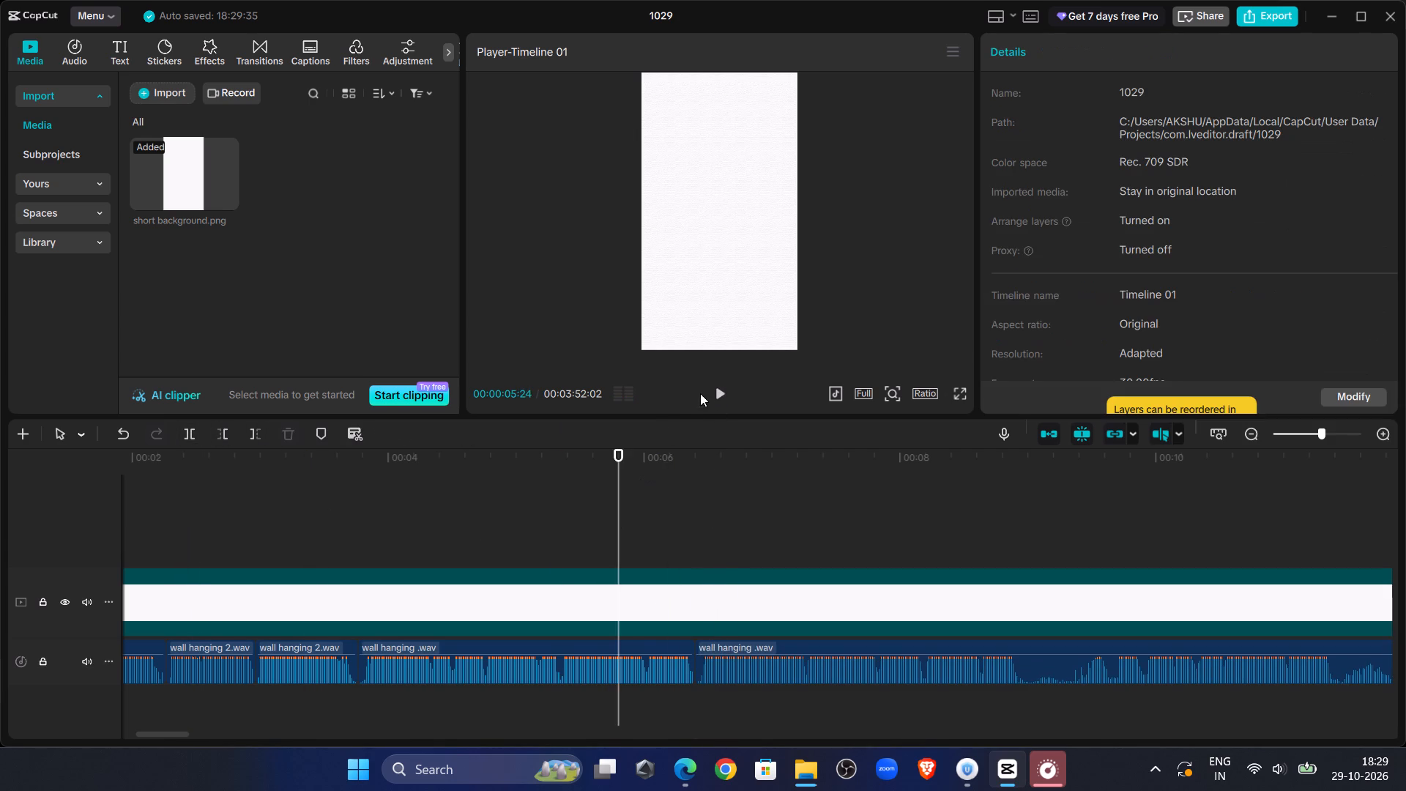
{"action": "left_click", "coordinate": [715, 392]}
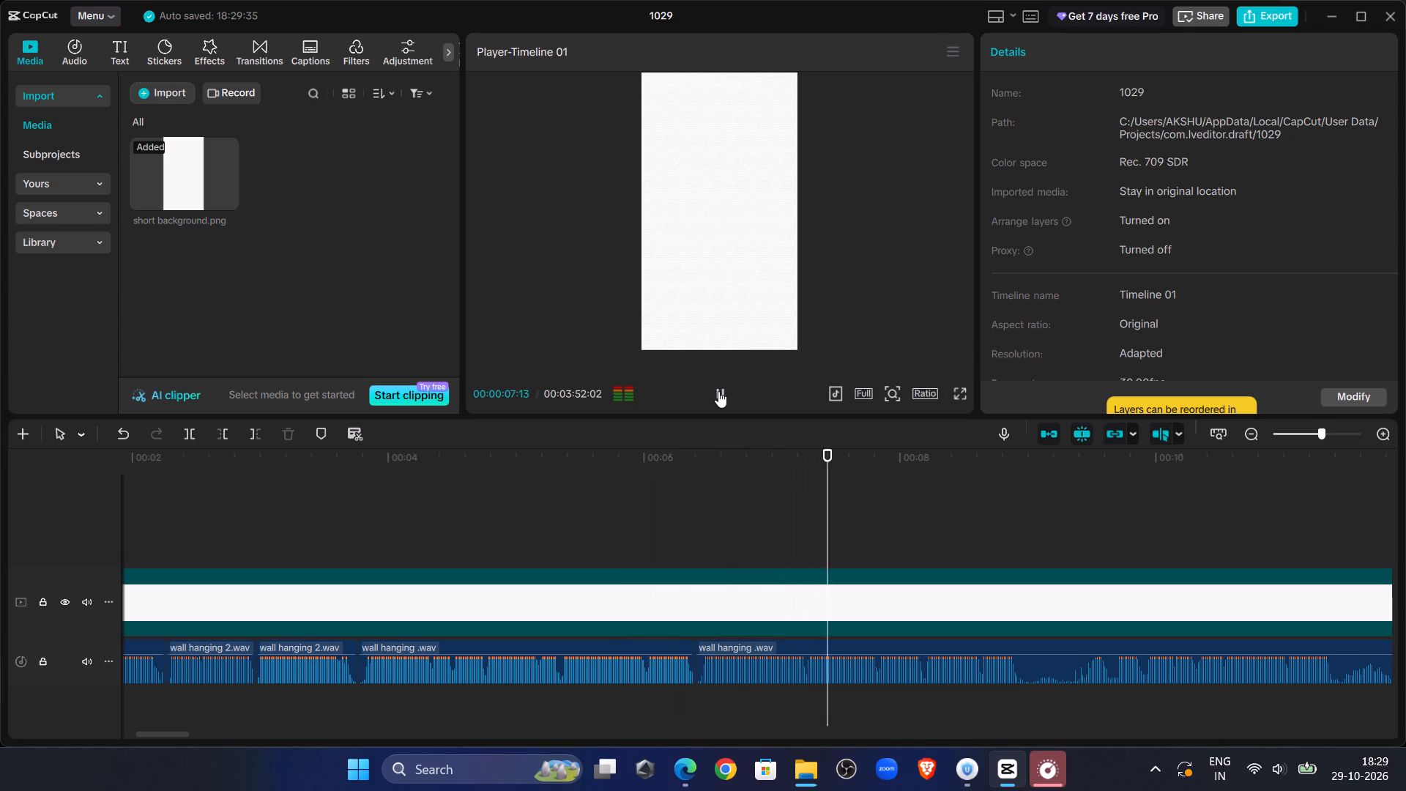
{"action": "left_click", "coordinate": [718, 391]}
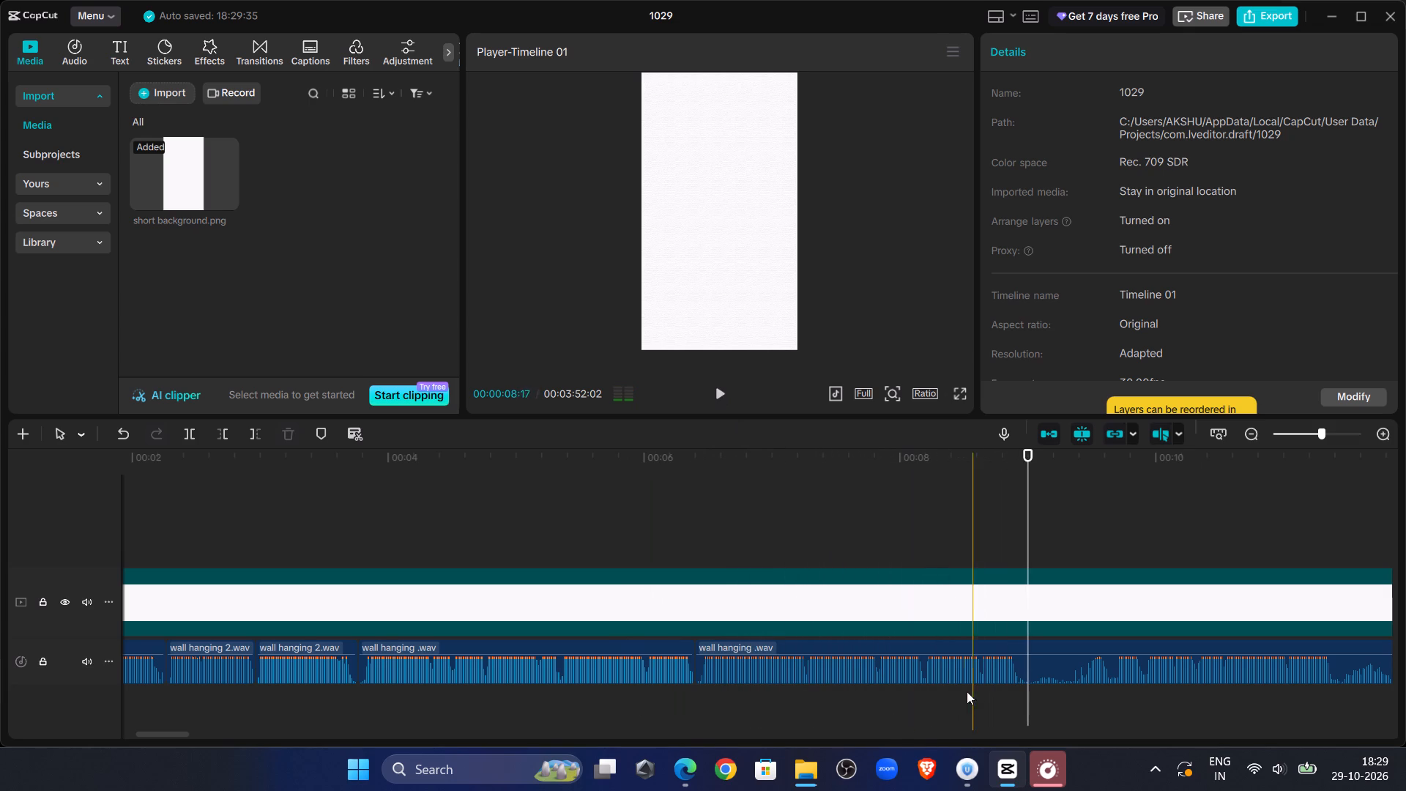
{"action": "left_click", "coordinate": [925, 650]}
{"action": "left_click", "coordinate": [193, 431]}
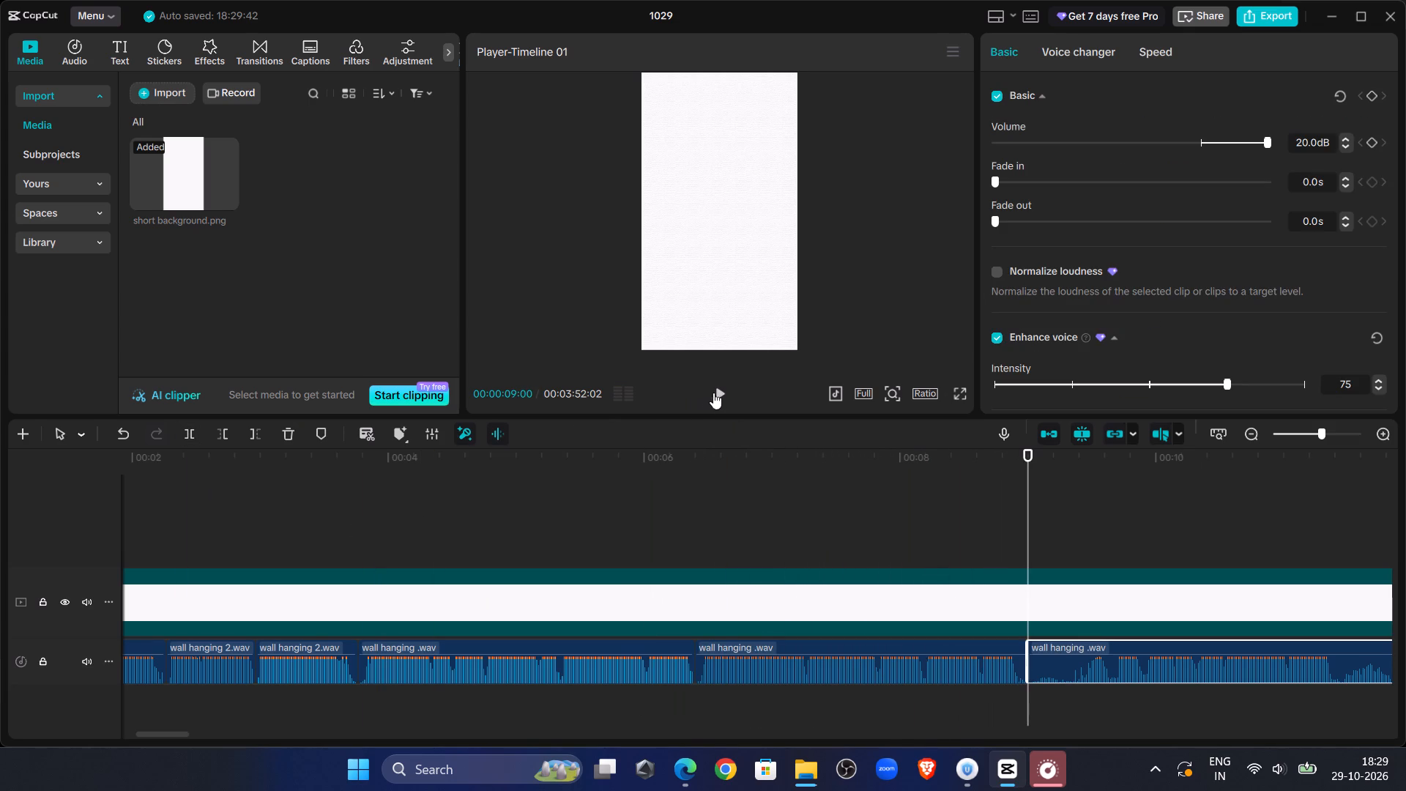
Listen further through the last wall hanging .wav piece and cut everything before 00:00:26:22 from it.
{"action": "left_click", "coordinate": [721, 392]}
{"action": "left_click_drag", "start_coordinate": [187, 732], "coordinate": [207, 735]}
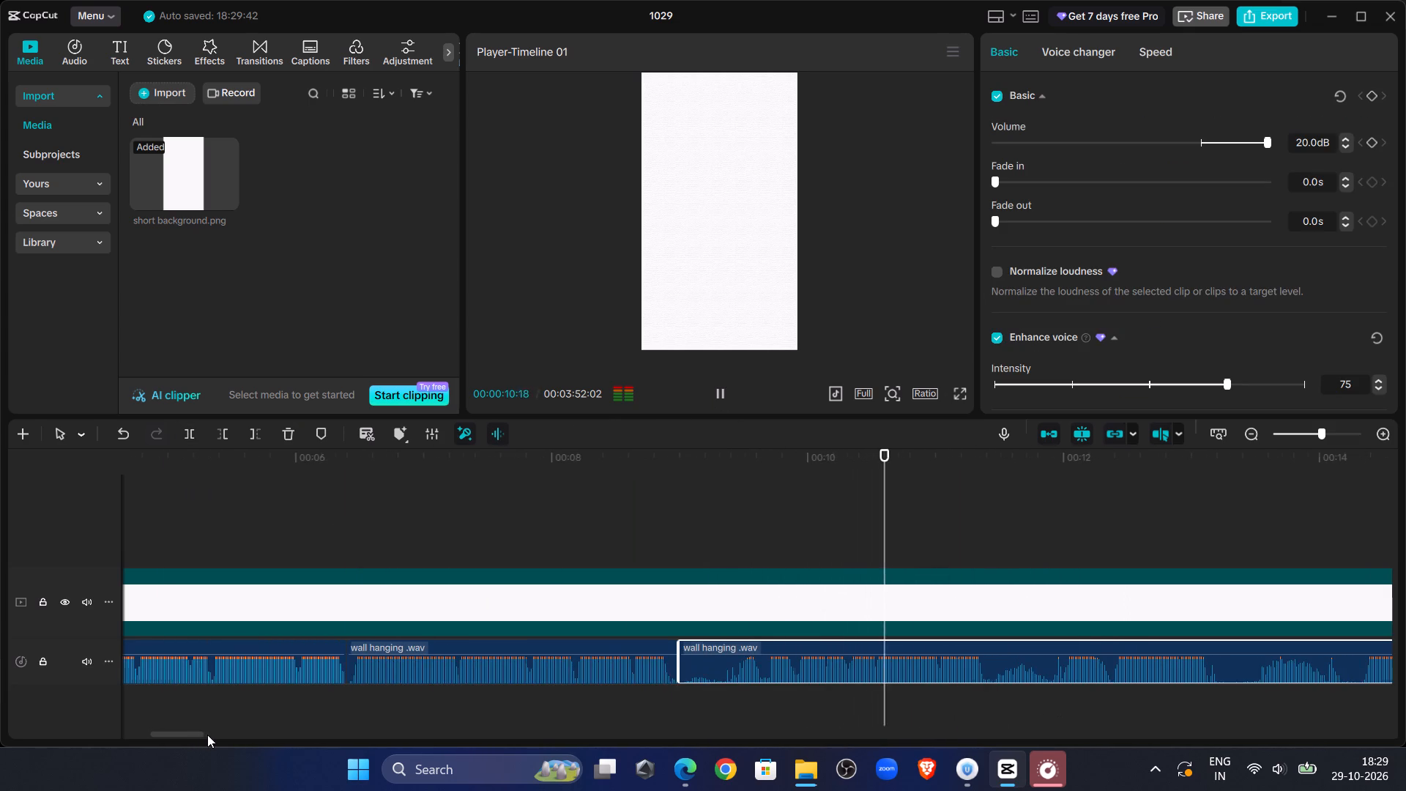
{"action": "left_click_drag", "start_coordinate": [207, 735], "coordinate": [213, 735]}
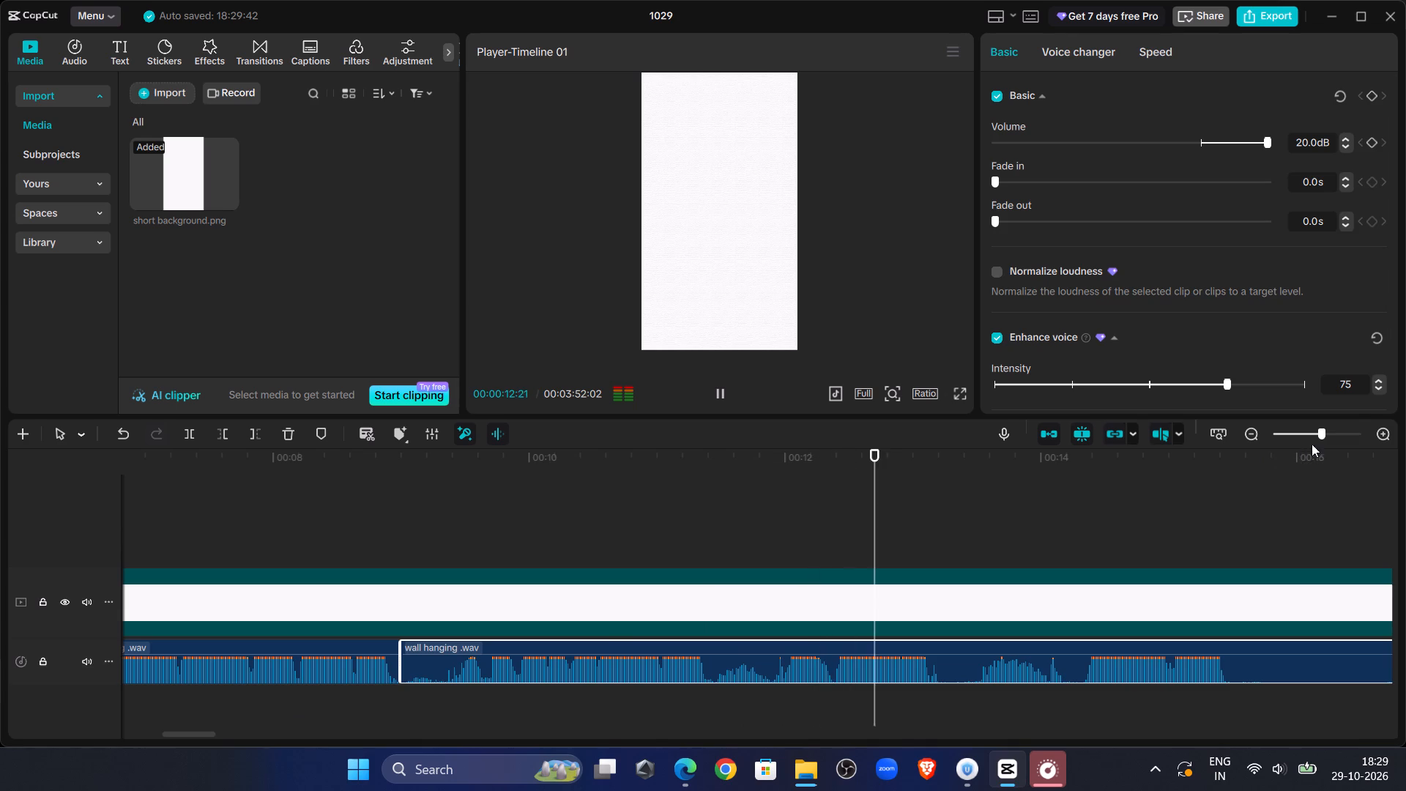
{"action": "left_click", "coordinate": [1311, 435]}
{"action": "left_click", "coordinate": [1191, 534]}
{"action": "left_click_drag", "start_coordinate": [1191, 534], "coordinate": [1261, 557]}
{"action": "left_click", "coordinate": [732, 388]}
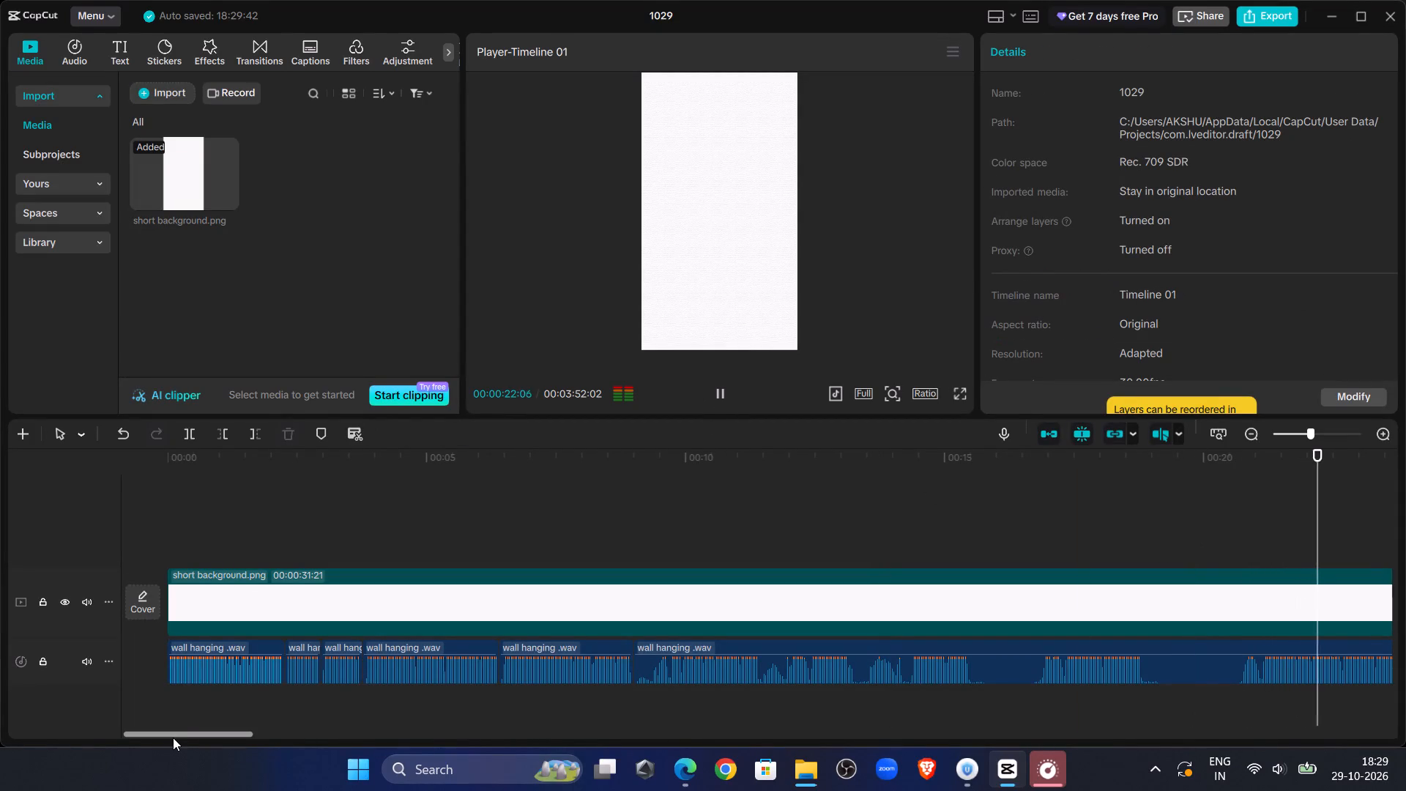
{"action": "left_click_drag", "start_coordinate": [177, 736], "coordinate": [285, 733]}
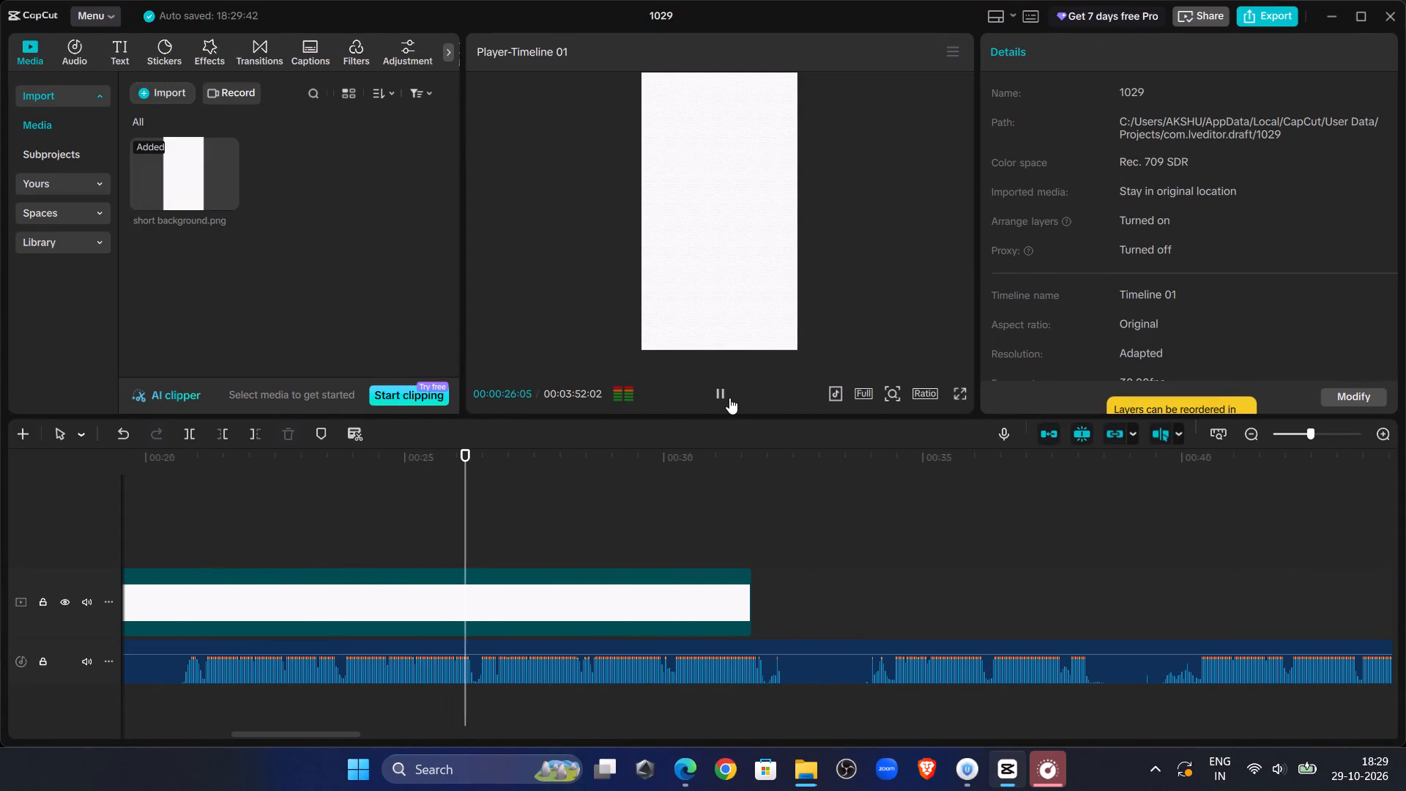
{"action": "left_click", "coordinate": [480, 511]}
{"action": "left_click_drag", "start_coordinate": [476, 511], "coordinate": [500, 528]}
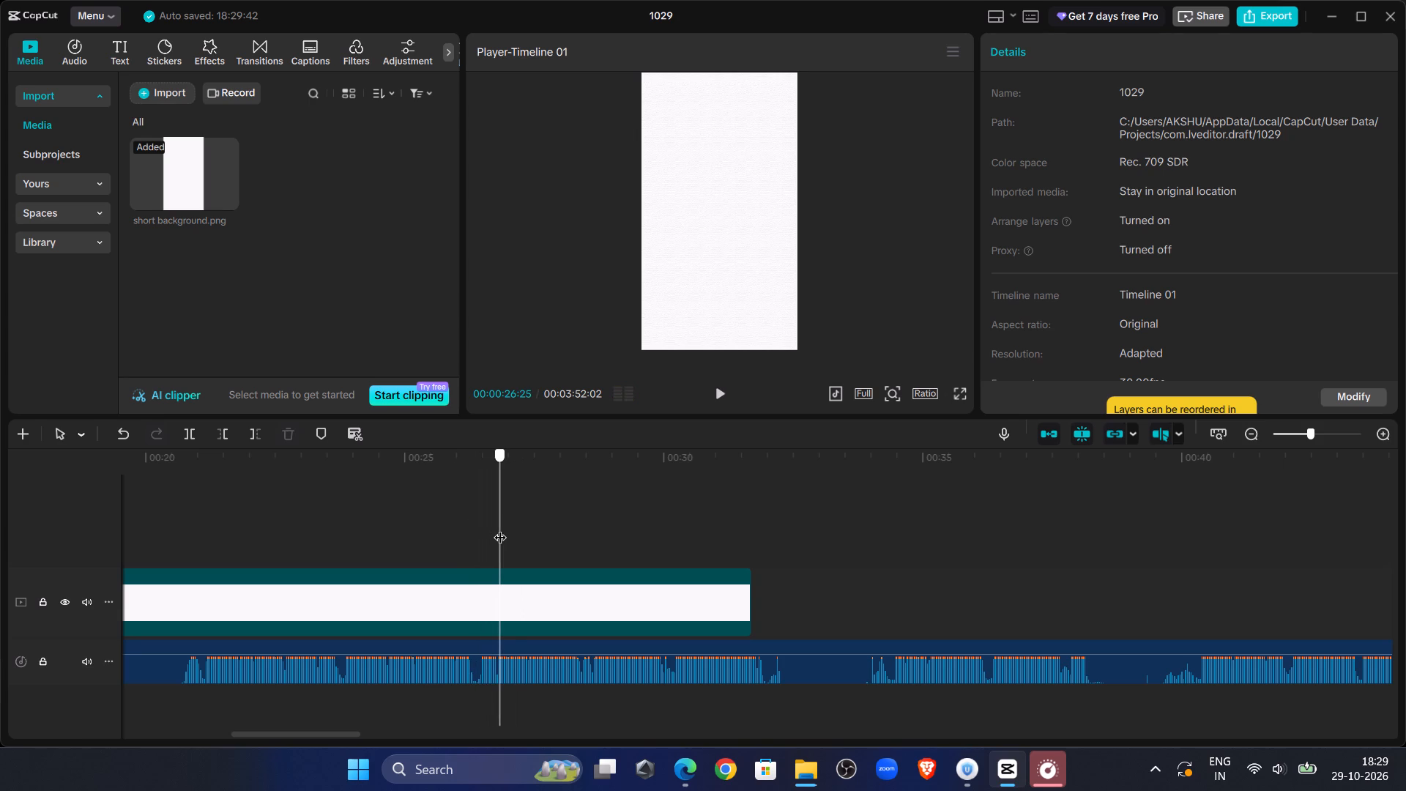
{"action": "left_click_drag", "start_coordinate": [500, 528], "coordinate": [494, 528]}
{"action": "left_click", "coordinate": [499, 665]}
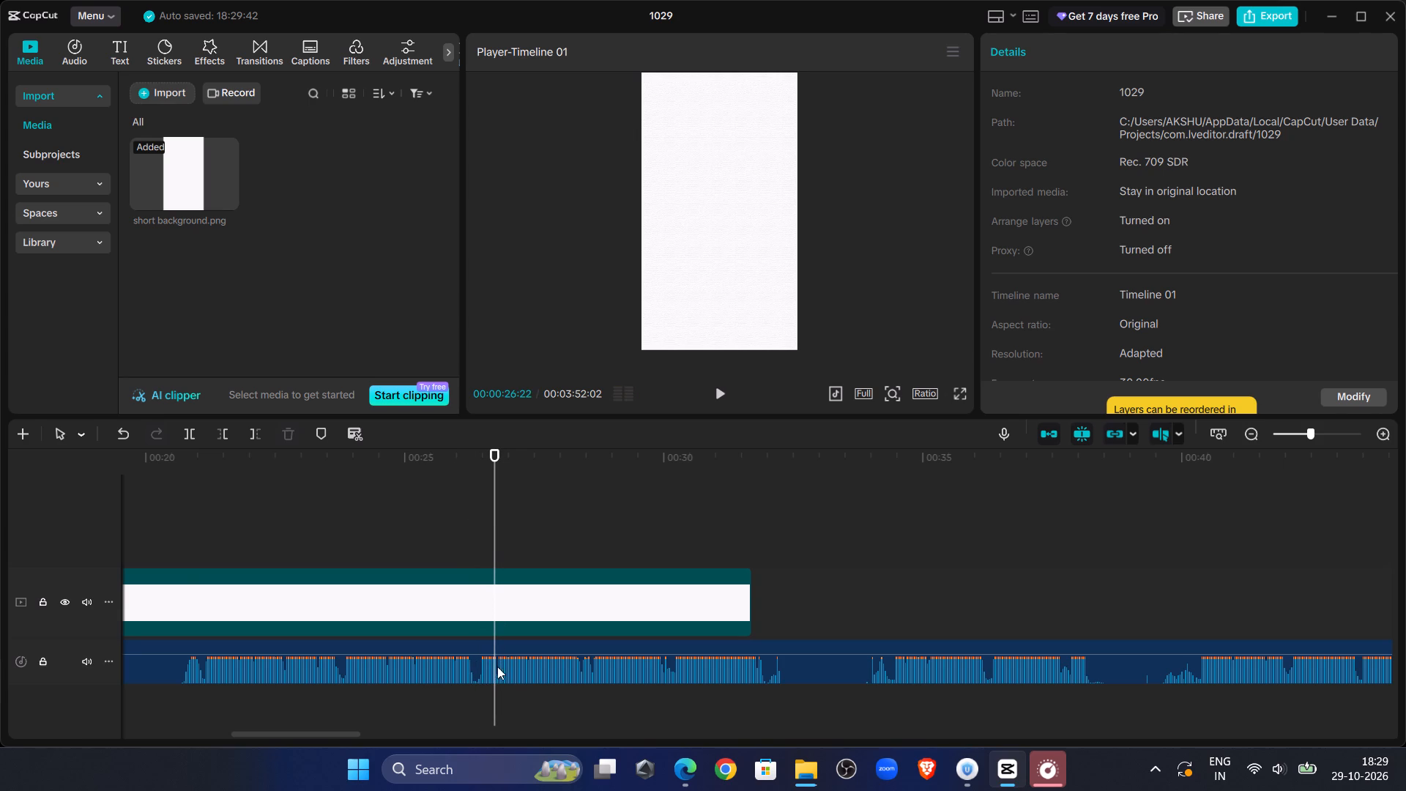
{"action": "left_click", "coordinate": [219, 430]}
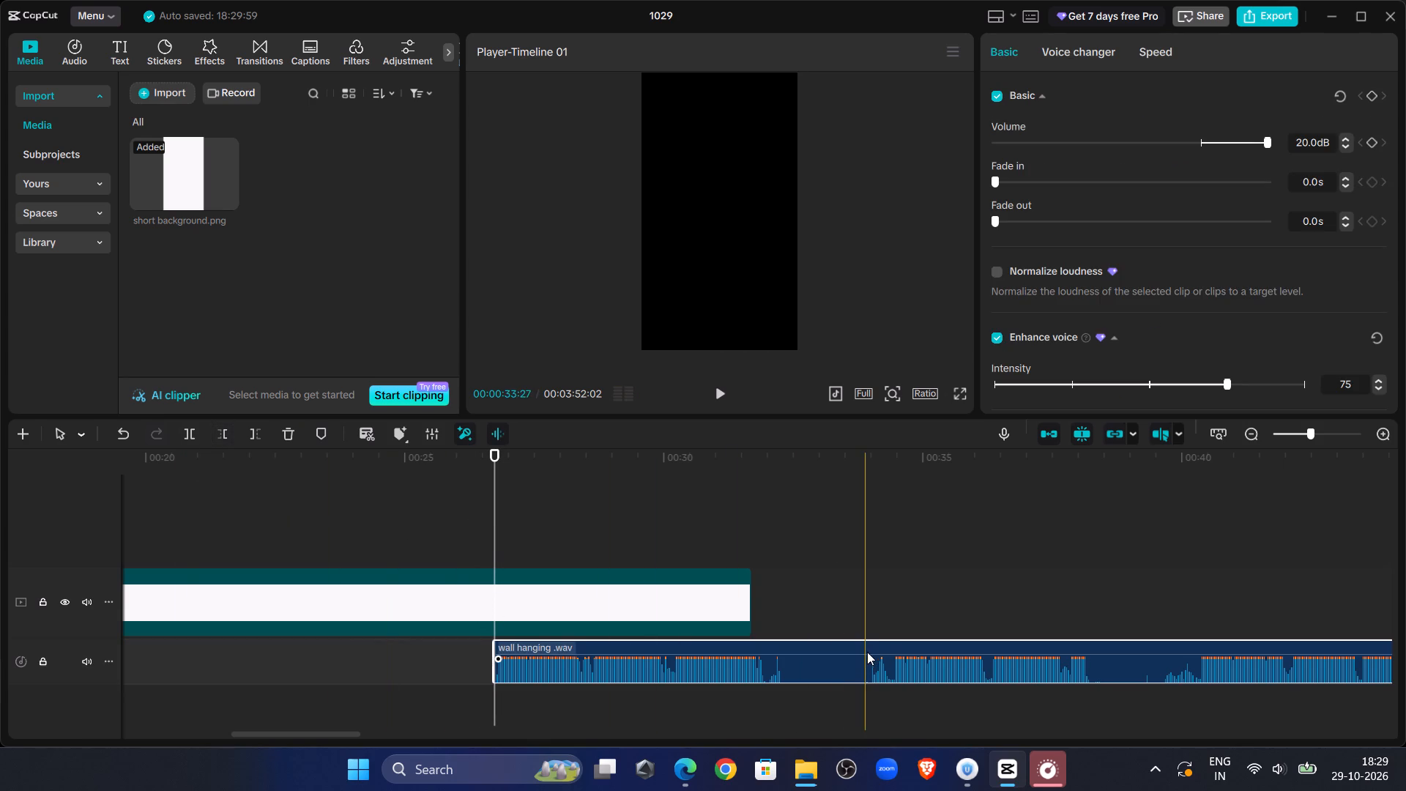
Move the trimmed last wall hanging .wav piece back against the end of the preceding piece at about 00:00:09:00.
{"action": "left_click_drag", "start_coordinate": [880, 647], "coordinate": [782, 672]}
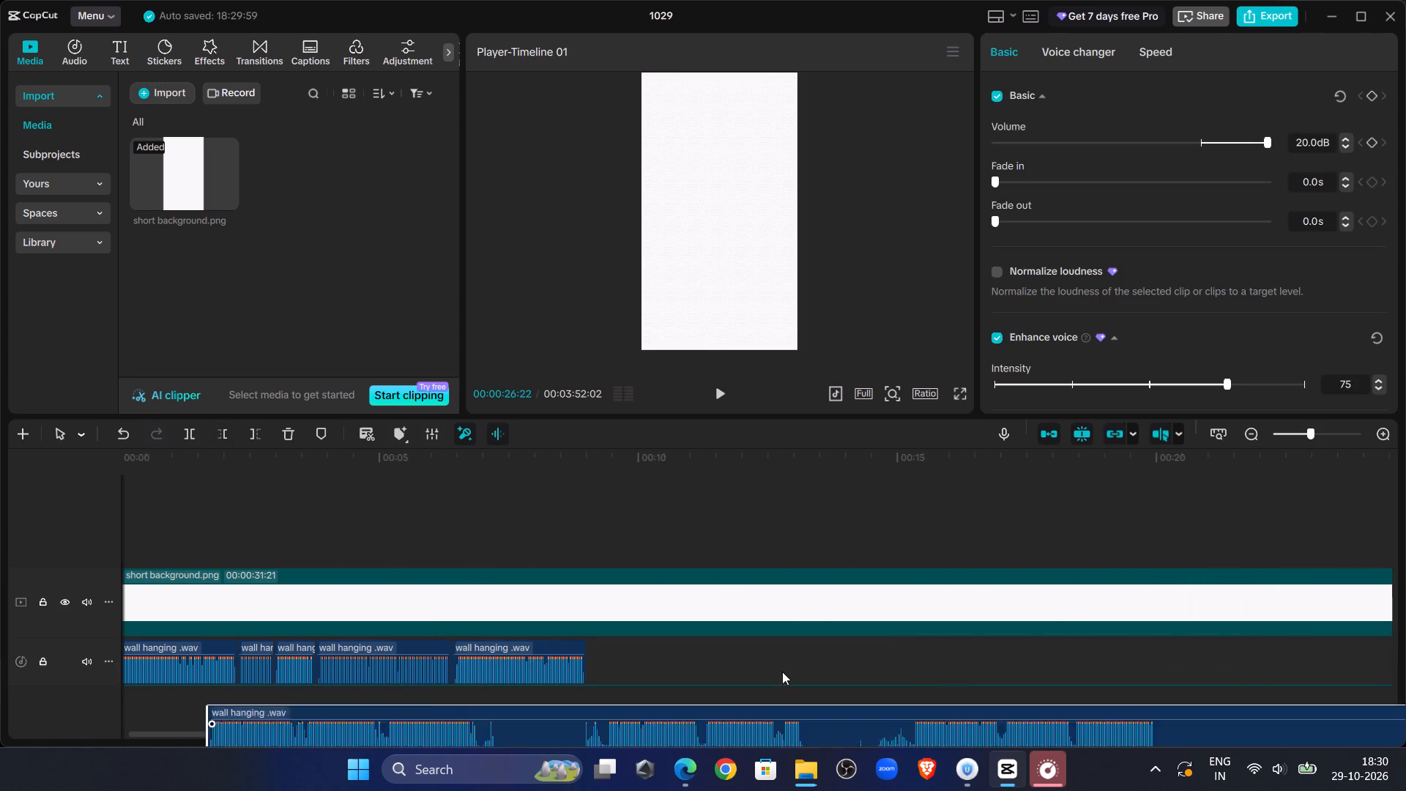
{"action": "left_click_drag", "start_coordinate": [782, 672], "coordinate": [975, 651]}
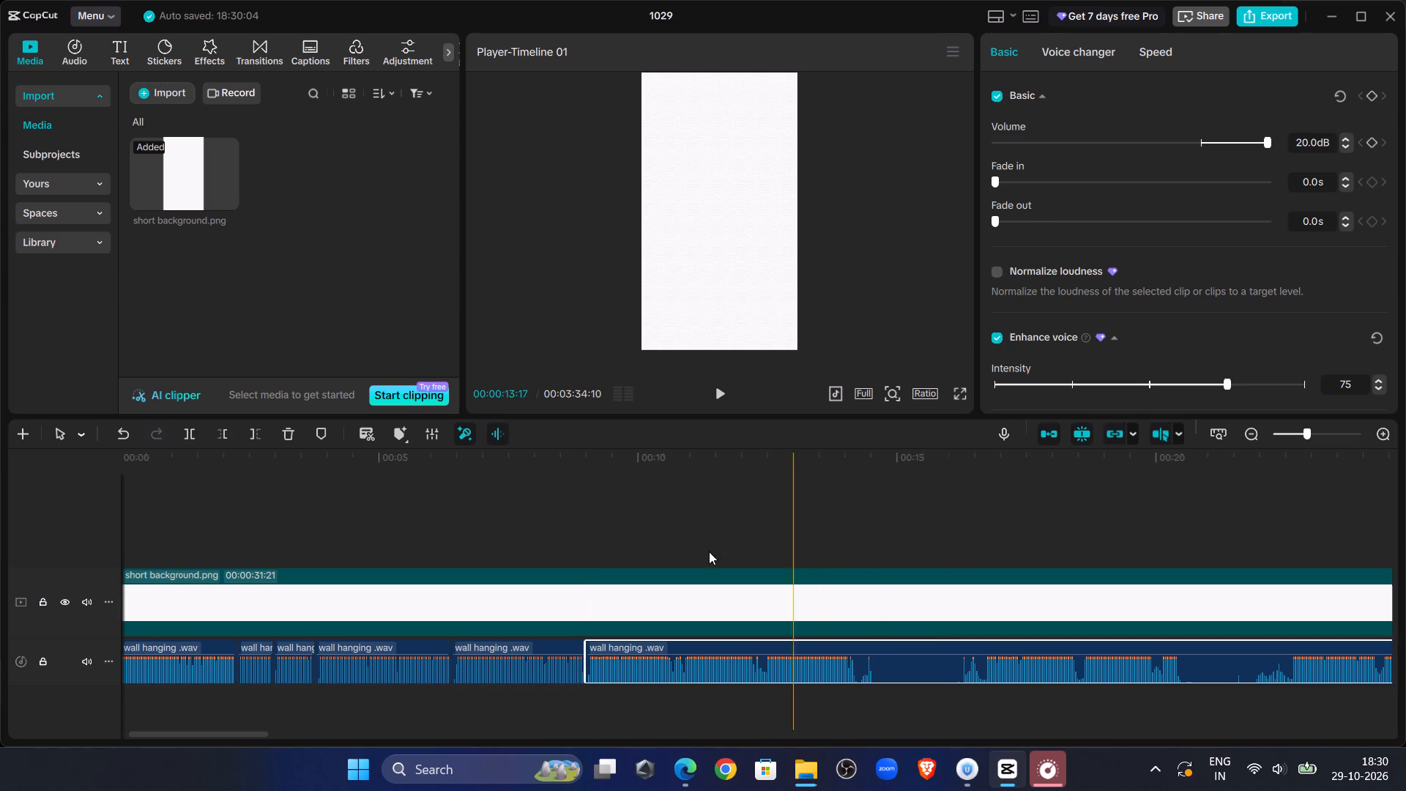
Listen through the last wall hanging .wav piece, cut everything before 00:00:22:17 from it and move it back against the preceding piece.
{"action": "left_click", "coordinate": [543, 500]}
{"action": "left_click", "coordinate": [720, 391]}
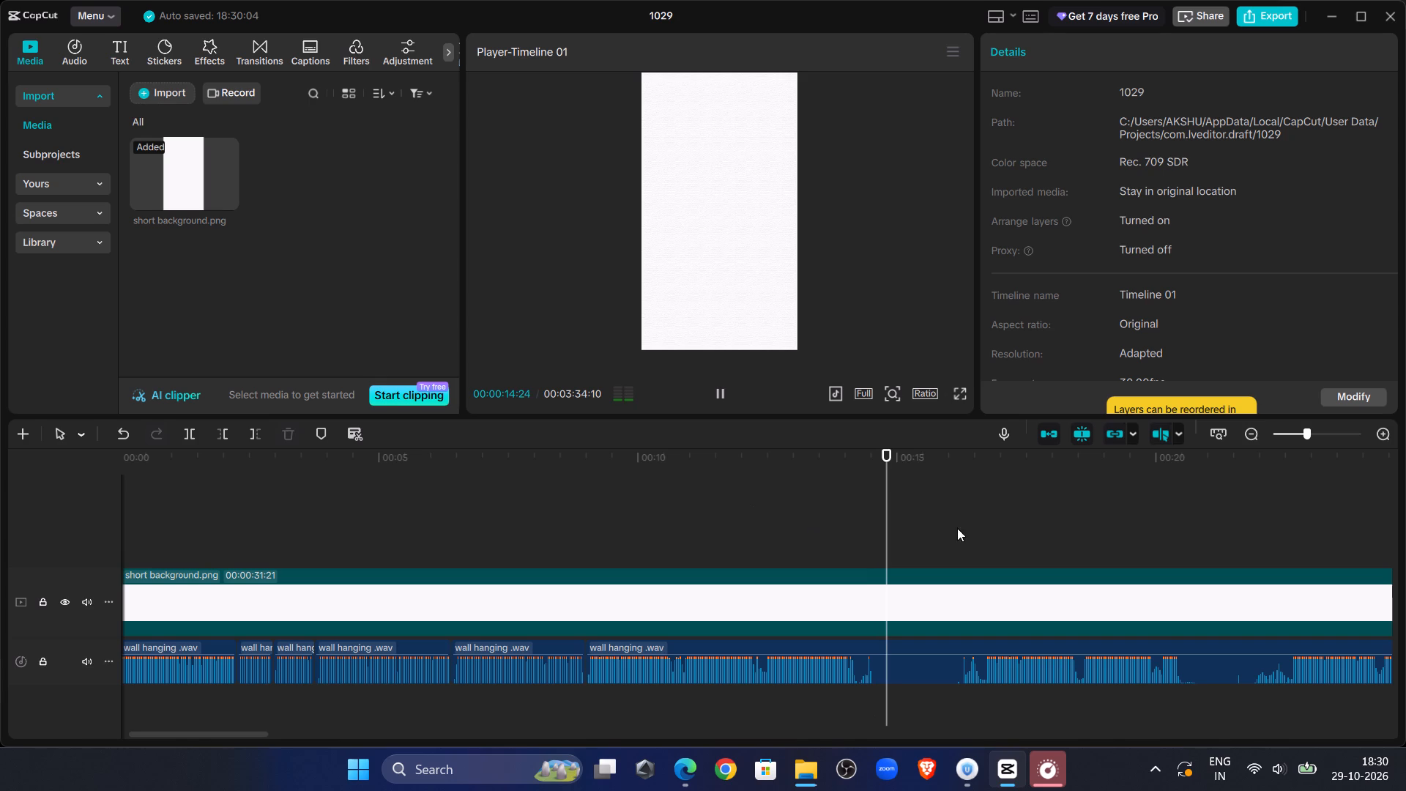
{"action": "left_click", "coordinate": [1003, 500]}
{"action": "left_click", "coordinate": [729, 395]}
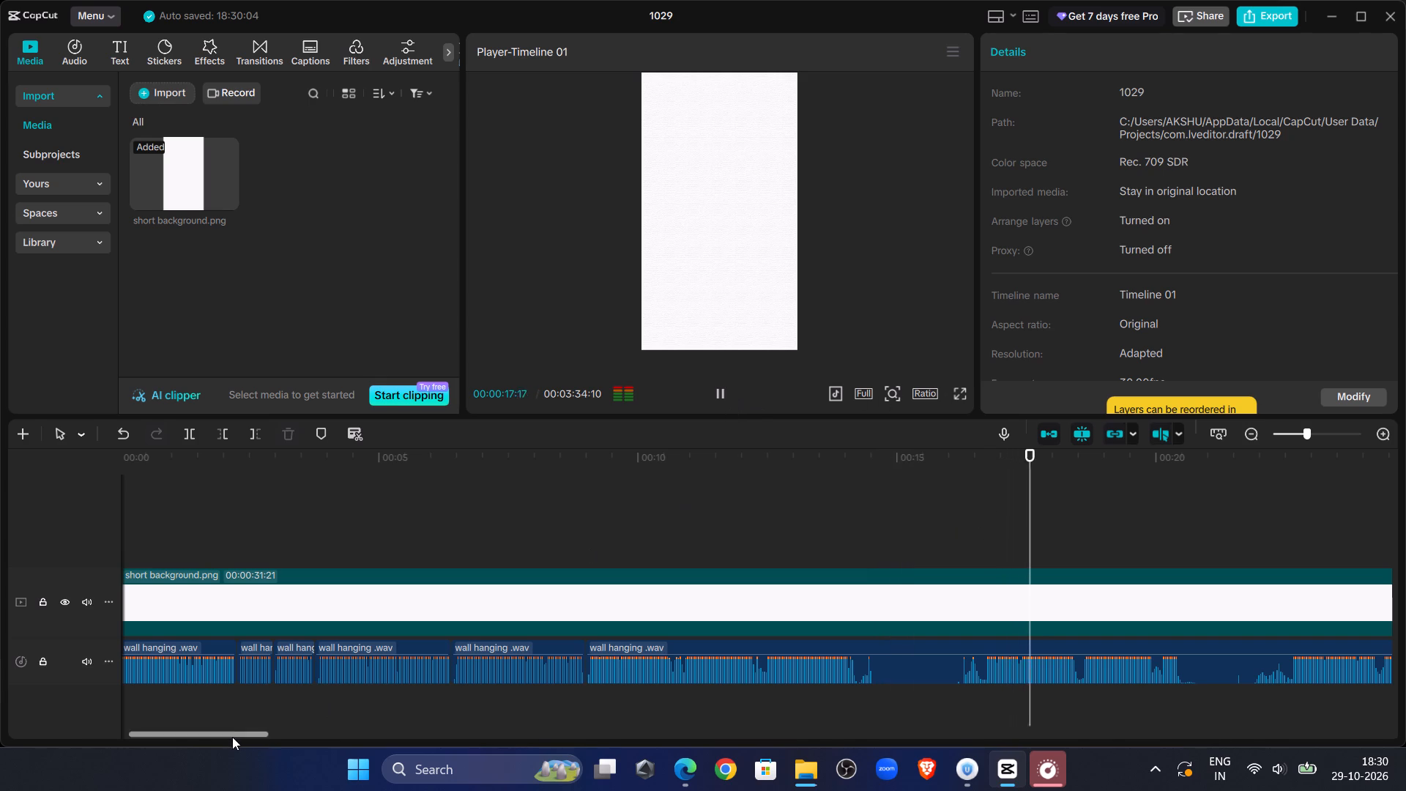
{"action": "left_click_drag", "start_coordinate": [232, 737], "coordinate": [309, 739]}
{"action": "left_click", "coordinate": [587, 504]}
{"action": "left_click", "coordinate": [720, 387]}
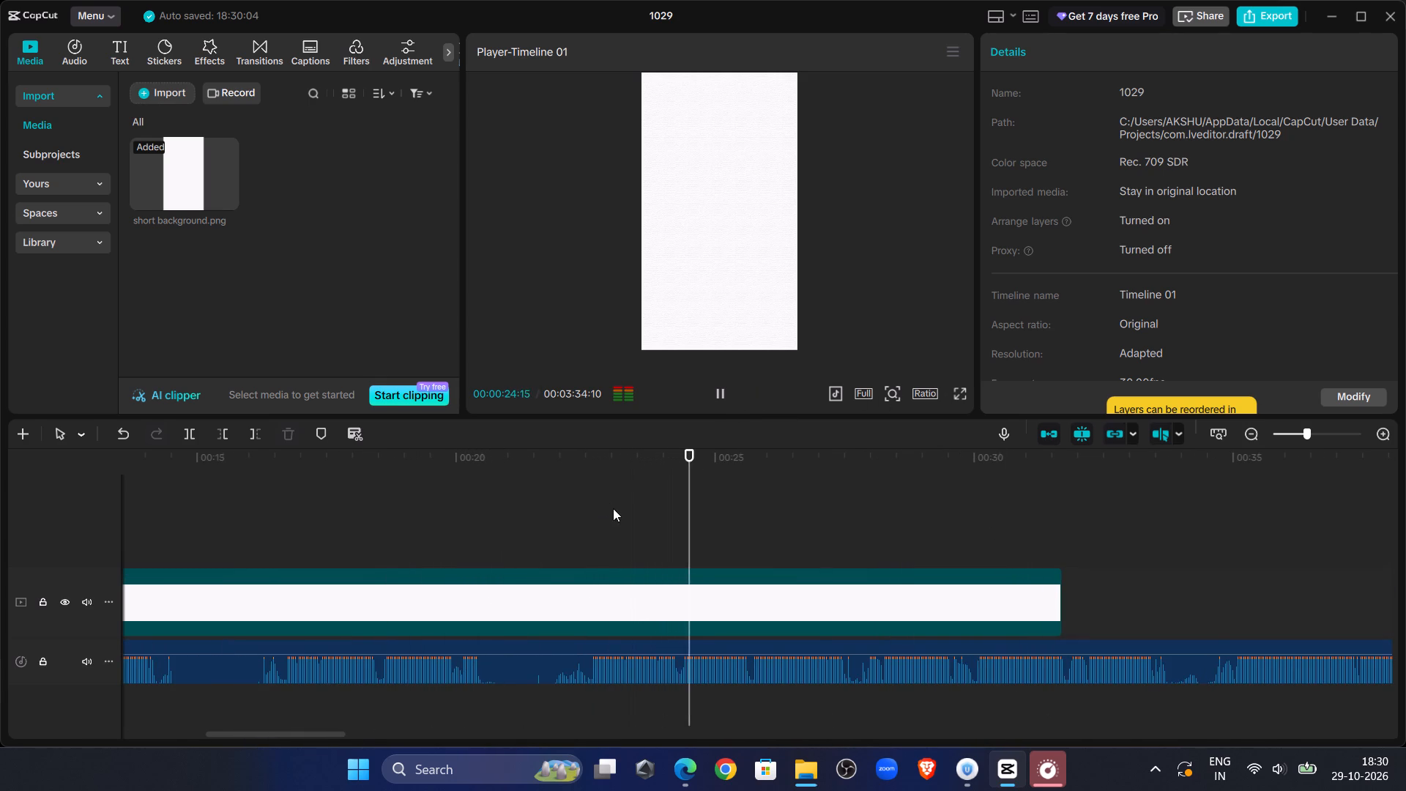
{"action": "left_click", "coordinate": [575, 521]}
{"action": "left_click_drag", "start_coordinate": [575, 521], "coordinate": [587, 535]}
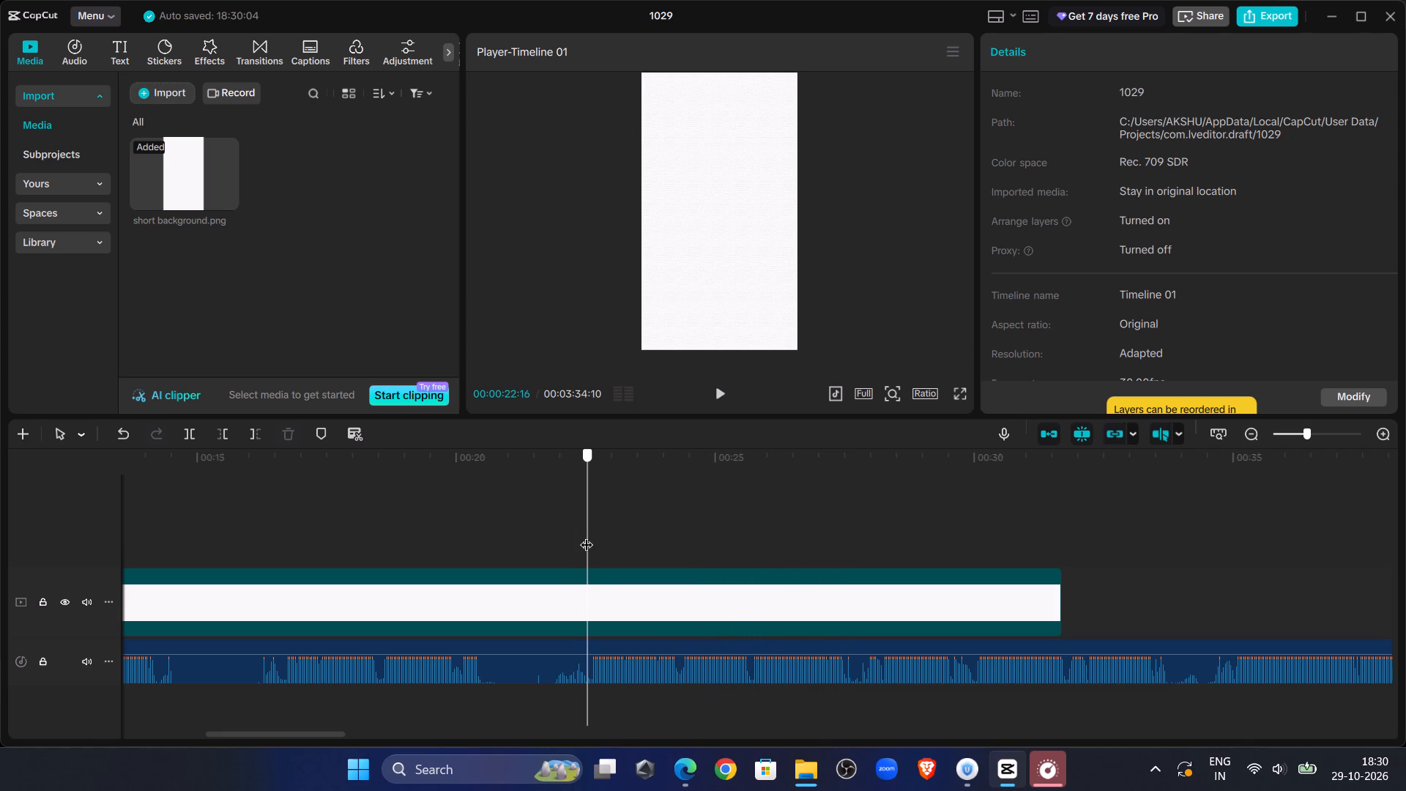
{"action": "left_click_drag", "start_coordinate": [587, 535], "coordinate": [589, 536]}
{"action": "left_click", "coordinate": [565, 653]}
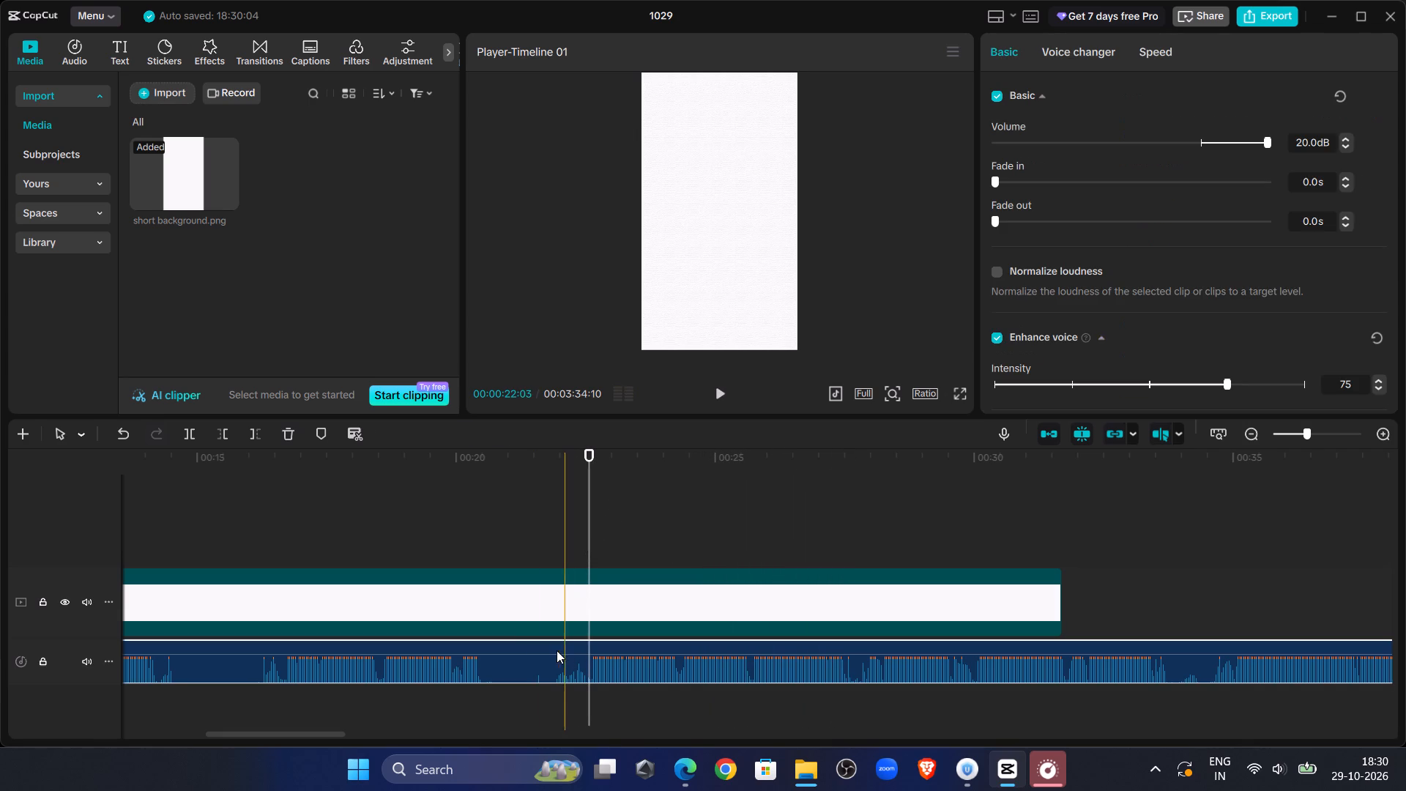
{"action": "left_click", "coordinate": [227, 432]}
{"action": "left_click_drag", "start_coordinate": [750, 645], "coordinate": [558, 675]}
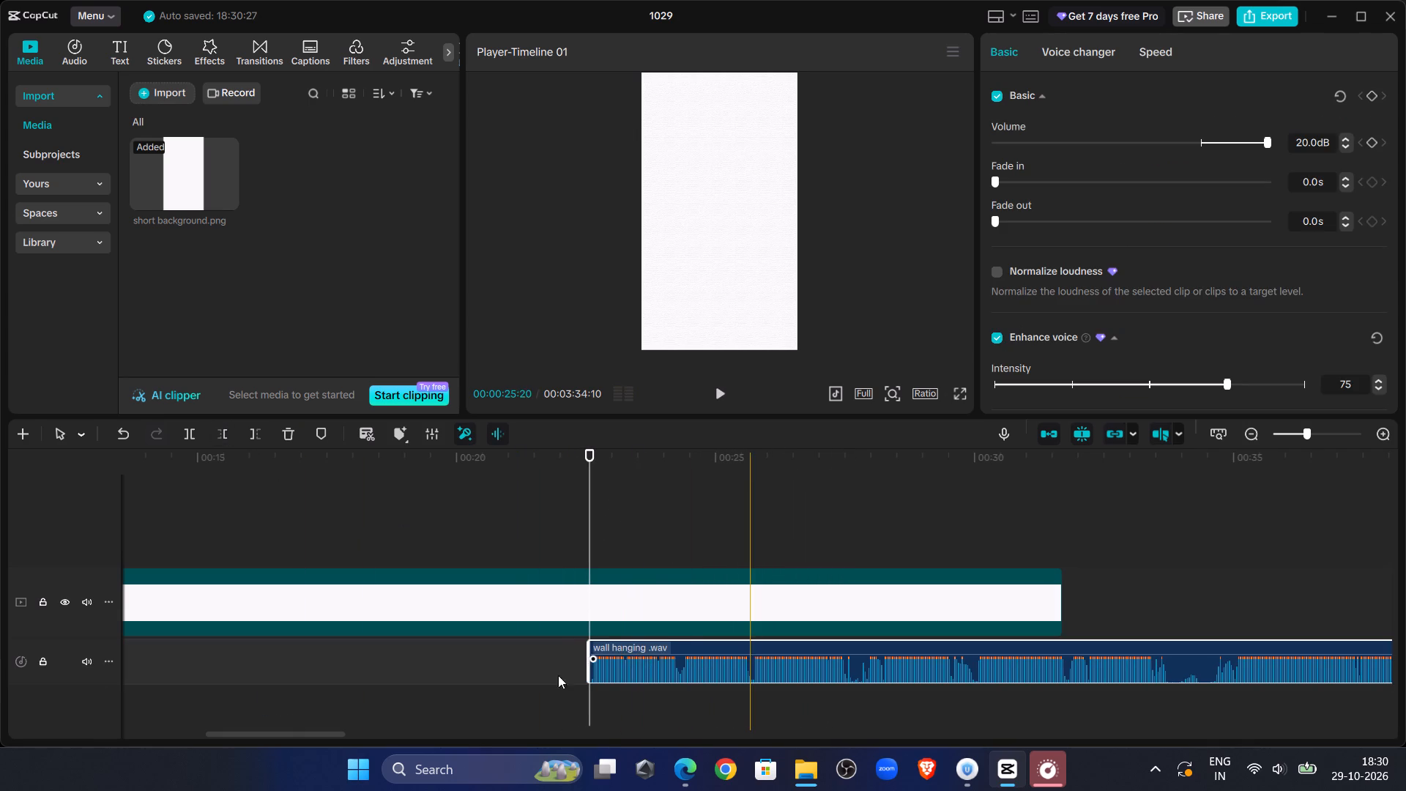
{"action": "left_click_drag", "start_coordinate": [558, 675], "coordinate": [776, 655]}
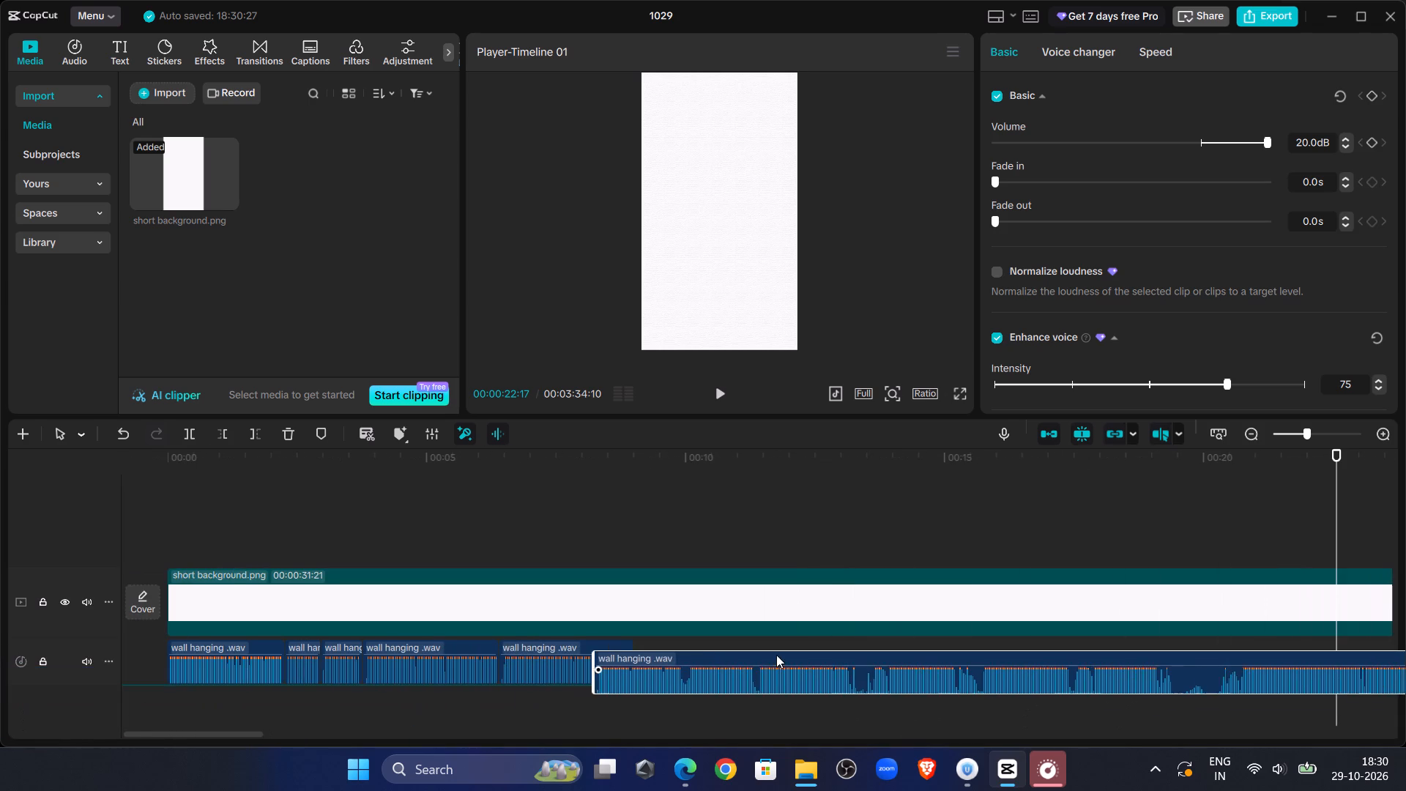
{"action": "left_click_drag", "start_coordinate": [776, 655], "coordinate": [792, 651]}
Listen across the closed joint and split the last wall hanging .wav piece at 00:00:14:00, in the pause.
{"action": "left_click", "coordinate": [586, 499]}
{"action": "left_click", "coordinate": [729, 400]}
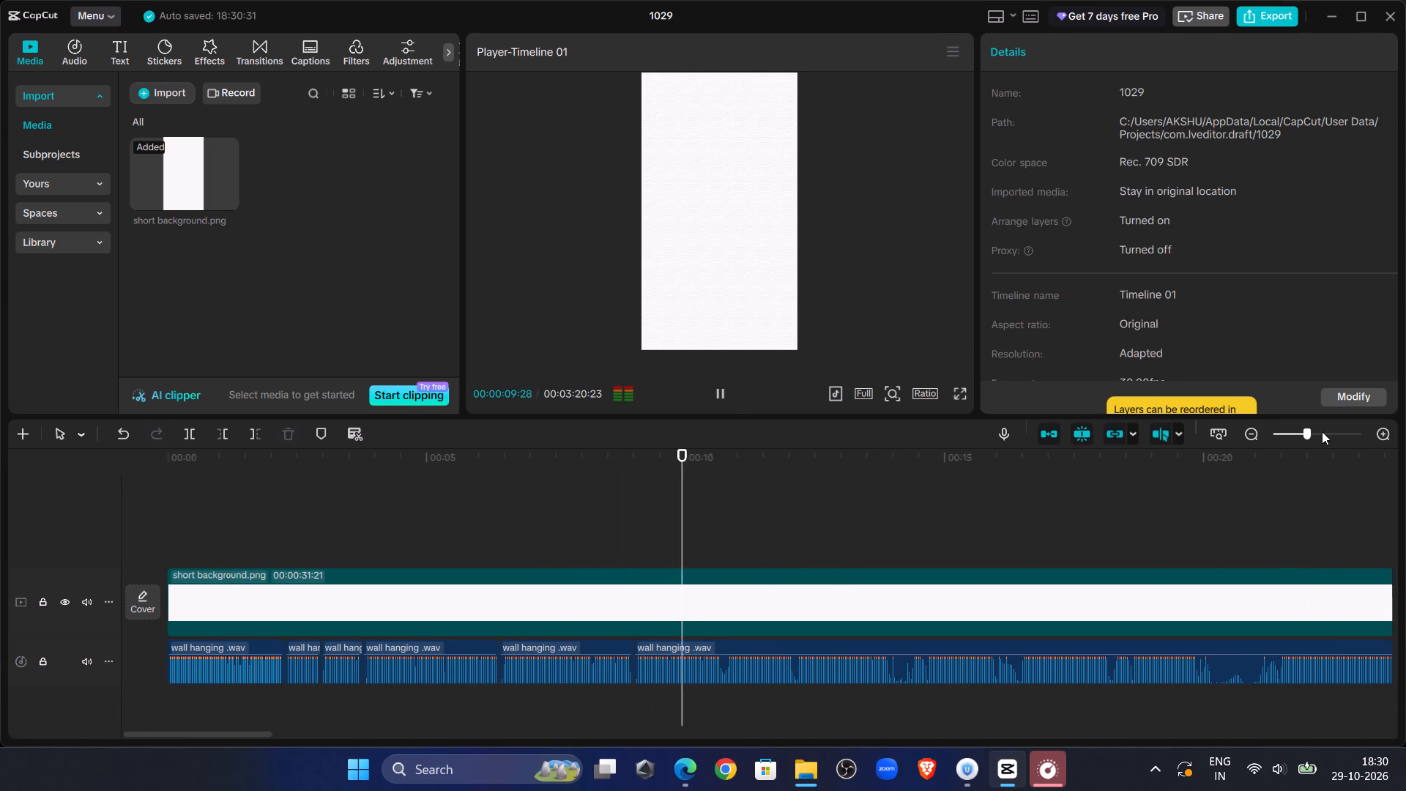
{"action": "left_click", "coordinate": [1322, 431]}
{"action": "left_click", "coordinate": [721, 389]}
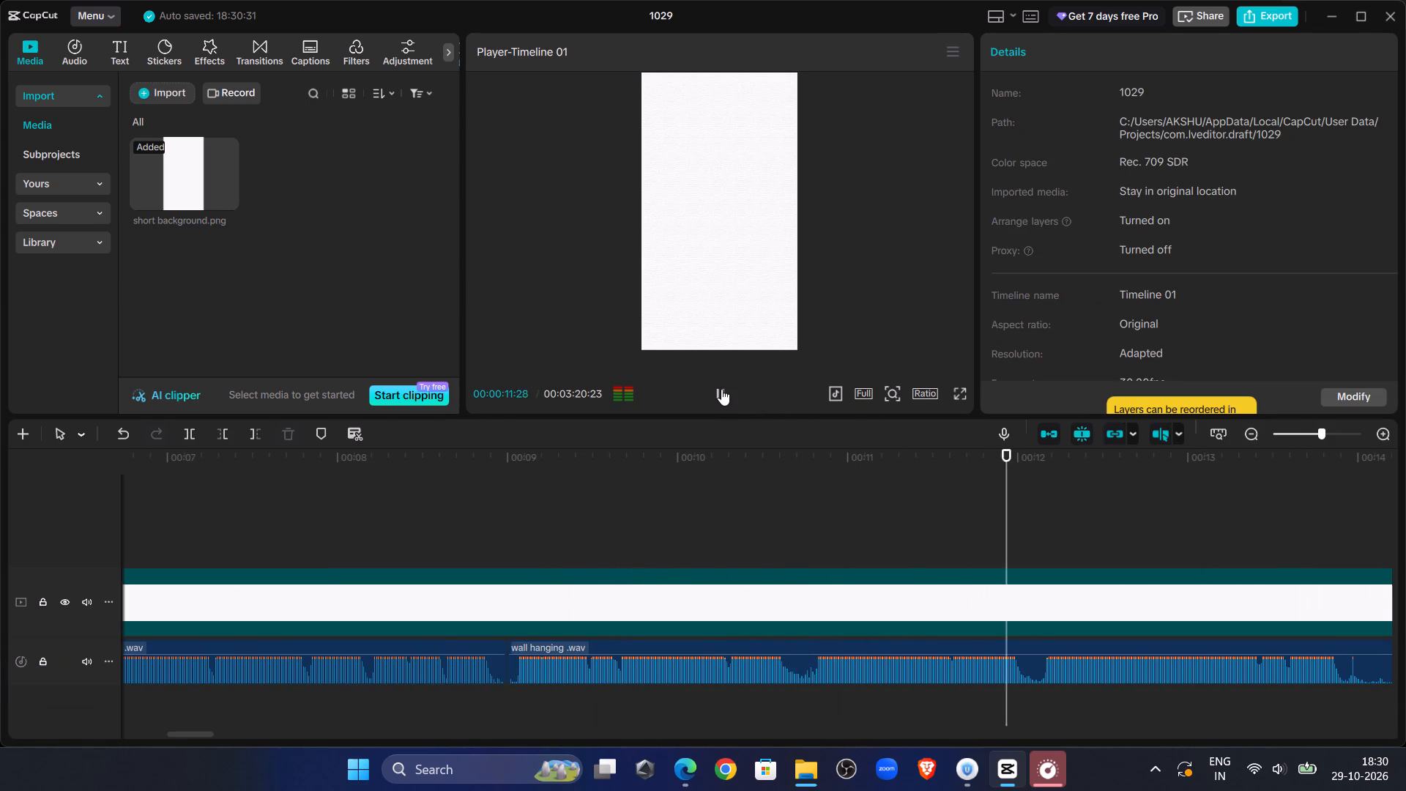
{"action": "left_click", "coordinate": [713, 392]}
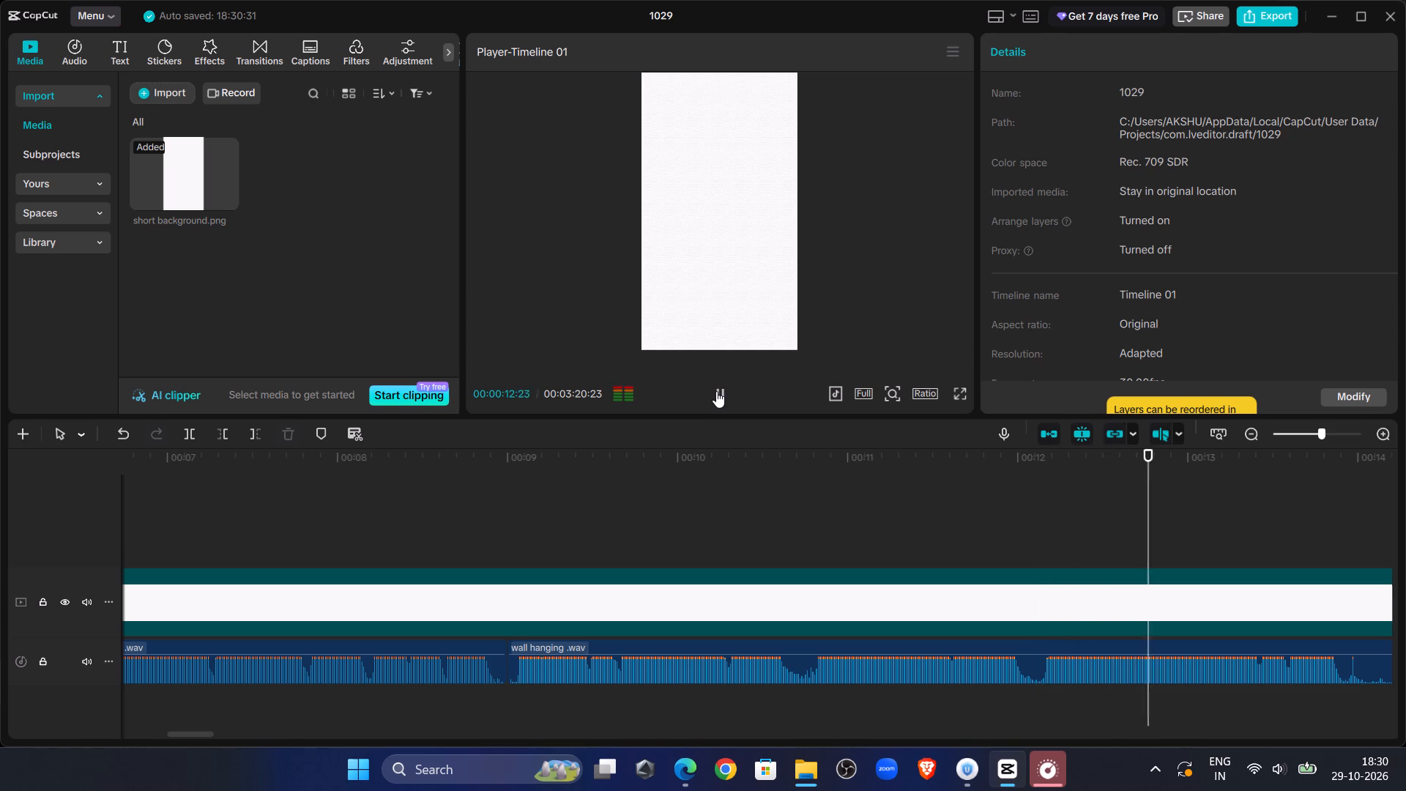
{"action": "left_click", "coordinate": [716, 391]}
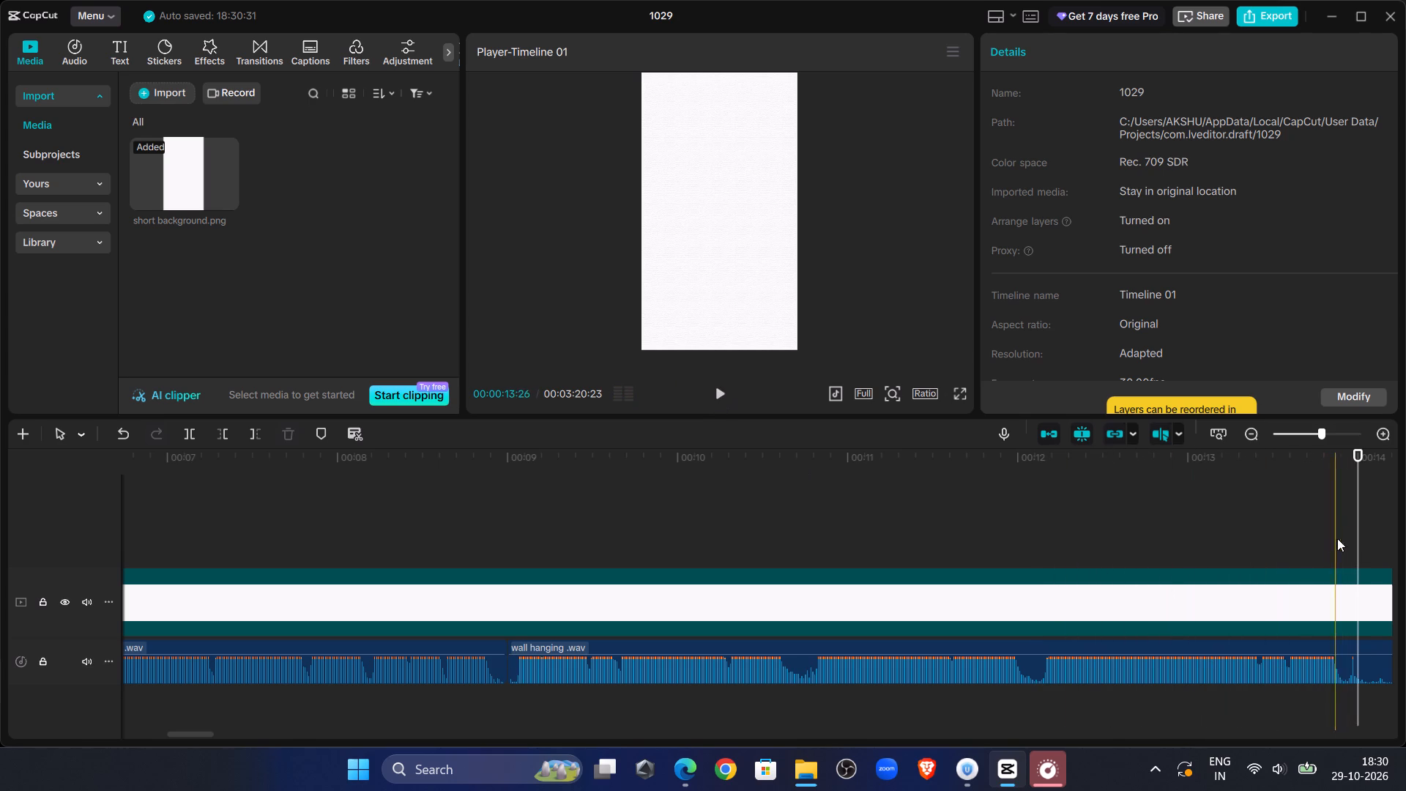
{"action": "left_click", "coordinate": [1325, 665]}
{"action": "left_click", "coordinate": [182, 428]}
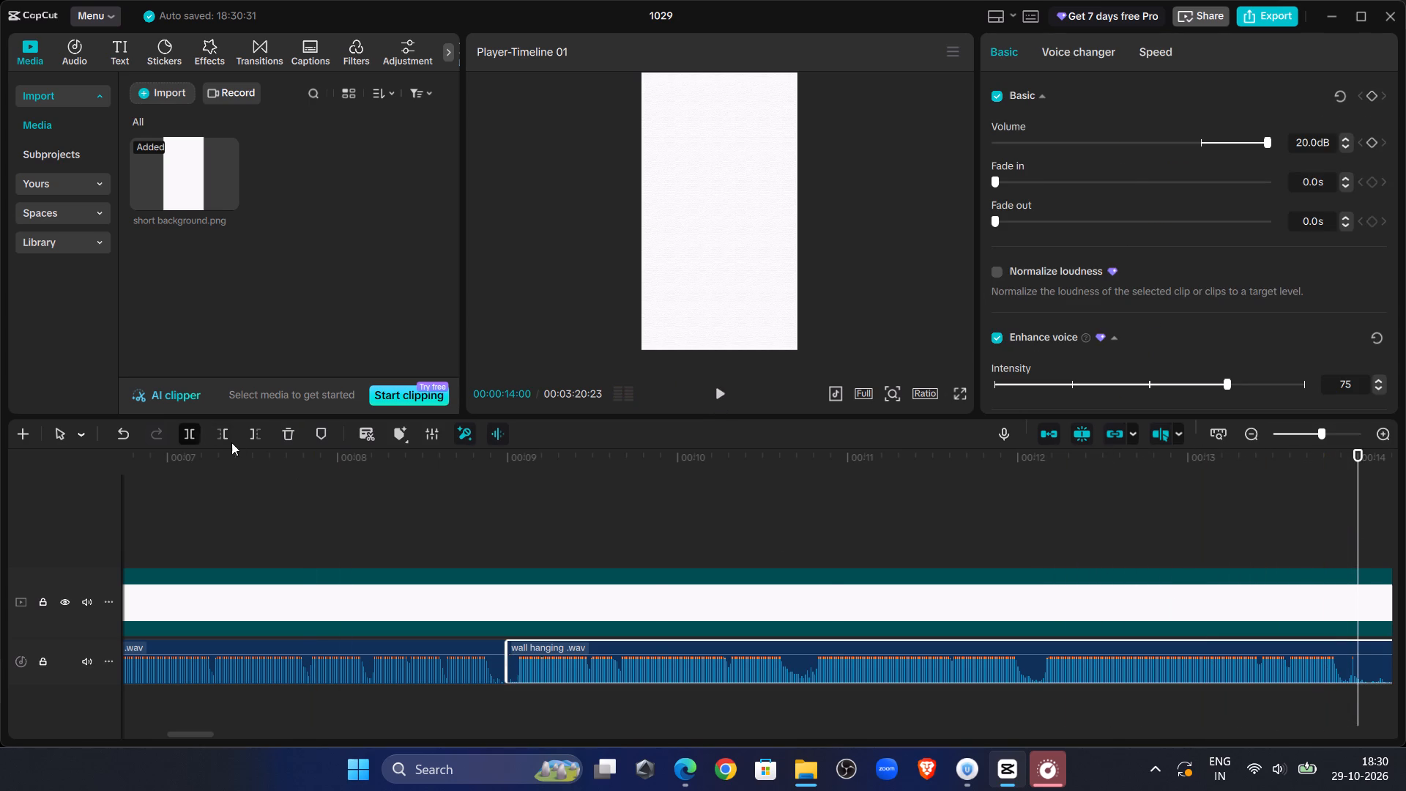
Listen on, cut everything before 00:00:30:03 from the last wall hanging .wav piece and move it back against the preceding piece.
{"action": "left_click", "coordinate": [654, 490]}
{"action": "left_click", "coordinate": [714, 385]}
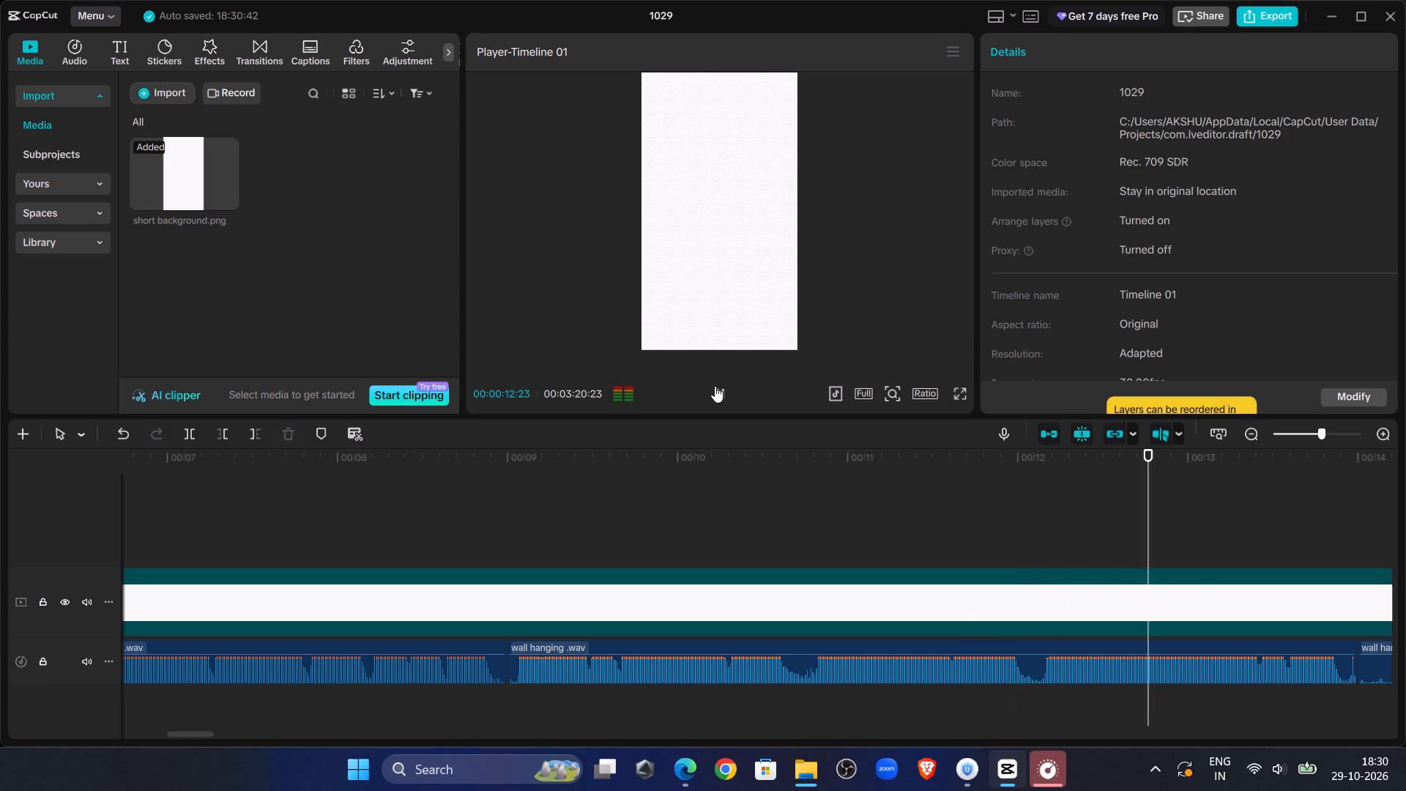
{"action": "left_click", "coordinate": [1305, 433]}
{"action": "left_click", "coordinate": [639, 565]}
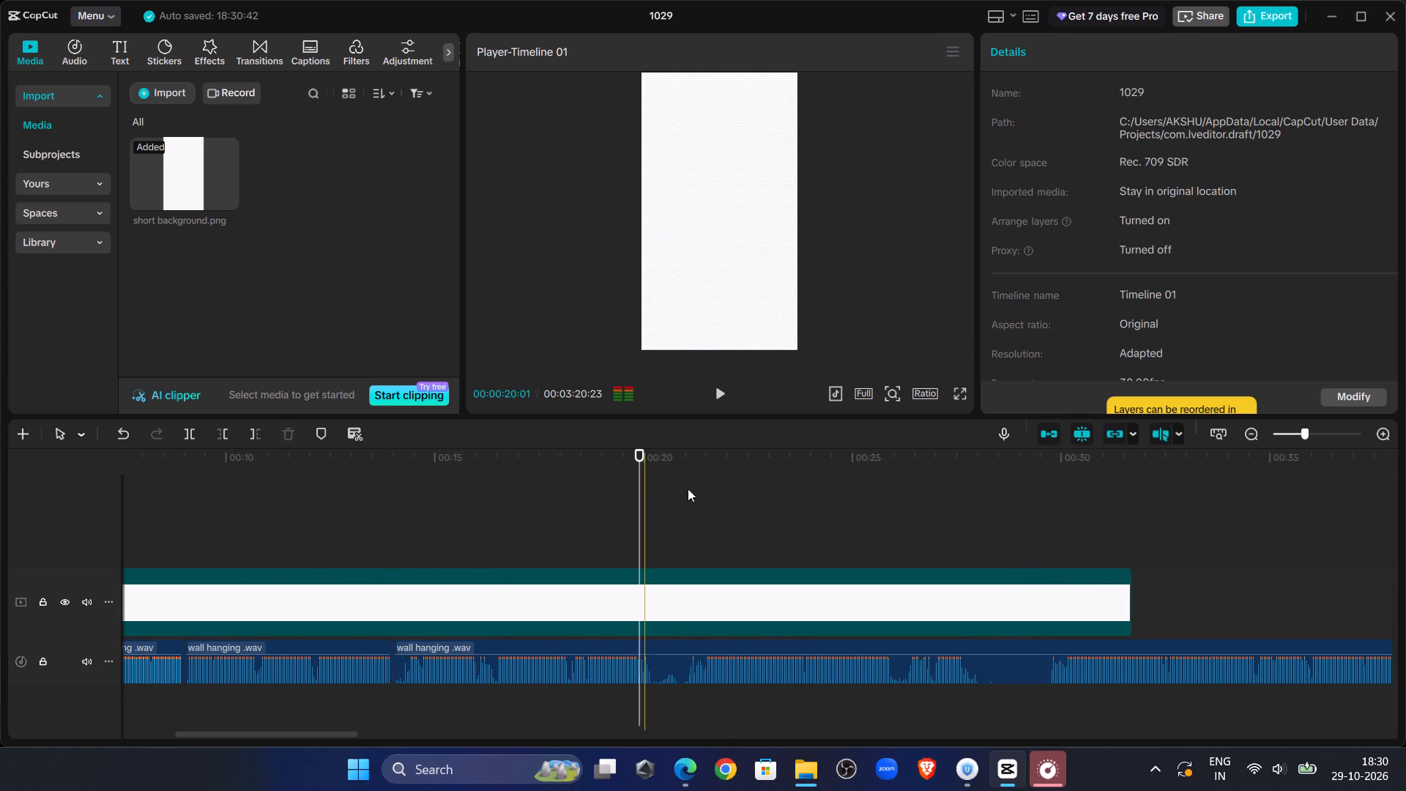
{"action": "left_click", "coordinate": [723, 395]}
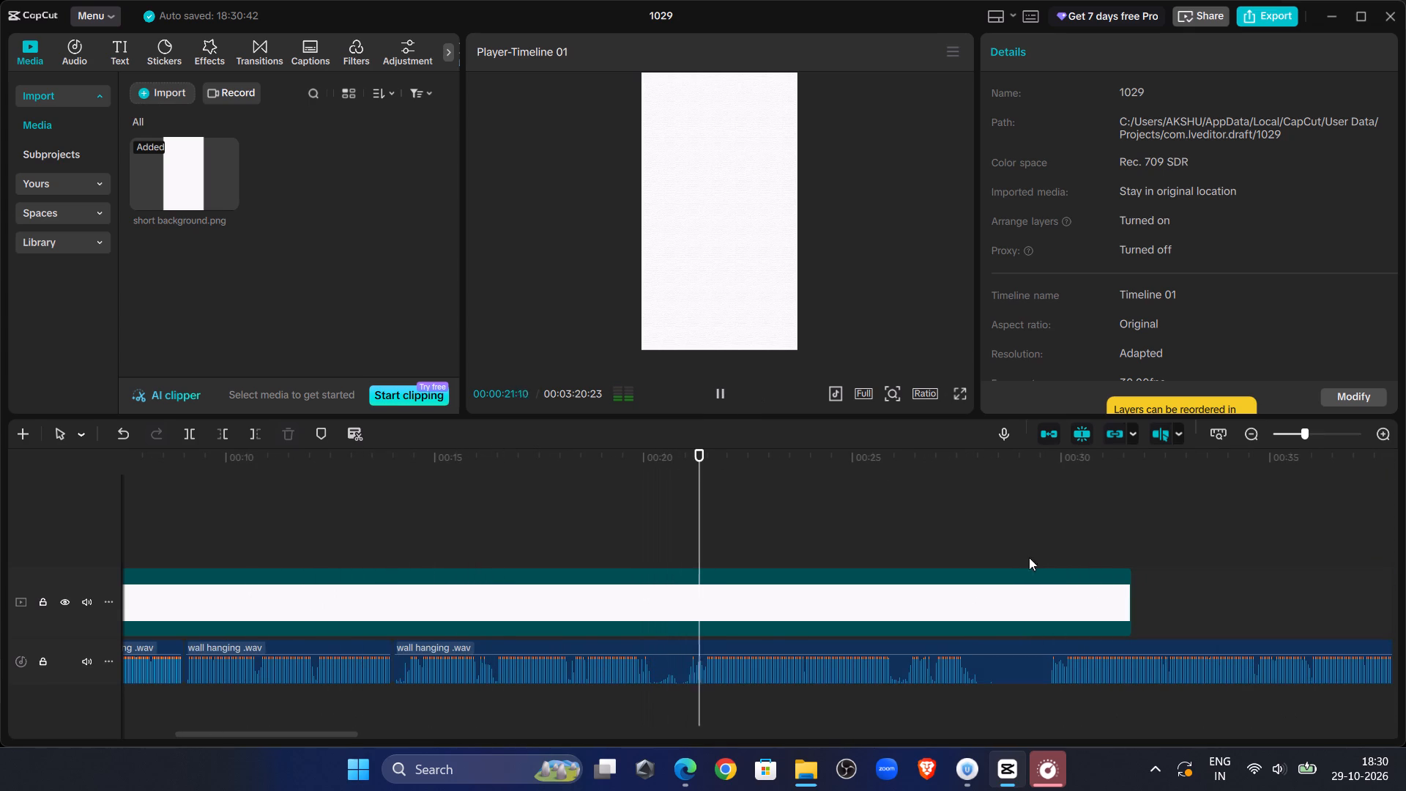
{"action": "left_click", "coordinate": [994, 514]}
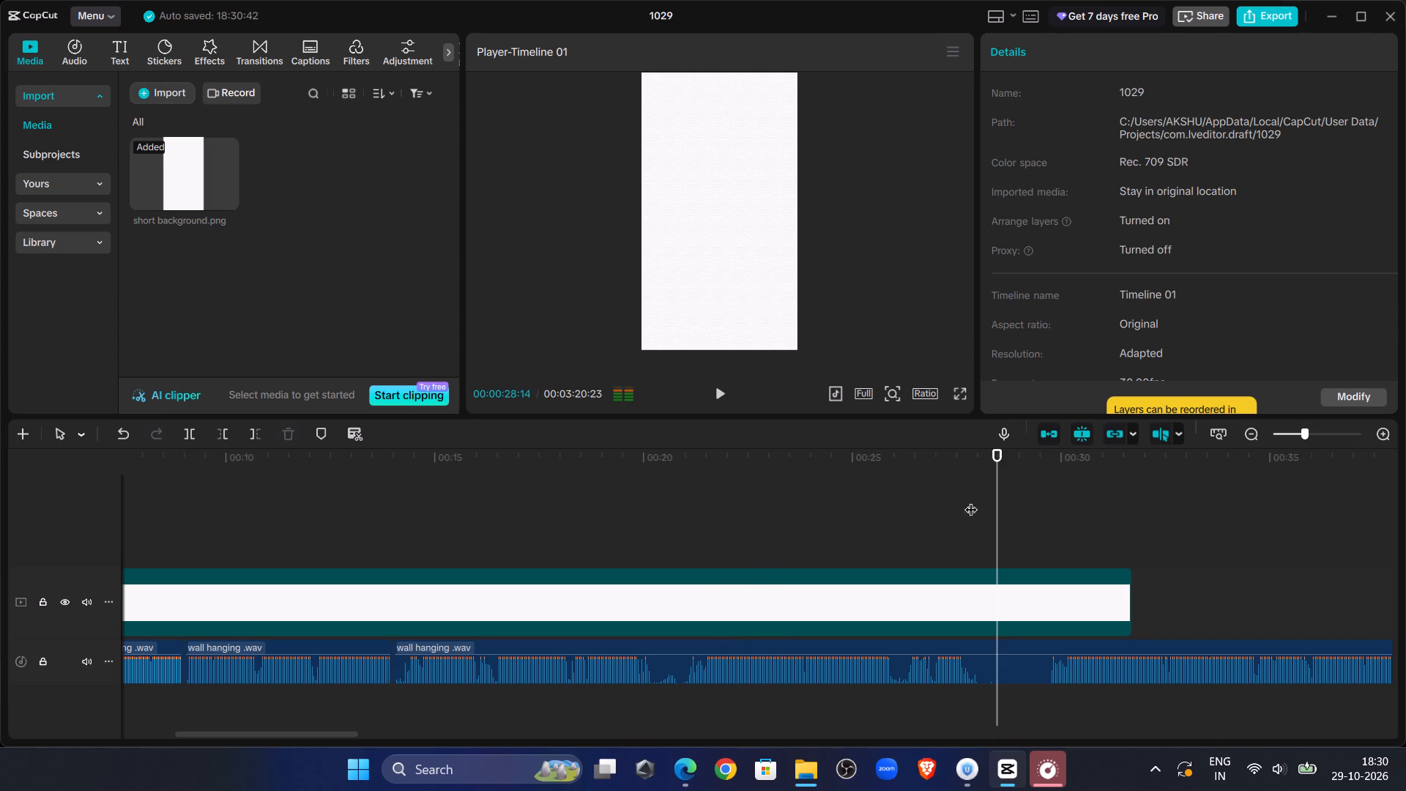
{"action": "left_click", "coordinate": [727, 395]}
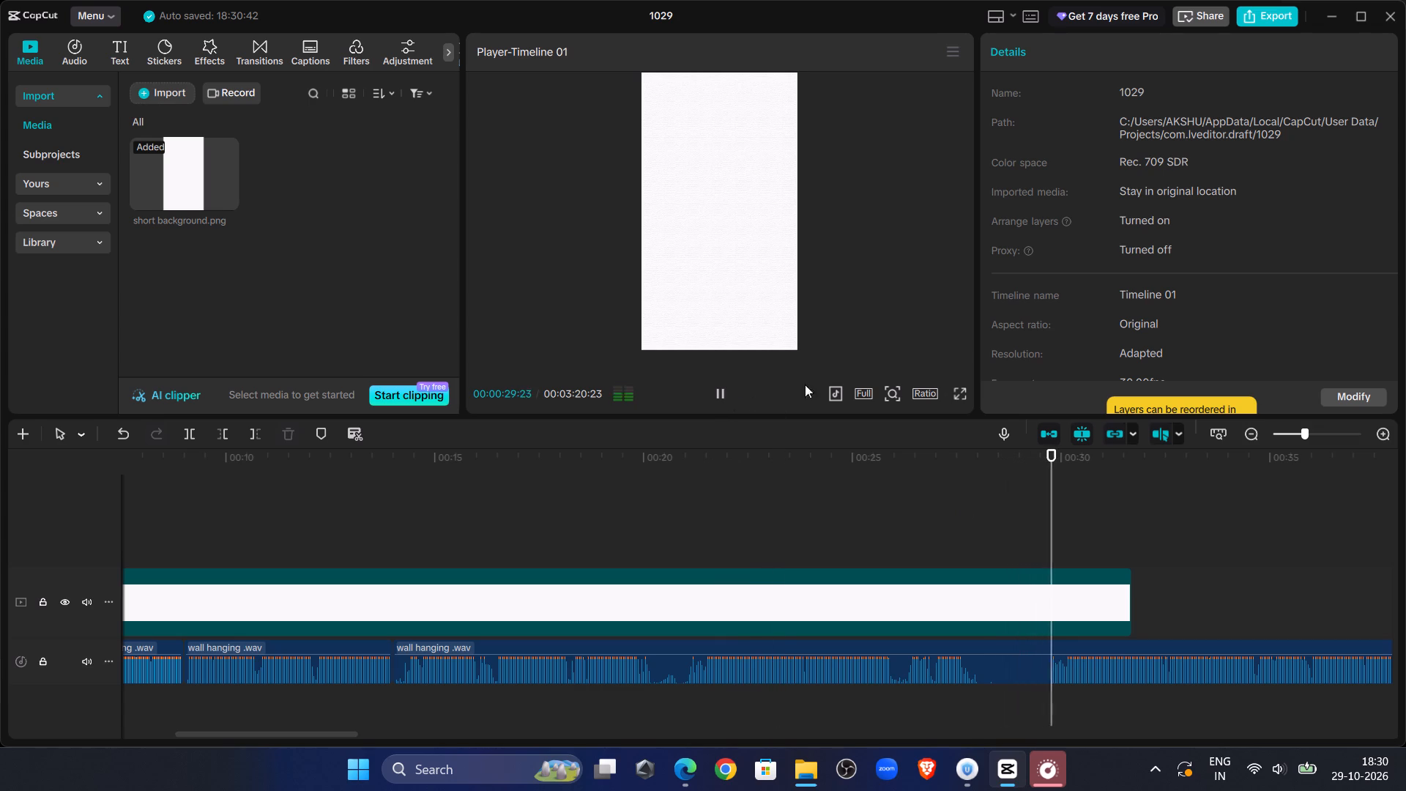
{"action": "left_click", "coordinate": [1049, 478]}
{"action": "left_click_drag", "start_coordinate": [1049, 478], "coordinate": [1065, 483]}
{"action": "left_click", "coordinate": [1010, 660]}
{"action": "left_click", "coordinate": [206, 436]}
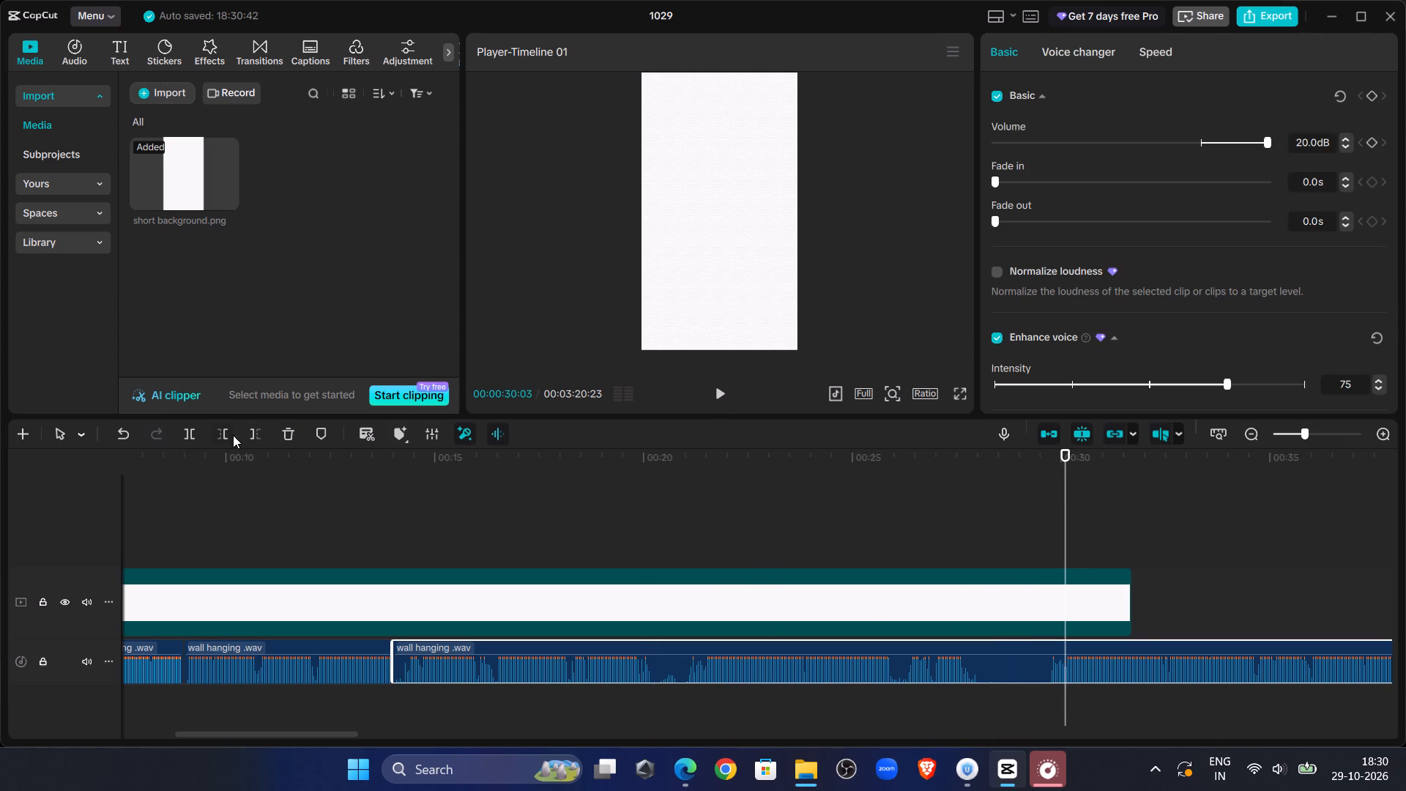
{"action": "left_click", "coordinate": [233, 435]}
{"action": "left_click_drag", "start_coordinate": [1108, 645], "coordinate": [460, 661]}
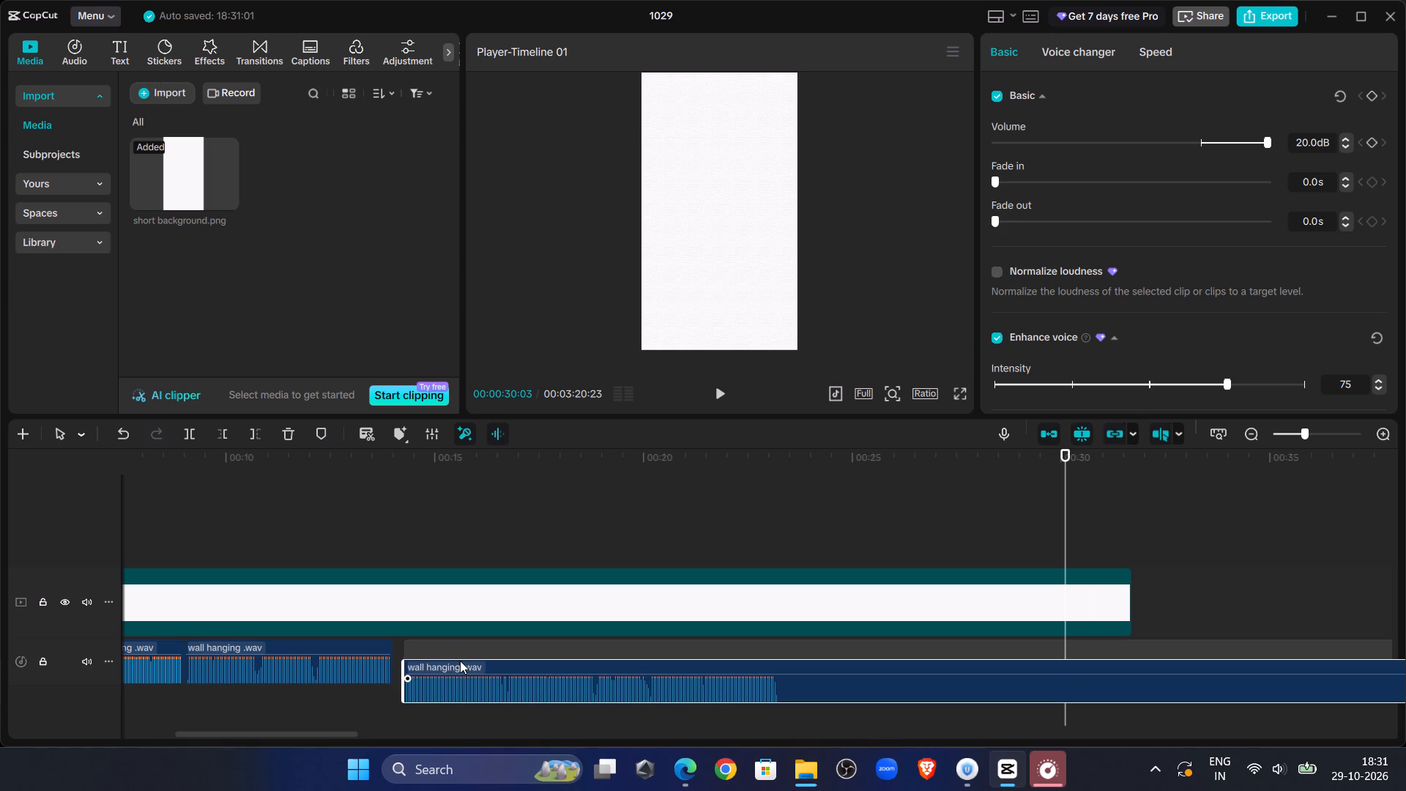
{"action": "left_click_drag", "start_coordinate": [460, 661], "coordinate": [438, 655]}
Listen across the joint near 00:00:14:00 and split the last wall hanging .wav piece at 00:00:18:16.
{"action": "left_click", "coordinate": [349, 499]}
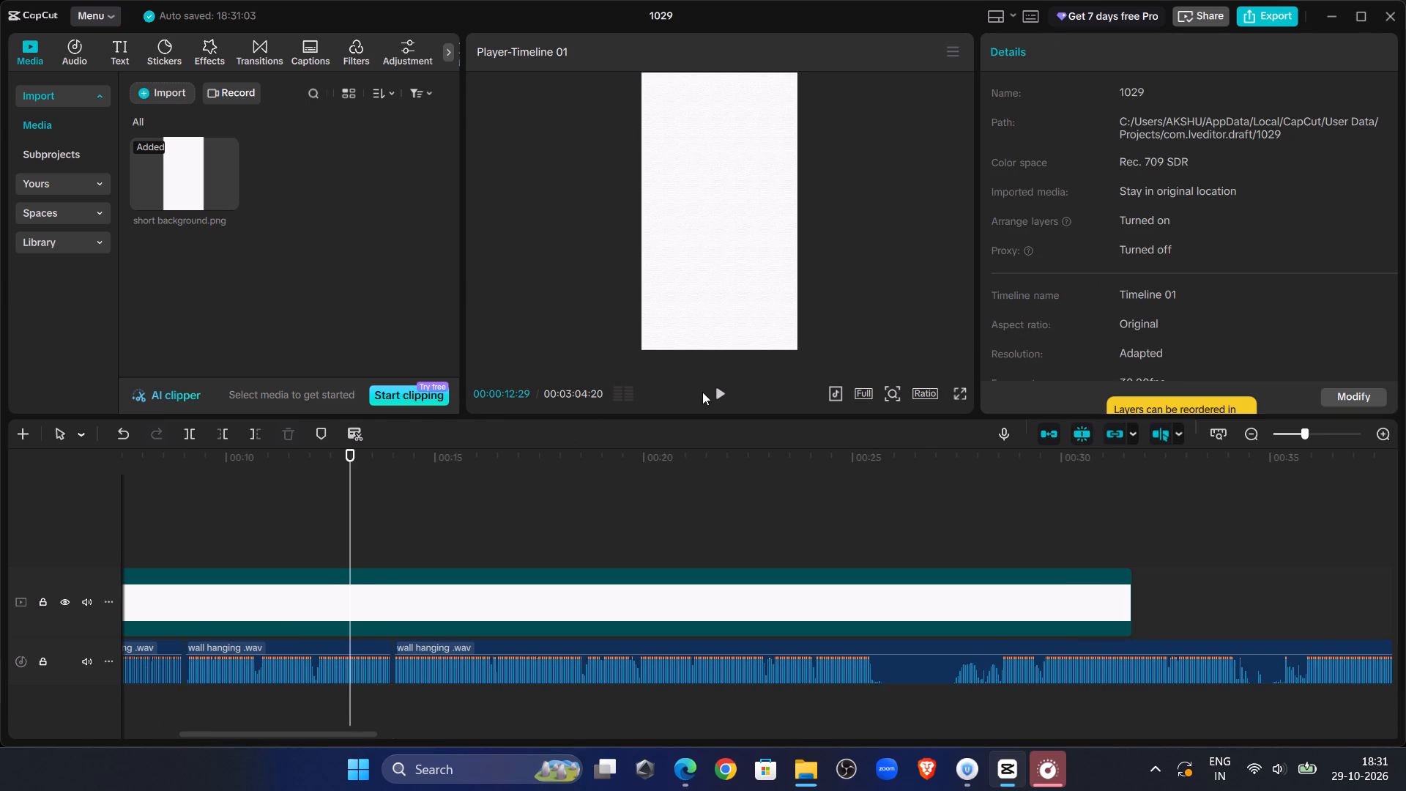
{"action": "left_click", "coordinate": [708, 392]}
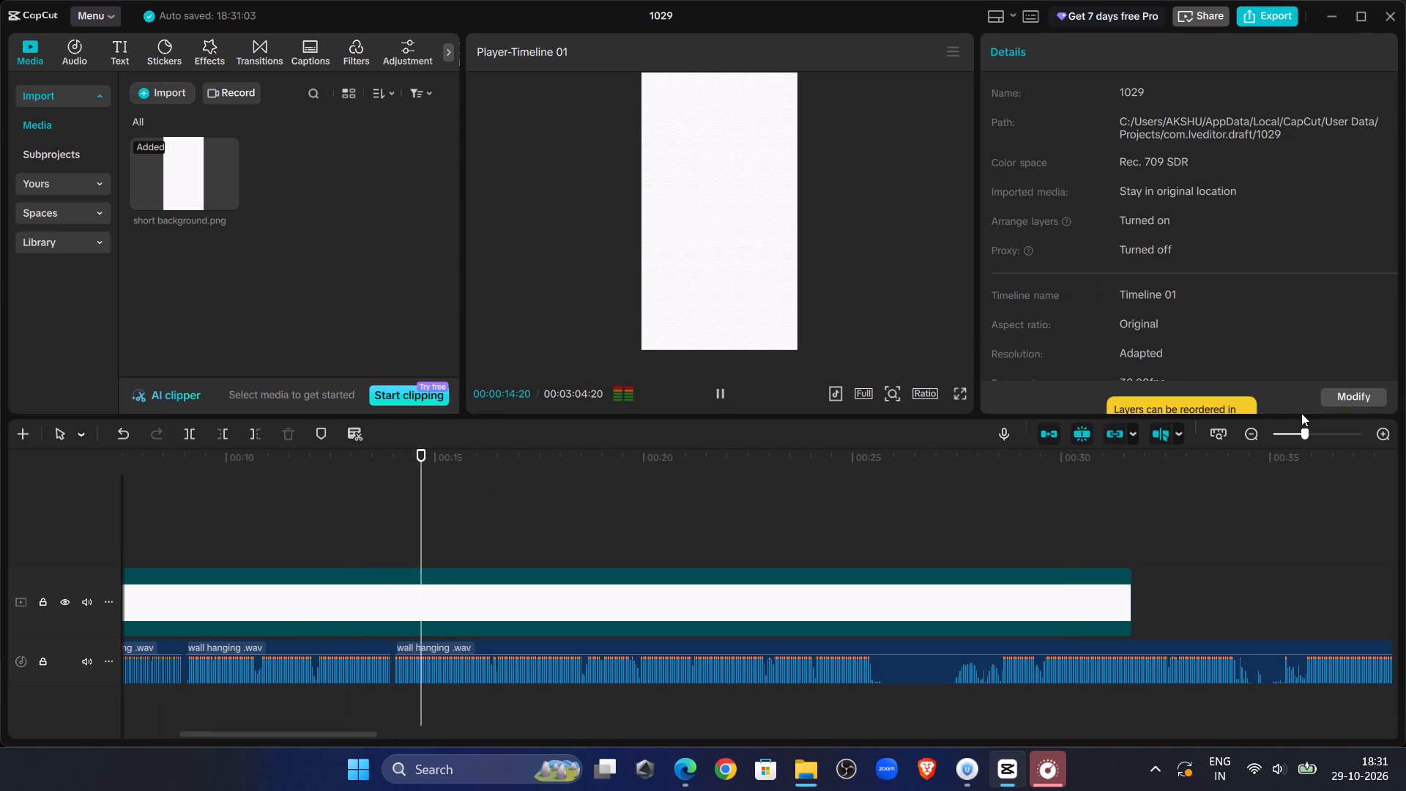
{"action": "left_click", "coordinate": [1314, 432]}
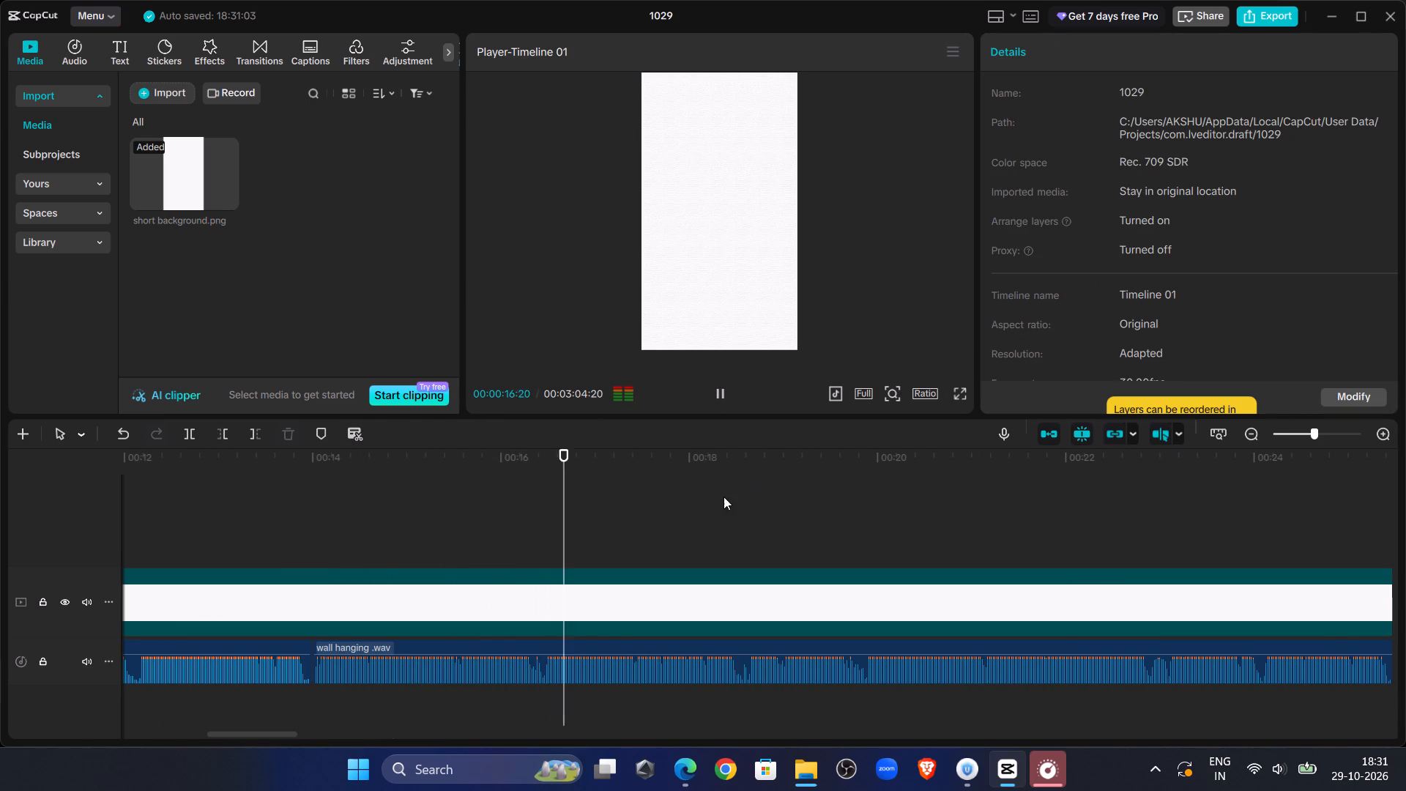
{"action": "left_click", "coordinate": [725, 391]}
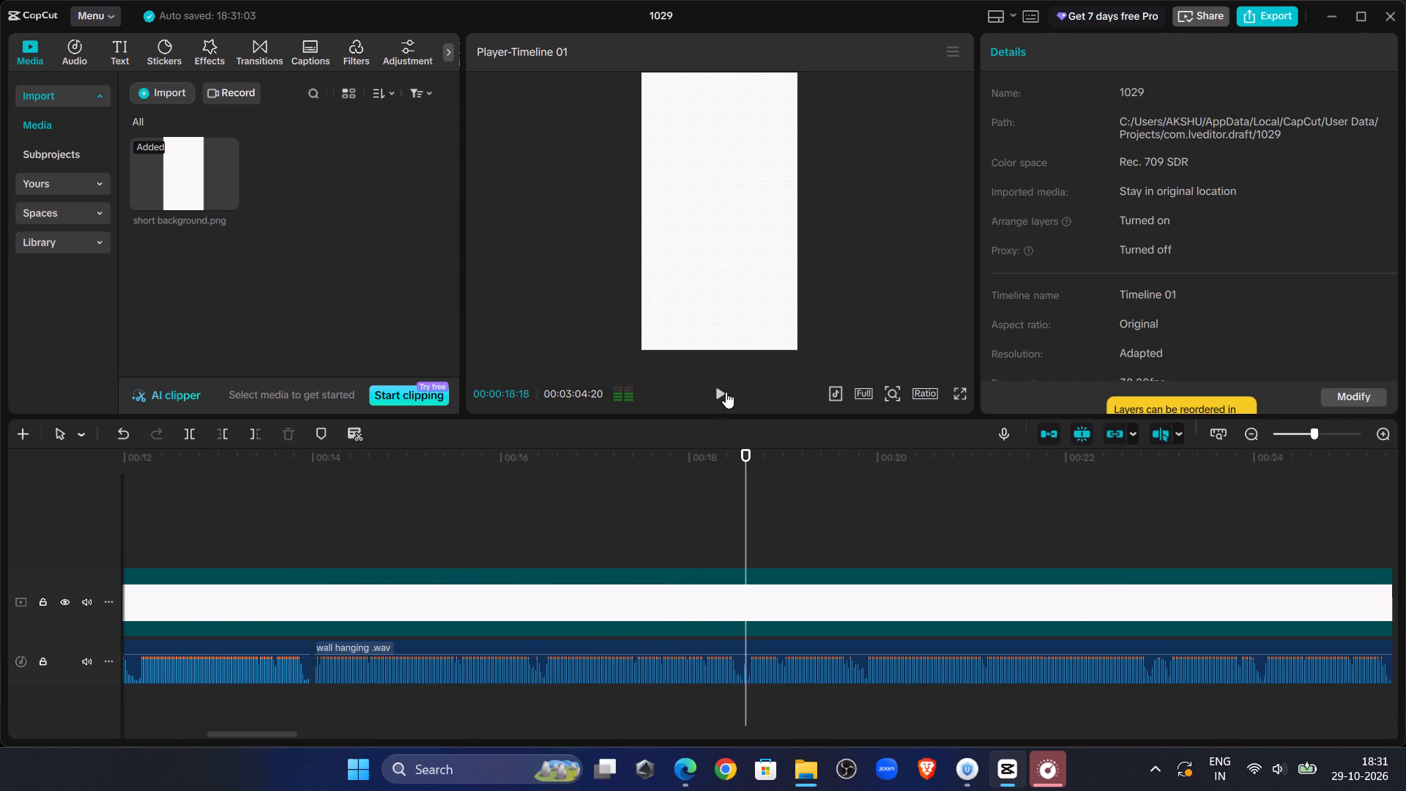
{"action": "left_click", "coordinate": [726, 392]}
{"action": "left_click", "coordinate": [740, 532]}
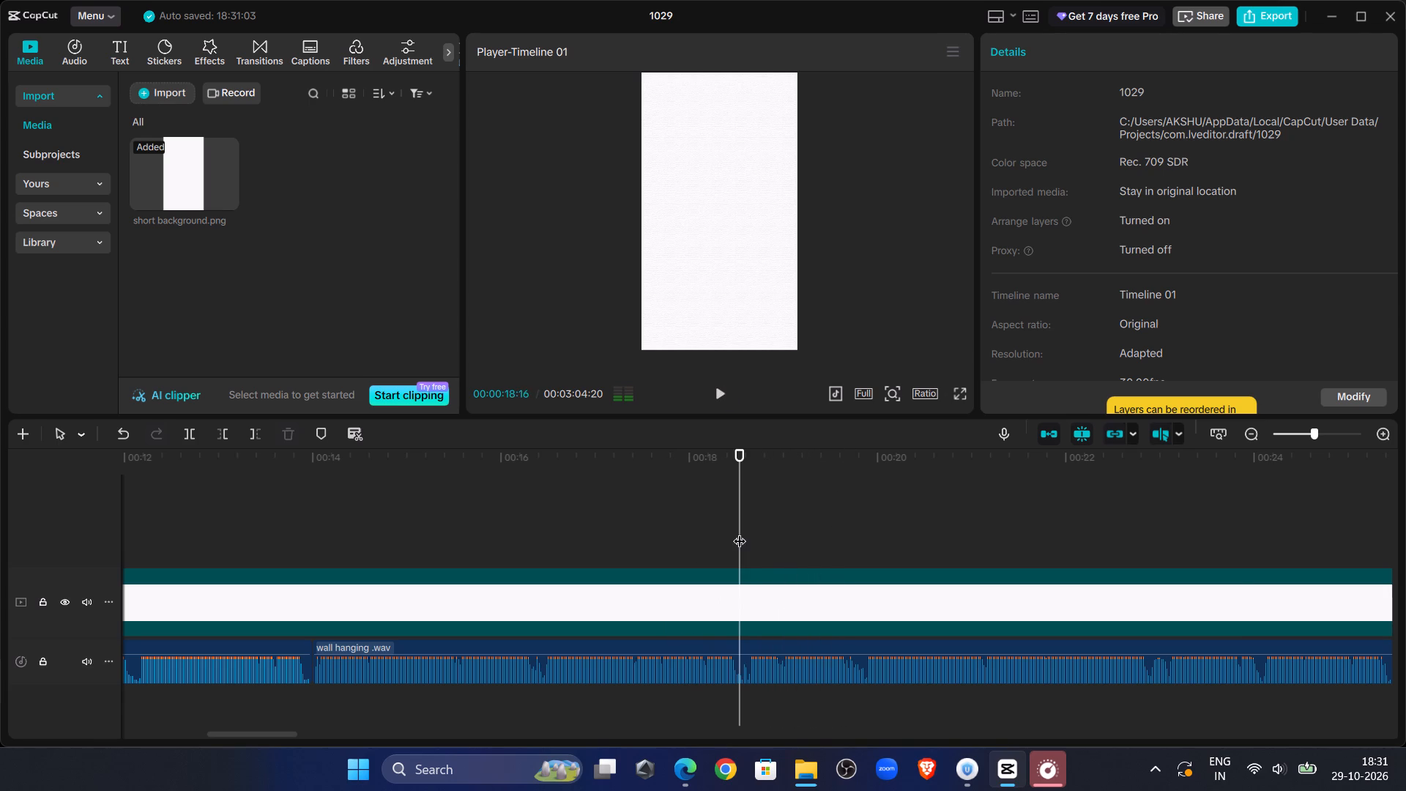
{"action": "left_click", "coordinate": [1341, 435]}
{"action": "left_click", "coordinate": [778, 664]}
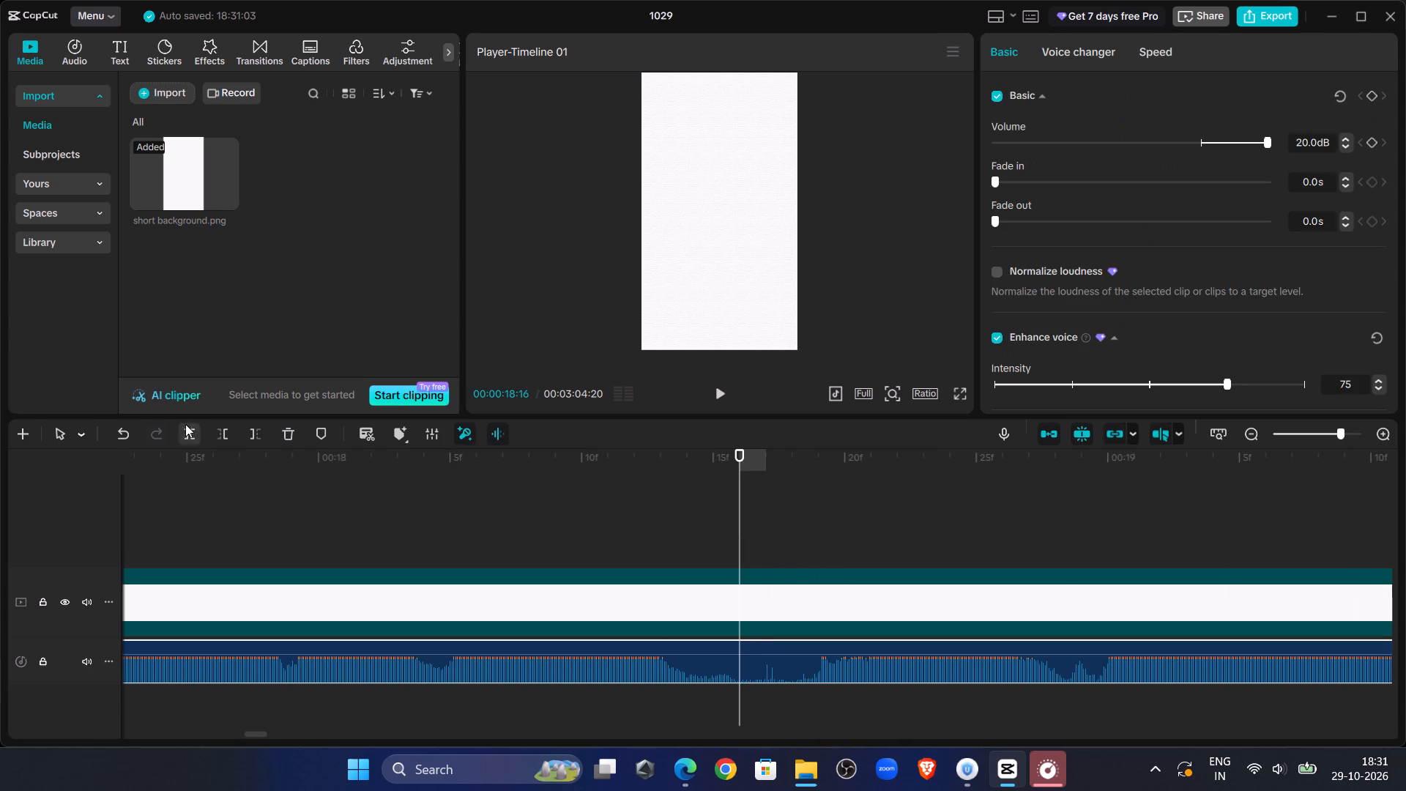
{"action": "left_click", "coordinate": [185, 424]}
Cut everything before 00:00:18:29 from the last wall hanging .wav piece and move it back against the preceding piece.
{"action": "left_click", "coordinate": [726, 385]}
{"action": "left_click", "coordinate": [726, 386]}
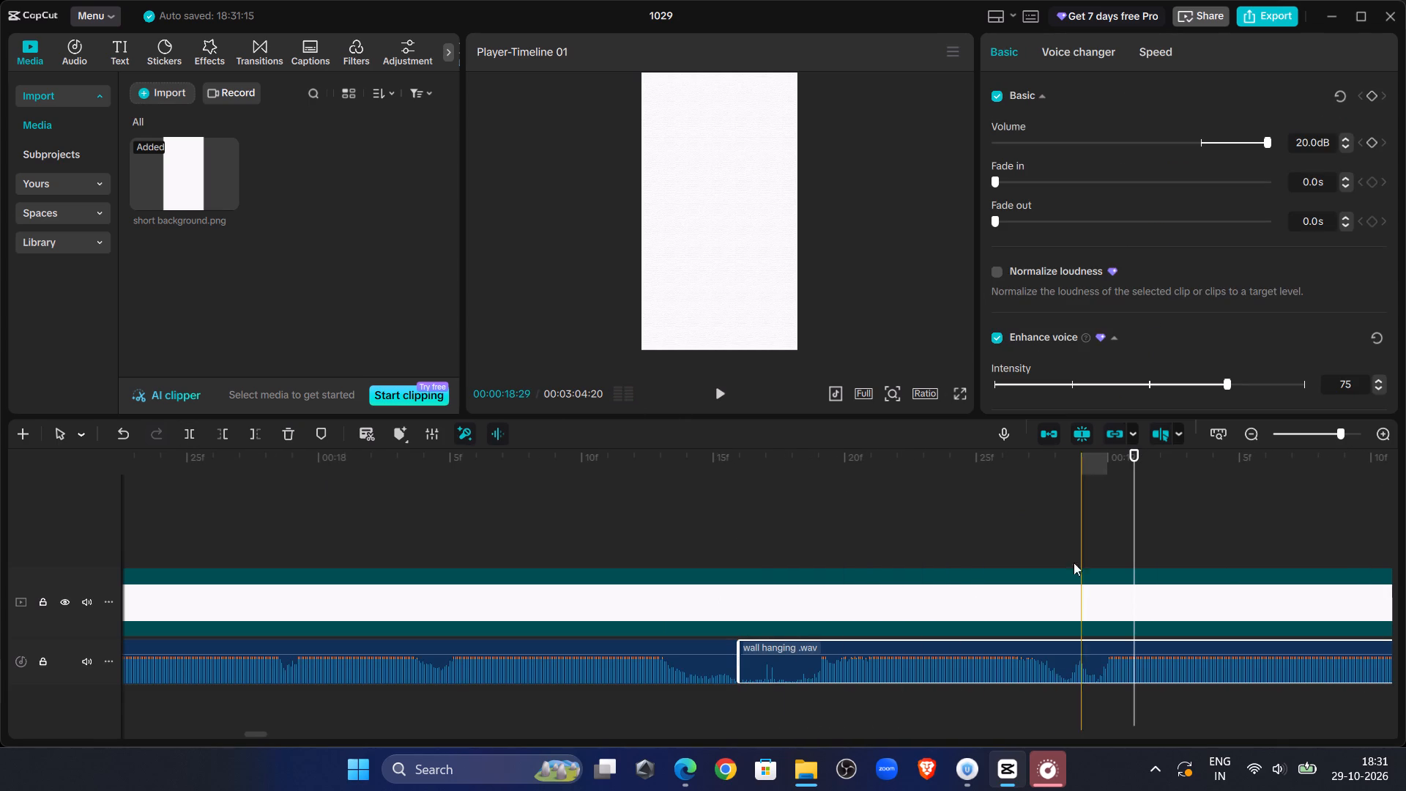
{"action": "left_click", "coordinate": [1069, 545]}
{"action": "left_click", "coordinate": [1096, 661]}
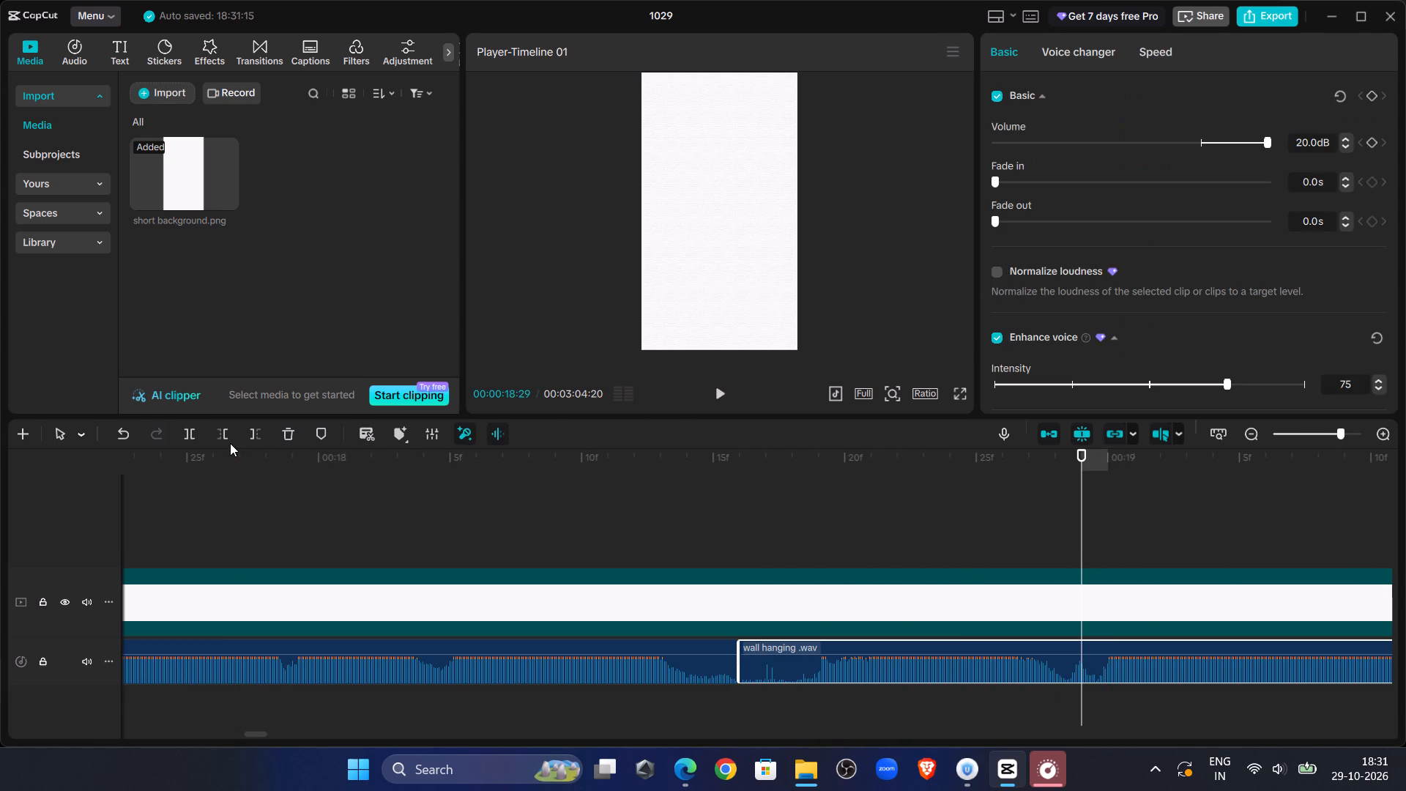
{"action": "left_click", "coordinate": [230, 443]}
{"action": "left_click_drag", "start_coordinate": [1103, 646], "coordinate": [759, 667]}
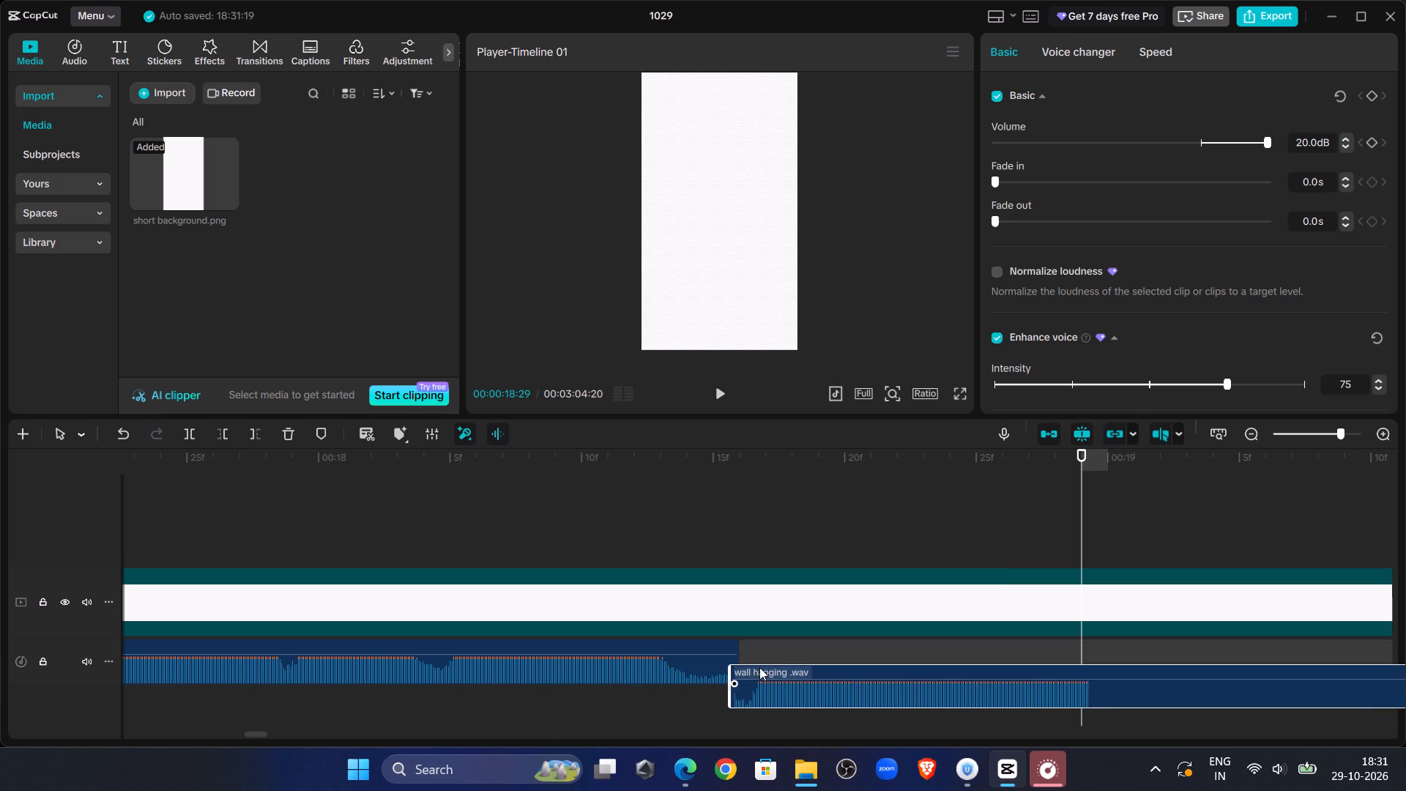
{"action": "left_click_drag", "start_coordinate": [759, 667], "coordinate": [766, 664]}
Listen across the new joint and split the last wall hanging .wav piece at 00:00:19:08.
{"action": "left_click", "coordinate": [620, 512]}
{"action": "left_click", "coordinate": [718, 397]}
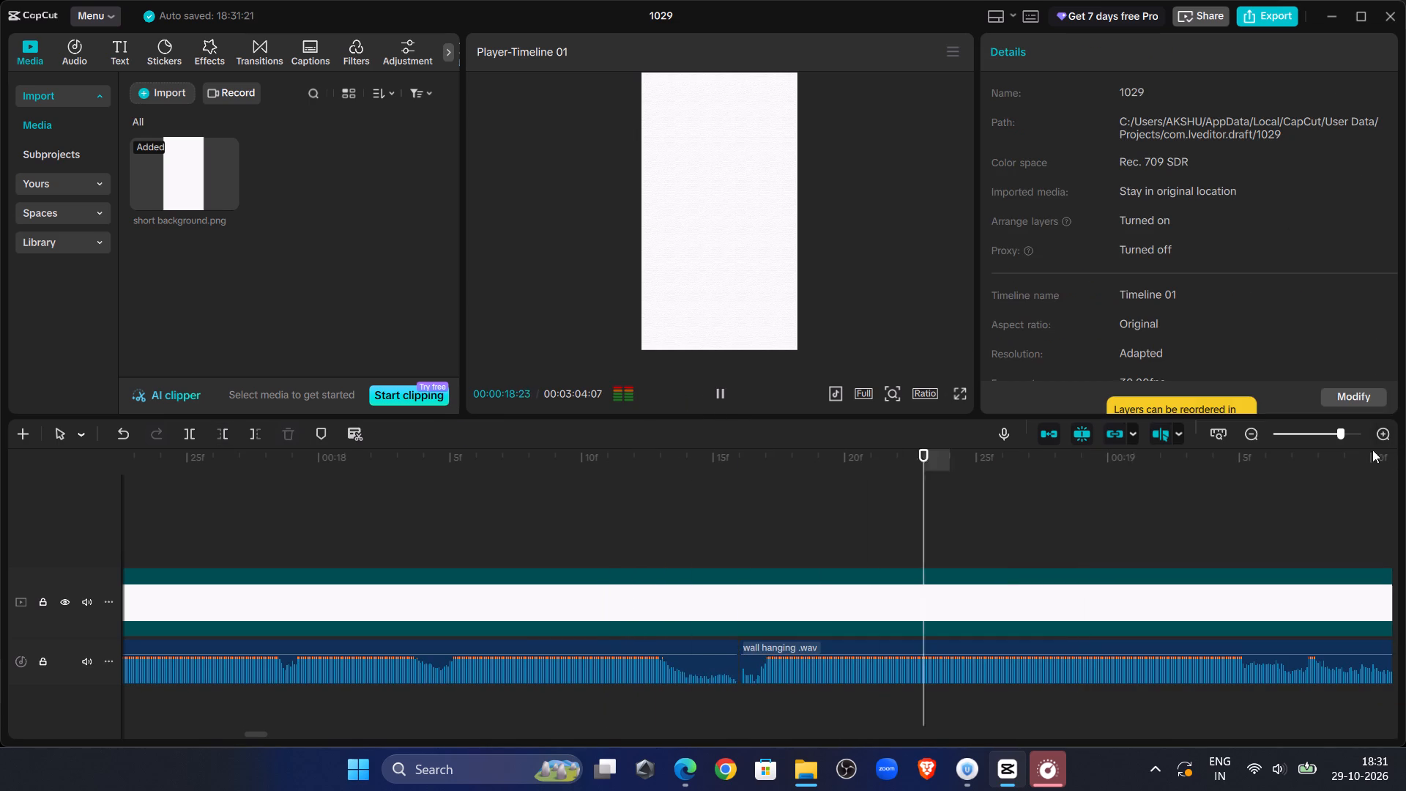
{"action": "left_click", "coordinate": [1331, 437]}
{"action": "left_click", "coordinate": [316, 513]}
{"action": "left_click_drag", "start_coordinate": [316, 513], "coordinate": [180, 537]}
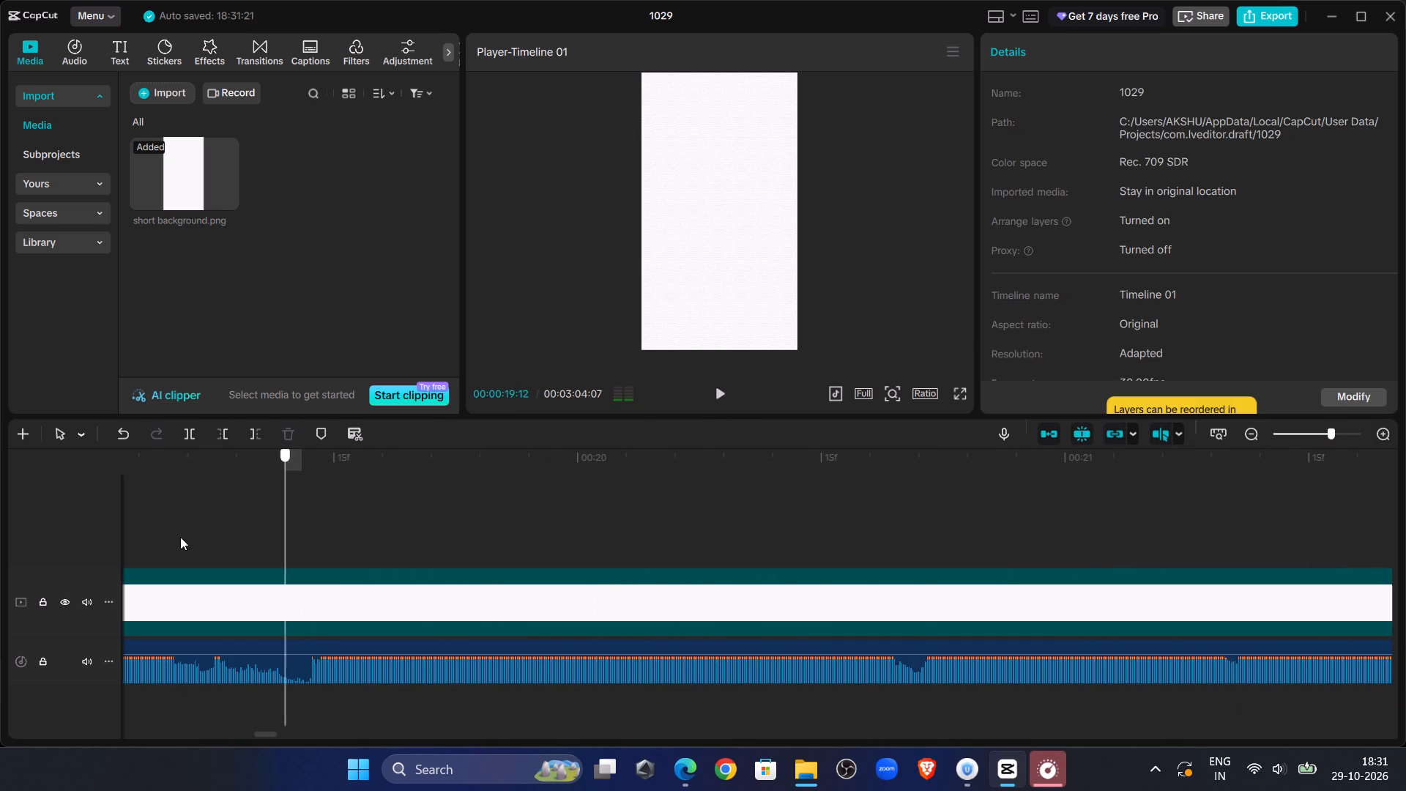
{"action": "left_click_drag", "start_coordinate": [180, 537], "coordinate": [532, 593]}
{"action": "left_click", "coordinate": [713, 396]}
{"action": "left_click", "coordinate": [714, 396]}
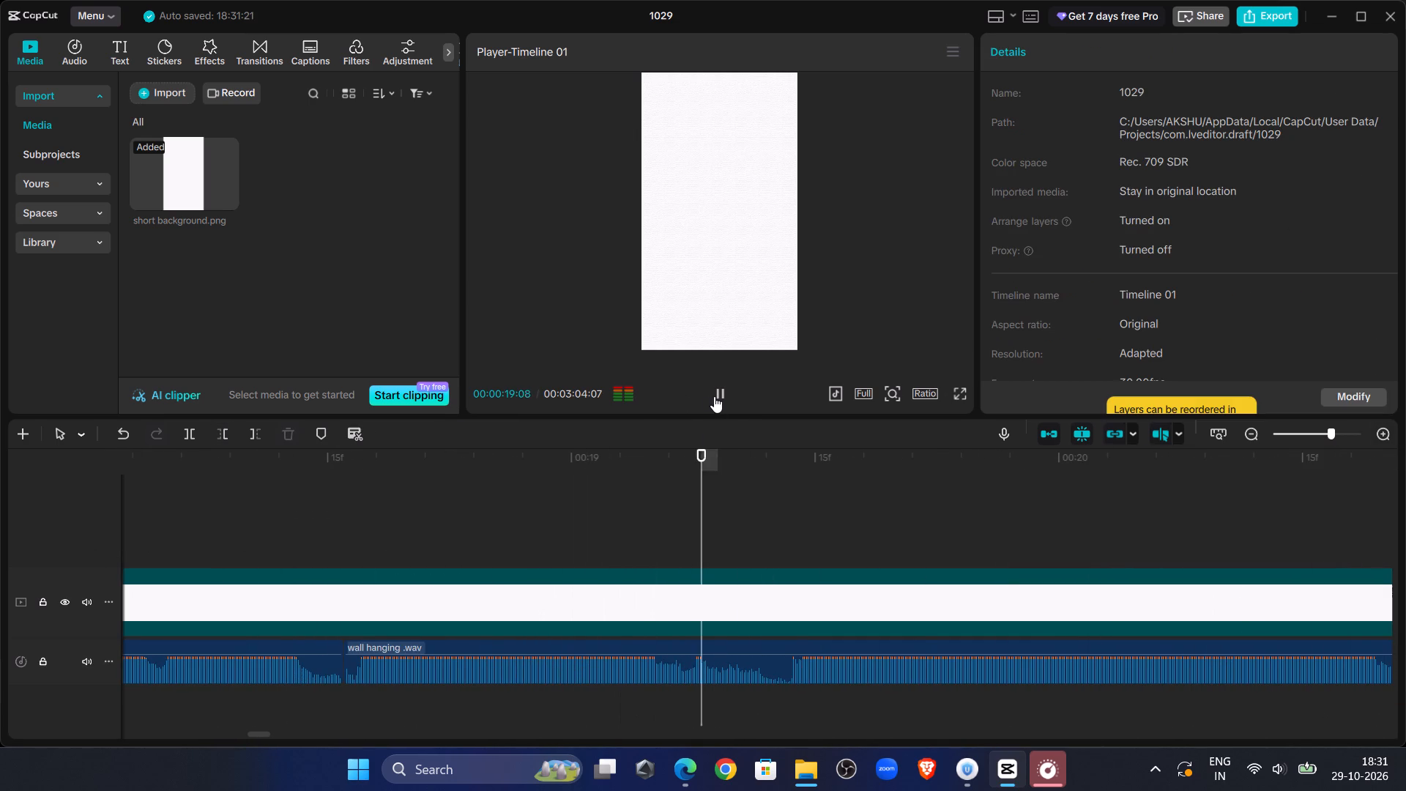
{"action": "left_click", "coordinate": [701, 538]}
{"action": "left_click", "coordinate": [684, 664]}
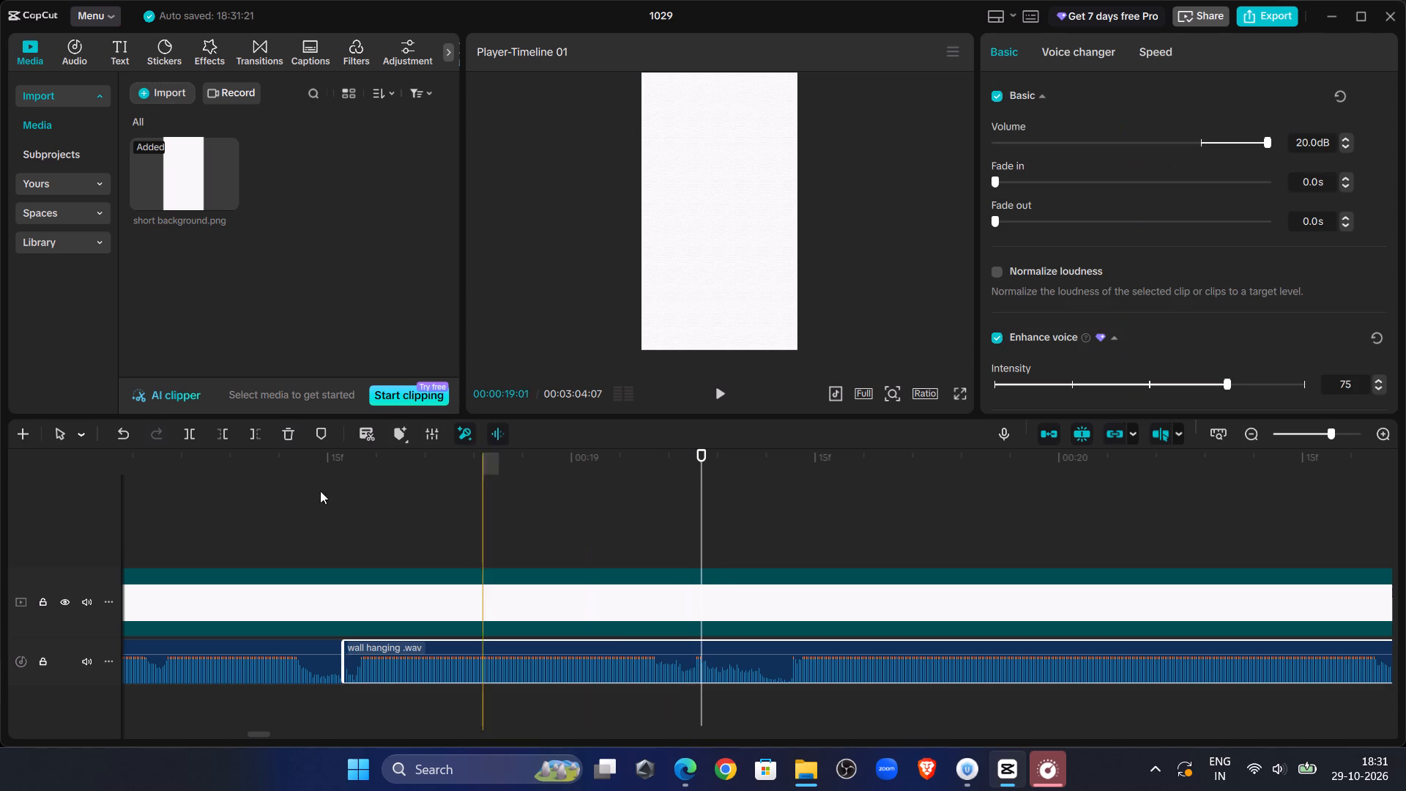
{"action": "left_click", "coordinate": [202, 437]}
{"action": "left_click", "coordinate": [193, 438]}
Listen through the last wall hanging .wav piece from 00:00:19:08 onward, skipping ahead to locate where the next usable take starts.
{"action": "left_click", "coordinate": [729, 383]}
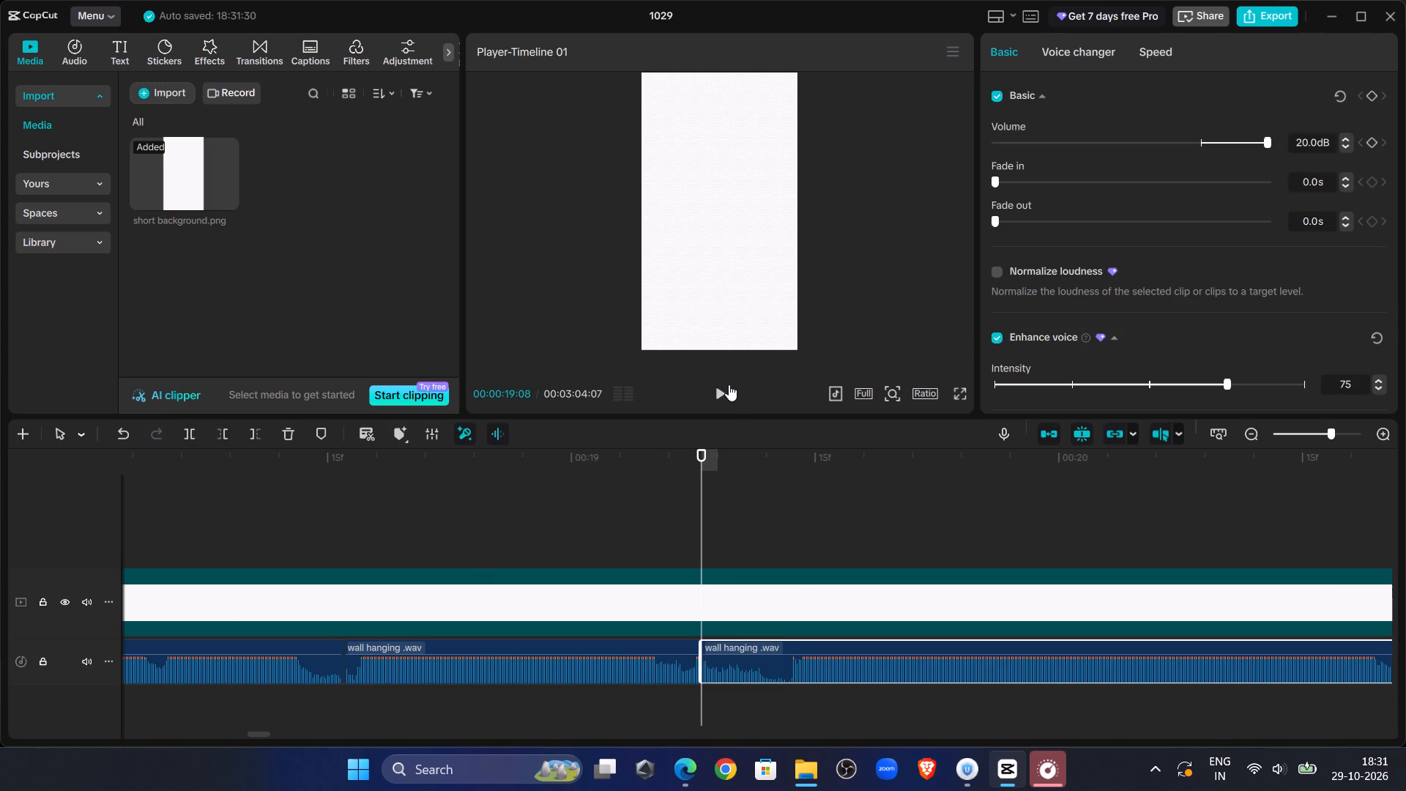
{"action": "left_click", "coordinate": [1323, 437]}
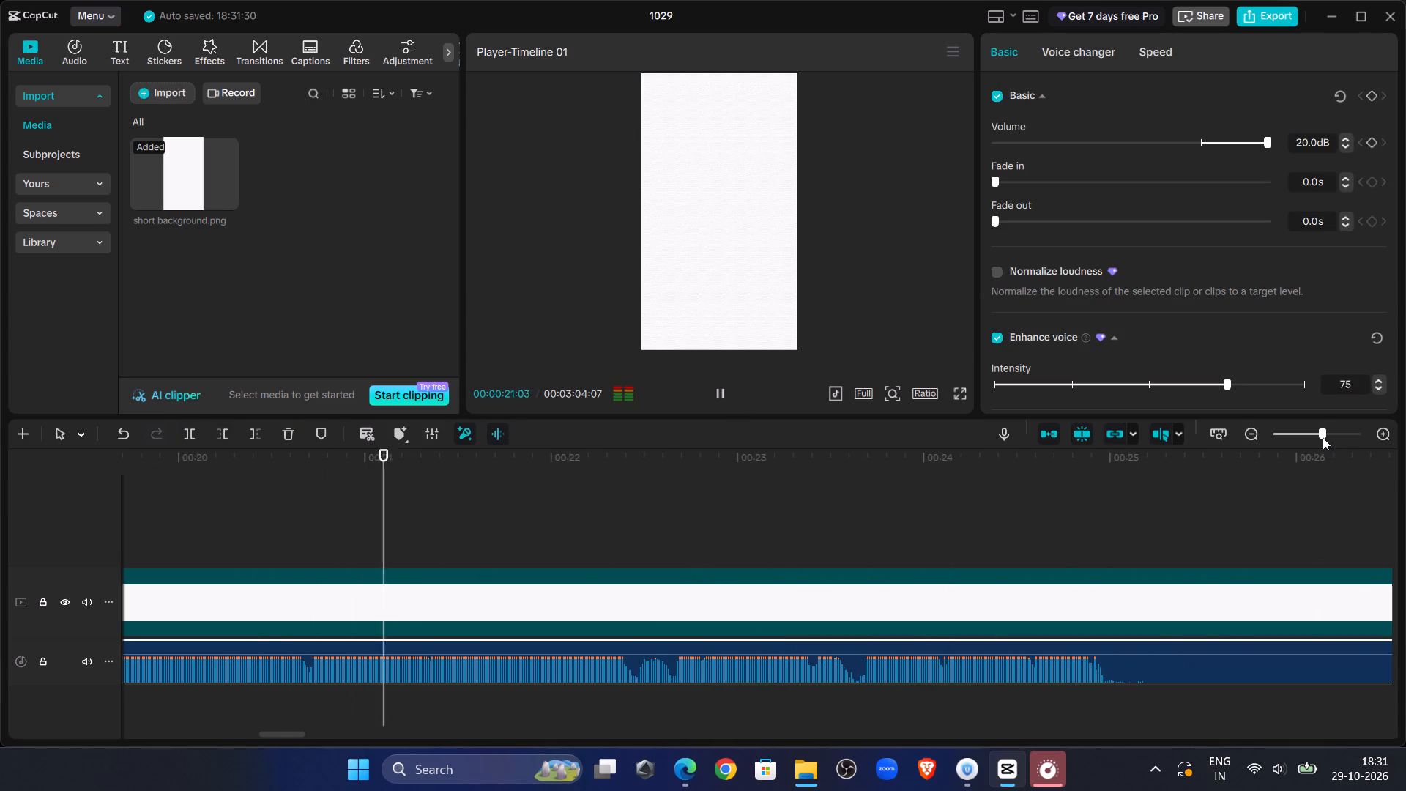
{"action": "left_click", "coordinate": [1308, 431]}
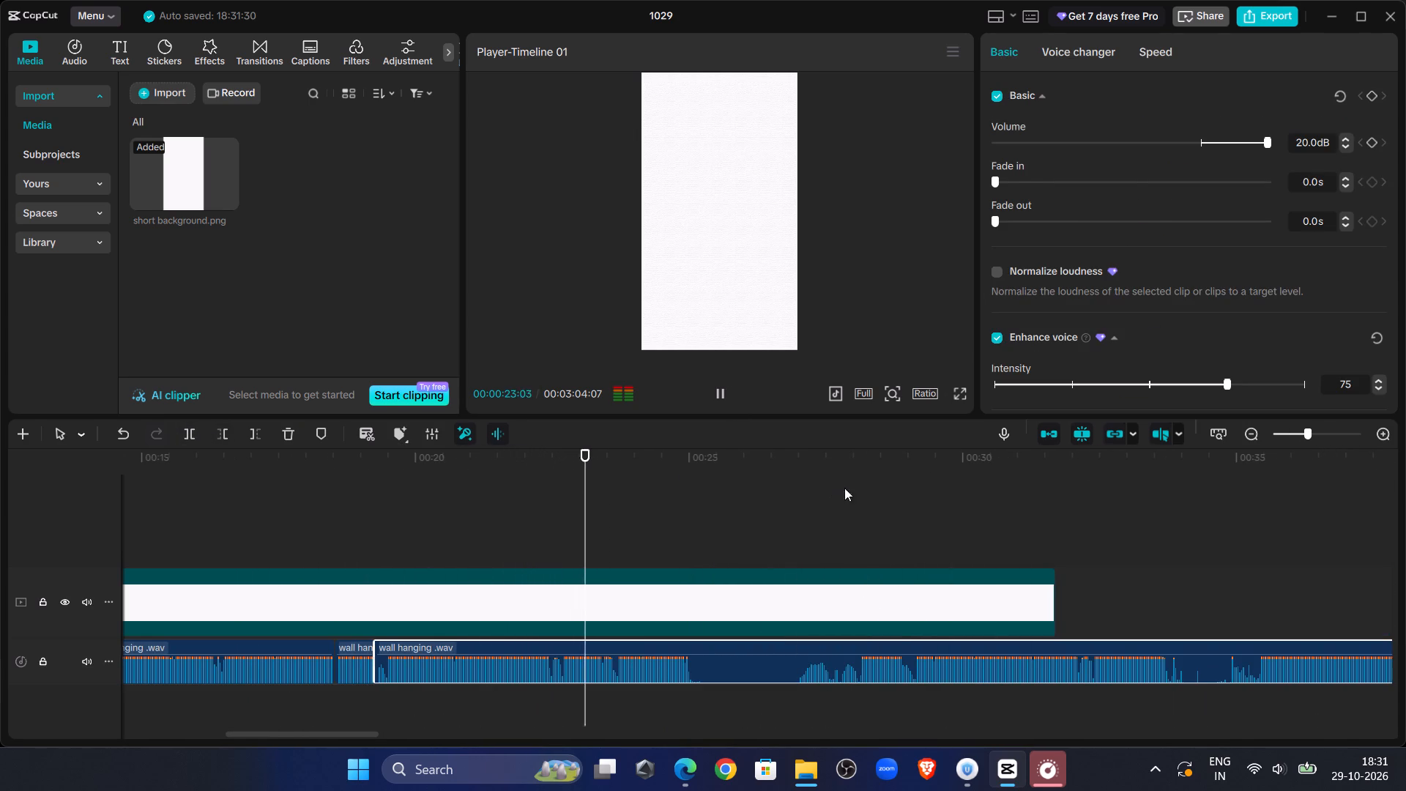
{"action": "left_click", "coordinate": [851, 490]}
{"action": "left_click", "coordinate": [721, 394]}
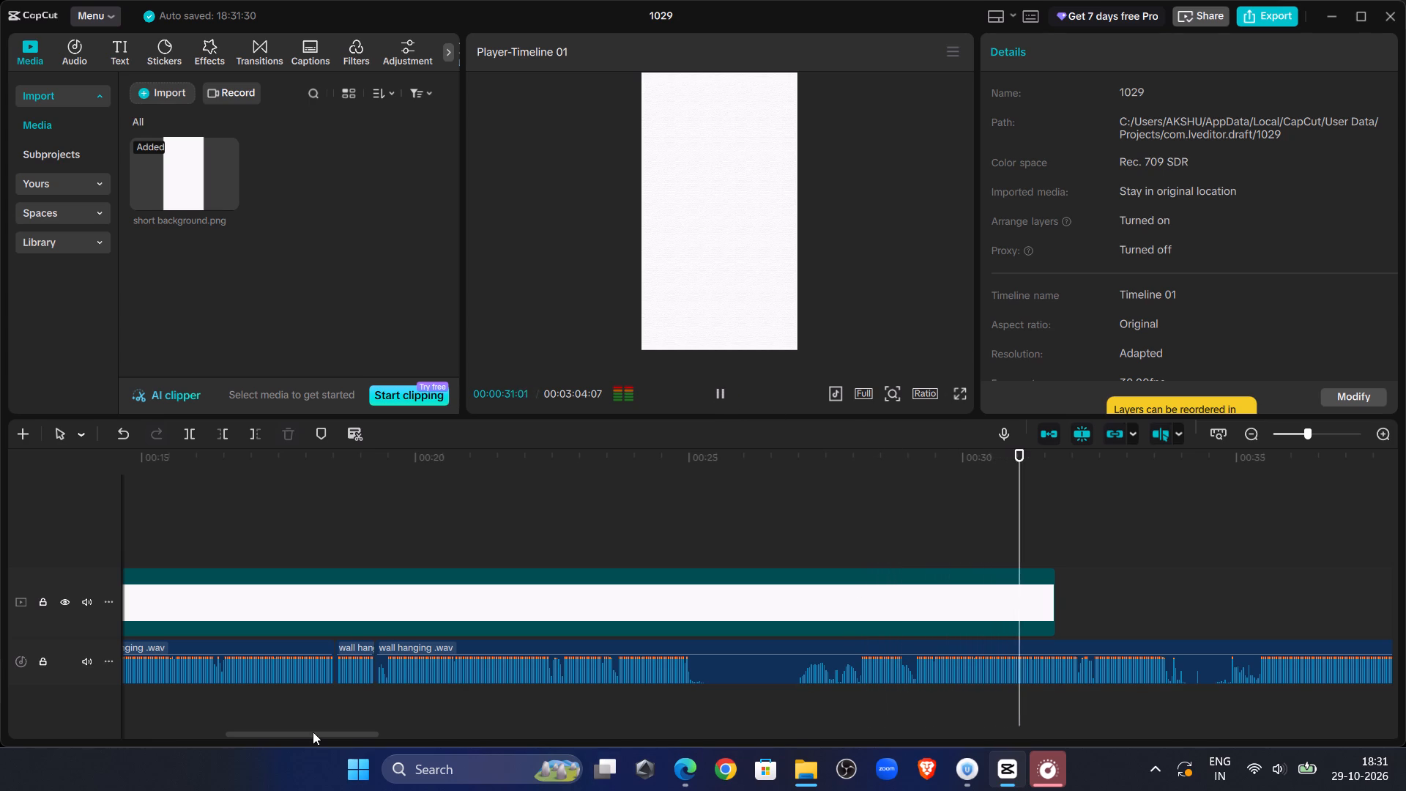
{"action": "left_click_drag", "start_coordinate": [313, 731], "coordinate": [359, 733]}
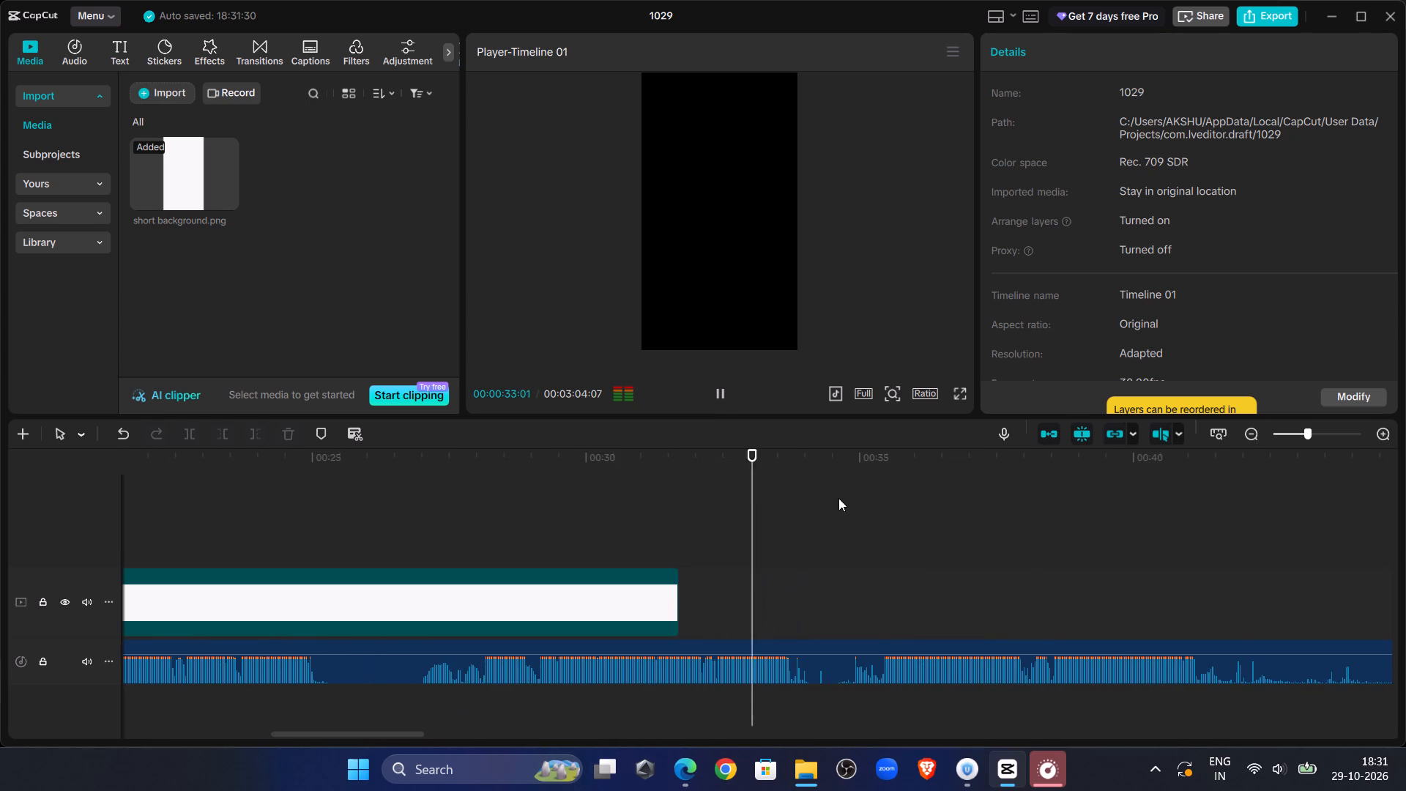
{"action": "left_click", "coordinate": [879, 512]}
{"action": "left_click", "coordinate": [723, 390]}
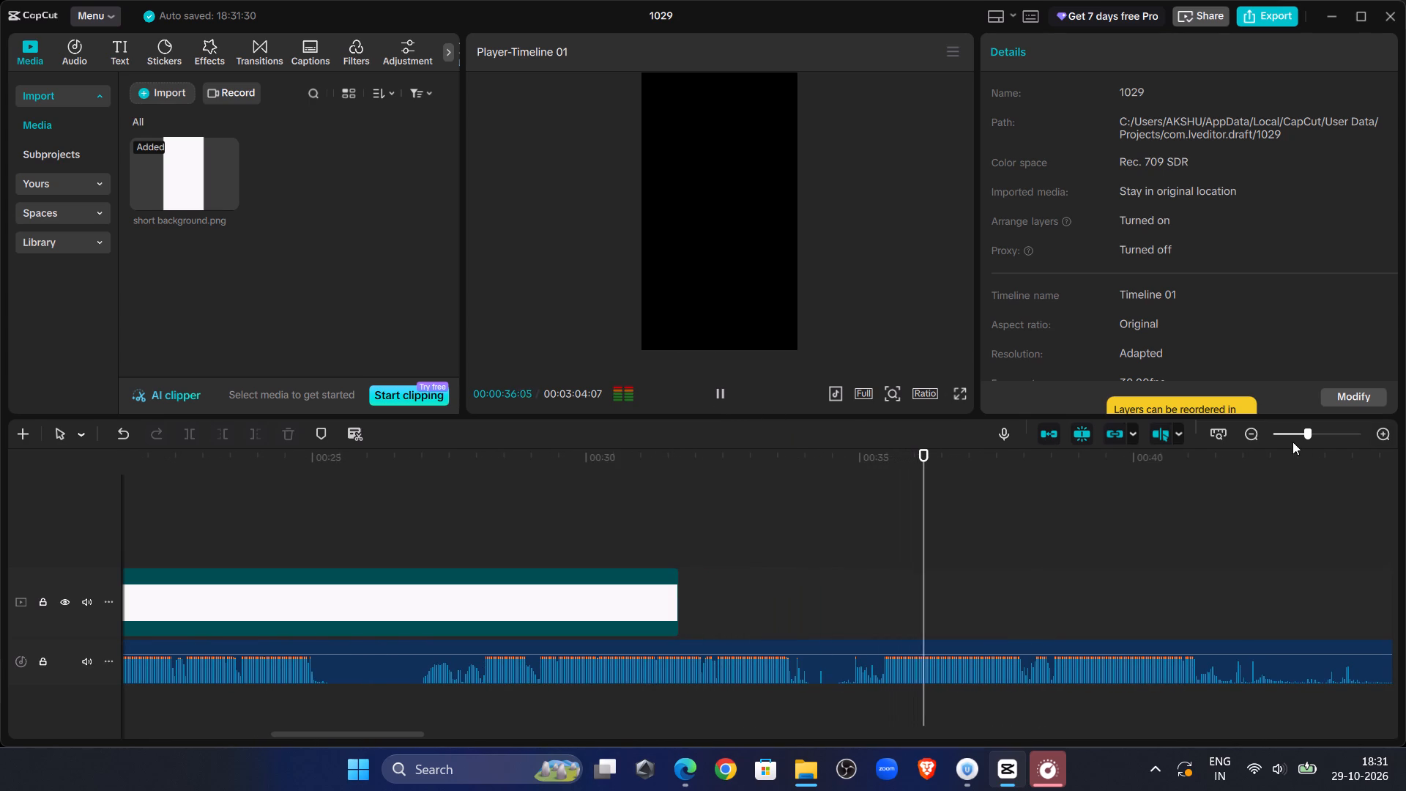
{"action": "left_click", "coordinate": [1295, 437]}
{"action": "left_click", "coordinate": [565, 560]}
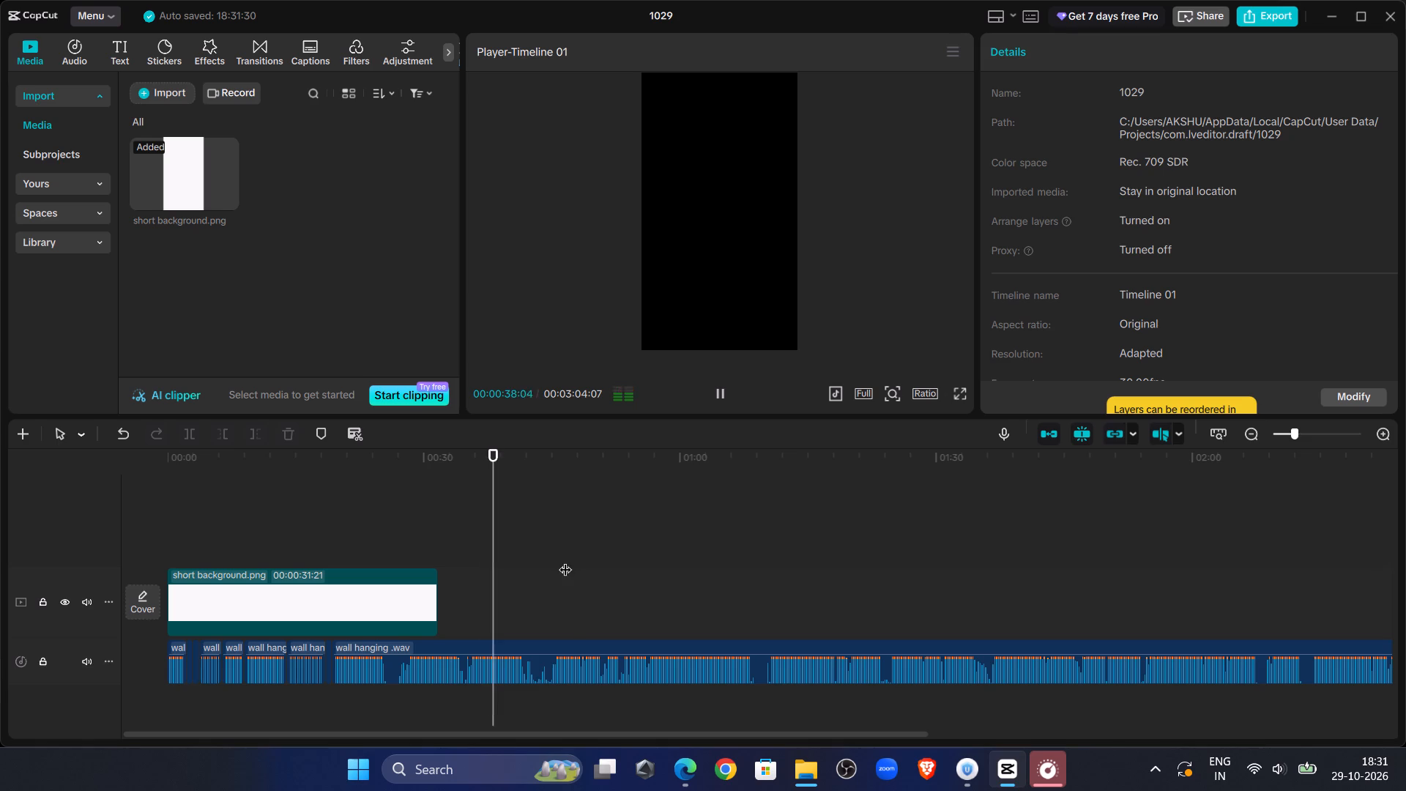
{"action": "left_click", "coordinate": [714, 410]}
{"action": "left_click", "coordinate": [713, 386]}
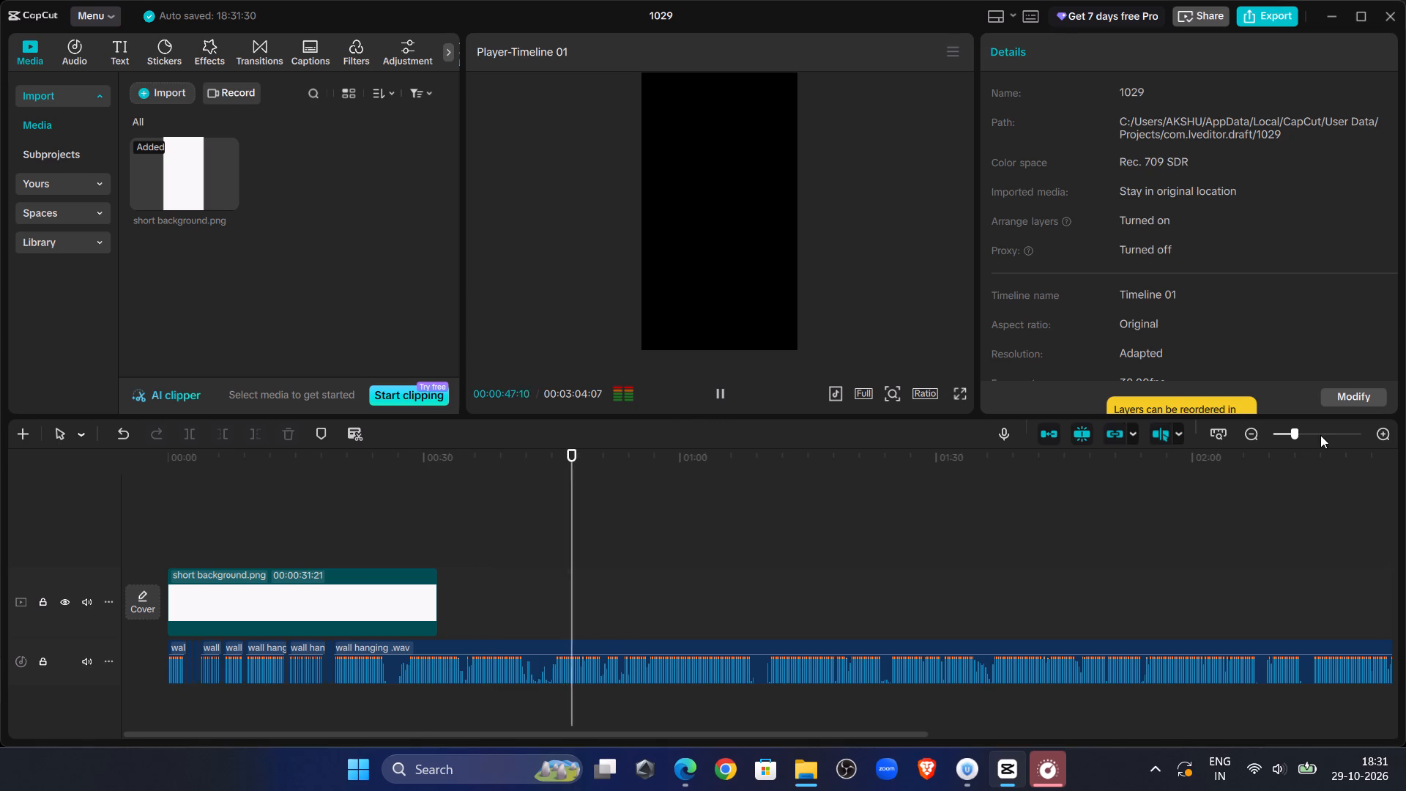
{"action": "left_click", "coordinate": [1320, 435]}
{"action": "left_click", "coordinate": [1307, 436]}
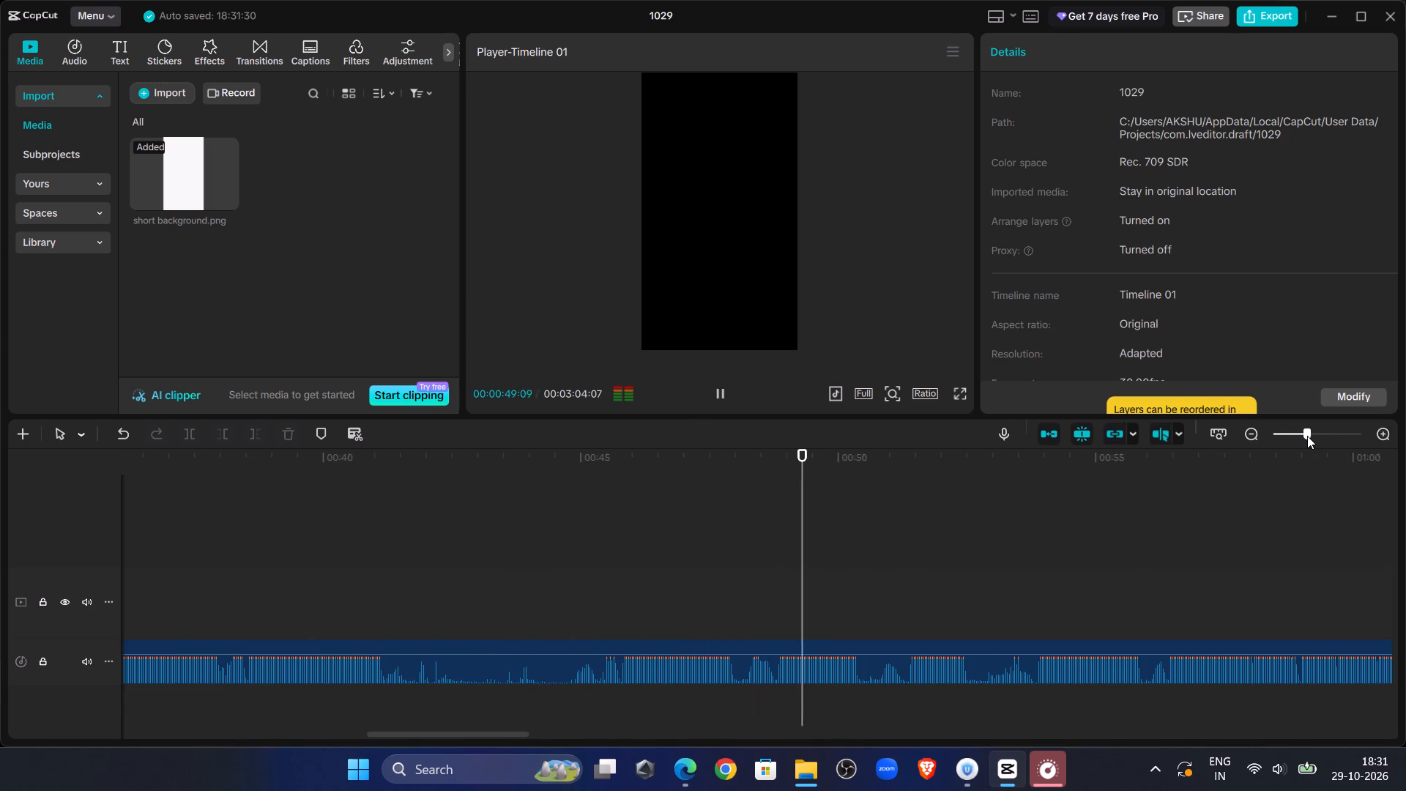
{"action": "left_click", "coordinate": [464, 743]}
{"action": "left_click_drag", "start_coordinate": [469, 734], "coordinate": [495, 735]}
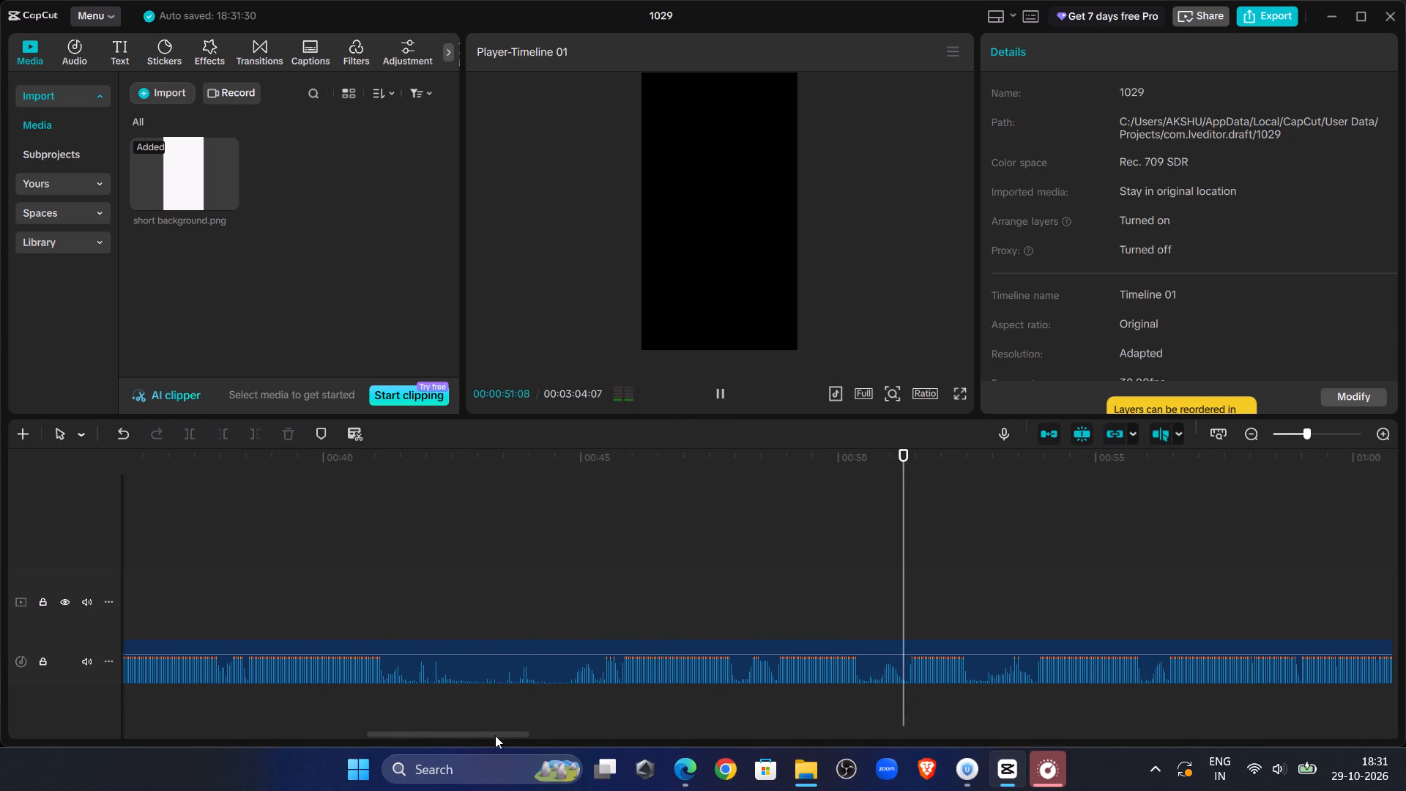
{"action": "left_click_drag", "start_coordinate": [495, 735], "coordinate": [540, 741]}
{"action": "left_click", "coordinate": [466, 572]}
{"action": "left_click", "coordinate": [723, 391]}
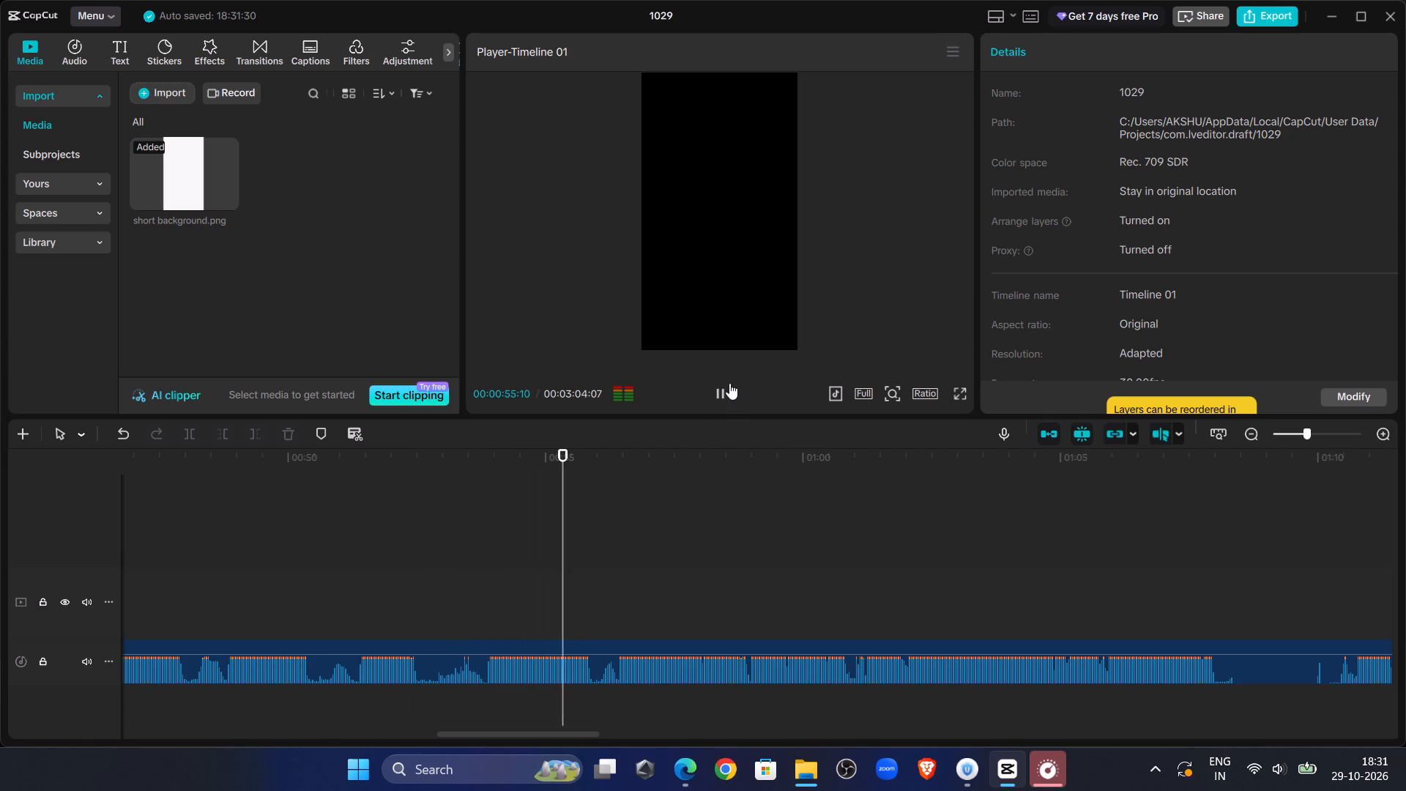
Cut everything before 00:00:56:11 from the last wall hanging .wav piece and move it back against the preceding piece at 00:00:19:08.
{"action": "double_click", "coordinate": [614, 546]}
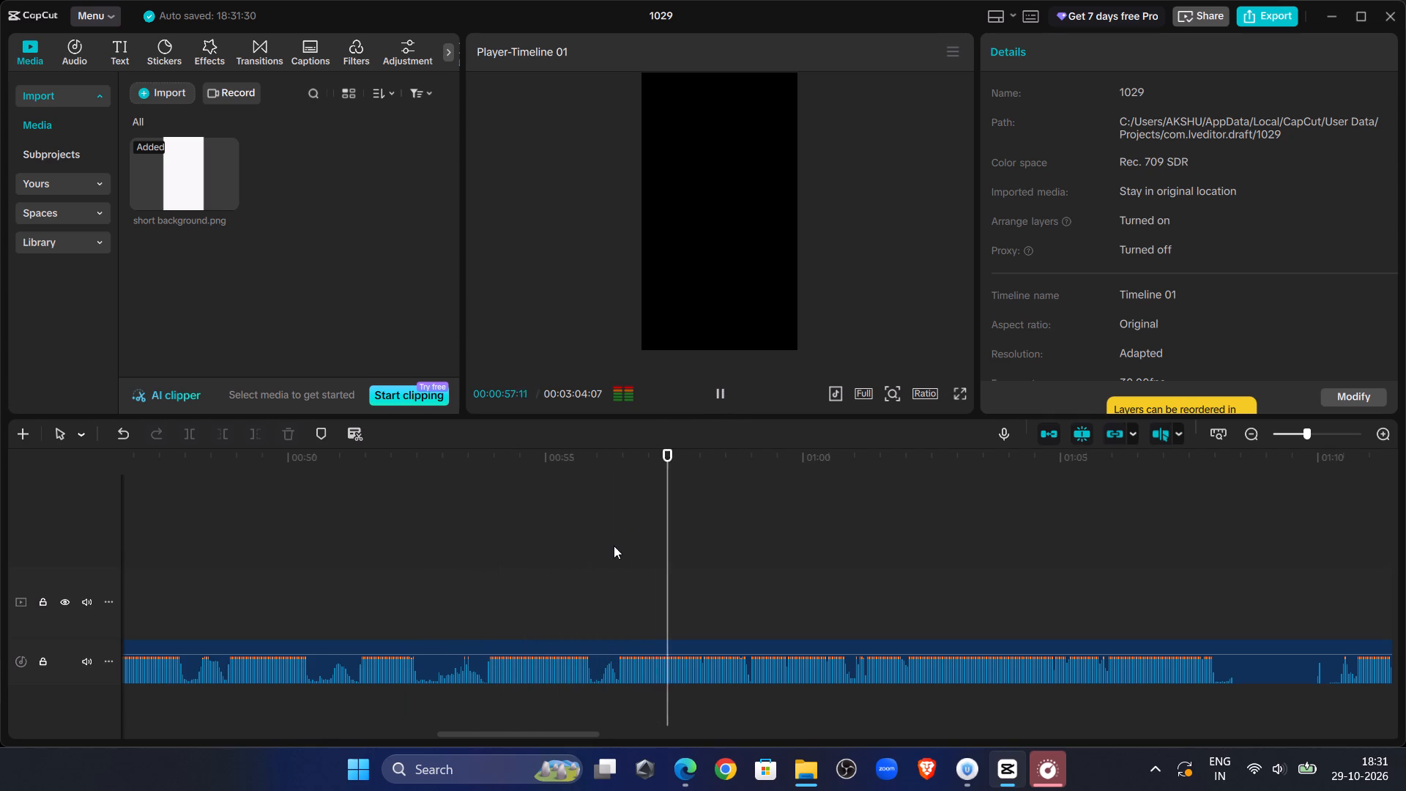
{"action": "left_click", "coordinate": [605, 656]}
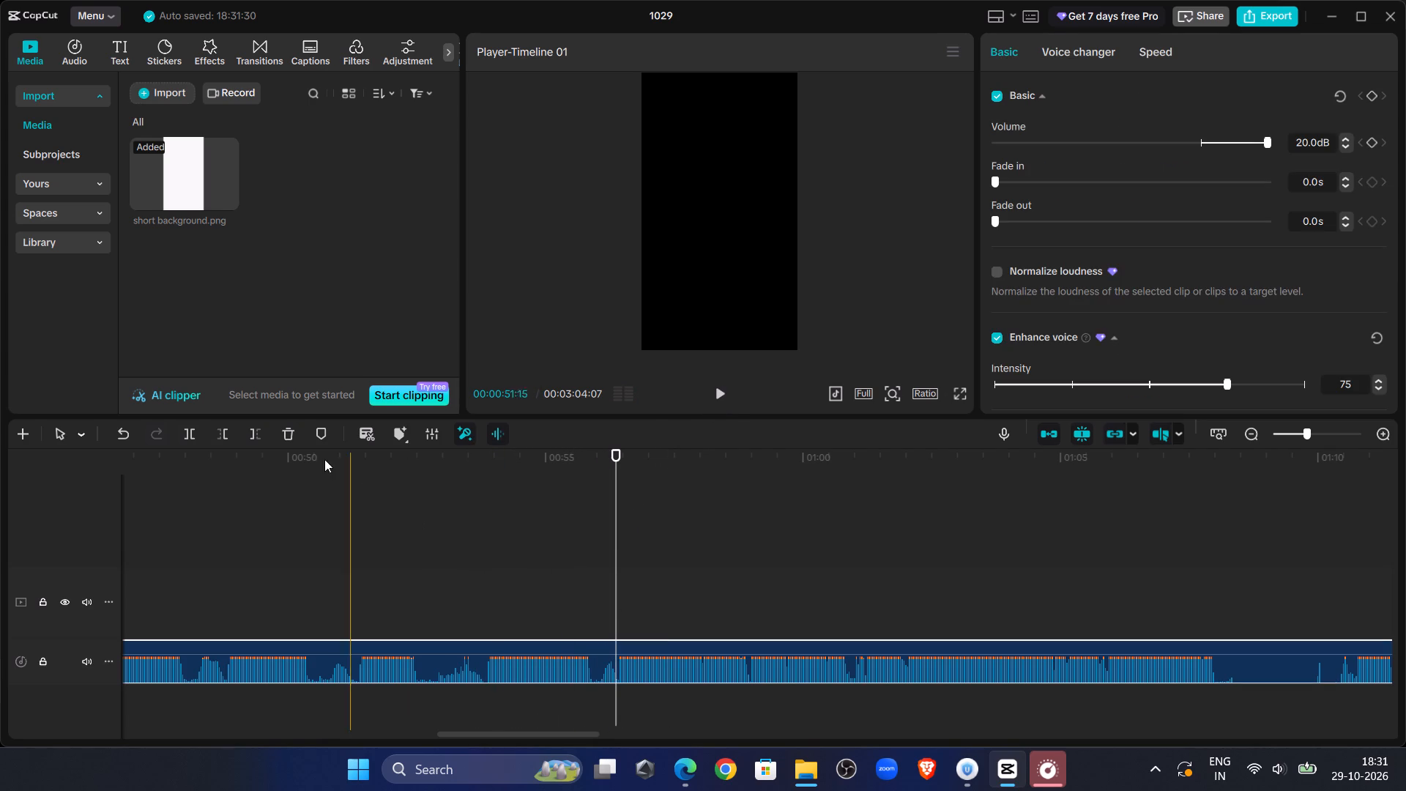
{"action": "left_click", "coordinate": [226, 428]}
{"action": "left_click_drag", "start_coordinate": [1137, 647], "coordinate": [116, 563]}
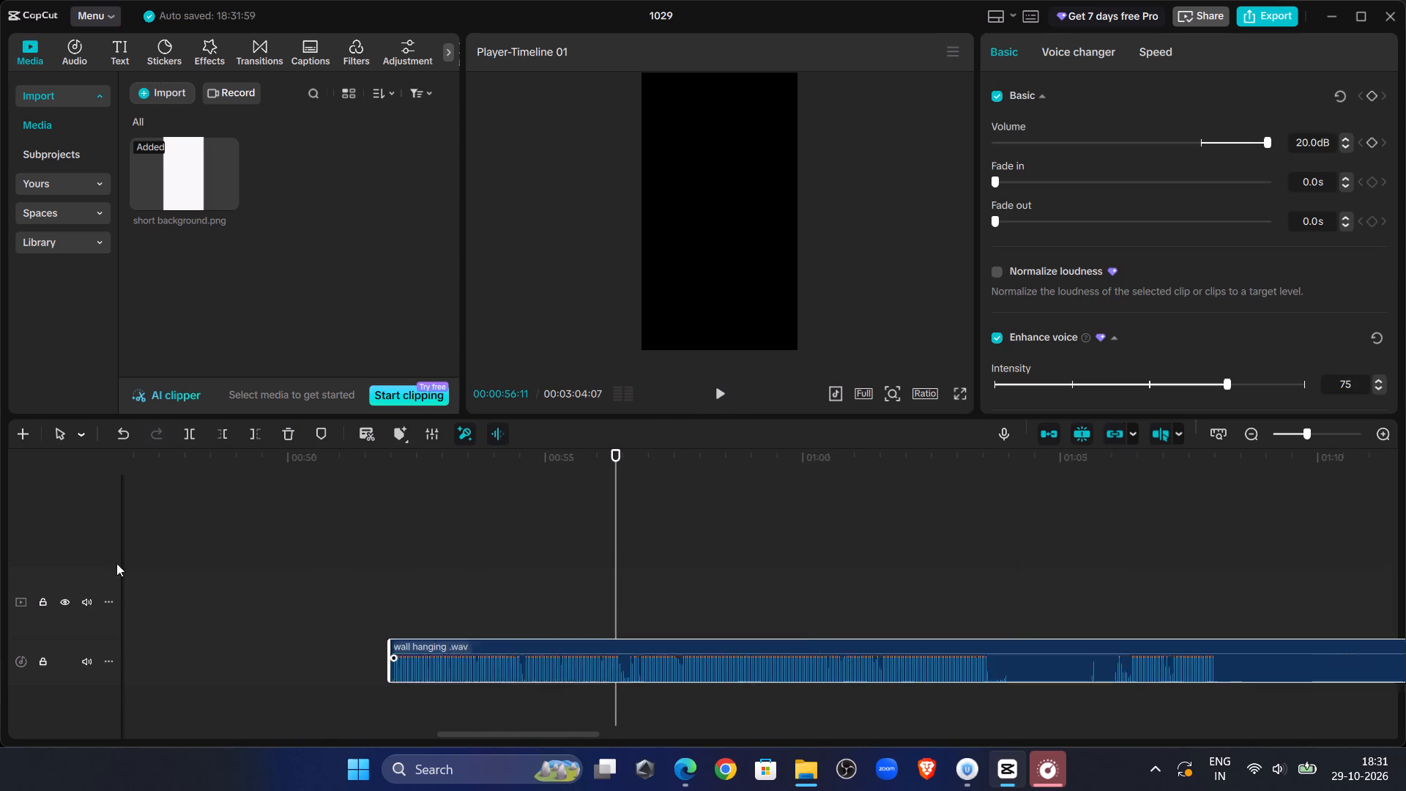
{"action": "left_click_drag", "start_coordinate": [116, 563], "coordinate": [0, 592]}
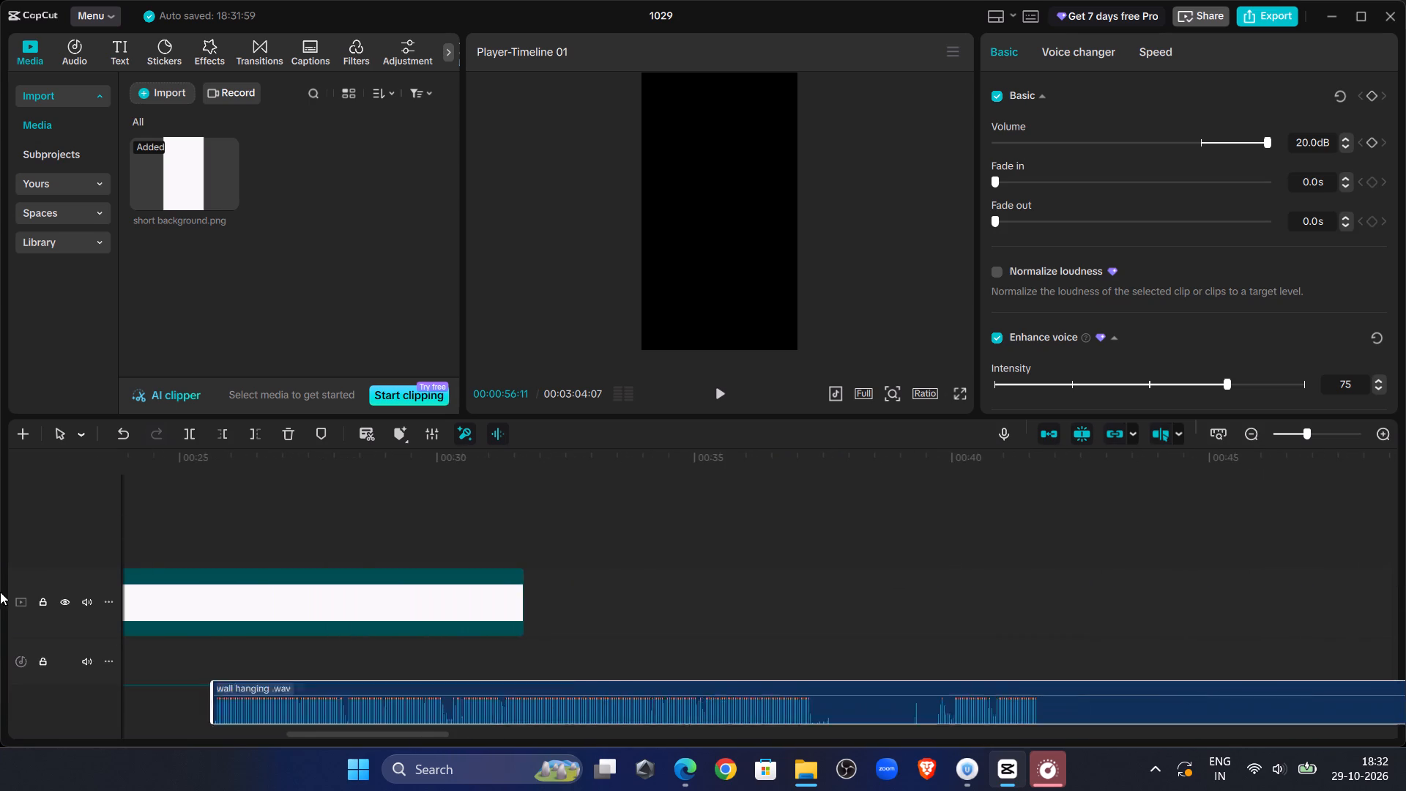
{"action": "left_click_drag", "start_coordinate": [0, 592], "coordinate": [1067, 650]}
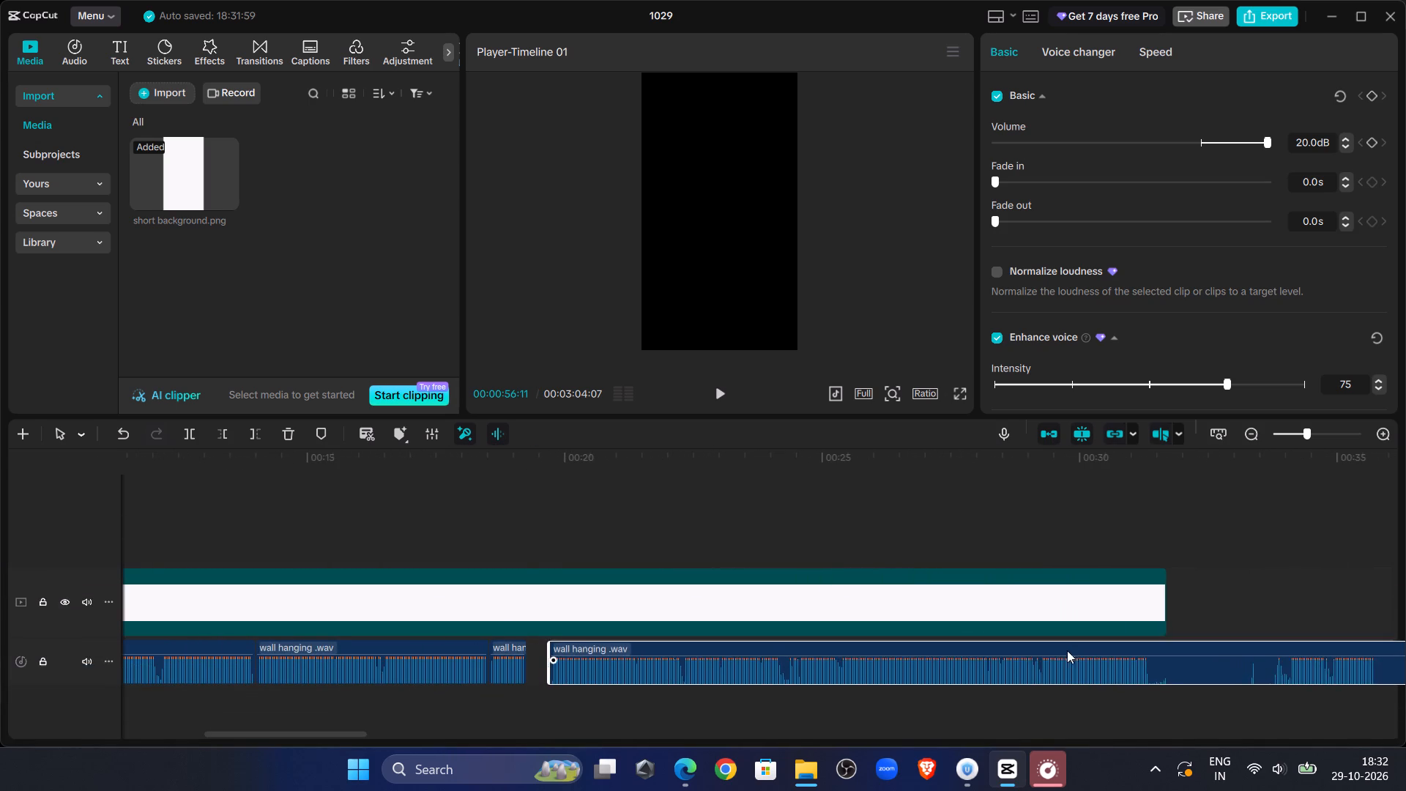
{"action": "left_click_drag", "start_coordinate": [1067, 650], "coordinate": [1045, 663]}
Listen across the new joint, cut everything before 00:00:24:26 from the last wall hanging .wav piece and move it back against the preceding piece.
{"action": "left_click", "coordinate": [196, 530]}
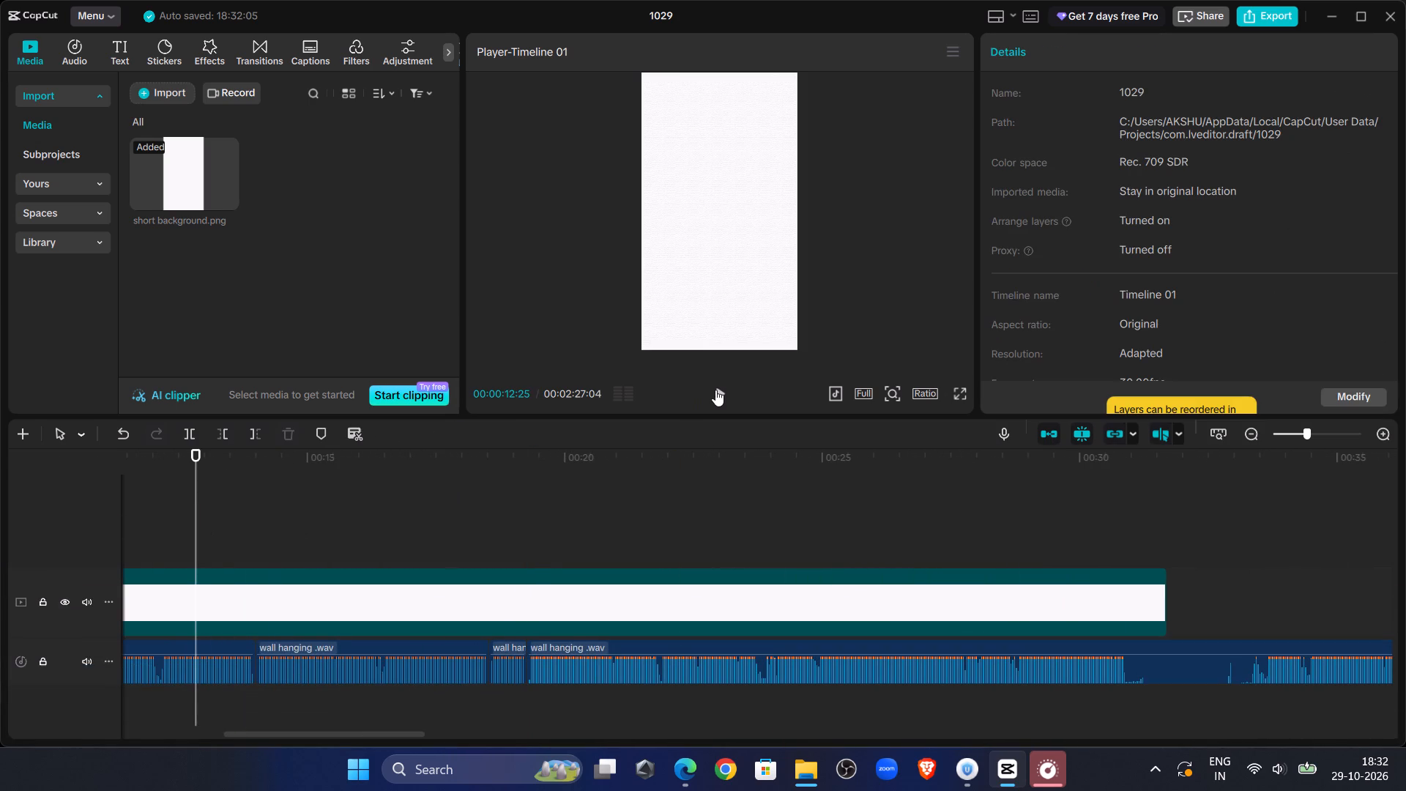
{"action": "left_click", "coordinate": [716, 390]}
{"action": "left_click", "coordinate": [162, 515]}
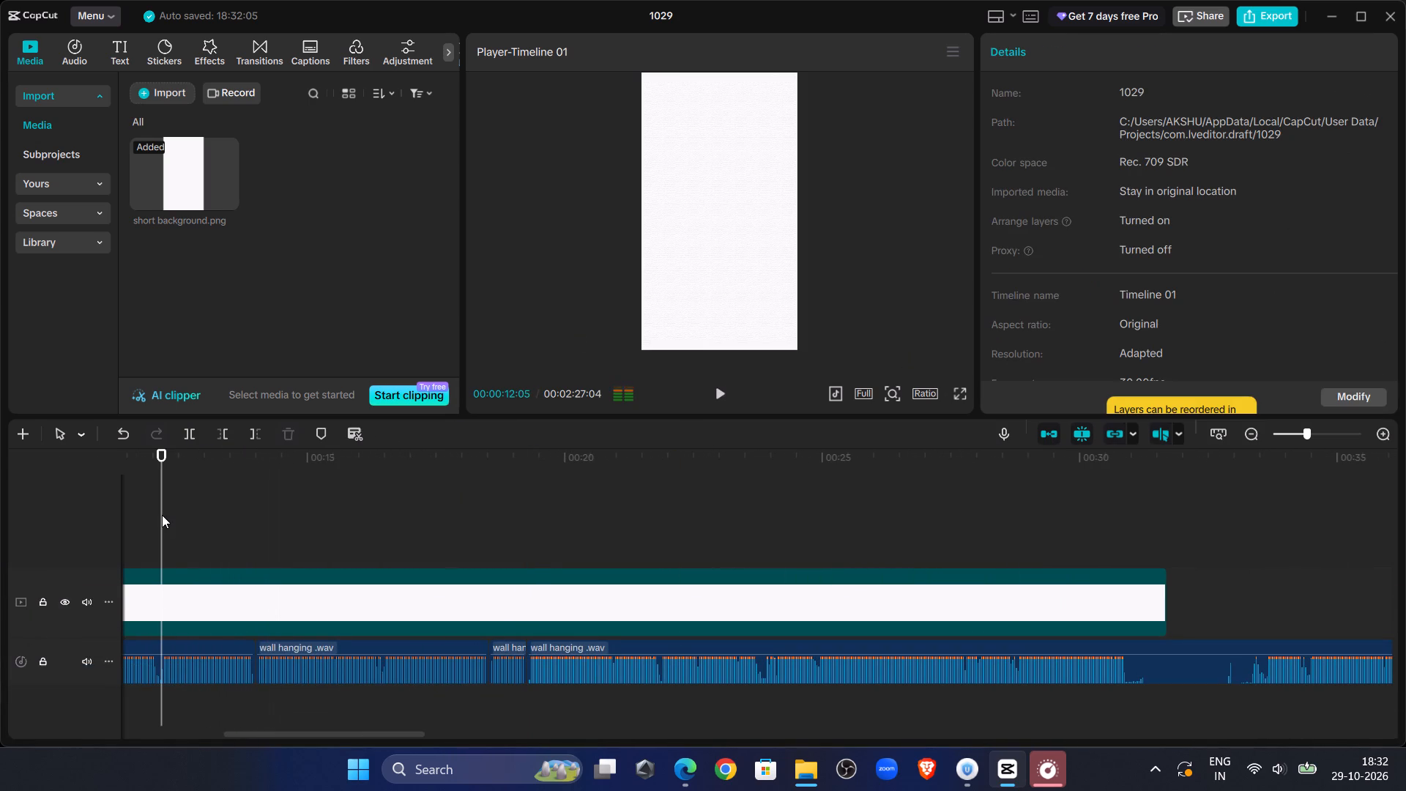
{"action": "left_click", "coordinate": [216, 536]}
{"action": "left_click", "coordinate": [727, 390]}
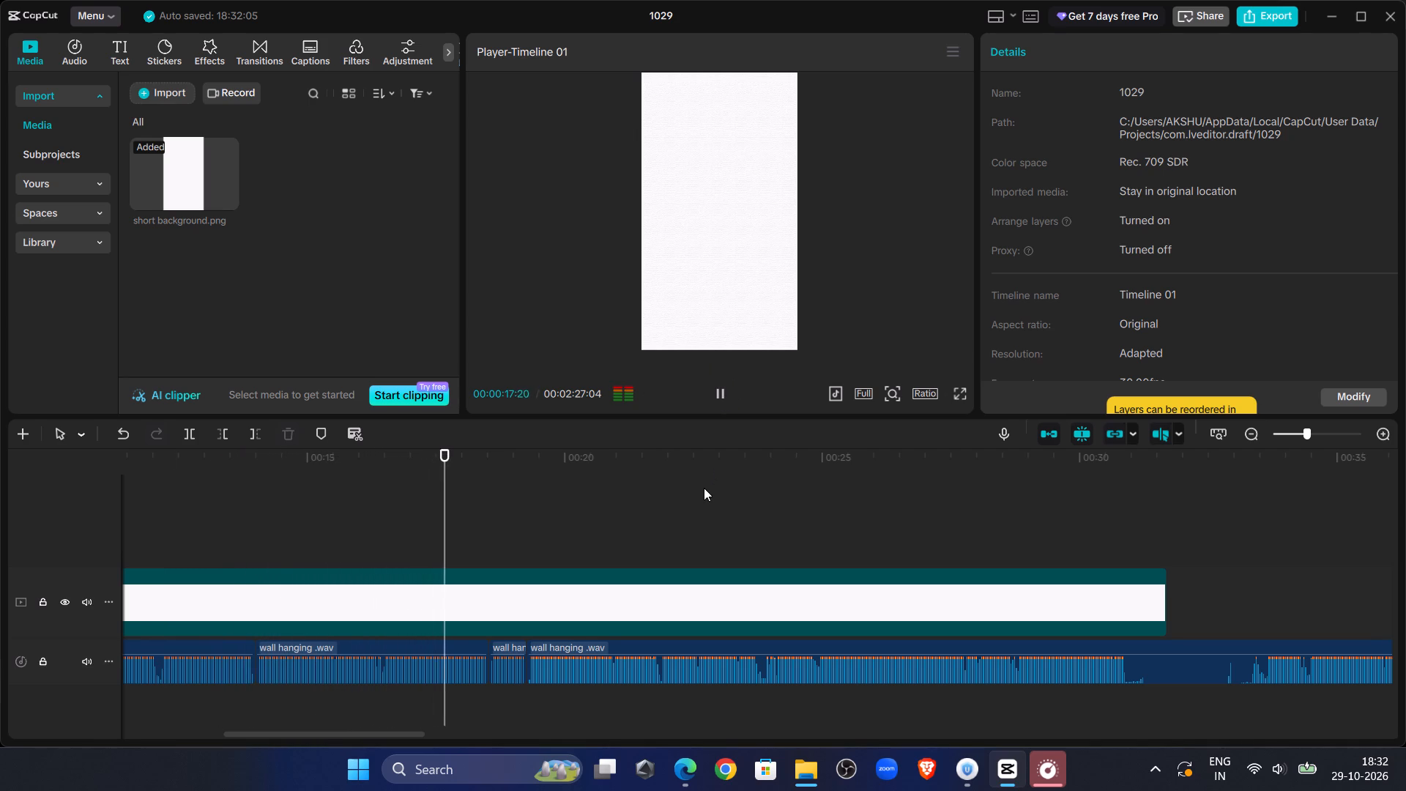
{"action": "left_click", "coordinate": [671, 493]}
{"action": "left_click", "coordinate": [726, 402]}
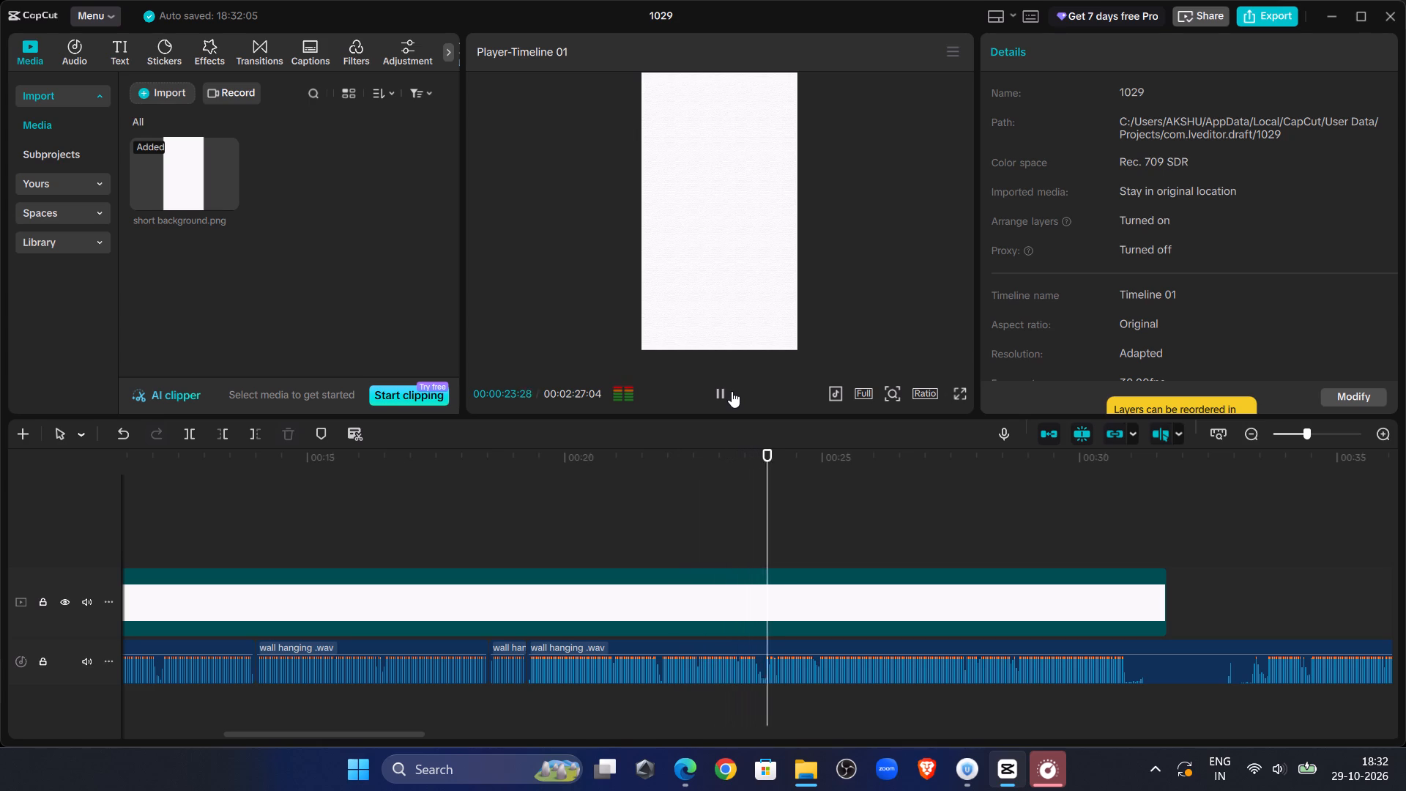
{"action": "left_click", "coordinate": [732, 391]}
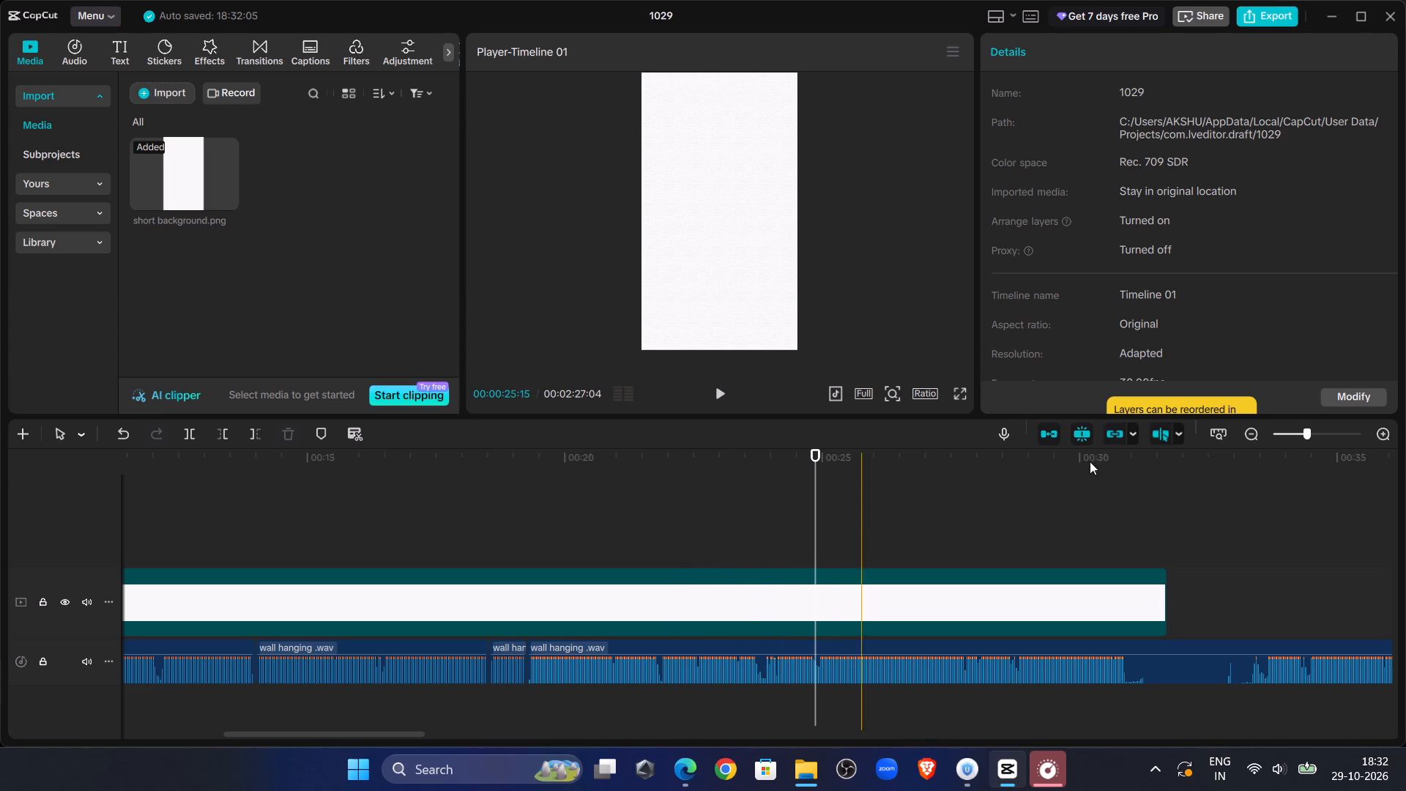
{"action": "left_click", "coordinate": [1320, 429]}
{"action": "left_click", "coordinate": [745, 664]}
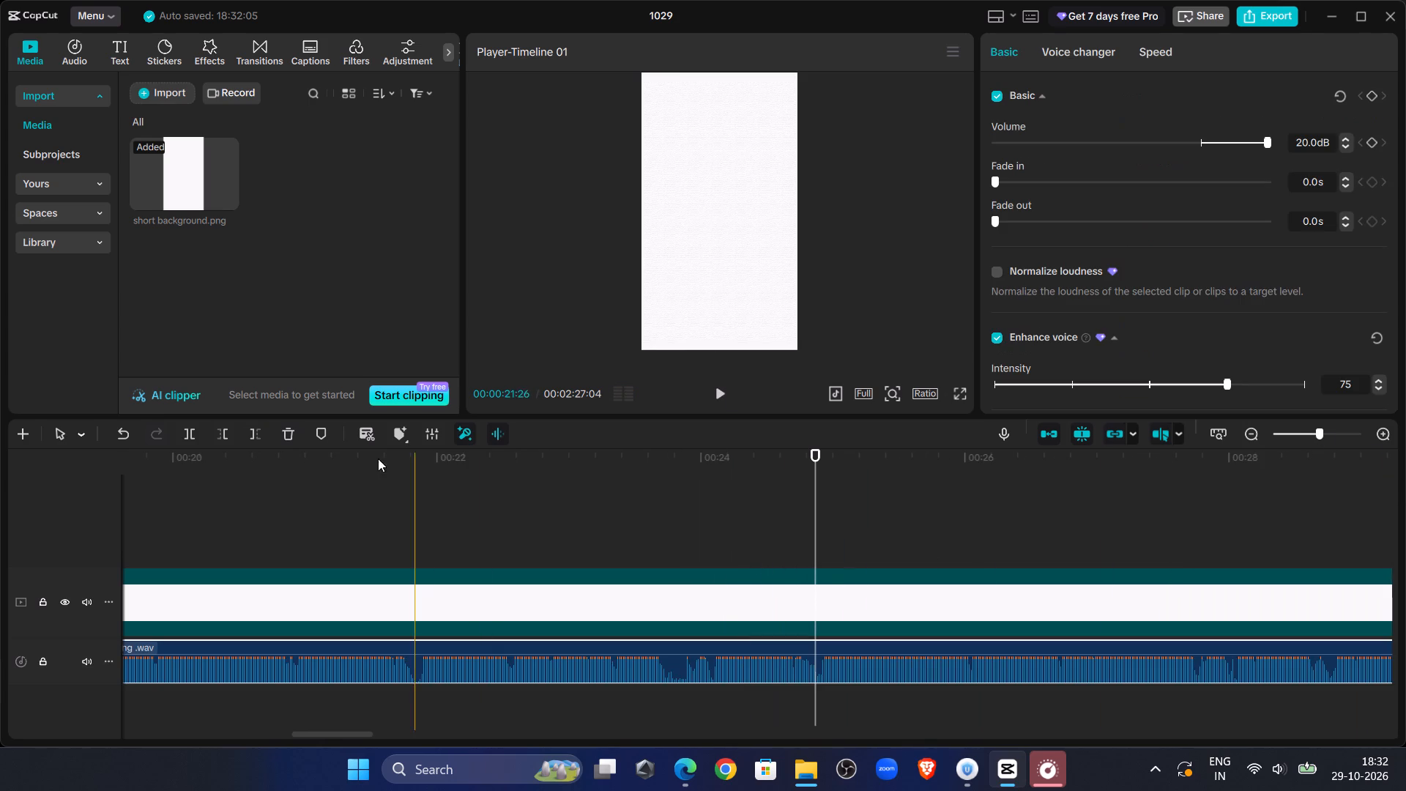
{"action": "left_click", "coordinate": [216, 427]}
{"action": "left_click_drag", "start_coordinate": [878, 649], "coordinate": [0, 623]}
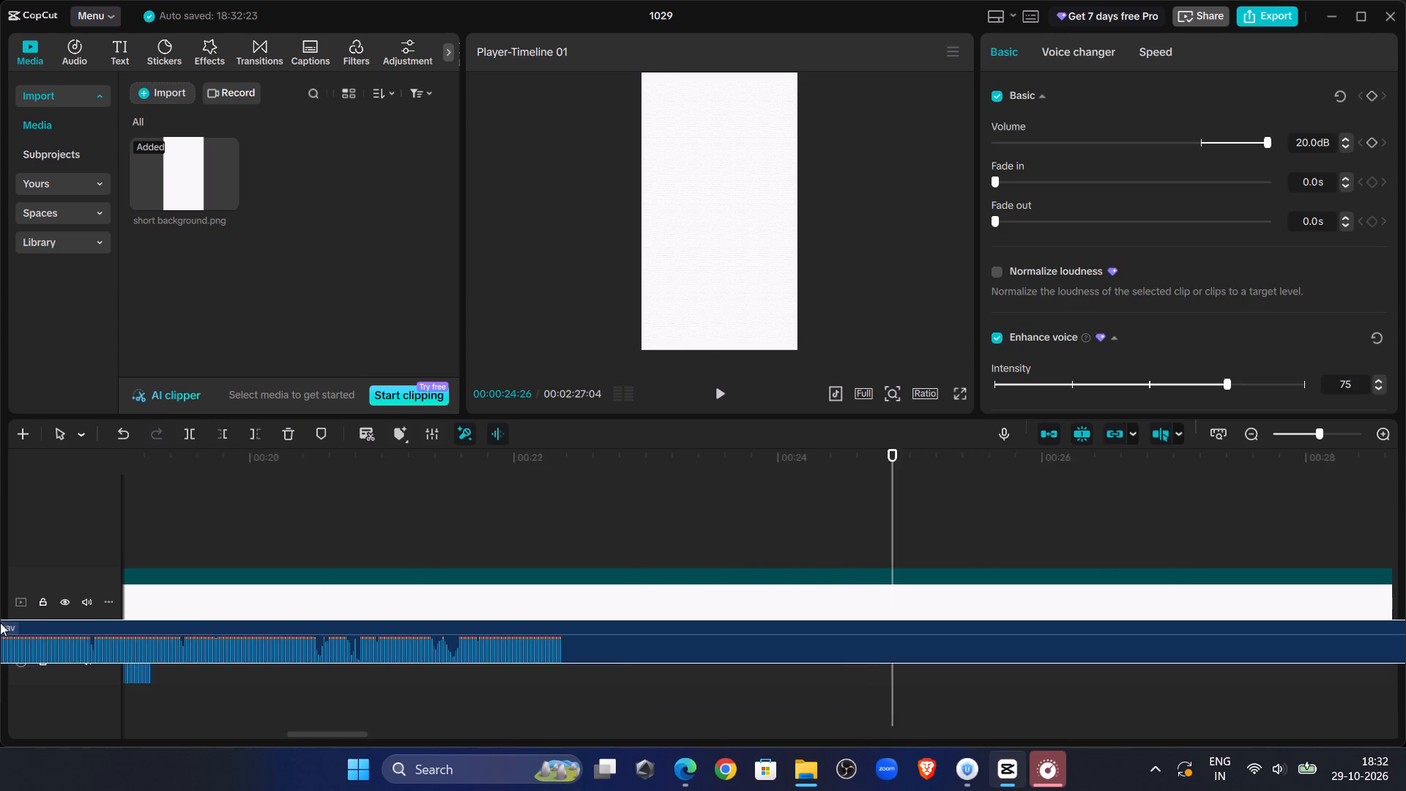
{"action": "left_click_drag", "start_coordinate": [0, 623], "coordinate": [427, 654]}
Listen across the joint near 00:00:19:08 and split the last wall hanging .wav piece at 00:00:22:06.
{"action": "left_click", "coordinate": [318, 510]}
{"action": "left_click", "coordinate": [728, 404]}
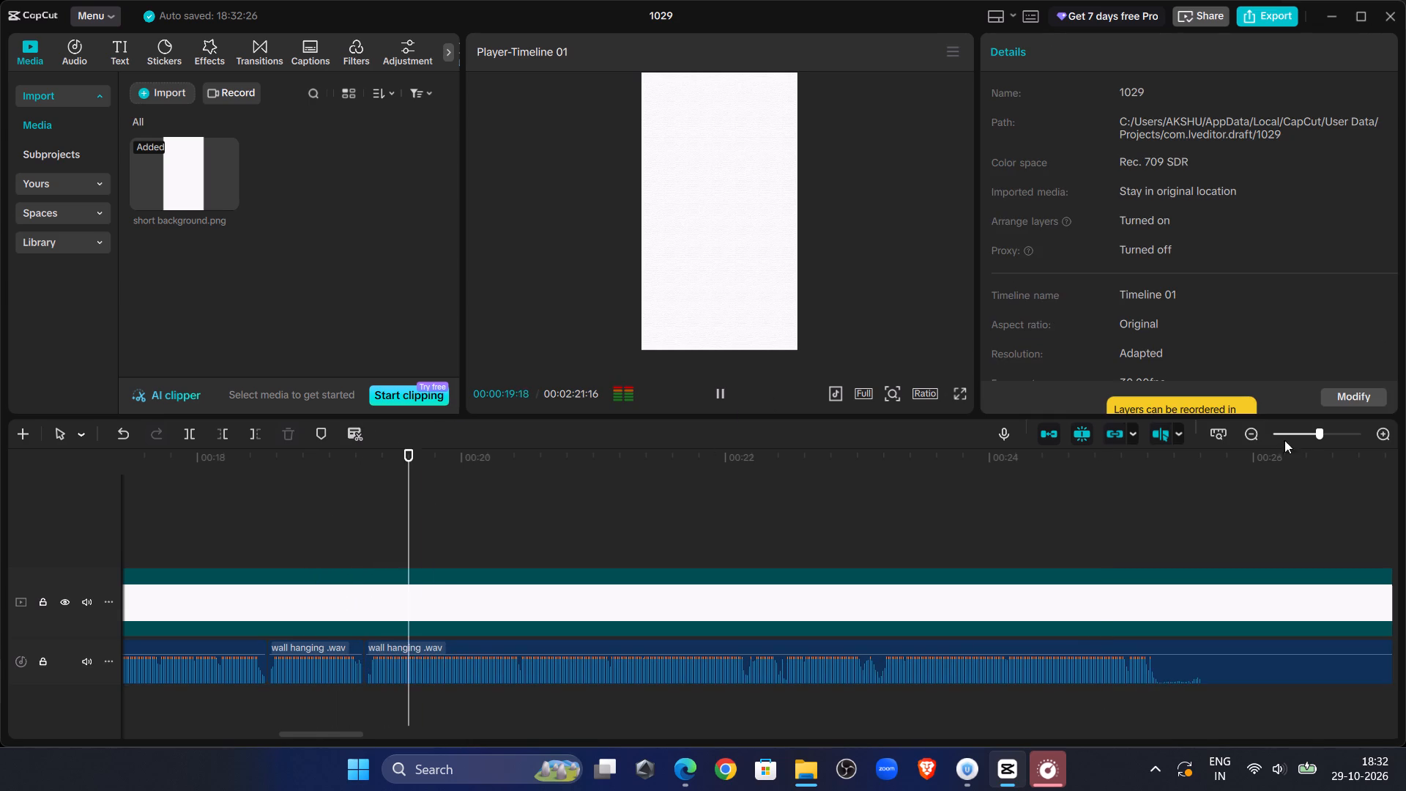
{"action": "left_click", "coordinate": [1311, 434]}
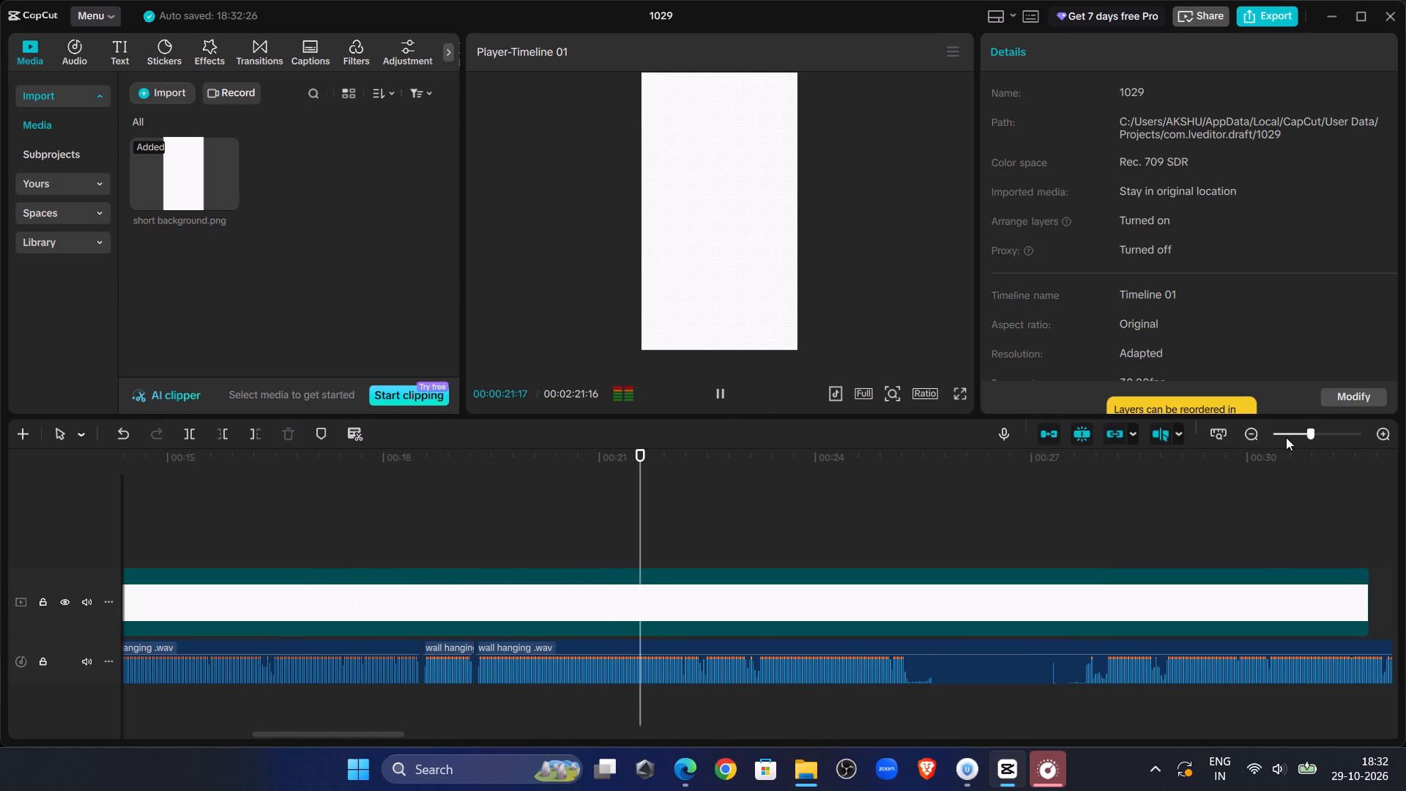
{"action": "left_click", "coordinate": [624, 486]}
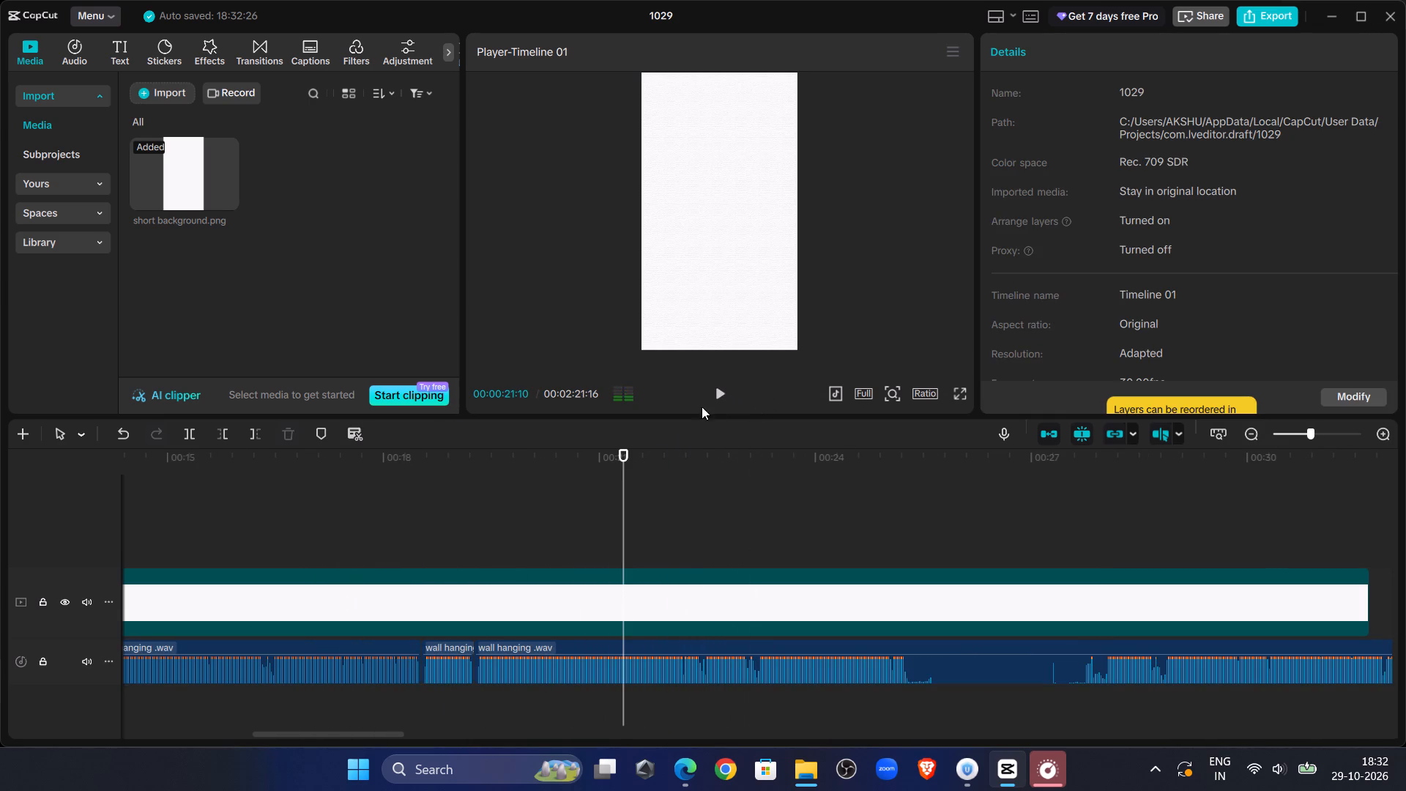
{"action": "left_click", "coordinate": [721, 401]}
{"action": "left_click", "coordinate": [727, 401]}
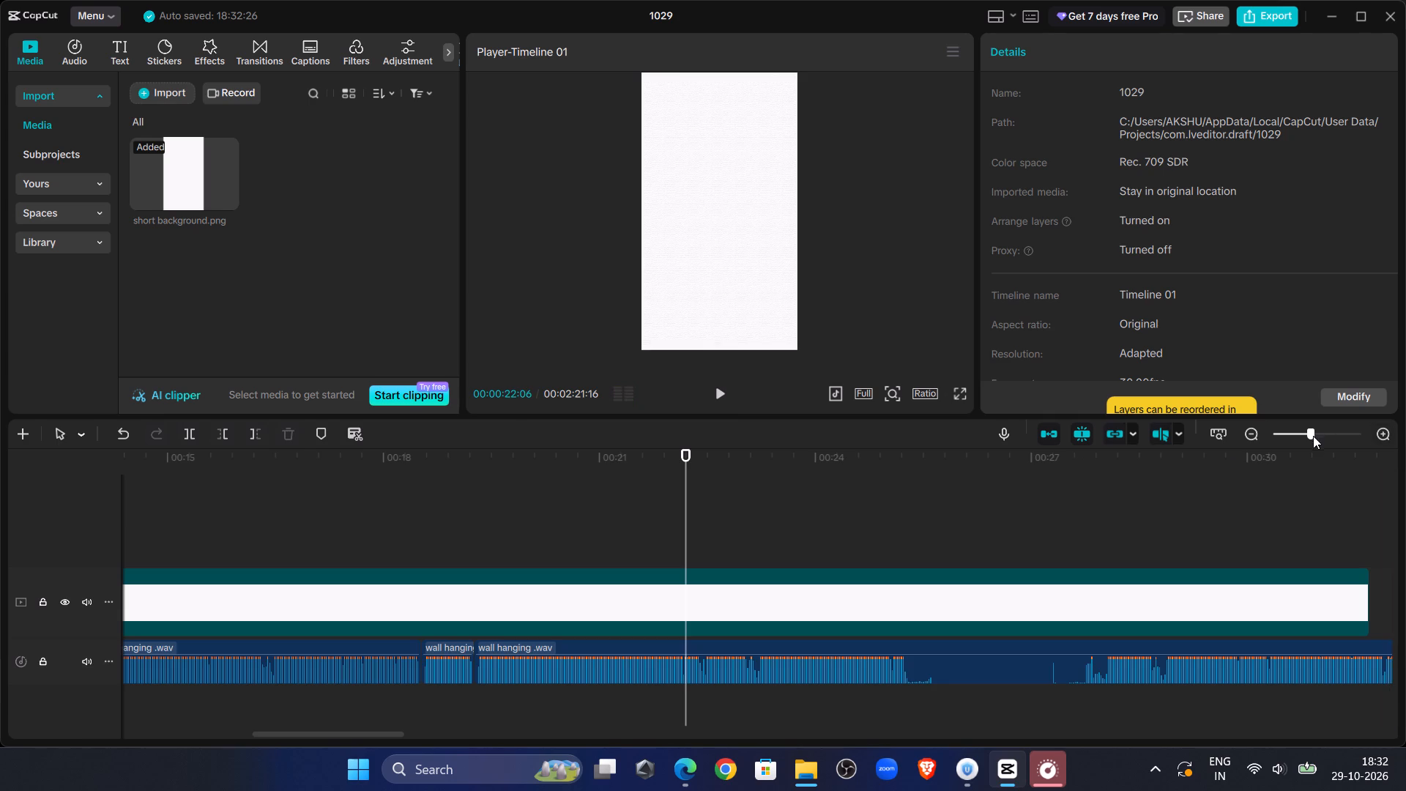
{"action": "left_click", "coordinate": [1335, 430]}
{"action": "left_click", "coordinate": [678, 654]}
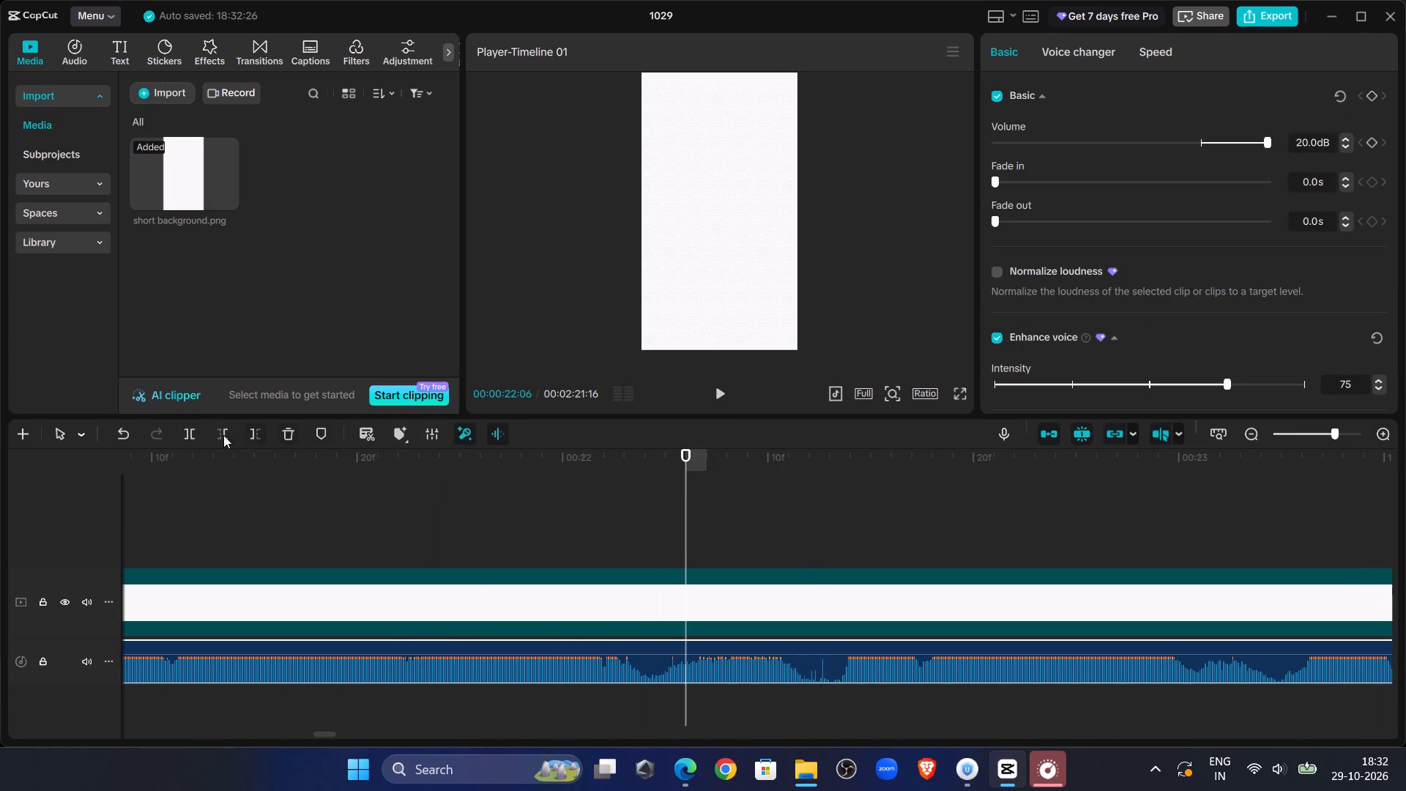
{"action": "left_click", "coordinate": [192, 435]}
Cut everything before 00:00:22:13 from the last wall hanging .wav piece and move it back against the preceding piece.
{"action": "double_click", "coordinate": [724, 389]}
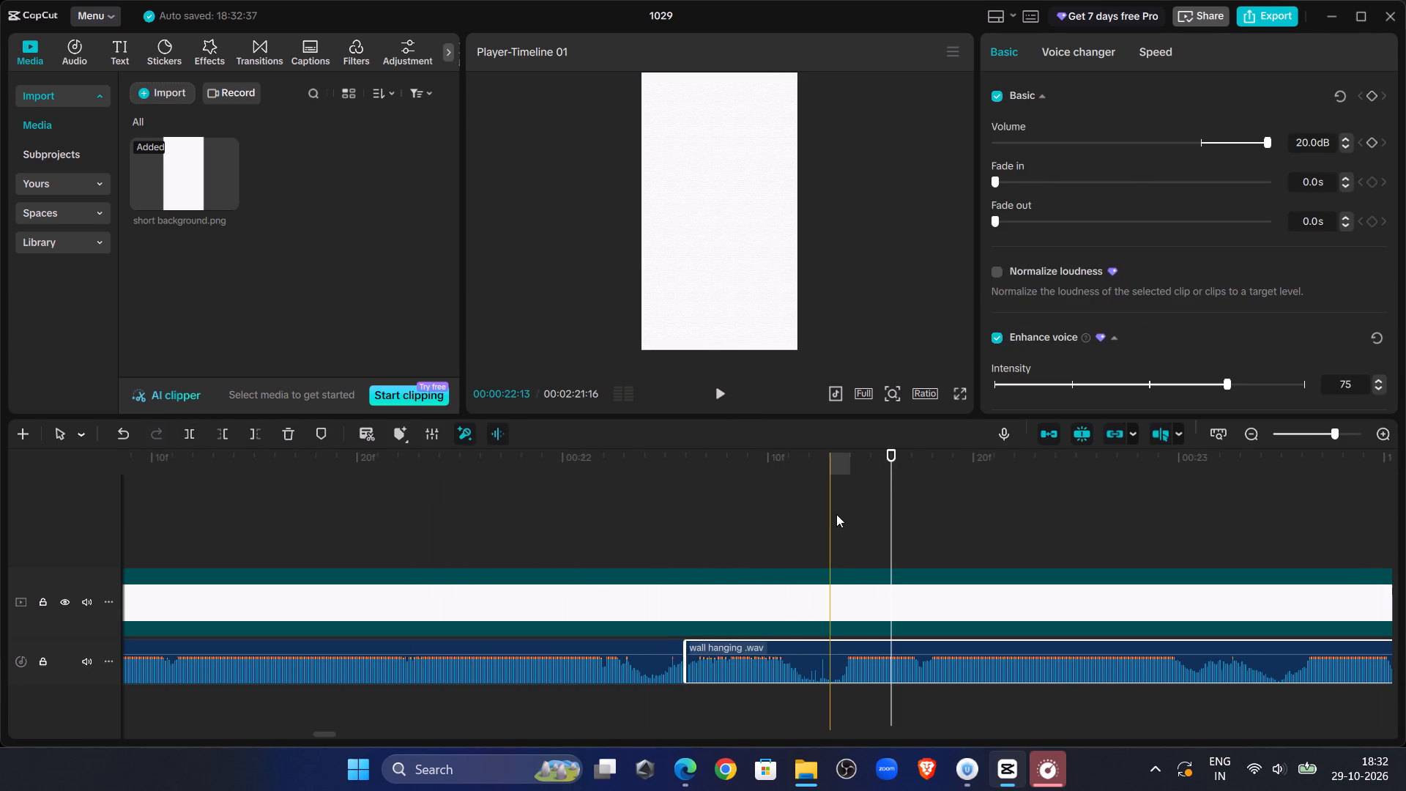
{"action": "left_click", "coordinate": [826, 509]}
{"action": "left_click", "coordinate": [844, 674]}
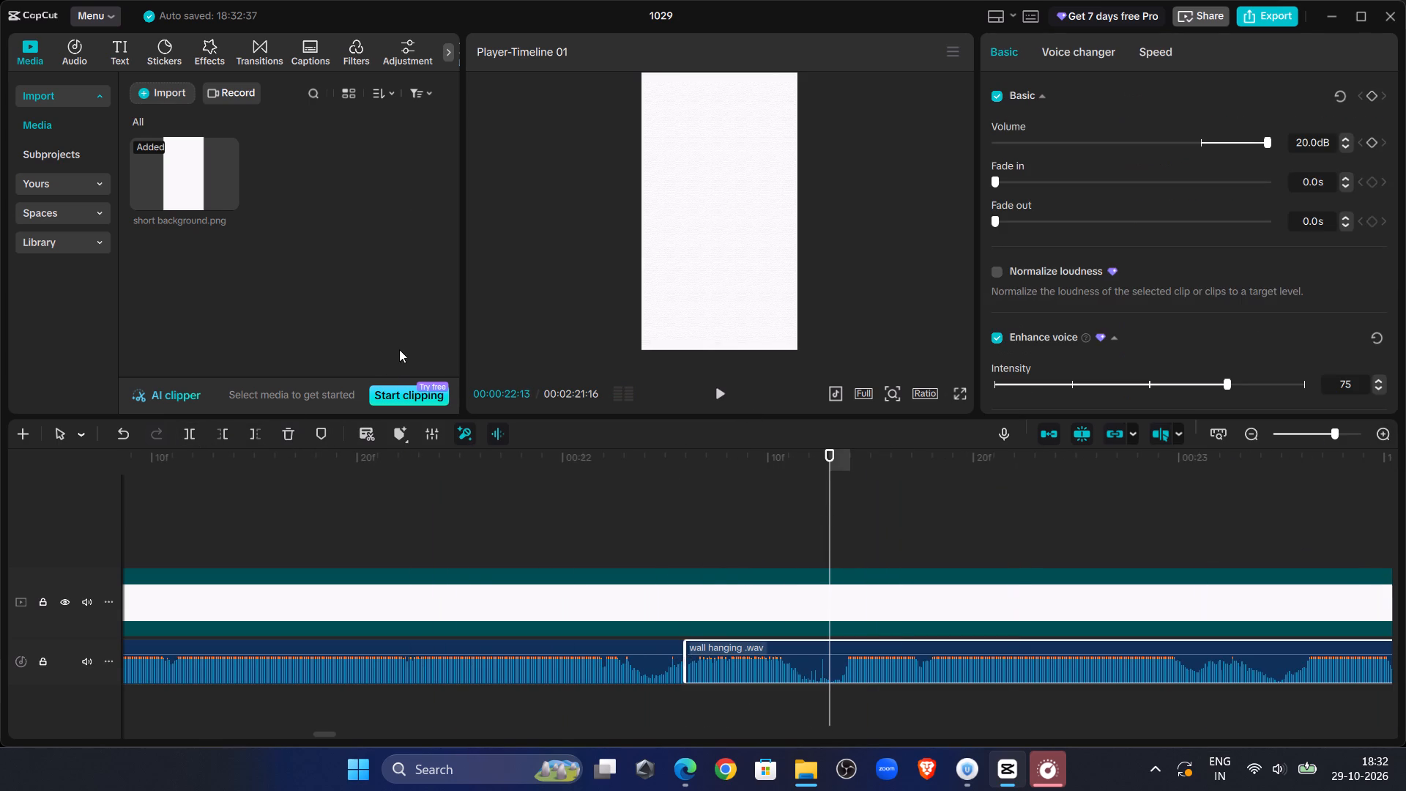
{"action": "left_click", "coordinate": [214, 430]}
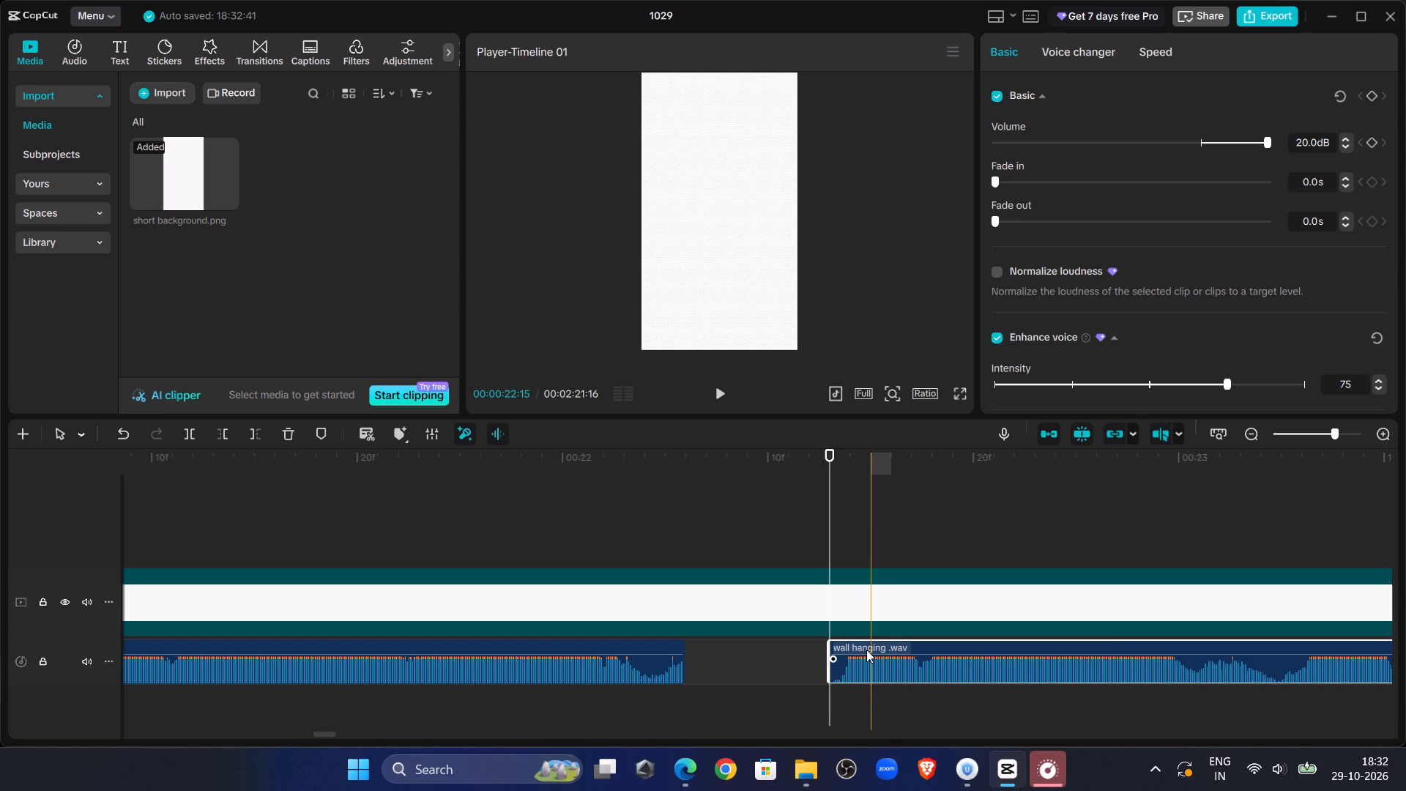
{"action": "left_click_drag", "start_coordinate": [866, 647], "coordinate": [723, 655]}
Listen across the joint at 00:00:22:06 and split the last wall hanging .wav piece at about 00:00:25:02, after the spoken phrase.
{"action": "left_click", "coordinate": [360, 486]}
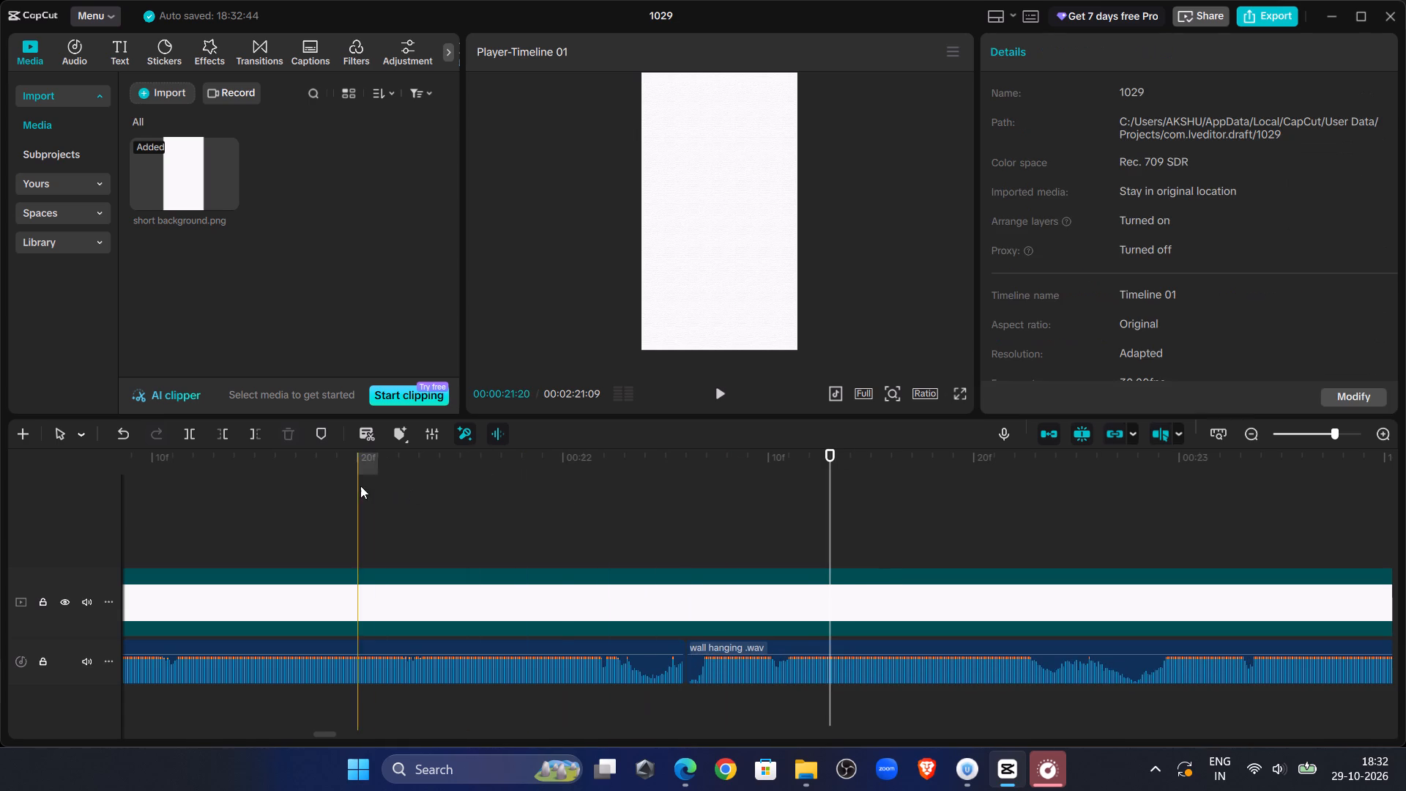
{"action": "left_click", "coordinate": [718, 398]}
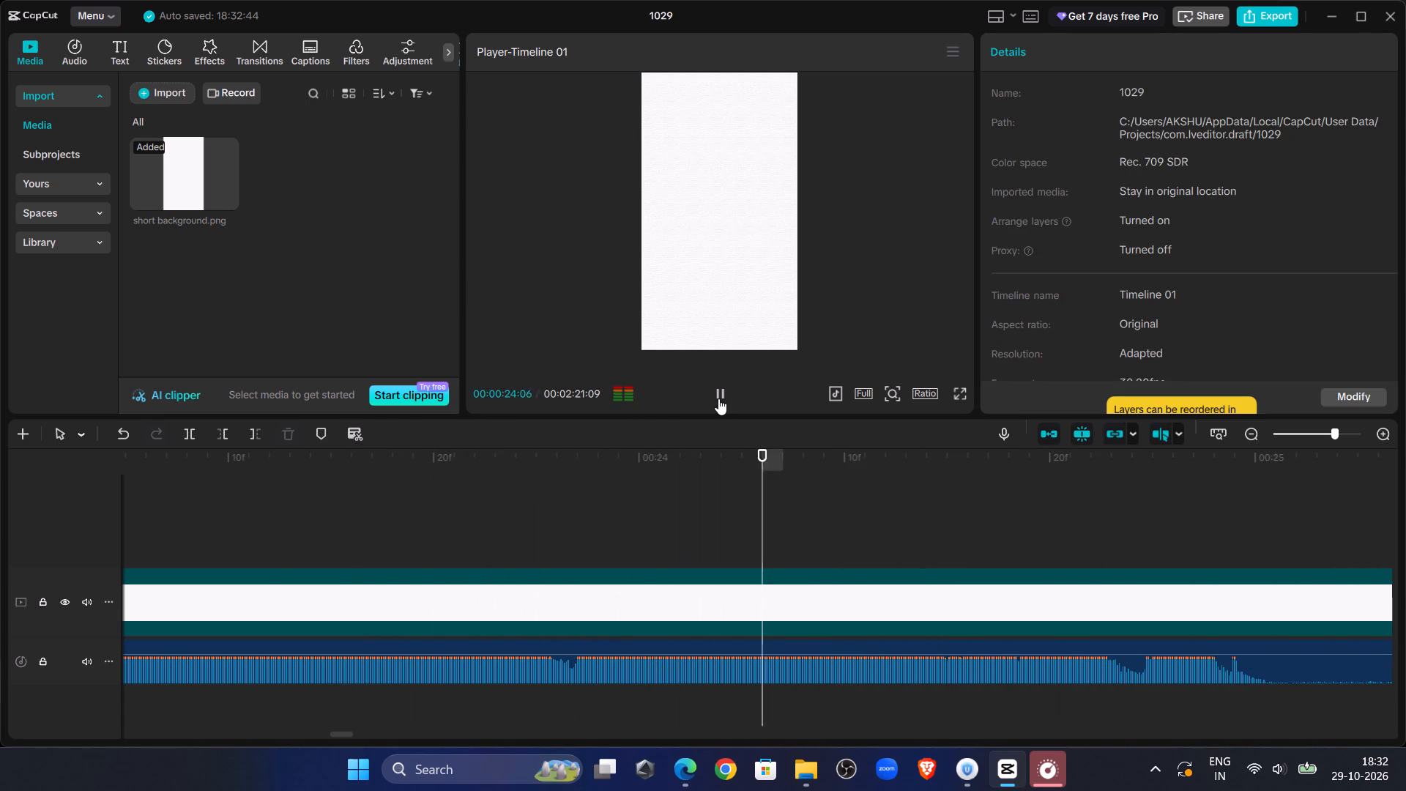
{"action": "left_click", "coordinate": [718, 398]}
{"action": "left_click", "coordinate": [1135, 667]}
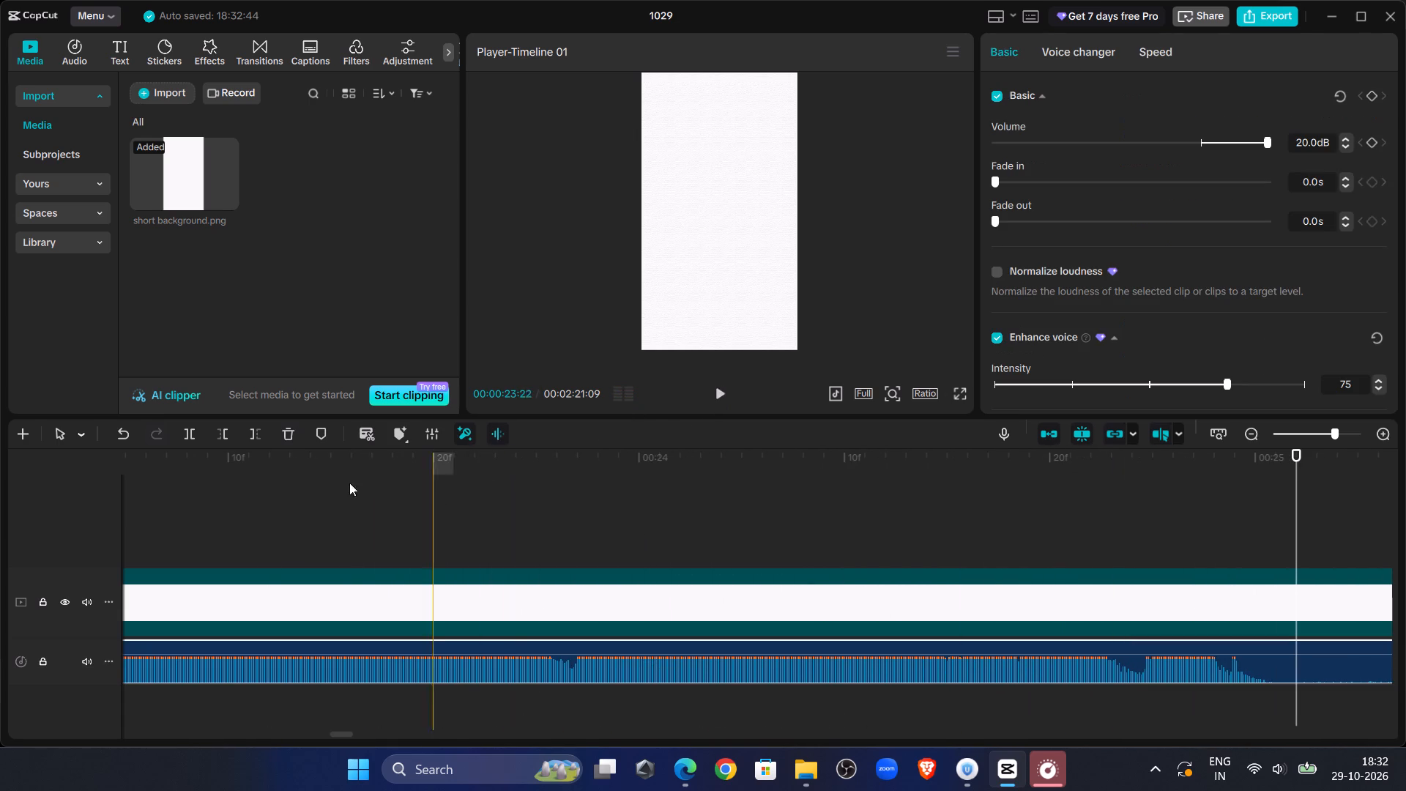
{"action": "left_click", "coordinate": [192, 431]}
Listen to the last wall hanging .wav piece onward from about 00:00:25 to find where the next good take starts.
{"action": "left_click", "coordinate": [711, 399]}
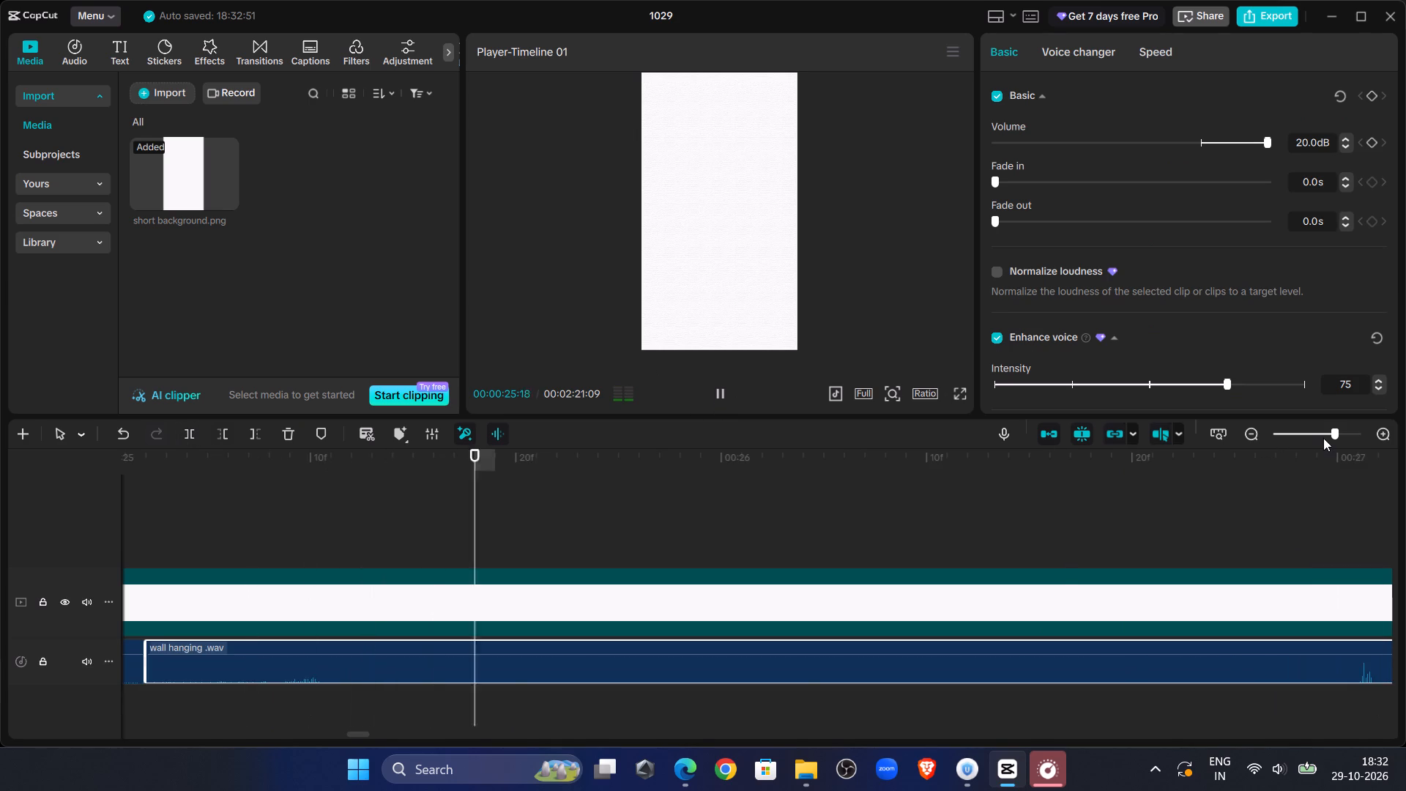
{"action": "left_click", "coordinate": [1319, 435]}
{"action": "left_click", "coordinate": [1313, 433]}
{"action": "left_click", "coordinate": [871, 513]}
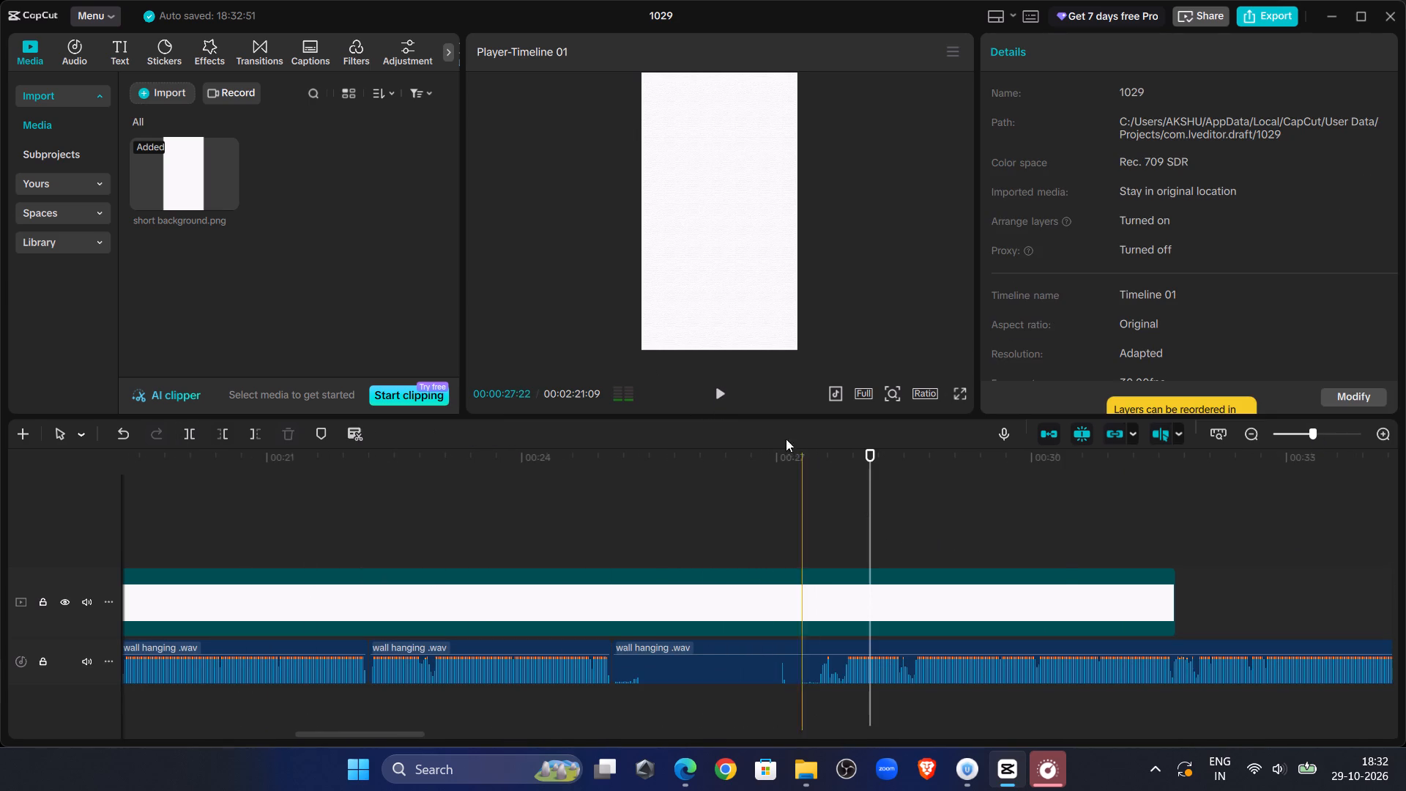
{"action": "left_click", "coordinate": [692, 382]}
{"action": "left_click", "coordinate": [716, 390]}
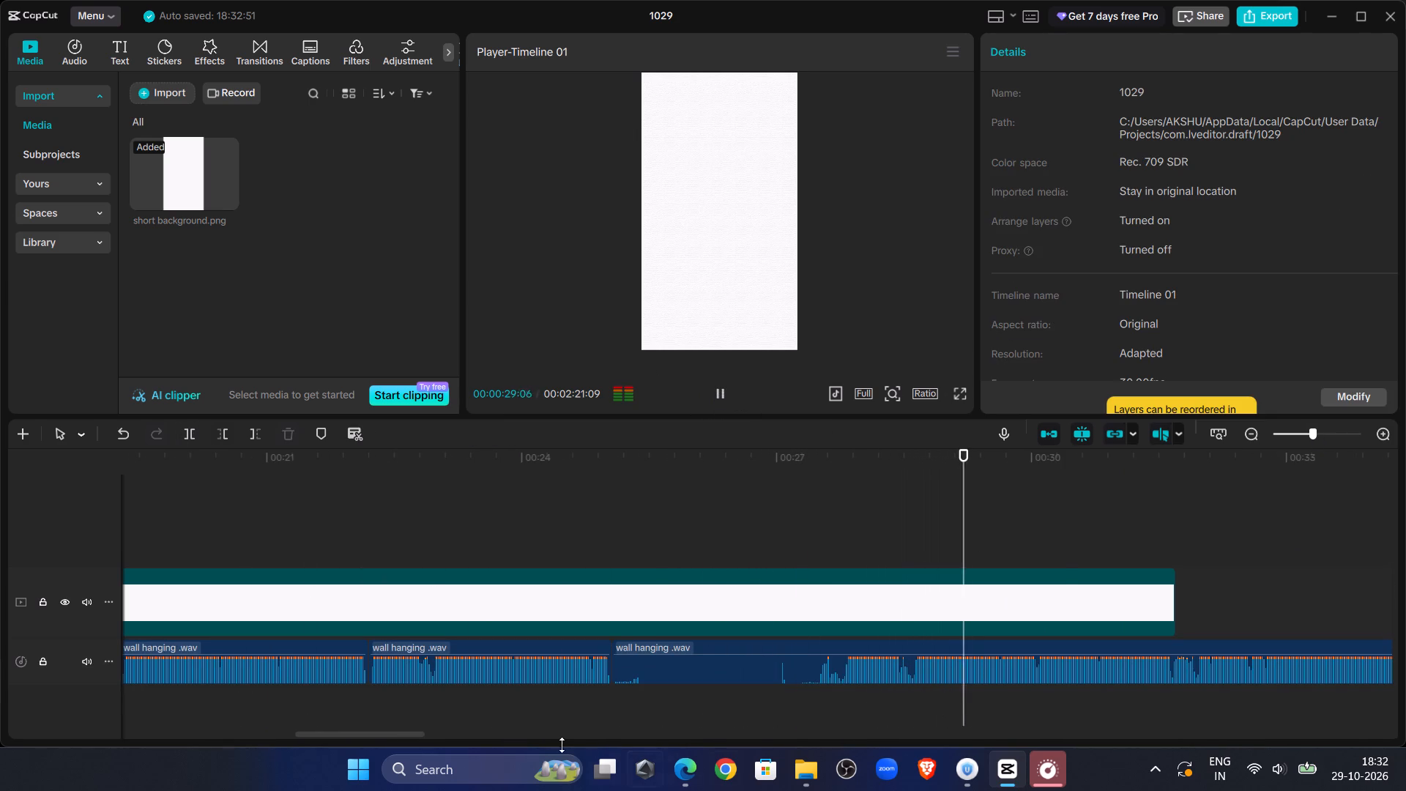
{"action": "left_click_drag", "start_coordinate": [386, 733], "coordinate": [431, 740]}
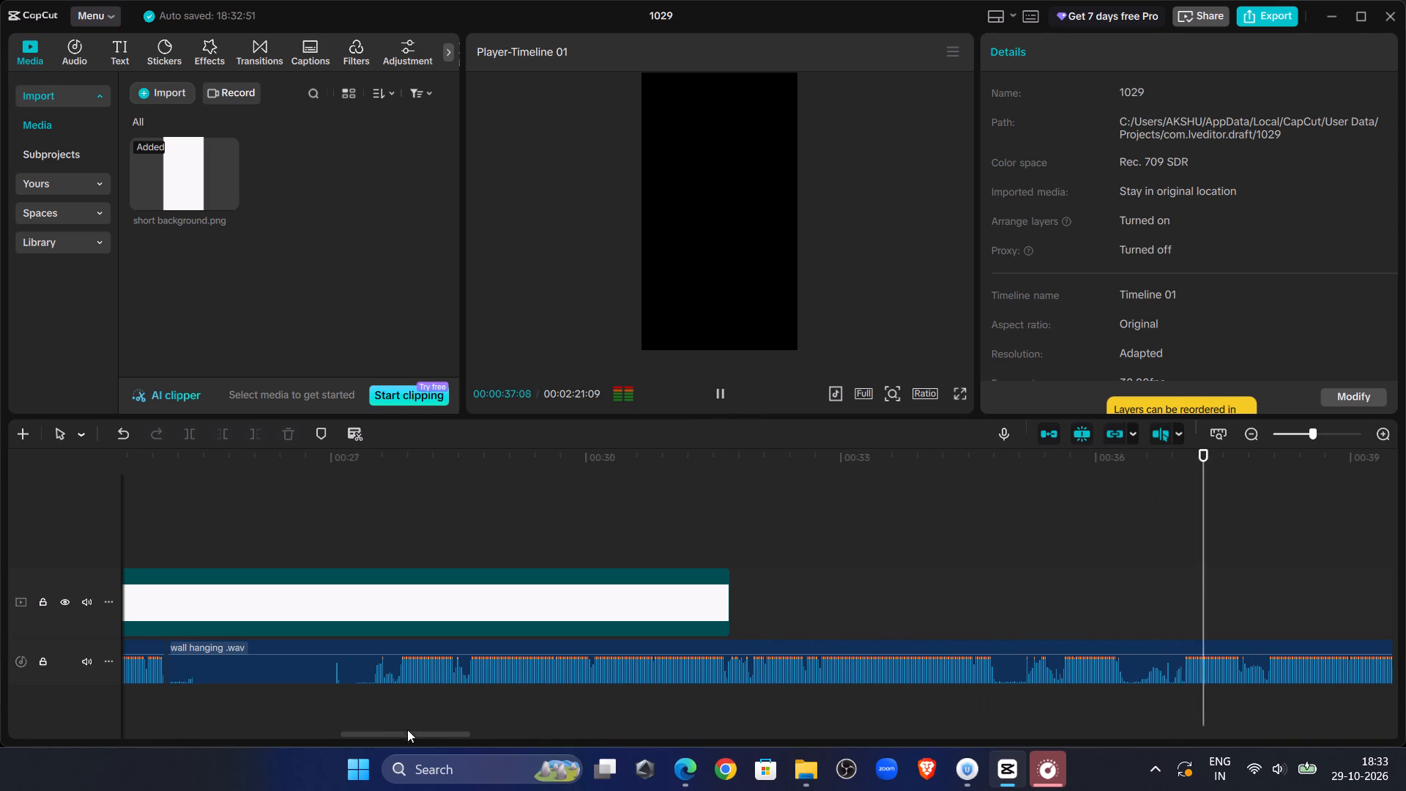
{"action": "left_click_drag", "start_coordinate": [410, 733], "coordinate": [509, 741]}
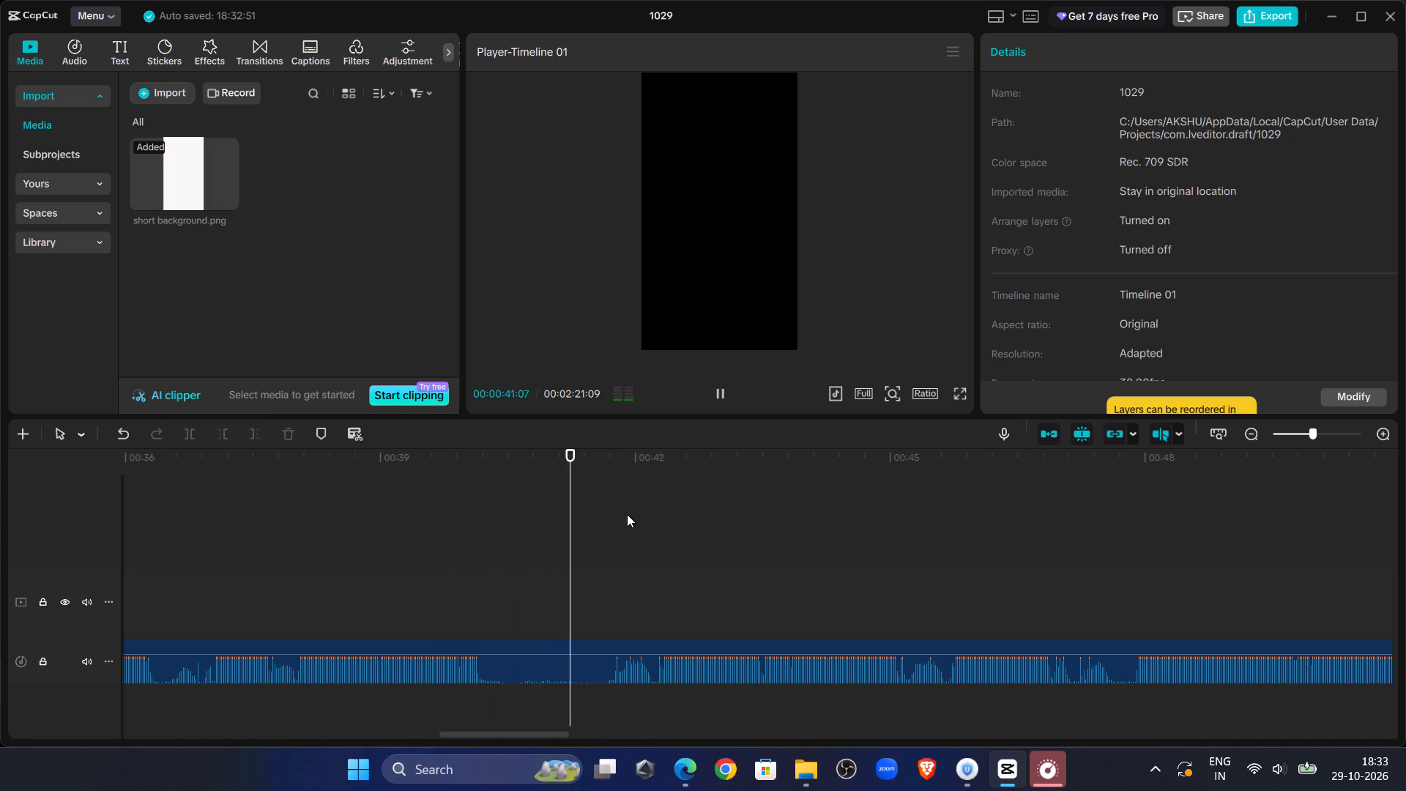
{"action": "left_click", "coordinate": [475, 509]}
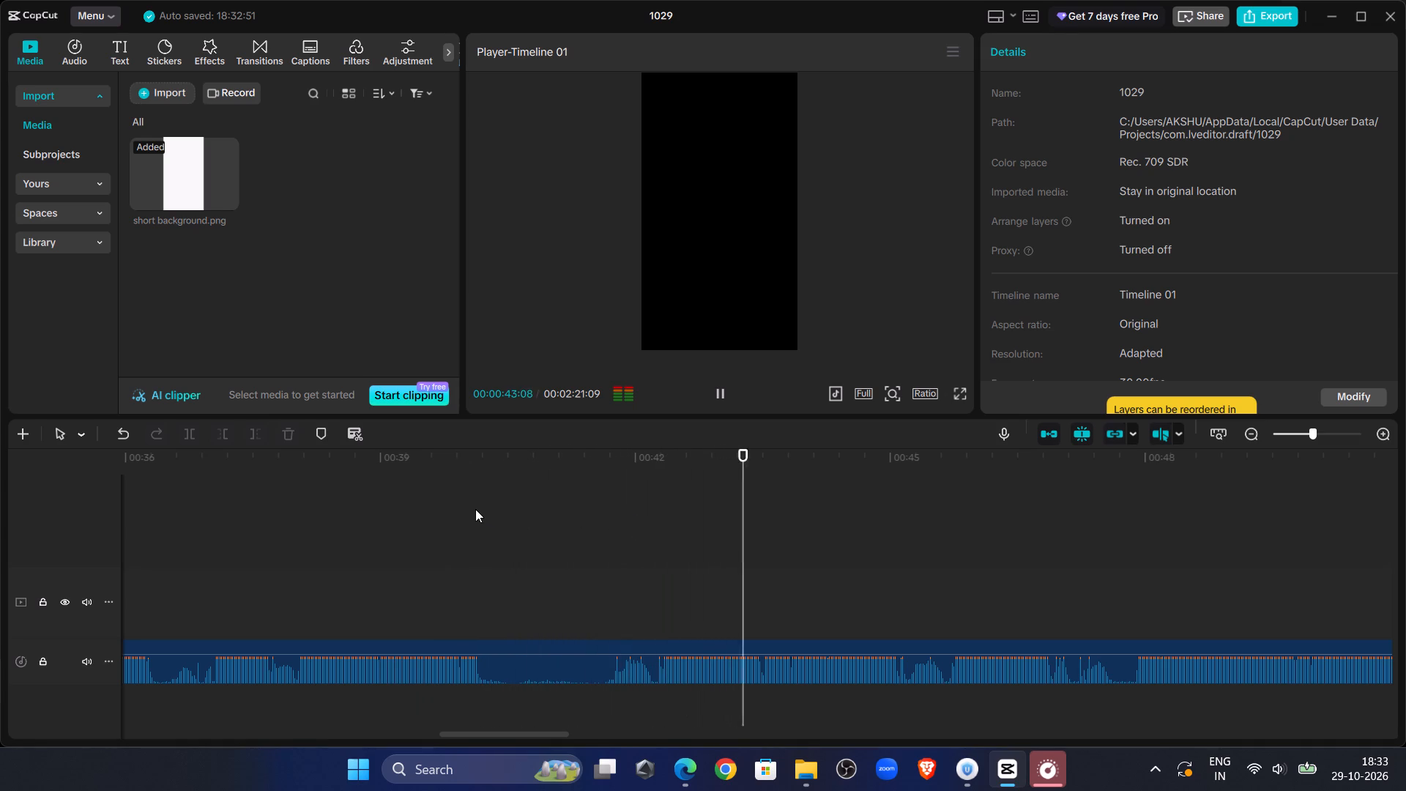
Listen again to the wall hanging .wav piece between 00:00:22:06 and about 00:00:25:02 and delete it.
{"action": "left_click_drag", "start_coordinate": [475, 509], "coordinate": [246, 562]}
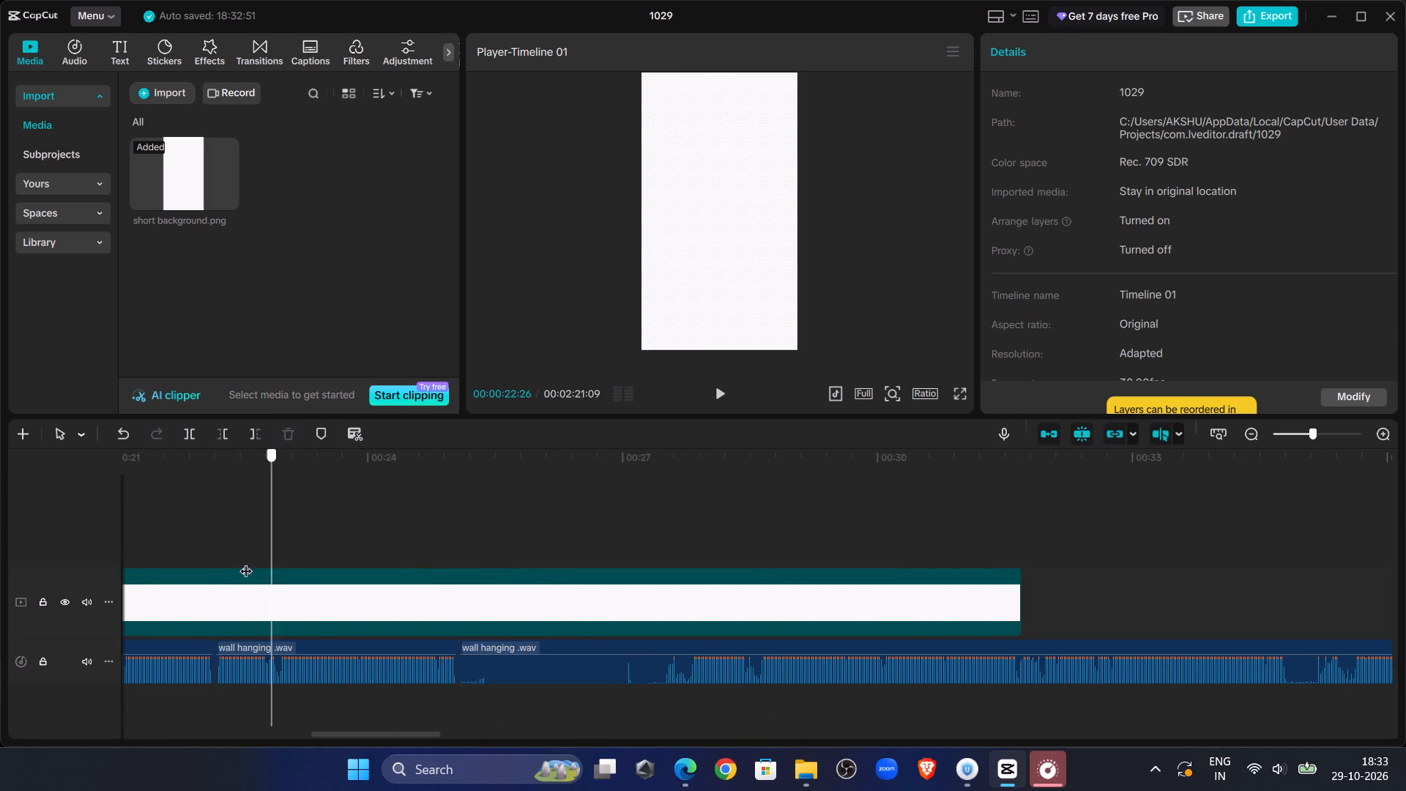
{"action": "left_click_drag", "start_coordinate": [246, 562], "coordinate": [214, 547]}
{"action": "left_click", "coordinate": [728, 404]}
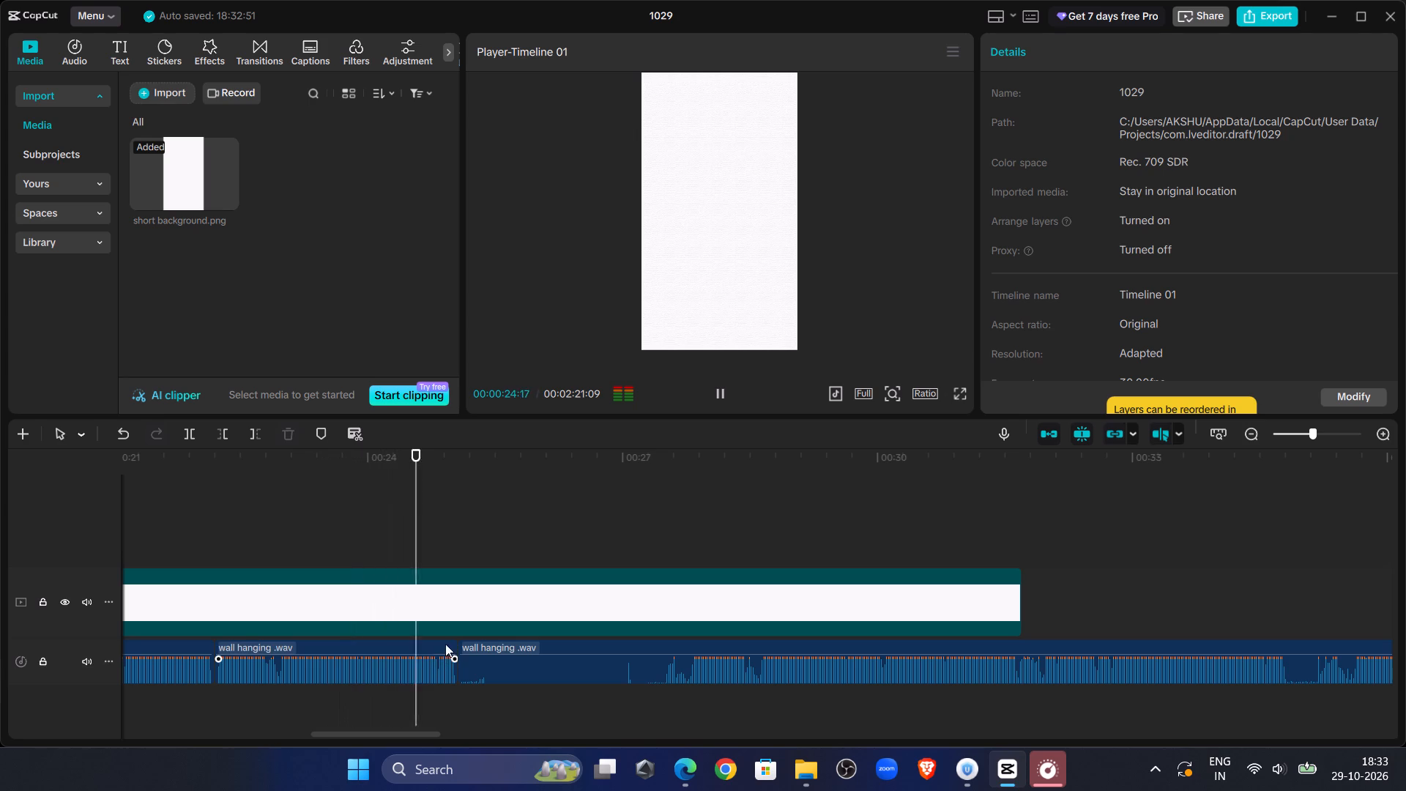
{"action": "left_click", "coordinate": [904, 501]}
{"action": "left_click", "coordinate": [220, 530]}
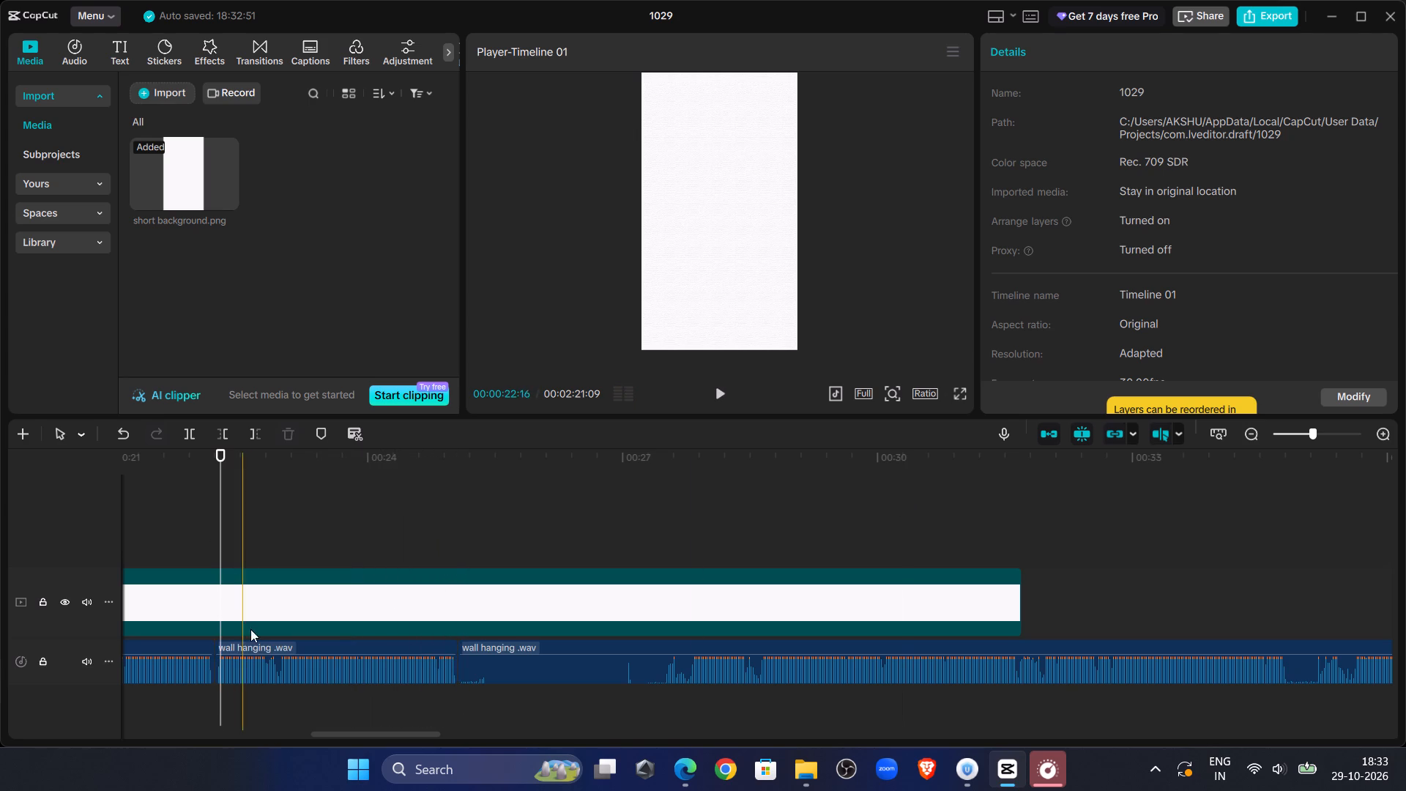
{"action": "left_click", "coordinate": [253, 656]}
{"action": "key", "text": "Delete"}
Cut everything before 00:00:31:28 from the last wall hanging .wav piece and move it back against the preceding piece.
{"action": "left_click", "coordinate": [984, 478]}
{"action": "left_click_drag", "start_coordinate": [984, 479], "coordinate": [1011, 508]}
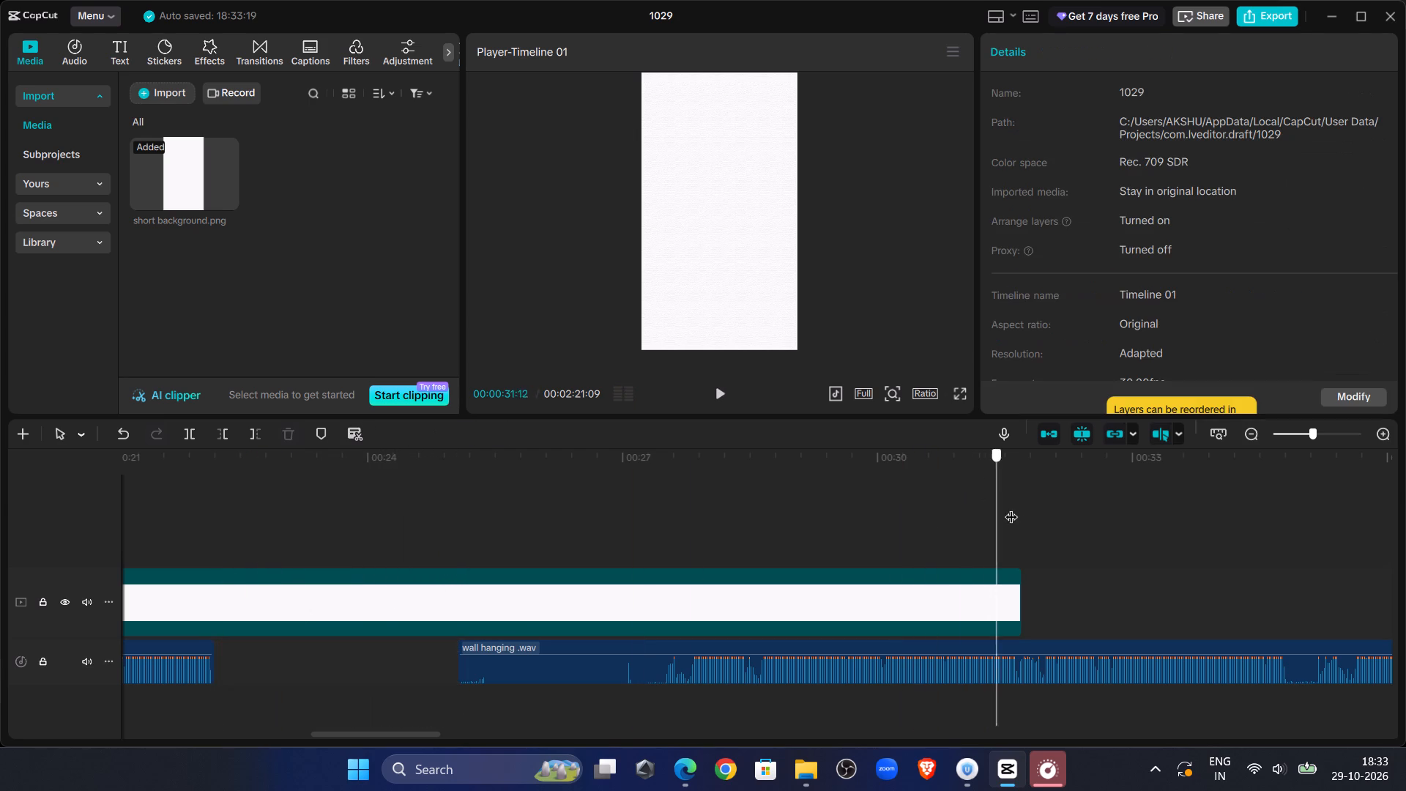
{"action": "left_click_drag", "start_coordinate": [1011, 508], "coordinate": [692, 575]}
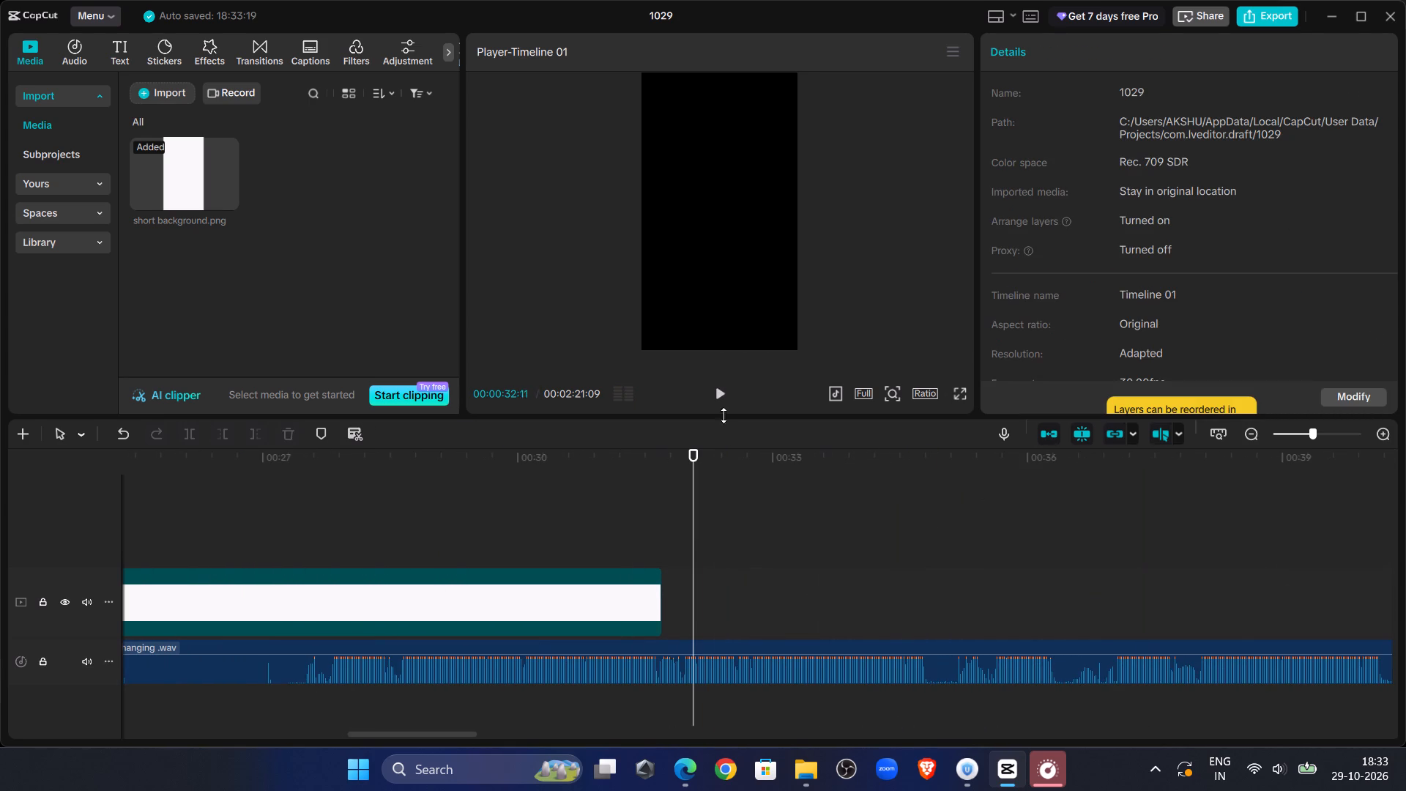
{"action": "left_click", "coordinate": [725, 411]}
{"action": "left_click", "coordinate": [726, 387]}
{"action": "left_click", "coordinate": [726, 387]}
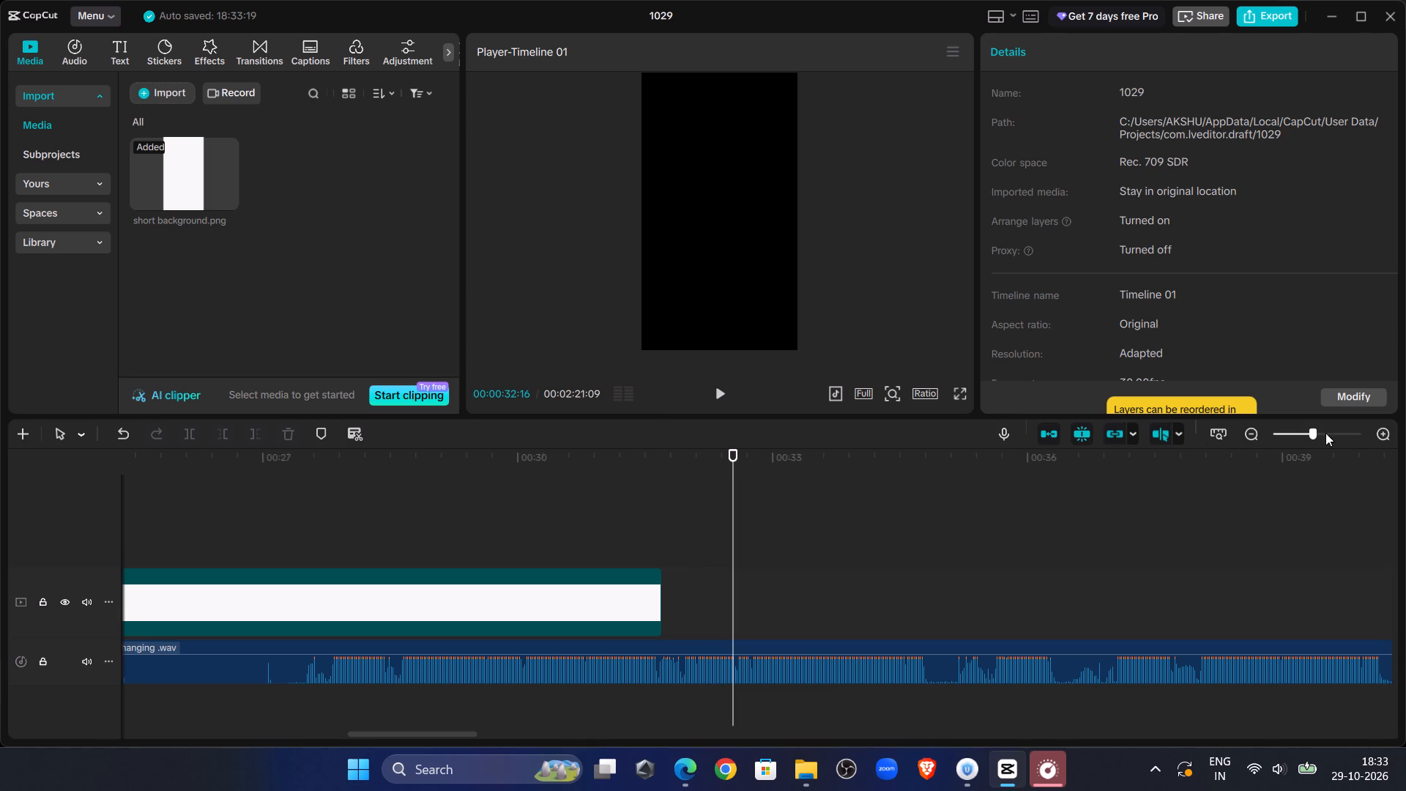
{"action": "left_click", "coordinate": [1334, 433]}
{"action": "left_click", "coordinate": [395, 502]}
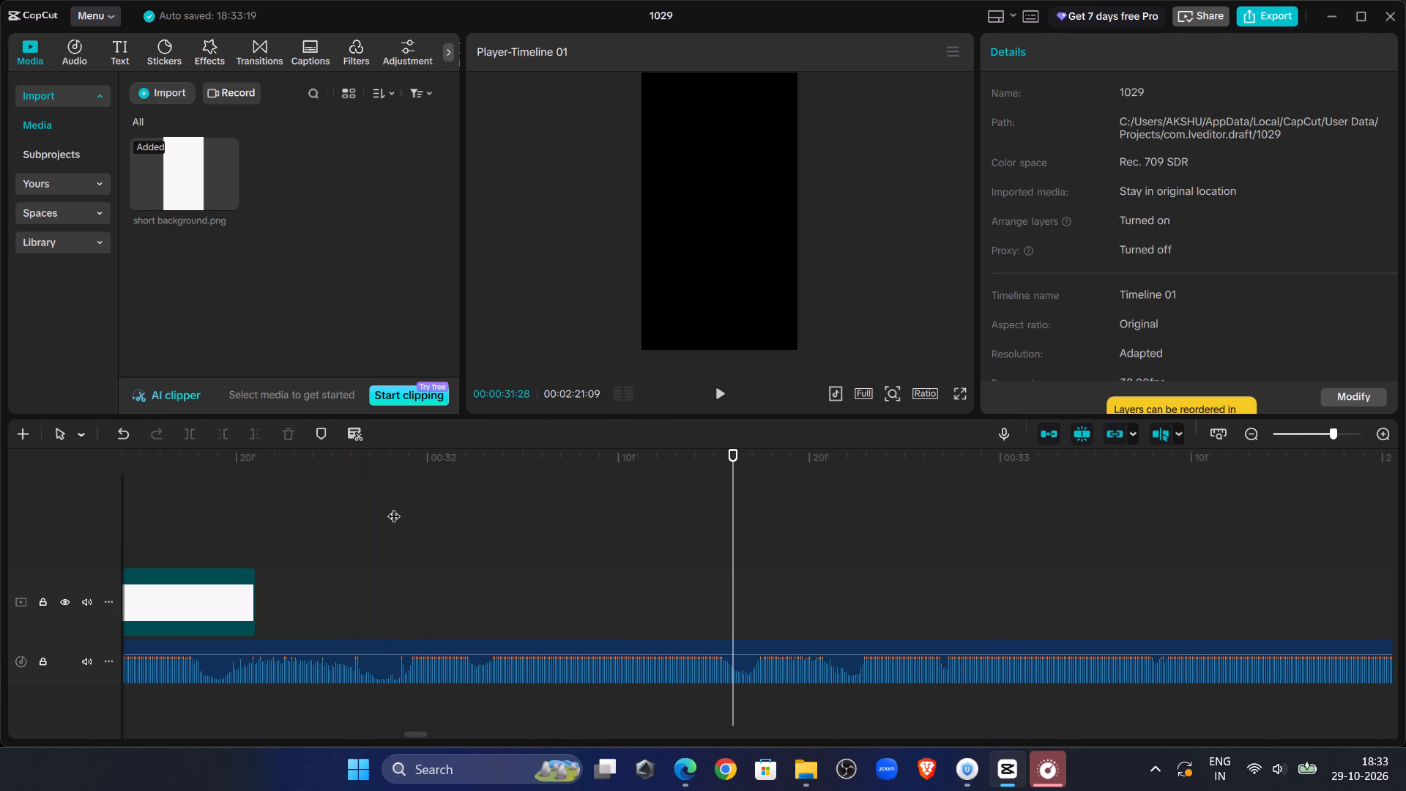
{"action": "left_click", "coordinate": [393, 649]}
{"action": "left_click", "coordinate": [215, 436]}
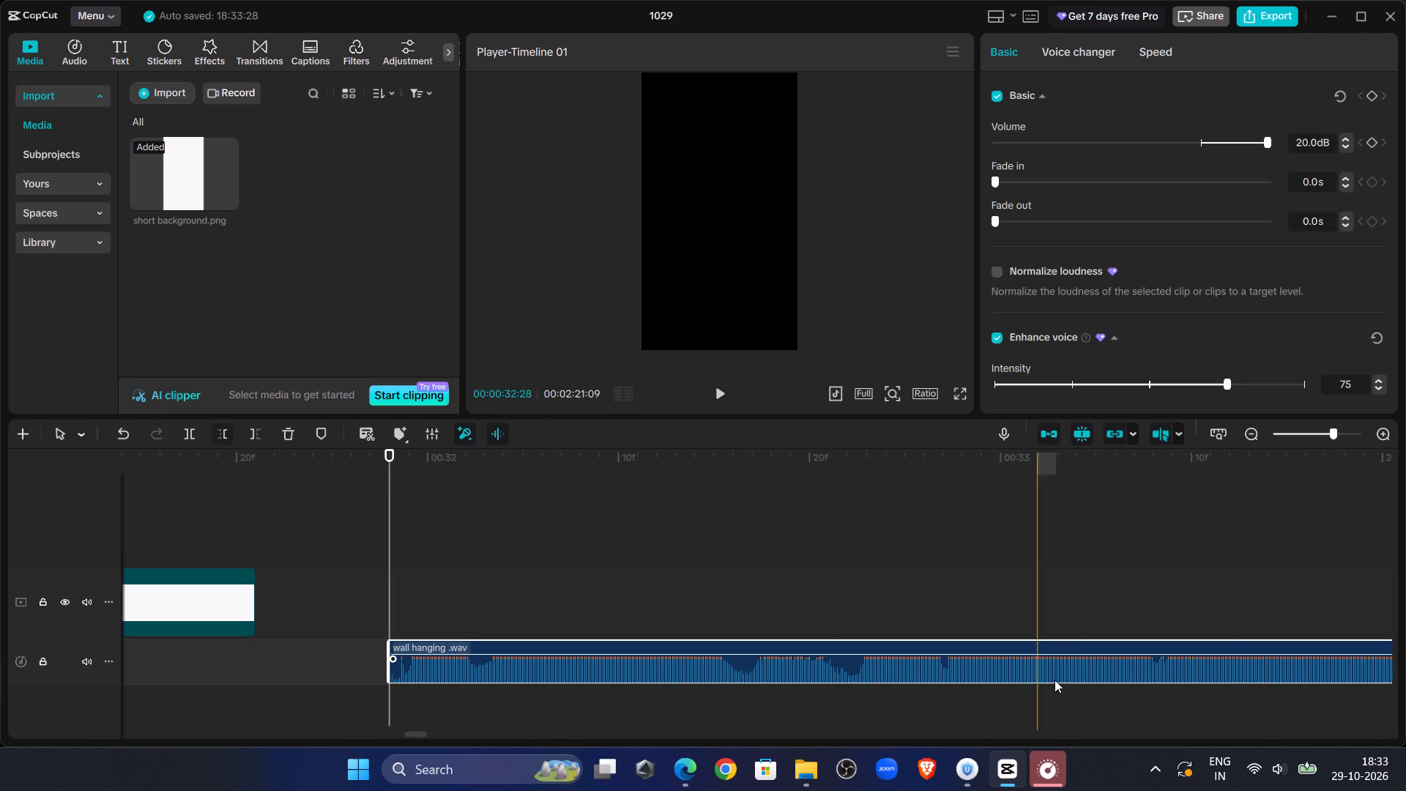
{"action": "left_click_drag", "start_coordinate": [1232, 642], "coordinate": [0, 790]}
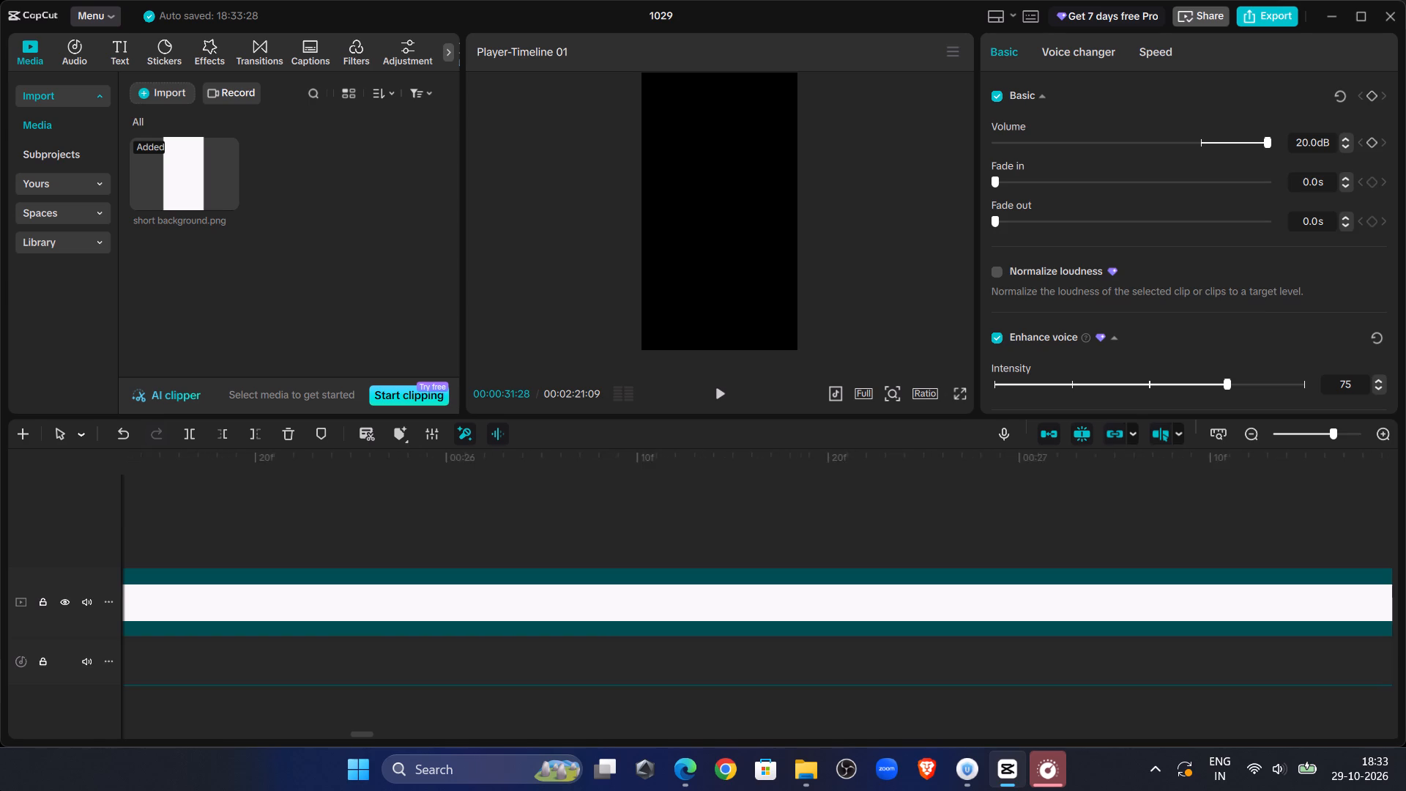
{"action": "left_click_drag", "start_coordinate": [0, 790], "coordinate": [1405, 652]}
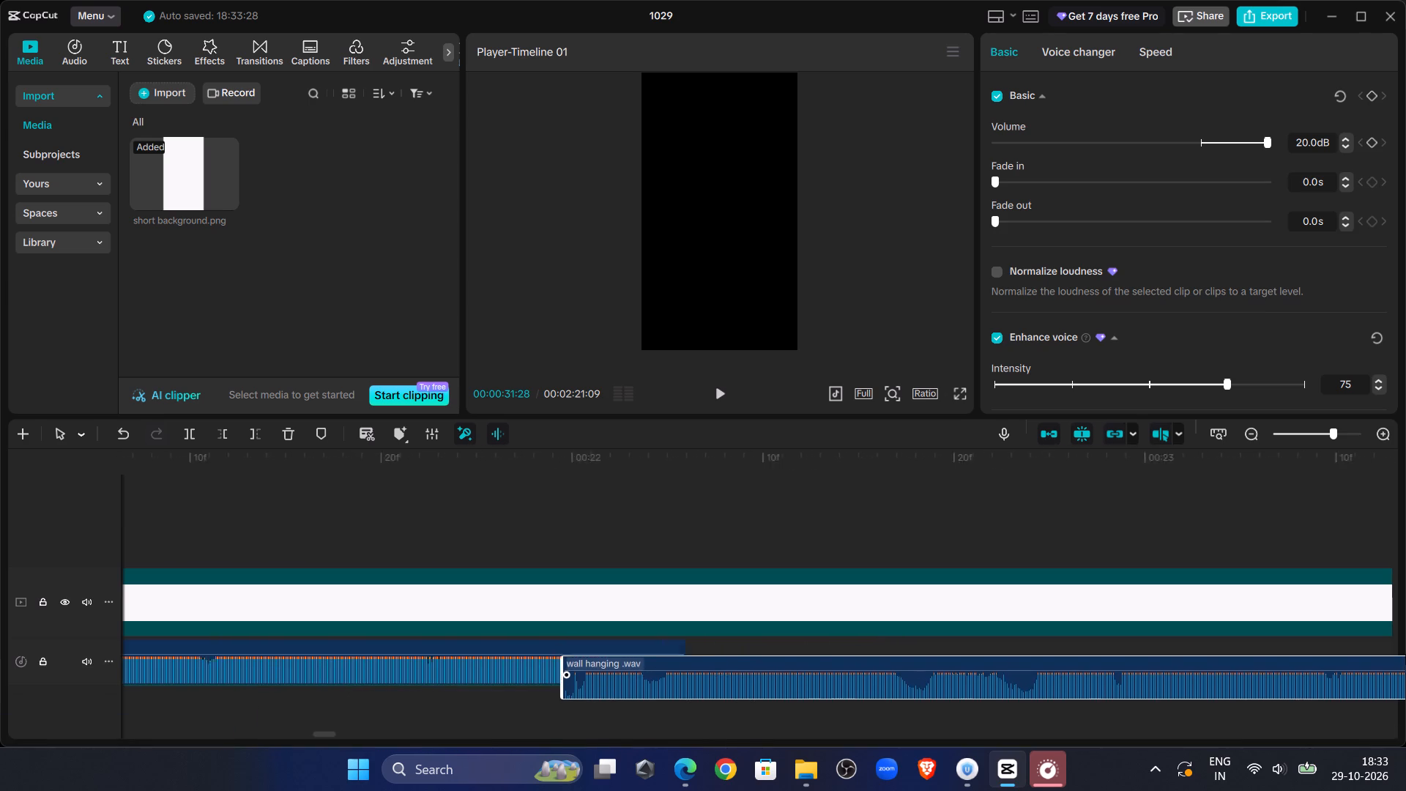
{"action": "left_click_drag", "start_coordinate": [1405, 652], "coordinate": [1205, 659]}
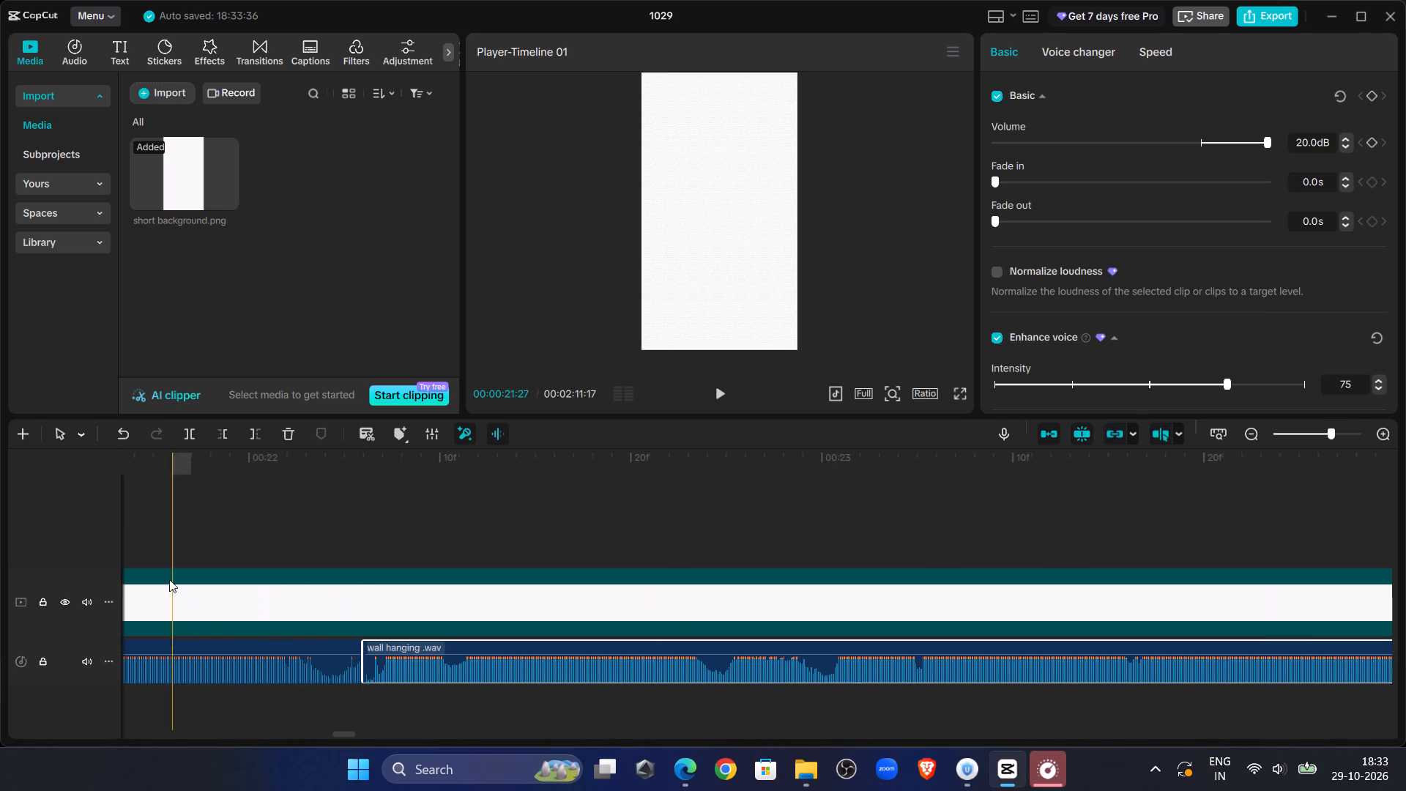
Listen across the joint near 00:00:22:06 and split the last wall hanging .wav piece at 00:00:22:25.
{"action": "left_click", "coordinate": [154, 526]}
{"action": "left_click", "coordinate": [711, 392]}
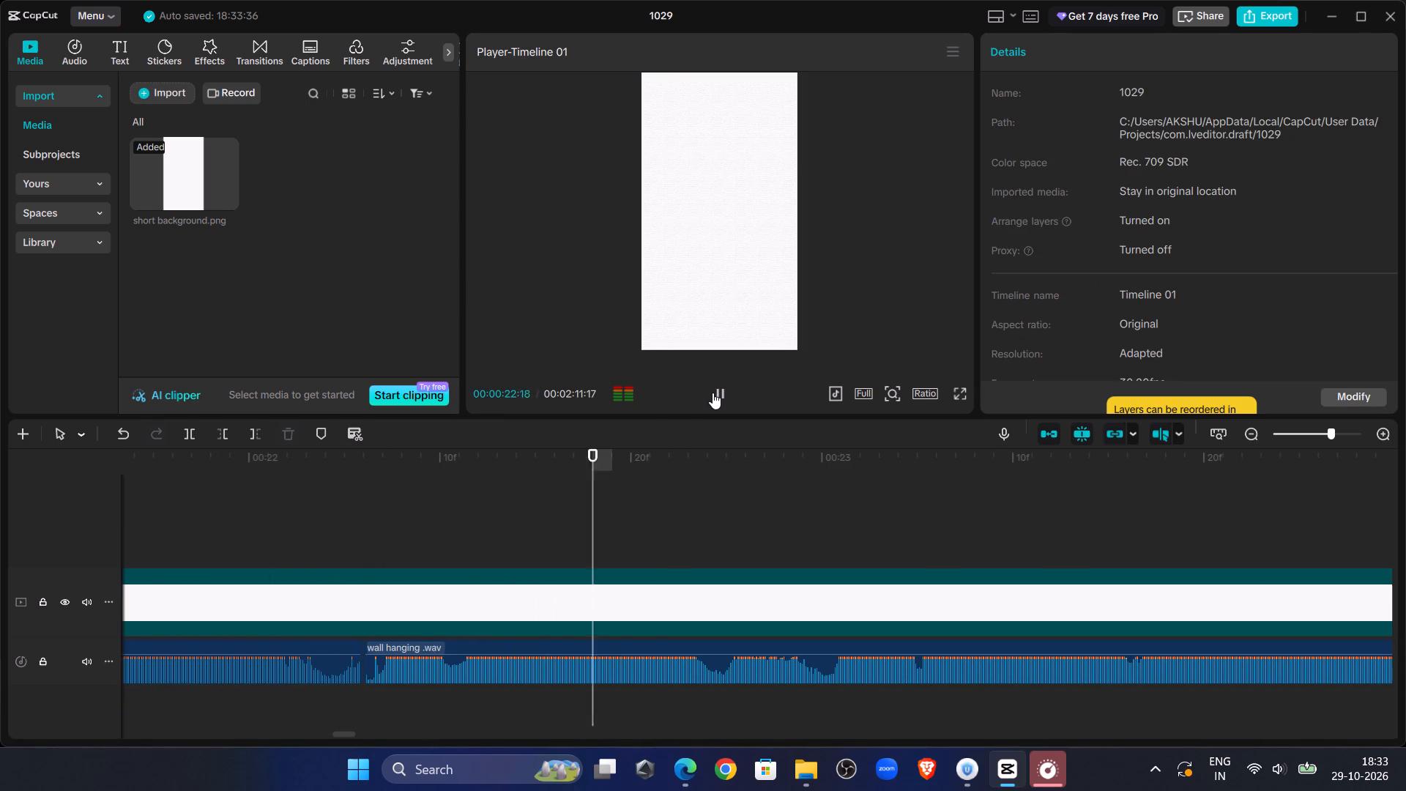
{"action": "left_click", "coordinate": [713, 393]}
{"action": "left_click", "coordinate": [729, 538]}
{"action": "left_click", "coordinate": [723, 664]}
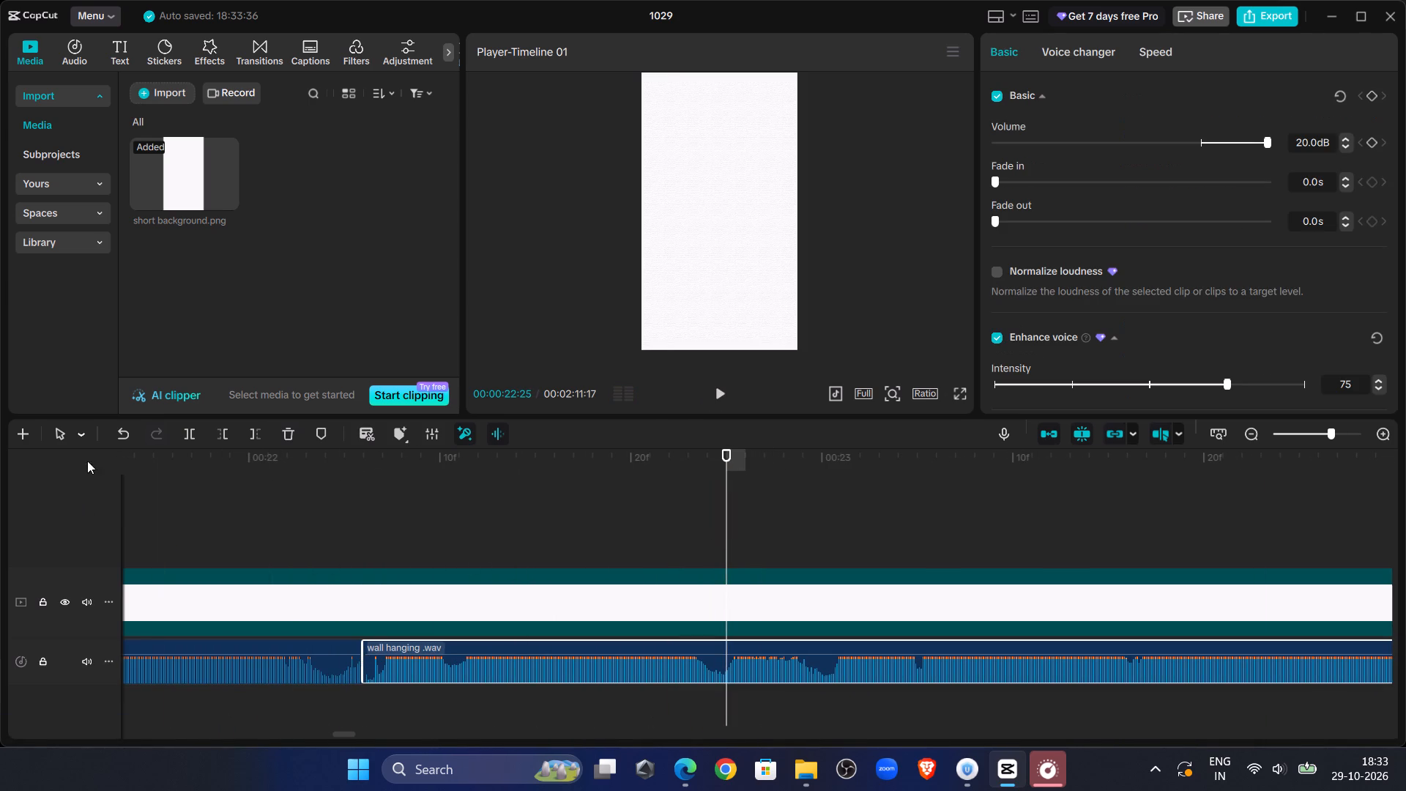
{"action": "left_click", "coordinate": [186, 434]}
Cut everything before 00:00:23:00 from the last wall hanging .wav piece and move it back against the preceding piece.
{"action": "double_click", "coordinate": [709, 398]}
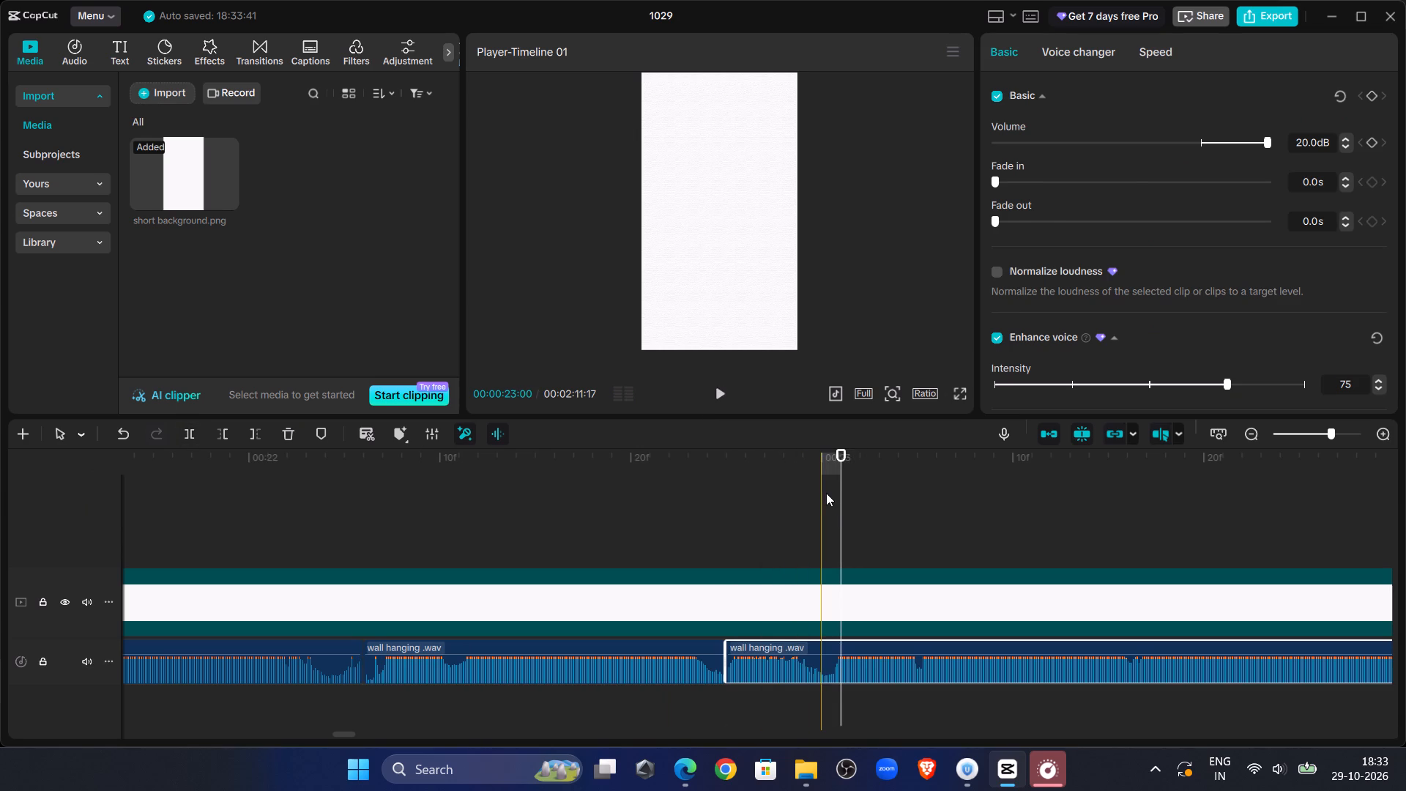
{"action": "left_click", "coordinate": [825, 493]}
{"action": "left_click", "coordinate": [814, 661]}
{"action": "left_click", "coordinate": [220, 435]}
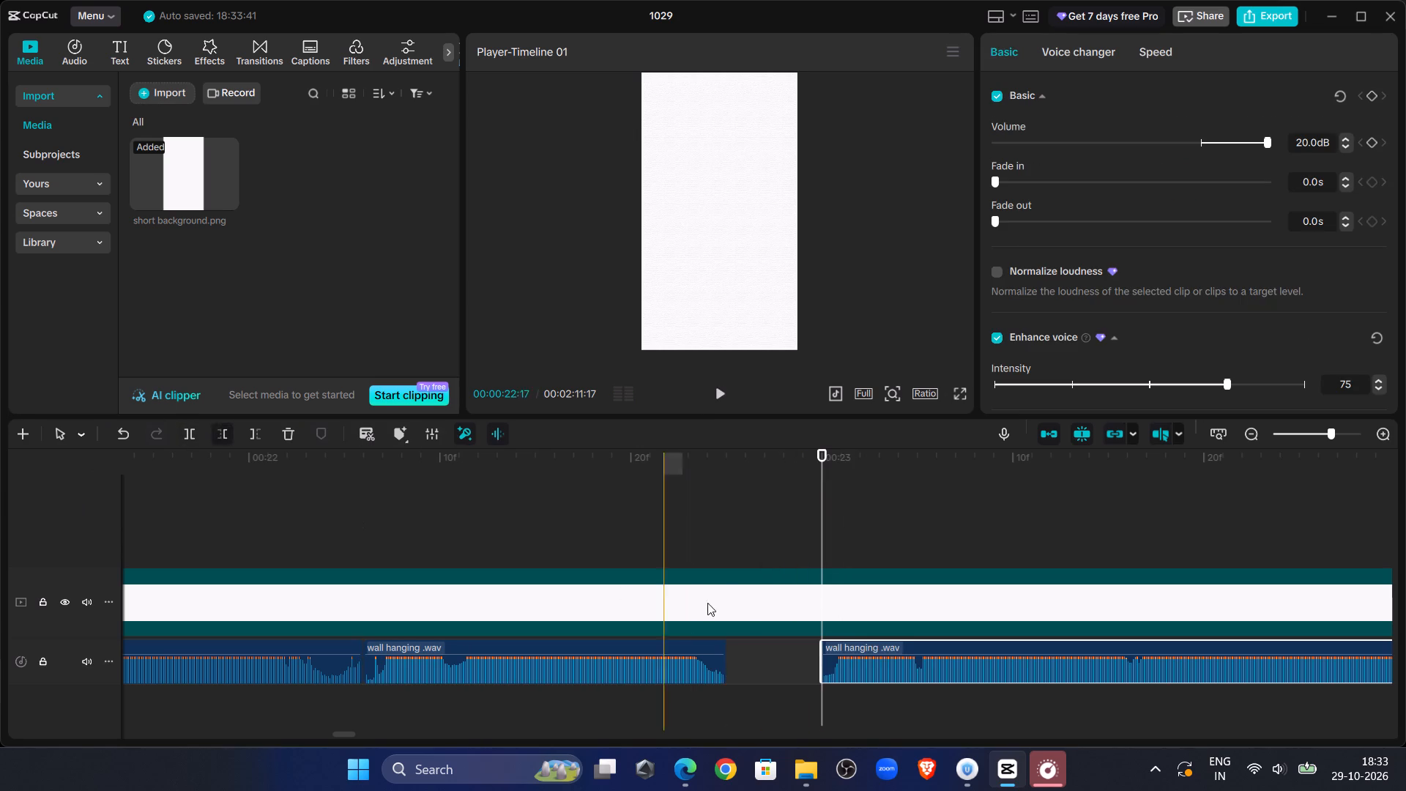
{"action": "left_click_drag", "start_coordinate": [882, 646], "coordinate": [784, 649]}
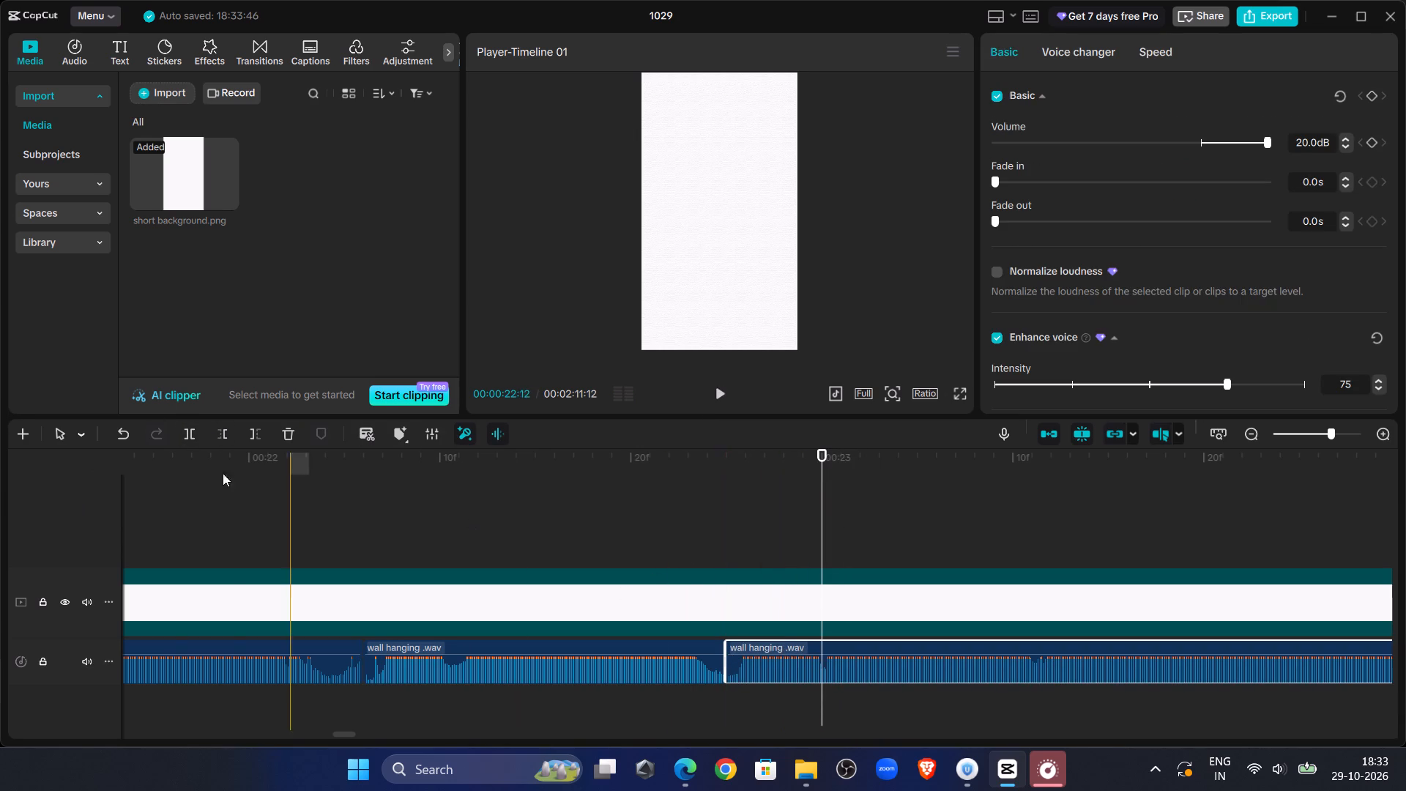
Listen across the joint at 00:00:22:25 and split the last wall hanging .wav piece at 00:00:24:29, after the spoken phrase.
{"action": "left_click", "coordinate": [164, 459]}
{"action": "left_click", "coordinate": [715, 392]}
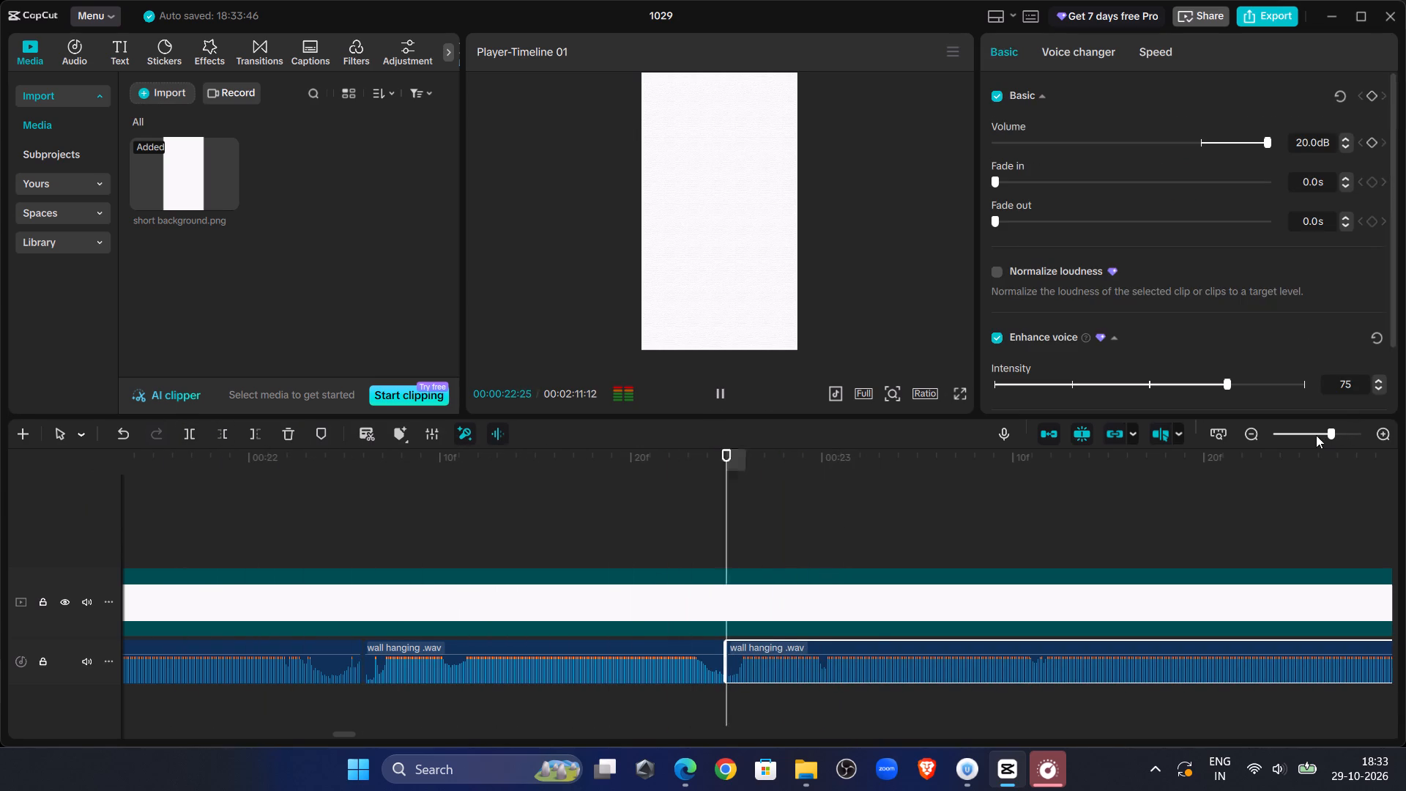
{"action": "left_click", "coordinate": [1316, 435]}
{"action": "left_click", "coordinate": [724, 395]}
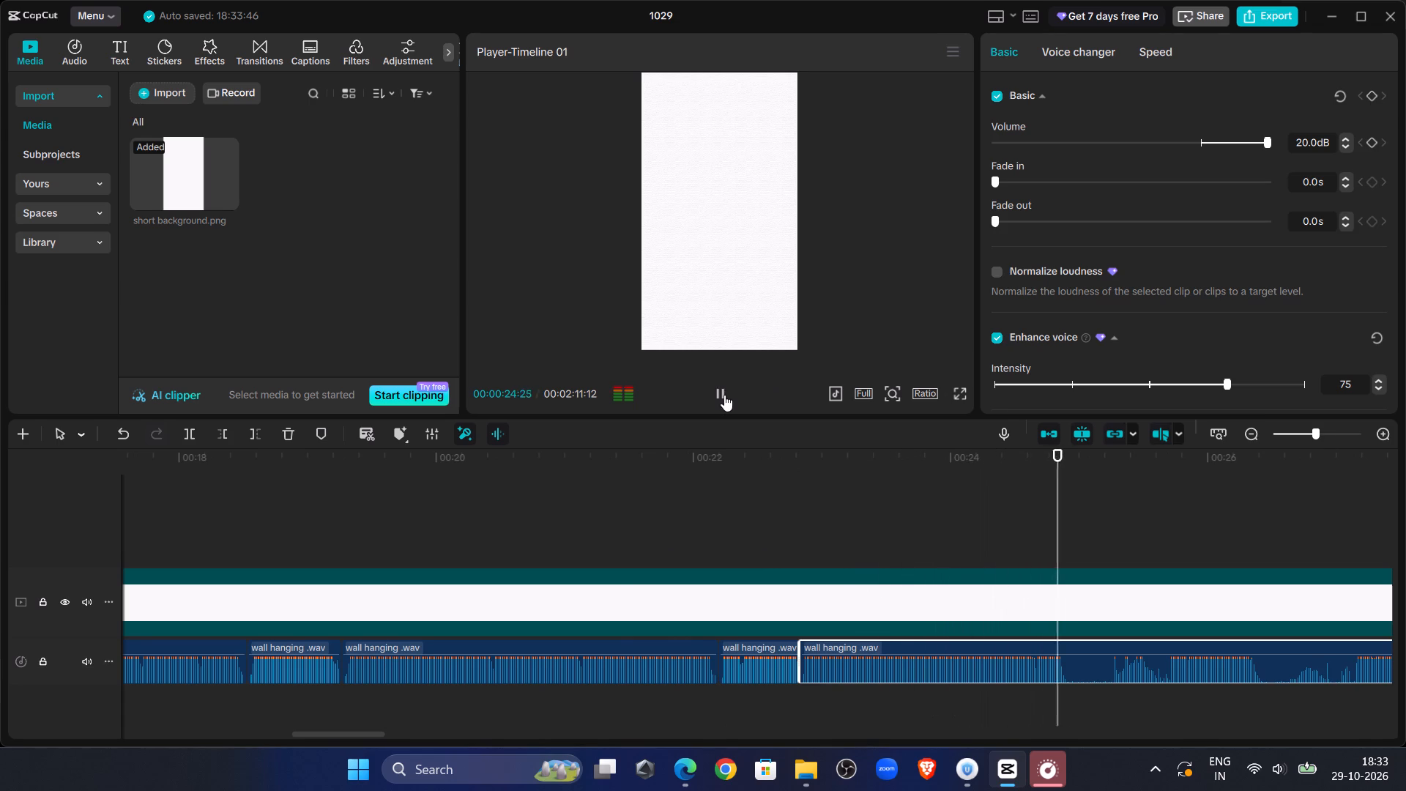
{"action": "left_click", "coordinate": [937, 650]}
{"action": "left_click", "coordinate": [196, 432]}
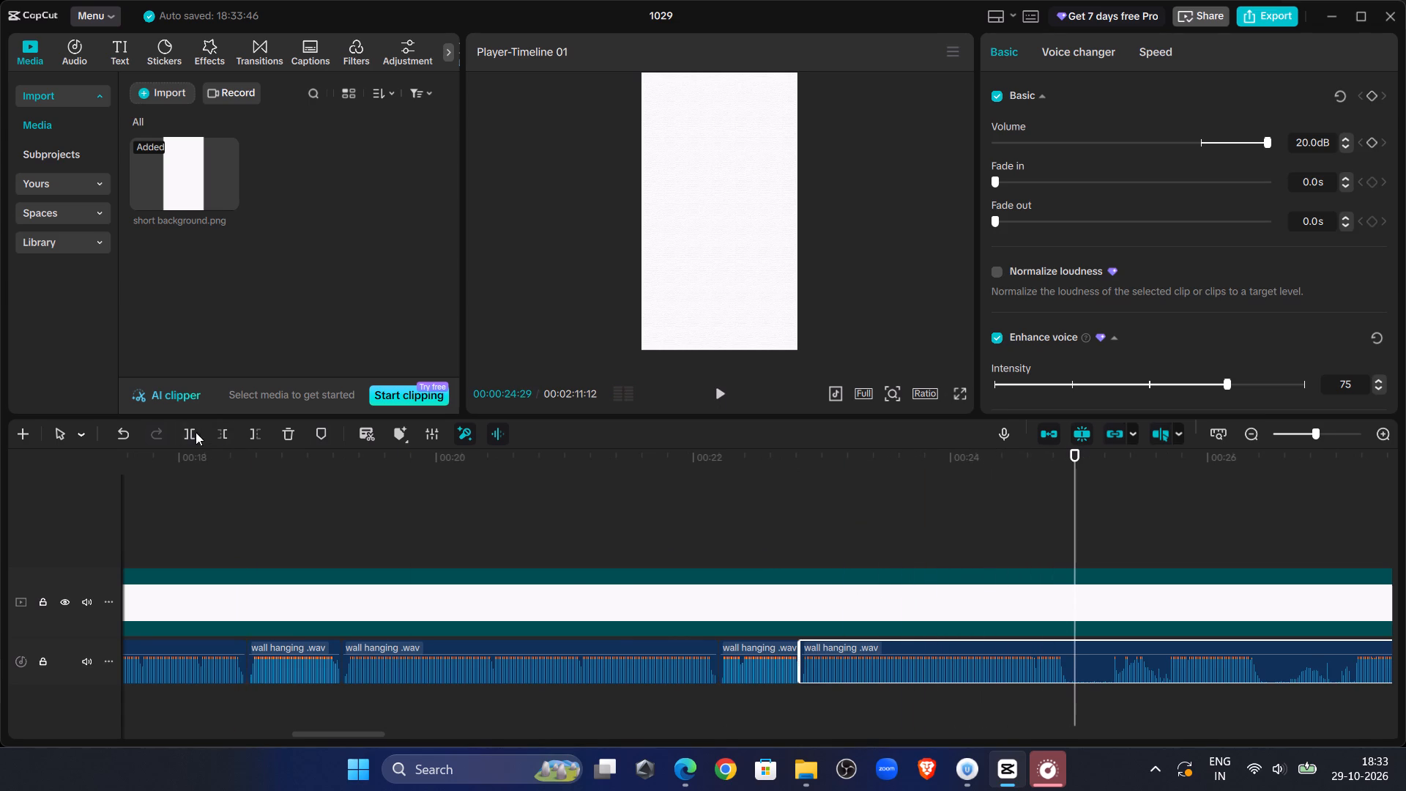
Compare the audio after the split with the wall hanging .wav piece between 00:00:22:25 and 00:00:24:29, and delete that piece.
{"action": "left_click", "coordinate": [724, 393]}
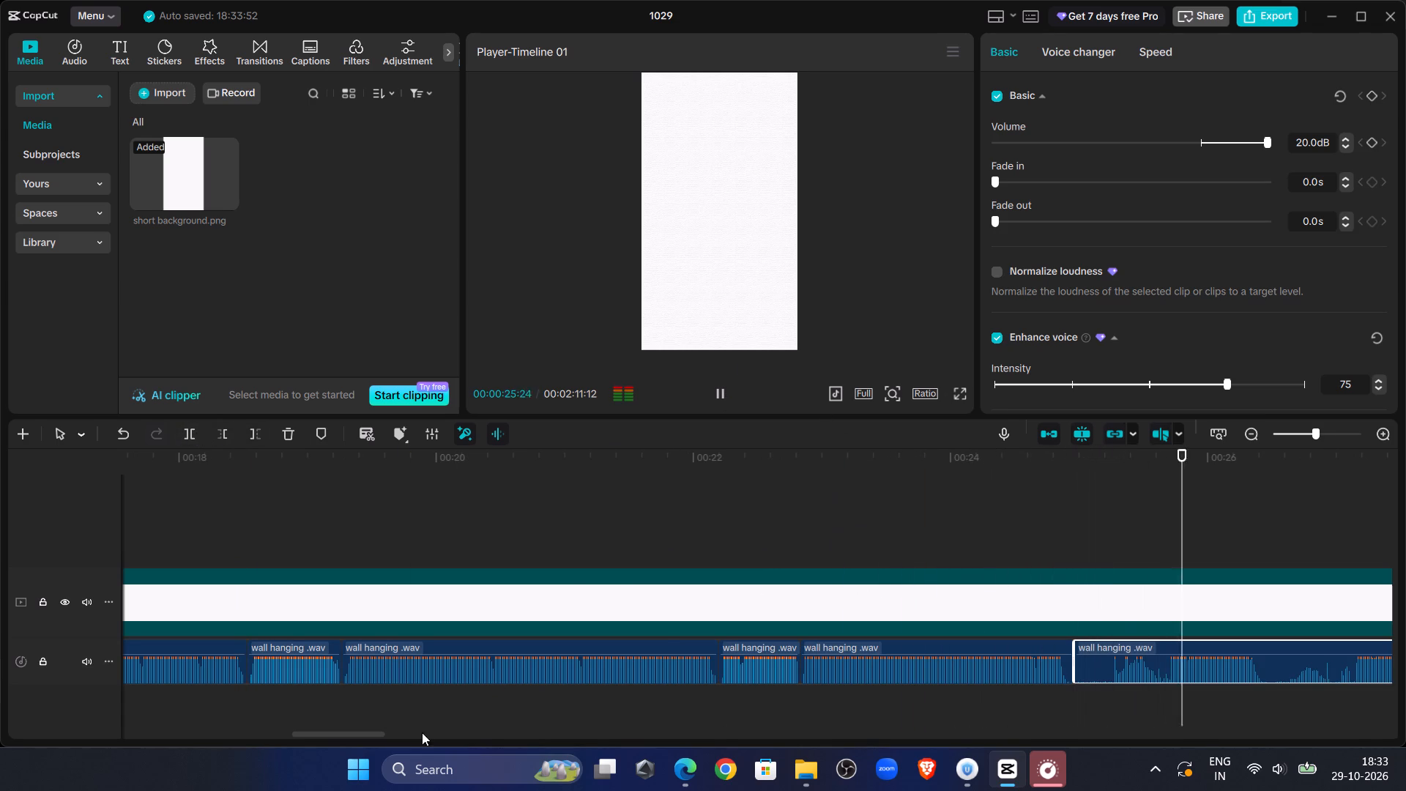
{"action": "left_click_drag", "start_coordinate": [319, 735], "coordinate": [376, 747]}
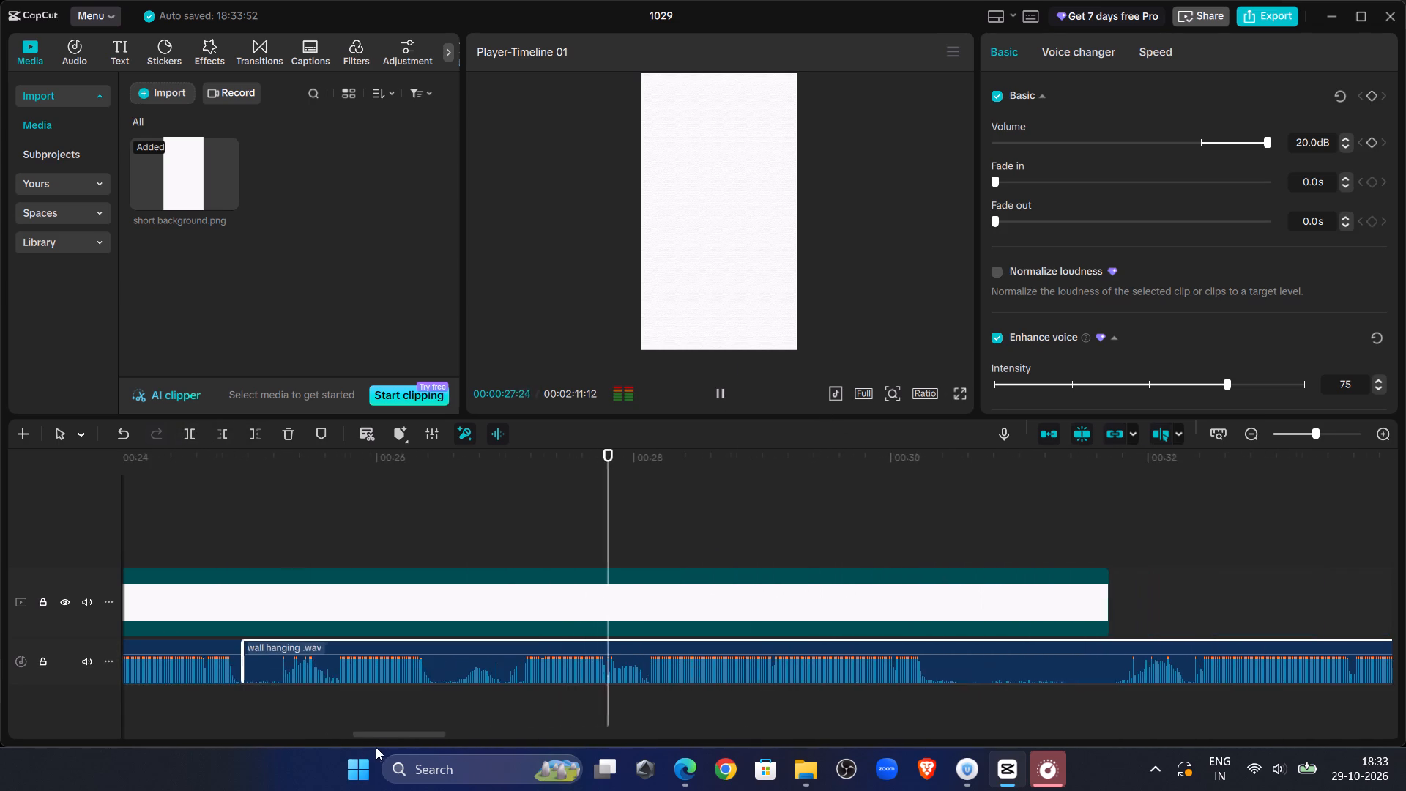
{"action": "left_click_drag", "start_coordinate": [376, 747], "coordinate": [356, 741]}
{"action": "left_click", "coordinate": [385, 519]}
{"action": "left_click", "coordinate": [295, 519]}
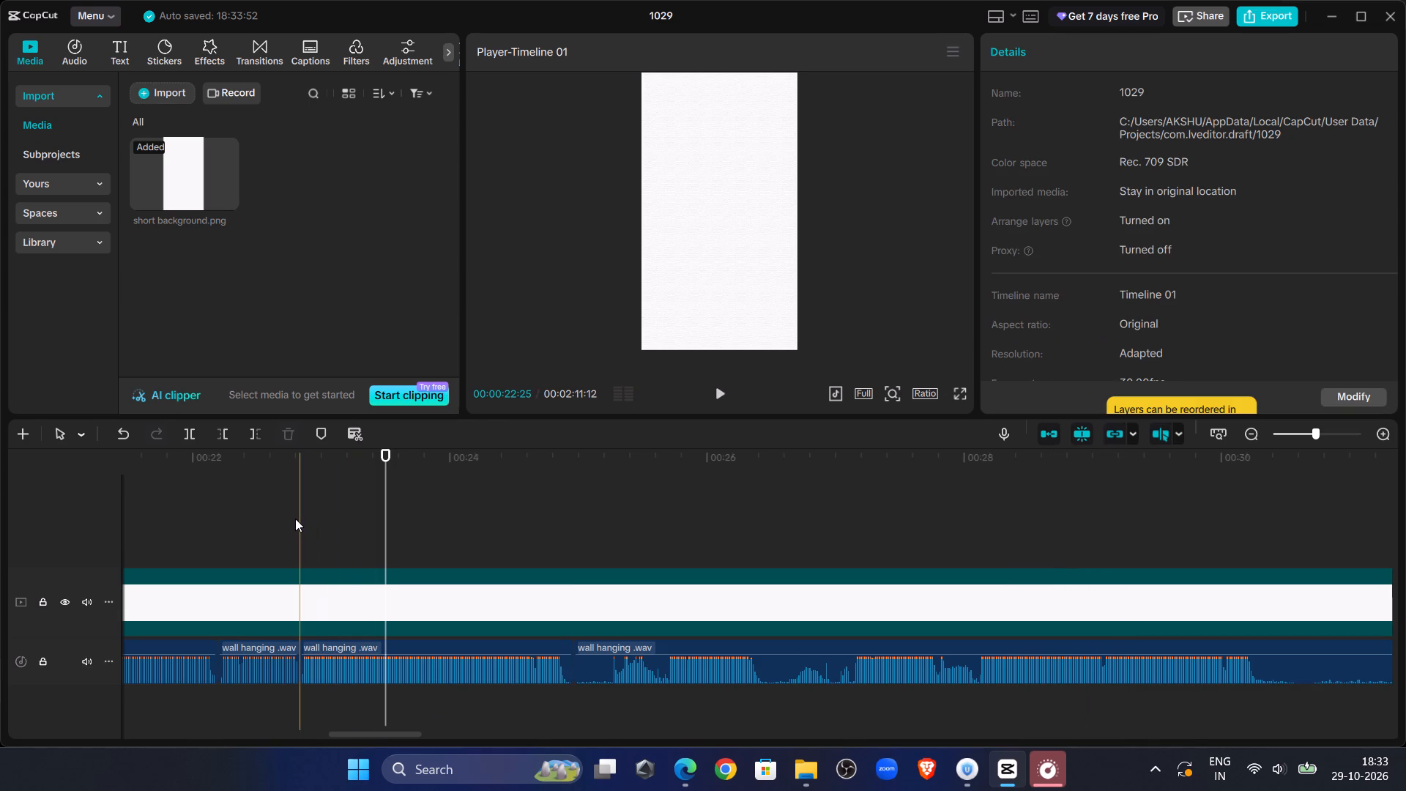
{"action": "left_click", "coordinate": [723, 389]}
{"action": "left_click", "coordinate": [425, 653]}
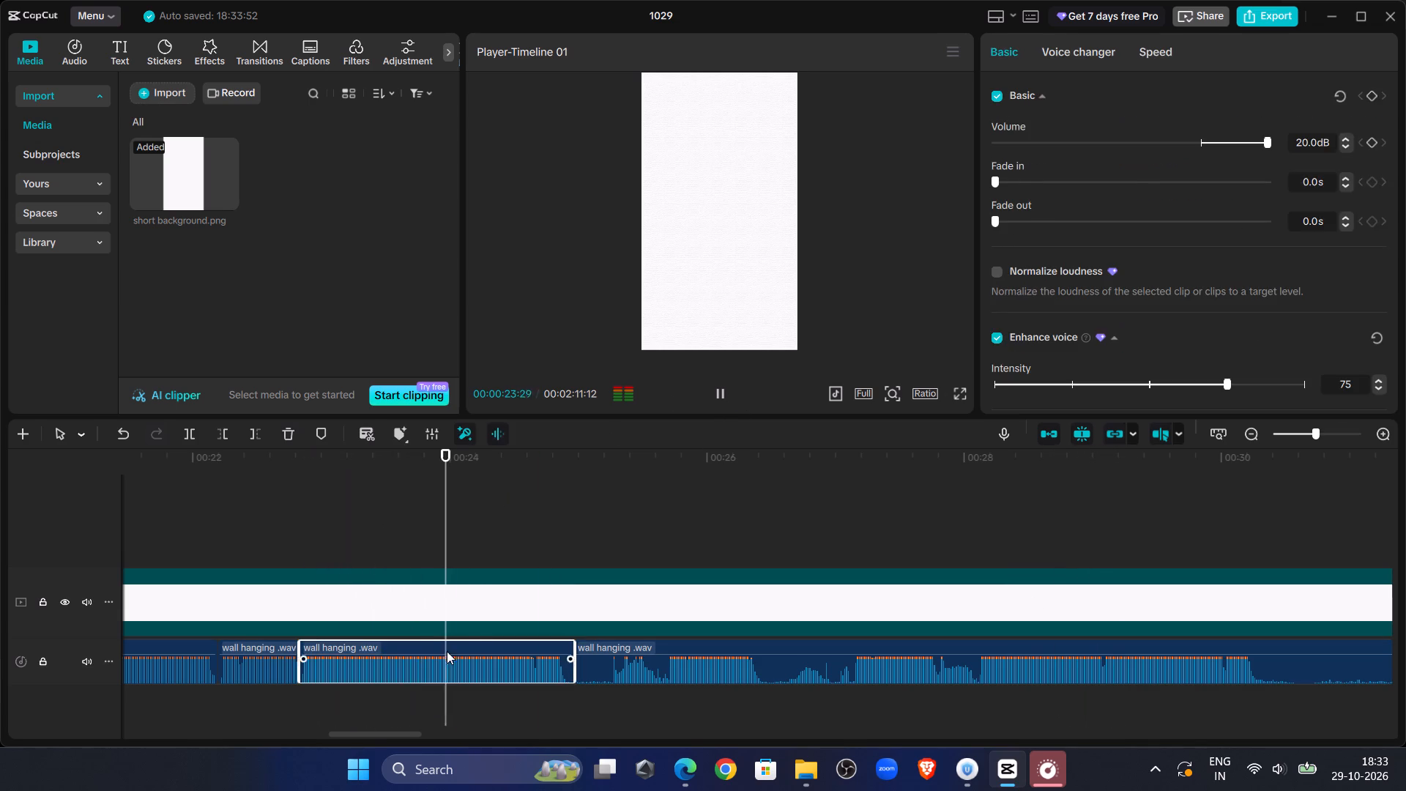
{"action": "key", "text": "Delete"}
Cut everything before 00:00:28:03 from the last wall hanging .wav piece and move it back against the preceding piece.
{"action": "double_click", "coordinate": [983, 531]}
{"action": "left_click", "coordinate": [957, 642]}
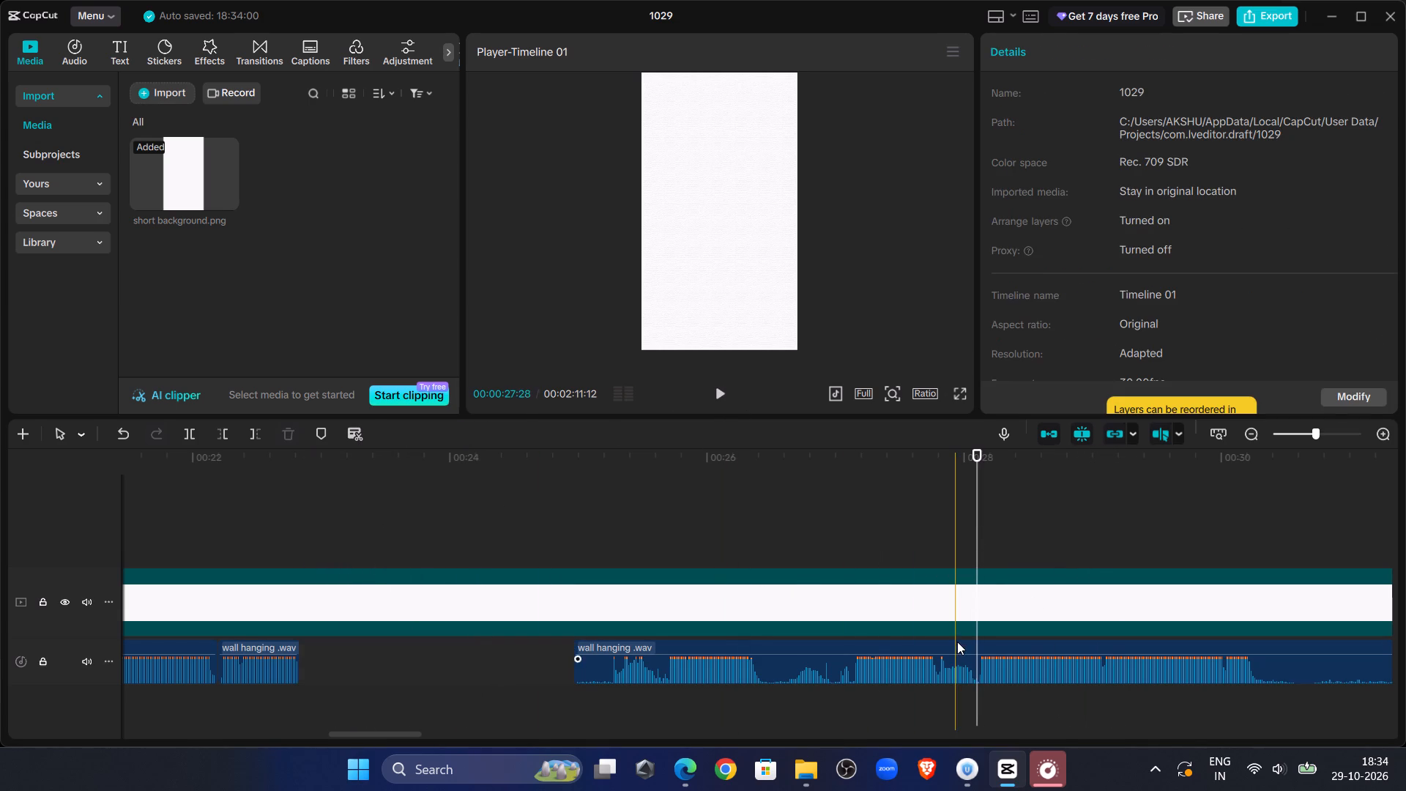
{"action": "left_click", "coordinate": [219, 438]}
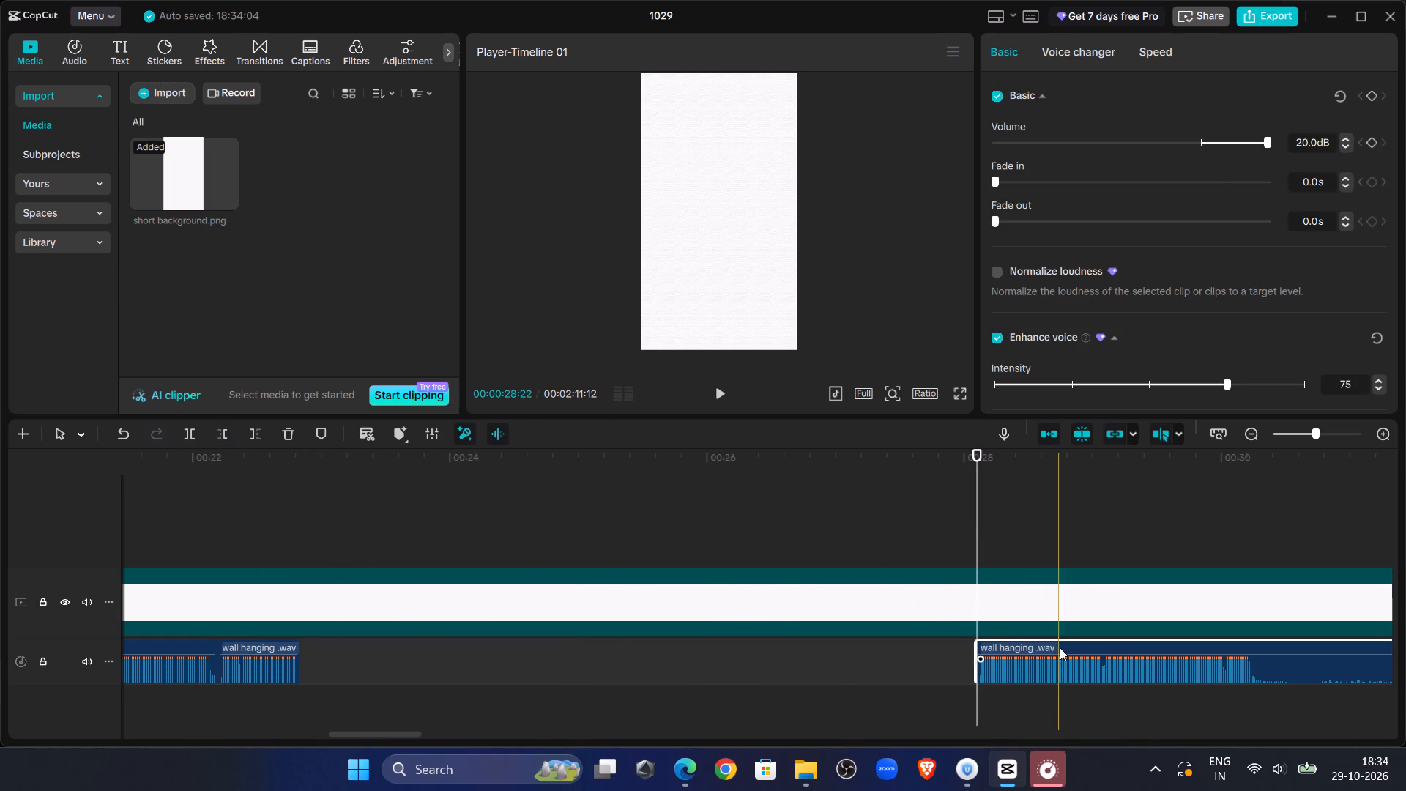
{"action": "left_click_drag", "start_coordinate": [1060, 647], "coordinate": [381, 658]}
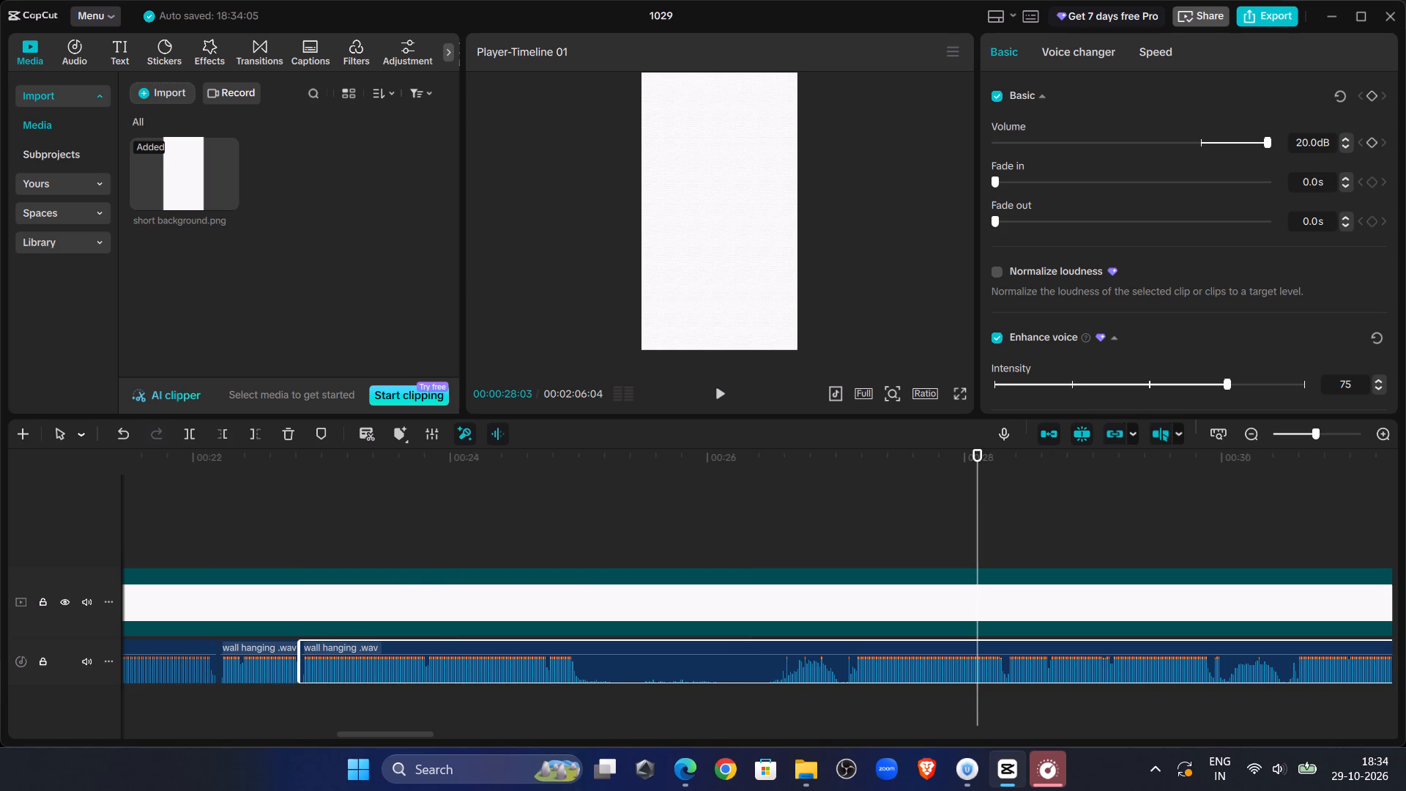
Listen across the joint at 00:00:22:25 and split the last wall hanging .wav piece at about 00:00:25:05, after the spoken phrase.
{"action": "left_click", "coordinate": [168, 508]}
{"action": "left_click", "coordinate": [721, 398]}
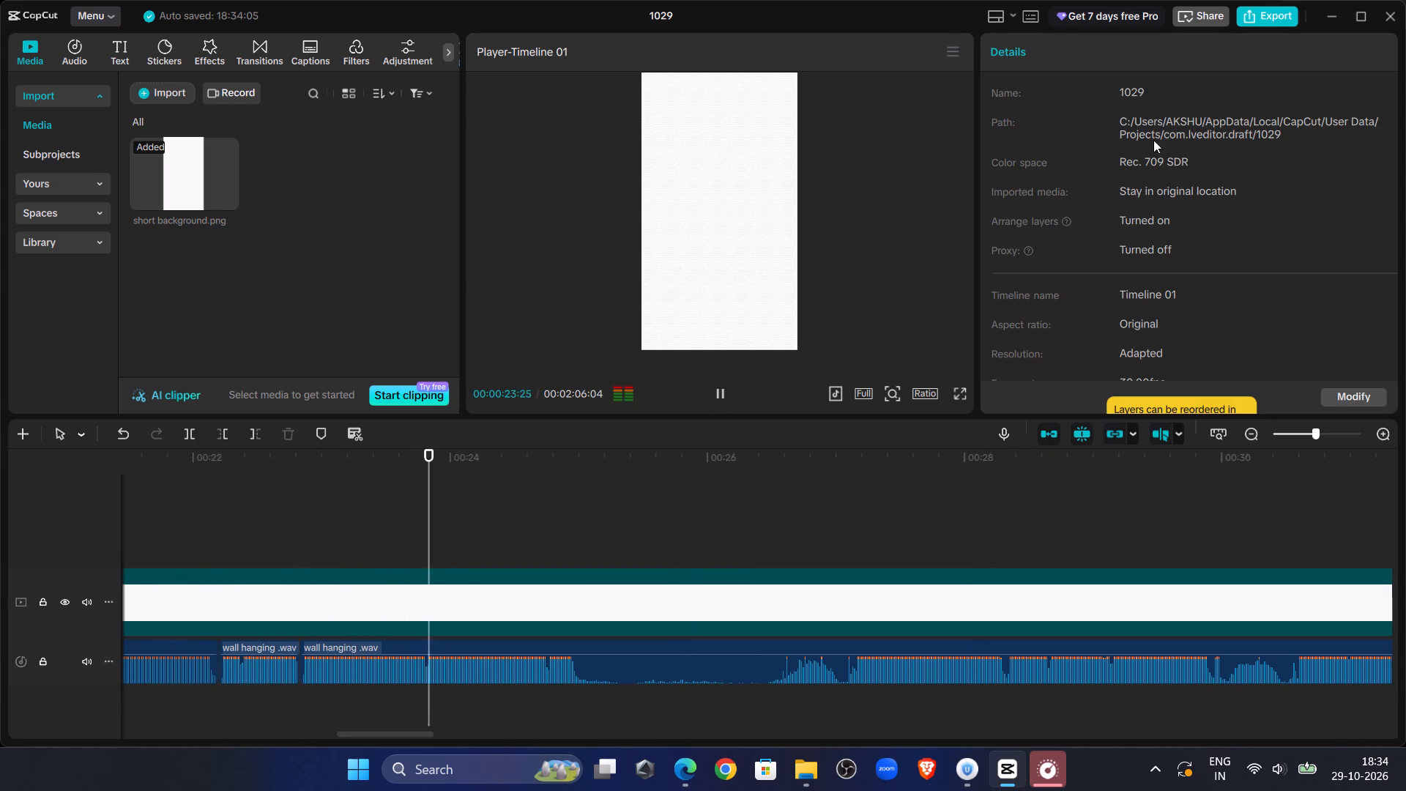
{"action": "left_click", "coordinate": [600, 502]}
{"action": "left_click", "coordinate": [574, 666]}
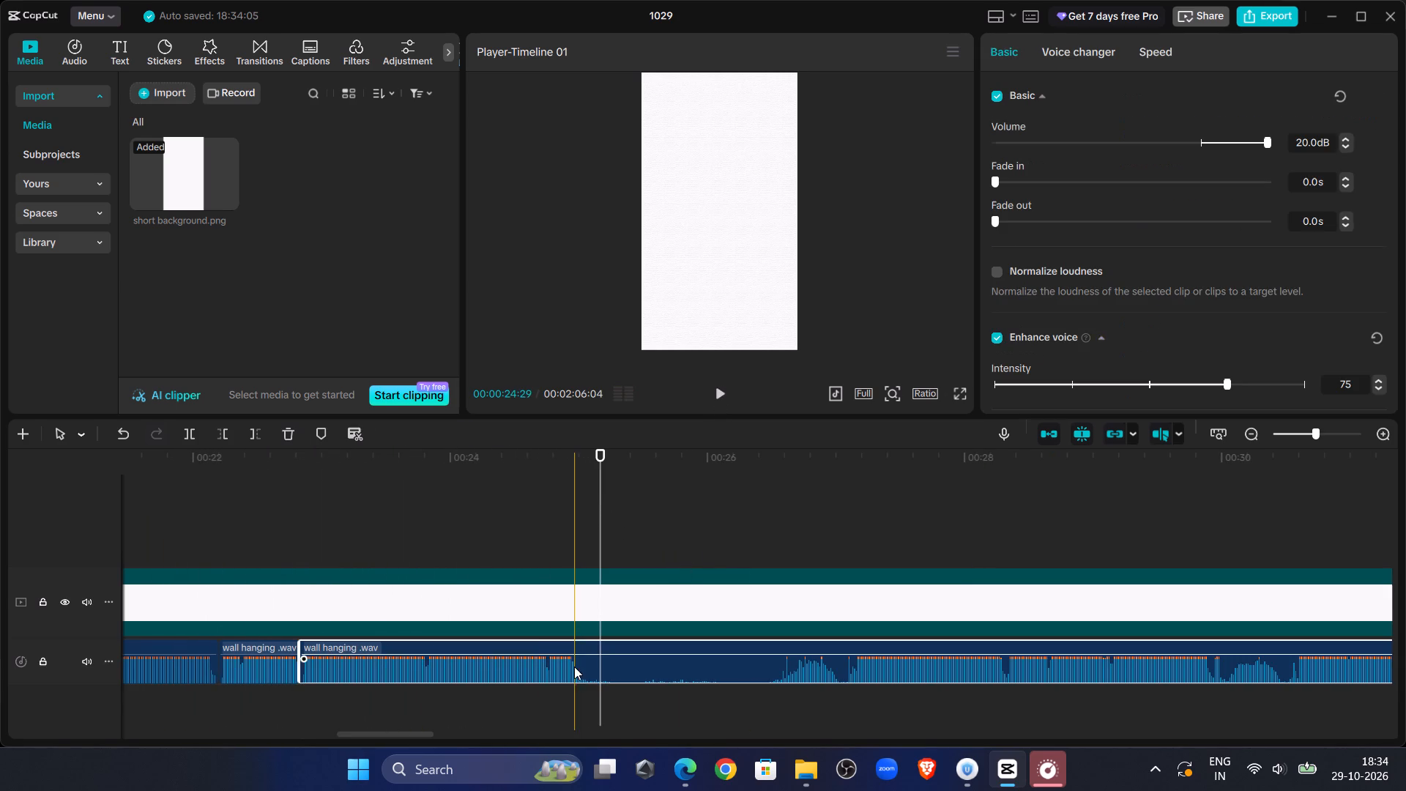
{"action": "left_click", "coordinate": [186, 442]}
Listen through the last wall hanging .wav piece from 00:00:25:05 onward to locate where the next usable phrase starts.
{"action": "left_click", "coordinate": [701, 396]}
{"action": "left_click", "coordinate": [715, 397]}
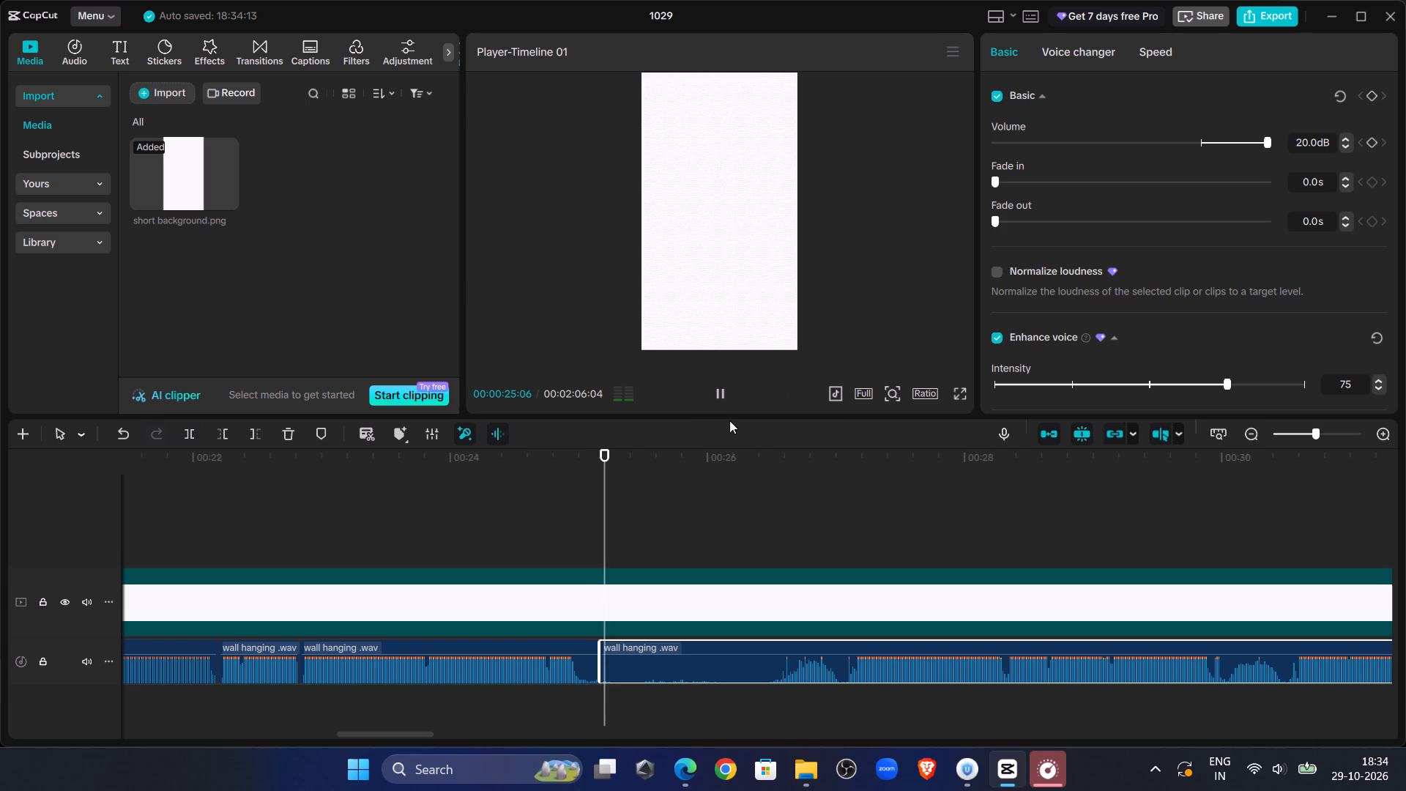
{"action": "left_click_drag", "start_coordinate": [774, 471], "coordinate": [789, 486]}
{"action": "left_click_drag", "start_coordinate": [817, 499], "coordinate": [835, 505]}
{"action": "left_click", "coordinate": [695, 422]}
{"action": "left_click", "coordinate": [721, 393]}
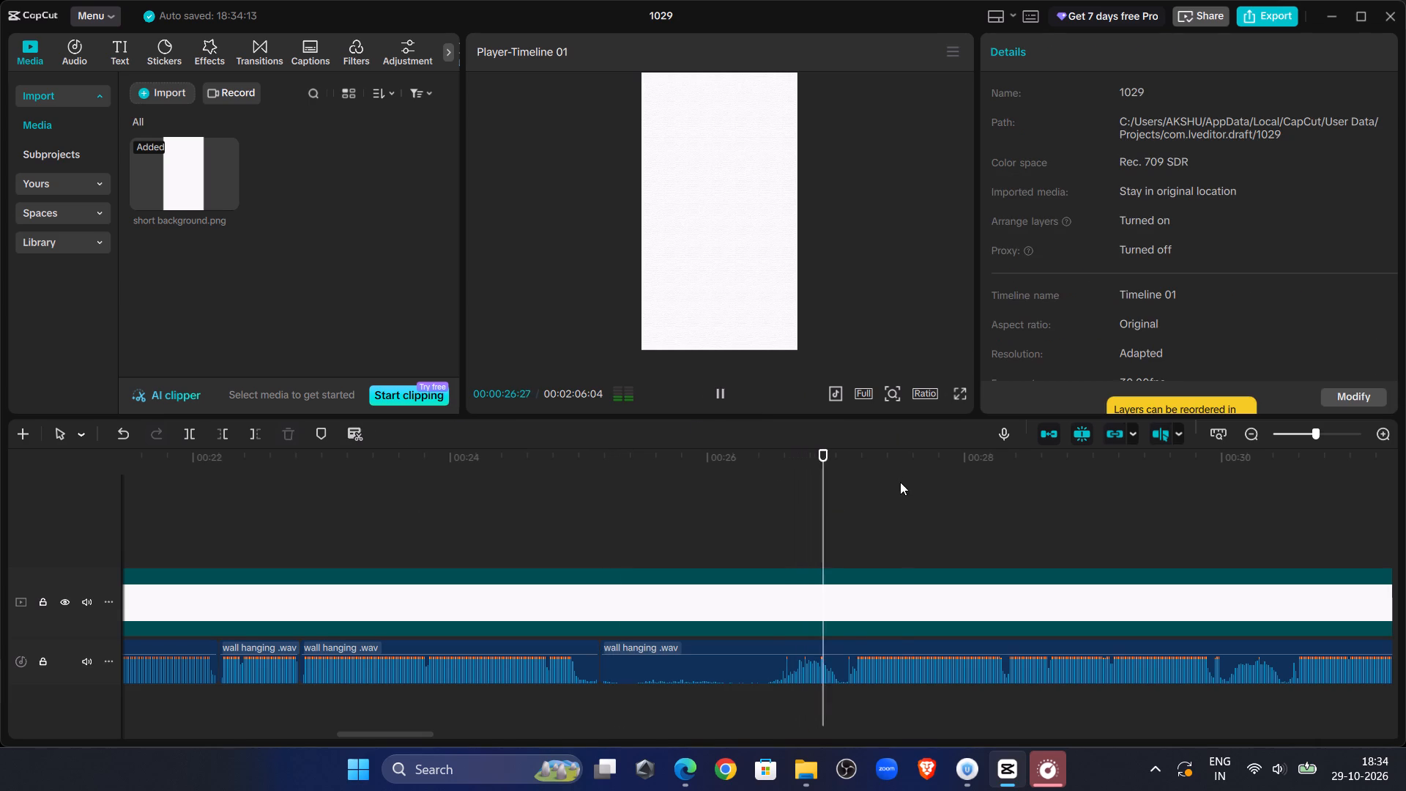
{"action": "left_click", "coordinate": [900, 482]}
{"action": "left_click", "coordinate": [722, 390]}
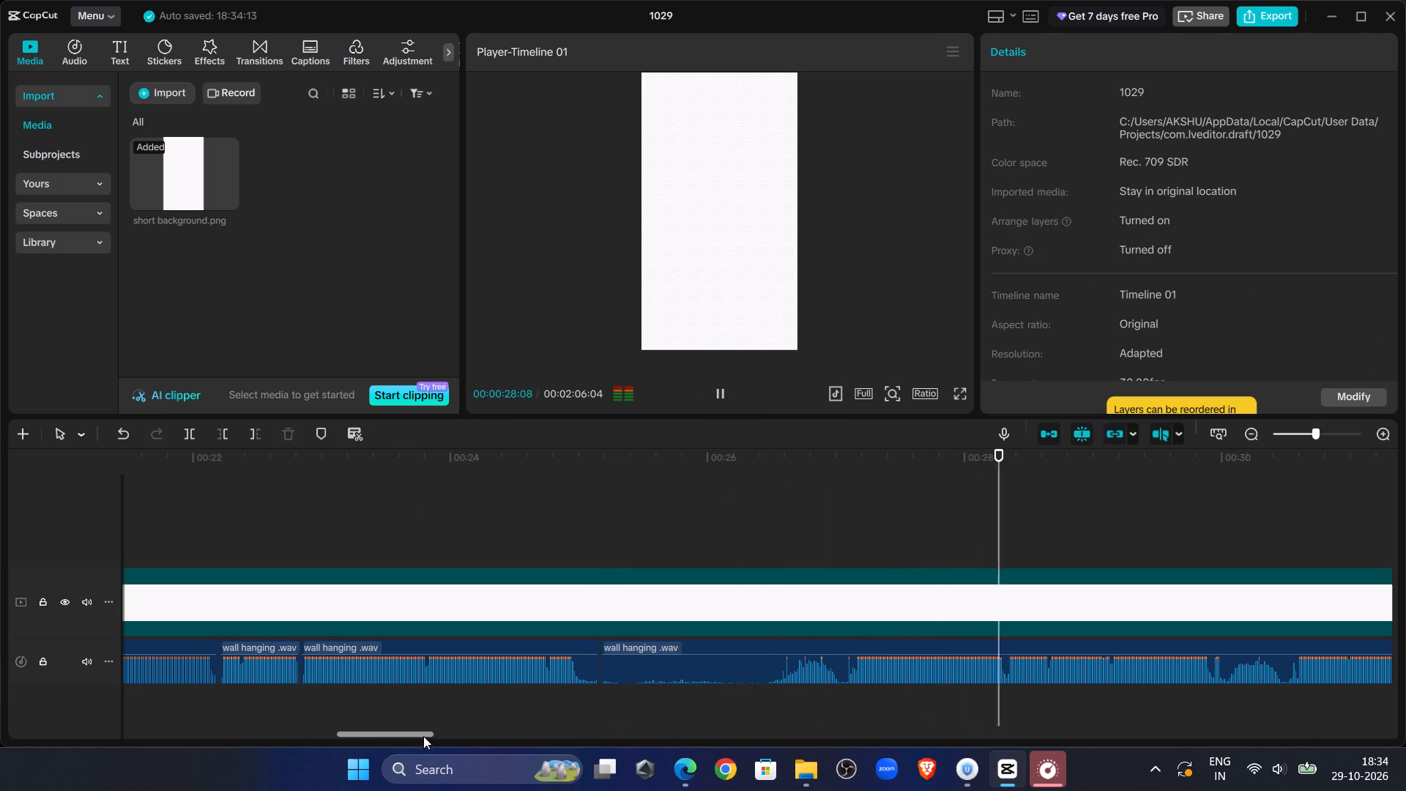
{"action": "left_click_drag", "start_coordinate": [423, 735], "coordinate": [455, 743]}
{"action": "left_click", "coordinate": [1300, 440]}
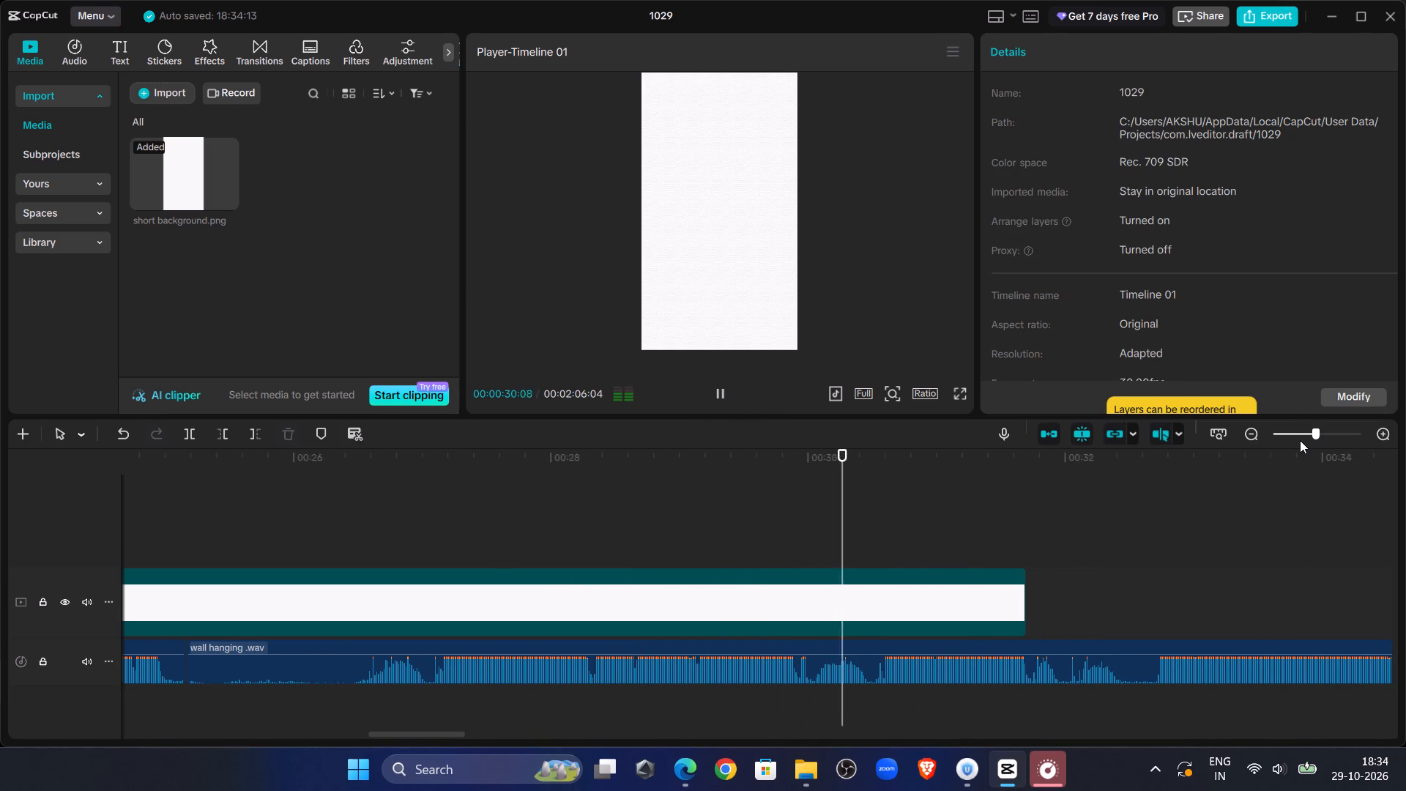
{"action": "left_click", "coordinate": [1307, 439]}
{"action": "left_click", "coordinate": [1301, 432]}
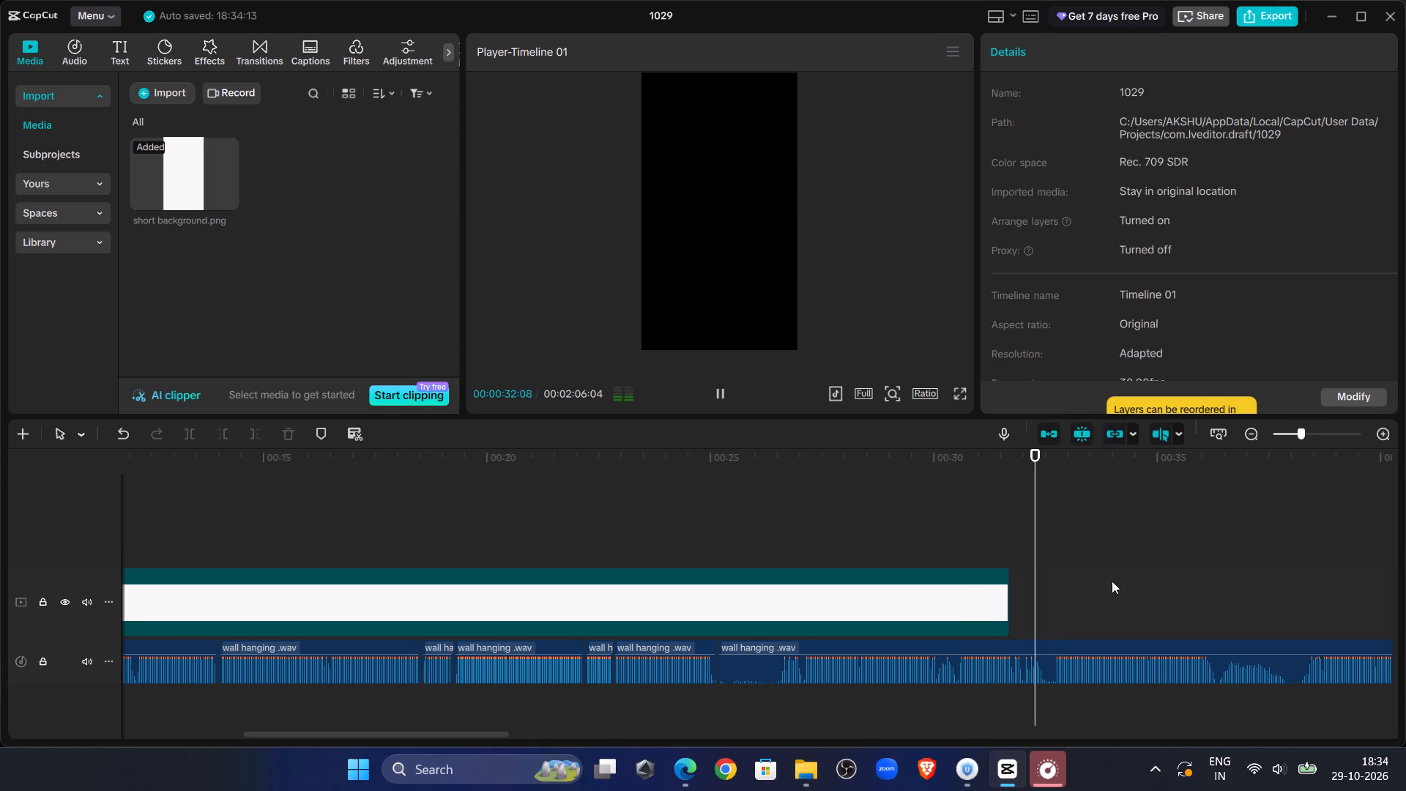
{"action": "left_click_drag", "start_coordinate": [478, 735], "coordinate": [590, 729]}
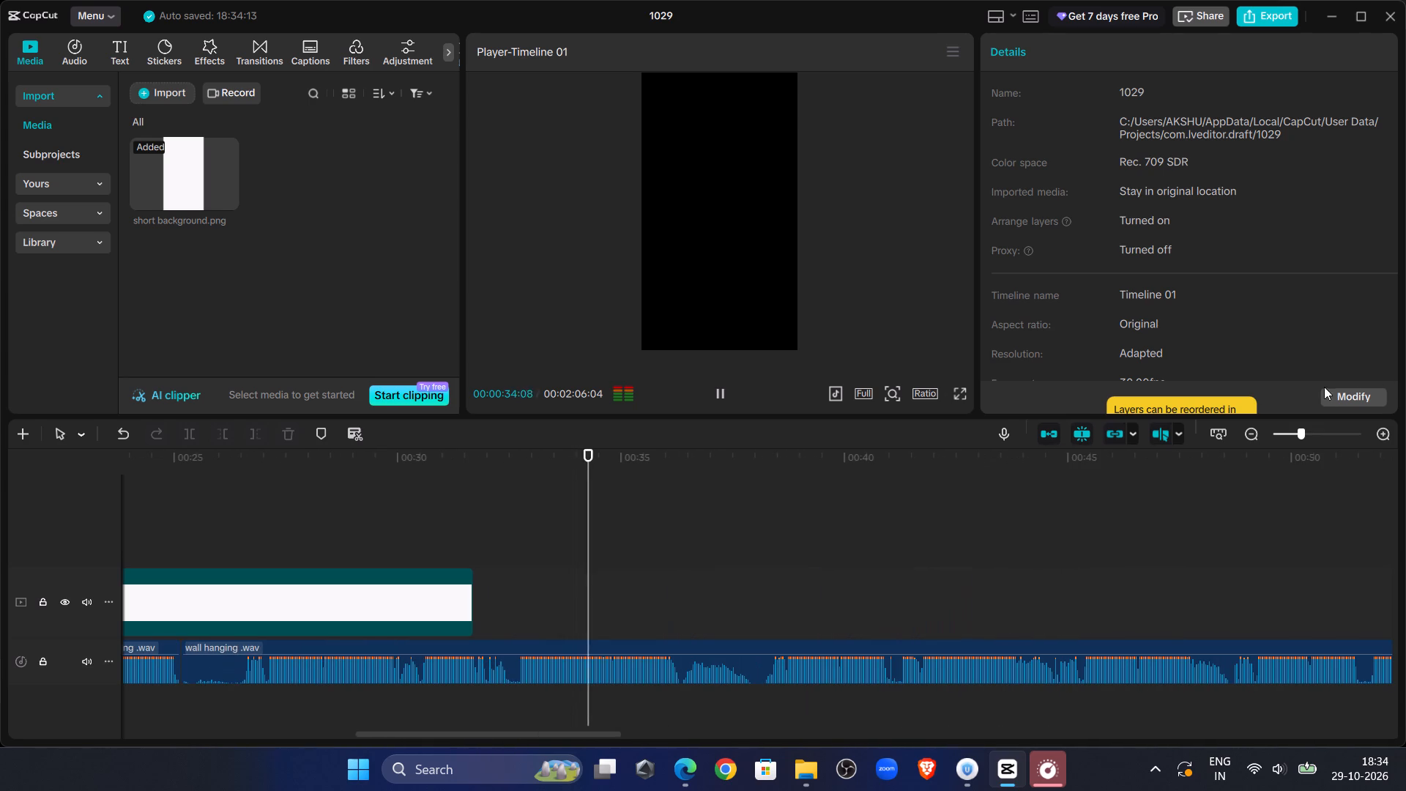
{"action": "left_click", "coordinate": [752, 534]}
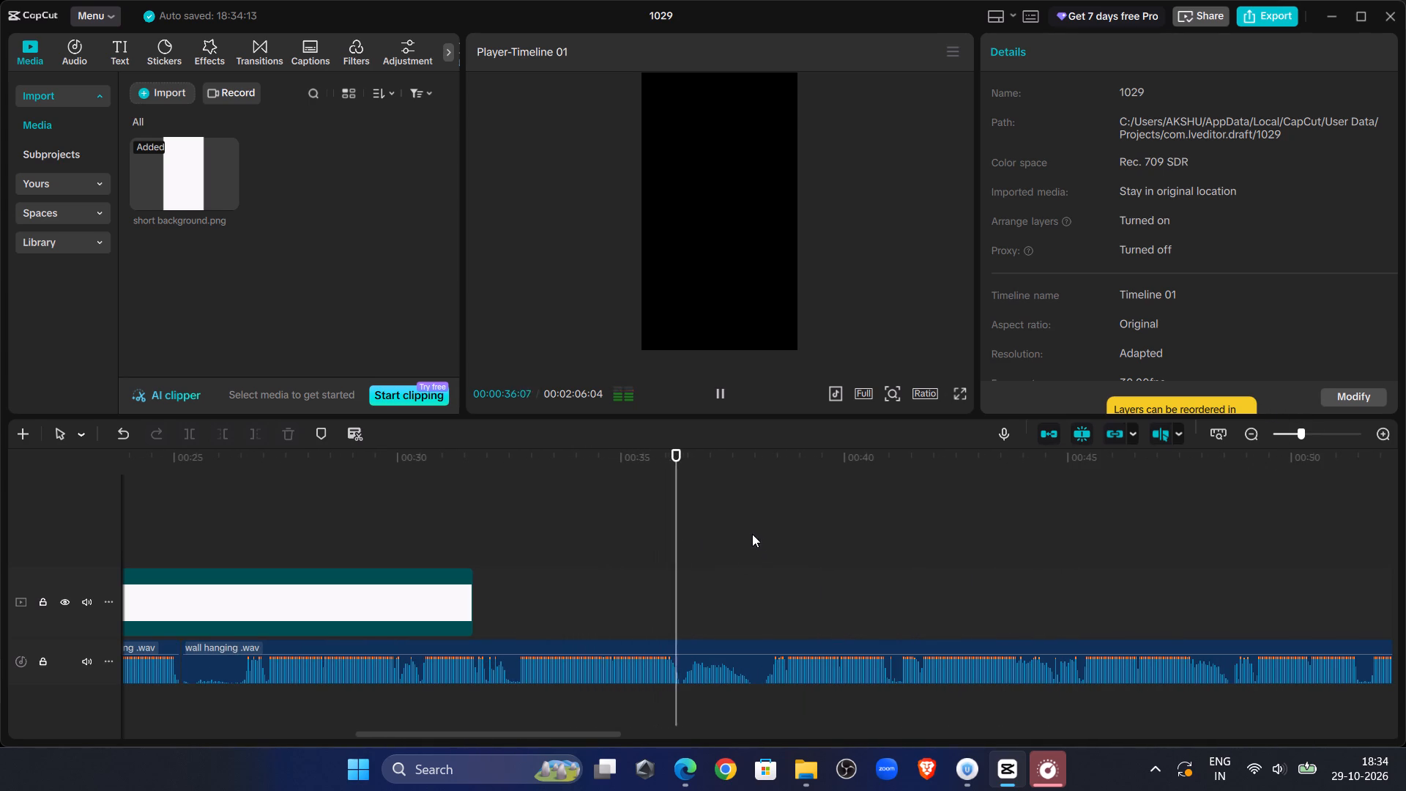
{"action": "left_click", "coordinate": [728, 390]}
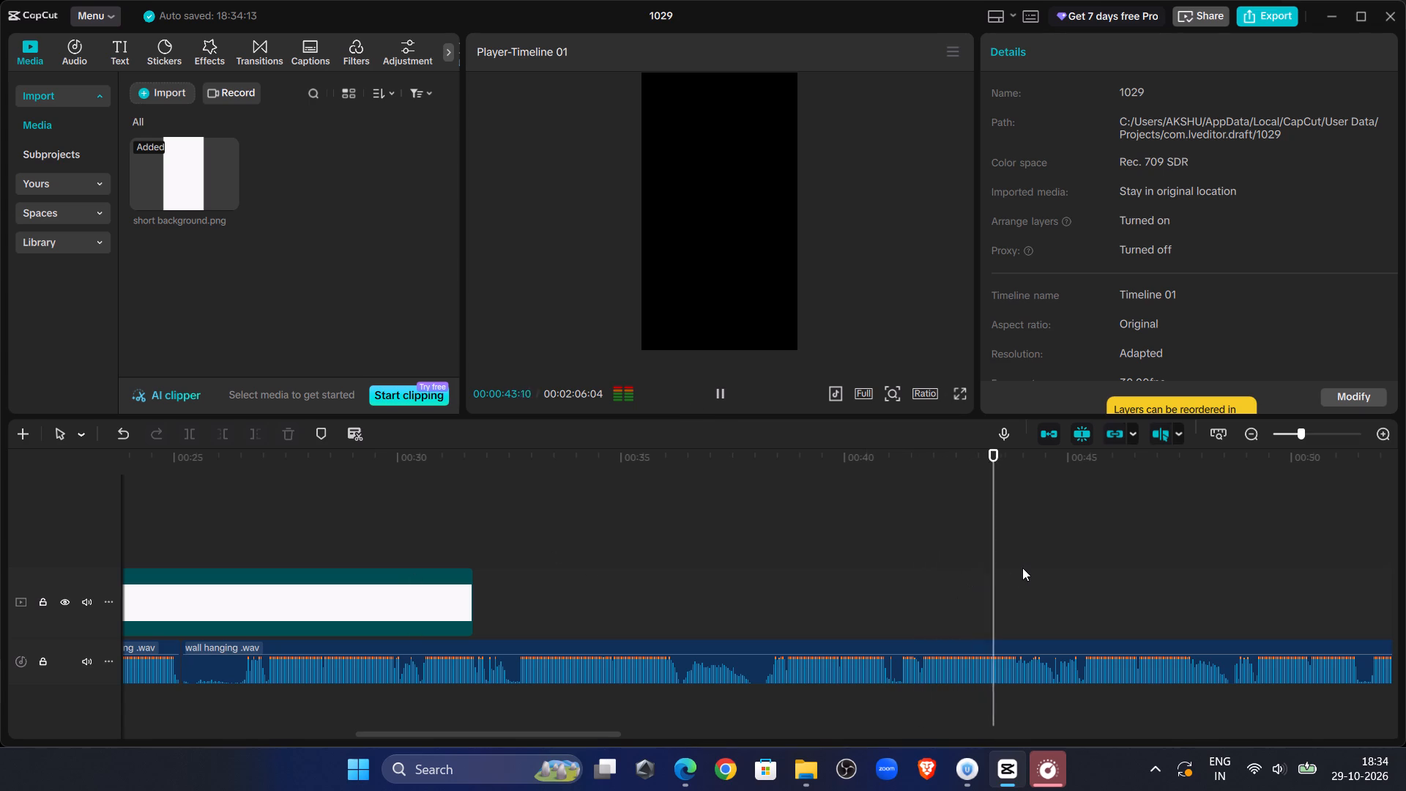
Cut everything before 00:00:32:20 from the last wall hanging .wav piece and move it back against the preceding piece.
{"action": "double_click", "coordinate": [519, 564]}
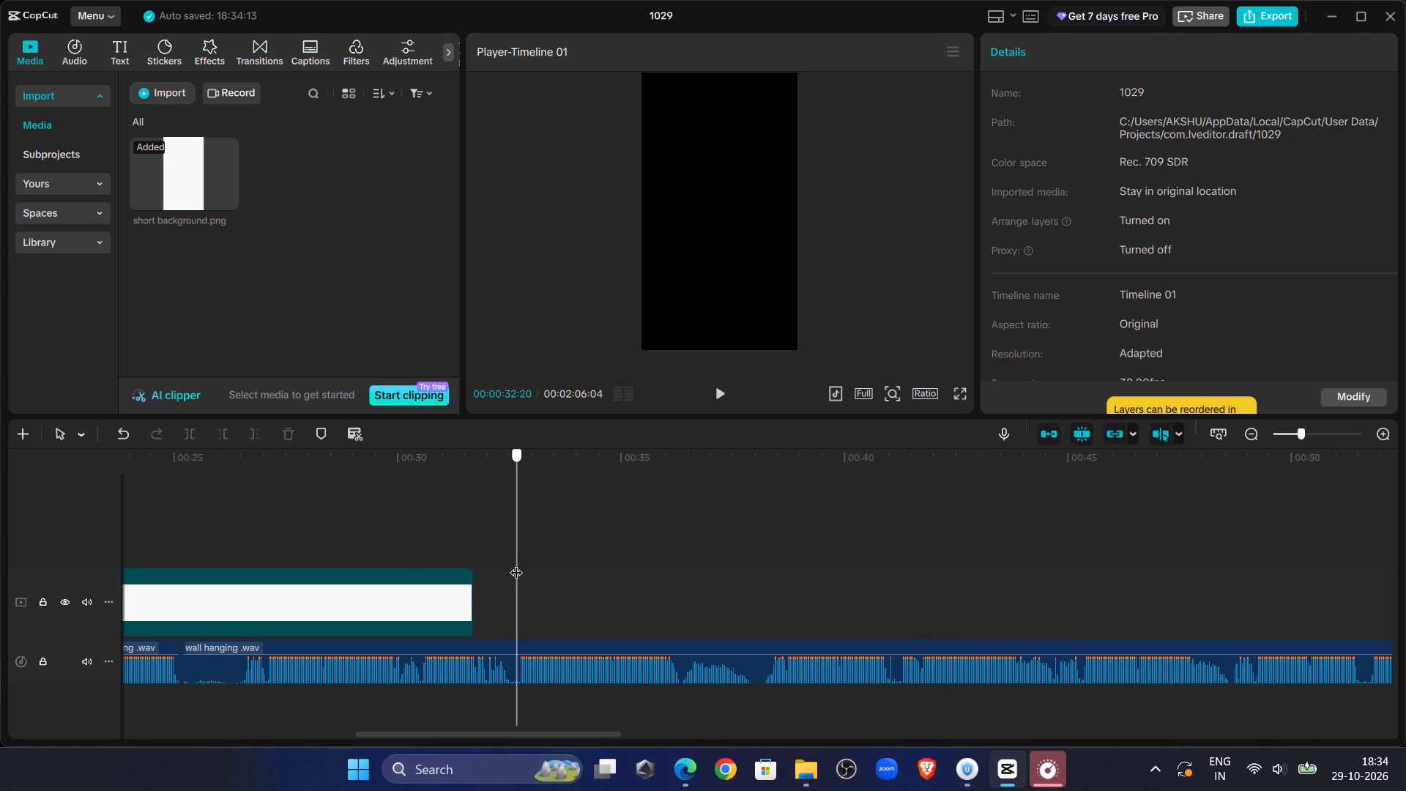
{"action": "left_click", "coordinate": [480, 650]}
{"action": "left_click", "coordinate": [231, 443]}
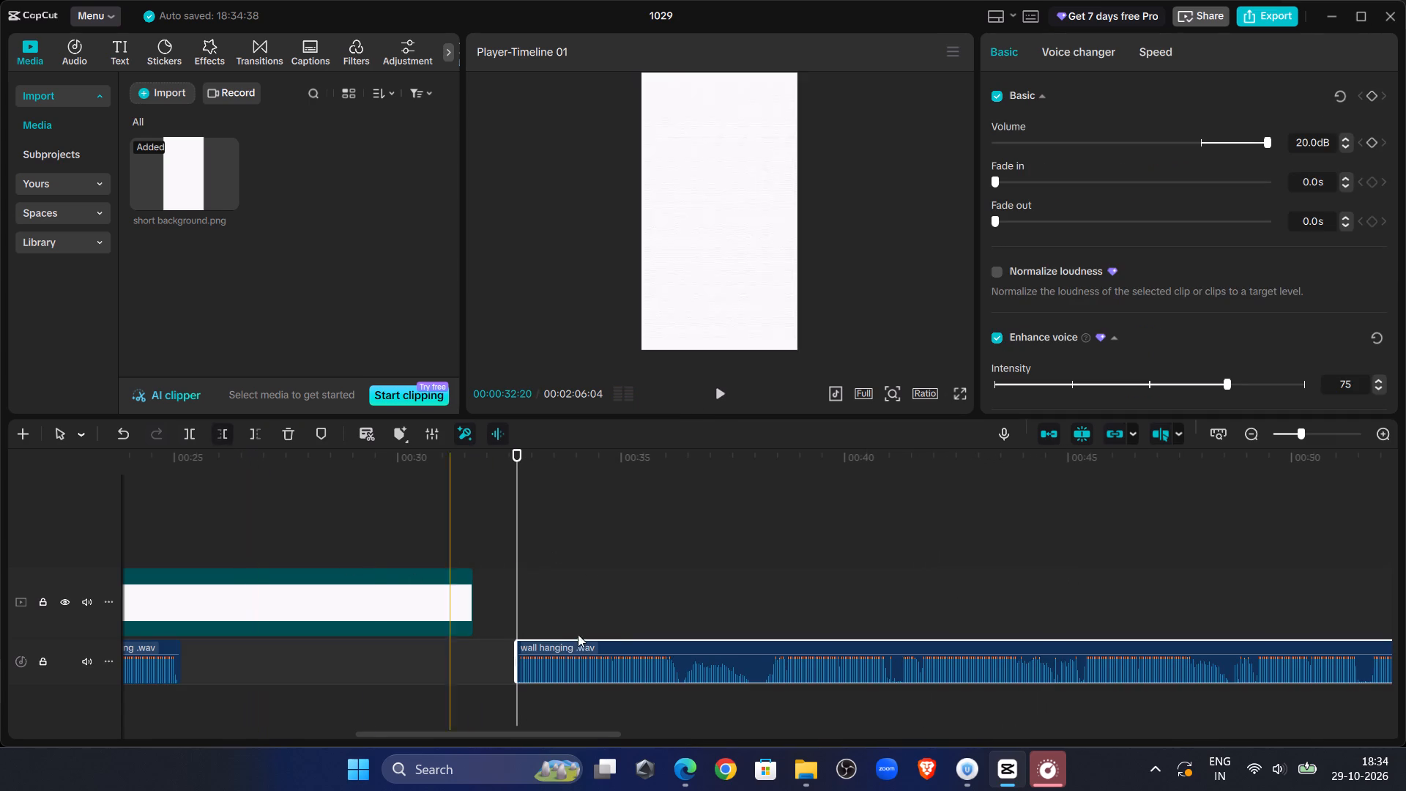
{"action": "left_click_drag", "start_coordinate": [584, 643], "coordinate": [250, 656]}
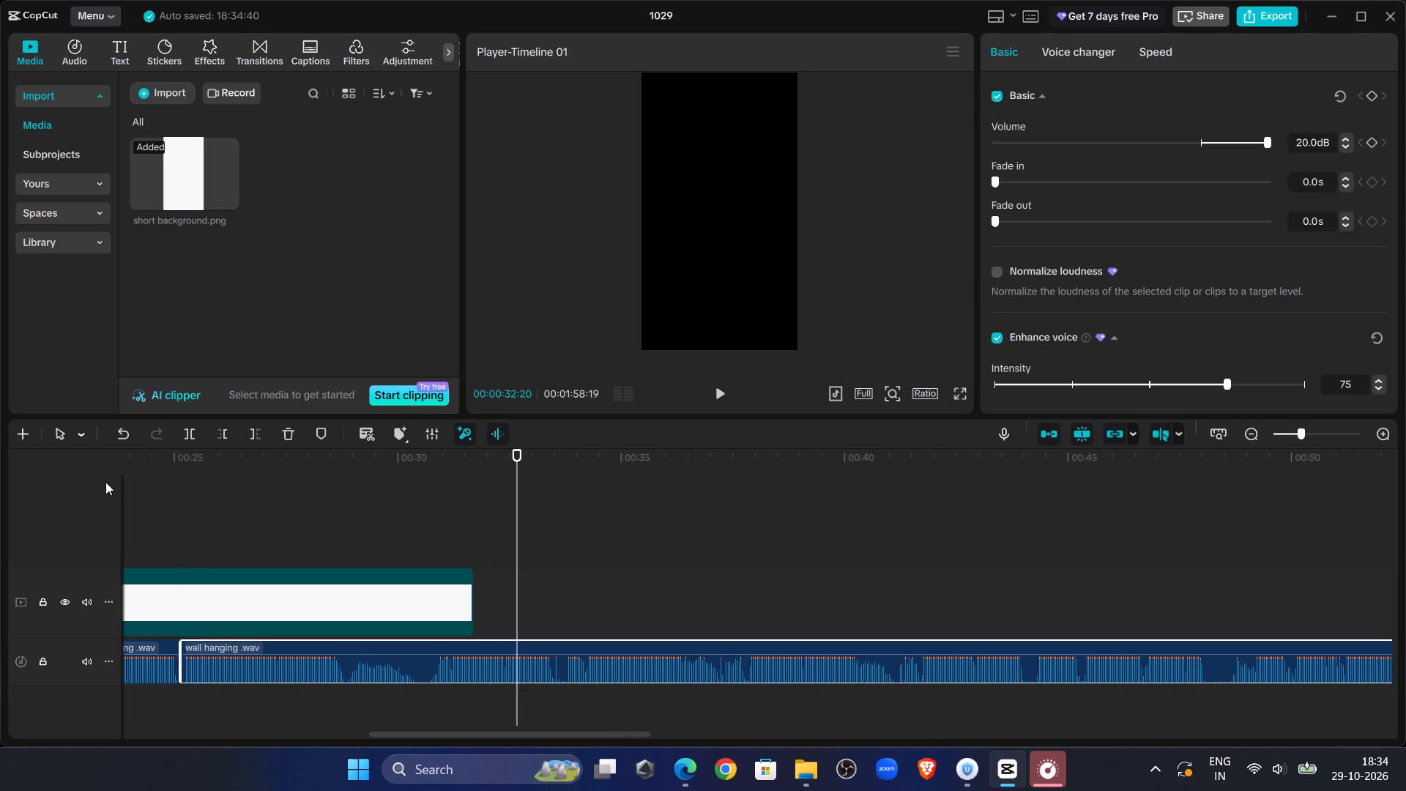
Listen up to the joint at 00:00:25:05 and cut the silent tail after 00:00:25:02 from the preceding wall hanging .wav piece.
{"action": "double_click", "coordinate": [125, 490]}
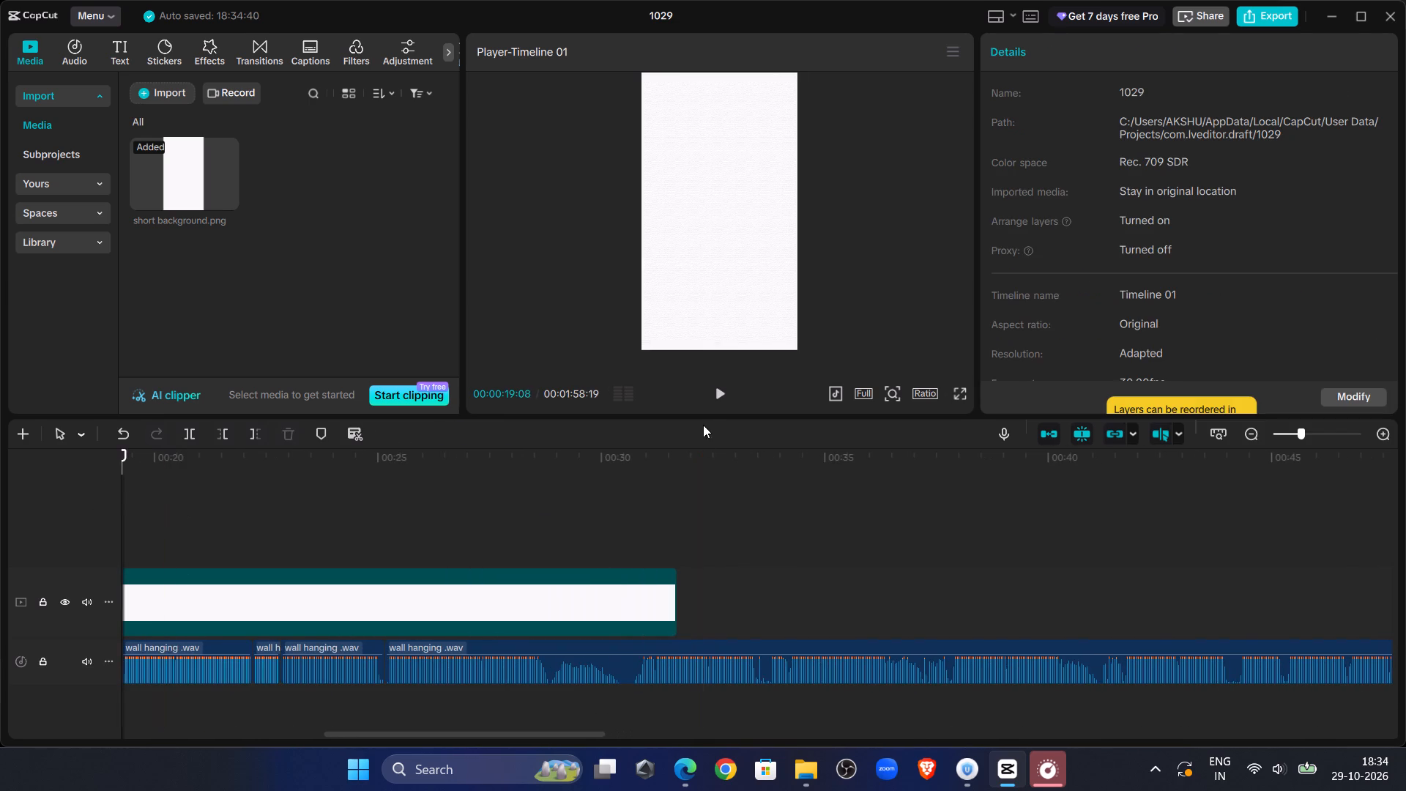
{"action": "left_click", "coordinate": [718, 386]}
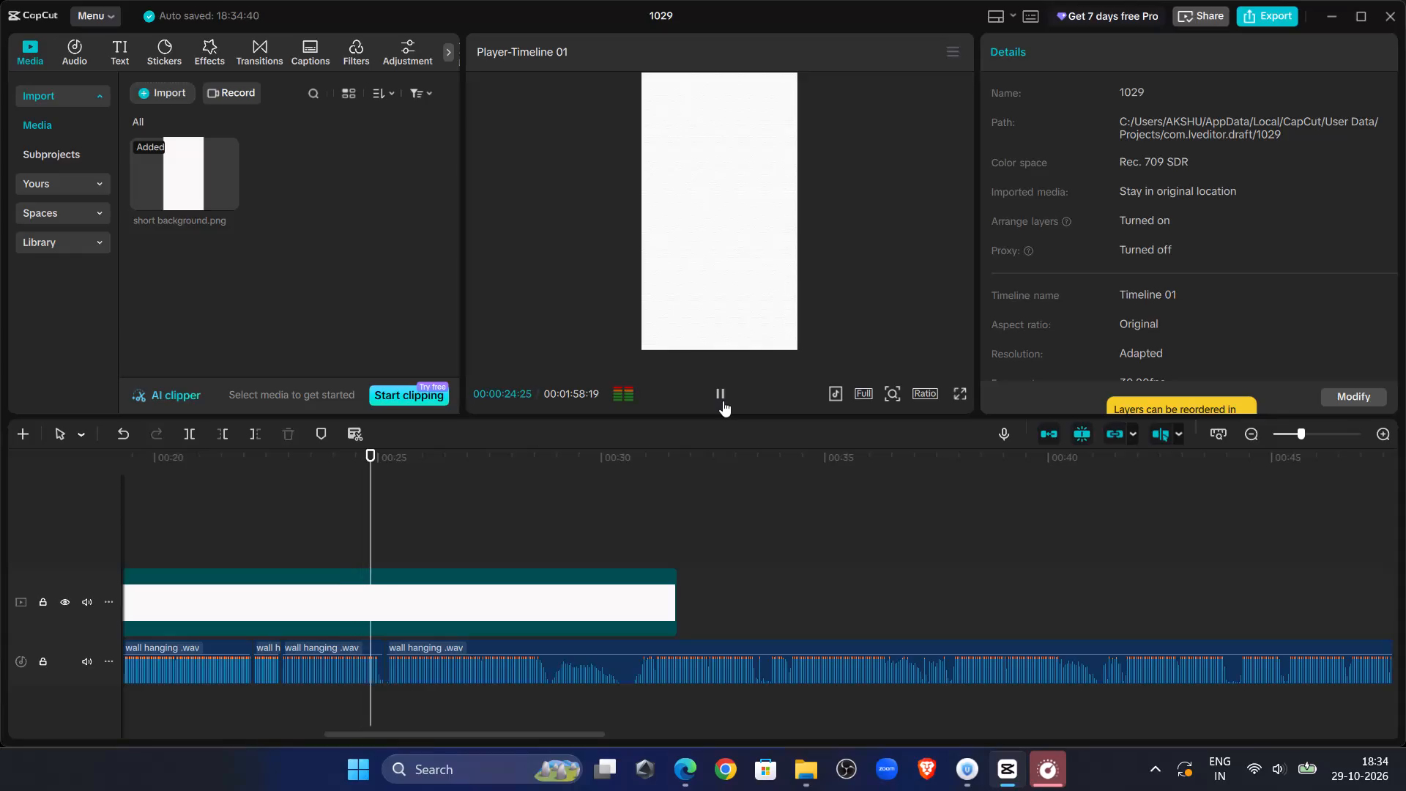
{"action": "left_click", "coordinate": [360, 497]}
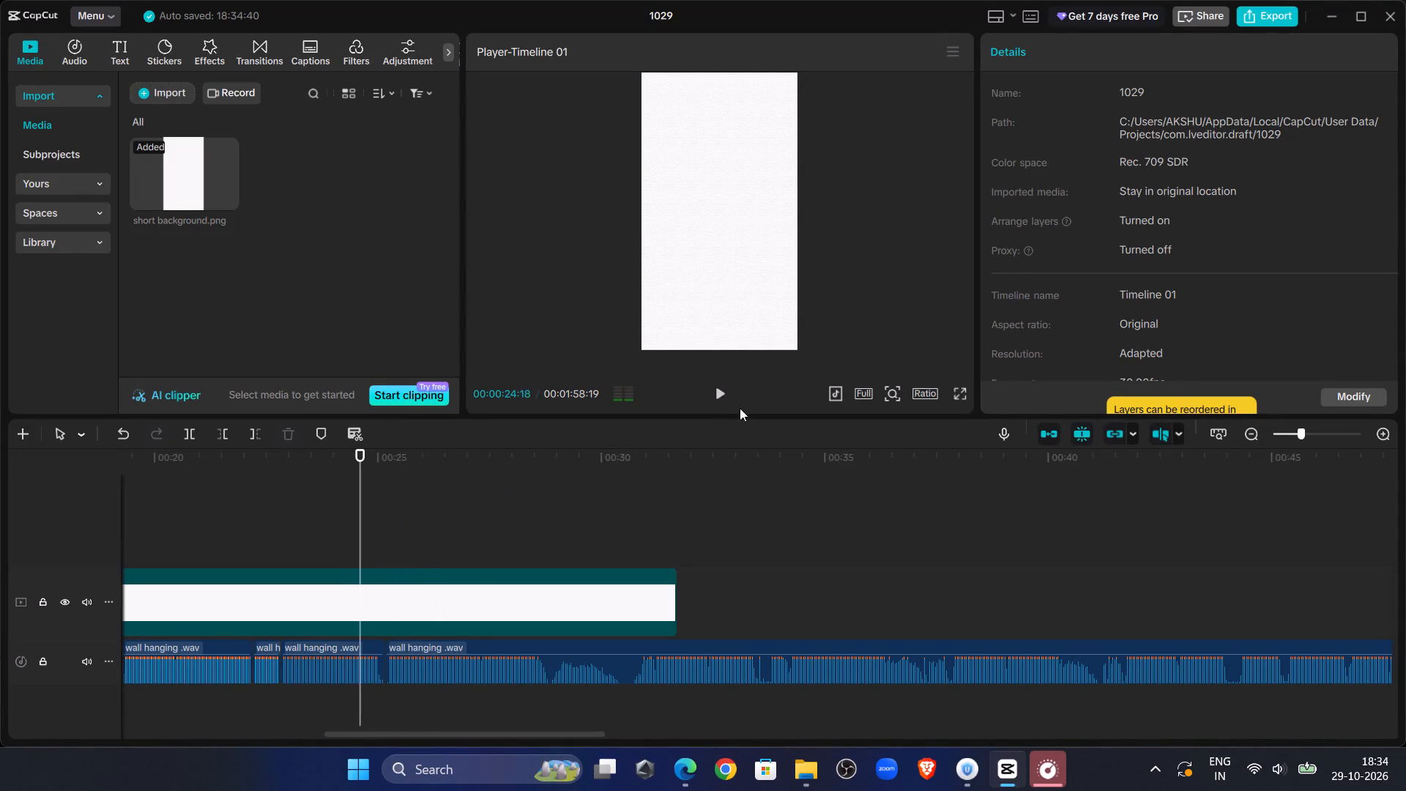
{"action": "left_click", "coordinate": [726, 390]}
{"action": "left_click", "coordinate": [726, 390]}
{"action": "left_click", "coordinate": [1346, 430]}
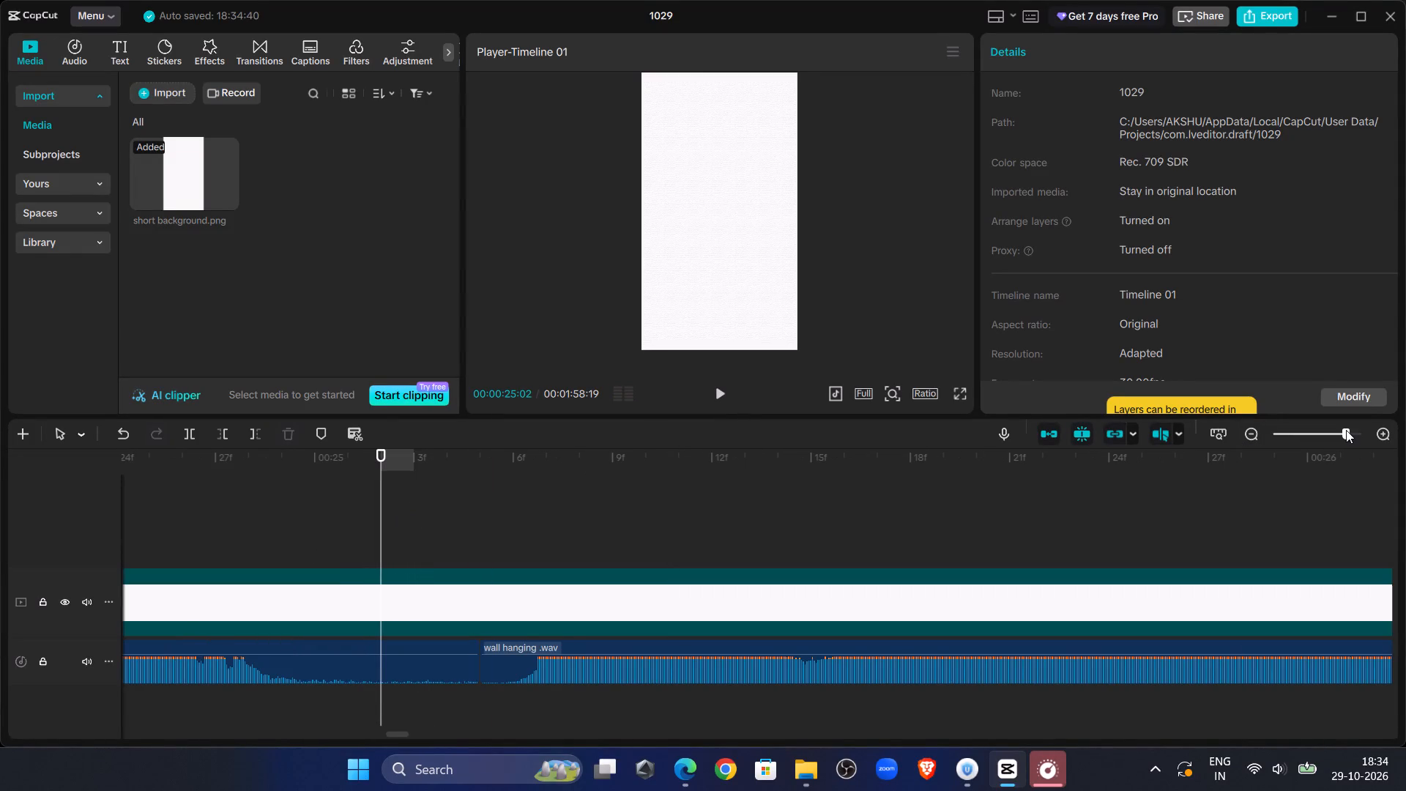
{"action": "left_click", "coordinate": [370, 680]}
{"action": "left_click", "coordinate": [253, 431]}
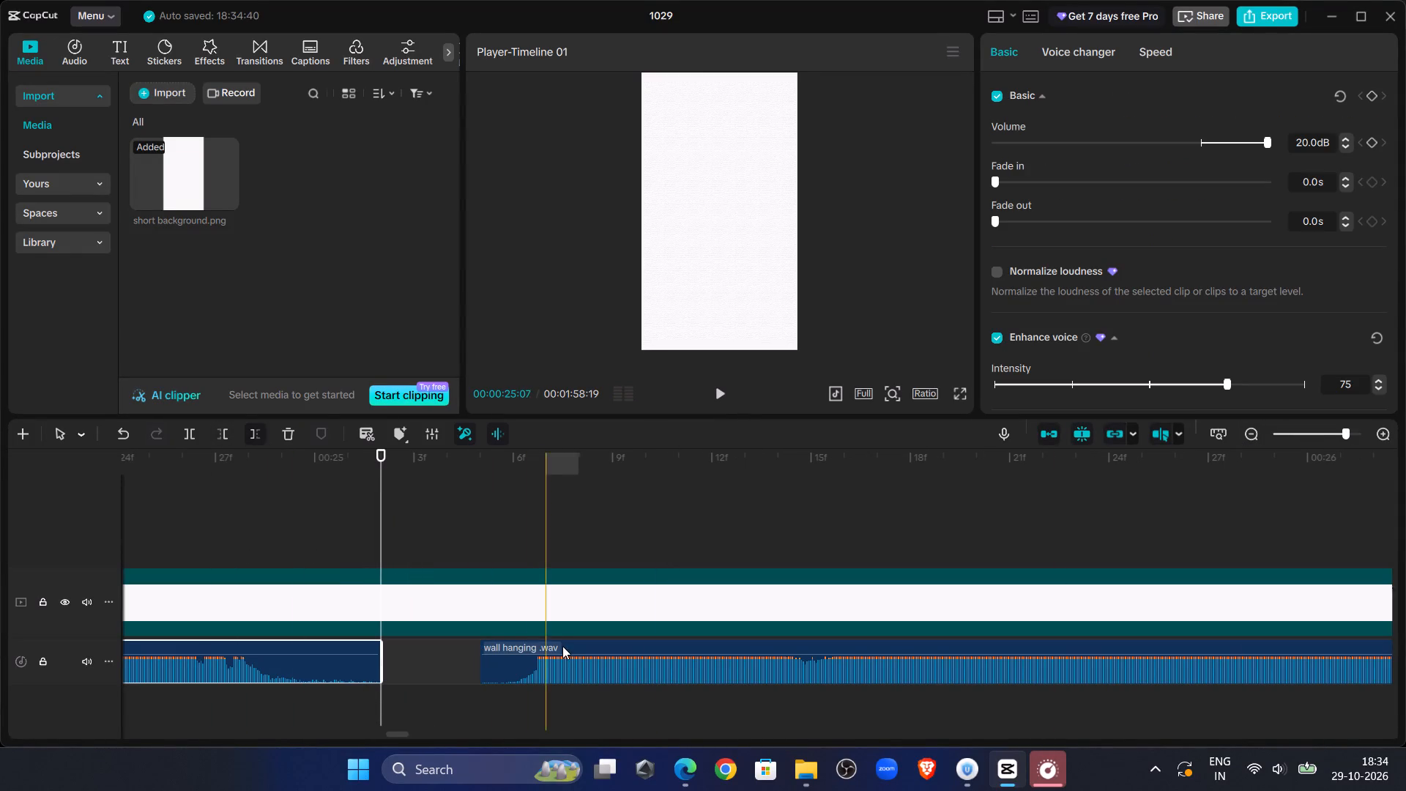
Trim the start of the last wall hanging .wav piece to about 00:00:25:06 and move it back to close the gap.
{"action": "left_click", "coordinate": [509, 530]}
{"action": "left_click", "coordinate": [503, 670]}
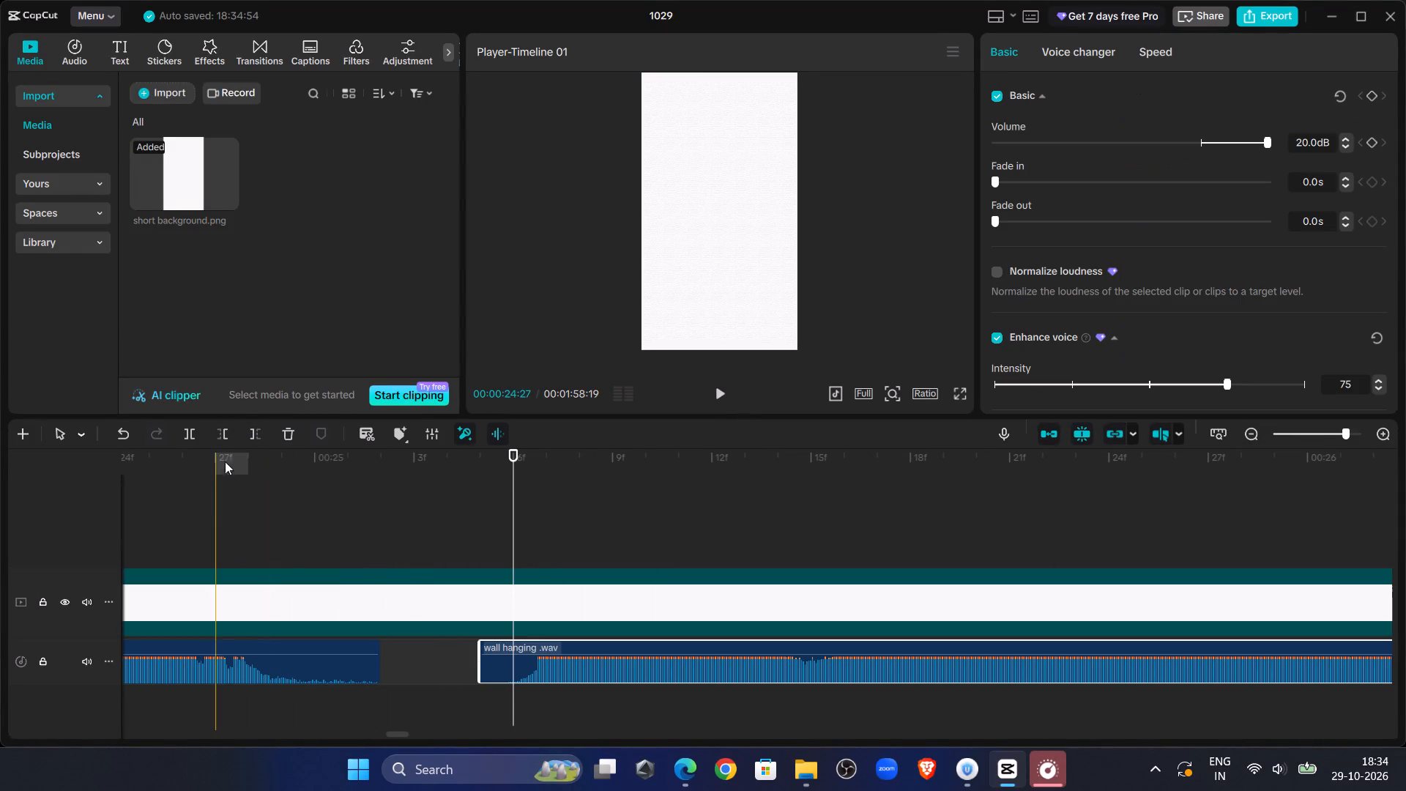
{"action": "left_click", "coordinate": [228, 434]}
{"action": "left_click_drag", "start_coordinate": [555, 639], "coordinate": [422, 656]}
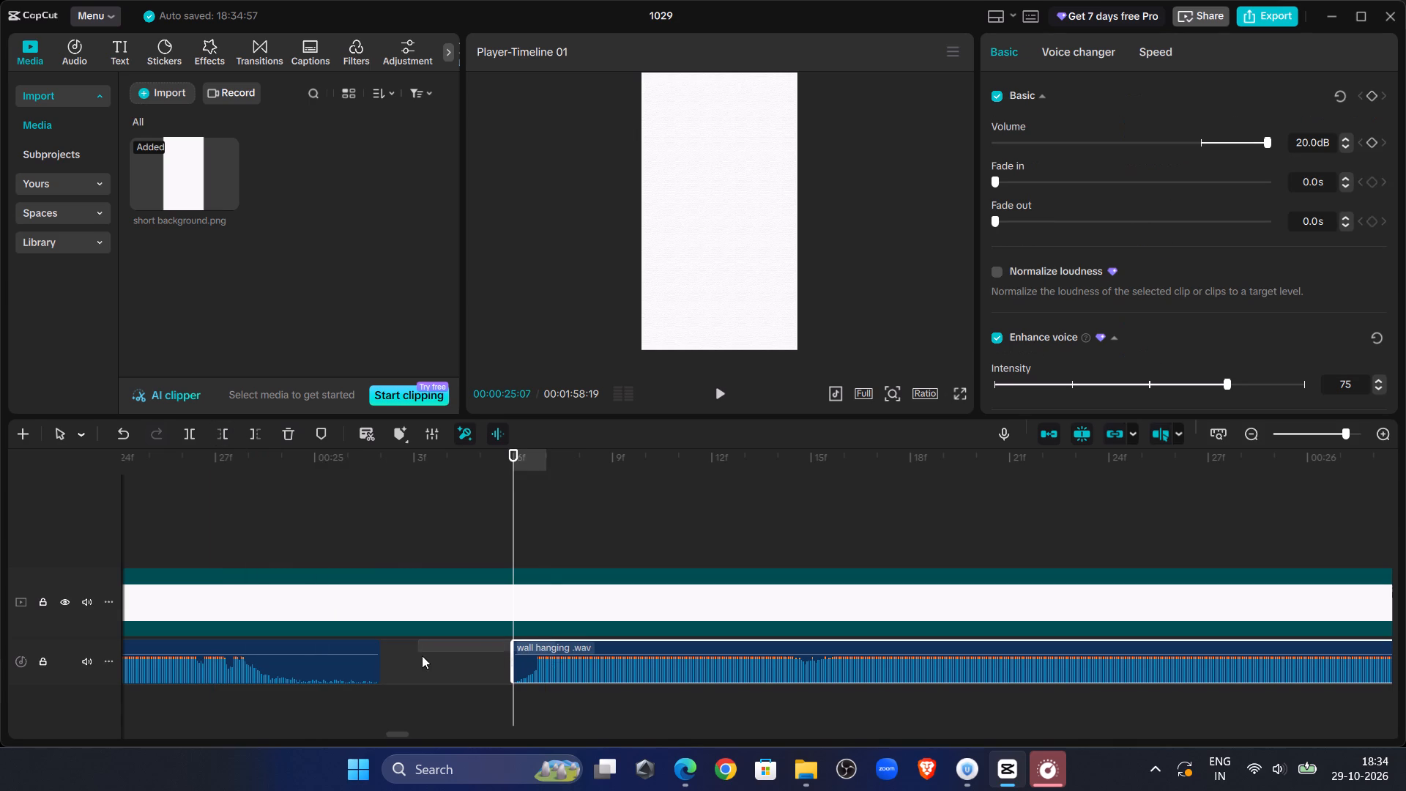
{"action": "left_click_drag", "start_coordinate": [422, 656], "coordinate": [423, 657]}
{"action": "left_click_drag", "start_coordinate": [595, 643], "coordinate": [460, 643]}
Listen across the joint at 00:00:25:02 and split the last wall hanging .wav piece at 00:00:28:11, after the spoken phrase.
{"action": "left_click", "coordinate": [155, 502]}
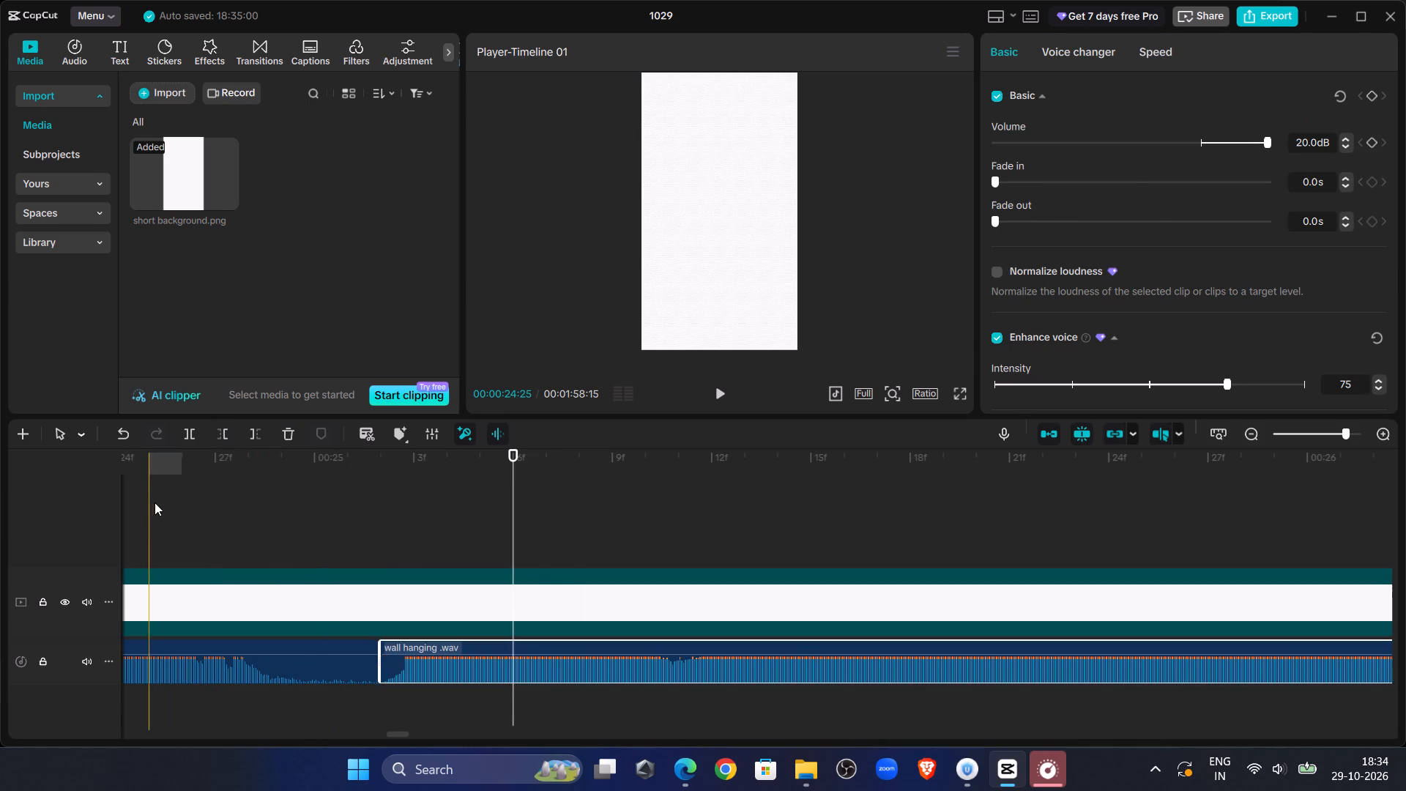
{"action": "left_click_drag", "start_coordinate": [155, 502], "coordinate": [64, 510]}
{"action": "left_click", "coordinate": [714, 392]}
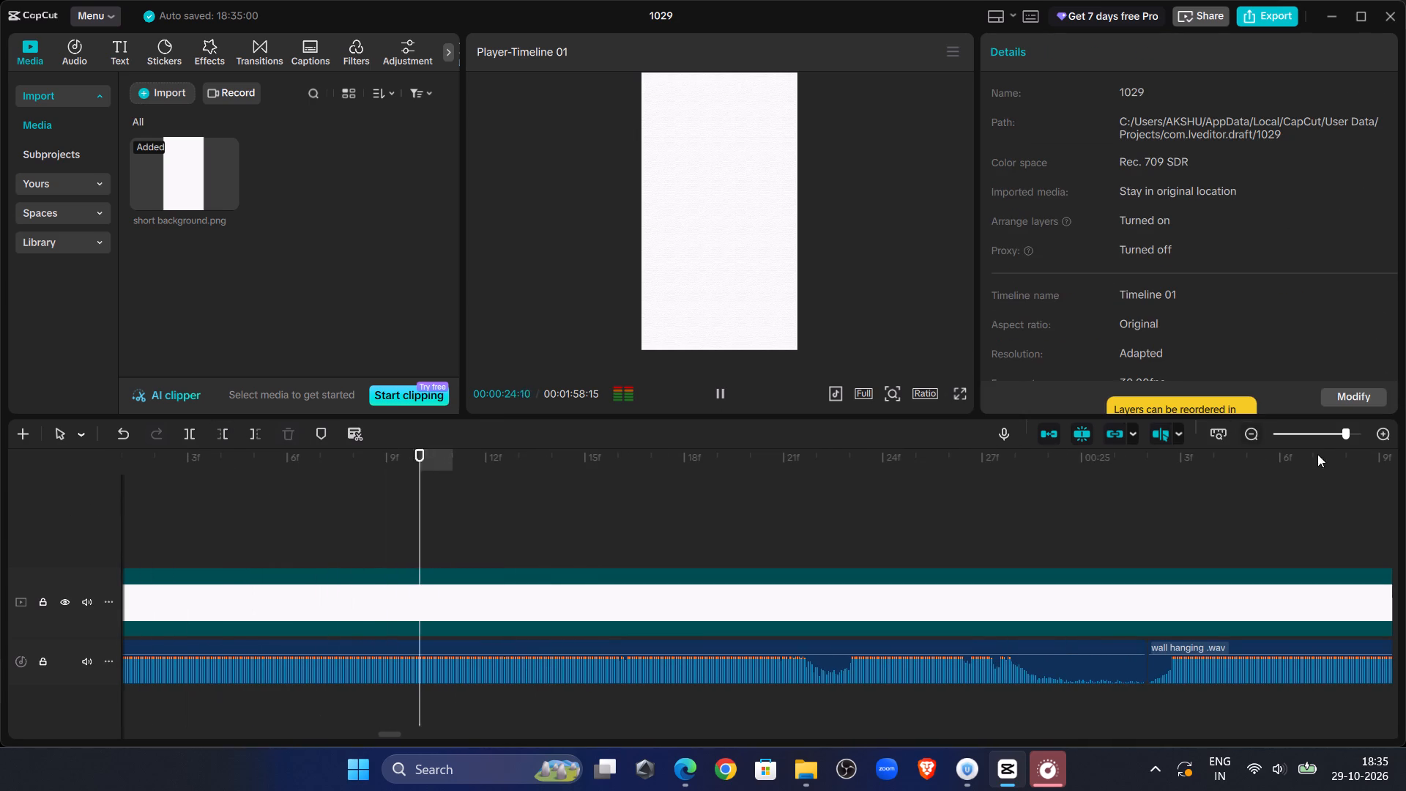
{"action": "left_click", "coordinate": [1332, 434]}
{"action": "left_click", "coordinate": [1320, 429]}
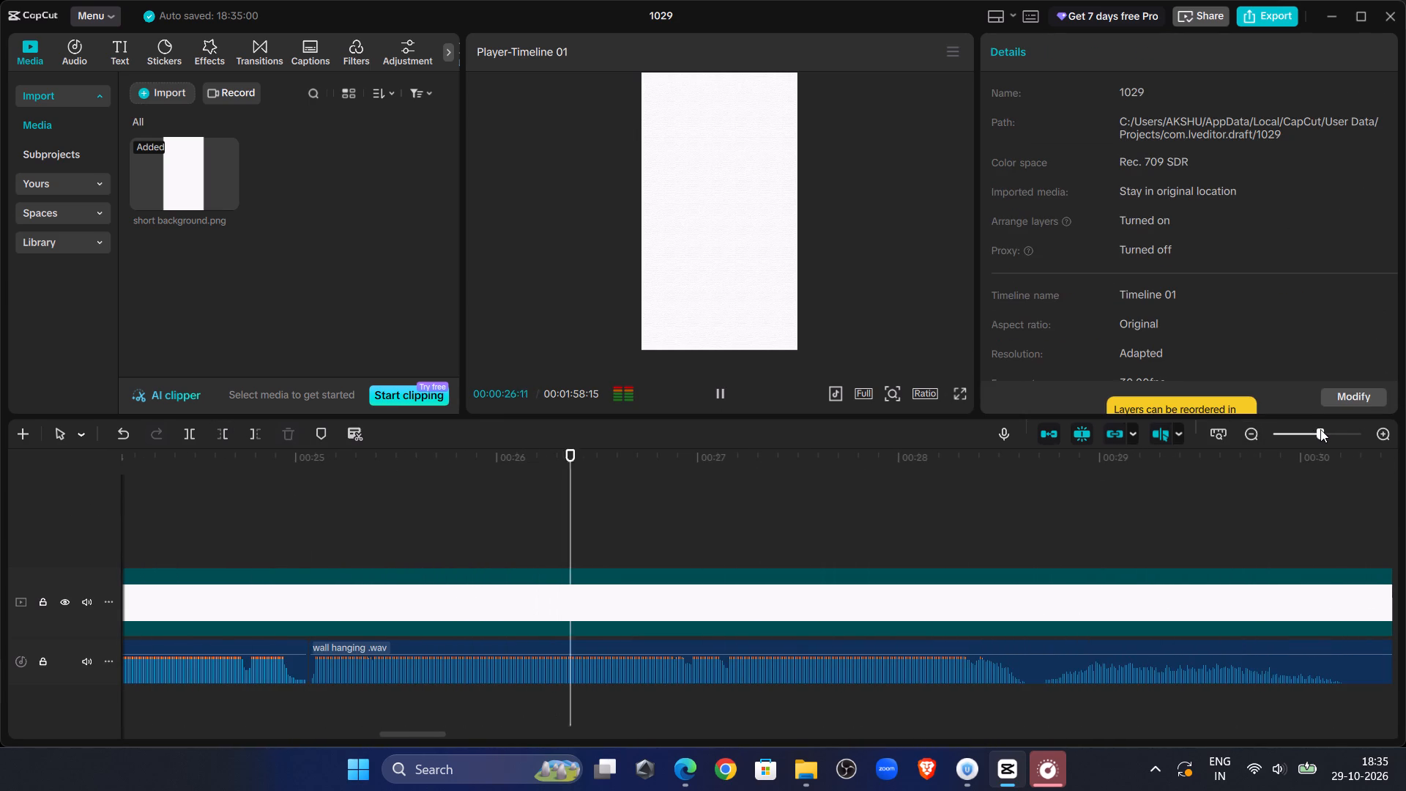
{"action": "left_click", "coordinate": [724, 390]}
{"action": "left_click", "coordinate": [858, 501]}
{"action": "left_click", "coordinate": [724, 396]}
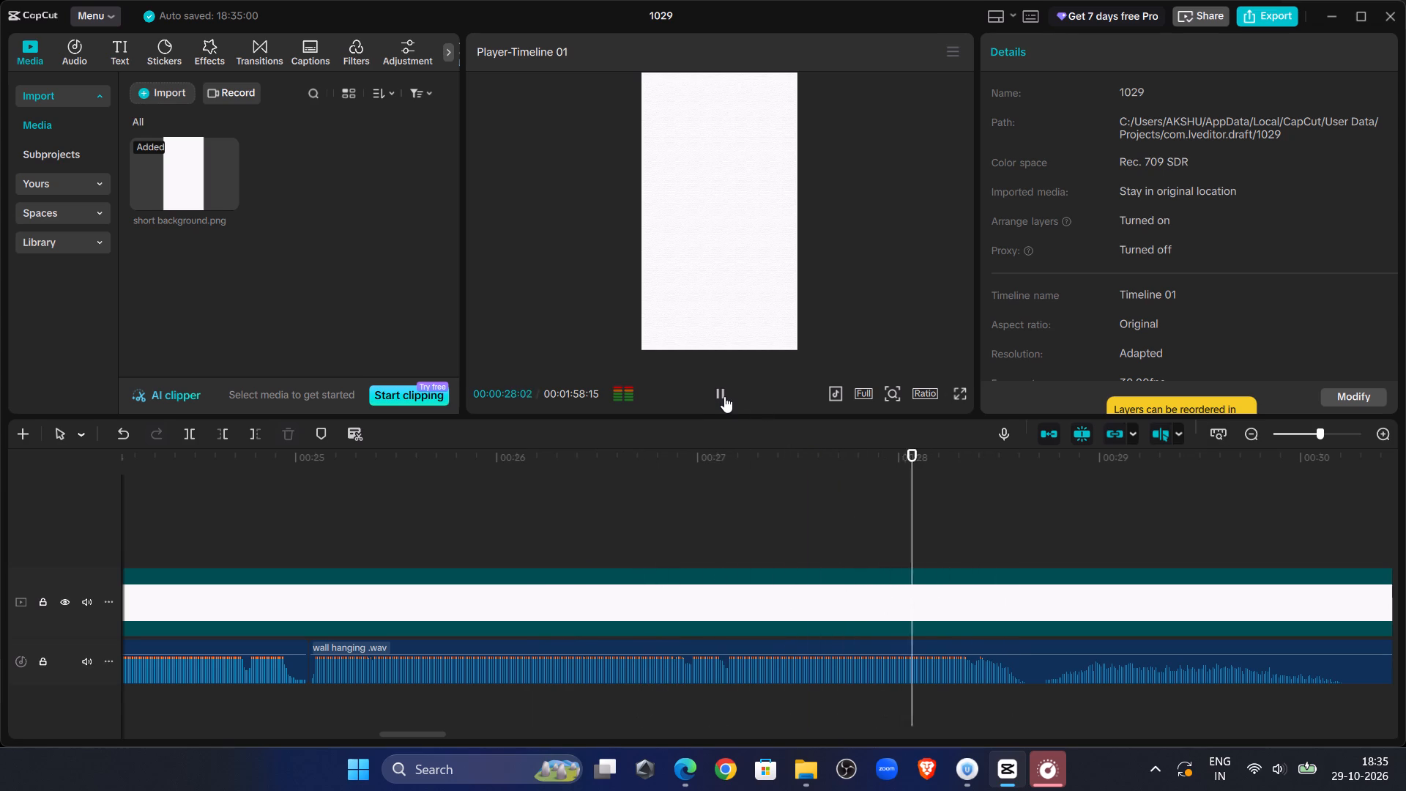
{"action": "left_click", "coordinate": [724, 396]}
{"action": "left_click_drag", "start_coordinate": [966, 543], "coordinate": [975, 548]}
{"action": "left_click", "coordinate": [928, 661]}
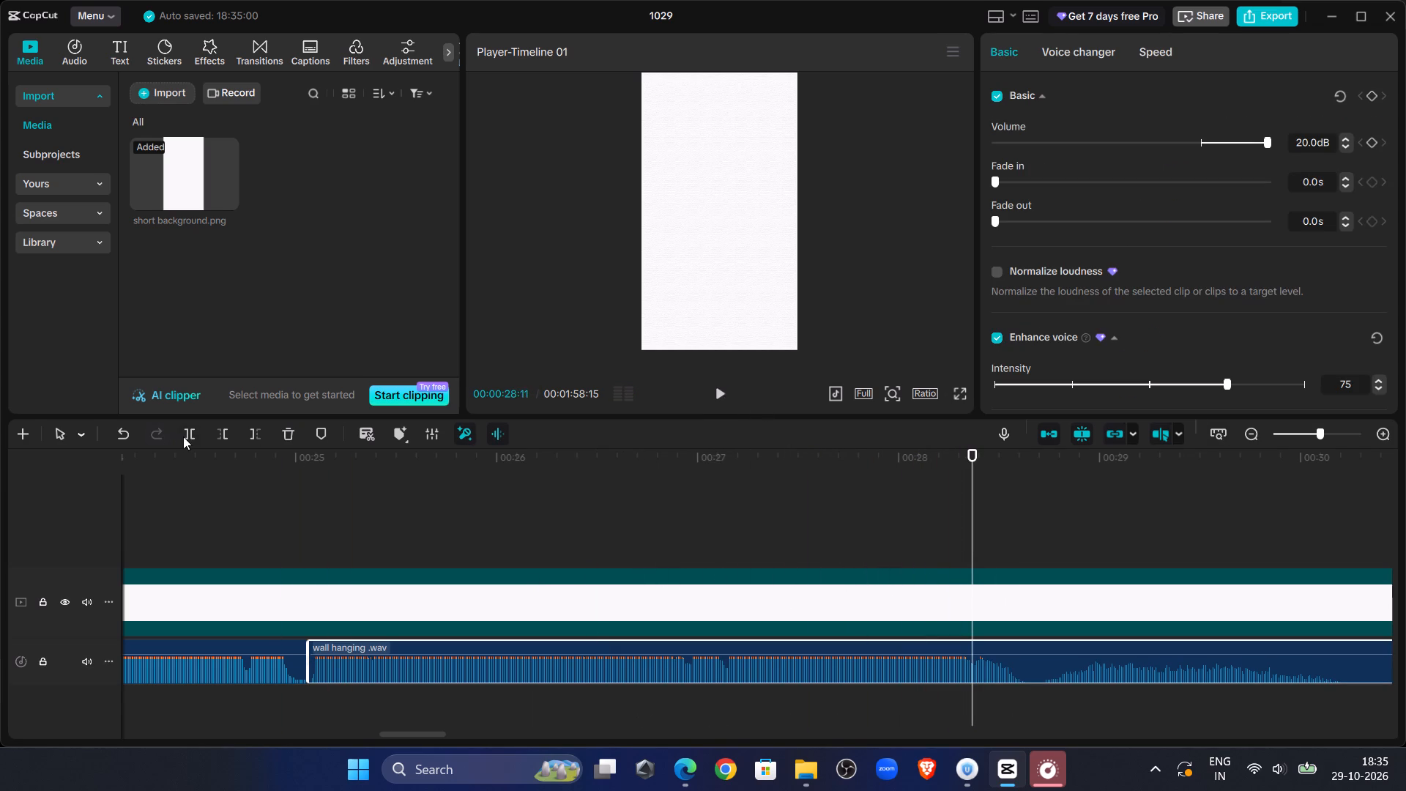
{"action": "left_click", "coordinate": [183, 437]}
Listen through the last wall hanging .wav piece after the split at 00:00:28:11 to locate where the next usable phrase starts.
{"action": "left_click_drag", "start_coordinate": [727, 388], "coordinate": [737, 390]}
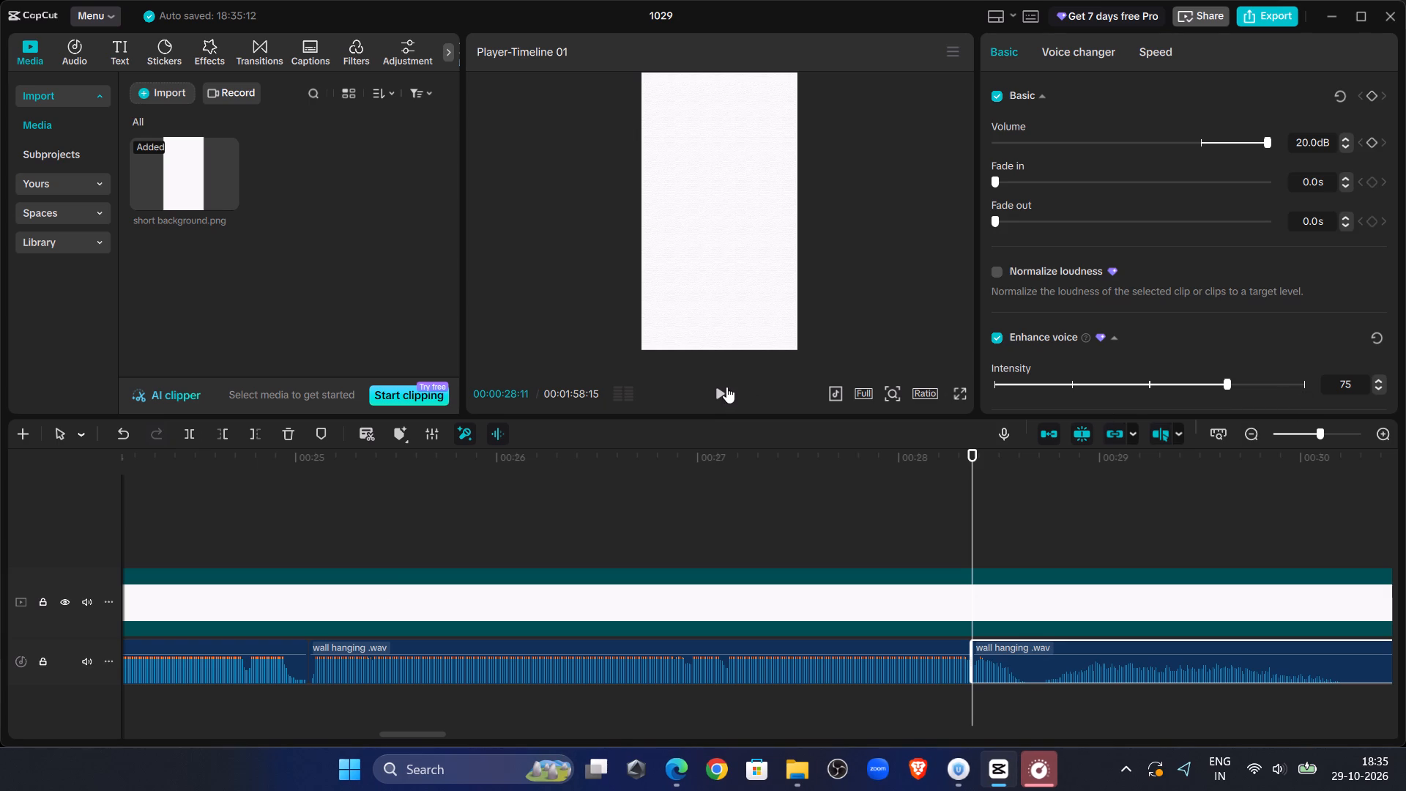
{"action": "left_click", "coordinate": [725, 394]}
{"action": "left_click", "coordinate": [1301, 432]}
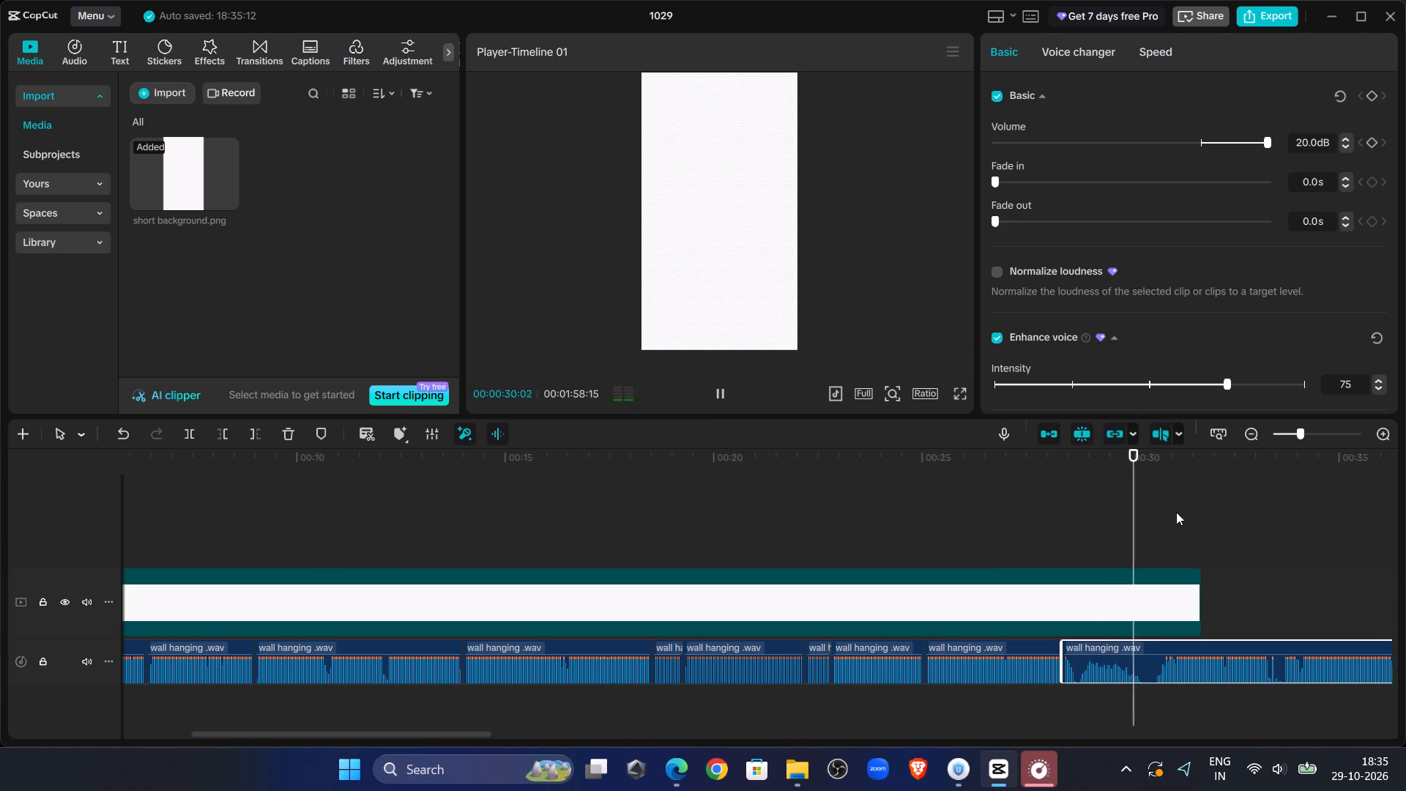
{"action": "left_click_drag", "start_coordinate": [451, 736], "coordinate": [533, 738]}
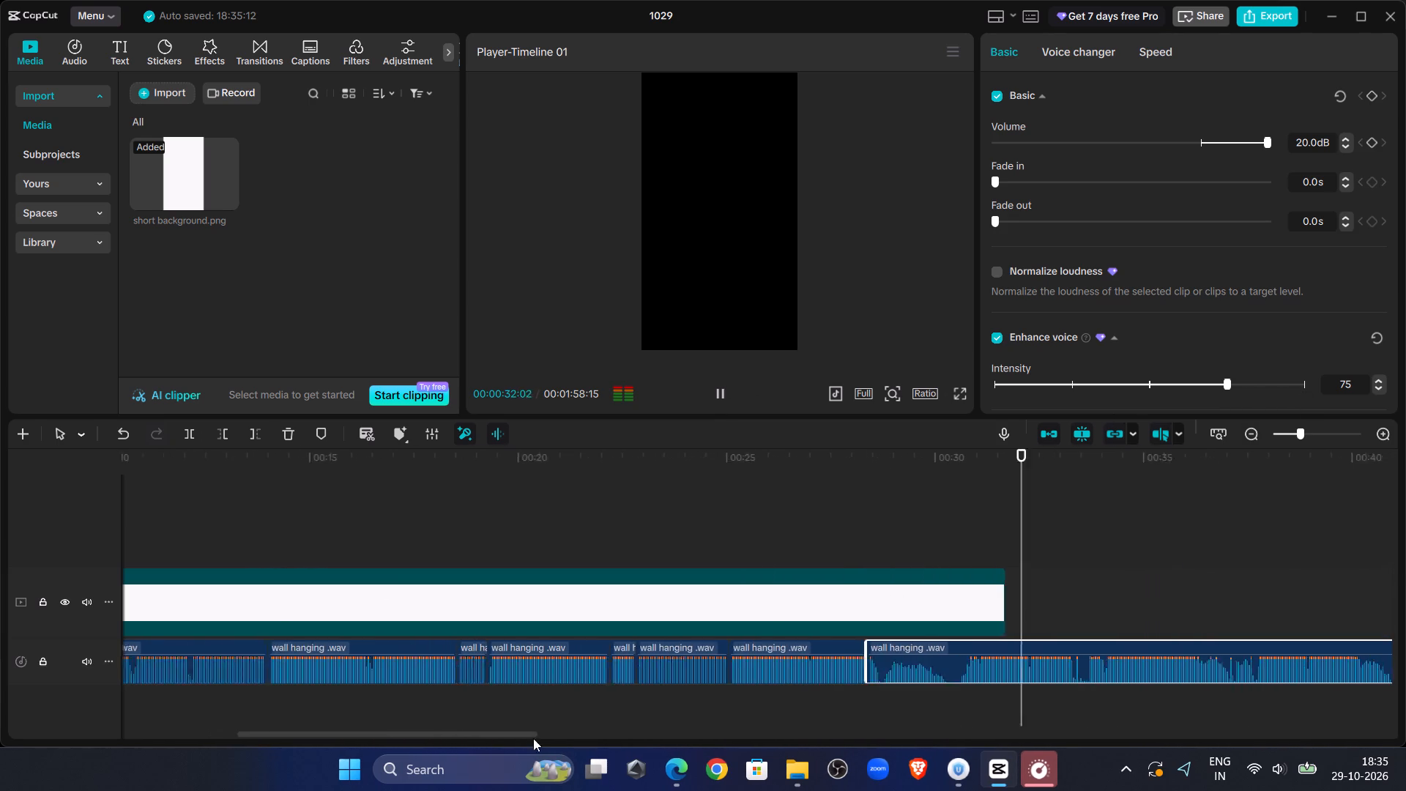
{"action": "left_click_drag", "start_coordinate": [533, 738], "coordinate": [593, 745]}
{"action": "left_click", "coordinate": [859, 551]}
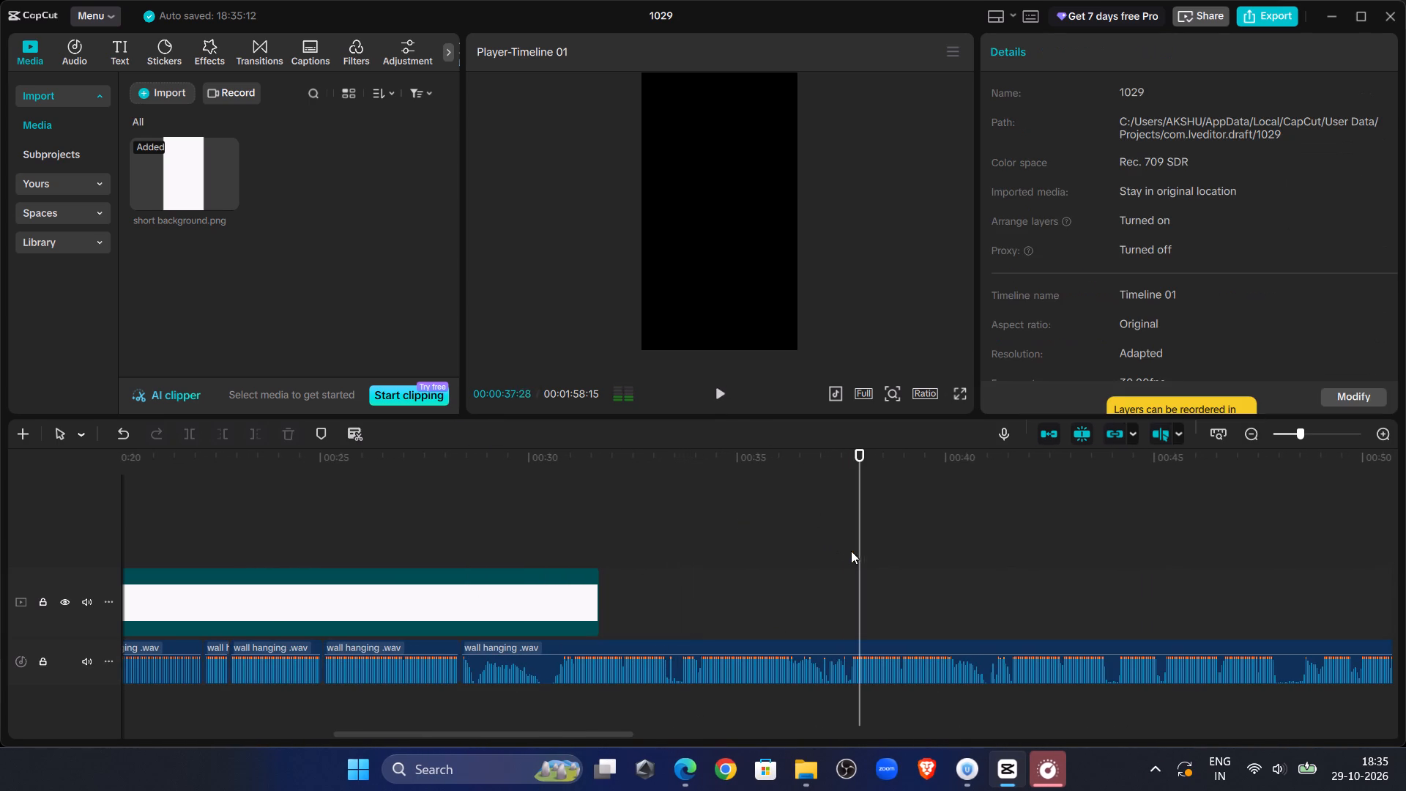
{"action": "left_click", "coordinate": [731, 402]}
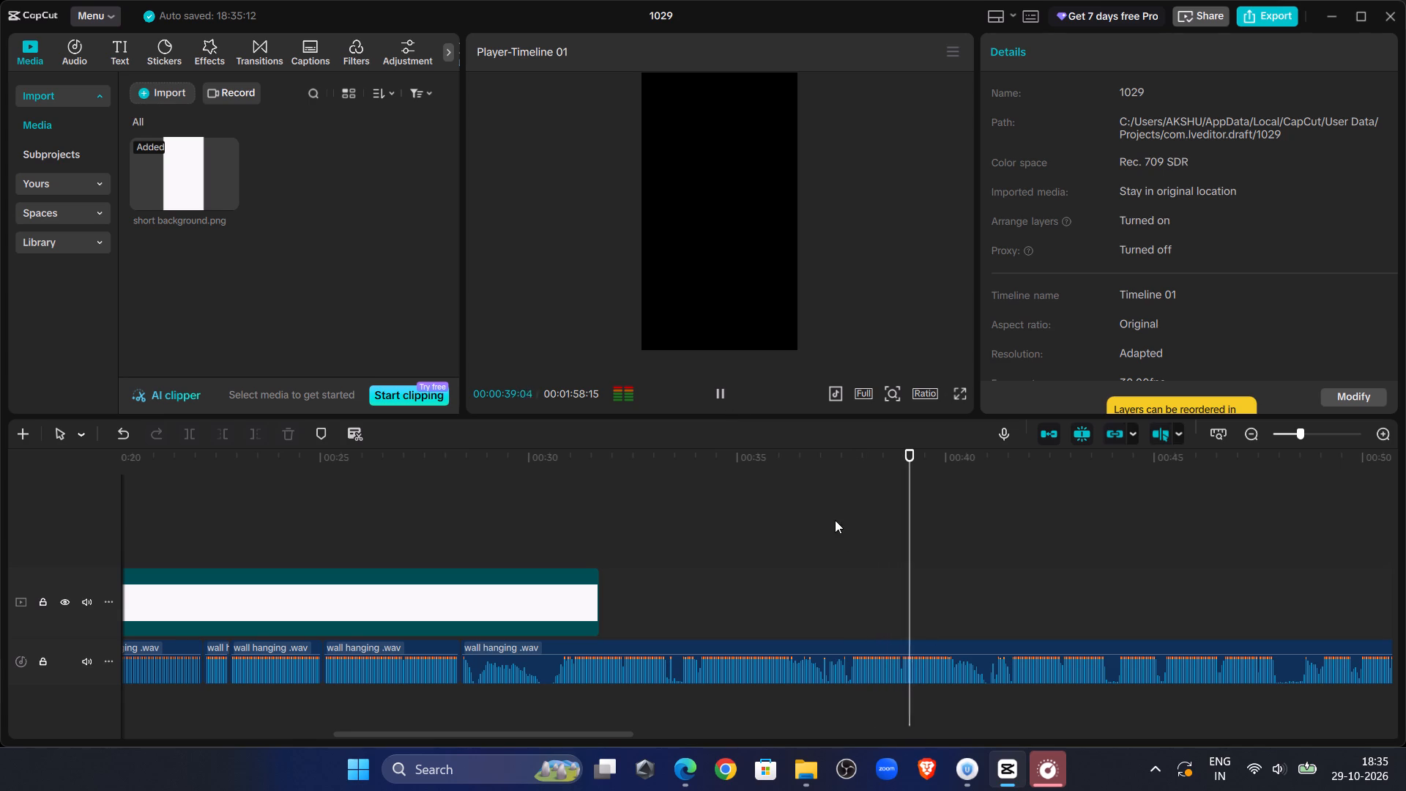
{"action": "left_click", "coordinate": [815, 510]}
{"action": "left_click", "coordinate": [717, 400]}
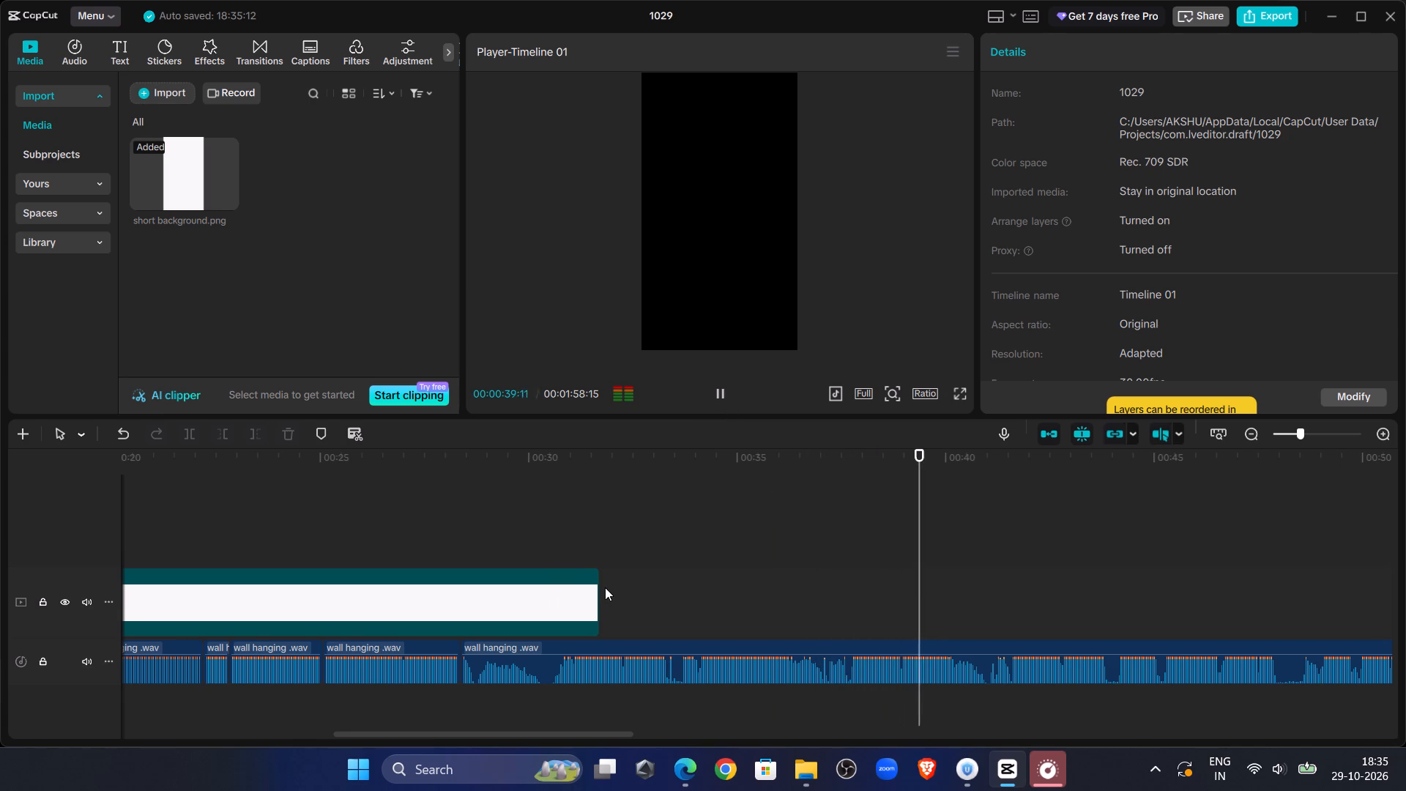
{"action": "left_click", "coordinate": [1005, 593]}
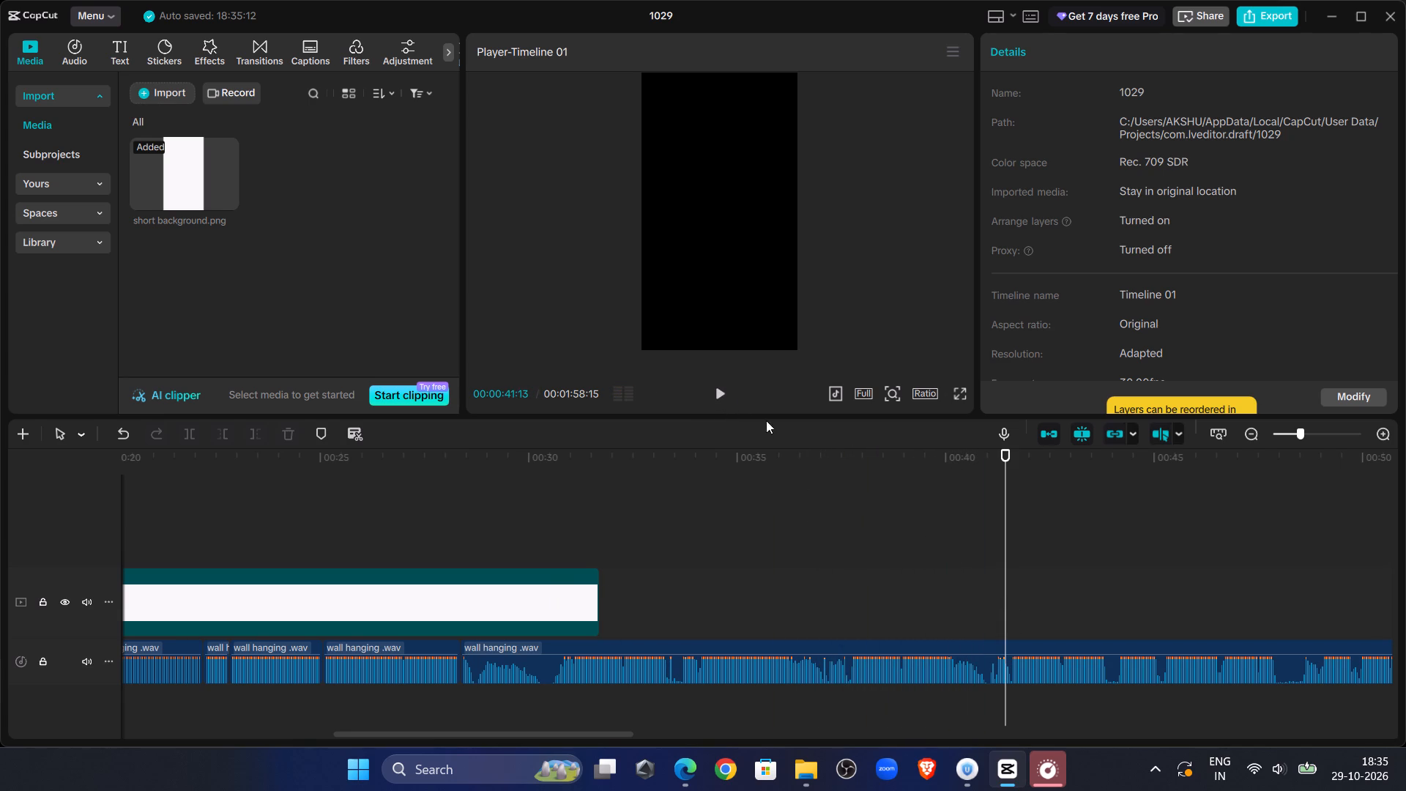
{"action": "left_click", "coordinate": [730, 388]}
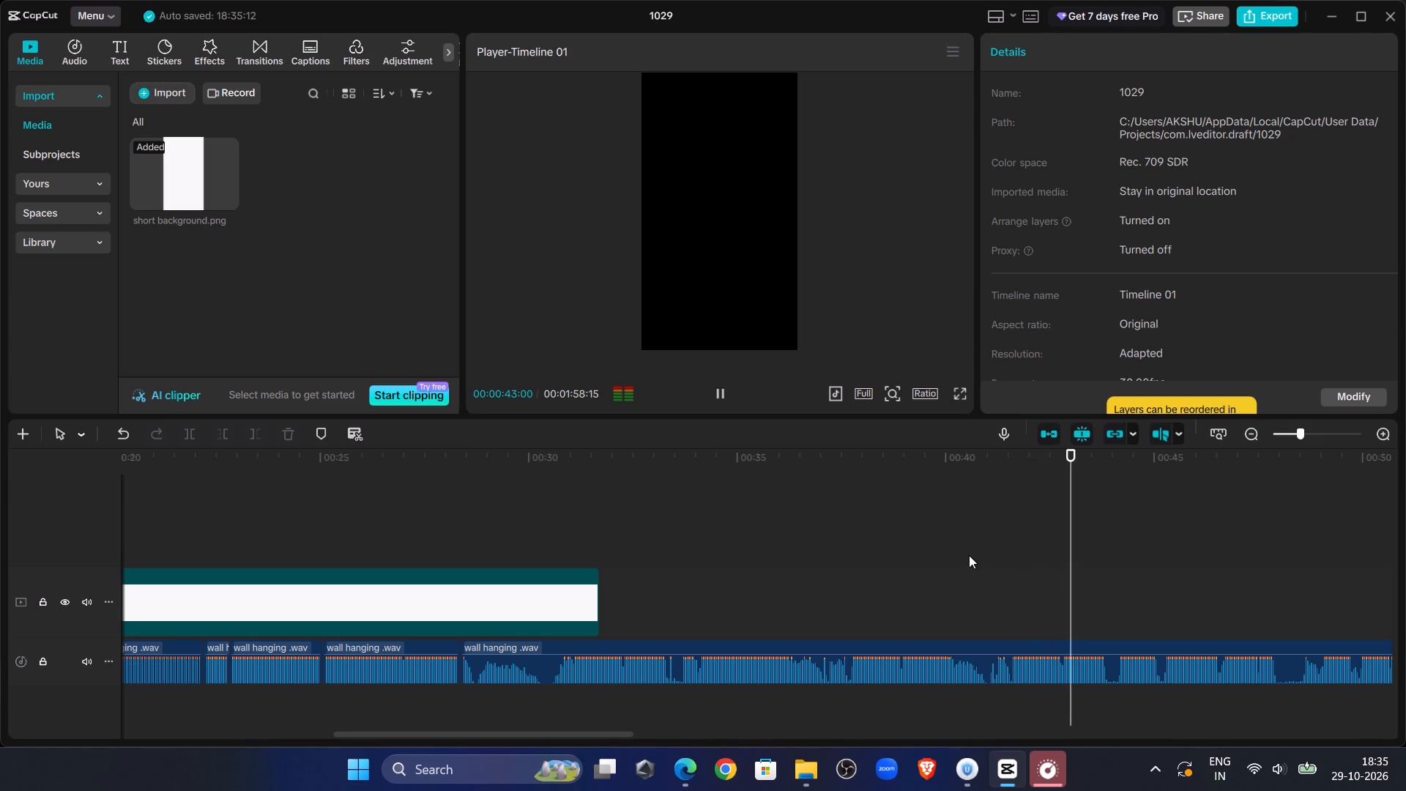
Cut everything before 00:00:41:14 from the last wall hanging .wav piece and move it back against the preceding piece.
{"action": "left_click", "coordinate": [1000, 568]}
{"action": "left_click_drag", "start_coordinate": [1000, 568], "coordinate": [1007, 571]}
{"action": "left_click", "coordinate": [889, 656]}
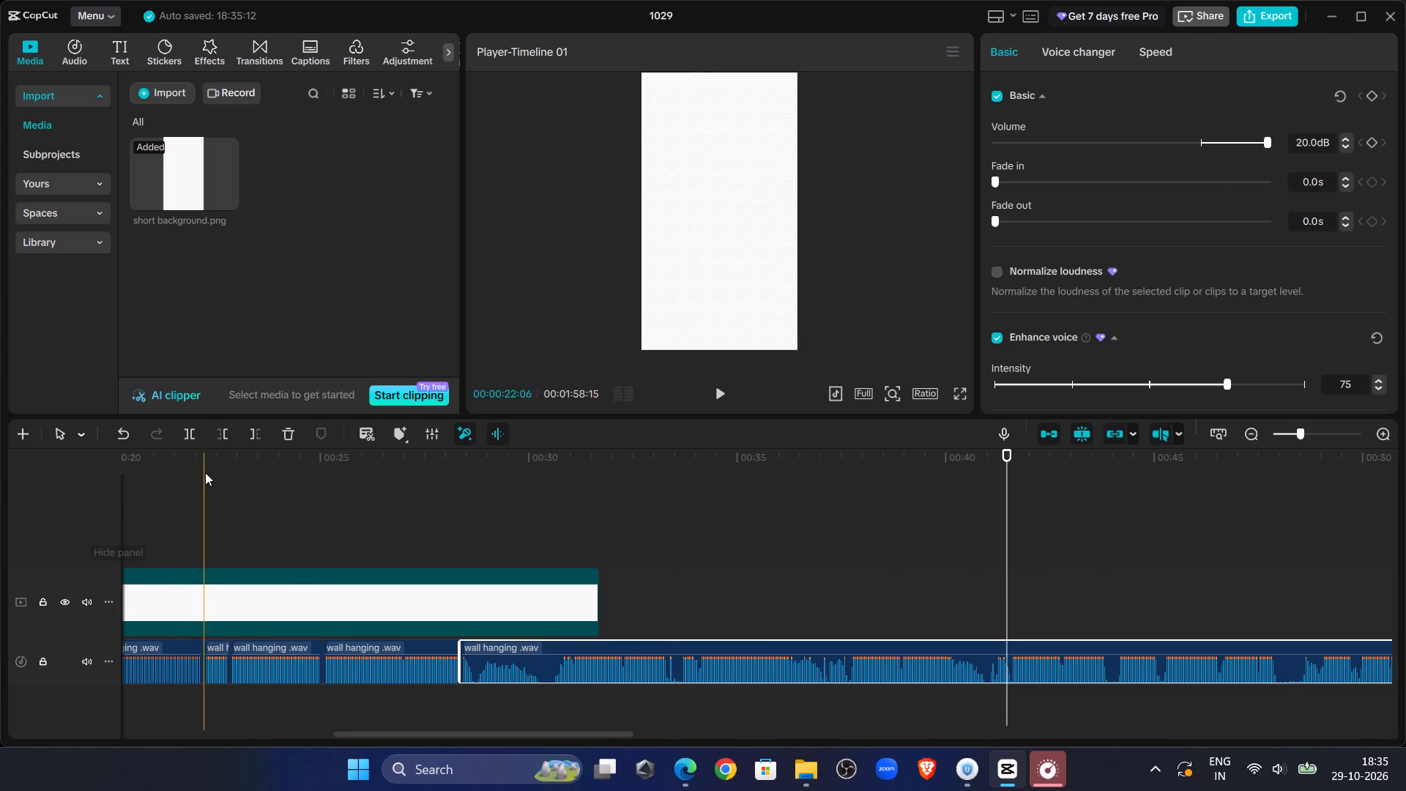
{"action": "left_click", "coordinate": [218, 438]}
{"action": "left_click_drag", "start_coordinate": [1093, 642], "coordinate": [604, 672]}
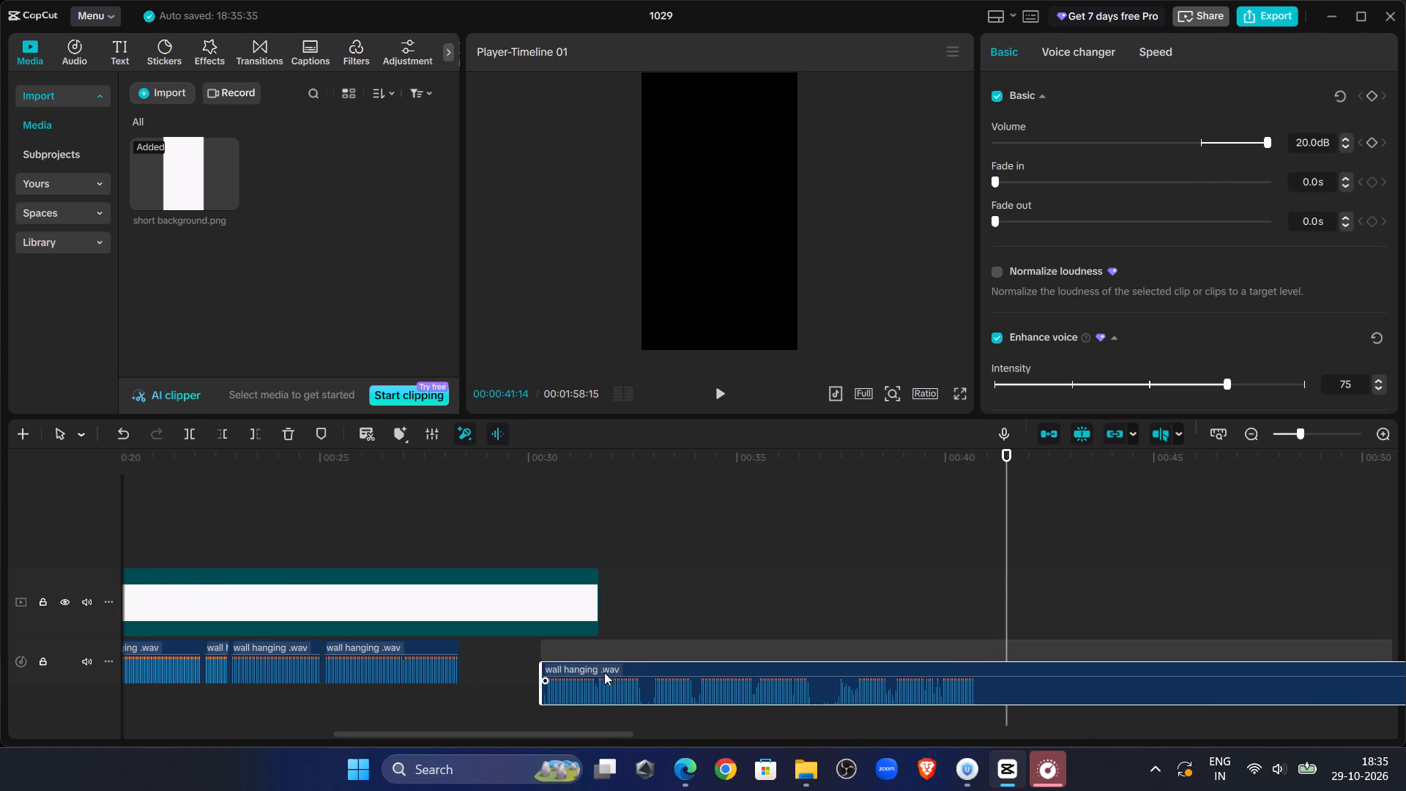
{"action": "left_click_drag", "start_coordinate": [604, 672], "coordinate": [546, 653]}
Listen across the joint, trim the last wall hanging .wav piece's start to about 00:00:28:13 and move it back against the preceding piece.
{"action": "left_click", "coordinate": [406, 523]}
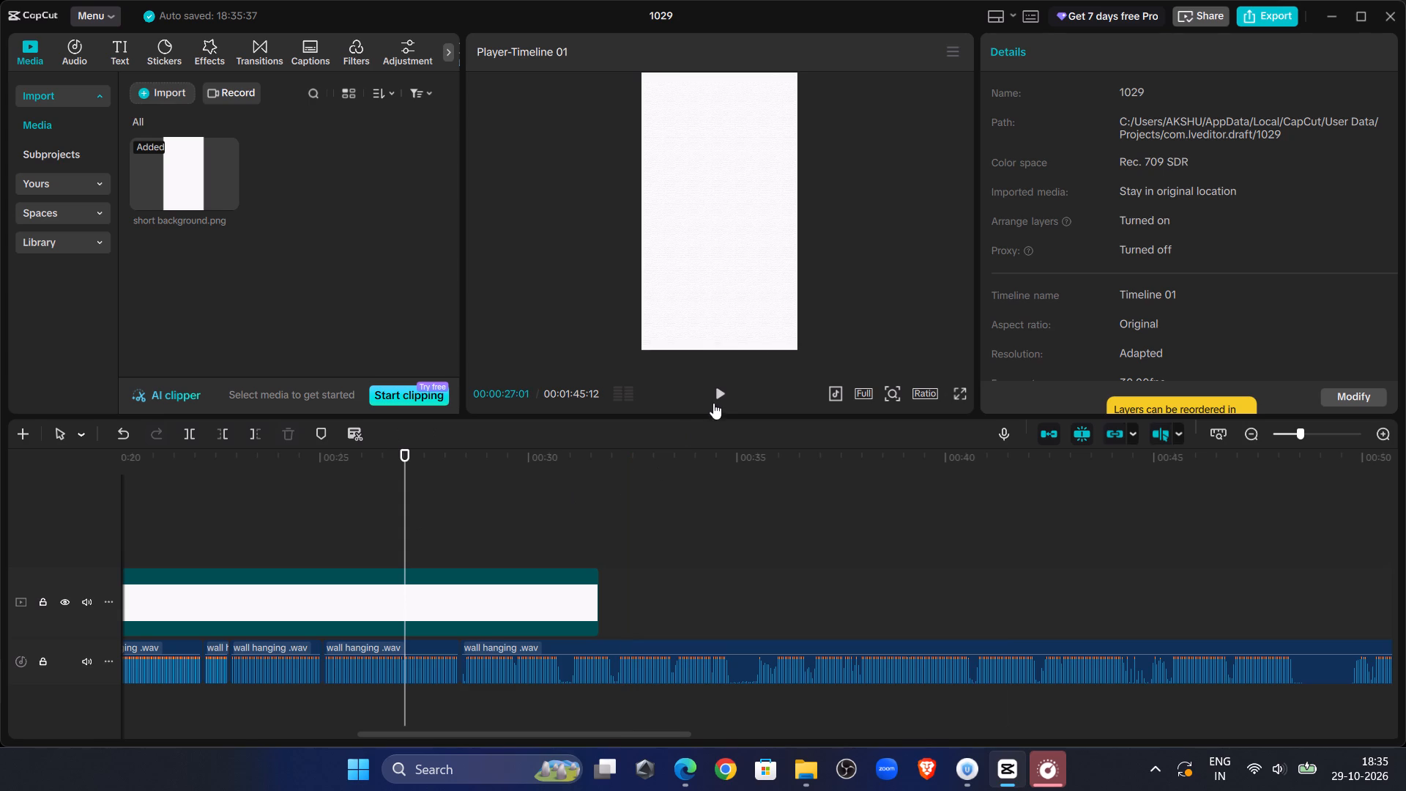
{"action": "left_click", "coordinate": [719, 398]}
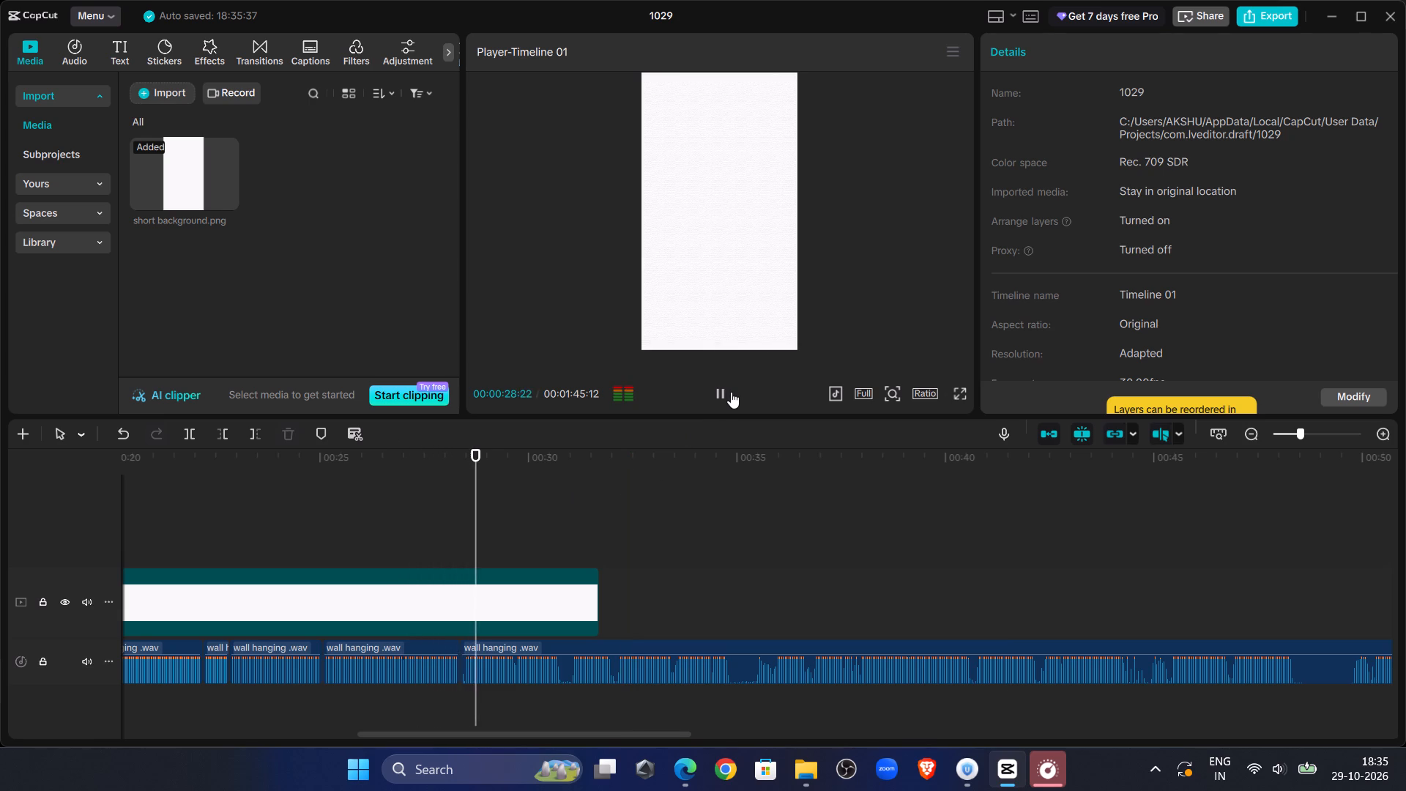
{"action": "left_click", "coordinate": [445, 511]}
{"action": "left_click", "coordinate": [1319, 435]}
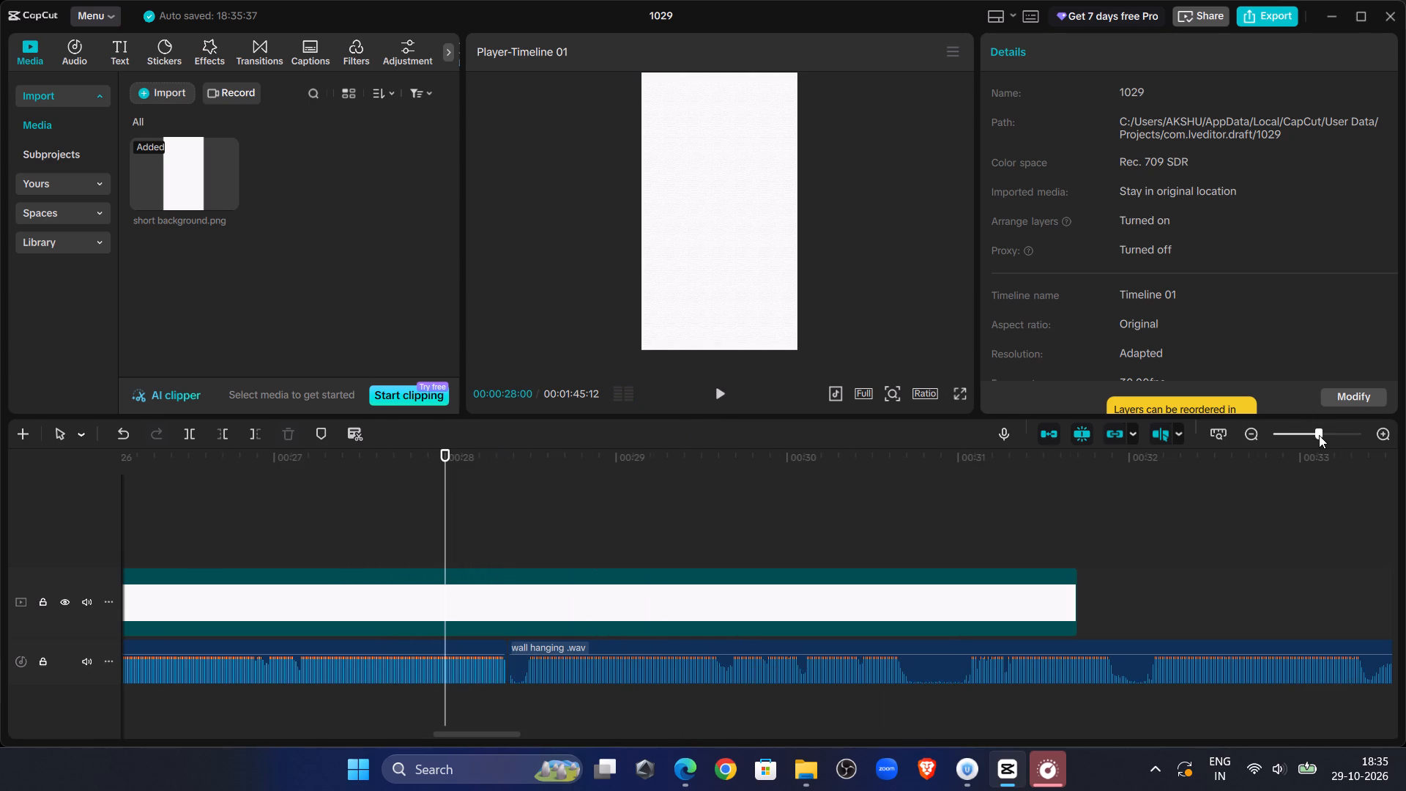
{"action": "left_click", "coordinate": [711, 396]}
{"action": "left_click", "coordinate": [711, 397]}
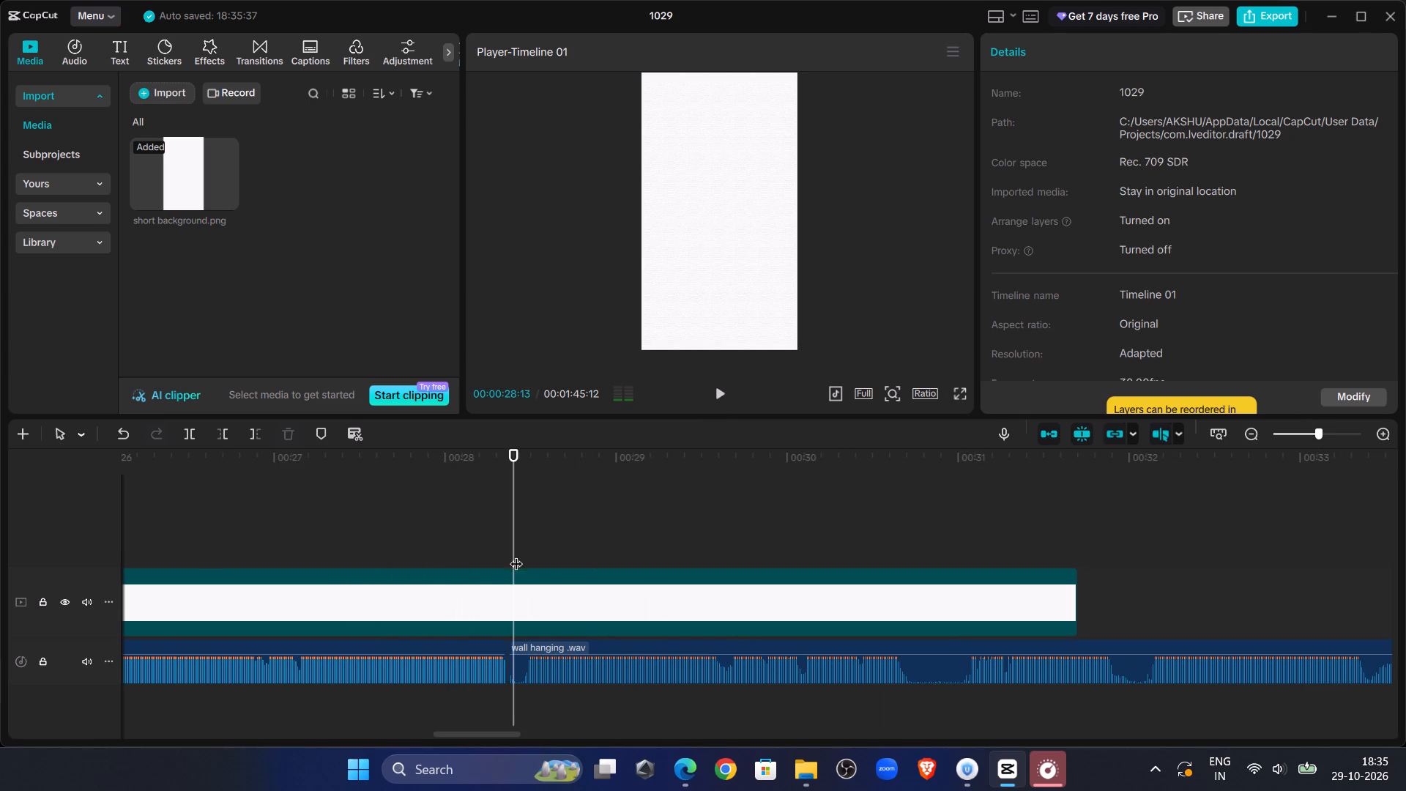
{"action": "left_click", "coordinate": [518, 548]}
{"action": "left_click", "coordinate": [539, 662]}
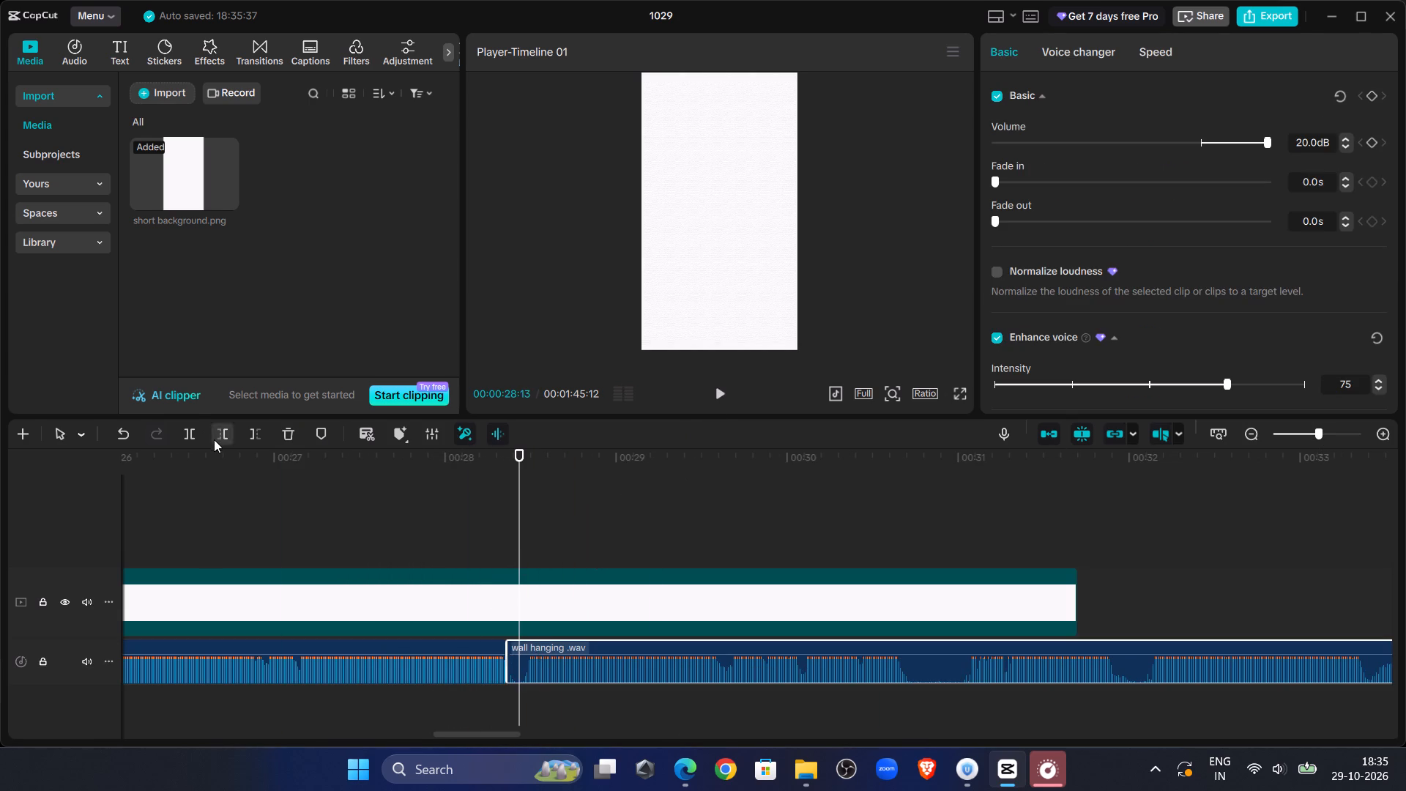
{"action": "left_click", "coordinate": [214, 439]}
{"action": "left_click_drag", "start_coordinate": [584, 642], "coordinate": [565, 645]}
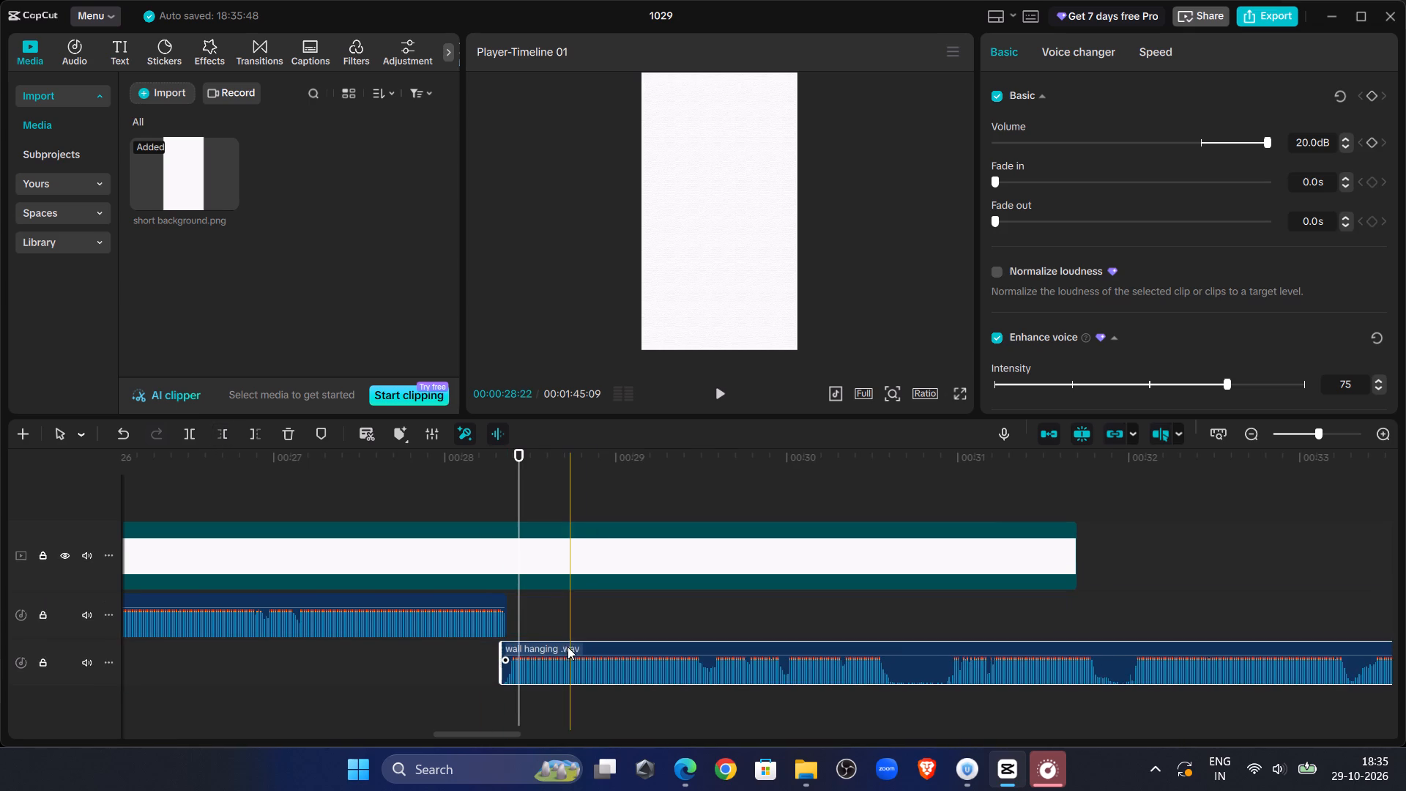
{"action": "left_click_drag", "start_coordinate": [568, 647], "coordinate": [569, 601]}
Listen on from about 00:00:27:17 and split the last wall hanging .wav piece at about 00:00:30:21, after the spoken phrase.
{"action": "left_click", "coordinate": [373, 502]}
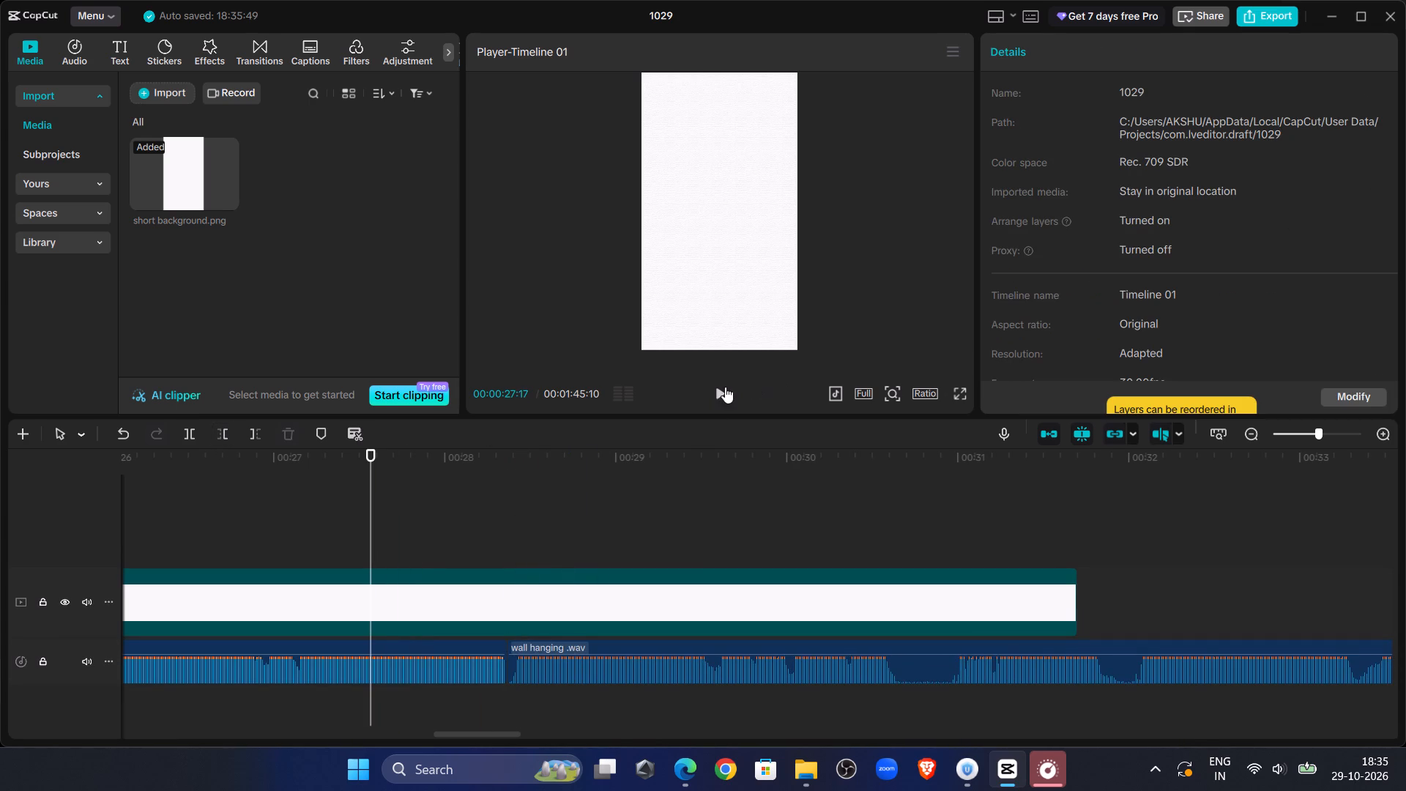
{"action": "left_click", "coordinate": [725, 387]}
{"action": "left_click", "coordinate": [1308, 434]}
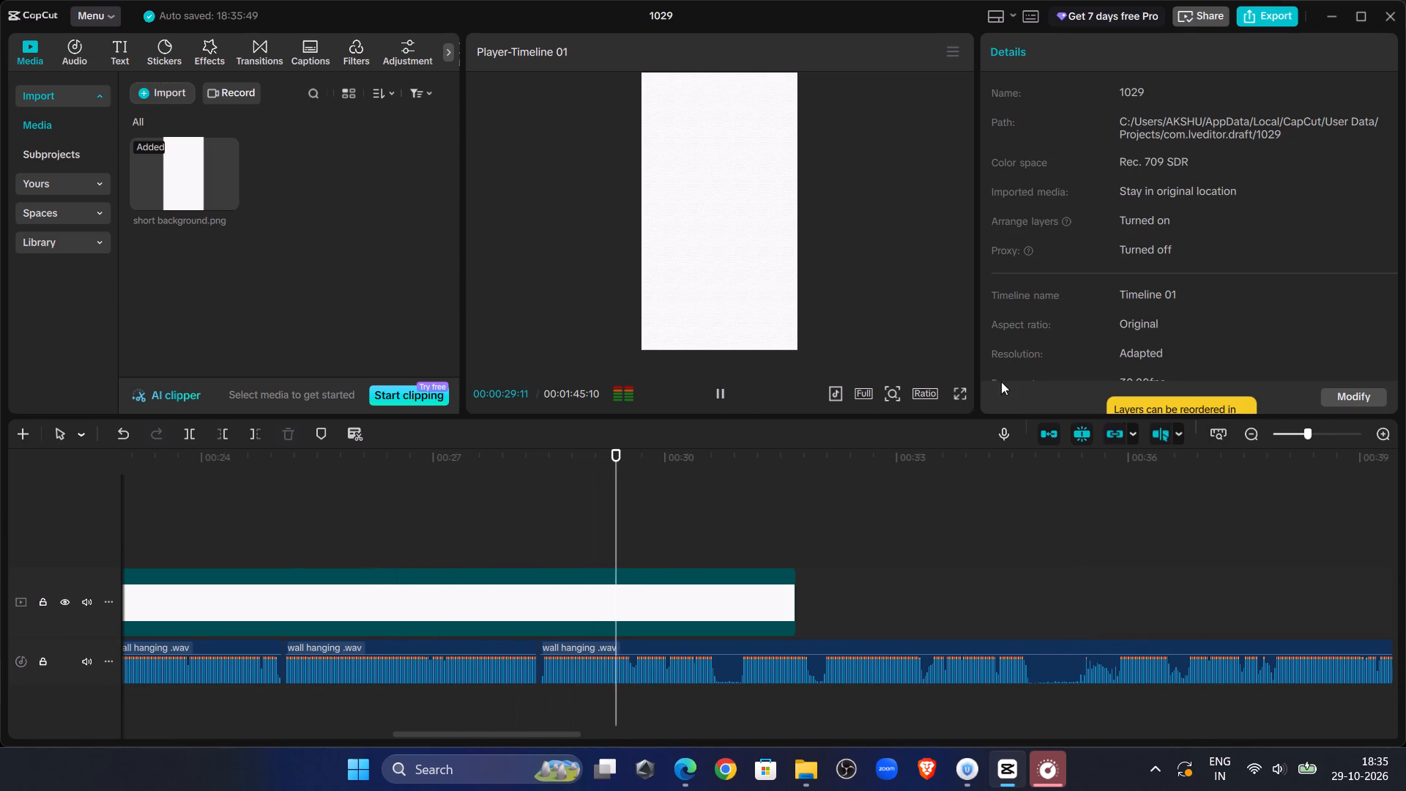
{"action": "left_click", "coordinate": [716, 389]}
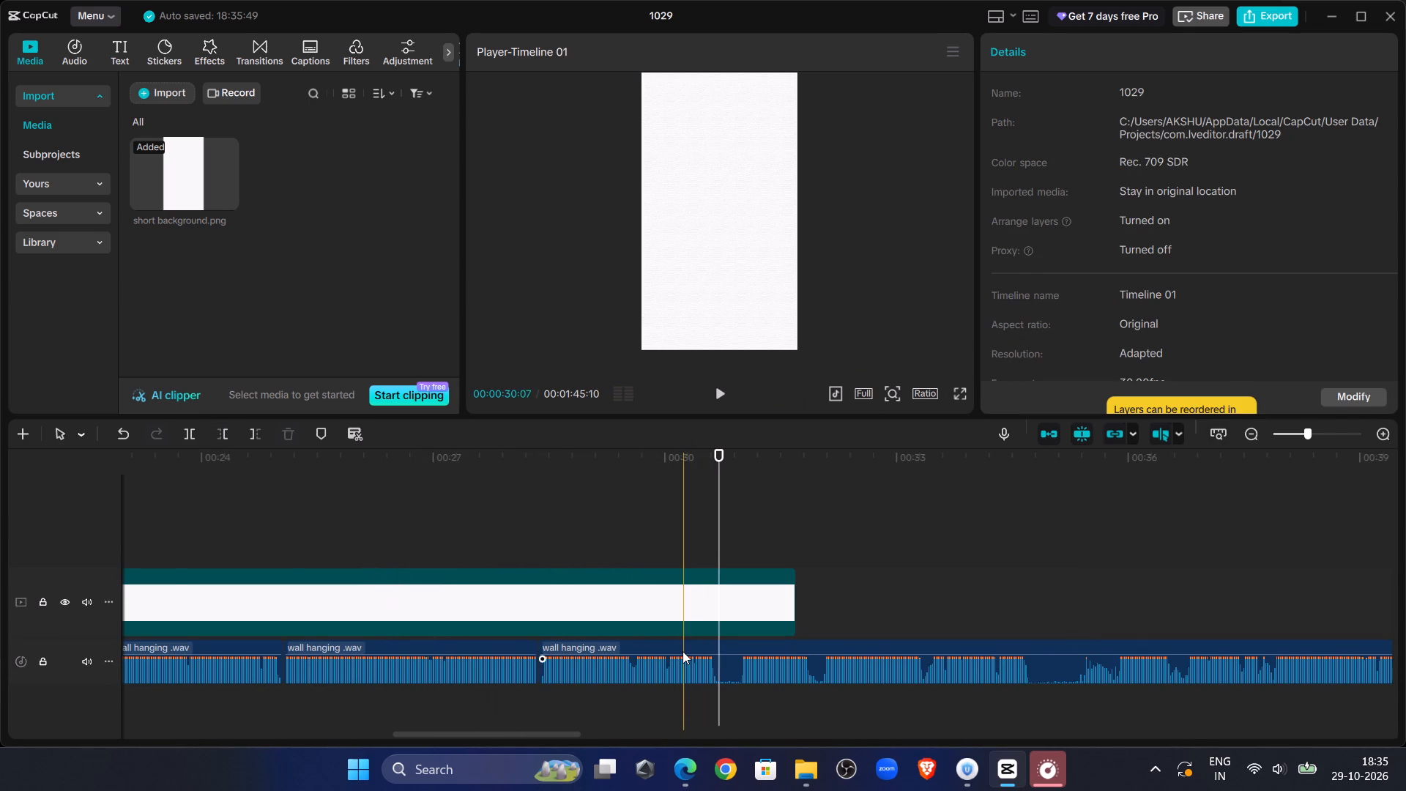
{"action": "left_click", "coordinate": [682, 651]}
{"action": "left_click", "coordinate": [198, 432]}
Find the next usable phrase, cut everything before about 00:00:35:26 from the last wall hanging .wav piece and move it back to close the gap.
{"action": "left_click", "coordinate": [716, 393]}
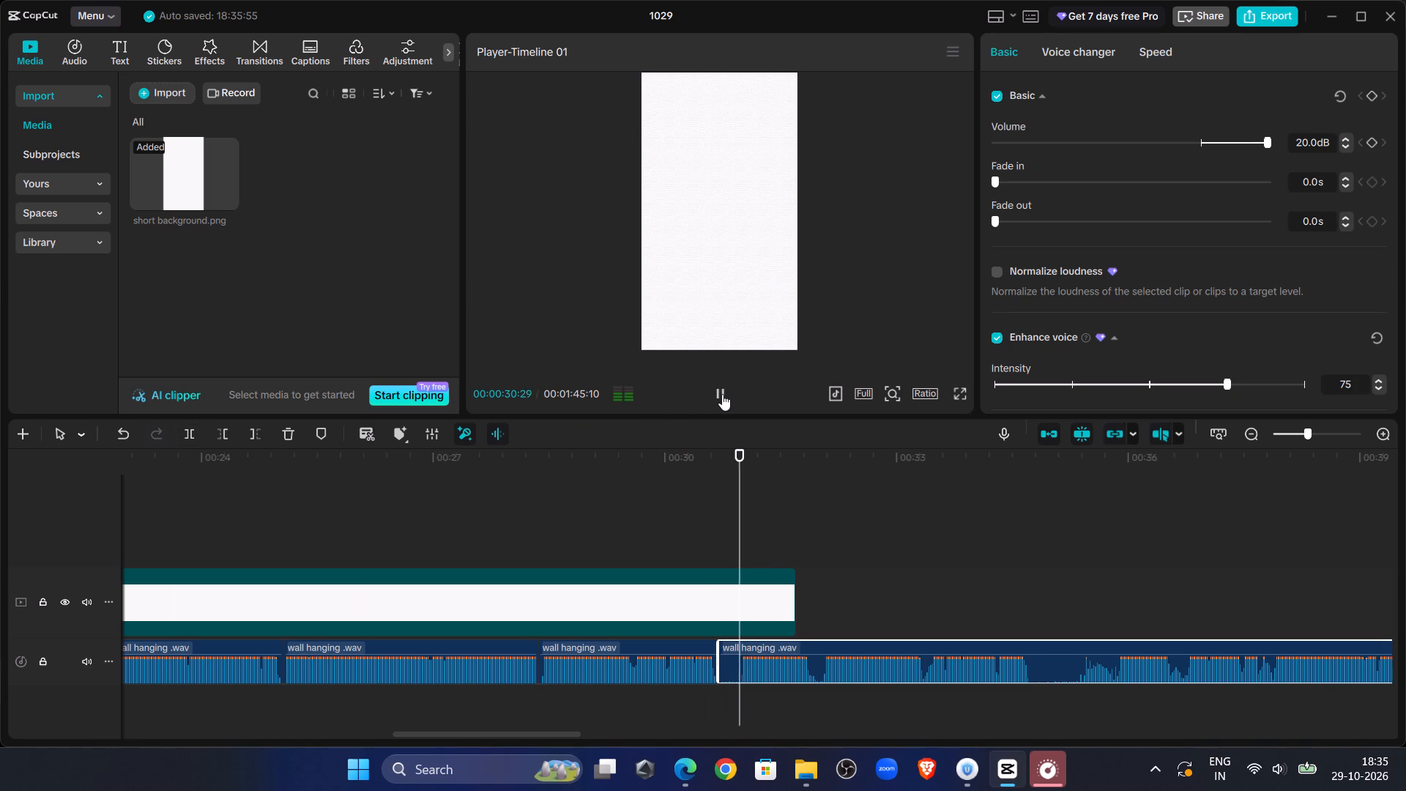
{"action": "left_click_drag", "start_coordinate": [551, 737], "coordinate": [576, 739]}
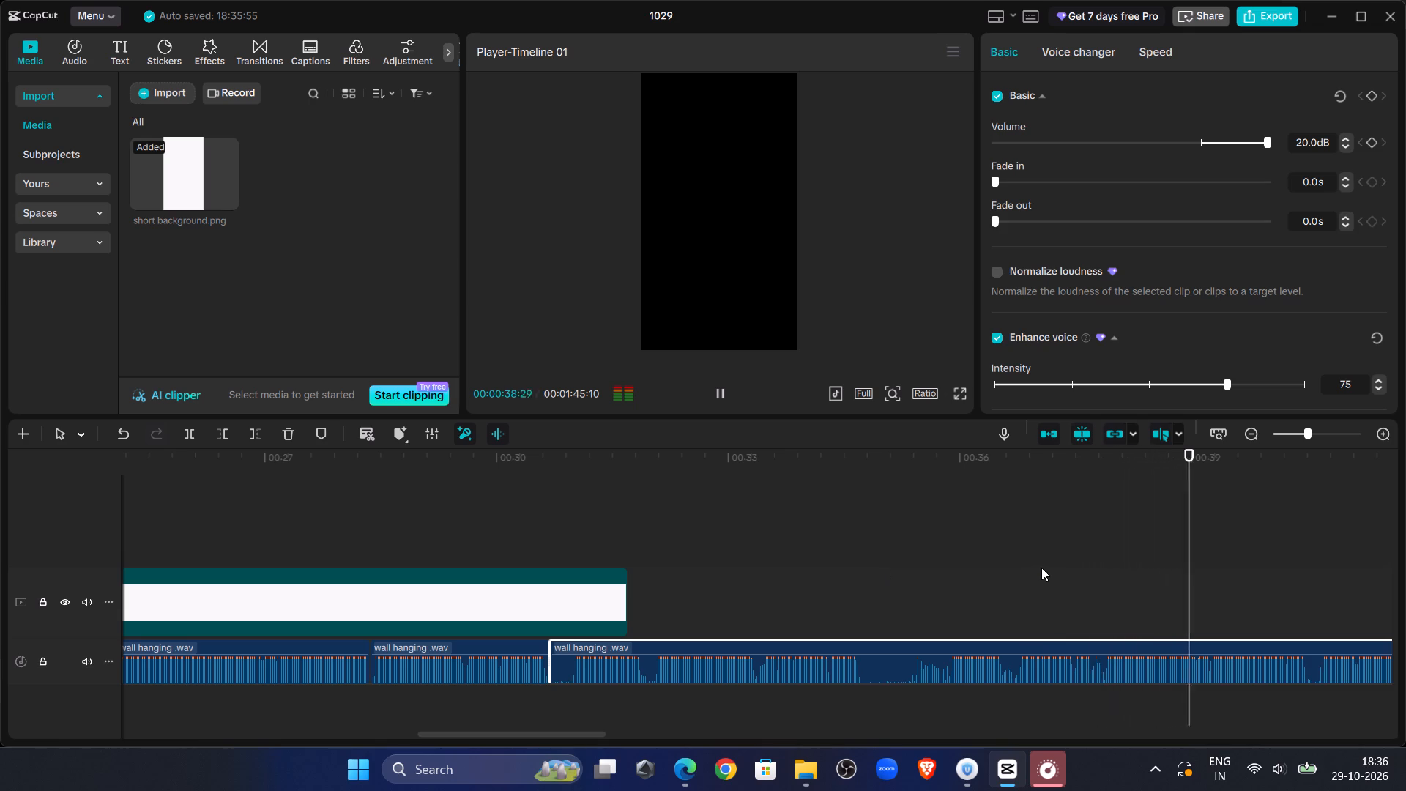
{"action": "left_click", "coordinate": [955, 589]}
{"action": "left_click_drag", "start_coordinate": [955, 589], "coordinate": [949, 589]}
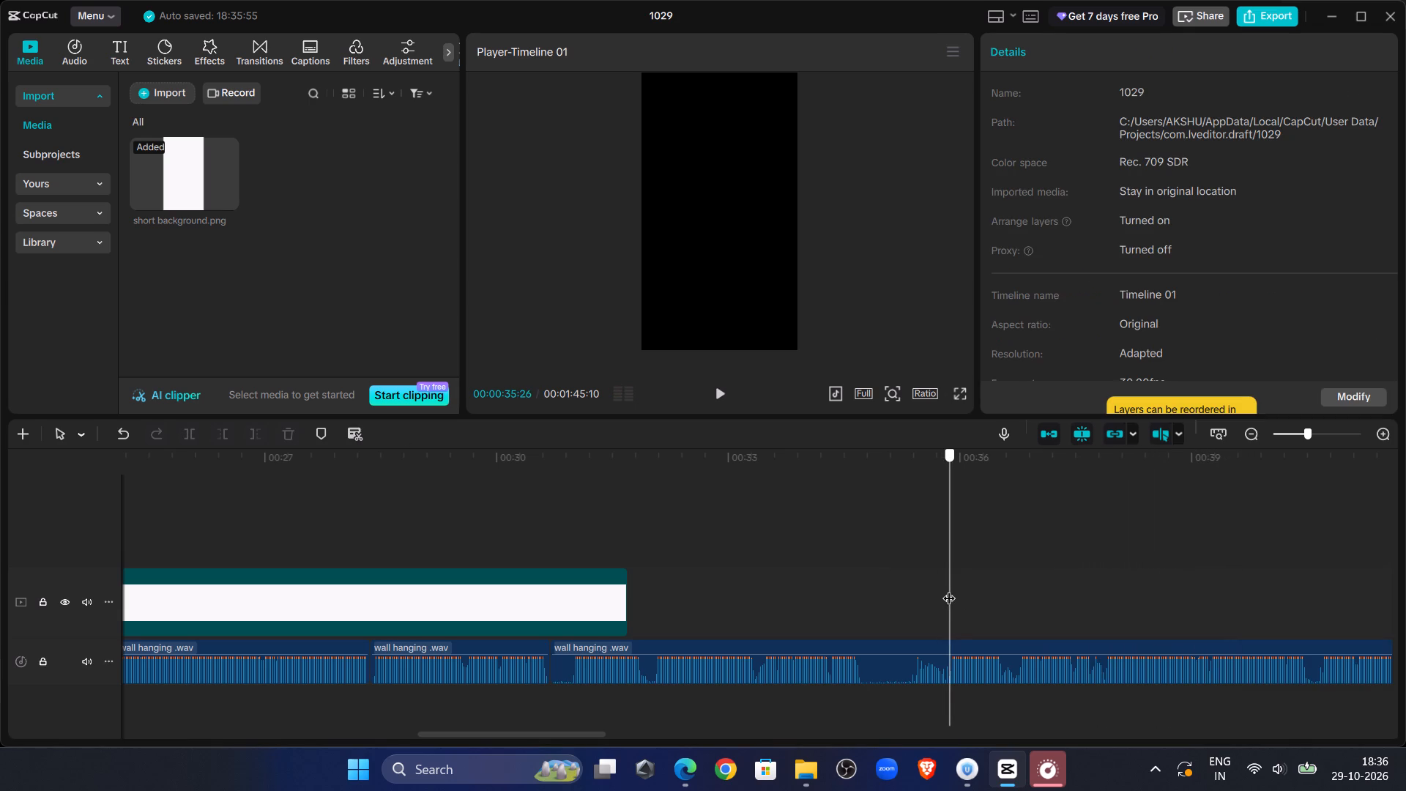
{"action": "left_click_drag", "start_coordinate": [949, 589], "coordinate": [946, 588]}
{"action": "left_click", "coordinate": [937, 658]}
{"action": "left_click", "coordinate": [231, 433]}
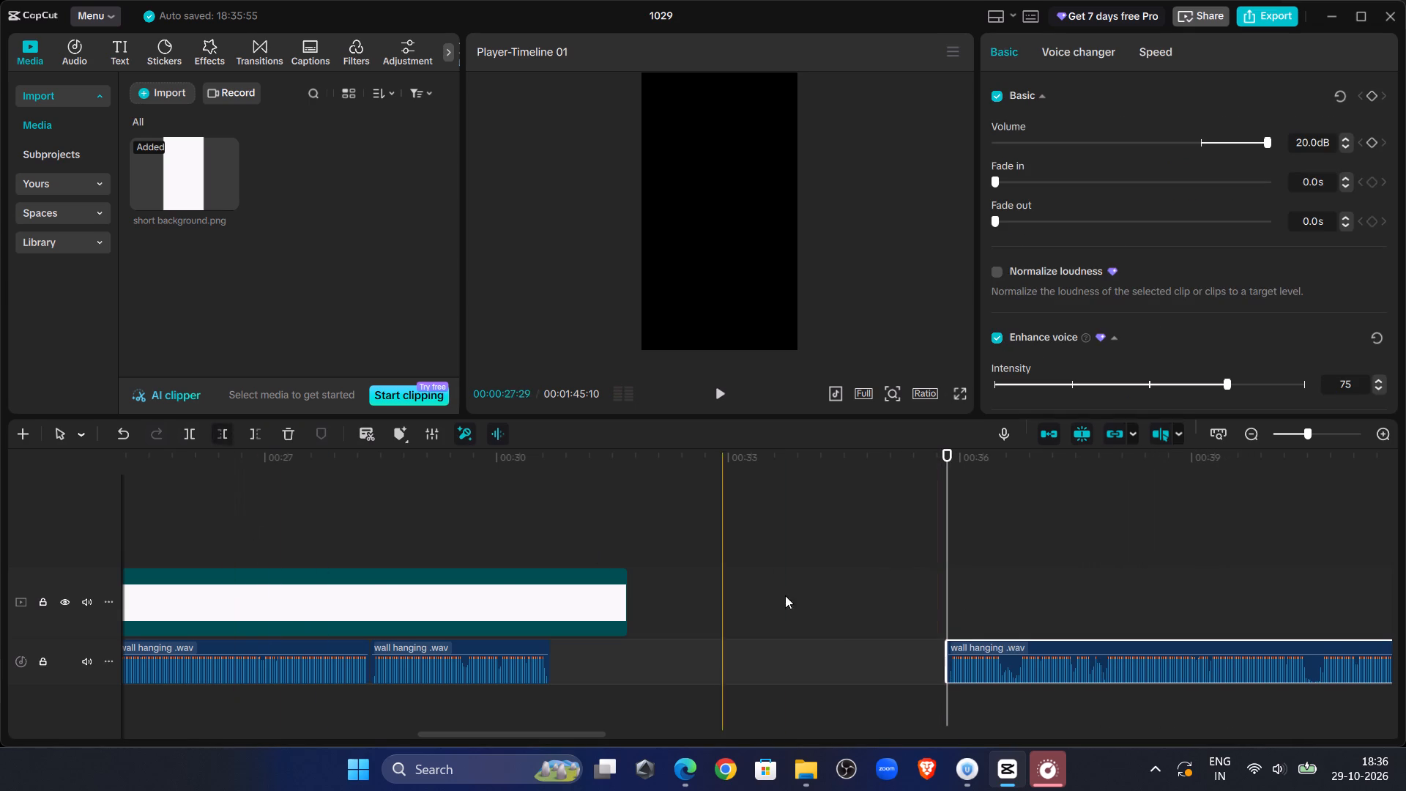
{"action": "left_click_drag", "start_coordinate": [981, 646], "coordinate": [586, 661]}
Listen across the new joint and split the last wall hanging .wav piece at 00:00:31:12.
{"action": "left_click", "coordinate": [494, 505]}
{"action": "left_click", "coordinate": [718, 405]}
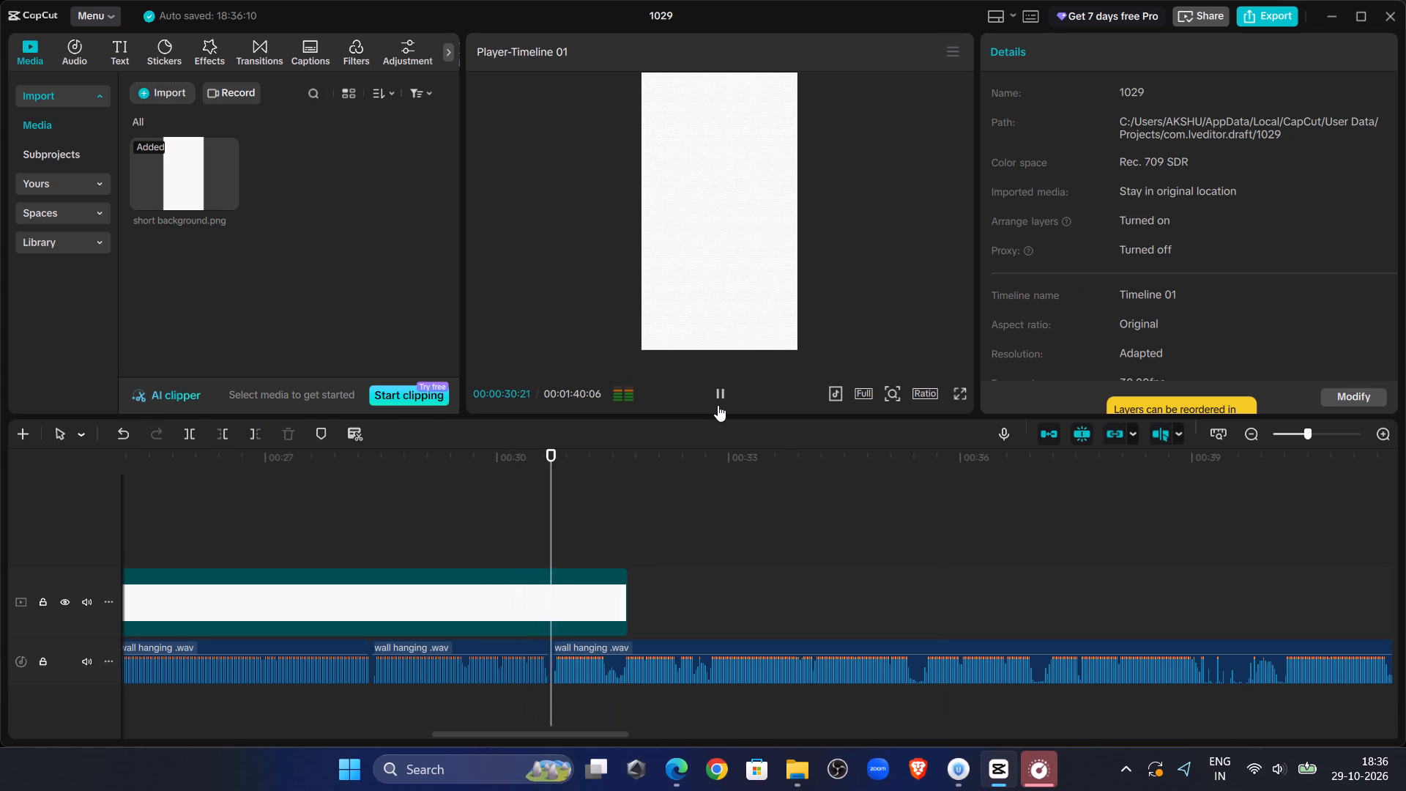
{"action": "left_click", "coordinate": [1321, 435]}
{"action": "left_click", "coordinate": [599, 518]}
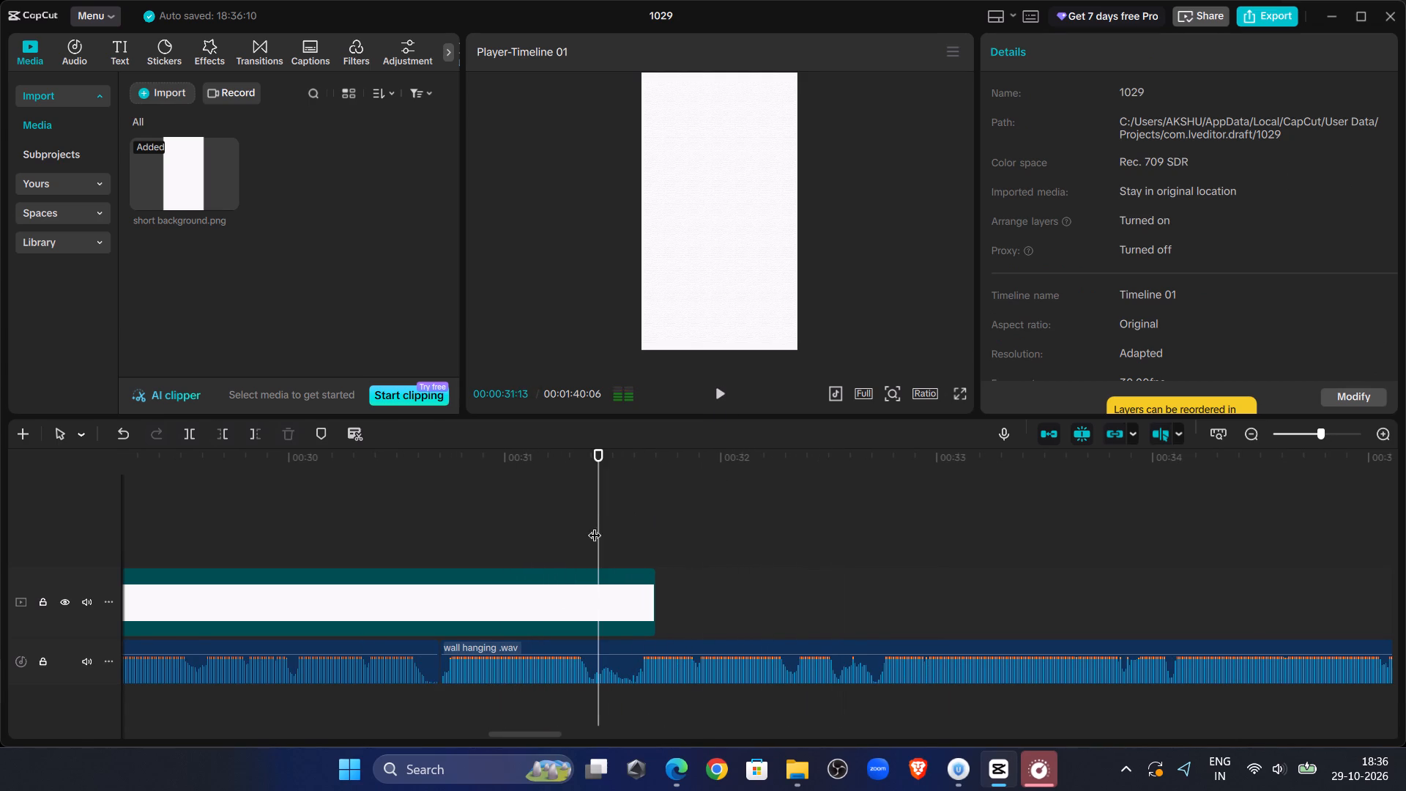
{"action": "left_click", "coordinate": [595, 529]}
{"action": "left_click", "coordinate": [589, 659]}
{"action": "left_click", "coordinate": [184, 438]}
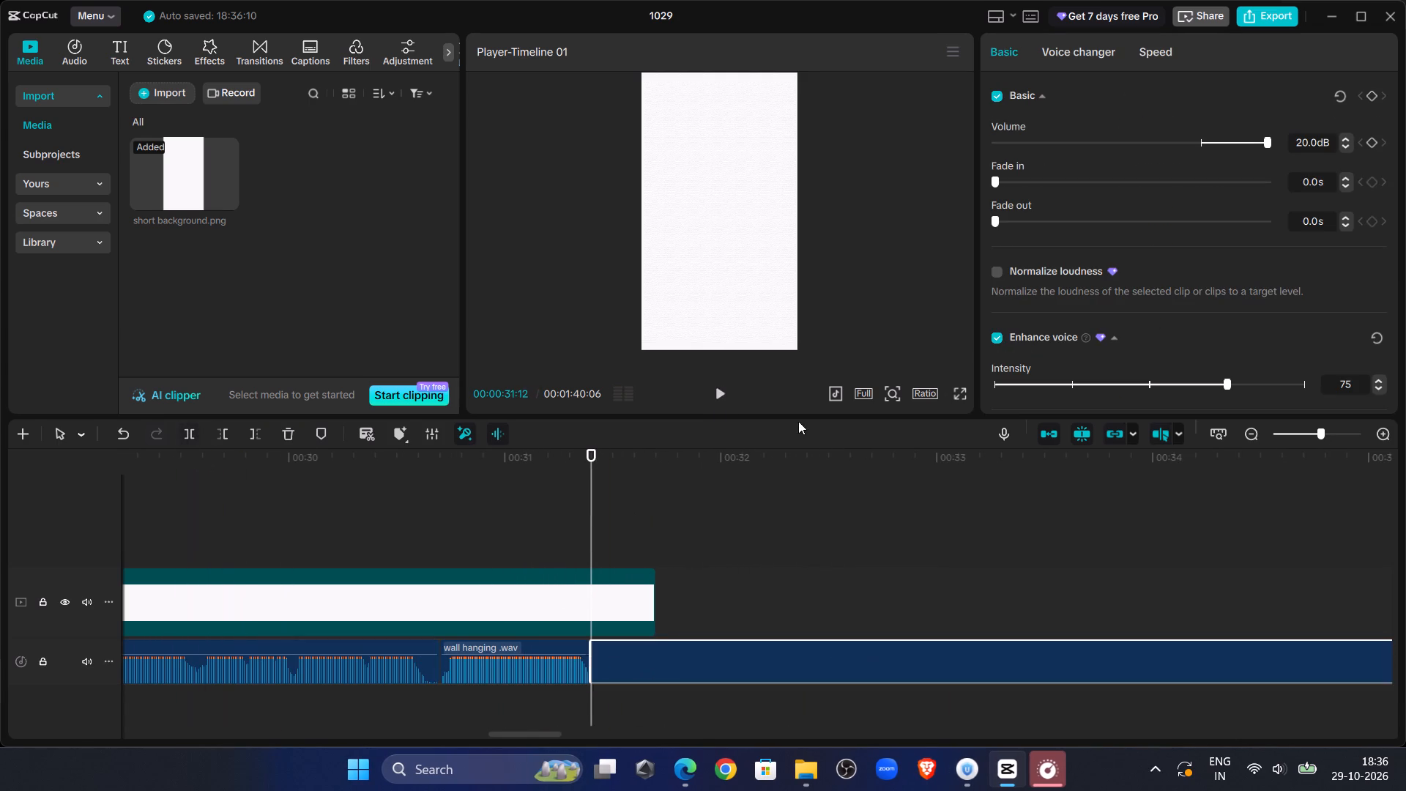
Trim the start of the last wall hanging .wav piece to about 00:00:31:18 and move it back against the preceding piece.
{"action": "double_click", "coordinate": [715, 392]}
{"action": "left_click_drag", "start_coordinate": [644, 505], "coordinate": [634, 505]}
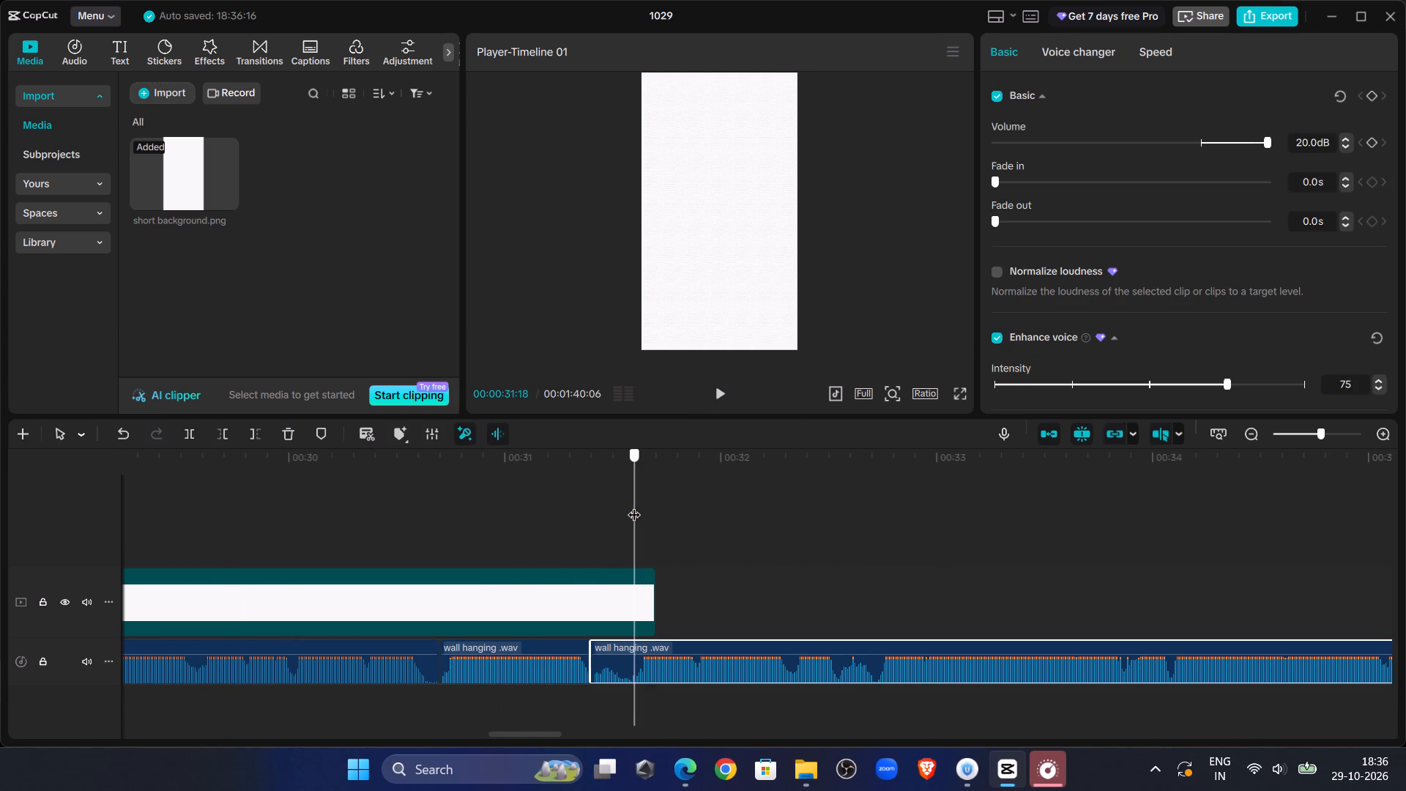
{"action": "left_click_drag", "start_coordinate": [634, 505], "coordinate": [633, 505]}
{"action": "left_click", "coordinate": [213, 430]}
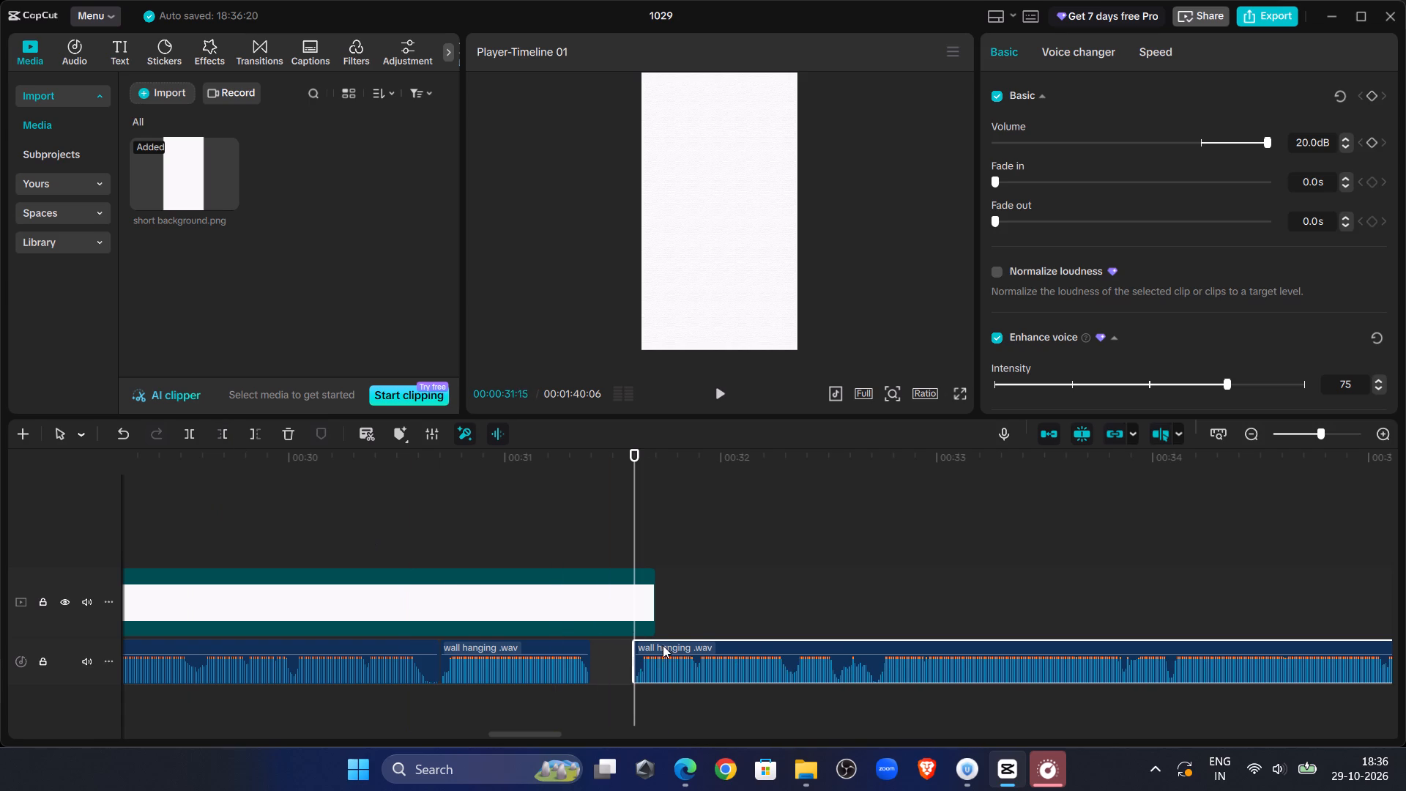
{"action": "left_click_drag", "start_coordinate": [665, 645], "coordinate": [625, 653]}
Listen on from 00:00:30:16 and split the last wall hanging .wav piece at about 00:00:32:11.
{"action": "left_click", "coordinate": [401, 525]}
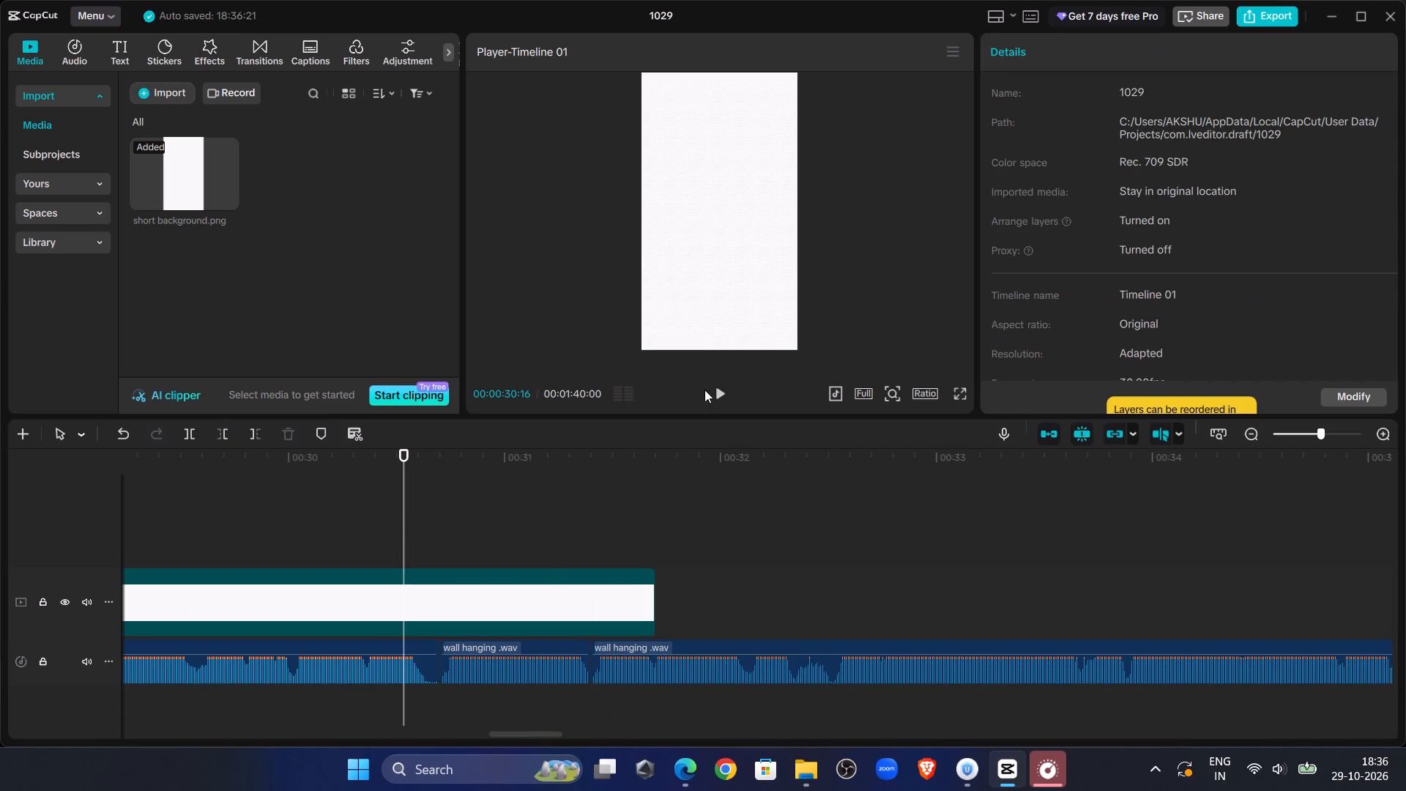
{"action": "left_click", "coordinate": [708, 390]}
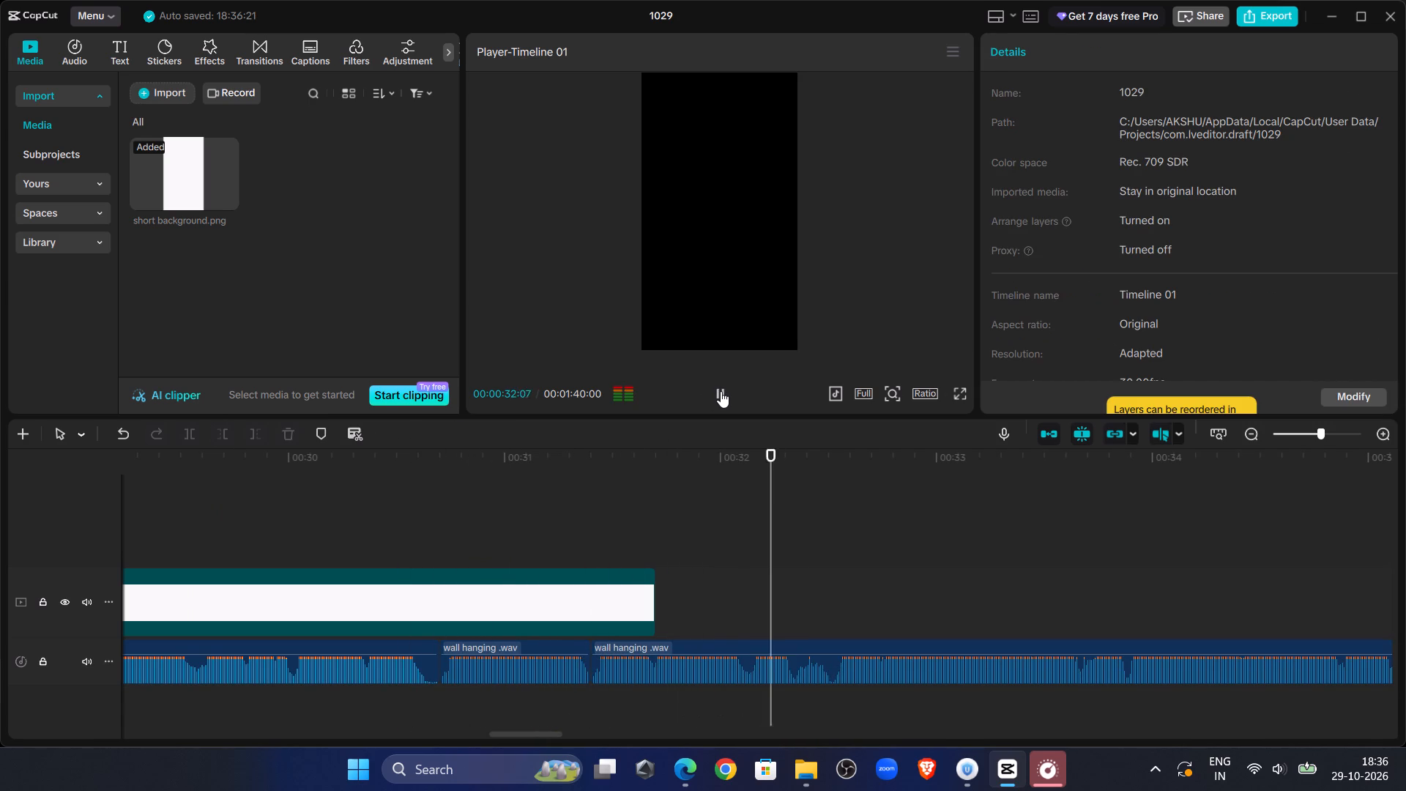
{"action": "left_click", "coordinate": [721, 391]}
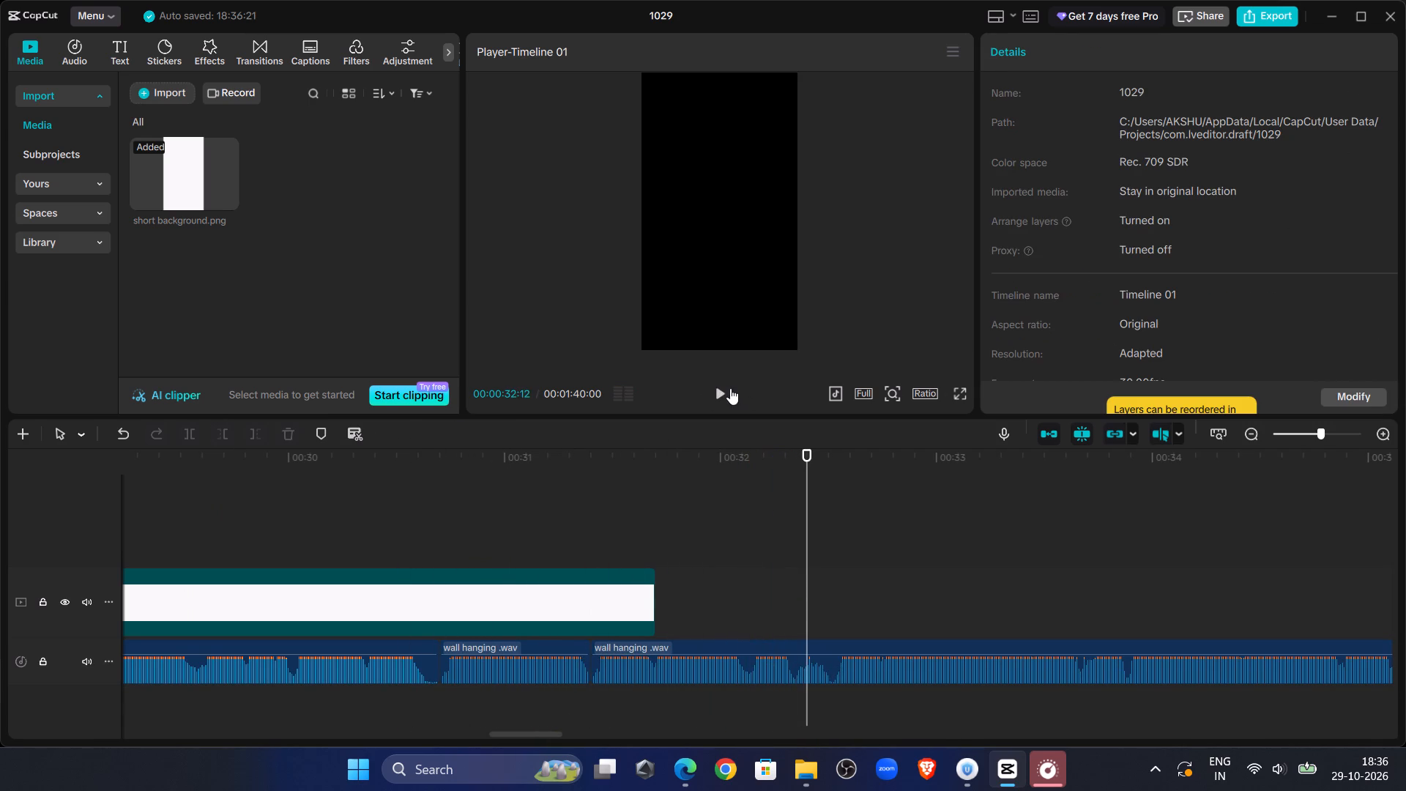
{"action": "left_click", "coordinate": [730, 388]}
{"action": "left_click", "coordinate": [798, 552]}
{"action": "left_click", "coordinate": [752, 661]}
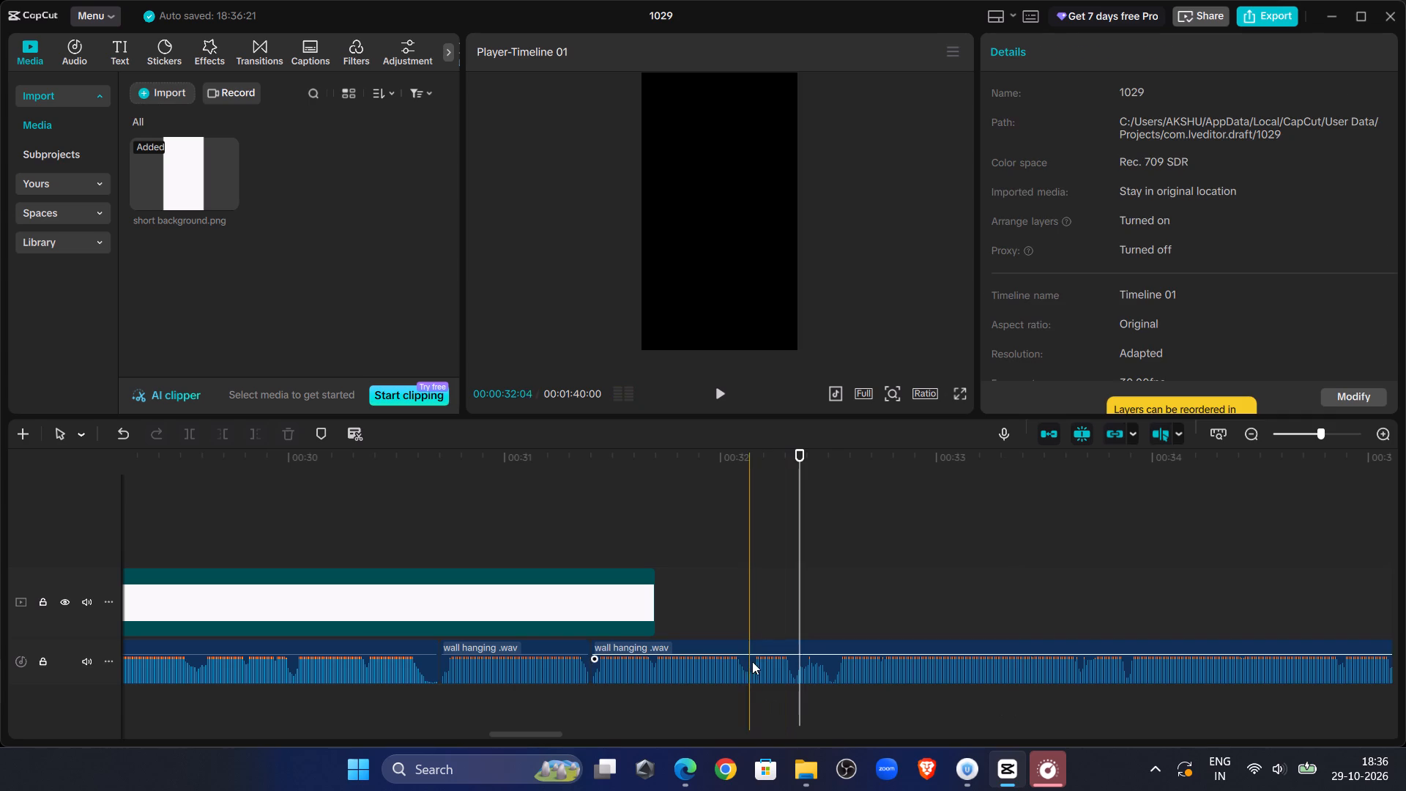
{"action": "left_click", "coordinate": [183, 431]}
Trim the start of the last wall hanging .wav piece to 00:00:32:15 and move it back against the preceding piece.
{"action": "double_click", "coordinate": [720, 400]}
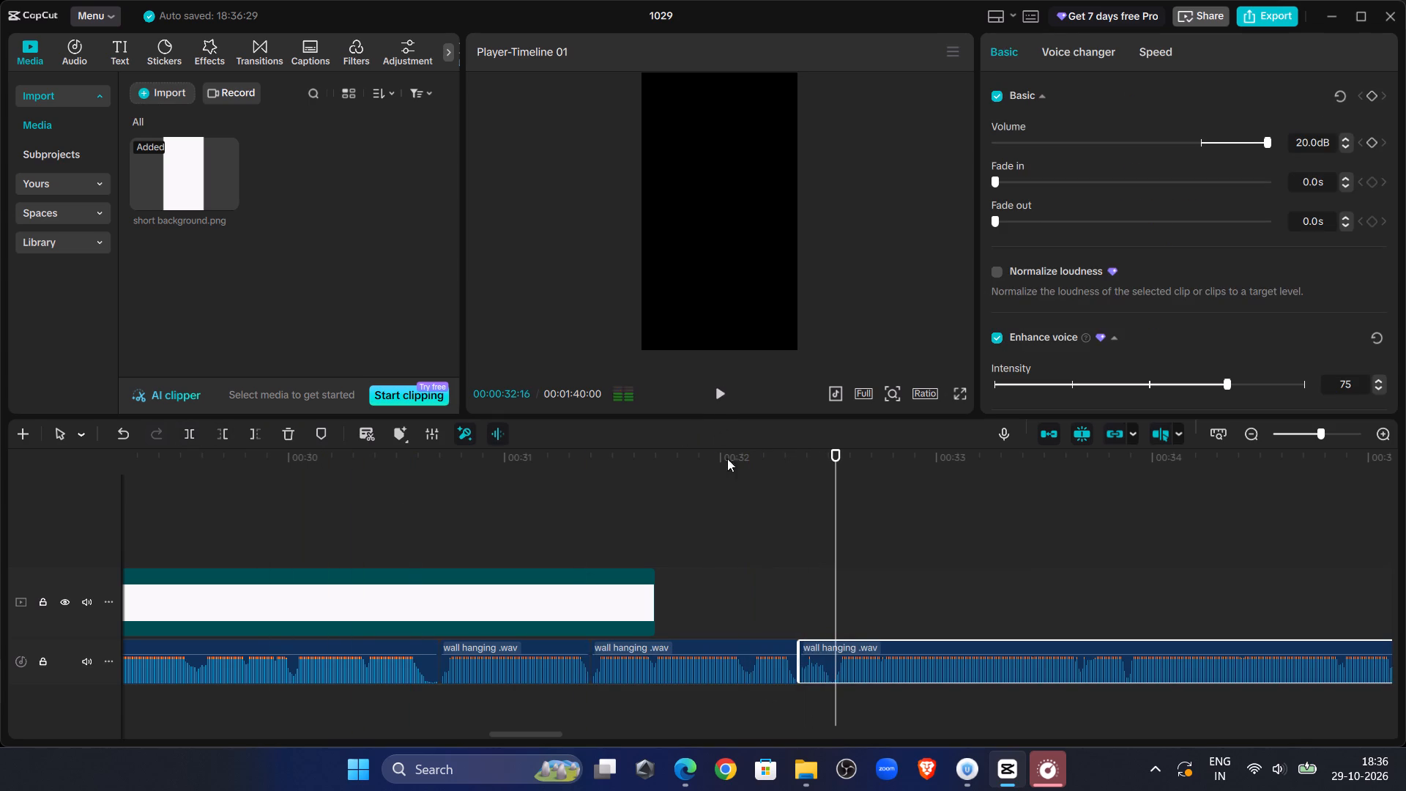
{"action": "left_click", "coordinate": [830, 551]}
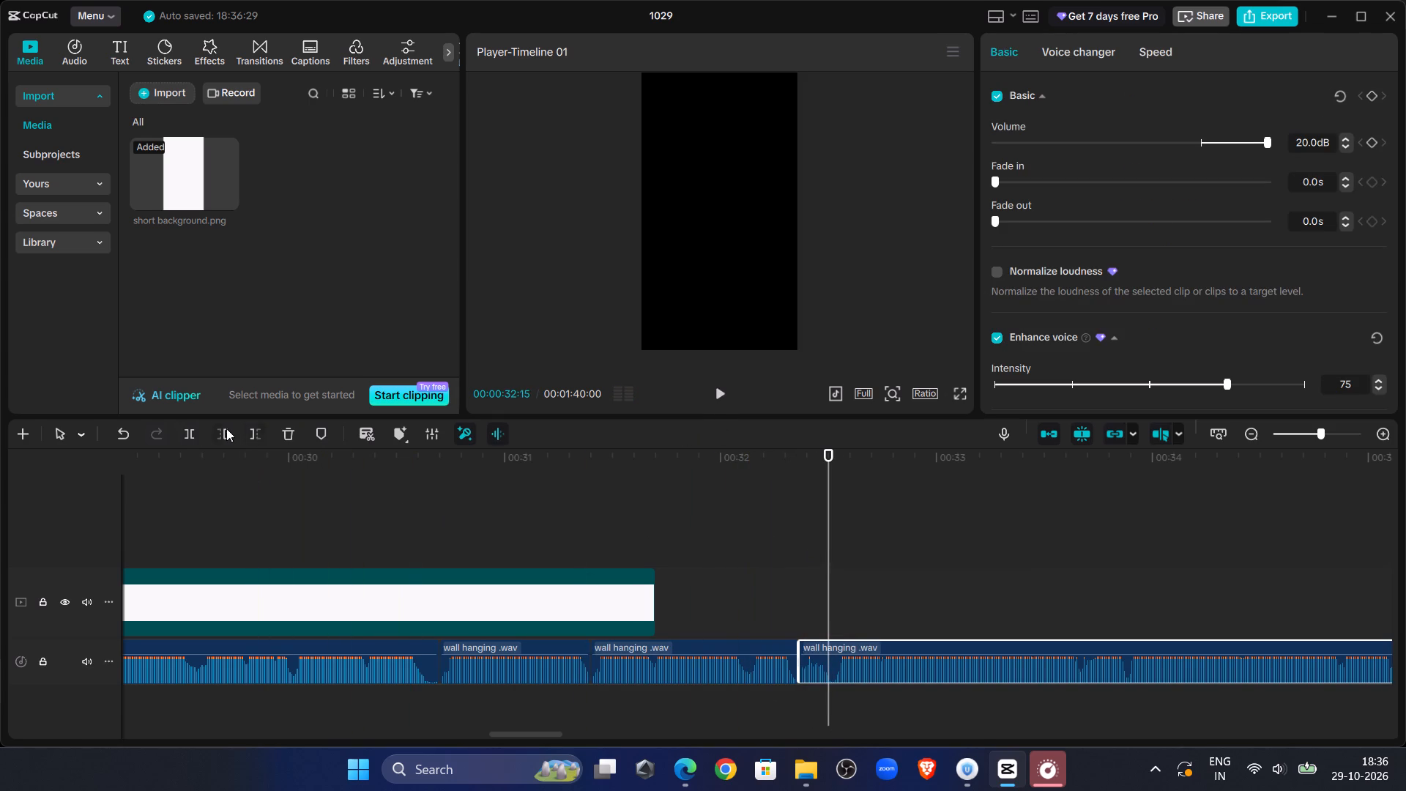
{"action": "left_click", "coordinate": [226, 428]}
{"action": "left_click_drag", "start_coordinate": [900, 643], "coordinate": [865, 649]}
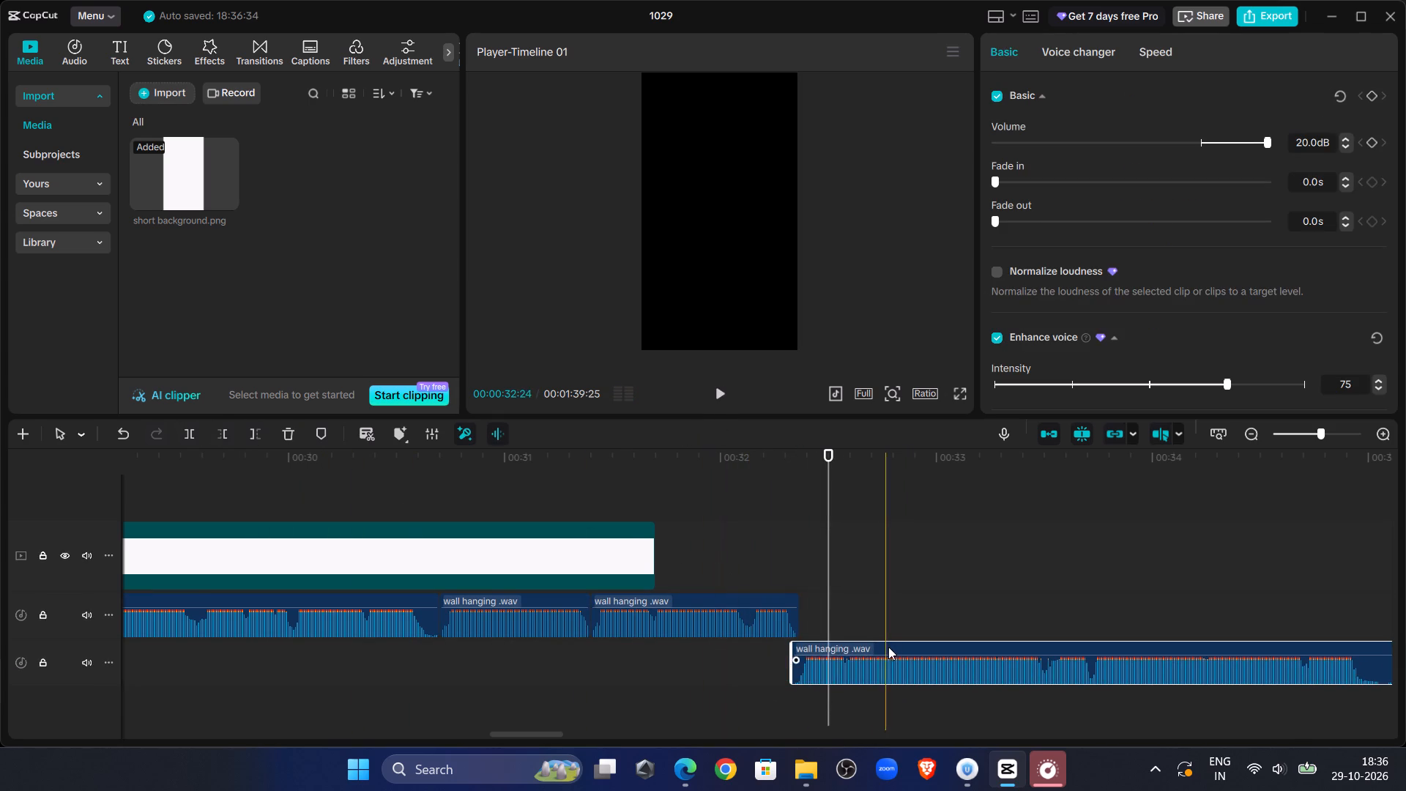
{"action": "left_click_drag", "start_coordinate": [882, 647], "coordinate": [884, 617]}
Listen across the latest joint and split the last wall hanging .wav piece at about 00:00:33:17.
{"action": "left_click", "coordinate": [621, 513]}
{"action": "left_click", "coordinate": [713, 404]}
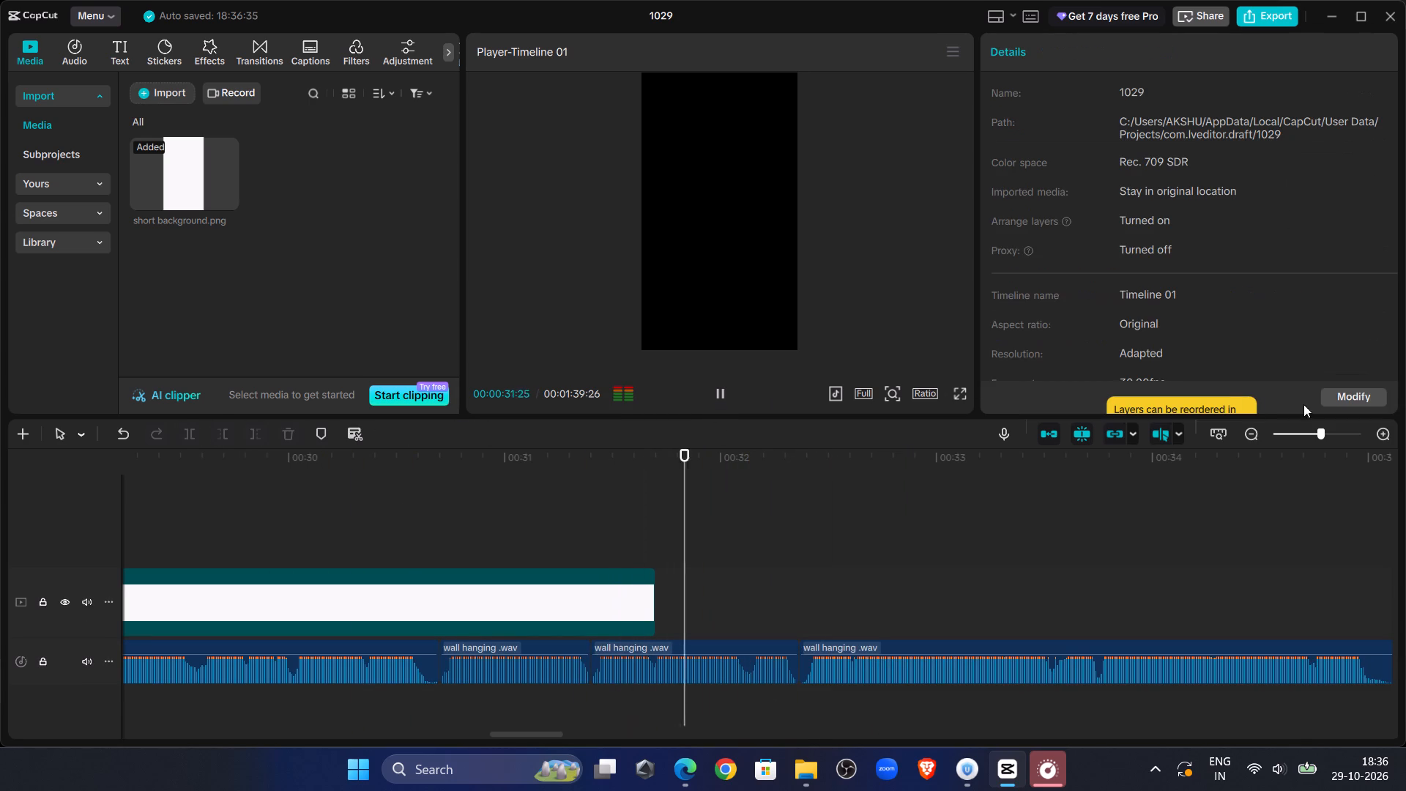
{"action": "left_click", "coordinate": [714, 388]}
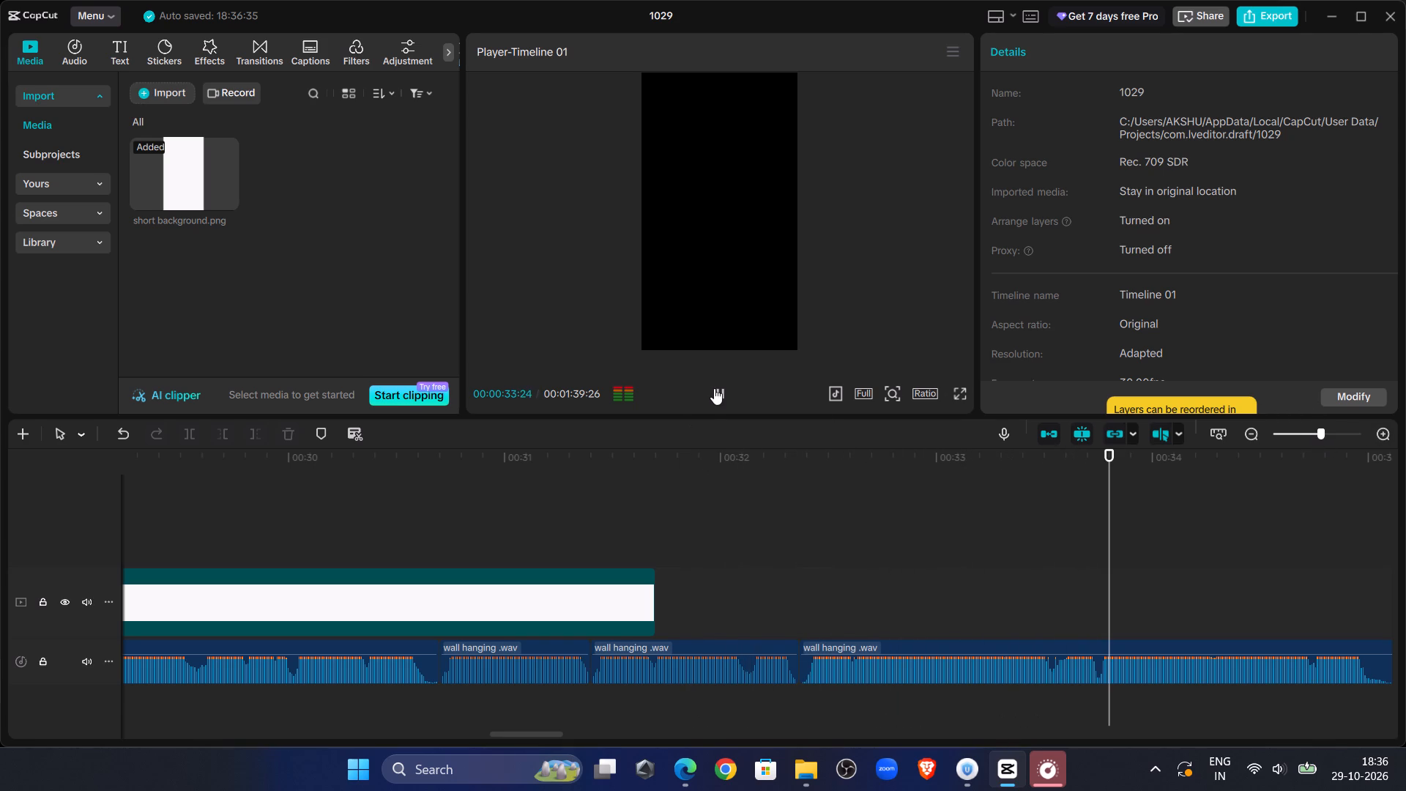
{"action": "left_click", "coordinate": [1057, 558]}
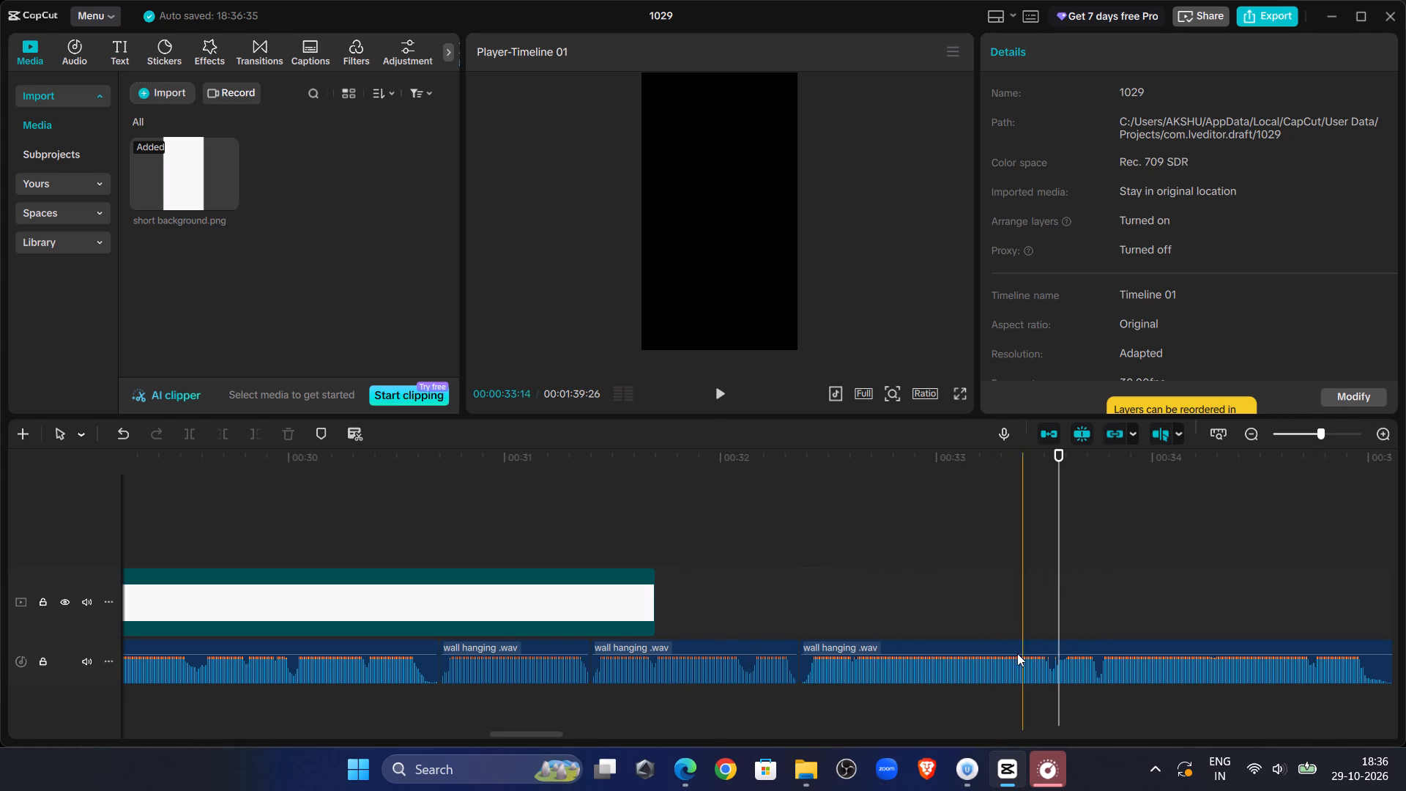
{"action": "left_click", "coordinate": [1015, 656]}
{"action": "left_click", "coordinate": [181, 431]}
Listen on from 00:00:33:14, trim the start of the last wall hanging .wav piece to 00:00:39:25 and move it back against the preceding piece.
{"action": "left_click", "coordinate": [716, 404]}
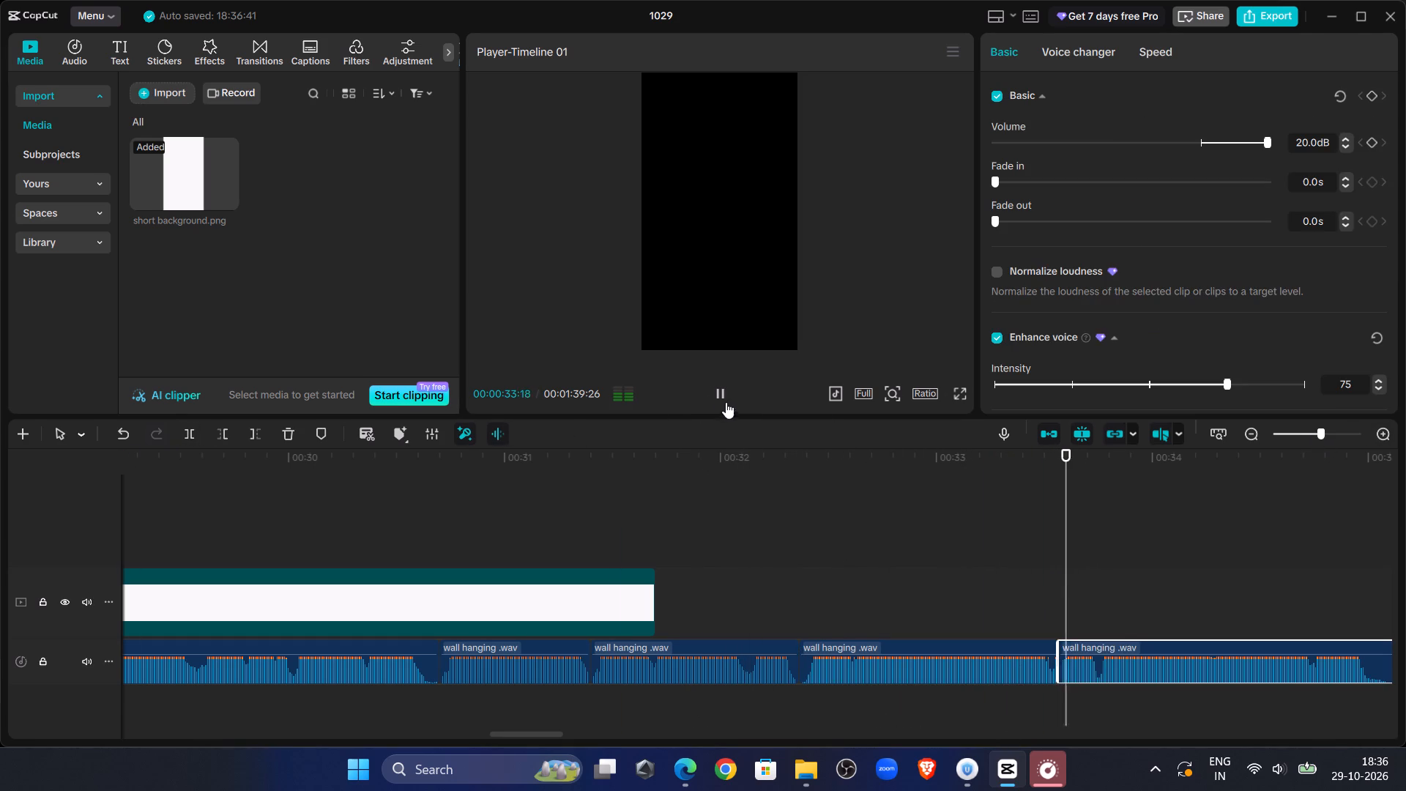
{"action": "left_click", "coordinate": [1306, 434]}
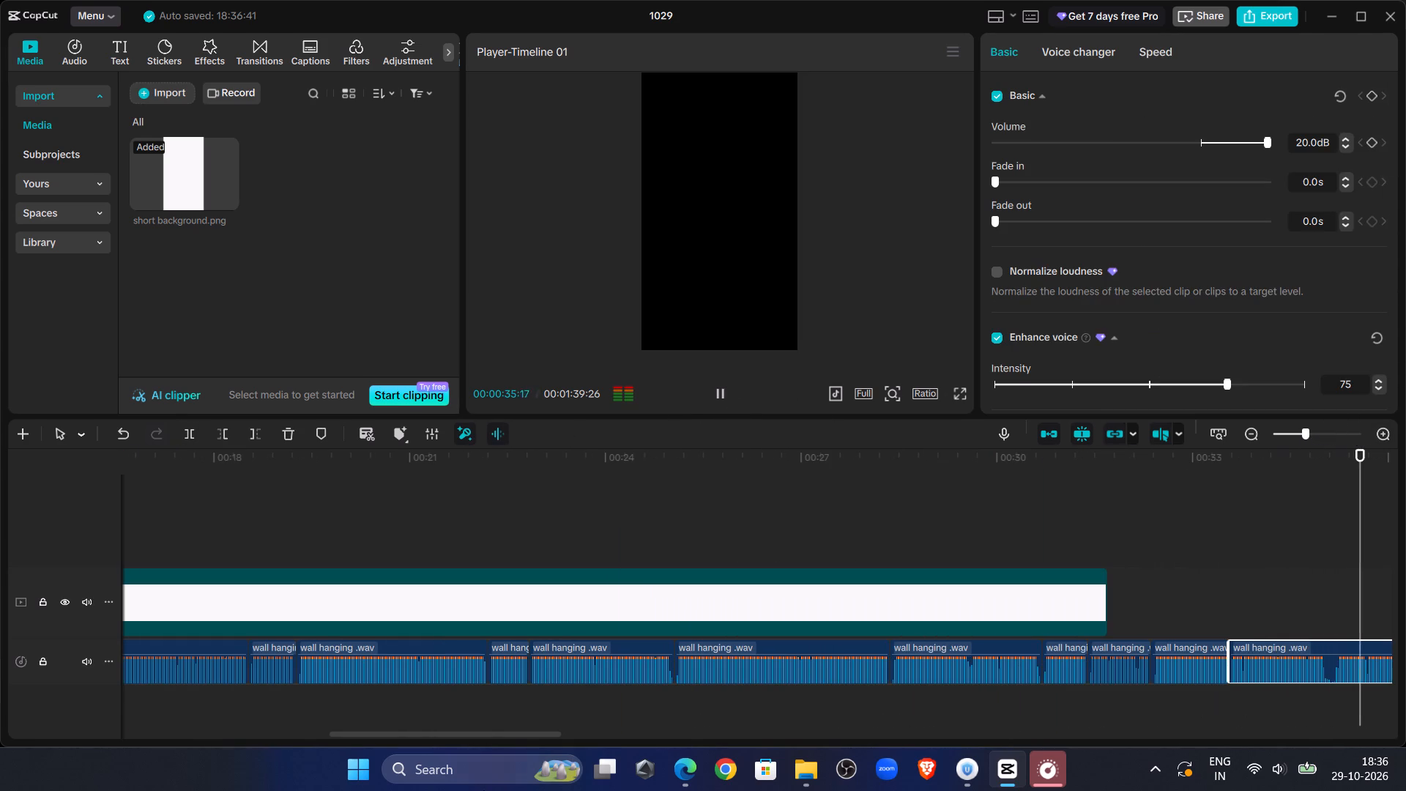
{"action": "left_click_drag", "start_coordinate": [470, 735], "coordinate": [540, 751]}
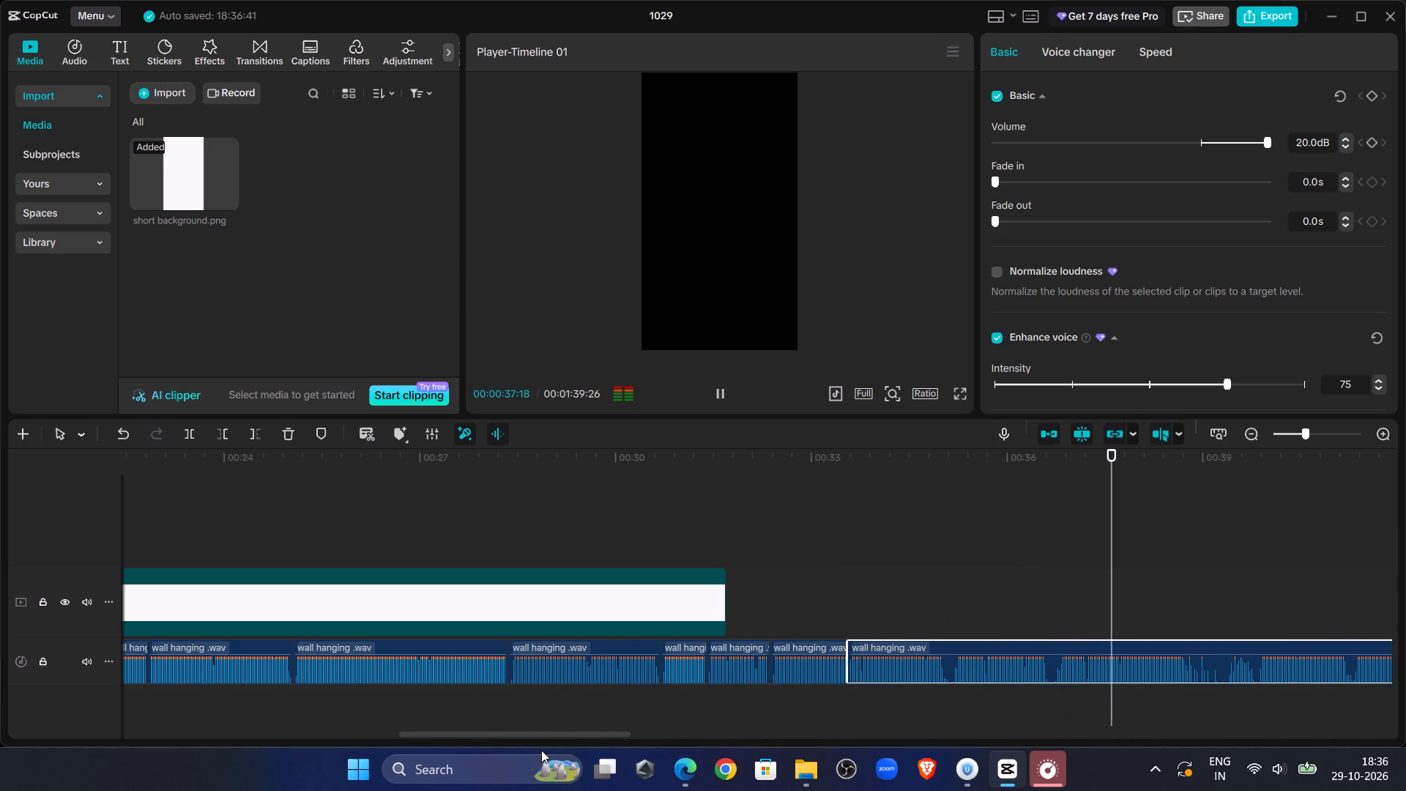
{"action": "left_click_drag", "start_coordinate": [541, 746], "coordinate": [561, 746]}
{"action": "left_click_drag", "start_coordinate": [570, 738], "coordinate": [593, 741]}
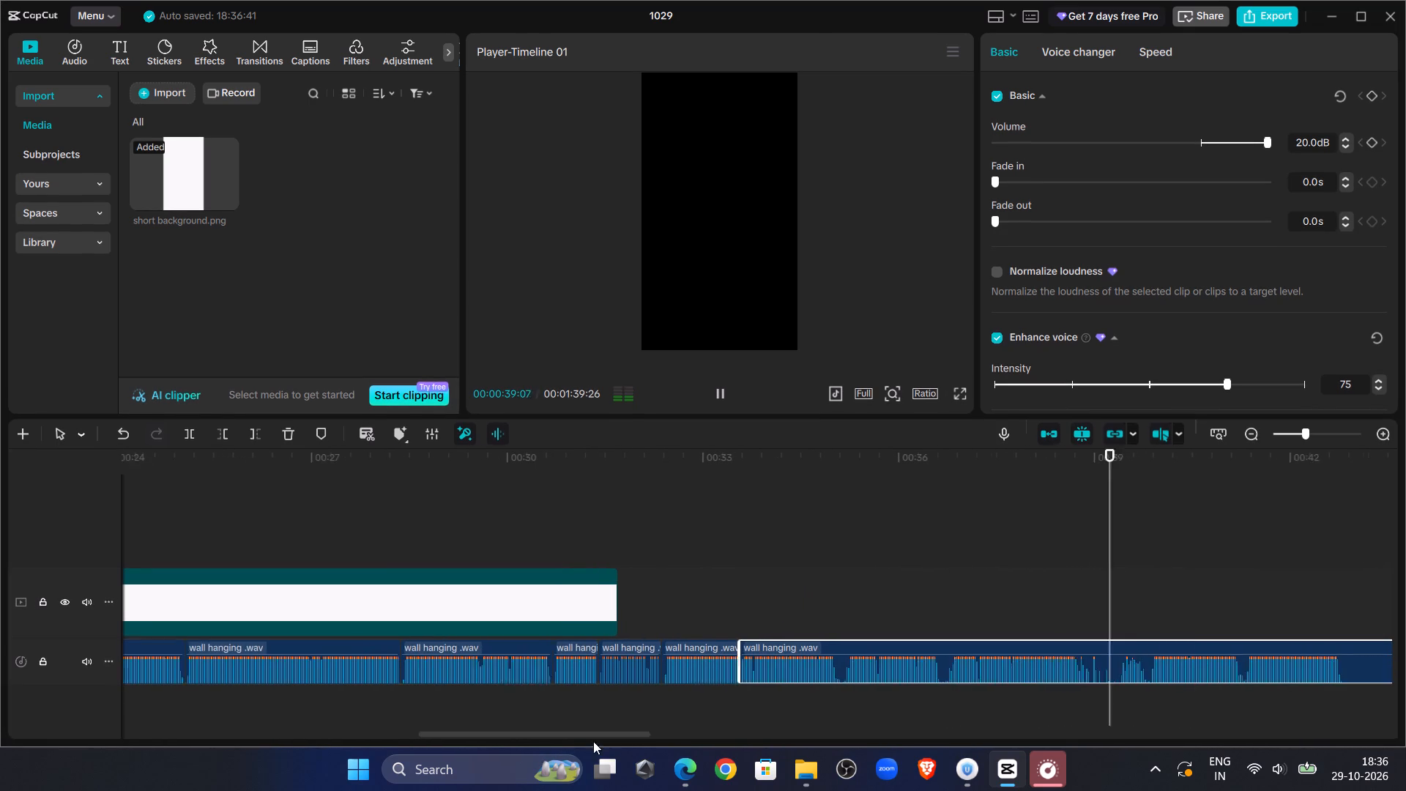
{"action": "left_click_drag", "start_coordinate": [593, 741], "coordinate": [638, 754]}
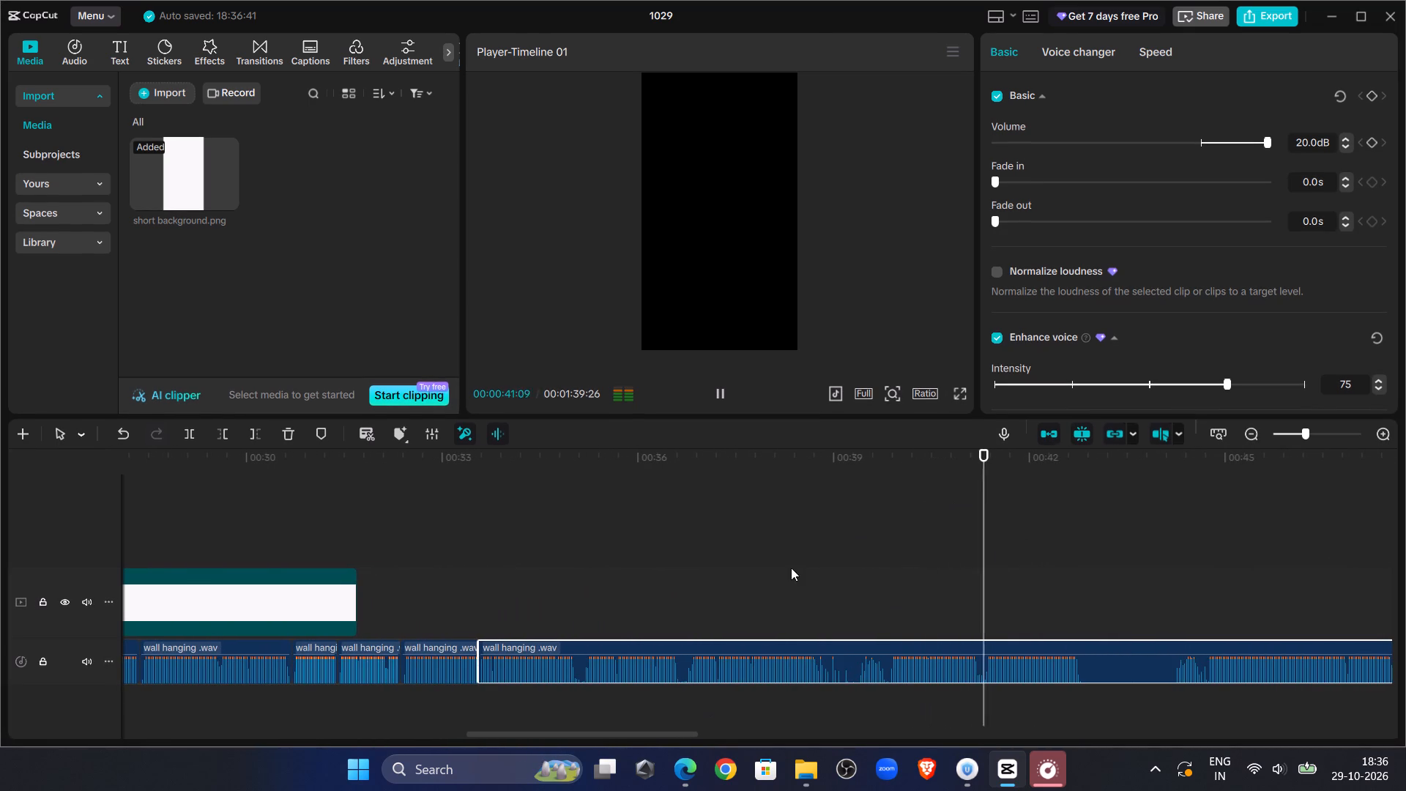
{"action": "left_click", "coordinate": [885, 575]}
{"action": "left_click_drag", "start_coordinate": [885, 575], "coordinate": [890, 582]}
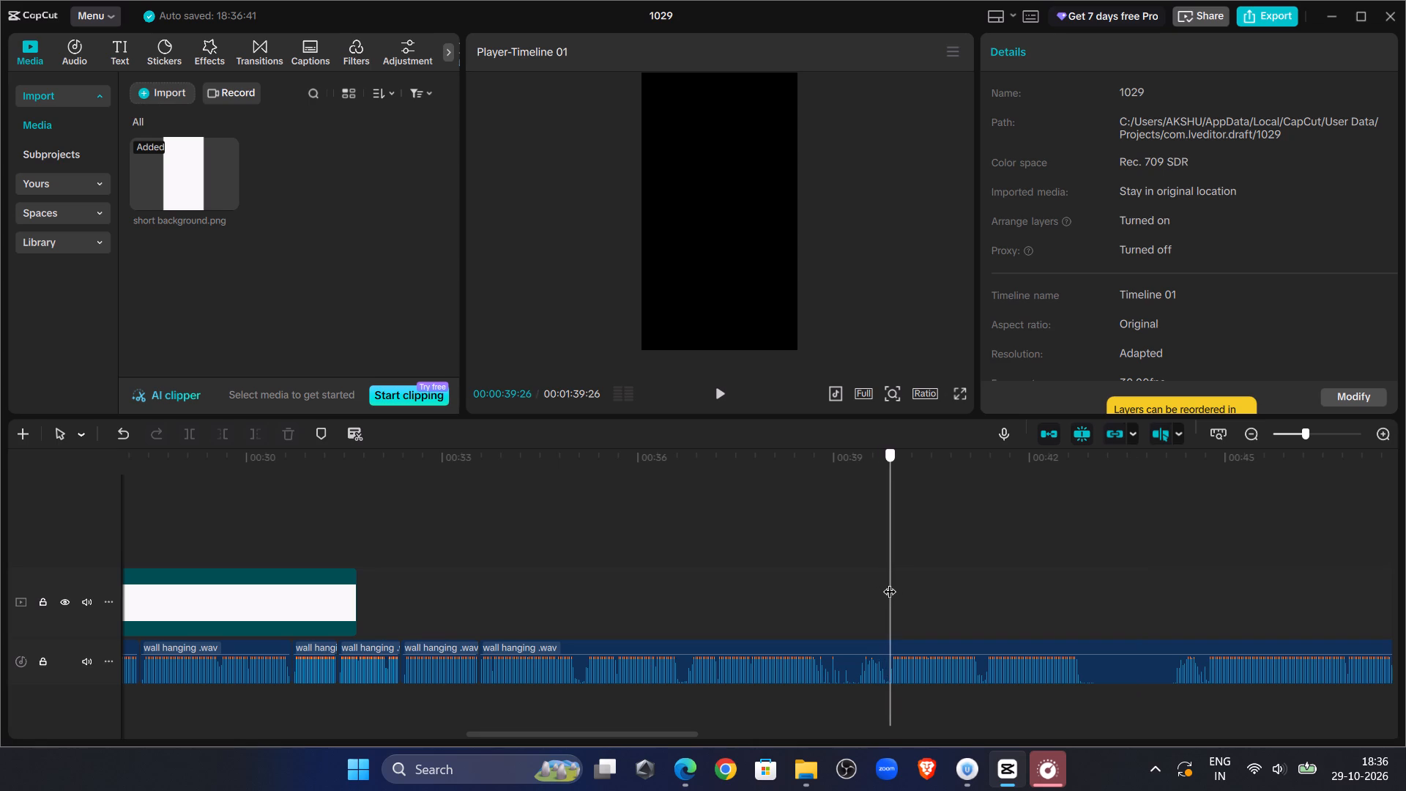
{"action": "left_click_drag", "start_coordinate": [890, 582], "coordinate": [888, 583]}
{"action": "left_click", "coordinate": [858, 653]}
{"action": "left_click", "coordinate": [220, 434]}
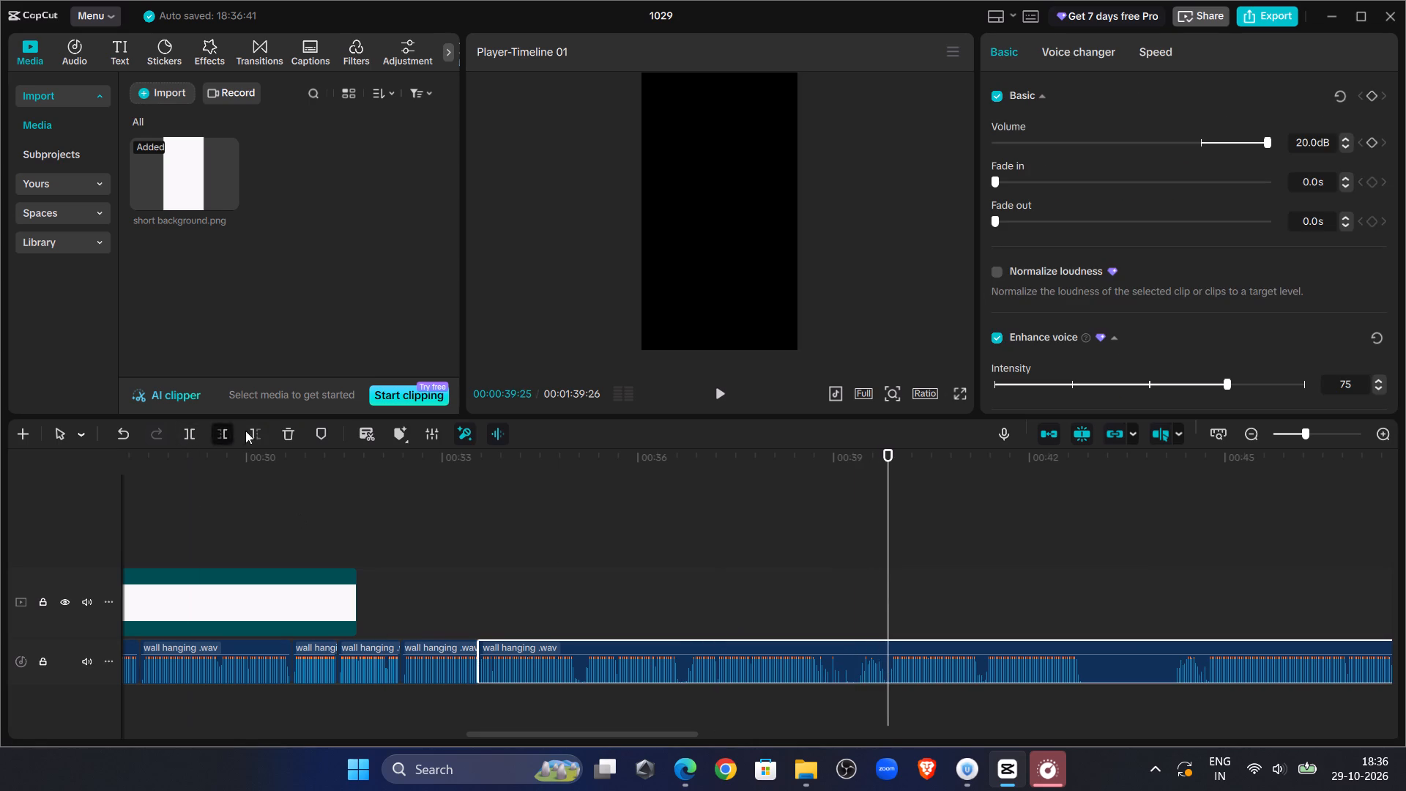
{"action": "left_click_drag", "start_coordinate": [907, 645], "coordinate": [499, 647]}
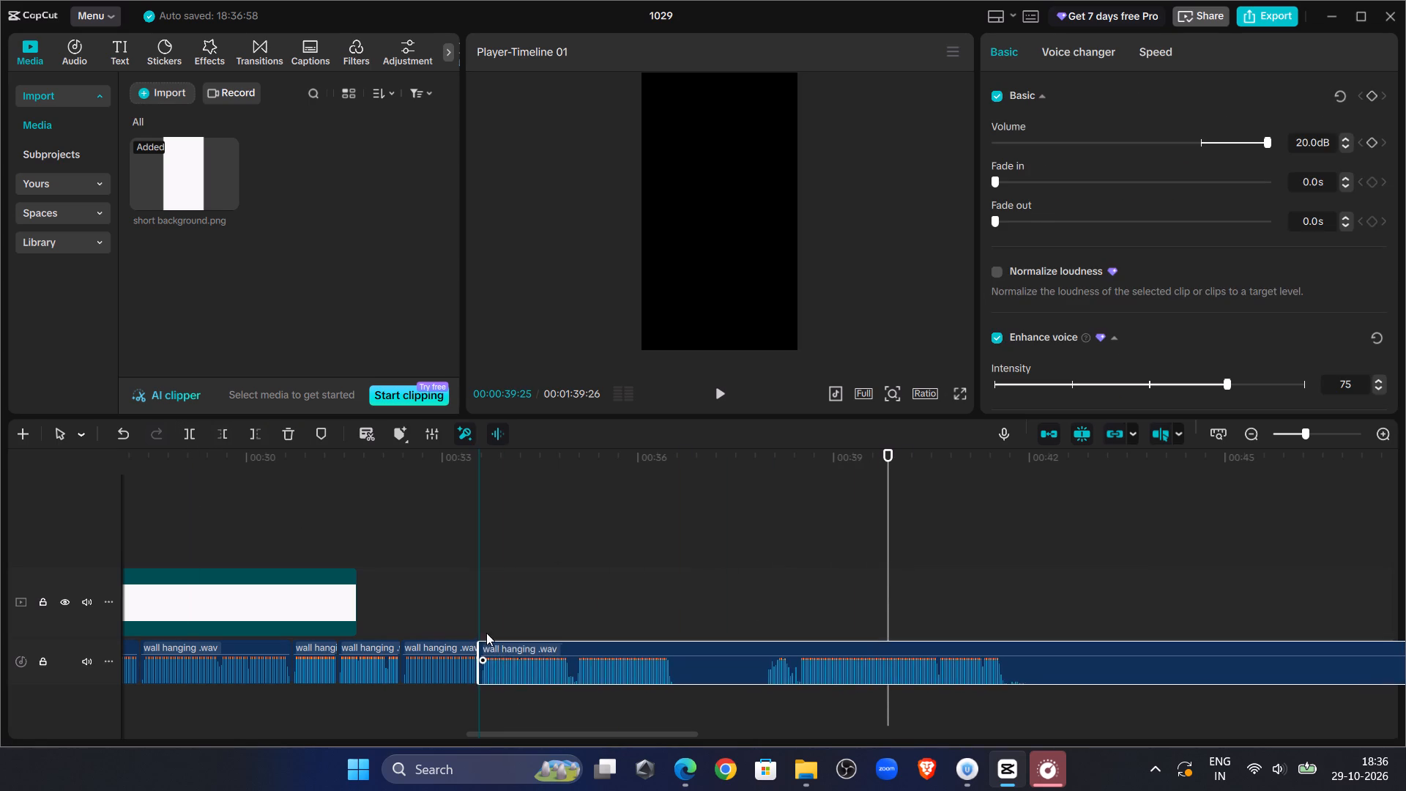
Listen across the latest joint and split the last wall hanging .wav piece at 00:00:34:29.
{"action": "left_click", "coordinate": [446, 511]}
{"action": "left_click", "coordinate": [710, 400]}
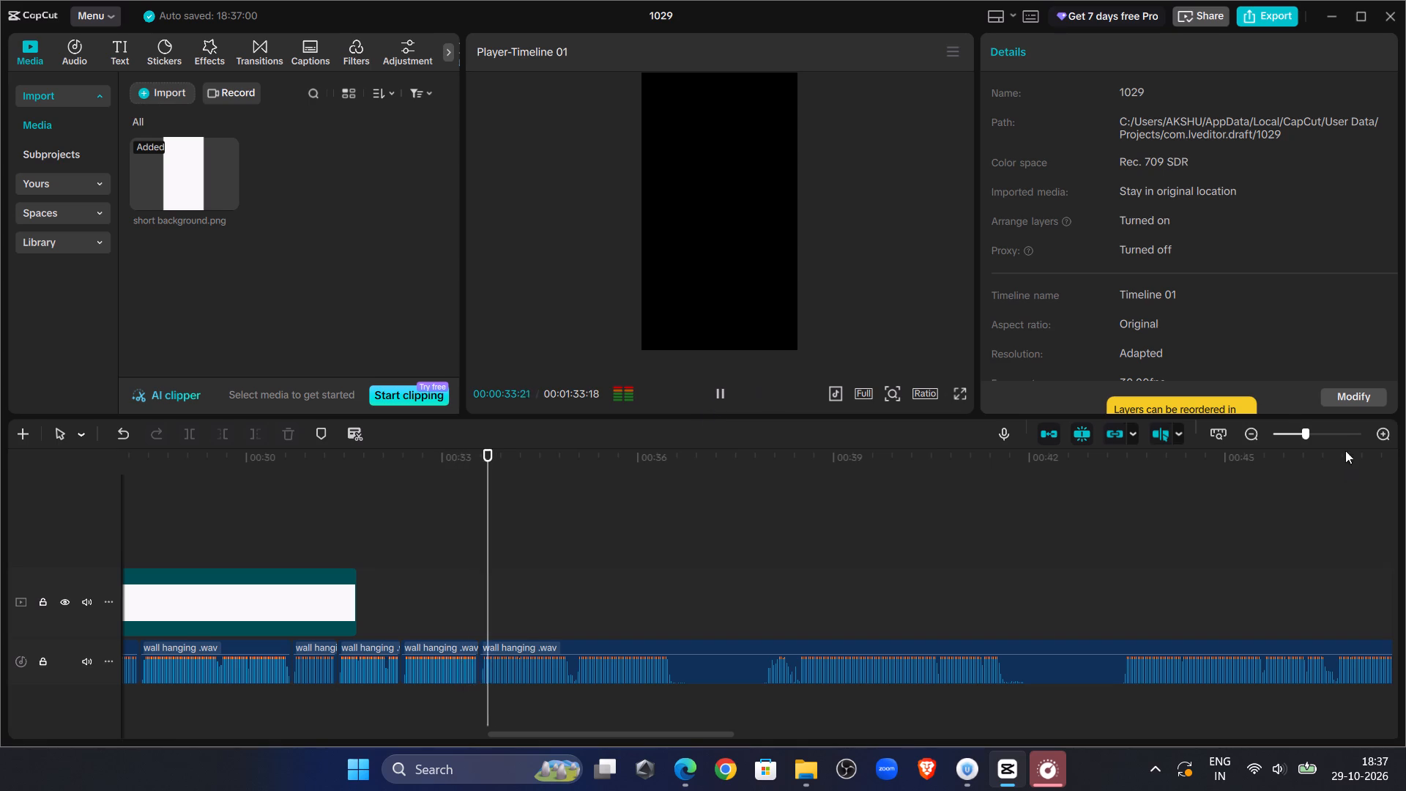
{"action": "left_click", "coordinate": [1328, 434]}
{"action": "left_click", "coordinate": [713, 395]}
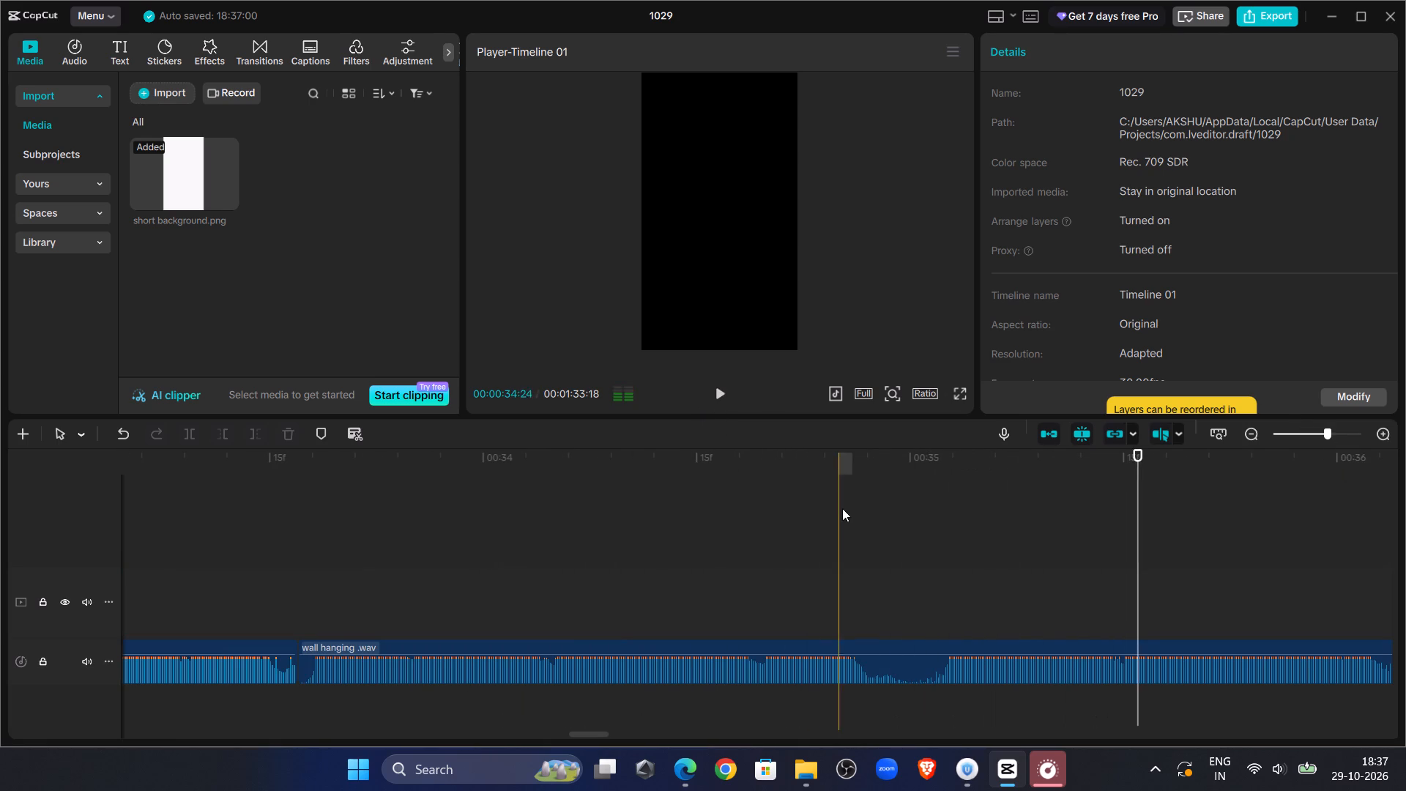
{"action": "left_click", "coordinate": [902, 539]}
{"action": "left_click", "coordinate": [845, 647]}
{"action": "left_click", "coordinate": [192, 437]}
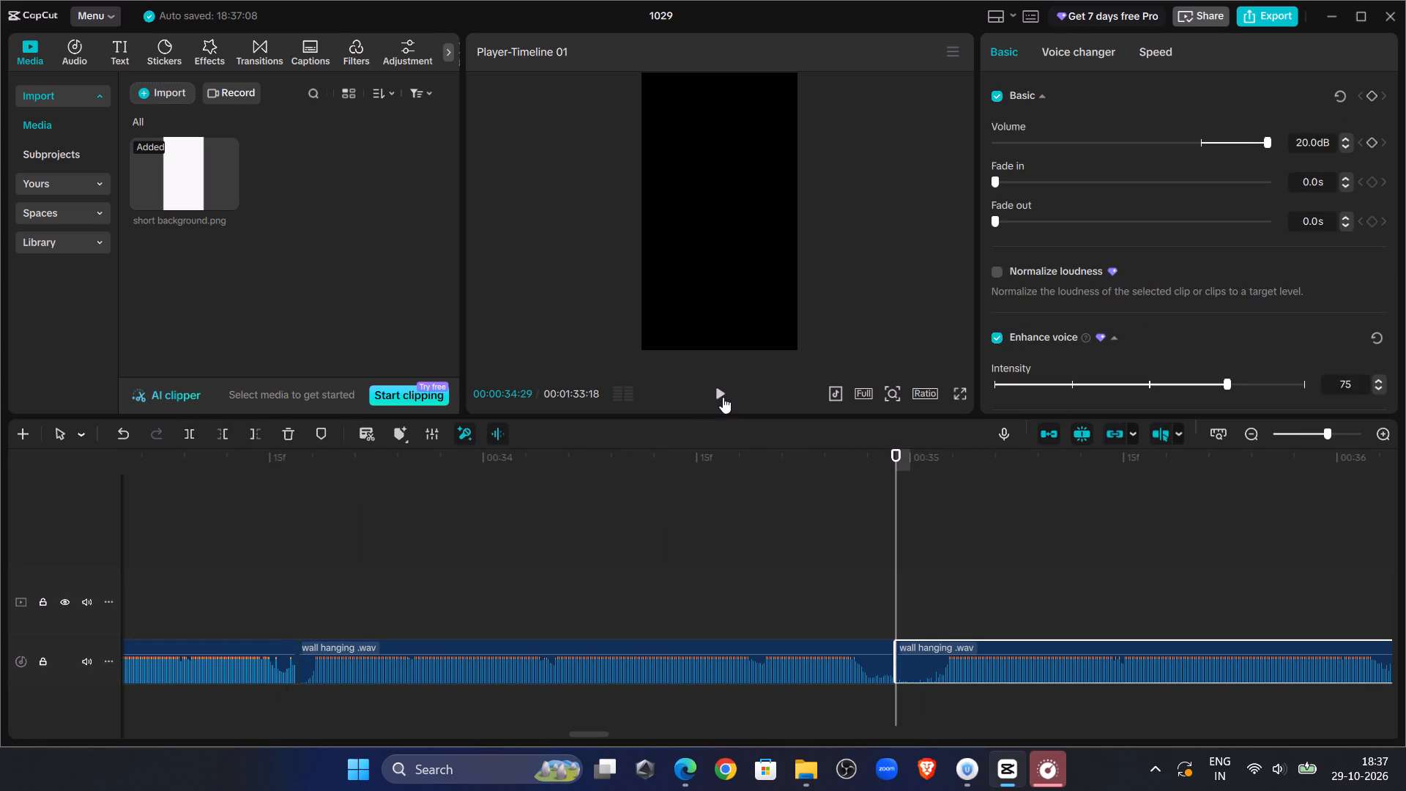
Trim the start of the last wall hanging .wav piece to about 00:00:35:01 and move it back against the preceding piece.
{"action": "double_click", "coordinate": [723, 397]}
{"action": "left_click", "coordinate": [923, 568]}
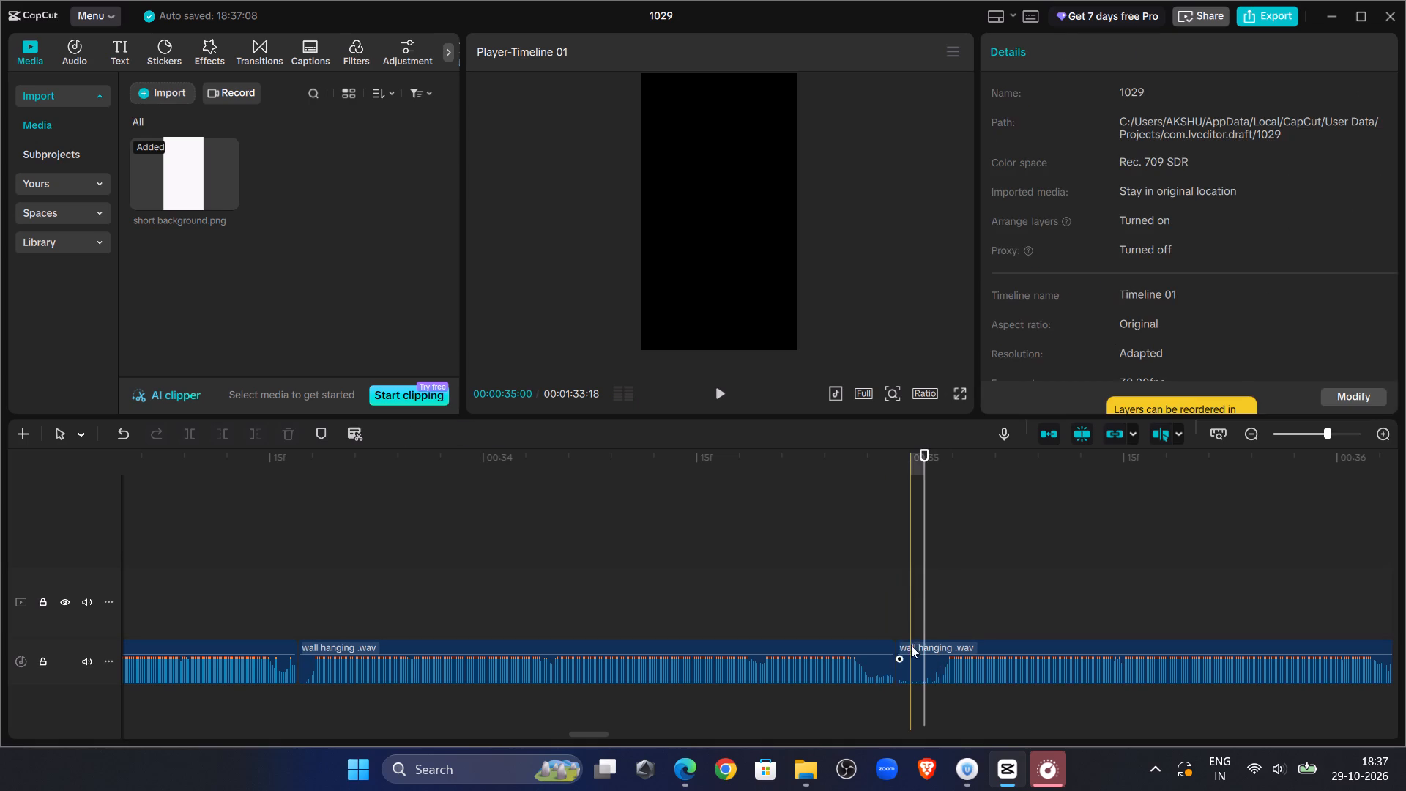
{"action": "left_click", "coordinate": [912, 650]}
{"action": "left_click", "coordinate": [218, 428]}
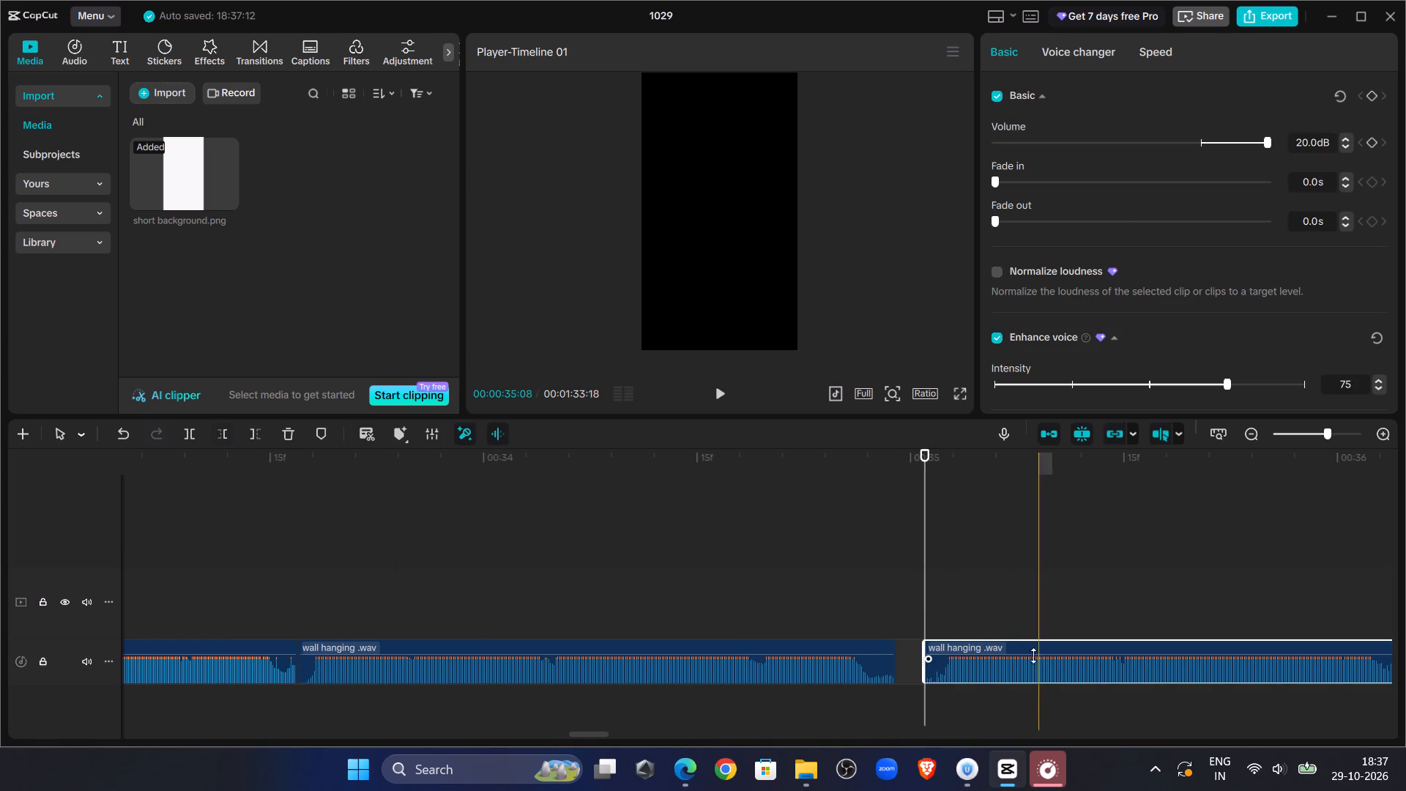
{"action": "left_click_drag", "start_coordinate": [1011, 644], "coordinate": [980, 645]}
Listen across the new joint from 00:00:34:09 and split the last wall hanging .wav piece at 00:00:36:14.
{"action": "left_click", "coordinate": [613, 471]}
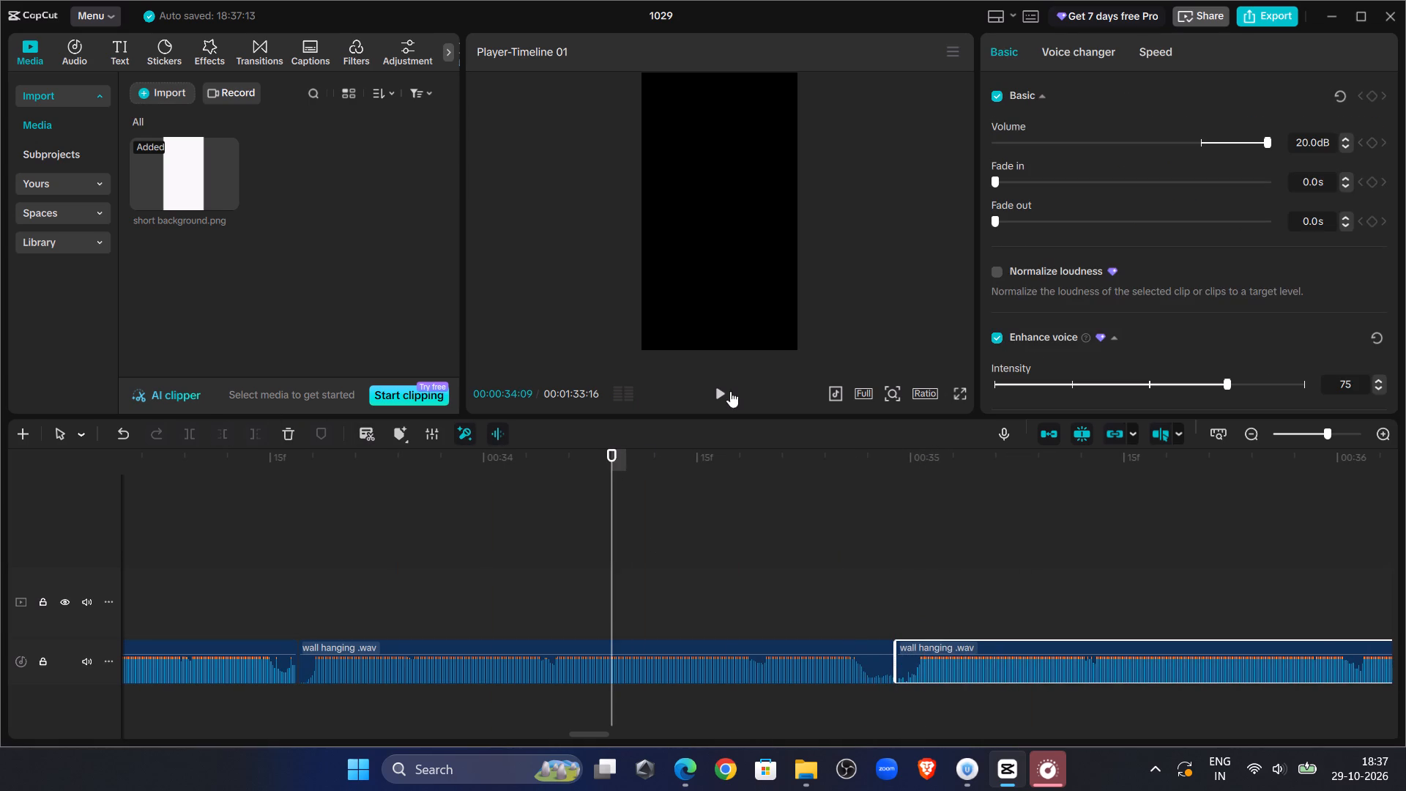
{"action": "left_click", "coordinate": [724, 391]}
{"action": "left_click", "coordinate": [1319, 432]}
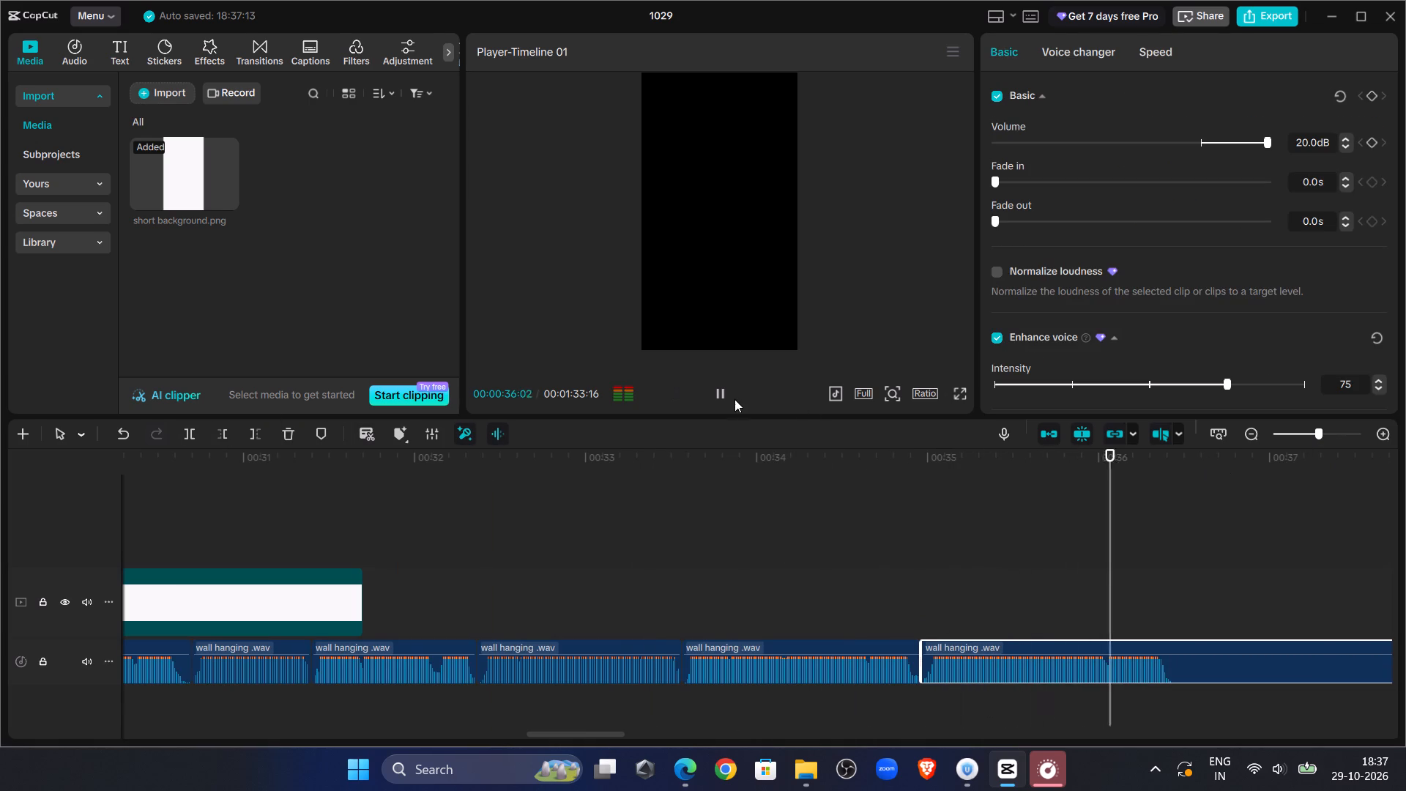
{"action": "left_click", "coordinate": [720, 396]}
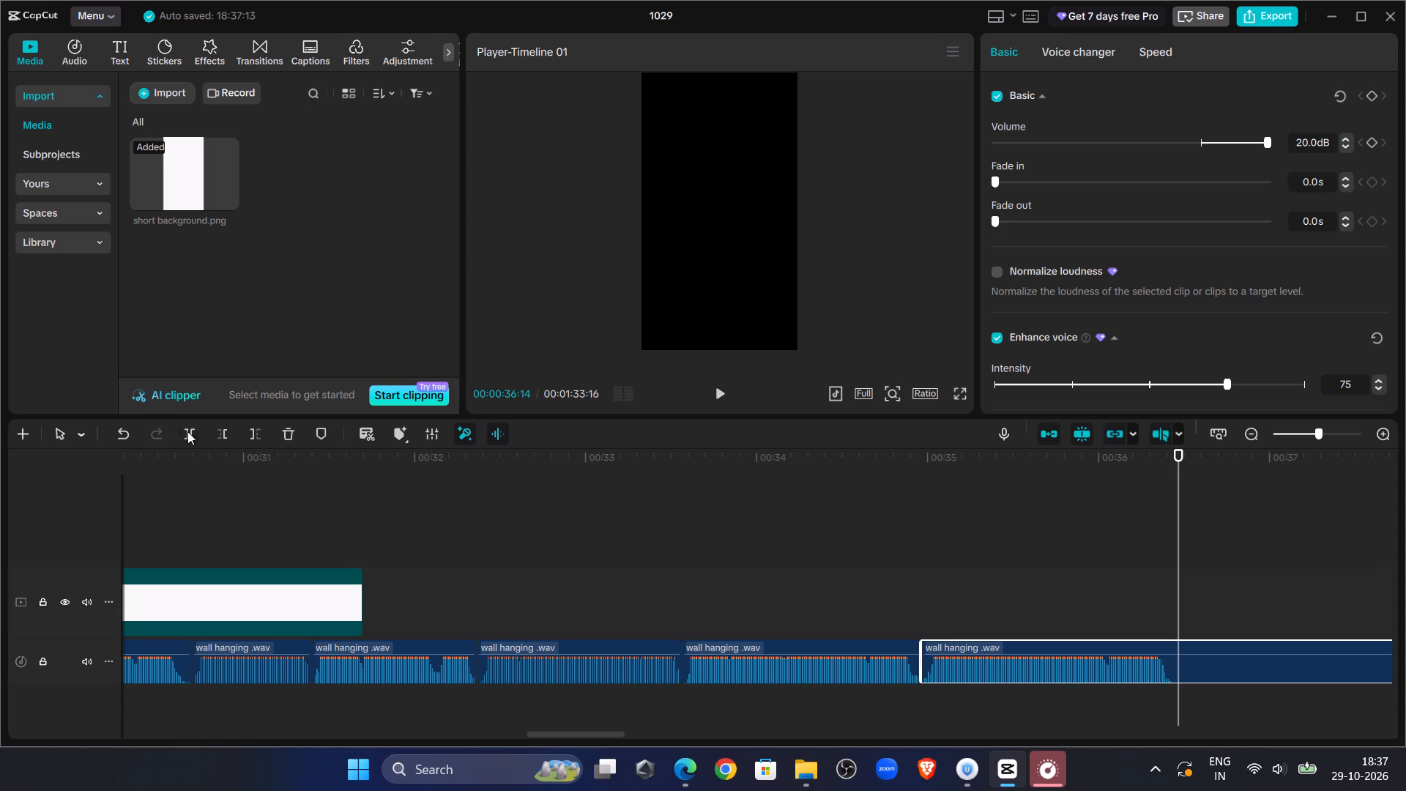
{"action": "left_click", "coordinate": [188, 431]}
Listen through the last wall hanging .wav piece from 00:00:36:14 to about 00:01:08, skipping ahead to find the next passage to keep.
{"action": "left_click", "coordinate": [722, 394]}
{"action": "left_click", "coordinate": [1292, 439]}
{"action": "left_click", "coordinate": [1301, 434]}
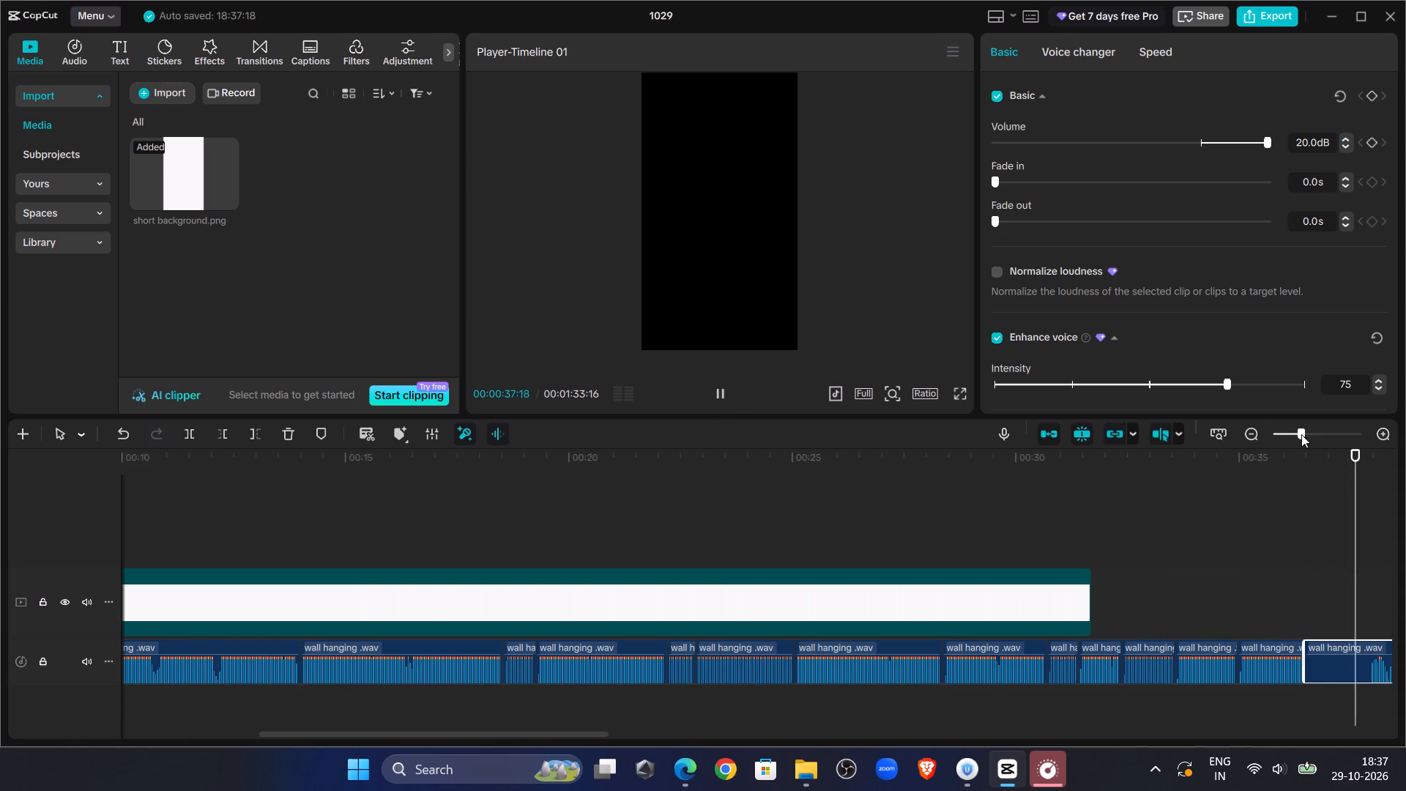
{"action": "left_click_drag", "start_coordinate": [516, 732], "coordinate": [767, 754]}
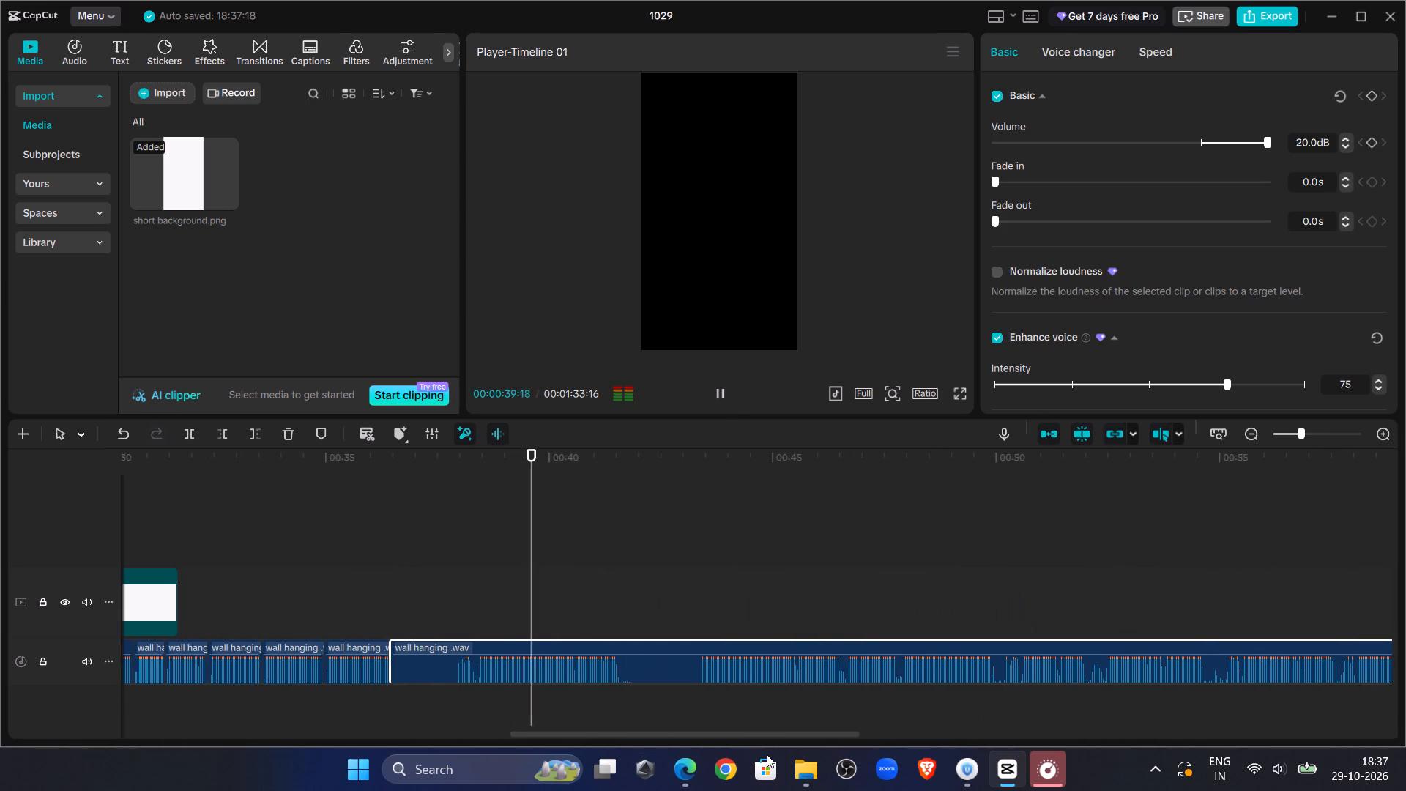
{"action": "left_click_drag", "start_coordinate": [767, 754], "coordinate": [793, 742]}
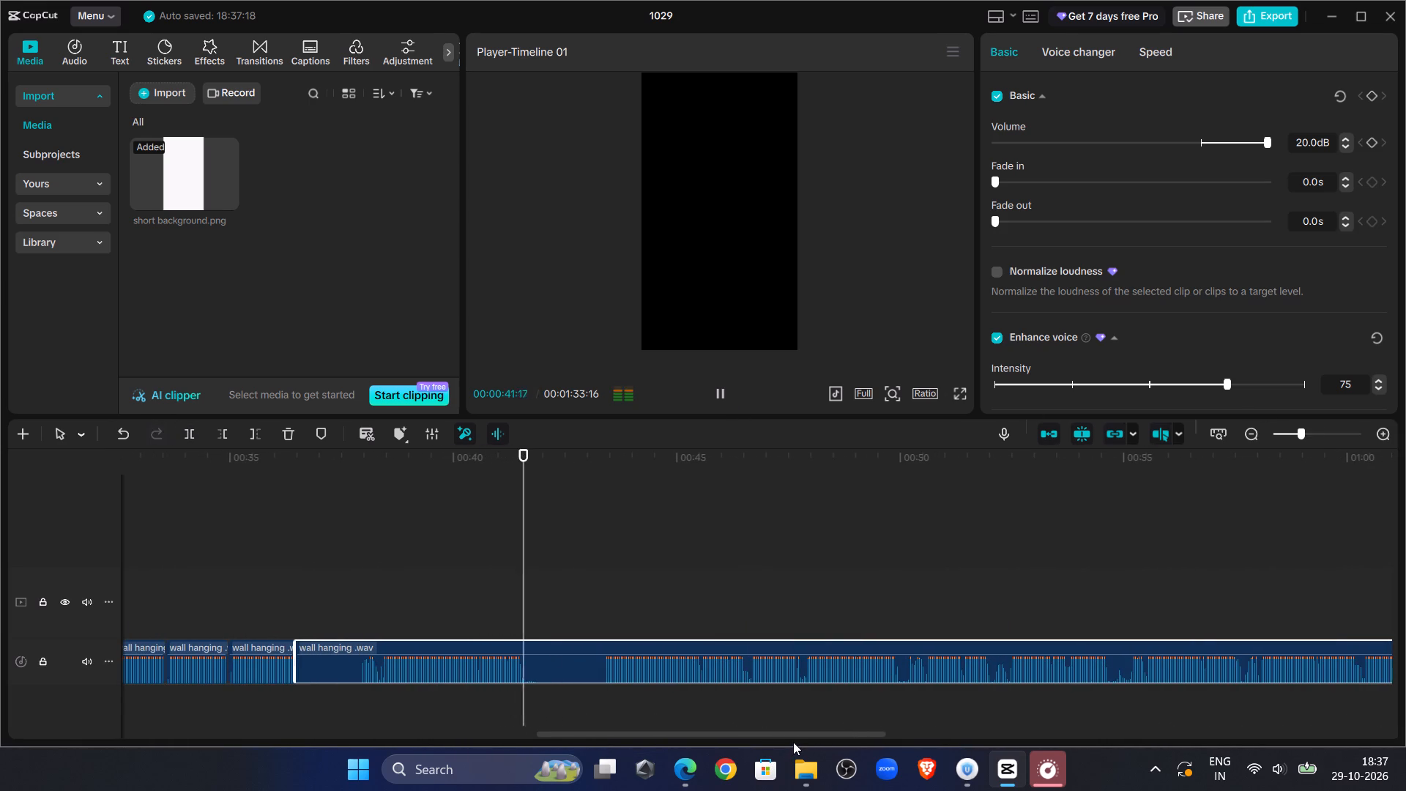
{"action": "left_click", "coordinate": [617, 502]}
{"action": "left_click", "coordinate": [720, 395]}
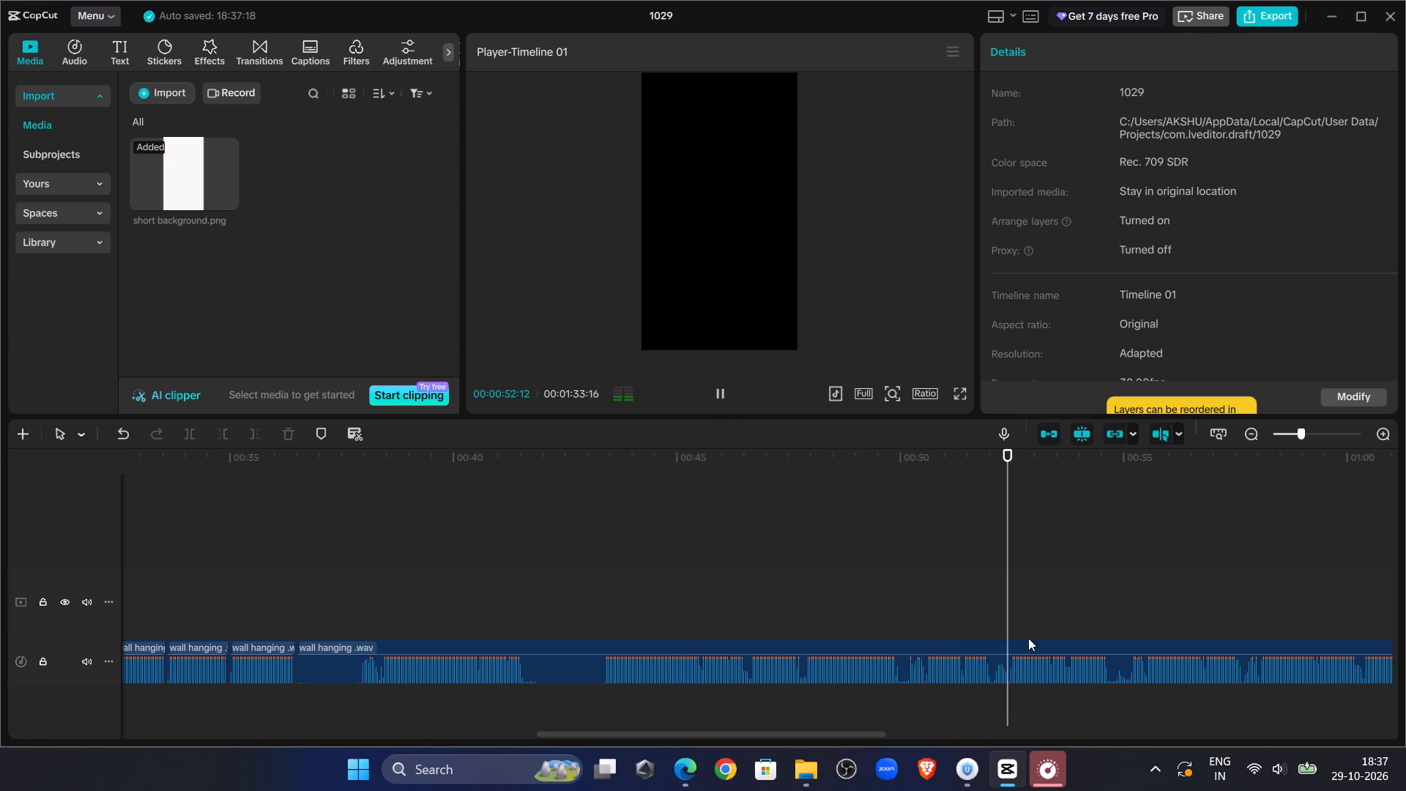
{"action": "left_click_drag", "start_coordinate": [761, 739], "coordinate": [795, 740]}
{"action": "left_click_drag", "start_coordinate": [795, 735], "coordinate": [825, 738]}
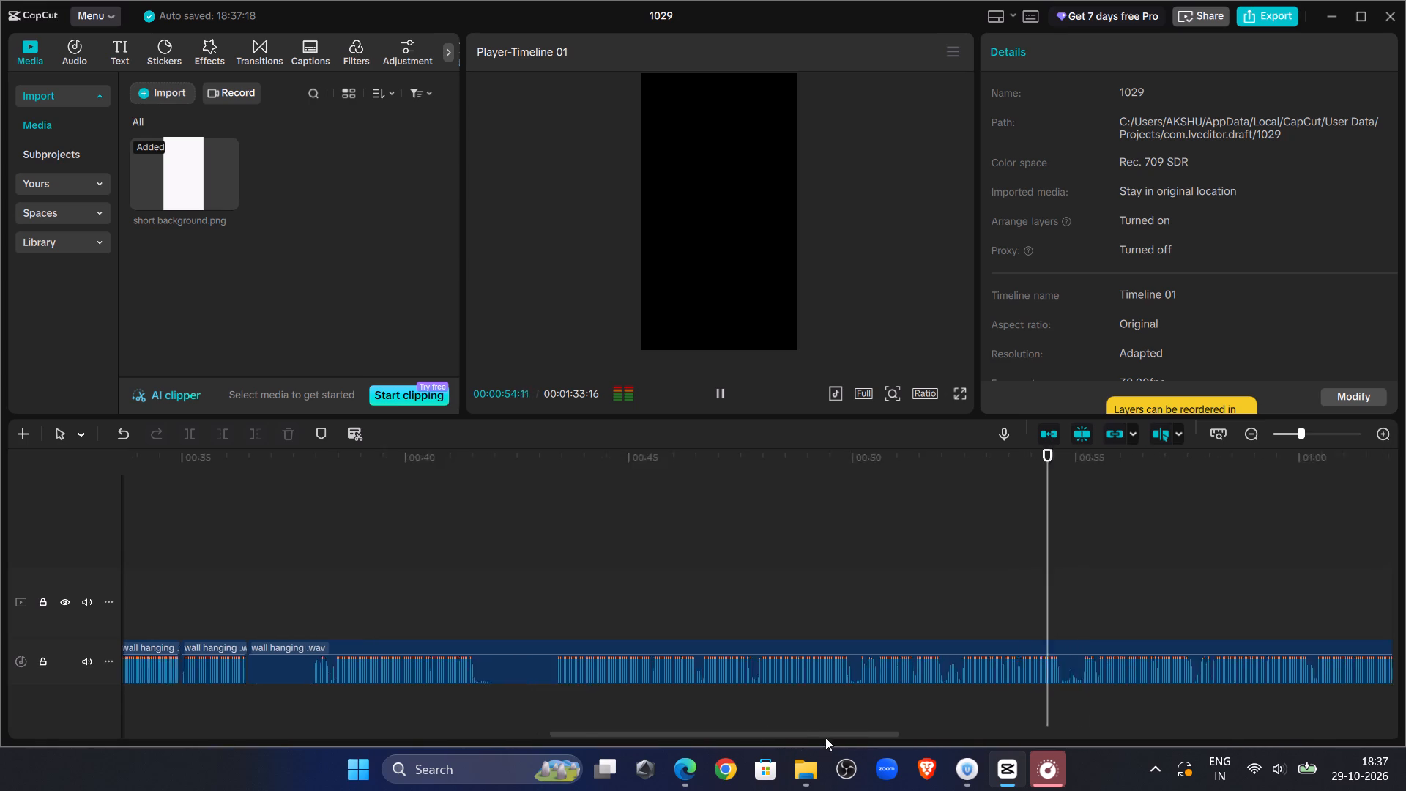
{"action": "left_click_drag", "start_coordinate": [825, 738], "coordinate": [931, 747]}
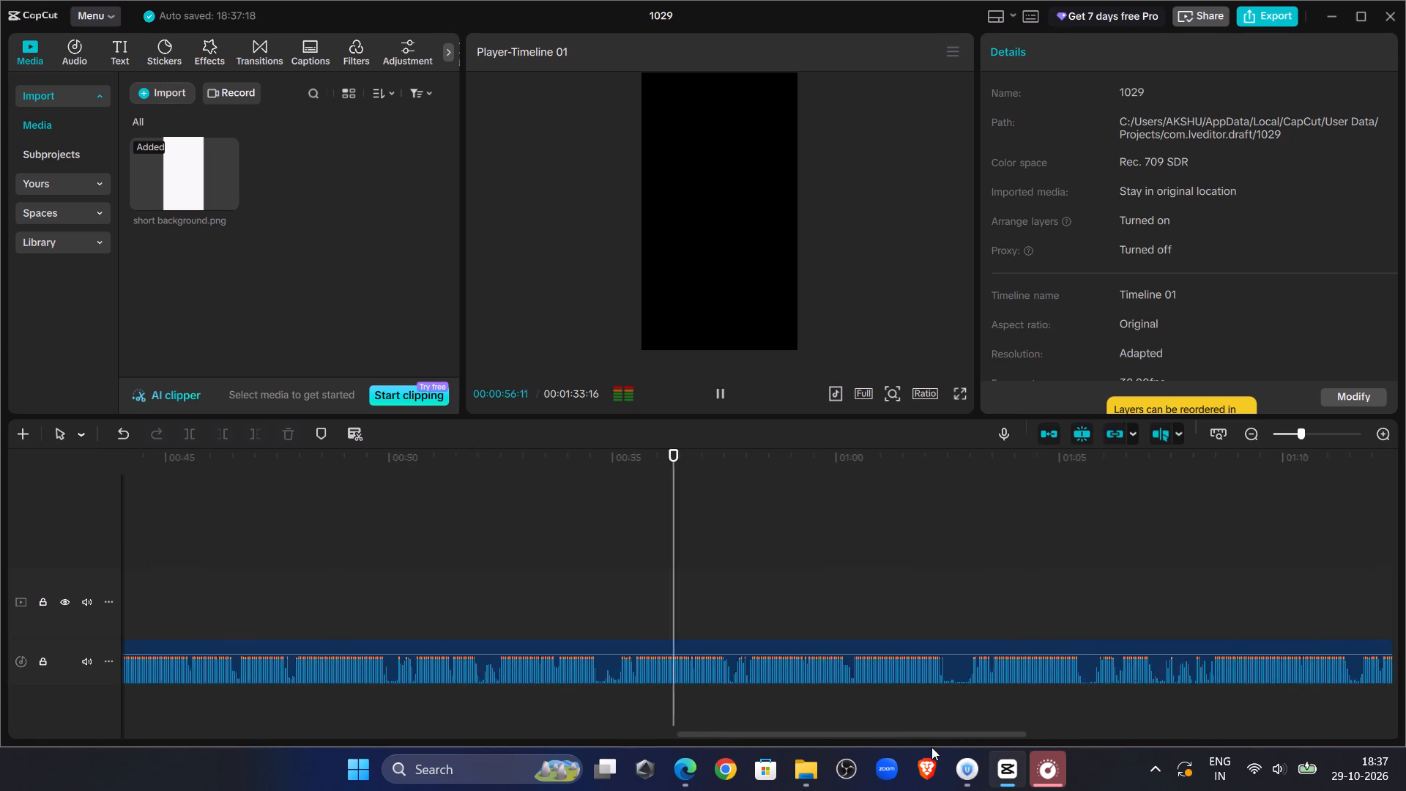
{"action": "left_click_drag", "start_coordinate": [931, 747], "coordinate": [994, 757]}
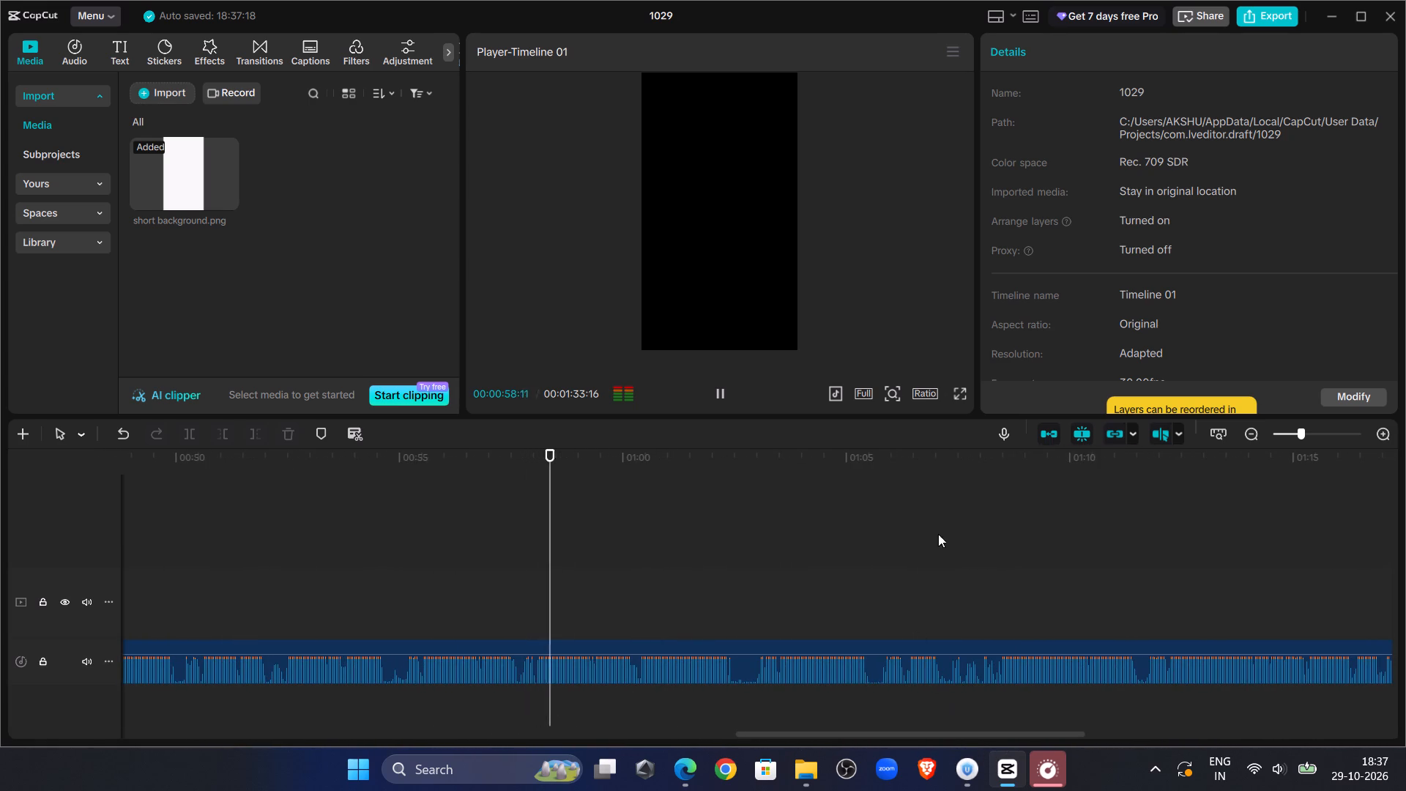
{"action": "left_click", "coordinate": [961, 542]}
{"action": "left_click", "coordinate": [726, 398]}
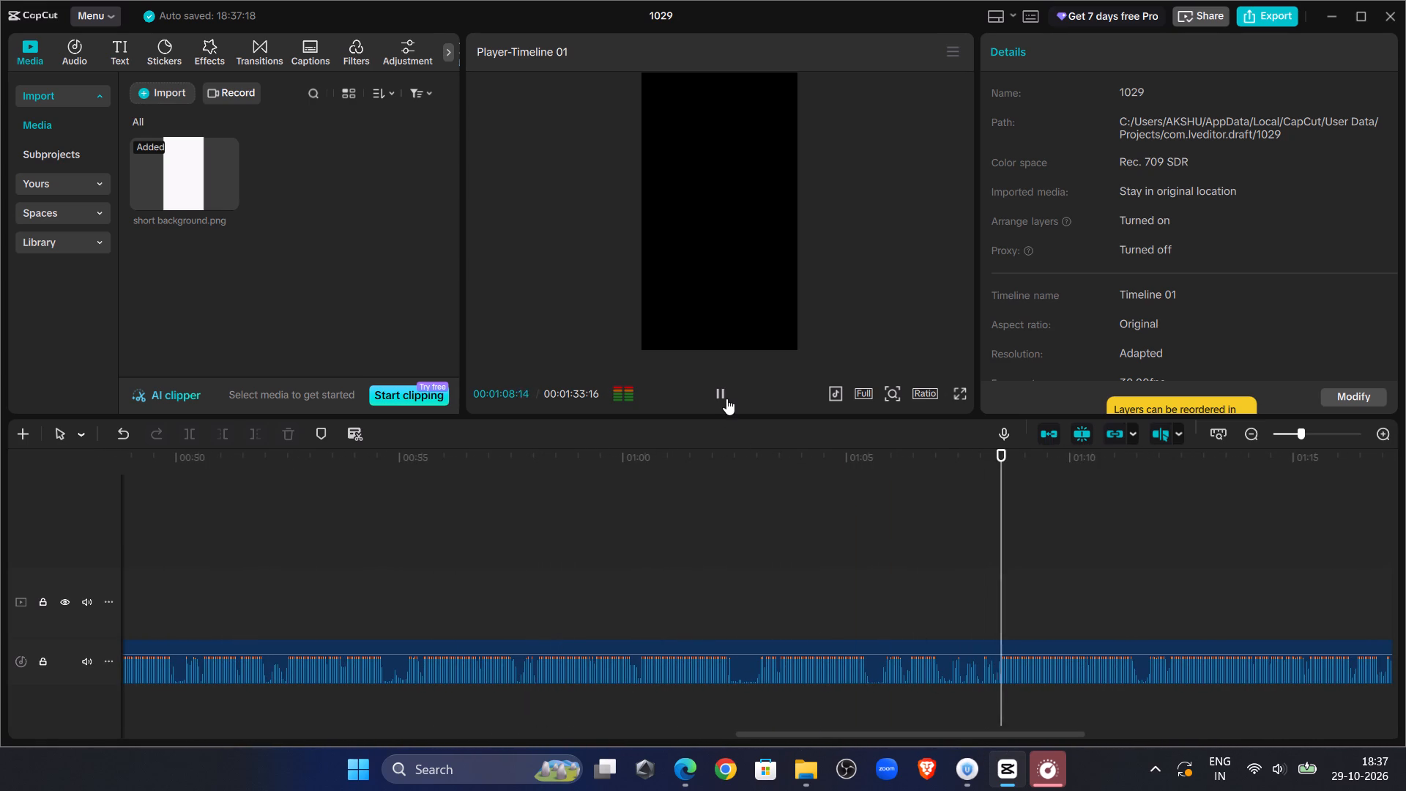
Trim the start of the last wall hanging .wav piece to 00:01:08:12 and move it back against the piece ending at 00:00:36:14.
{"action": "left_click", "coordinate": [989, 568]}
{"action": "left_click_drag", "start_coordinate": [992, 569], "coordinate": [999, 572]}
{"action": "left_click", "coordinate": [952, 651]}
{"action": "left_click", "coordinate": [220, 421]}
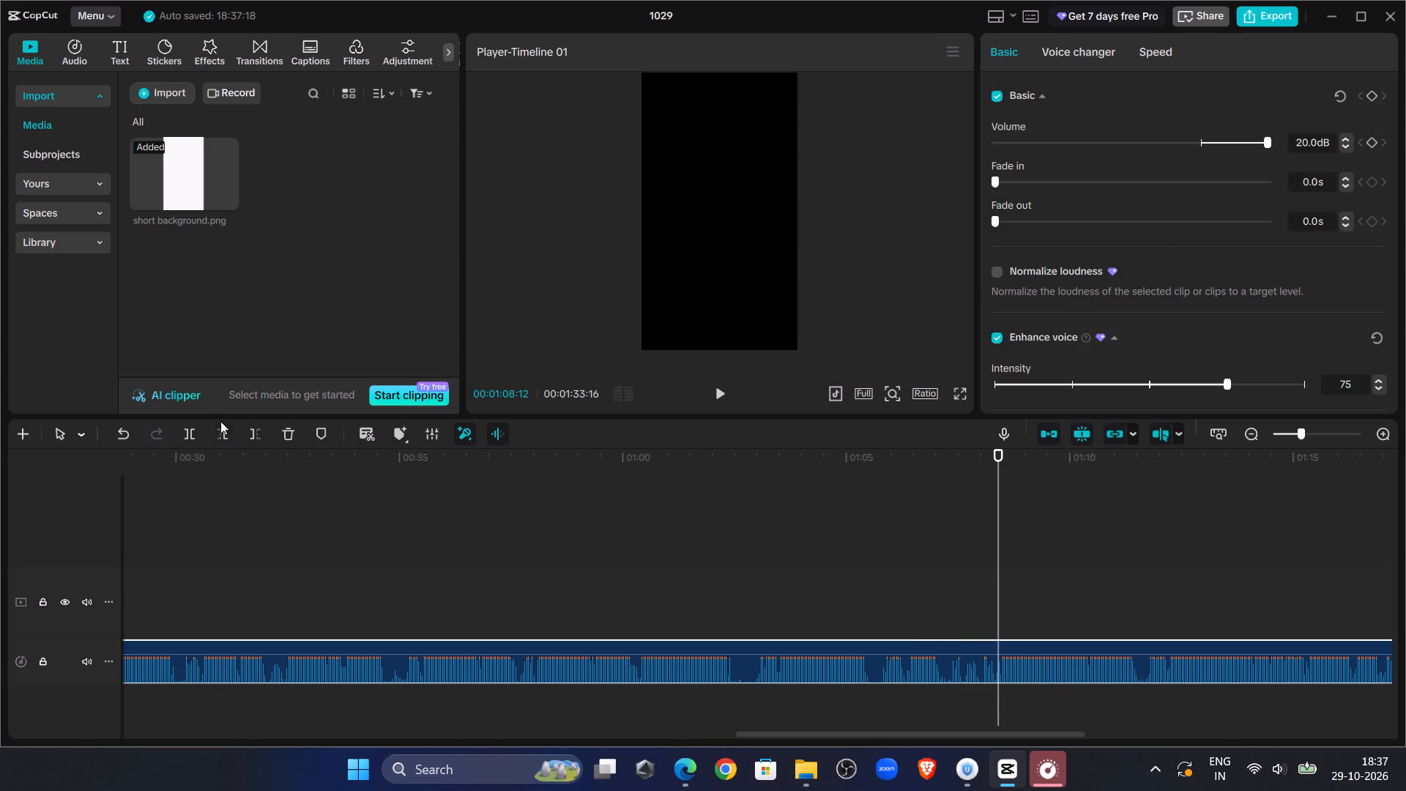
{"action": "left_click", "coordinate": [216, 425]}
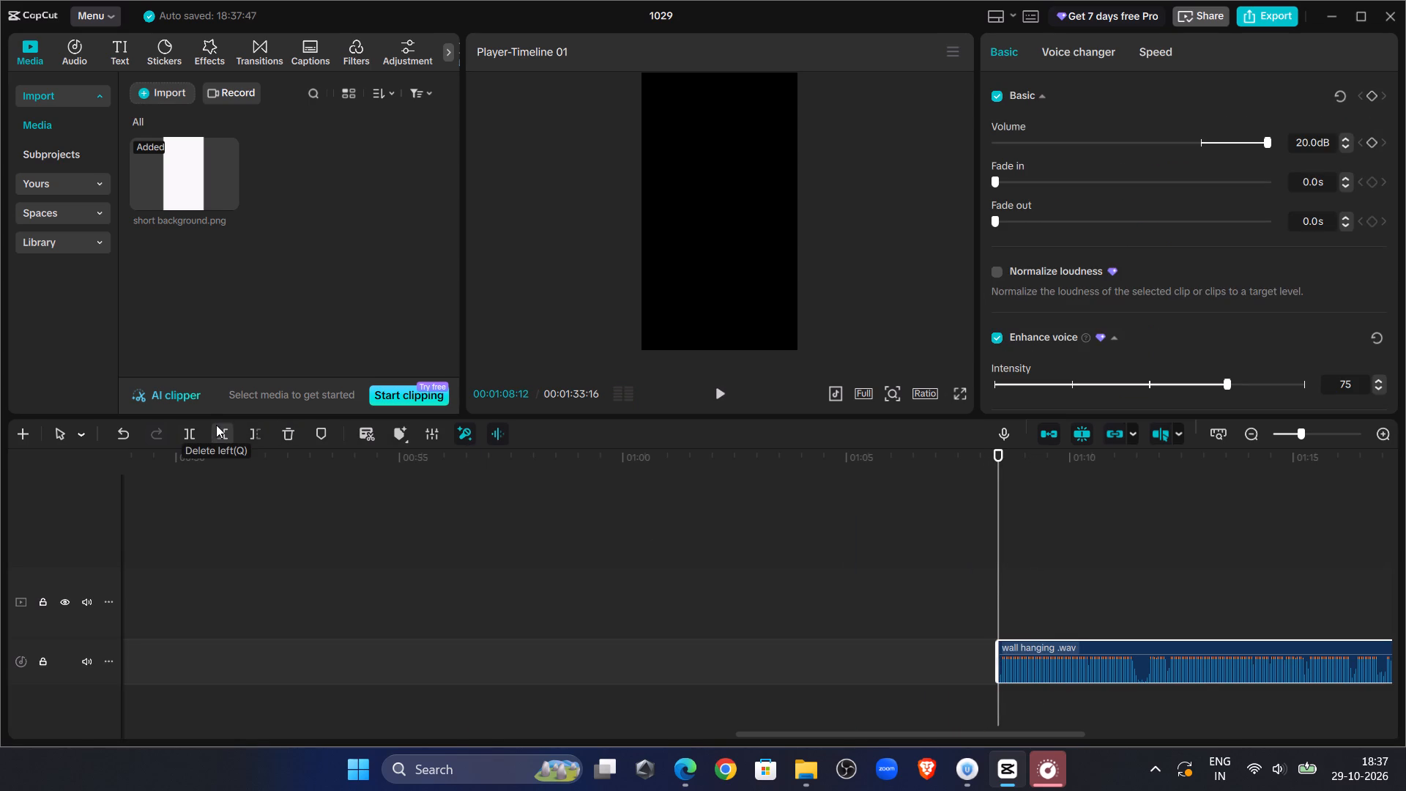
{"action": "left_click_drag", "start_coordinate": [1209, 646], "coordinate": [0, 658]}
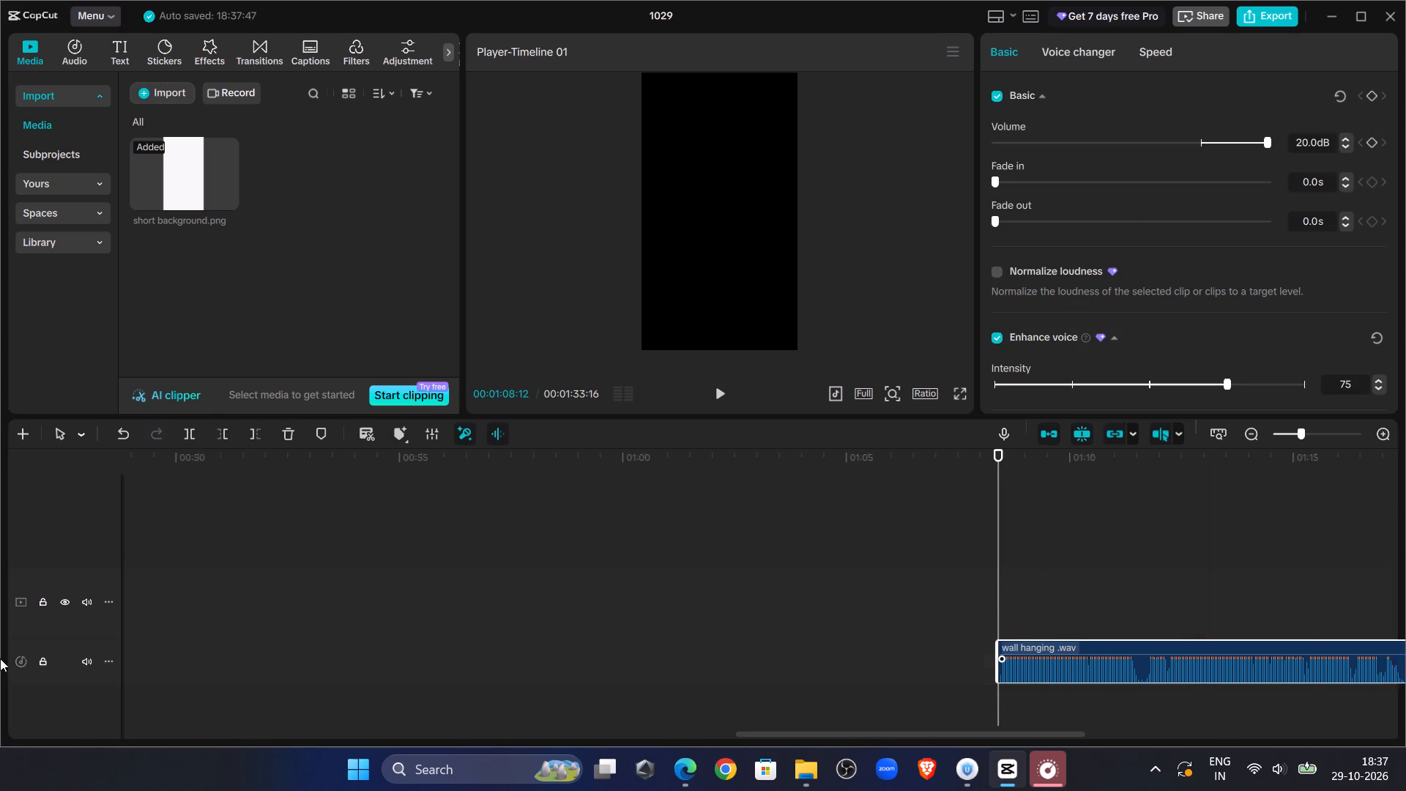
{"action": "left_click_drag", "start_coordinate": [0, 658], "coordinate": [816, 646]}
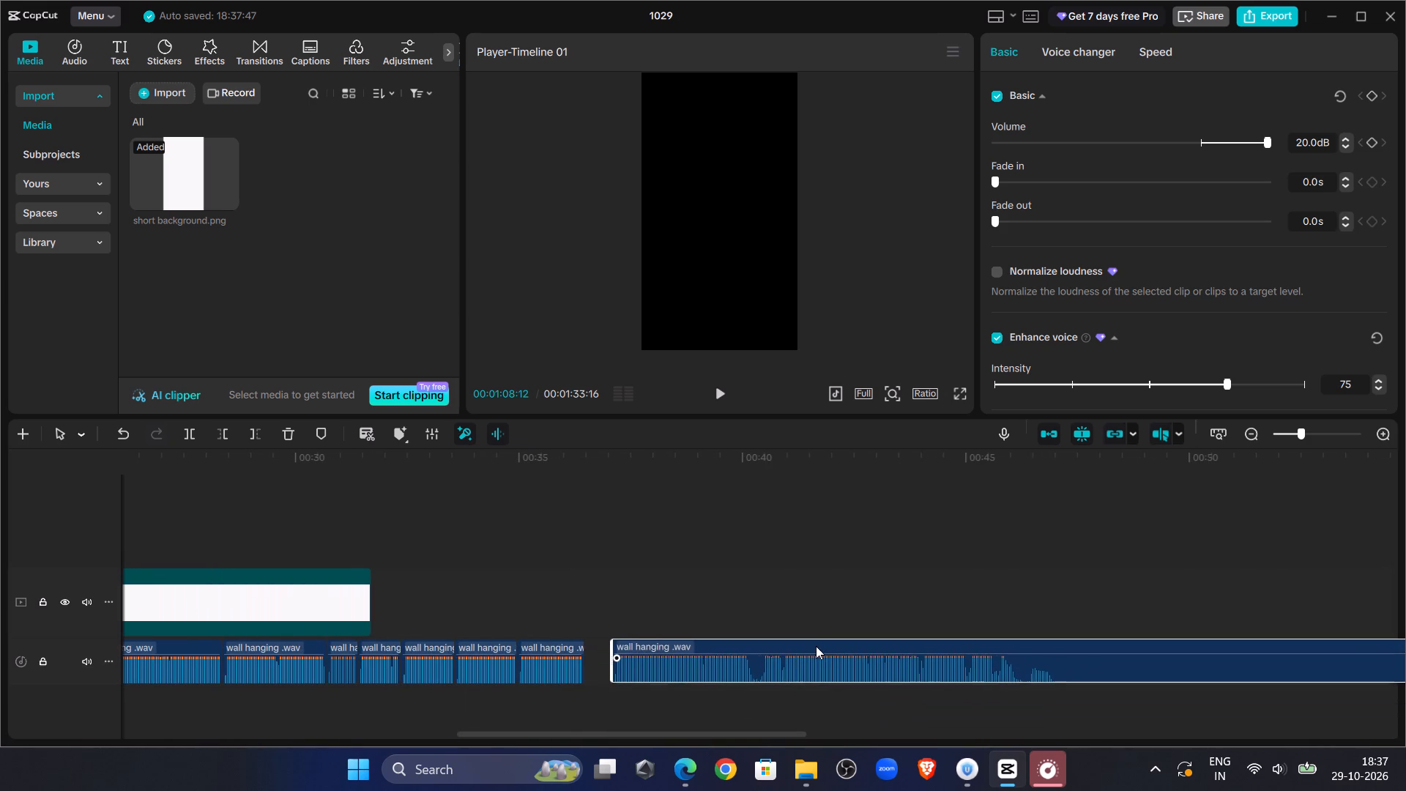
{"action": "left_click_drag", "start_coordinate": [816, 646], "coordinate": [796, 652]}
Listen across the latest joint, trim the start of the last wall hanging .wav piece to 00:00:40:07 and move it back against the preceding piece.
{"action": "left_click", "coordinate": [508, 503]}
{"action": "left_click", "coordinate": [715, 386]}
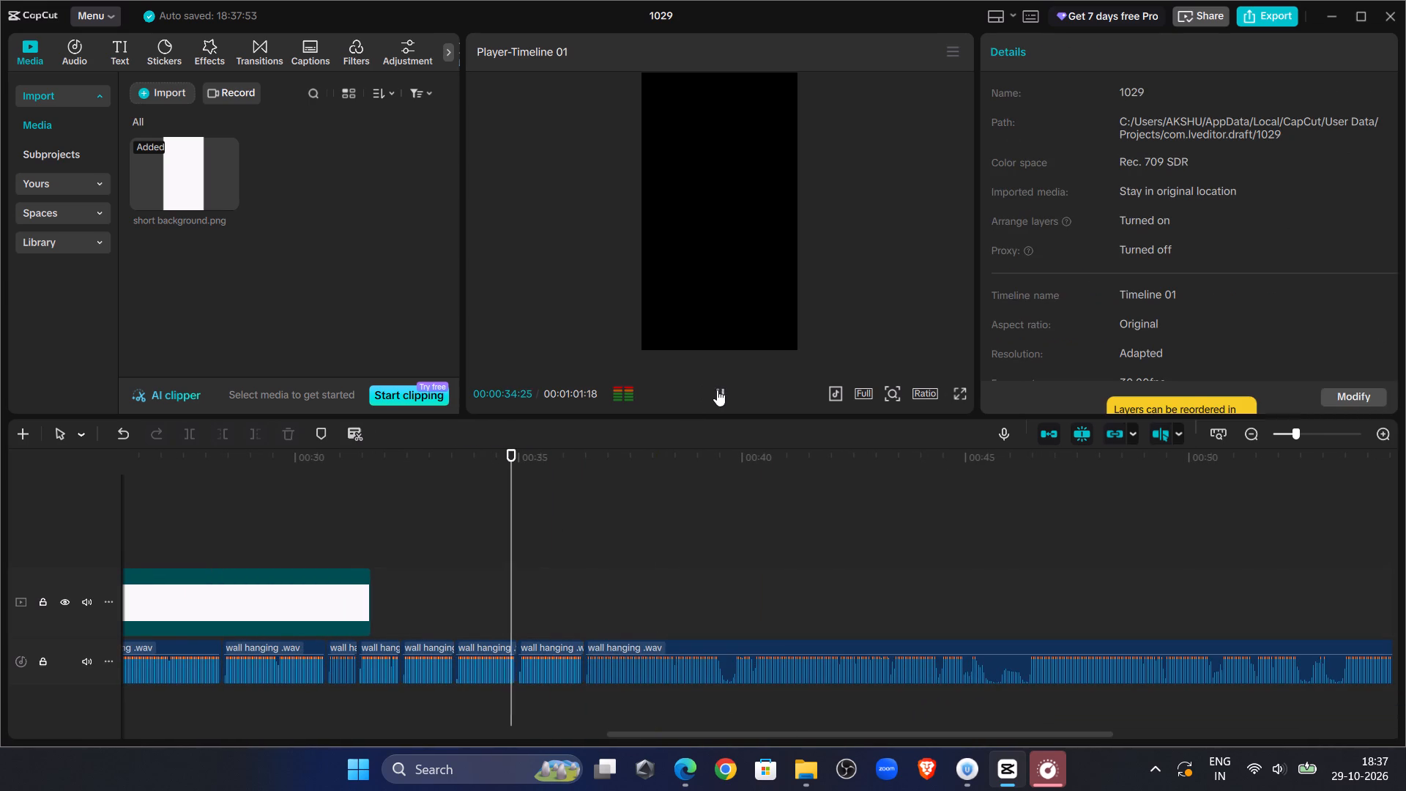
{"action": "left_click", "coordinate": [1306, 429]}
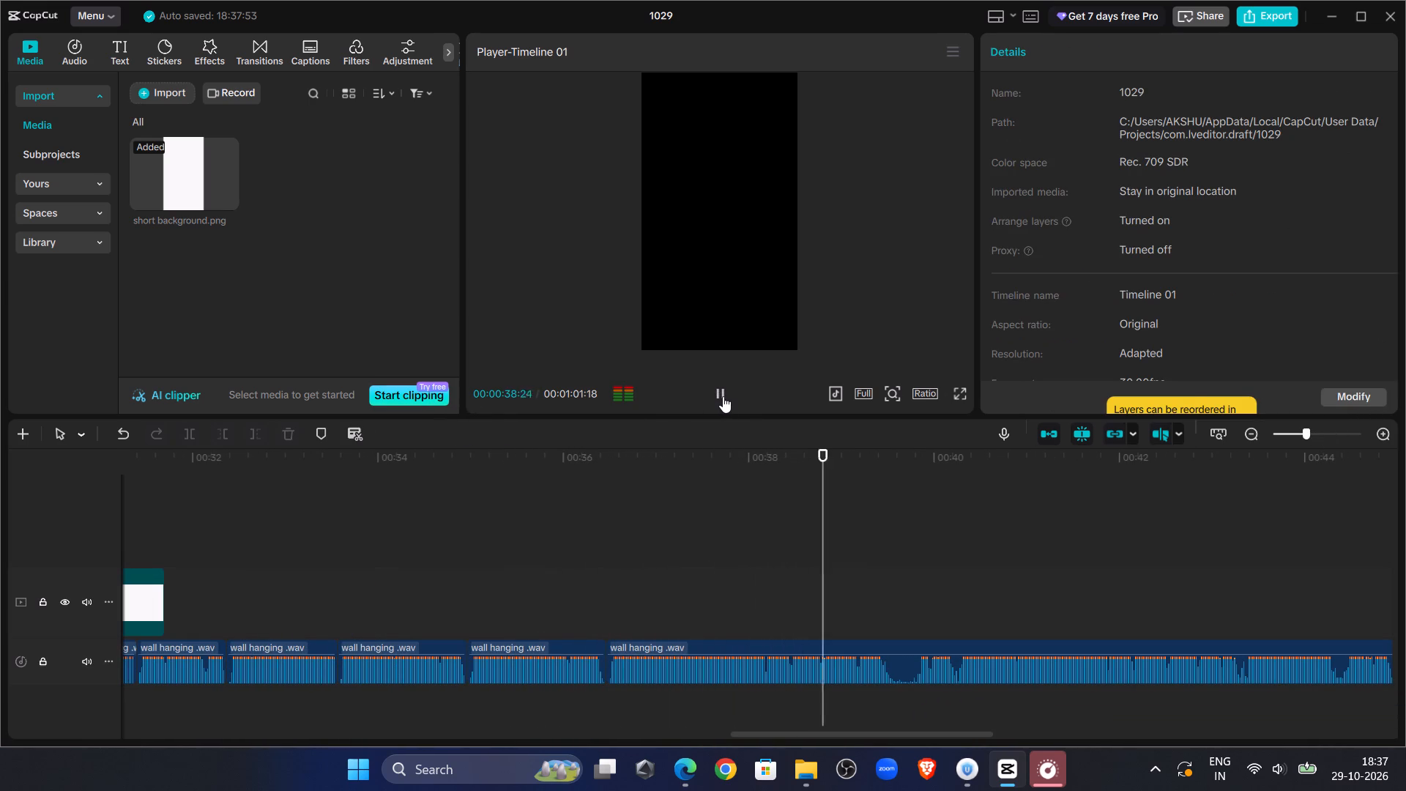
{"action": "left_click", "coordinate": [895, 562]}
{"action": "left_click_drag", "start_coordinate": [895, 562], "coordinate": [923, 574]}
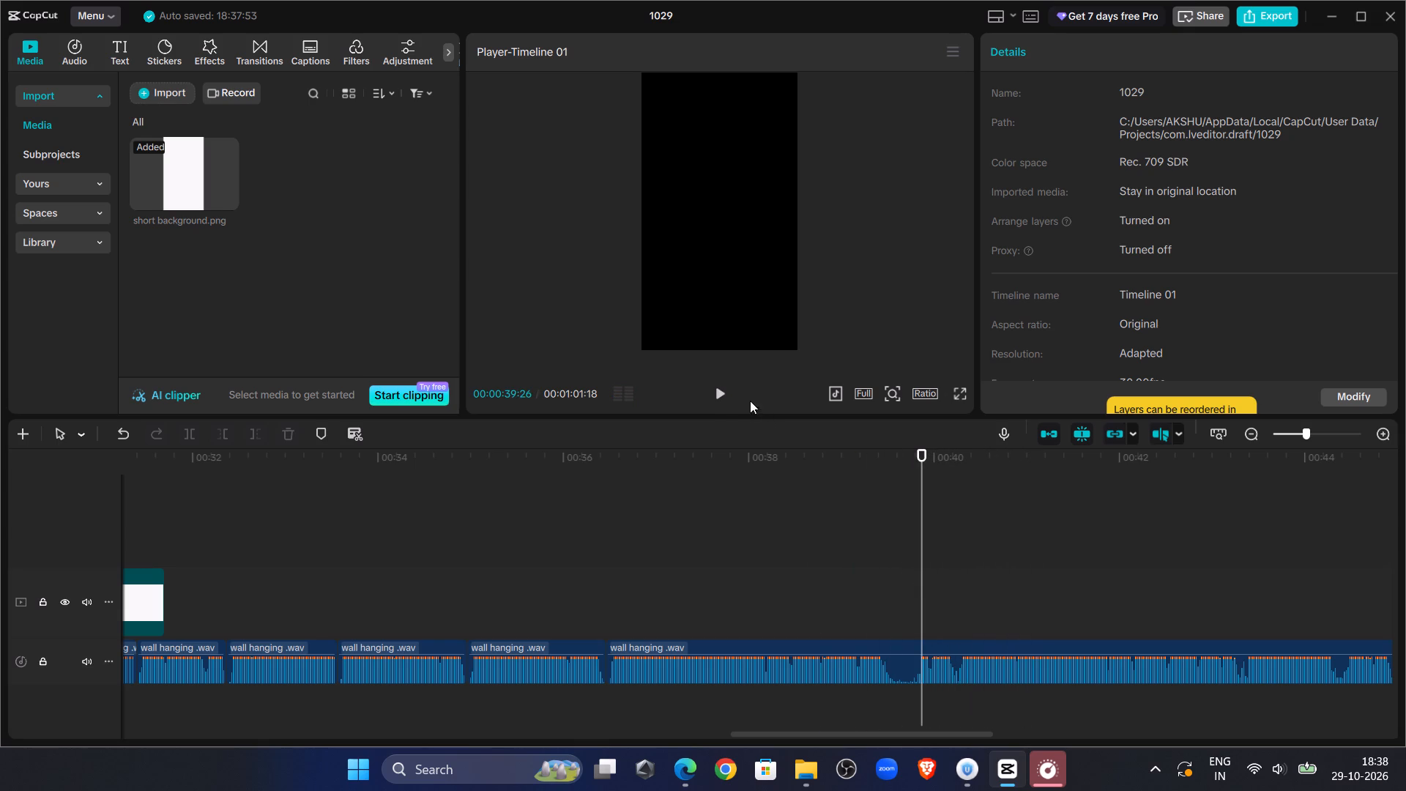
{"action": "left_click", "coordinate": [726, 392]}
{"action": "left_click", "coordinate": [724, 390]}
{"action": "left_click", "coordinate": [964, 554]}
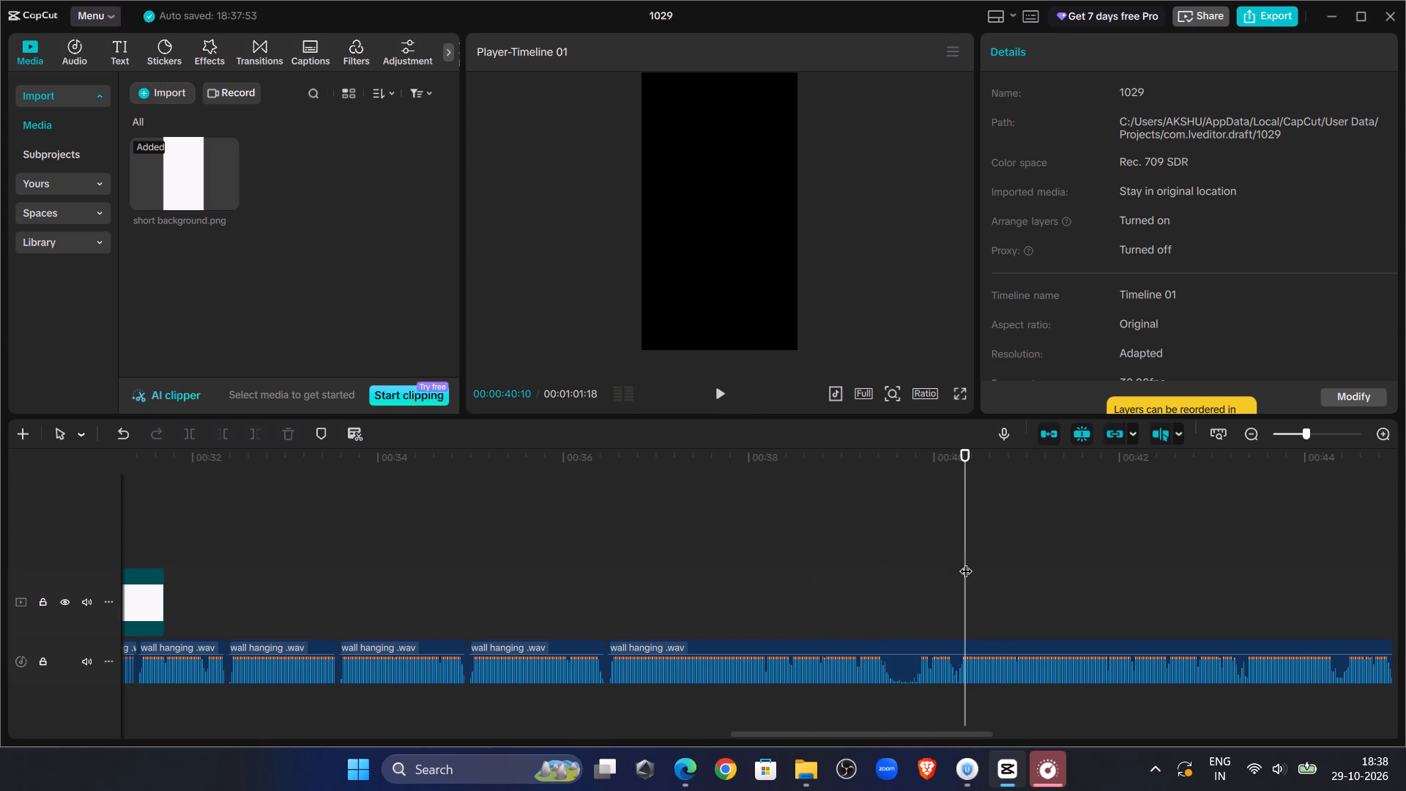
{"action": "left_click", "coordinate": [955, 567]}
{"action": "left_click", "coordinate": [942, 658]}
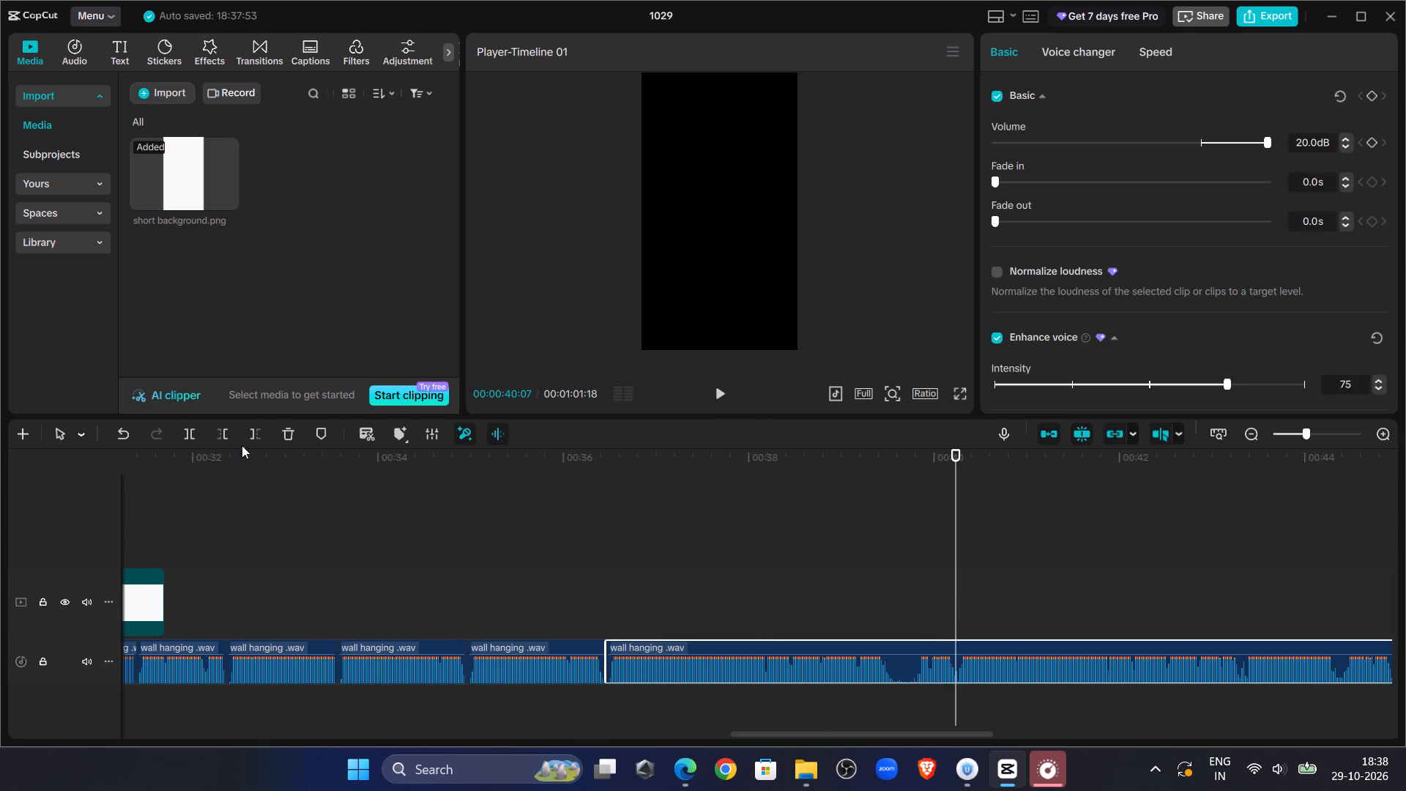
{"action": "left_click", "coordinate": [234, 442]}
{"action": "left_click", "coordinate": [226, 434]}
{"action": "left_click_drag", "start_coordinate": [994, 645], "coordinate": [634, 661]}
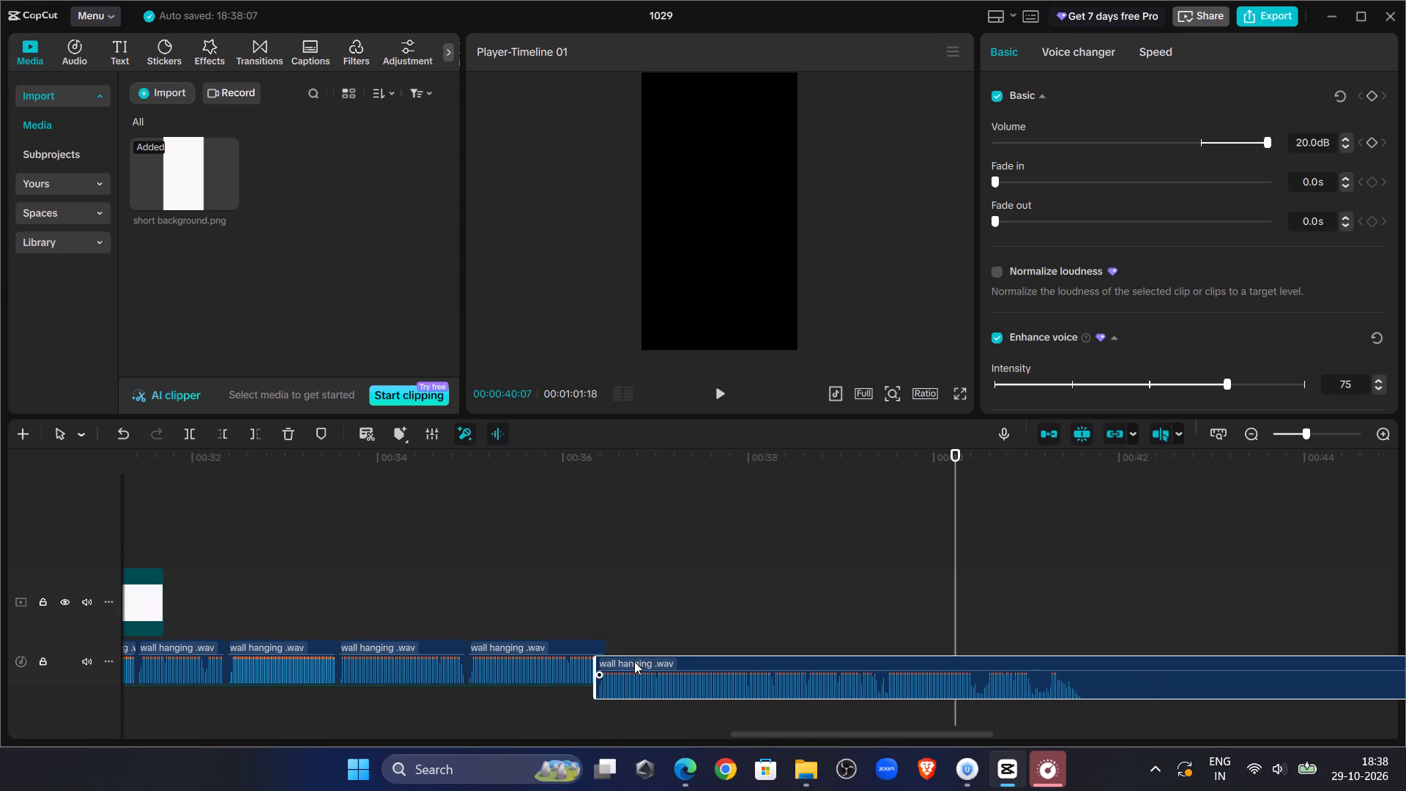
{"action": "left_click_drag", "start_coordinate": [634, 661], "coordinate": [642, 666]}
Listen across the joint from 00:00:36:04 and split the last wall hanging .wav piece at 00:00:39:10.
{"action": "left_click", "coordinate": [577, 557]}
{"action": "left_click", "coordinate": [715, 400]}
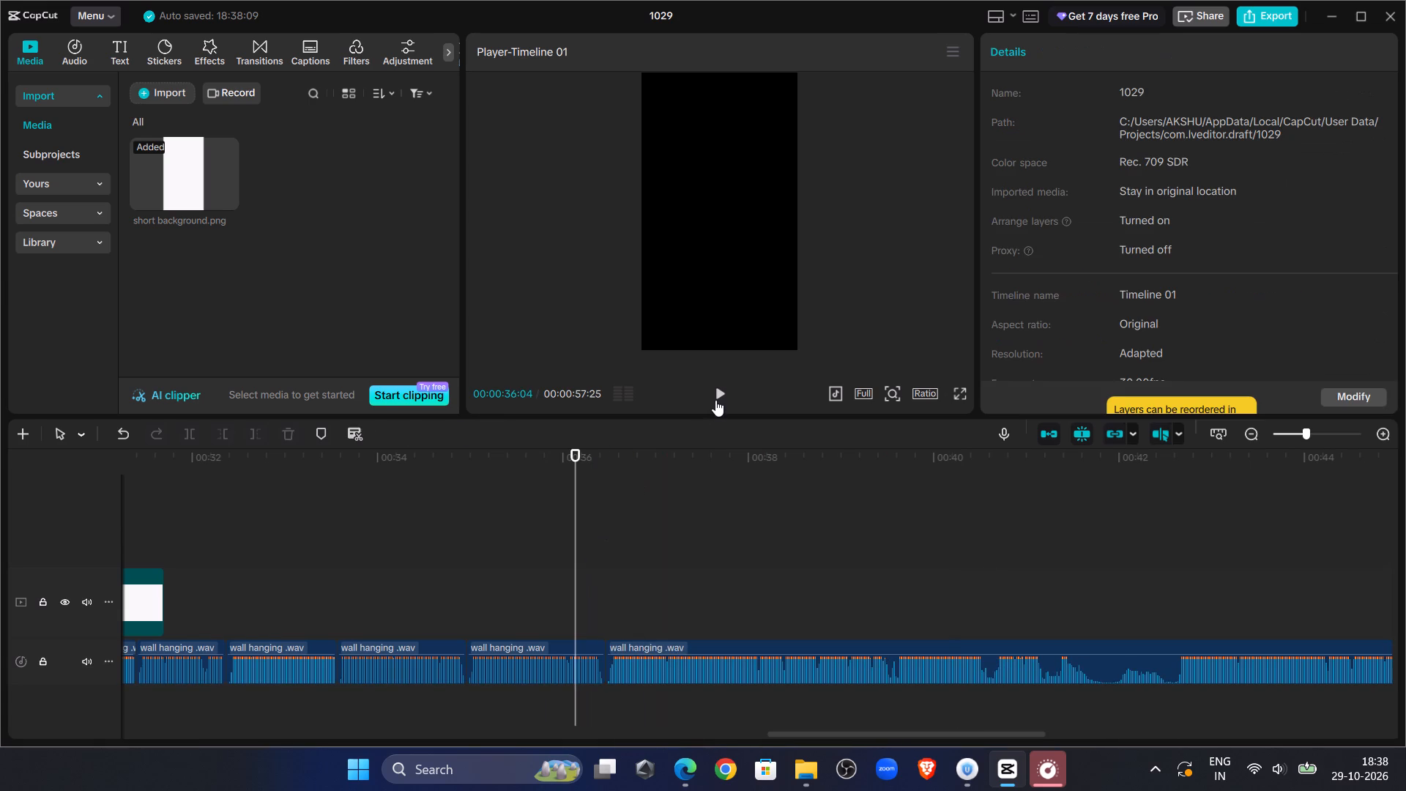
{"action": "left_click", "coordinate": [1322, 437]}
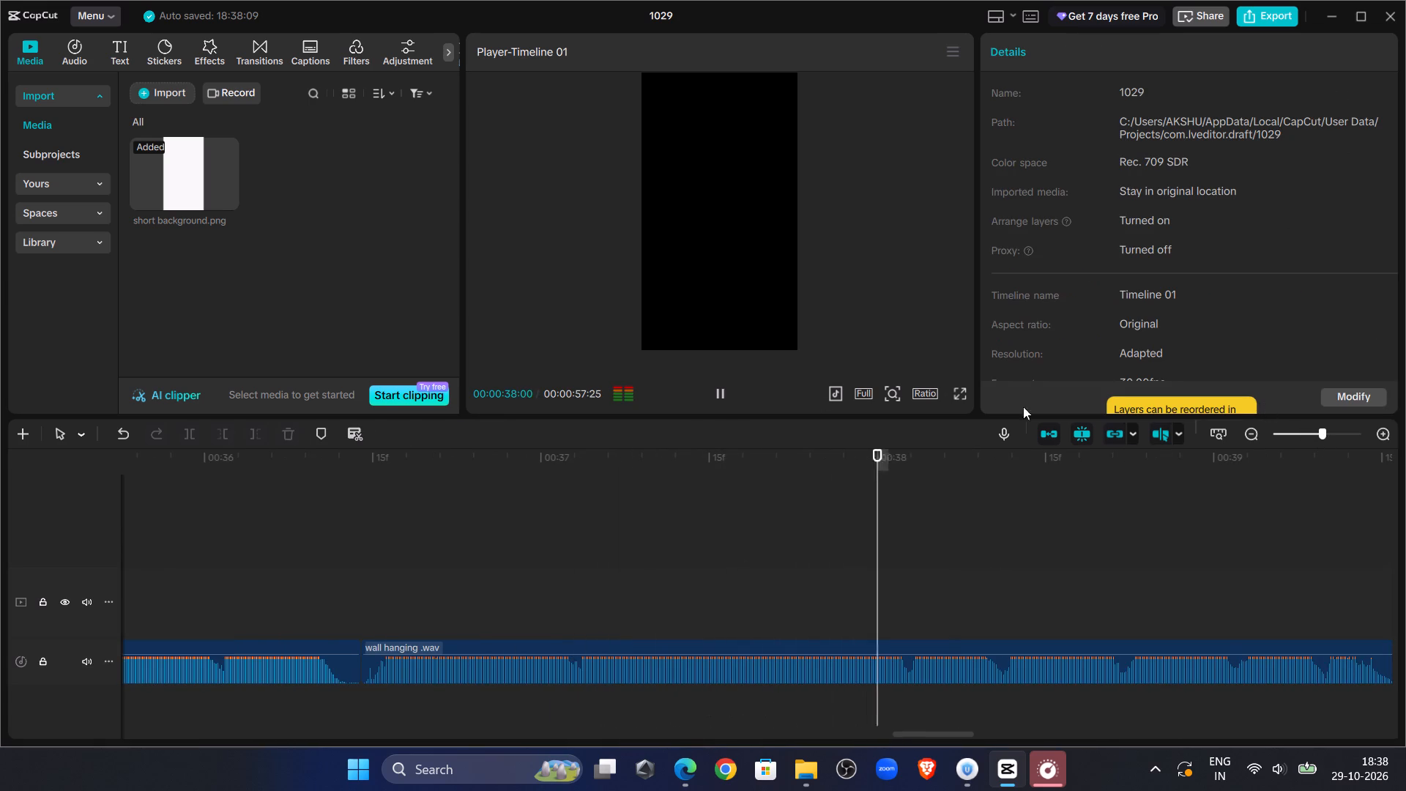
{"action": "left_click", "coordinate": [718, 388]}
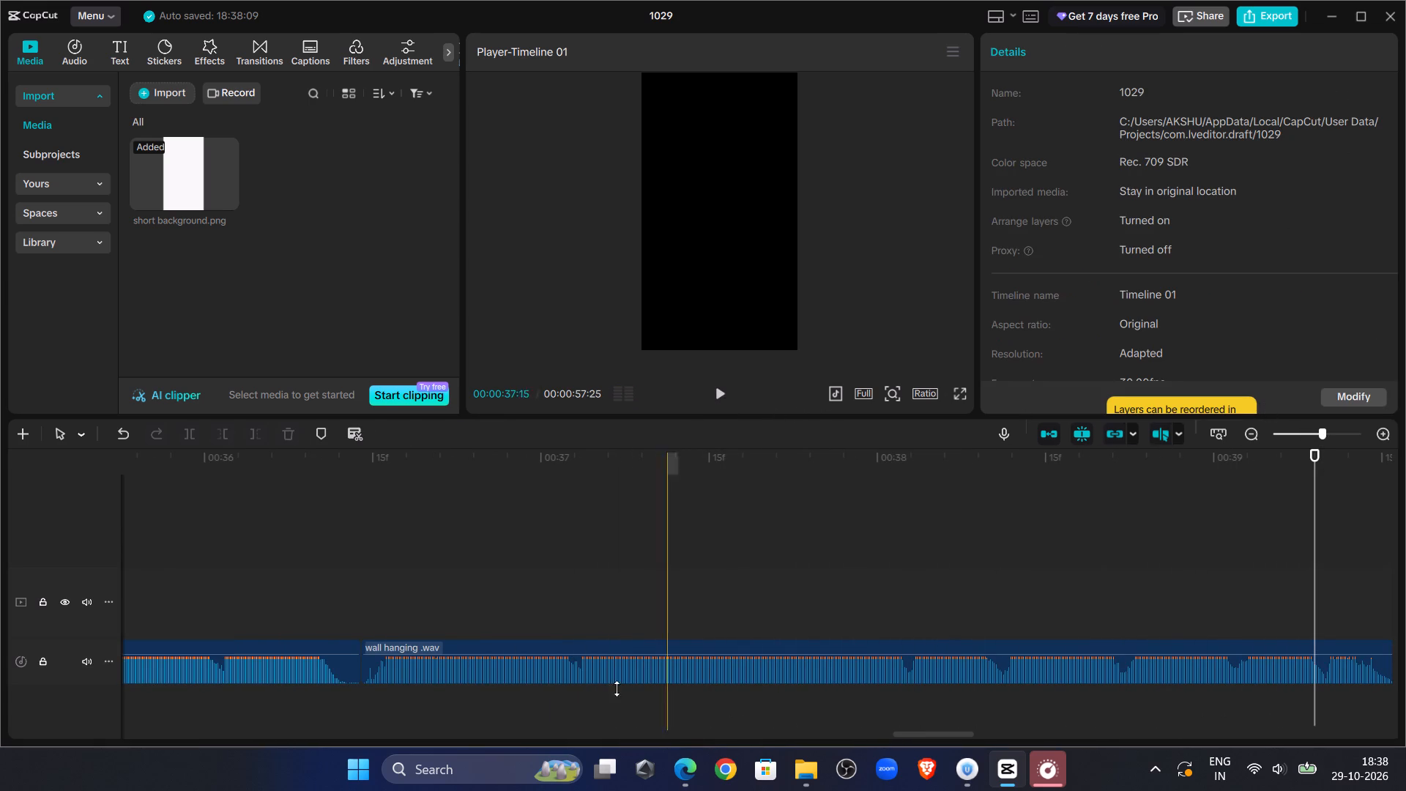
{"action": "left_click_drag", "start_coordinate": [908, 732], "coordinate": [933, 738]}
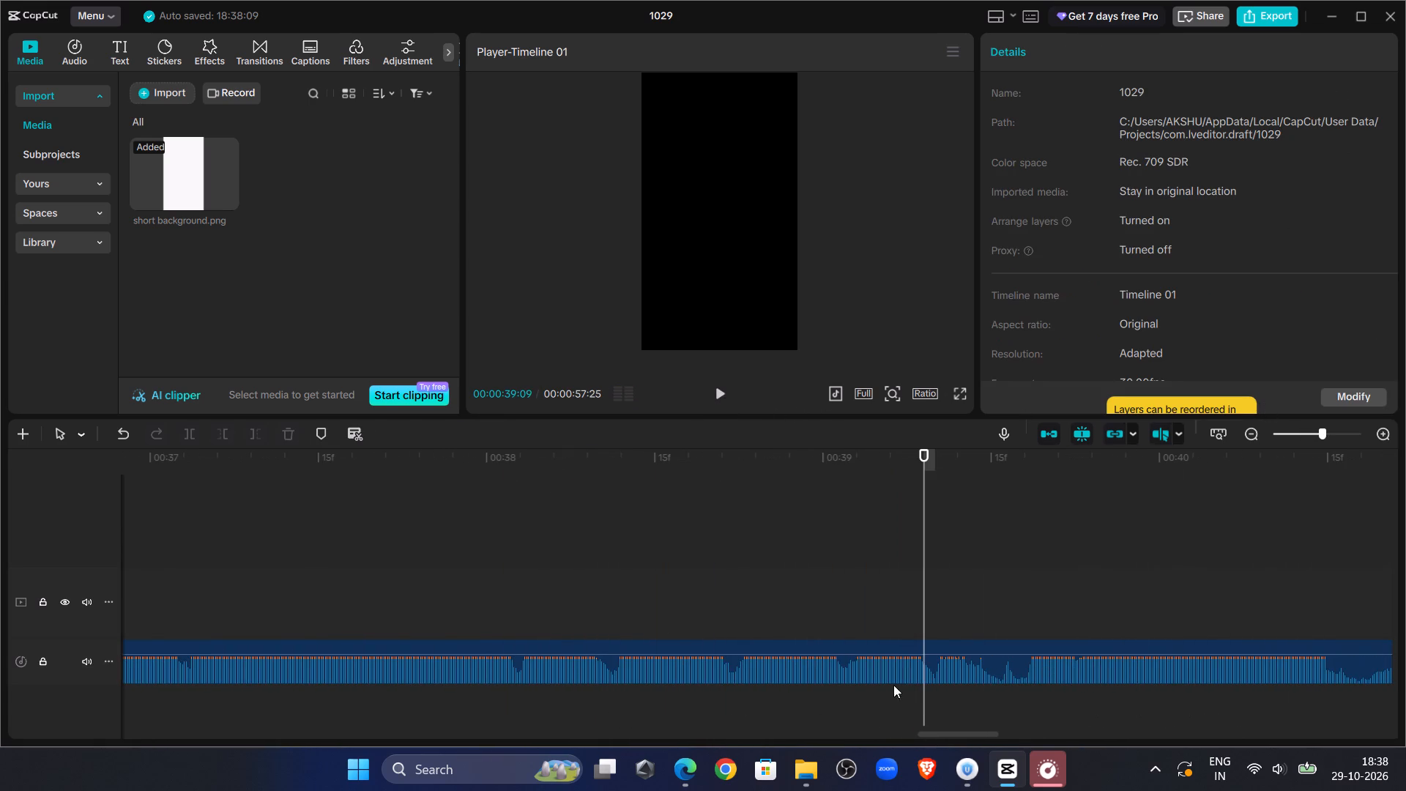
{"action": "double_click", "coordinate": [715, 400]}
{"action": "left_click", "coordinate": [940, 568]}
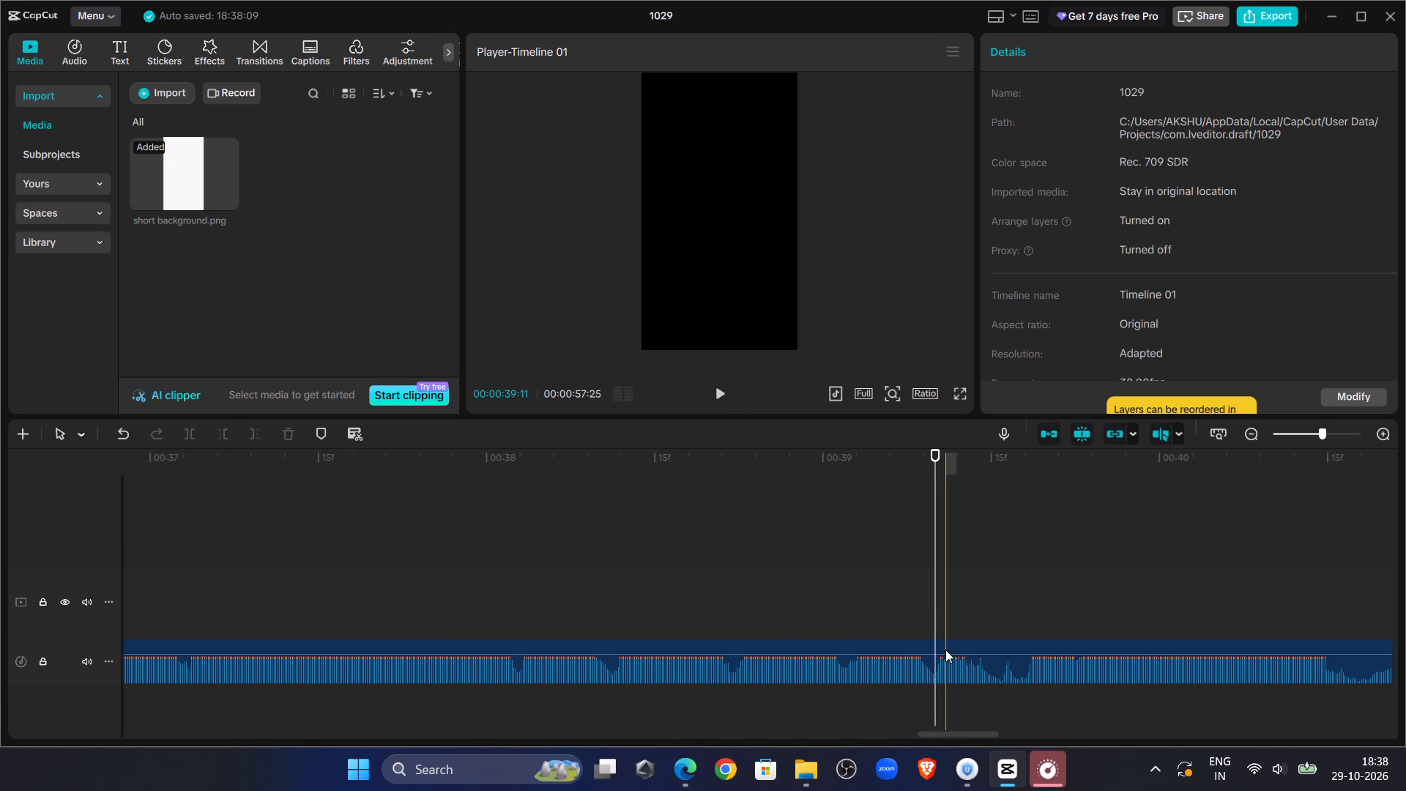
{"action": "left_click", "coordinate": [945, 650]}
{"action": "left_click", "coordinate": [193, 439]}
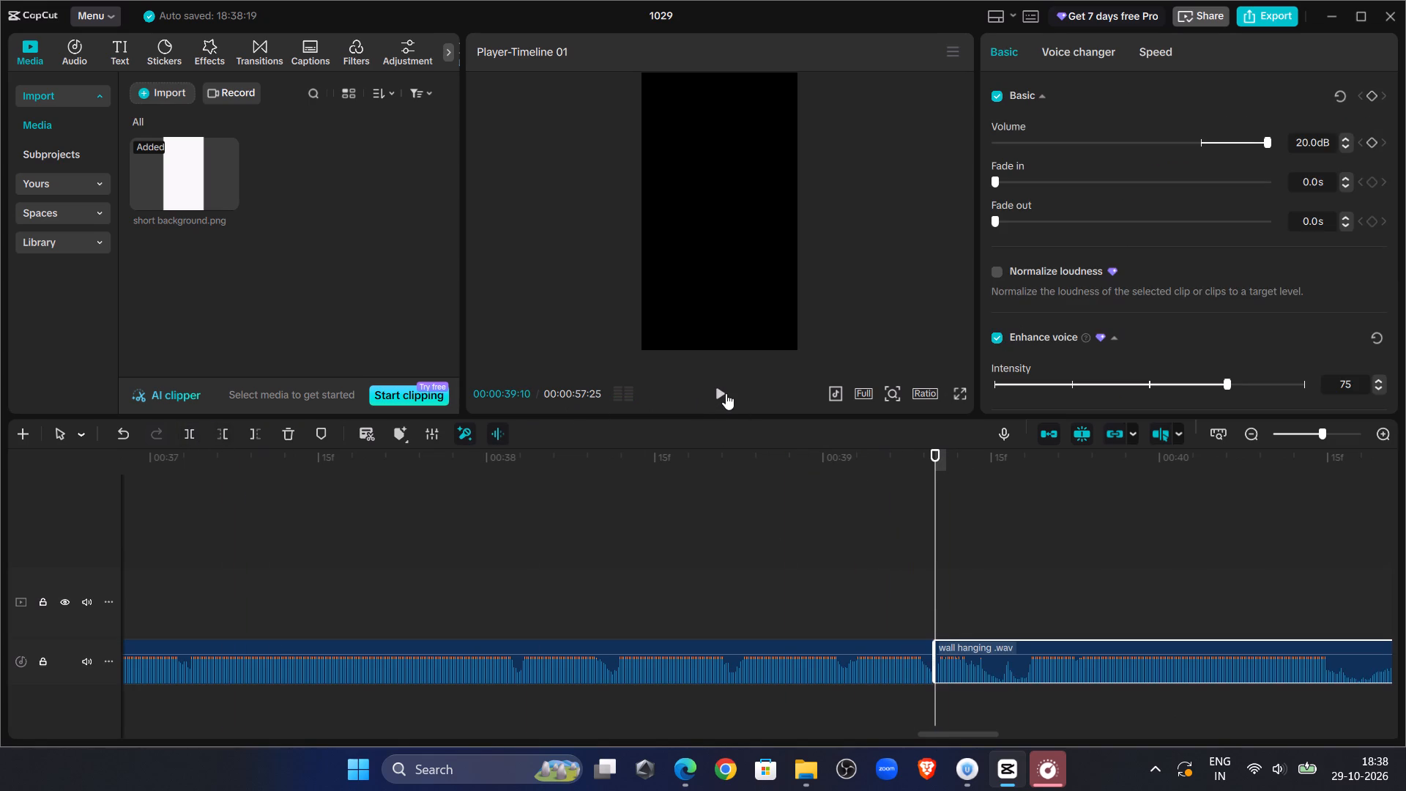
Trim the start of the last wall hanging .wav piece to 00:00:39:17 and move it back against the piece ending at 00:00:39:10.
{"action": "double_click", "coordinate": [726, 393]}
{"action": "left_click", "coordinate": [217, 432]}
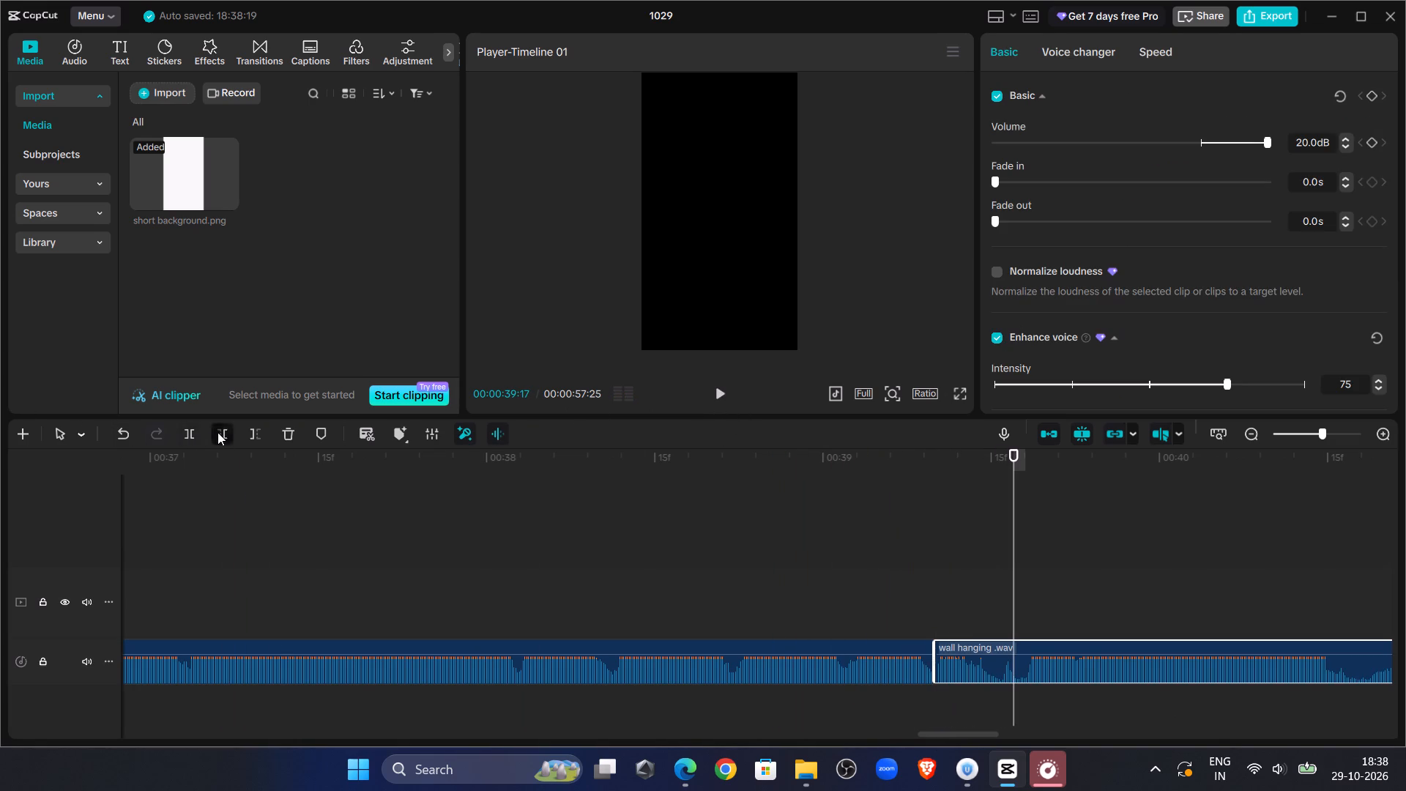
{"action": "left_click_drag", "start_coordinate": [1061, 647], "coordinate": [983, 653]}
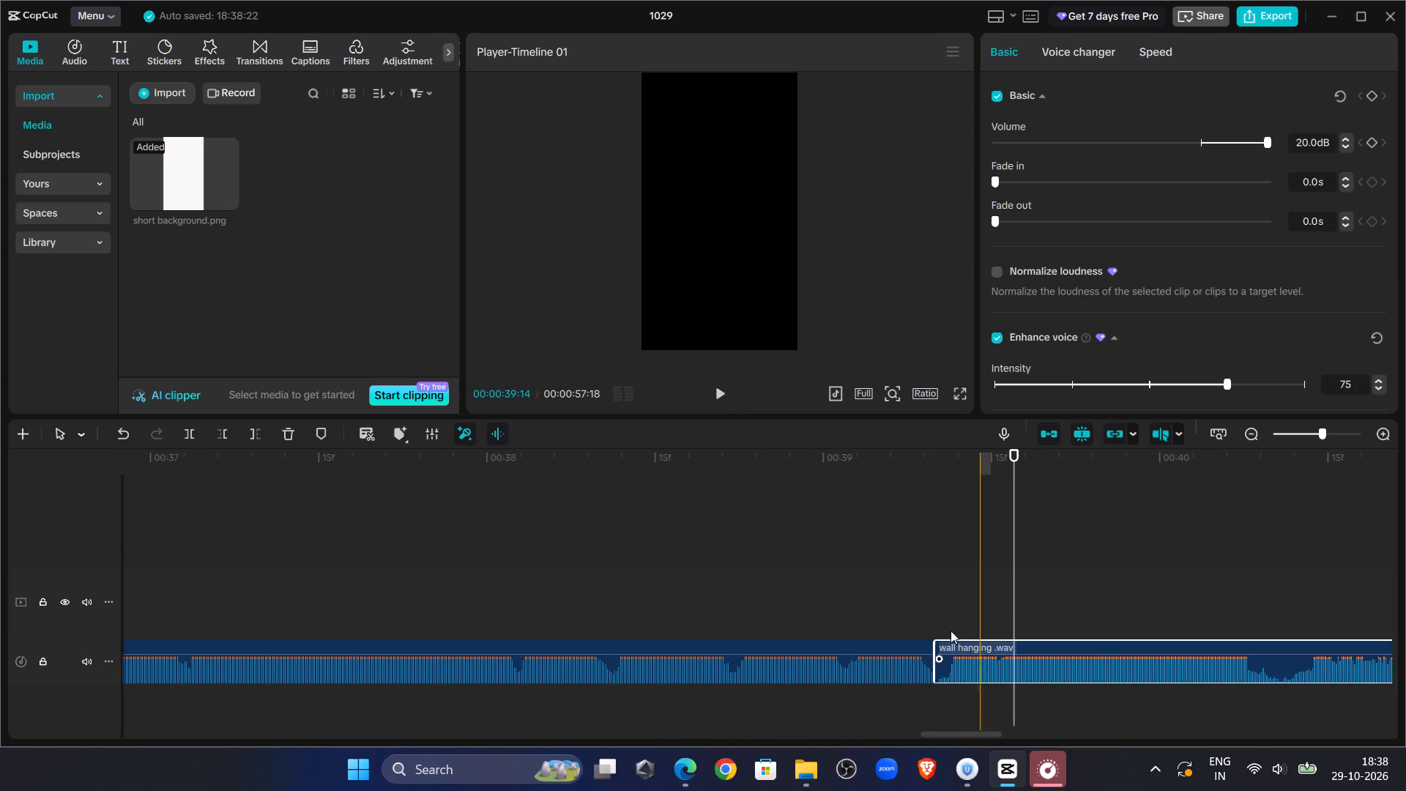
Listen across the new joint at 00:00:39:10 and split the last wall hanging .wav piece at 00:00:40:11.
{"action": "left_click", "coordinate": [817, 523]}
{"action": "left_click", "coordinate": [733, 391]}
{"action": "left_click", "coordinate": [1309, 435]}
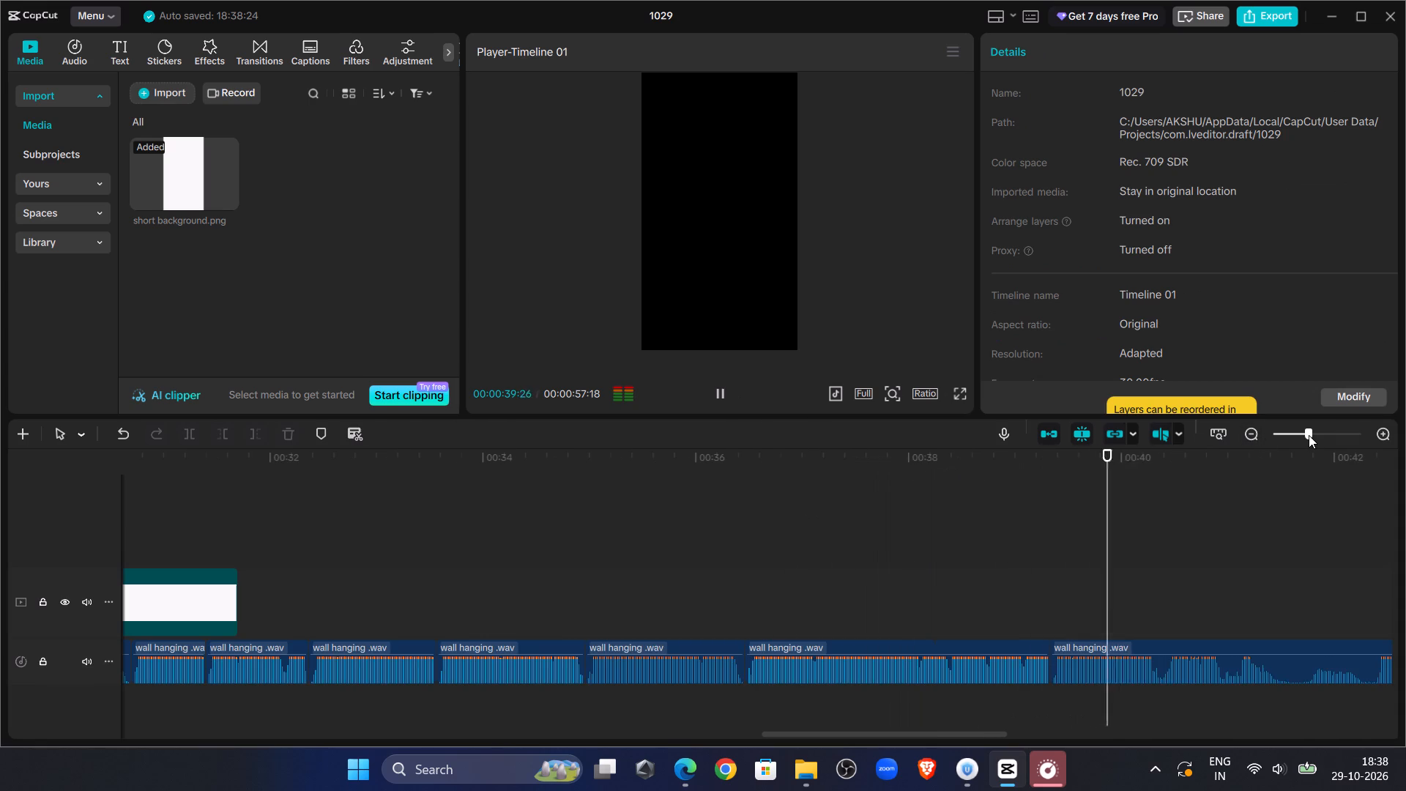
{"action": "left_click", "coordinate": [1171, 575]}
{"action": "left_click_drag", "start_coordinate": [1169, 575], "coordinate": [1168, 576]}
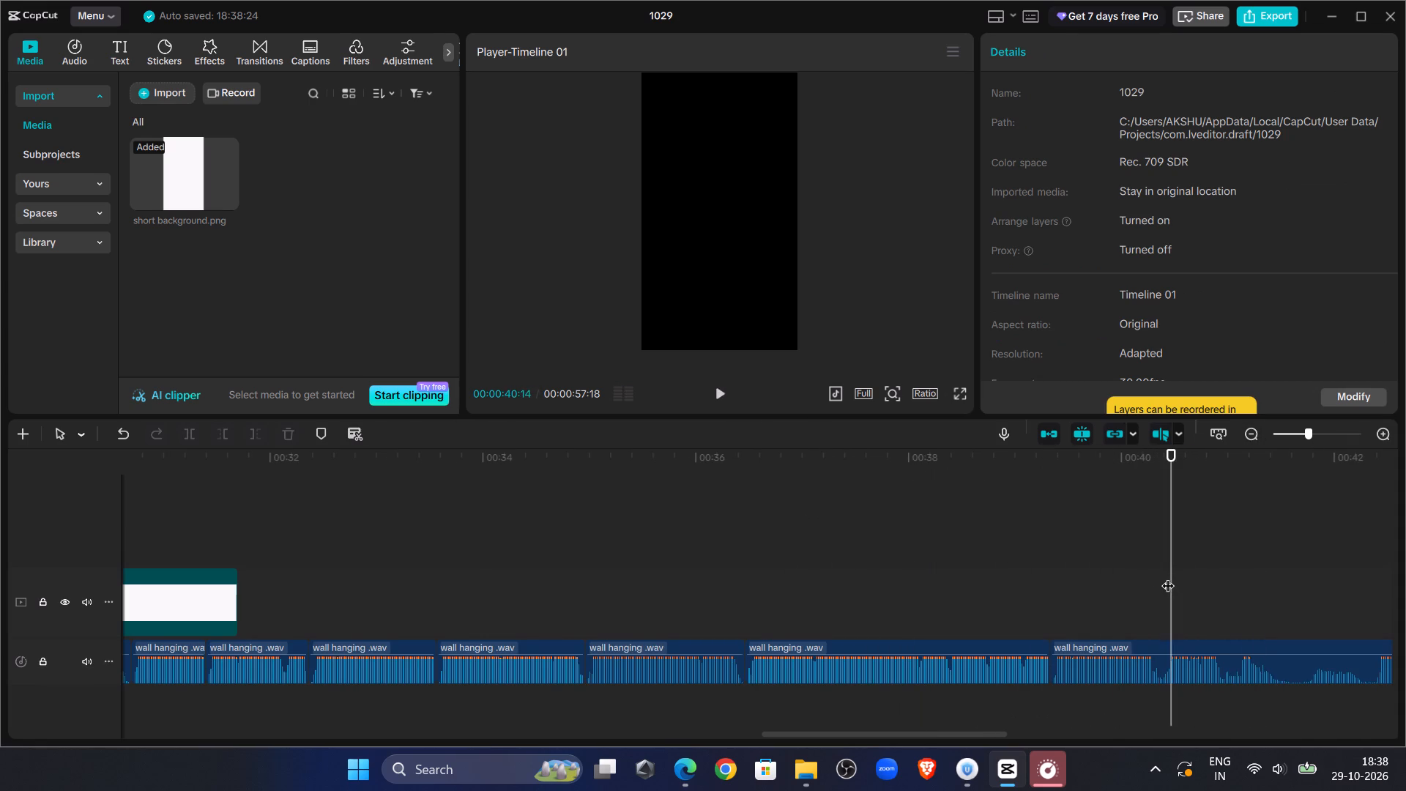
{"action": "left_click_drag", "start_coordinate": [1168, 576], "coordinate": [1160, 579]}
{"action": "left_click", "coordinate": [1153, 661]}
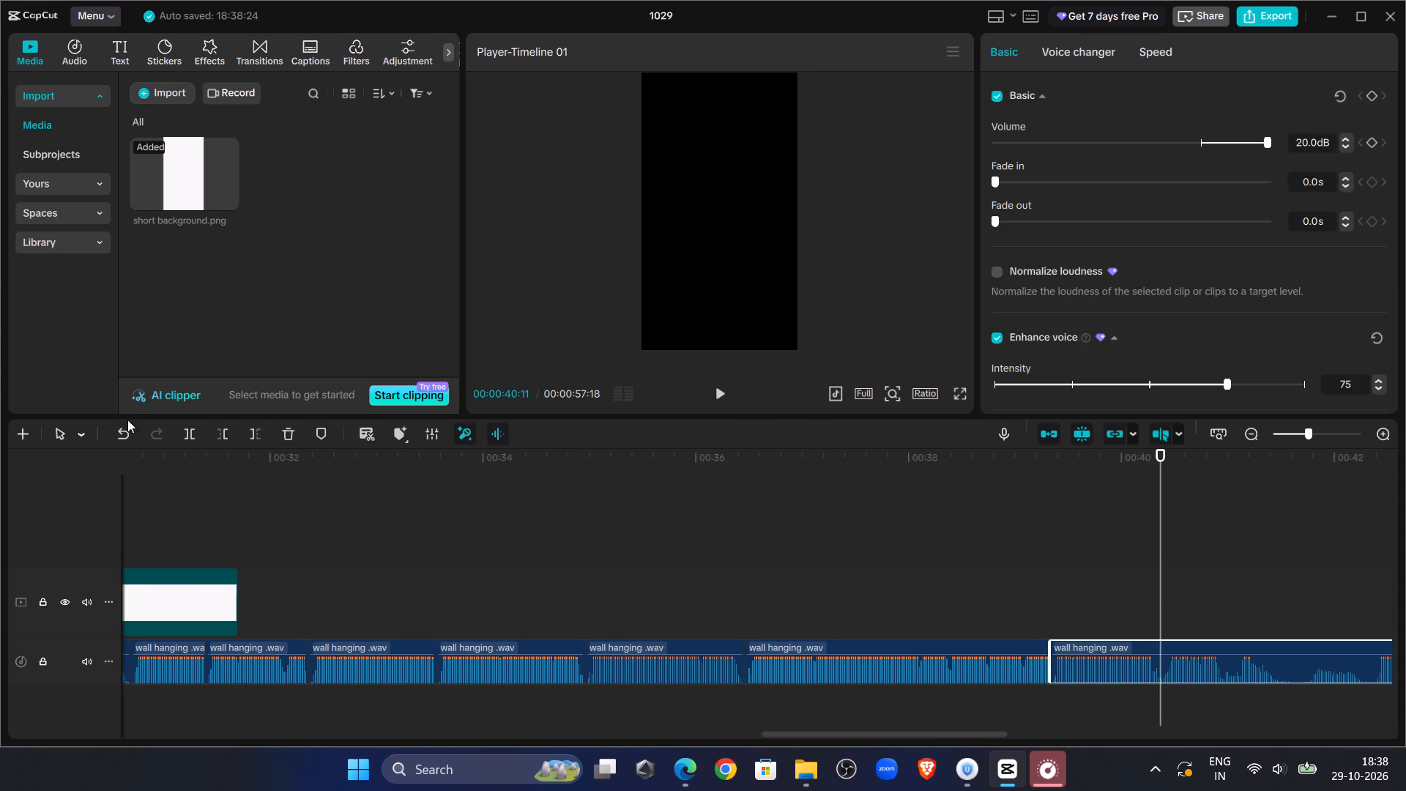
{"action": "left_click", "coordinate": [190, 439]}
Listen through the last wall hanging .wav piece, trim its start to 00:00:49:11 and move it back against the piece ending at 00:00:40:11.
{"action": "left_click", "coordinate": [735, 390]}
{"action": "left_click", "coordinate": [712, 395]}
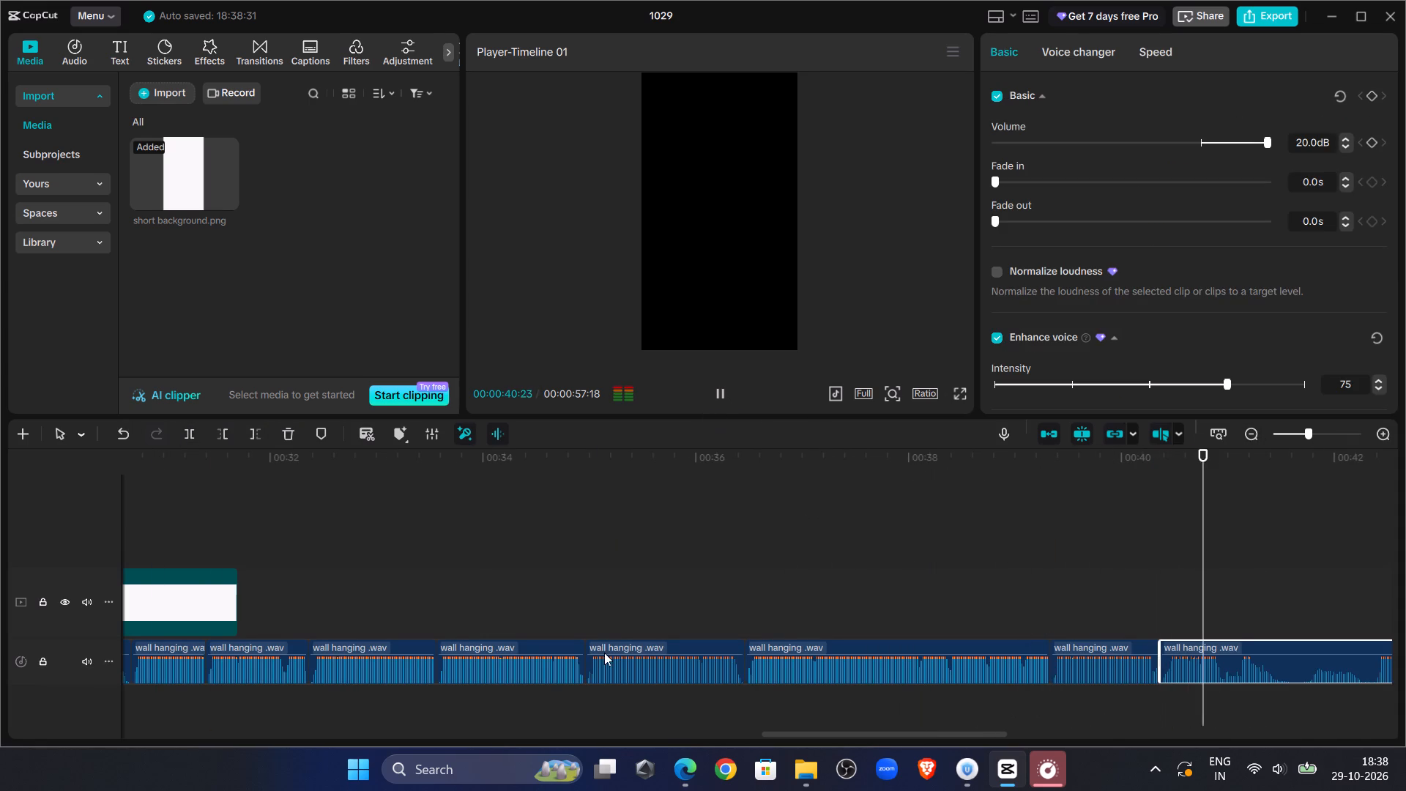
{"action": "left_click_drag", "start_coordinate": [826, 736], "coordinate": [1030, 744]}
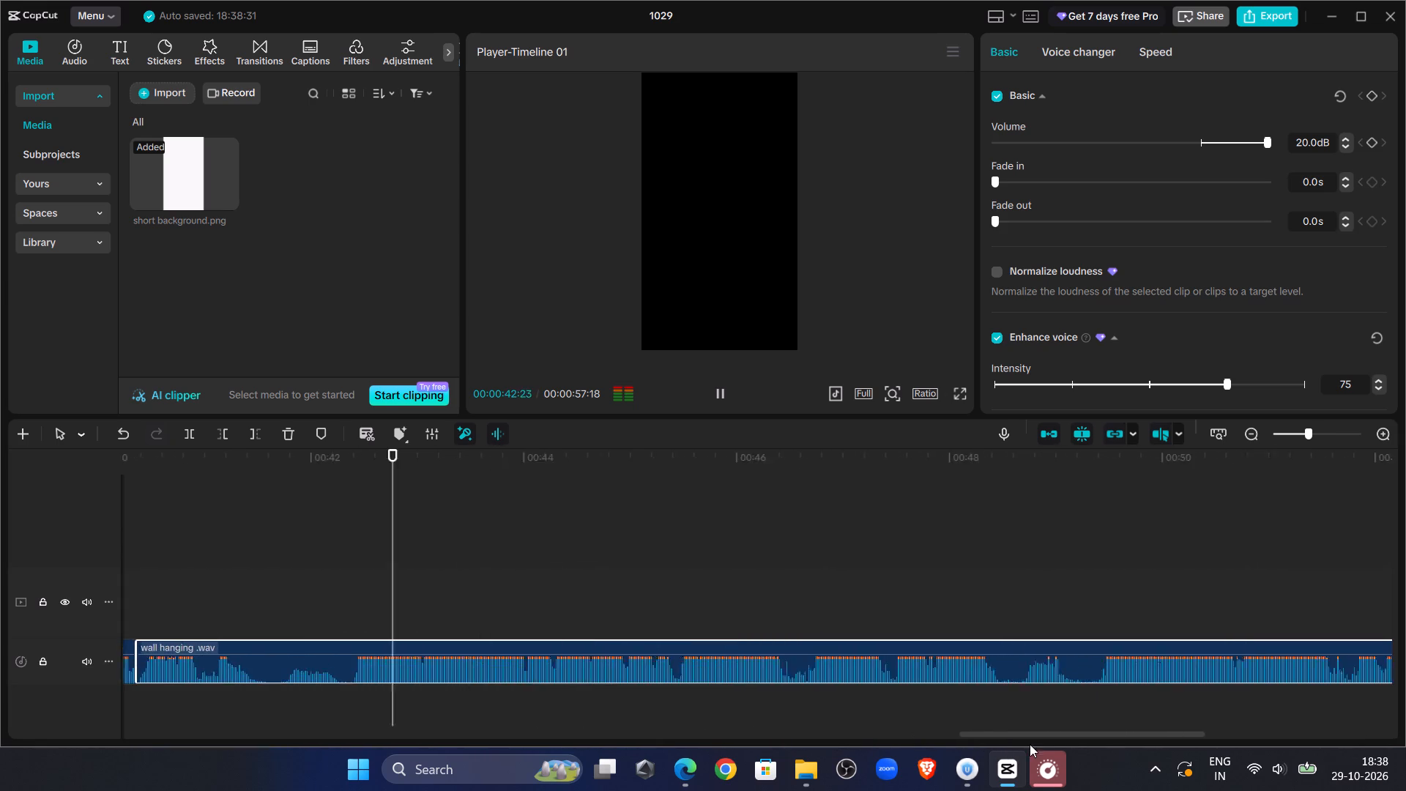
{"action": "left_click_drag", "start_coordinate": [1030, 744], "coordinate": [1068, 743]}
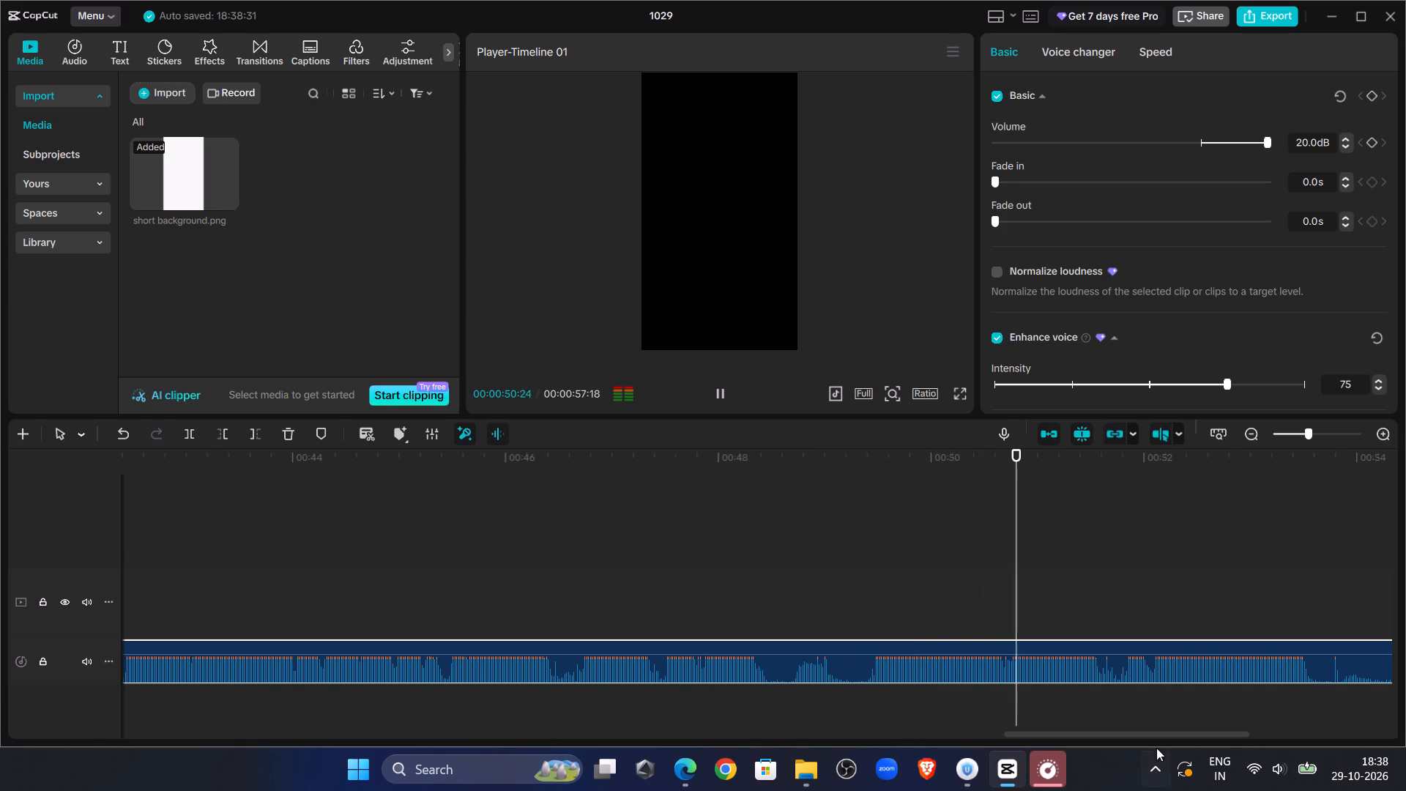
{"action": "left_click_drag", "start_coordinate": [1123, 735], "coordinate": [1200, 735]}
{"action": "left_click", "coordinate": [455, 578]}
{"action": "left_click_drag", "start_coordinate": [455, 578], "coordinate": [464, 592]}
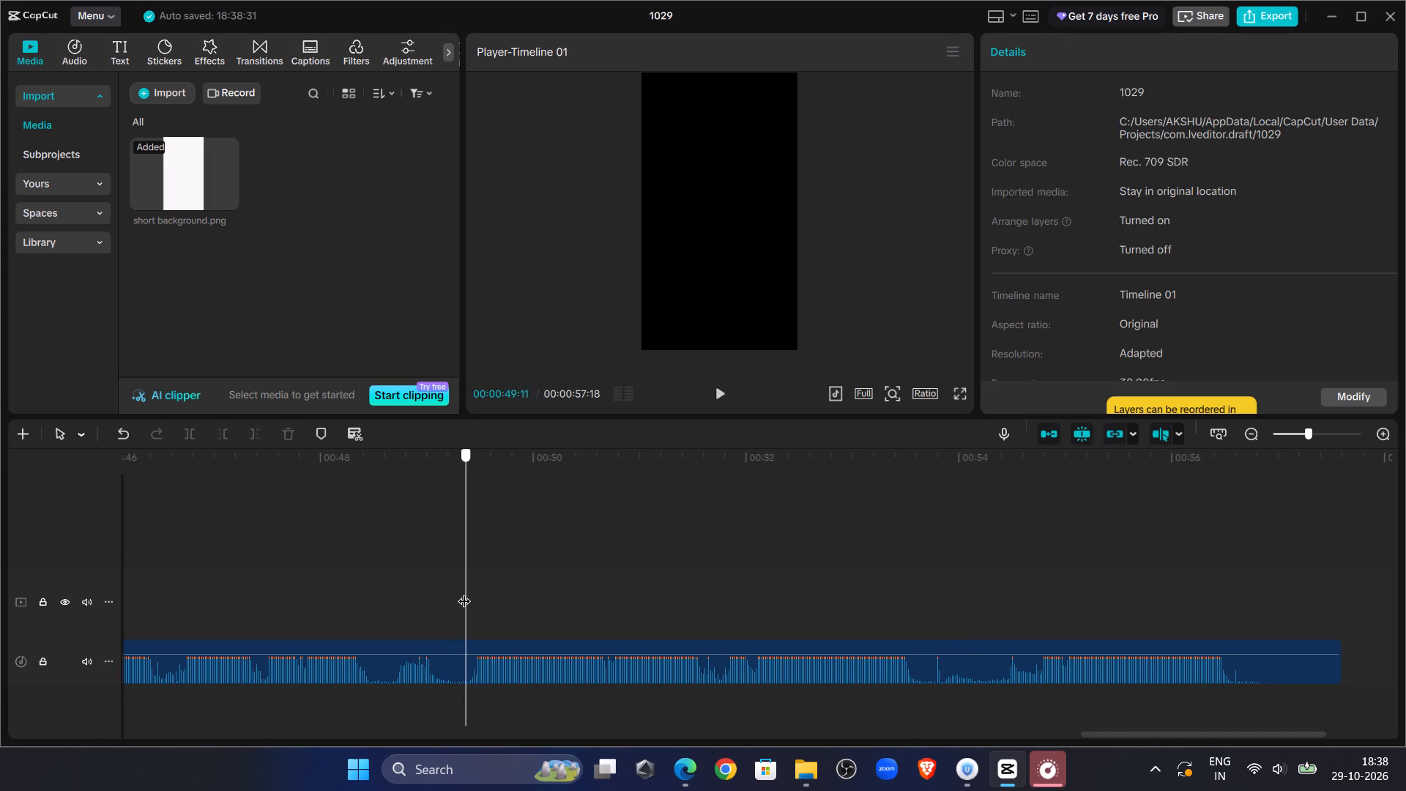
{"action": "left_click_drag", "start_coordinate": [464, 592], "coordinate": [466, 596]}
{"action": "left_click", "coordinate": [475, 657]}
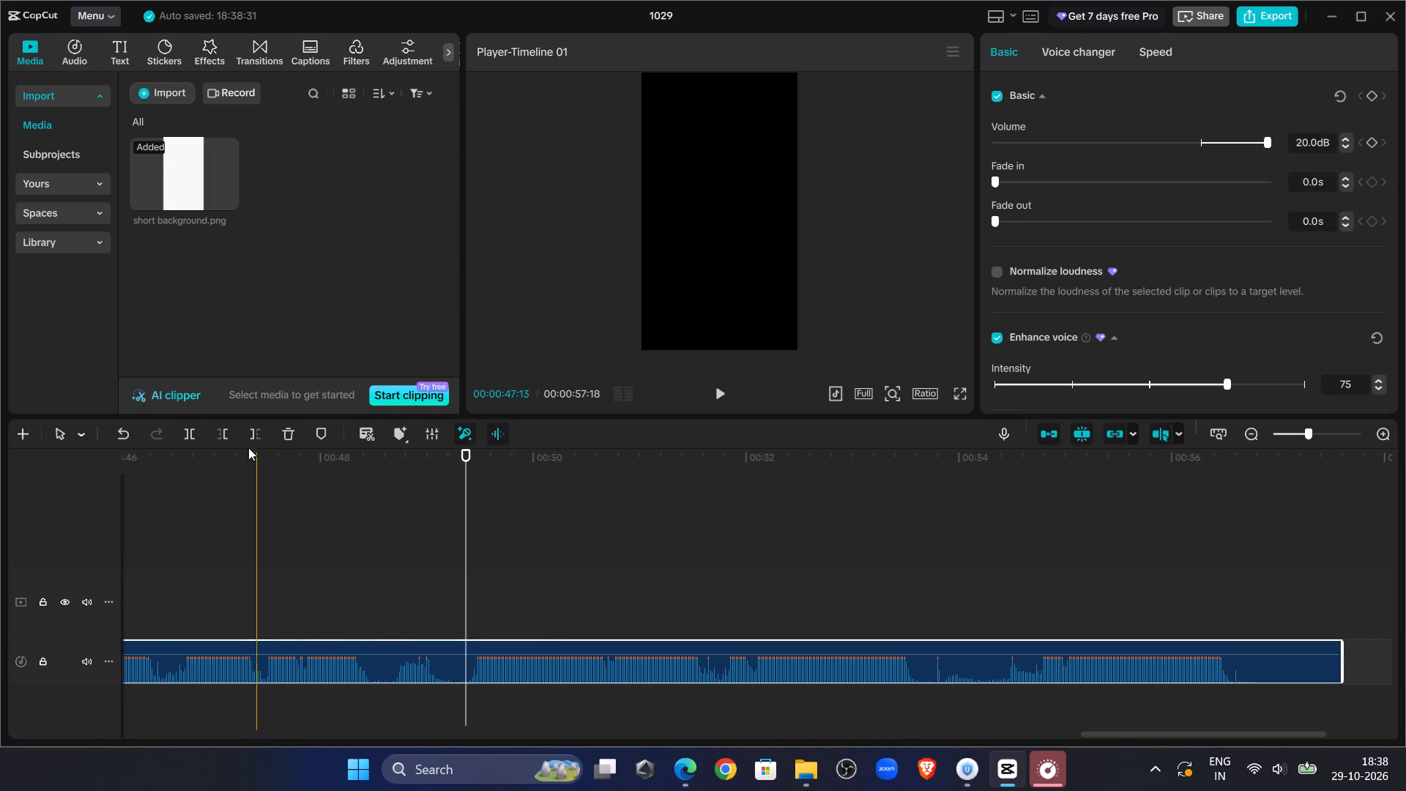
{"action": "left_click", "coordinate": [224, 435]}
{"action": "left_click_drag", "start_coordinate": [533, 648], "coordinate": [0, 735]}
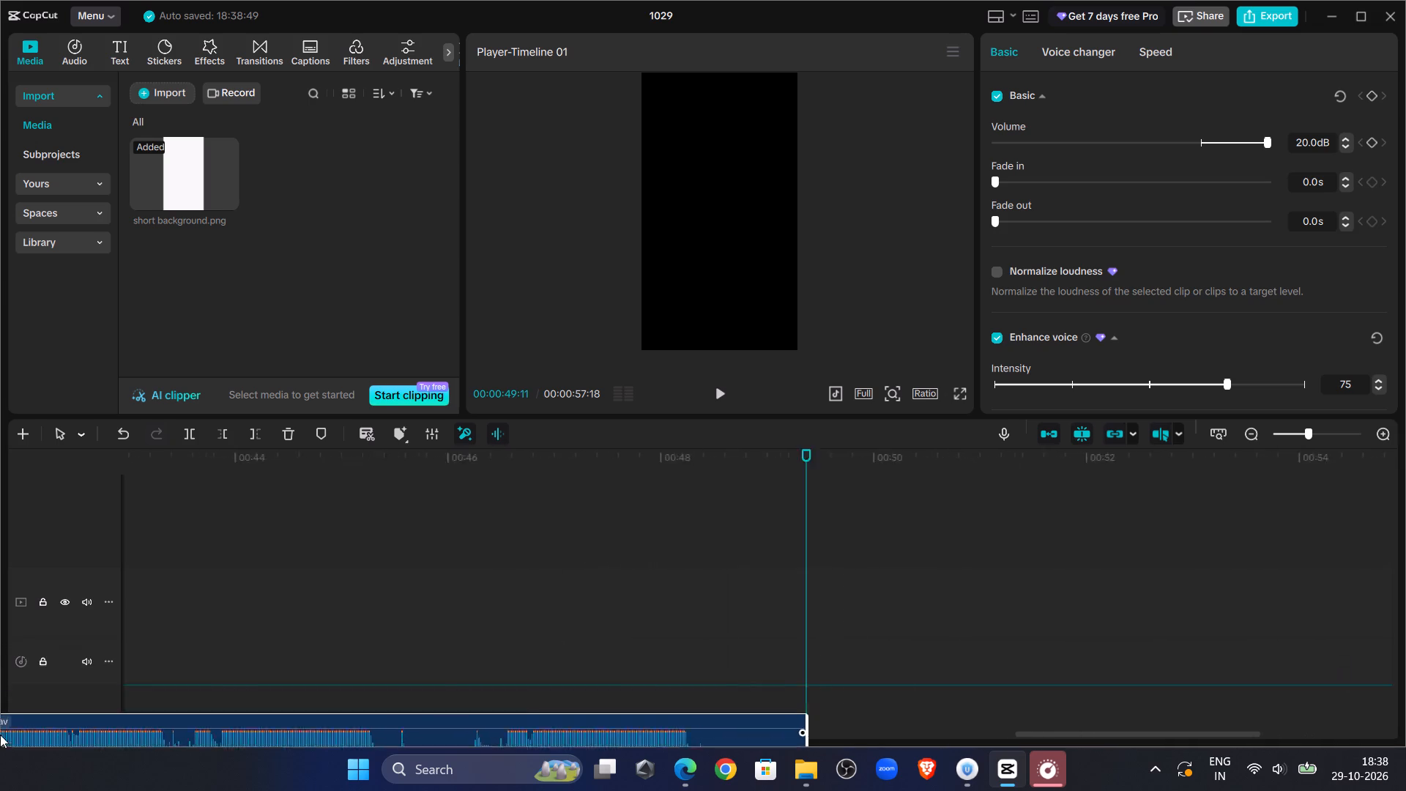
{"action": "left_click_drag", "start_coordinate": [0, 735], "coordinate": [611, 675]}
Listen across the new joint from 00:00:40:04 and split the last wall hanging .wav piece at 00:00:42:20.
{"action": "left_click", "coordinate": [518, 549]}
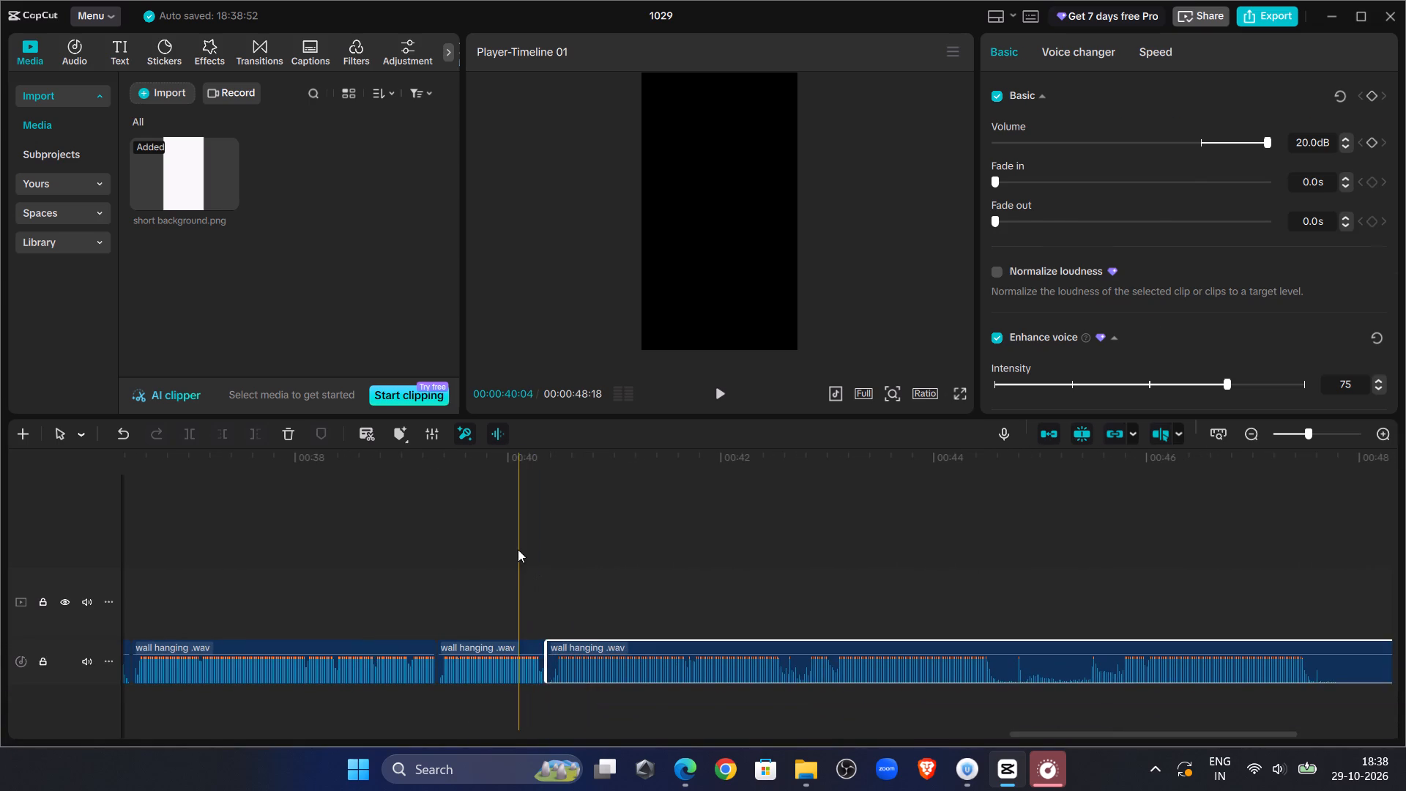
{"action": "left_click", "coordinate": [707, 390]}
{"action": "left_click", "coordinate": [720, 393]}
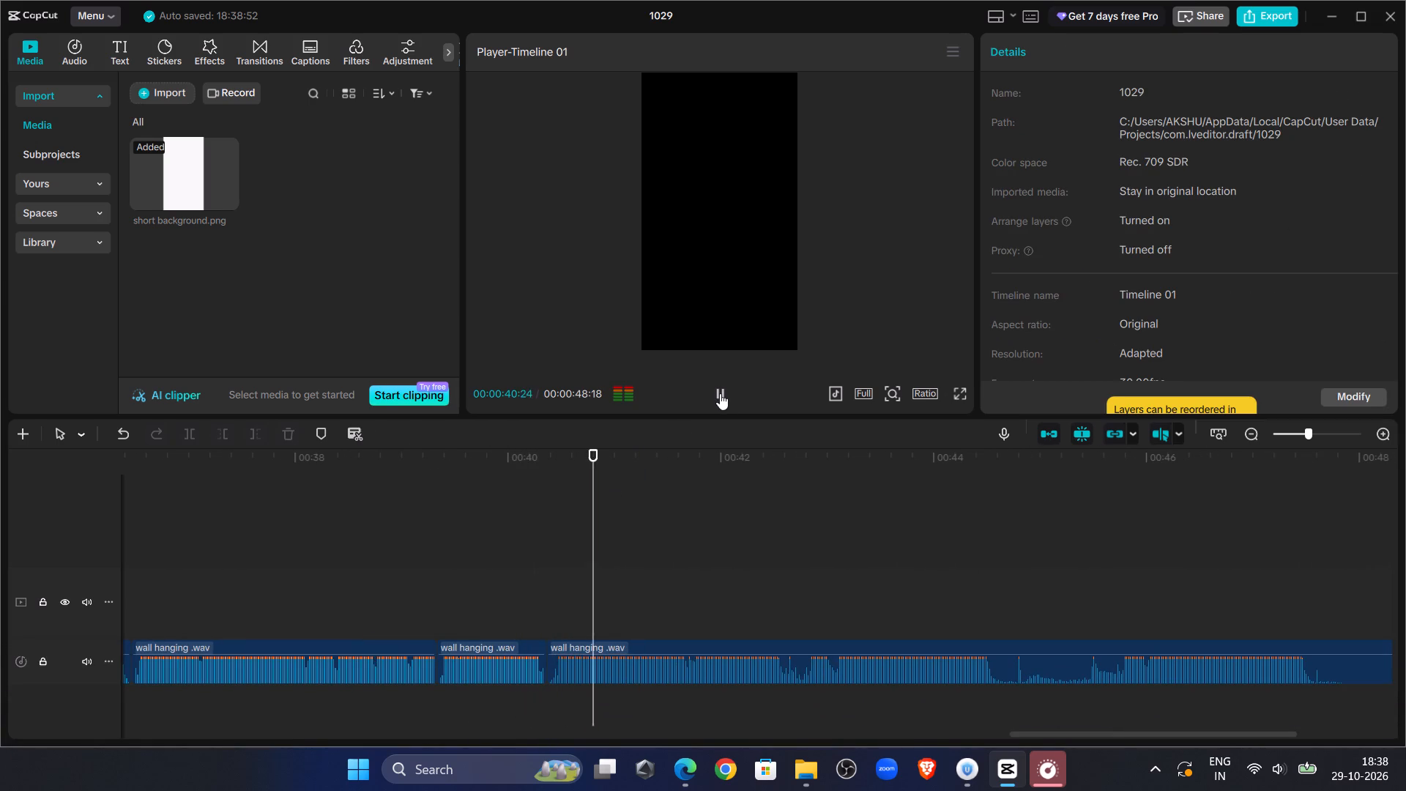
{"action": "left_click", "coordinate": [713, 390]}
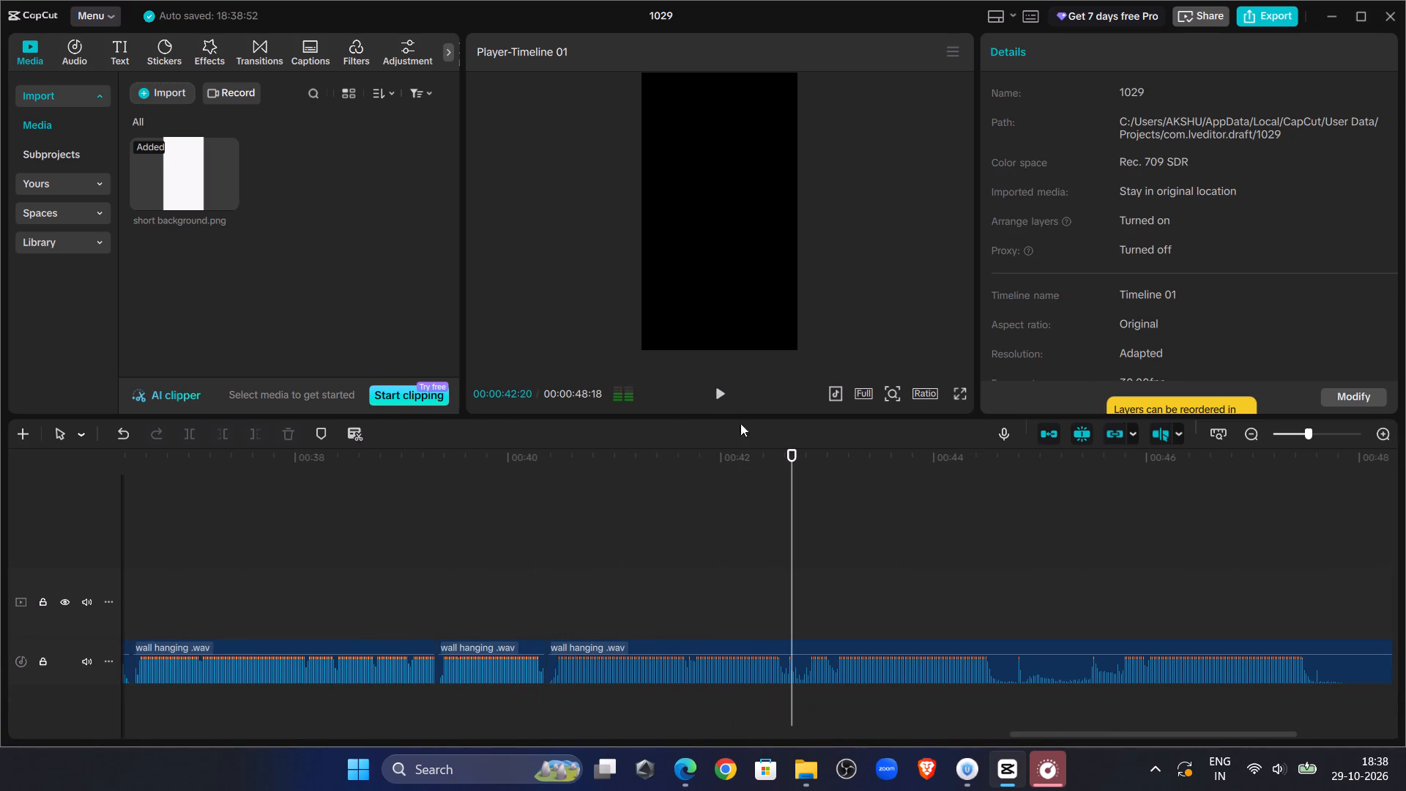
{"action": "left_click", "coordinate": [803, 673]}
{"action": "left_click", "coordinate": [188, 436]}
Trim the start of the last wall hanging .wav piece to 00:00:42:24 and move it back against the piece ending at 00:00:42:20.
{"action": "double_click", "coordinate": [715, 397]}
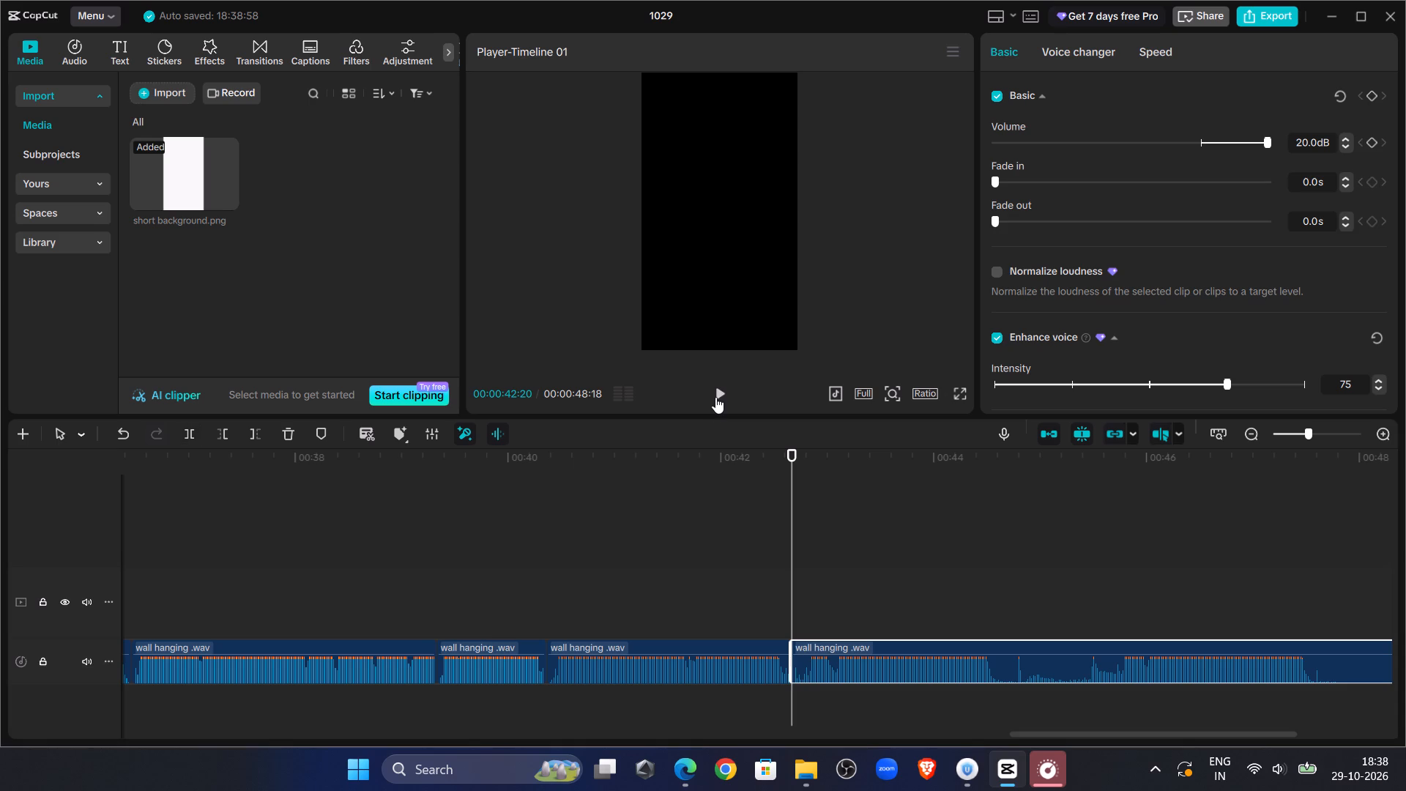
{"action": "left_click", "coordinate": [806, 560]}
{"action": "left_click", "coordinate": [808, 673]}
{"action": "left_click", "coordinate": [235, 431]}
{"action": "left_click", "coordinate": [226, 432]}
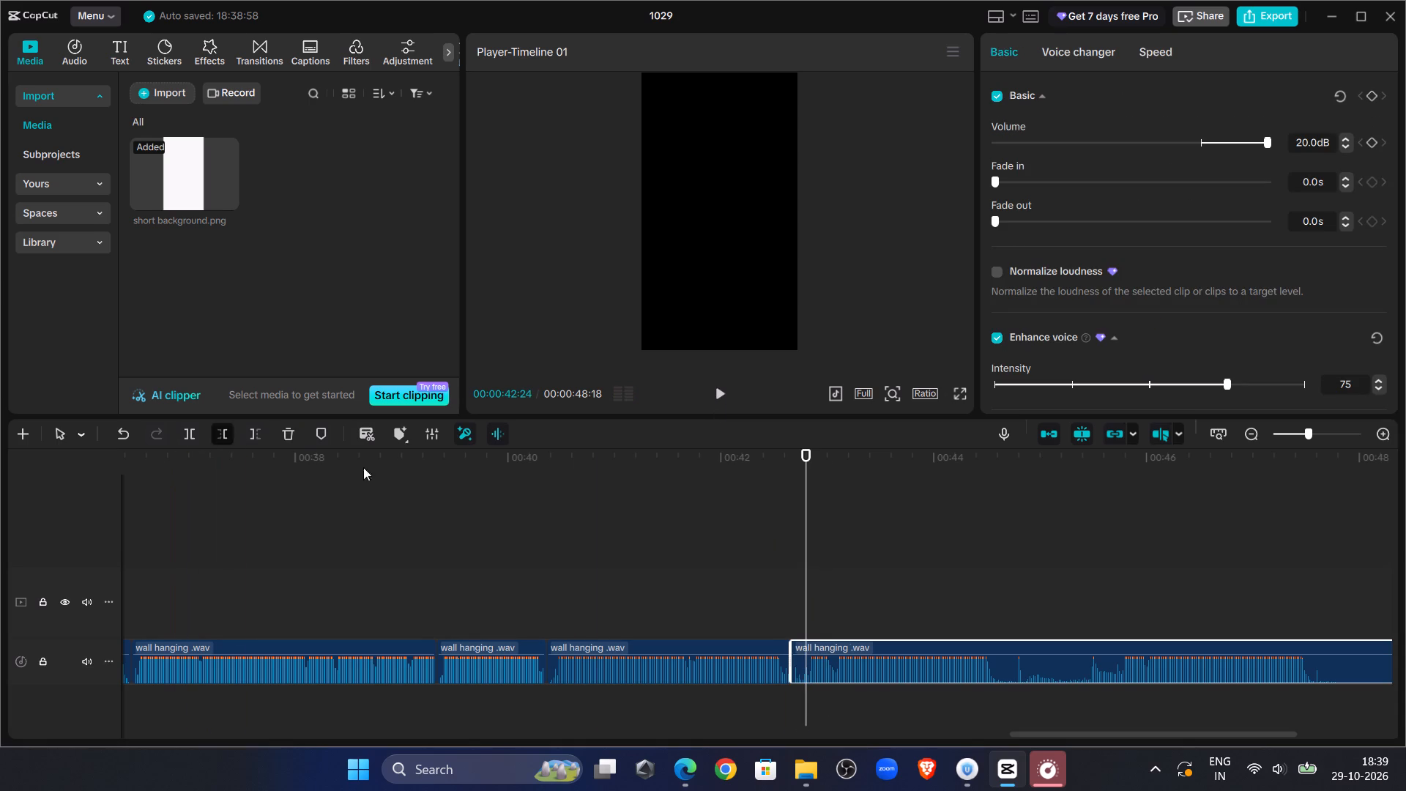
{"action": "left_click_drag", "start_coordinate": [822, 645], "coordinate": [802, 650]}
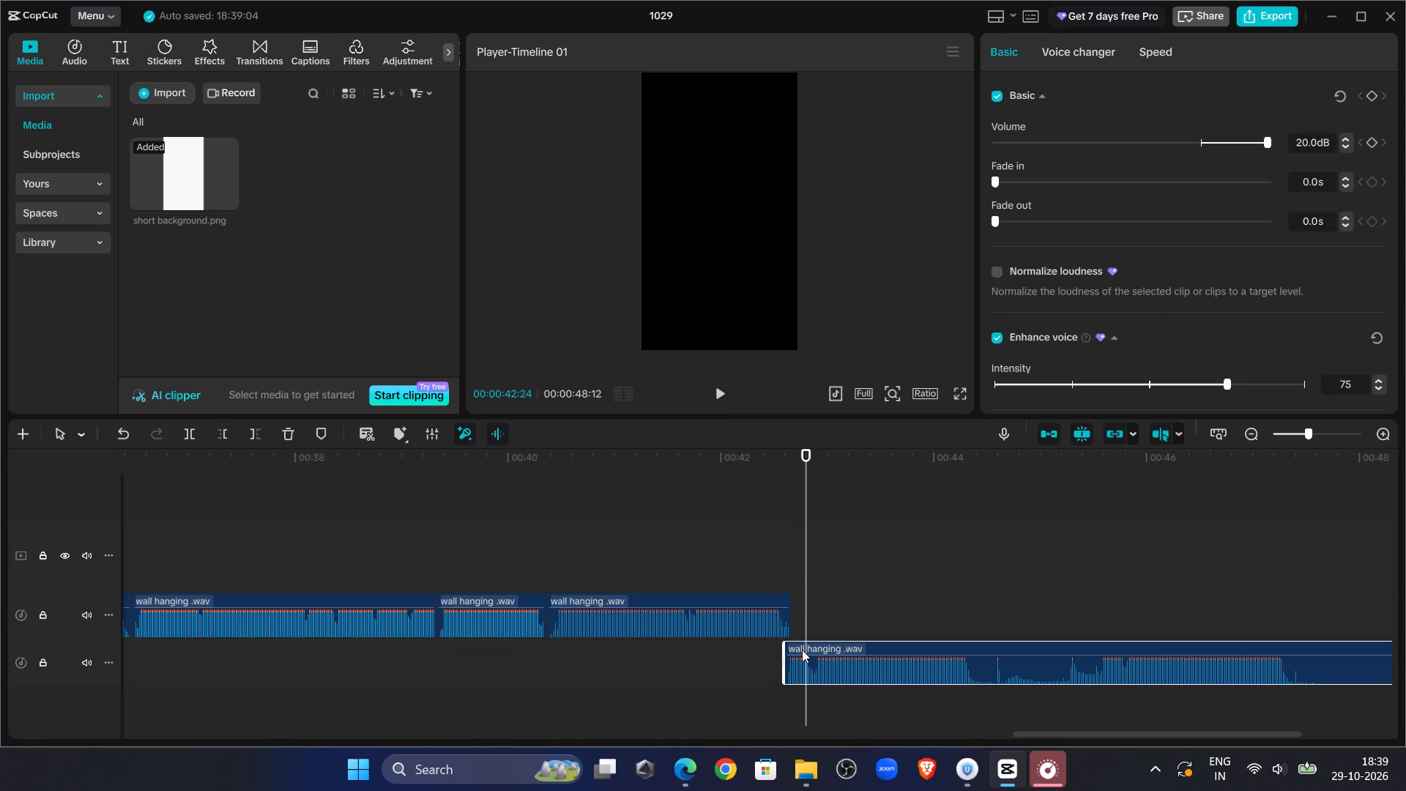
{"action": "left_click_drag", "start_coordinate": [801, 646], "coordinate": [805, 620]}
Listen across the latest joint and trim the end of the last wall hanging .wav piece to 00:00:44:15.
{"action": "left_click", "coordinate": [759, 560]}
{"action": "left_click", "coordinate": [720, 401]}
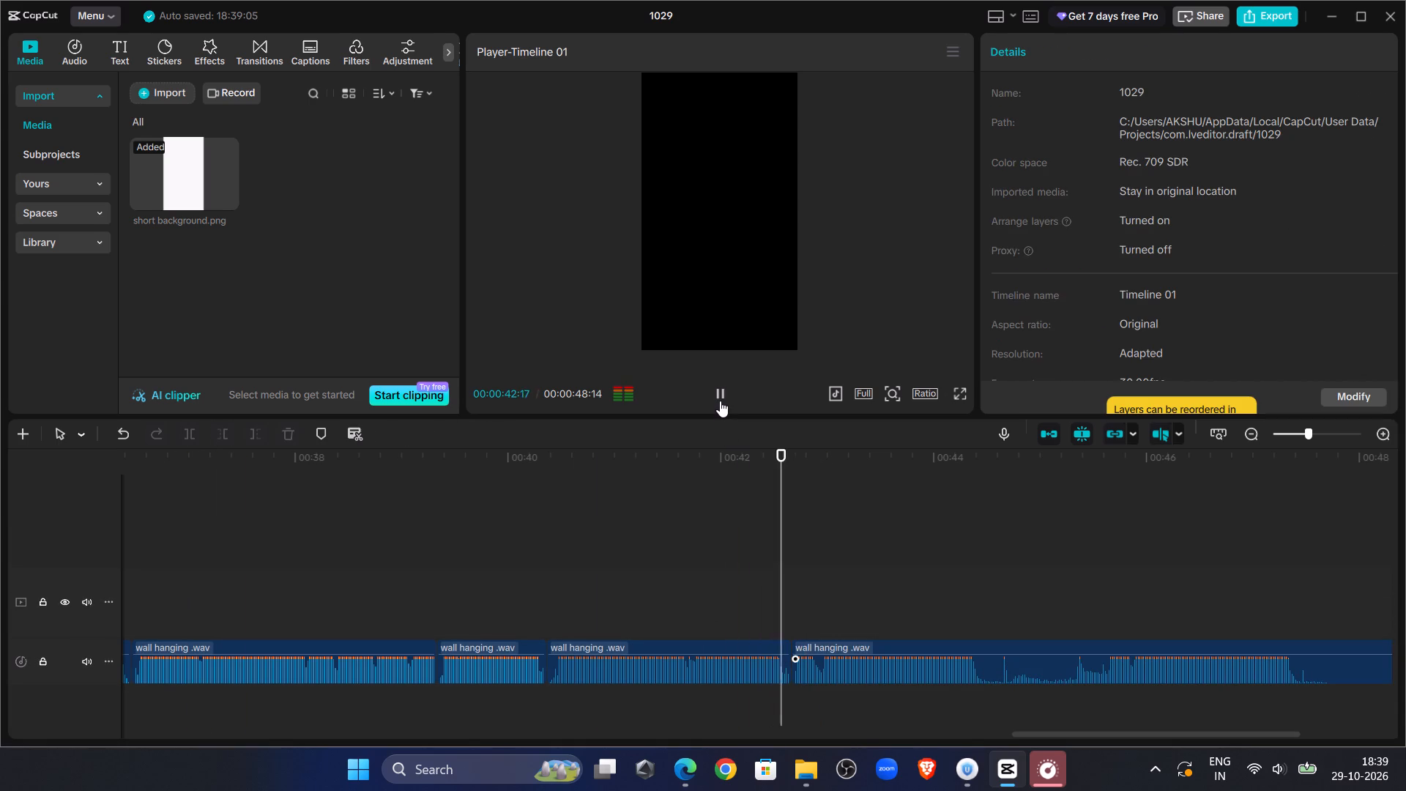
{"action": "left_click", "coordinate": [719, 400]}
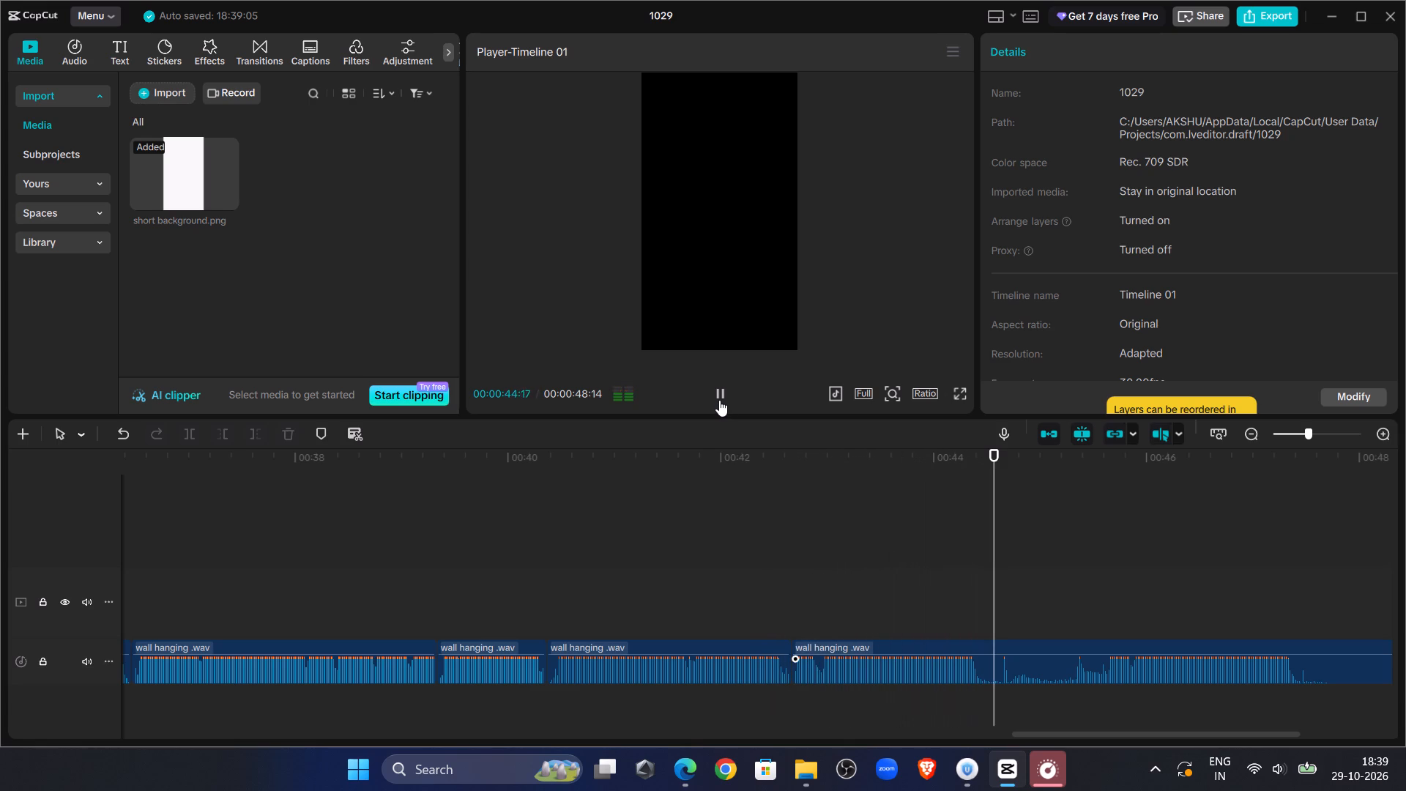
{"action": "left_click_drag", "start_coordinate": [993, 602], "coordinate": [986, 603]}
{"action": "left_click", "coordinate": [979, 653]}
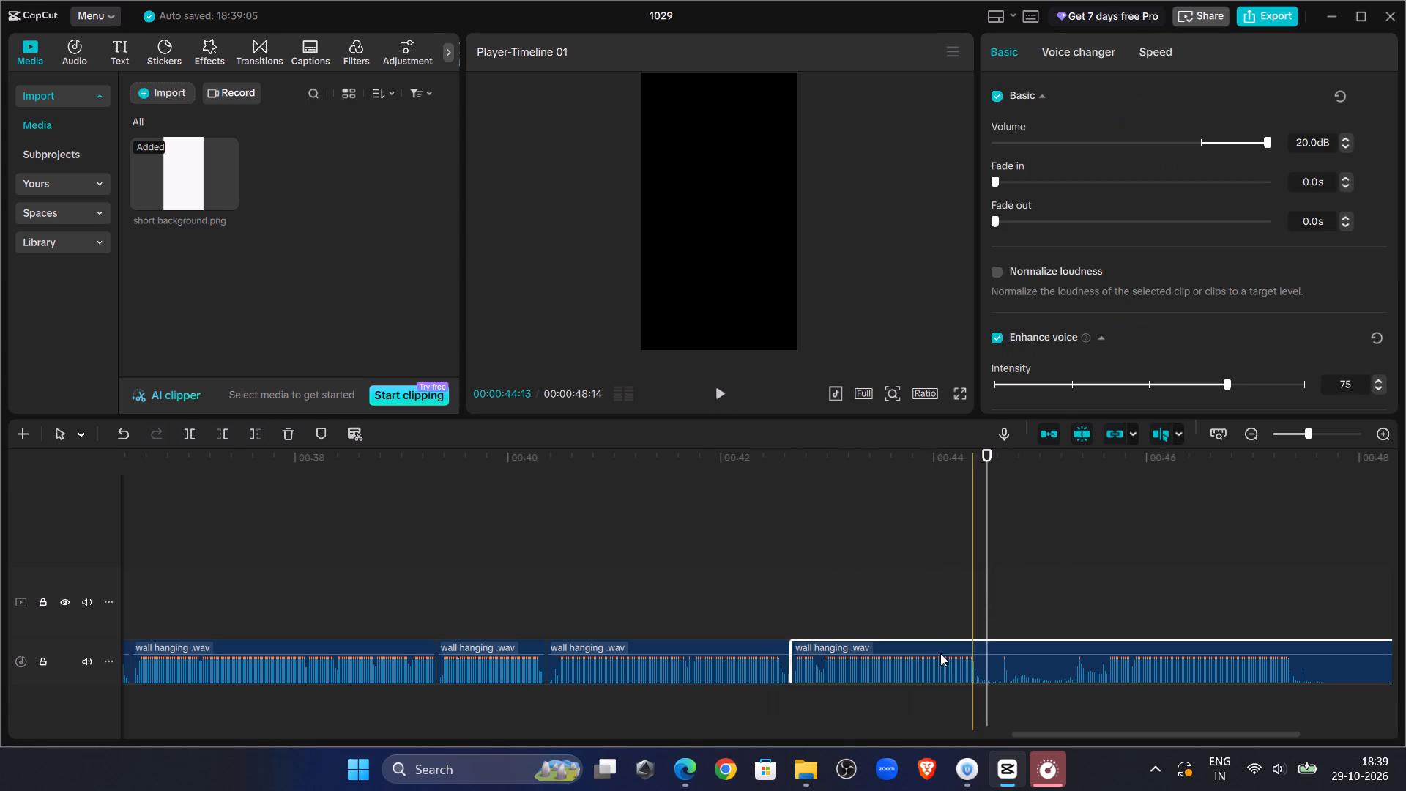
{"action": "left_click", "coordinate": [256, 437]}
Play the timeline from the start and listen through the joined voiceover pieces up to about 00:00:30.
{"action": "left_click", "coordinate": [723, 388]}
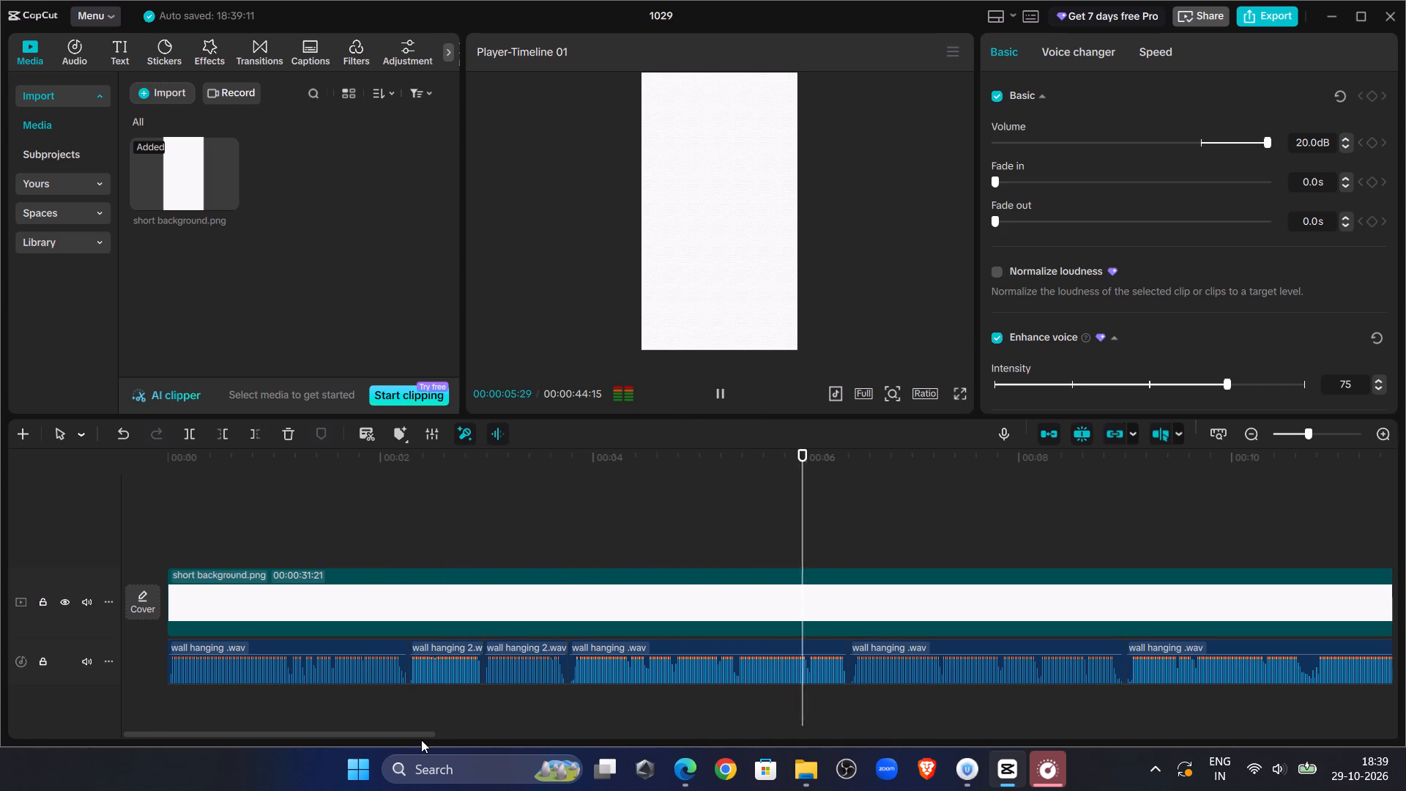
{"action": "left_click_drag", "start_coordinate": [414, 737], "coordinate": [538, 736]}
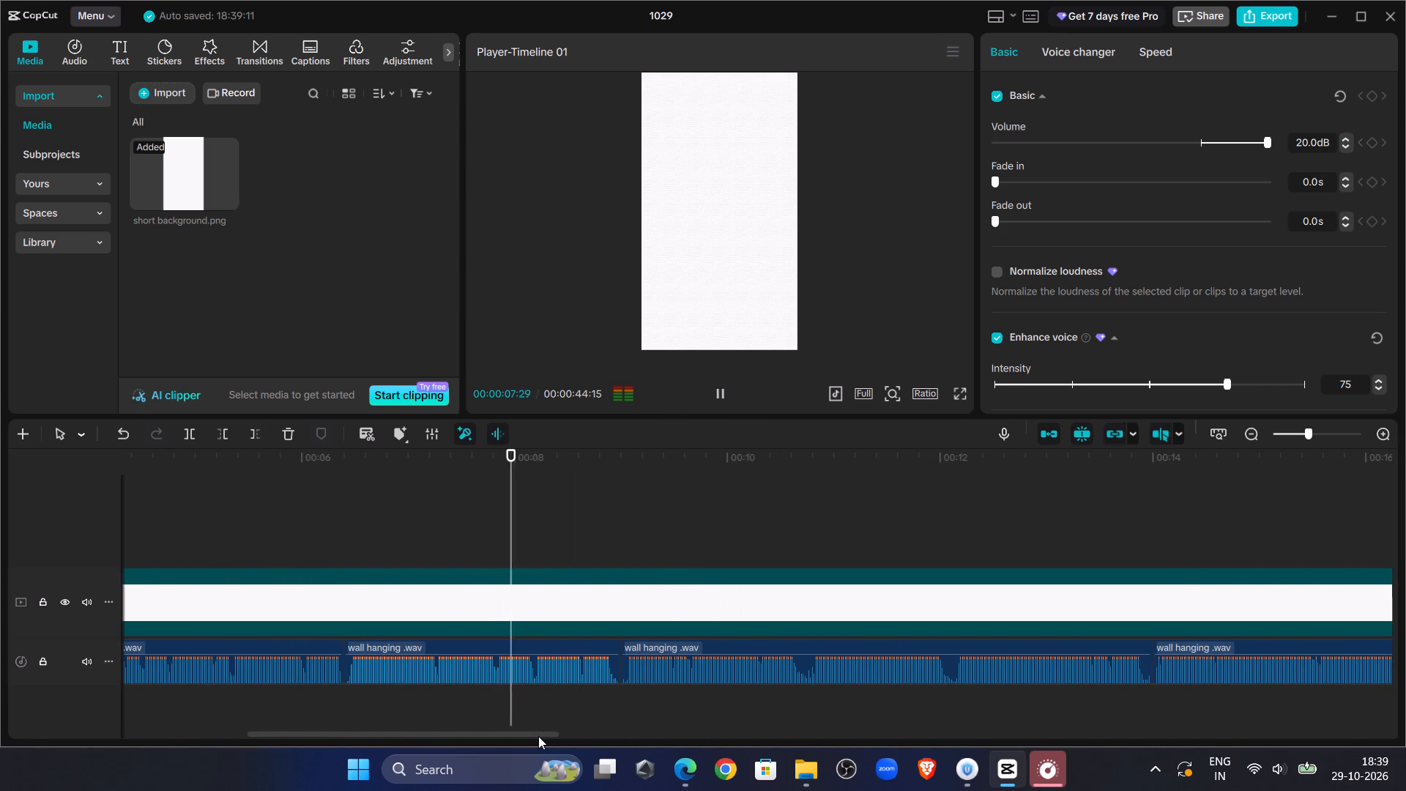
{"action": "left_click_drag", "start_coordinate": [538, 736], "coordinate": [569, 730]}
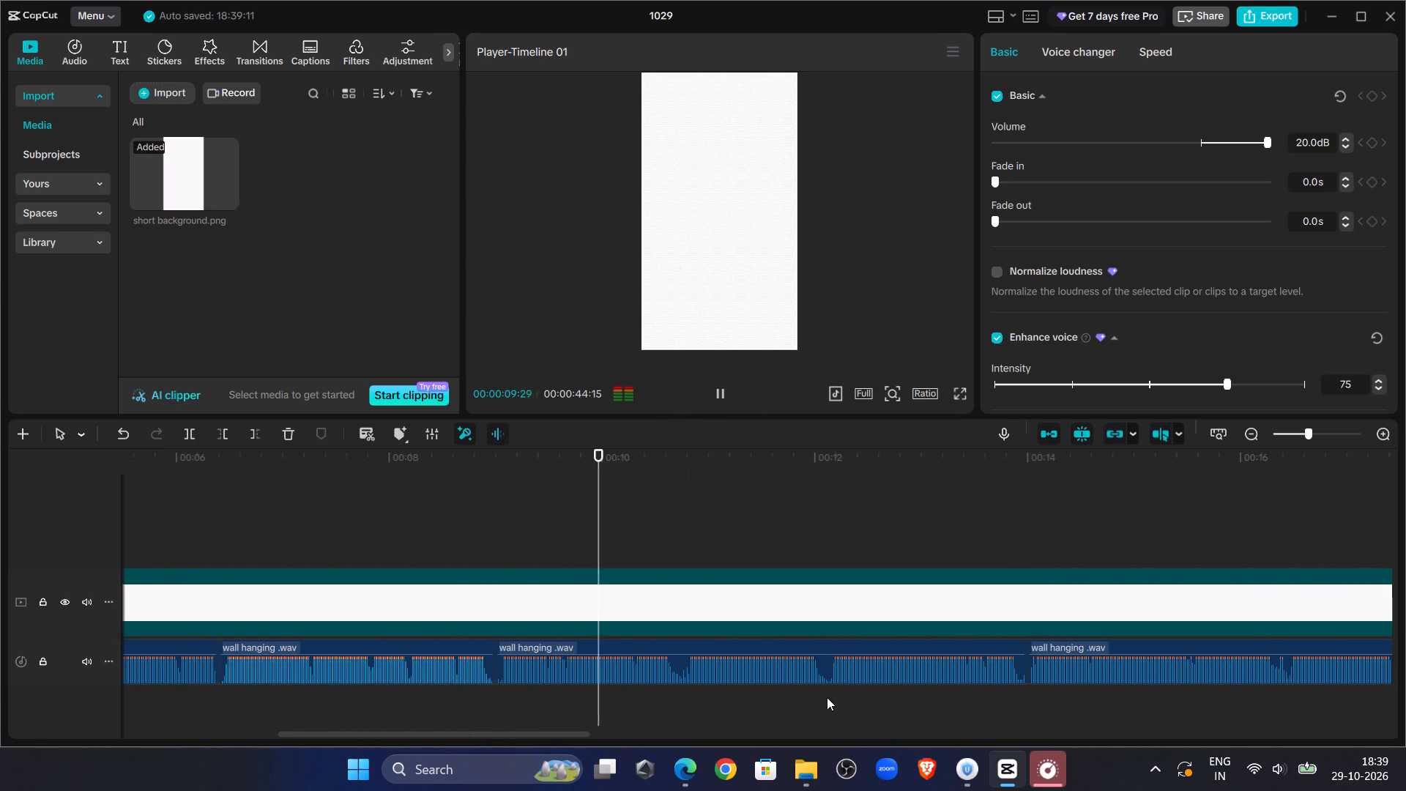
{"action": "left_click", "coordinate": [1299, 437]}
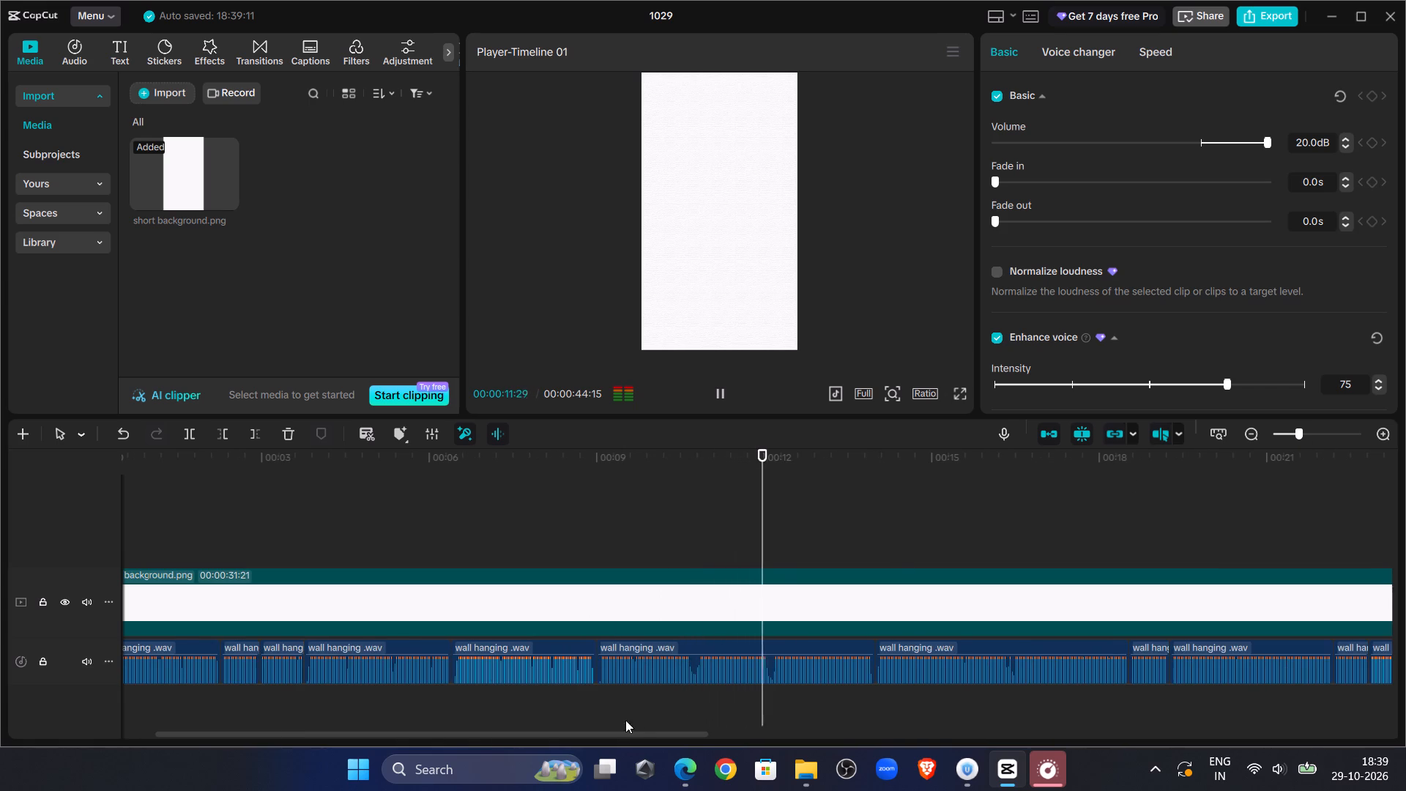
{"action": "left_click_drag", "start_coordinate": [622, 736], "coordinate": [789, 724]}
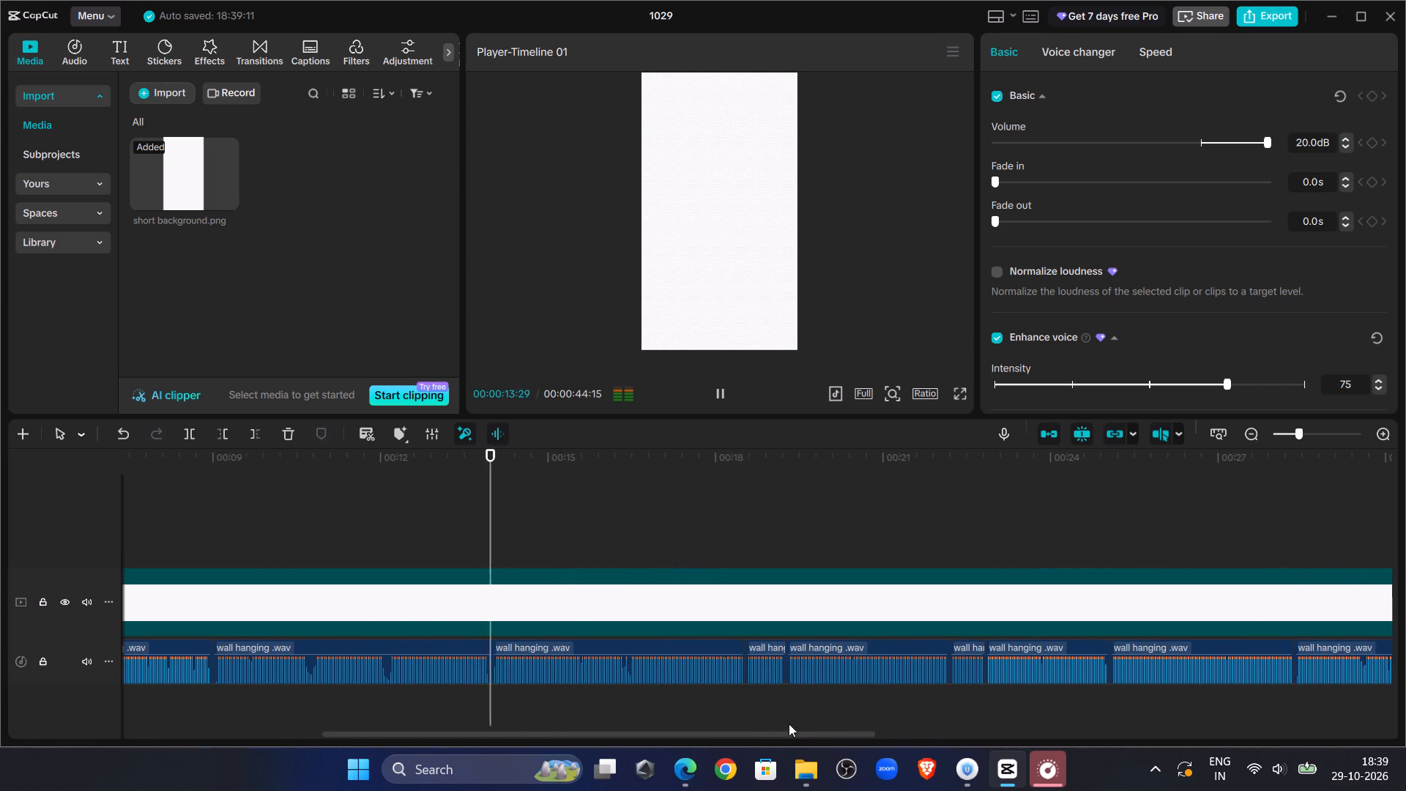
{"action": "left_click_drag", "start_coordinate": [789, 724], "coordinate": [789, 723]}
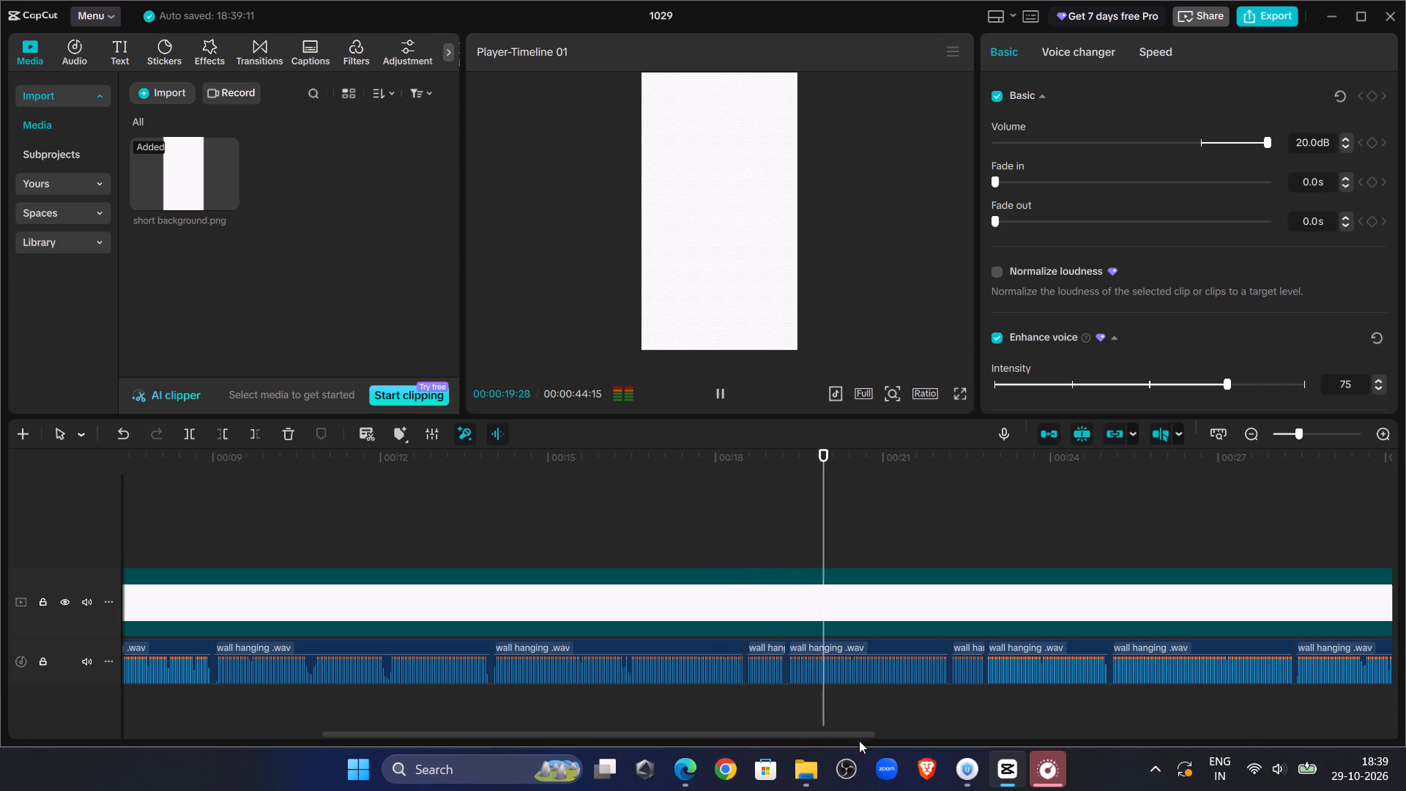
{"action": "left_click_drag", "start_coordinate": [839, 734], "coordinate": [942, 748]}
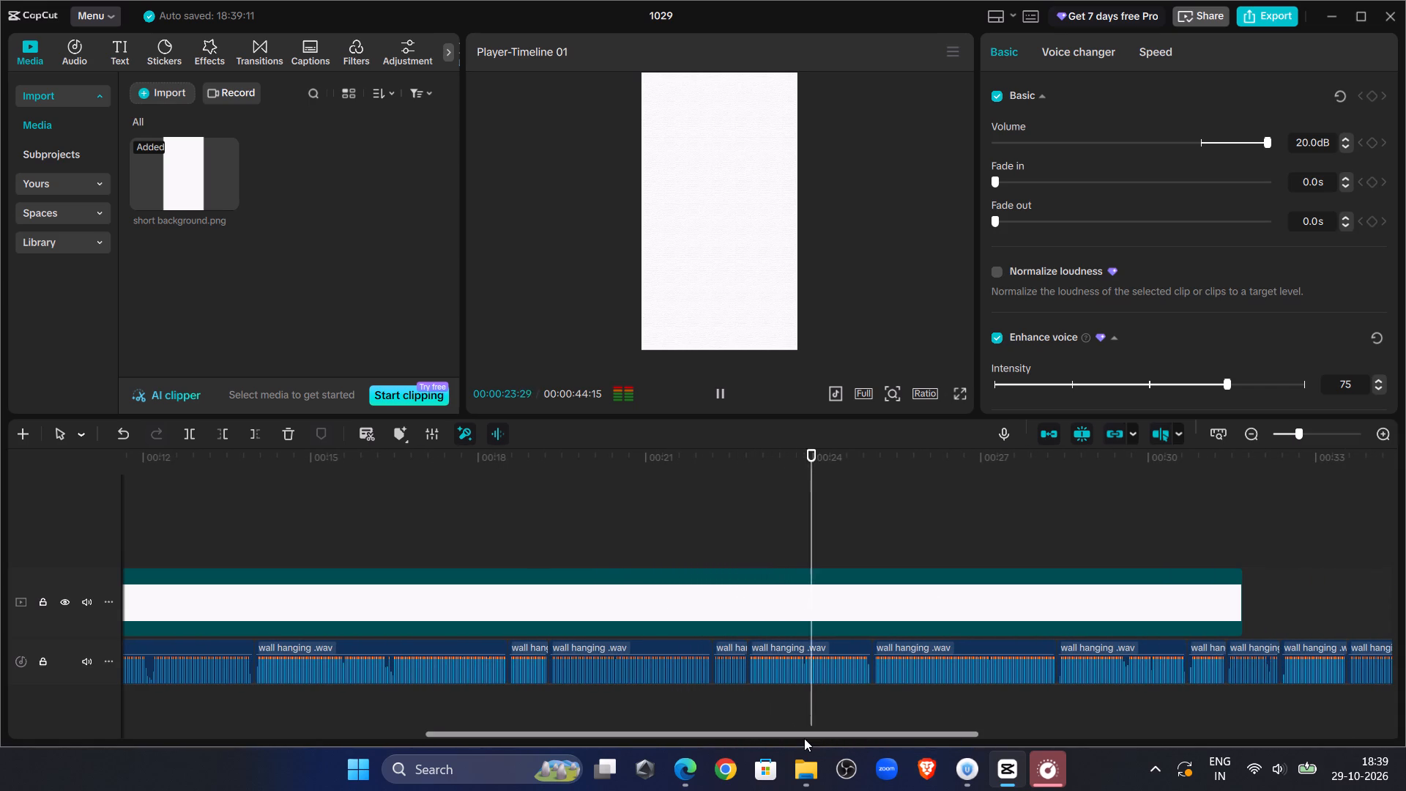
{"action": "left_click_drag", "start_coordinate": [815, 734], "coordinate": [958, 735]}
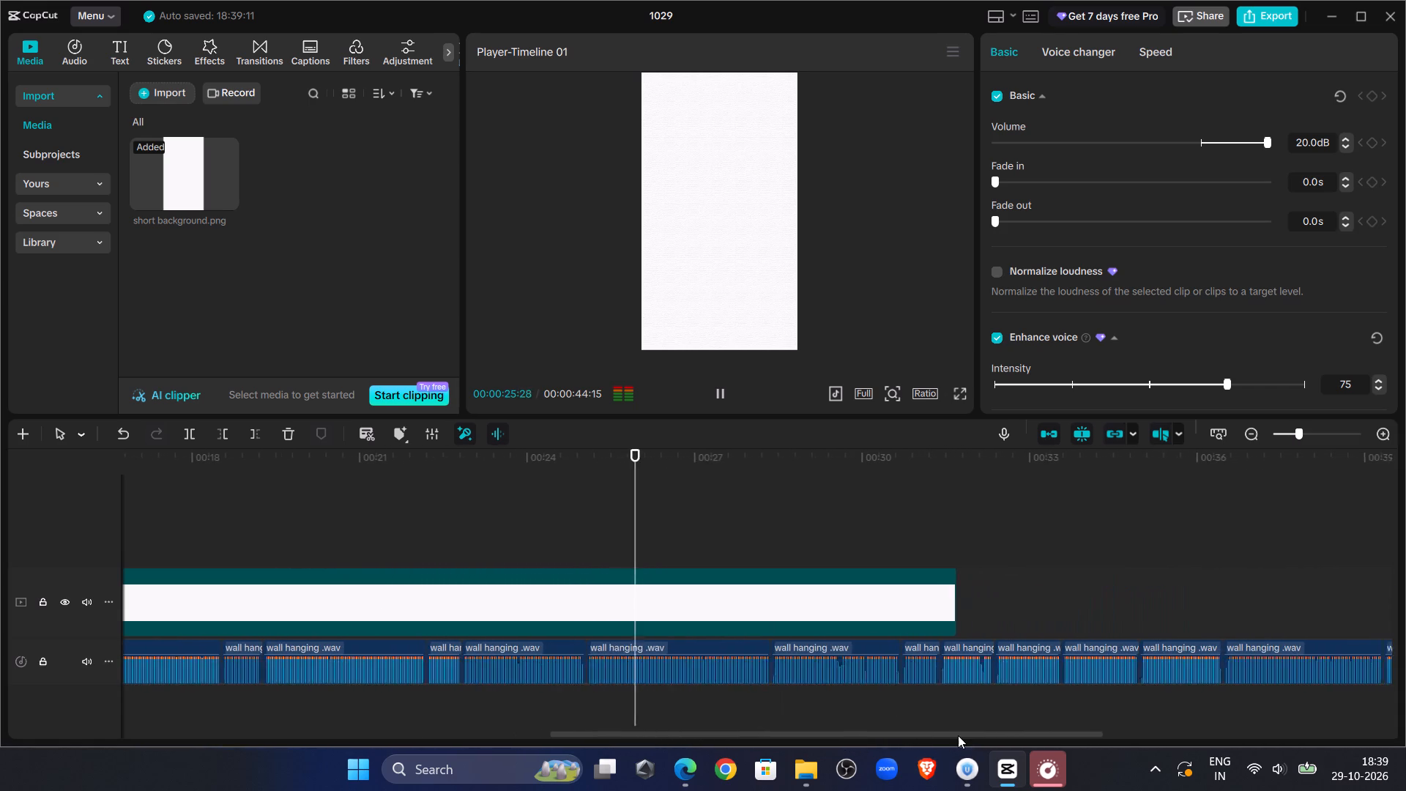
{"action": "left_click_drag", "start_coordinate": [958, 735], "coordinate": [979, 732]}
{"action": "left_click_drag", "start_coordinate": [981, 732], "coordinate": [1004, 725]}
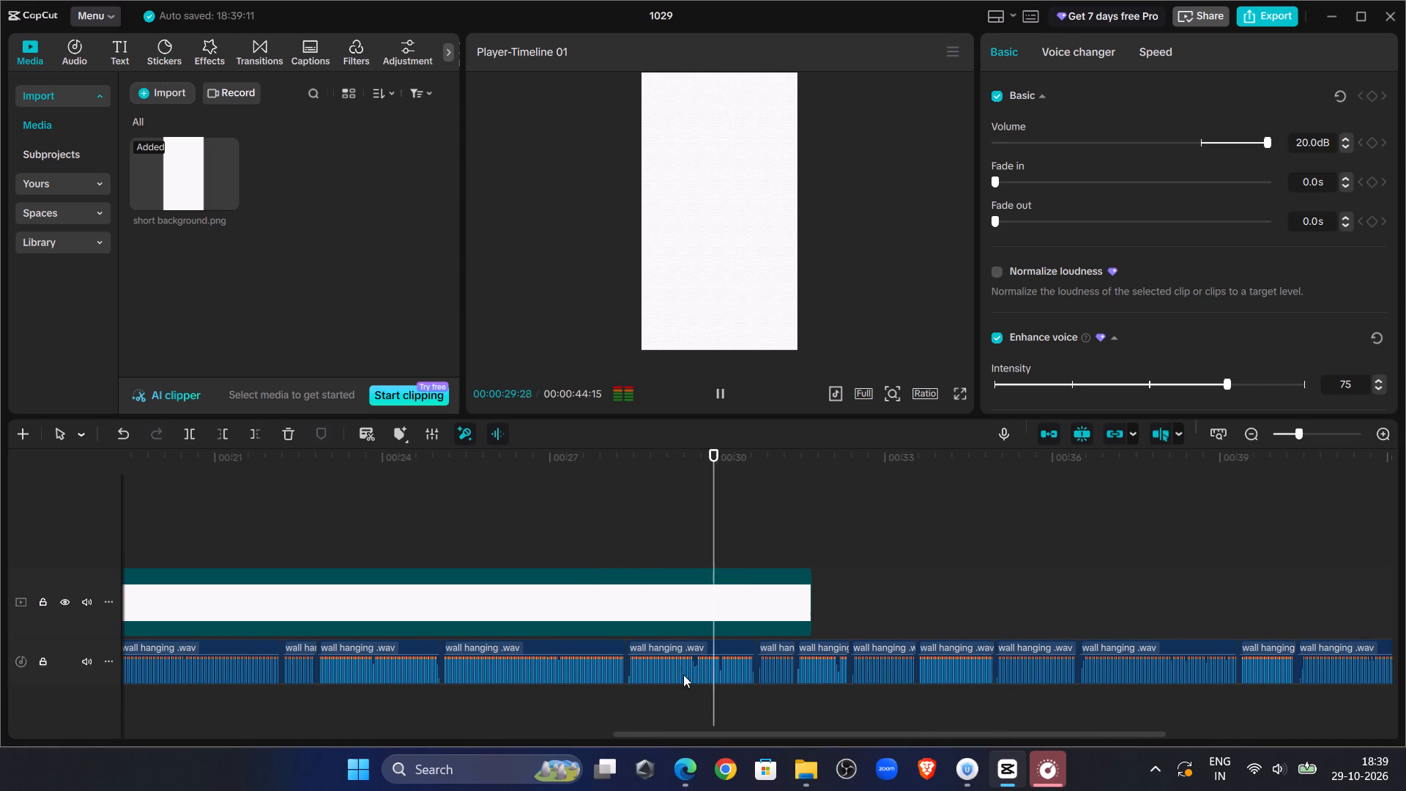
Delete the wall hanging .wav piece starting at 00:00:28:11 and move all following pieces back to close the gap.
{"action": "left_click", "coordinate": [678, 664]}
{"action": "key", "text": "Delete"}
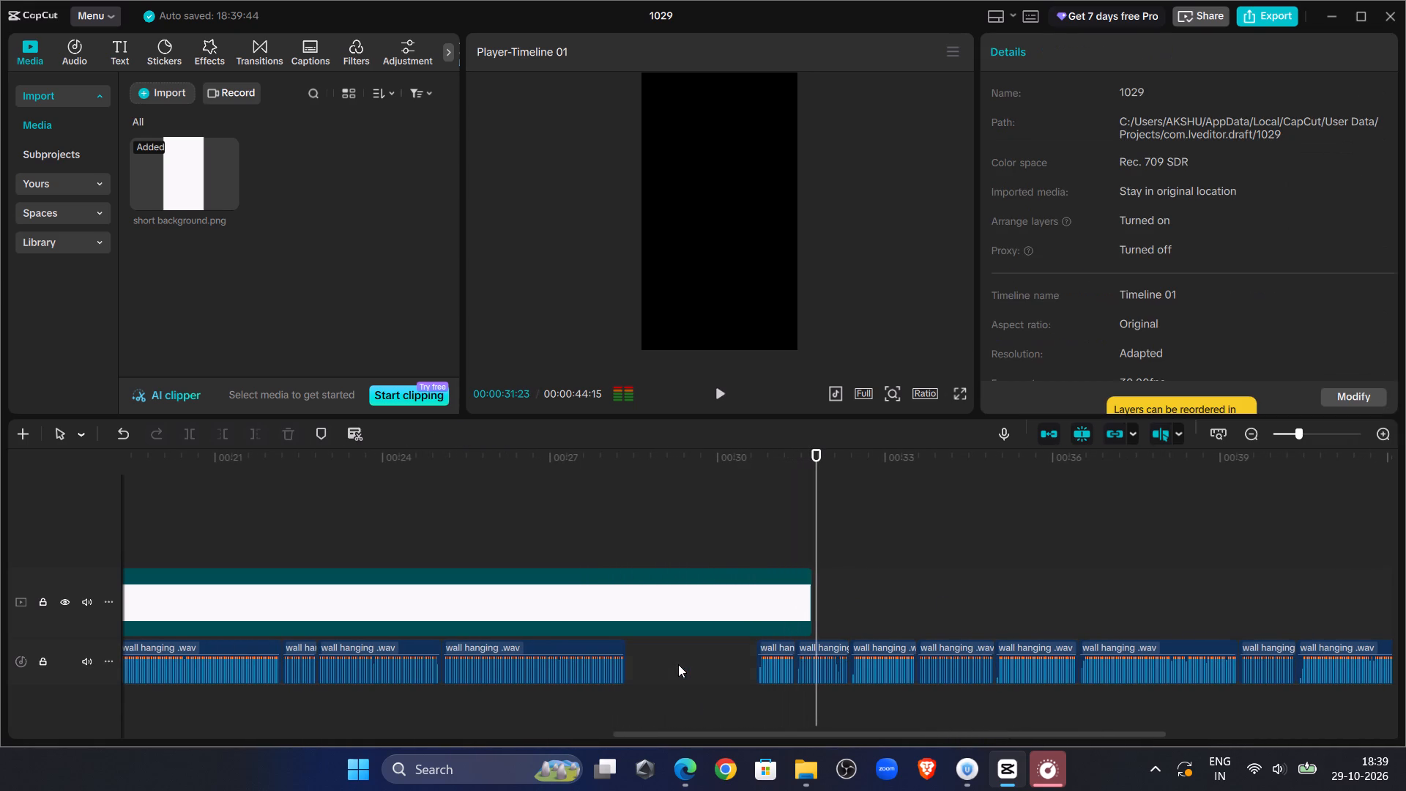
{"action": "left_click", "coordinate": [625, 532]}
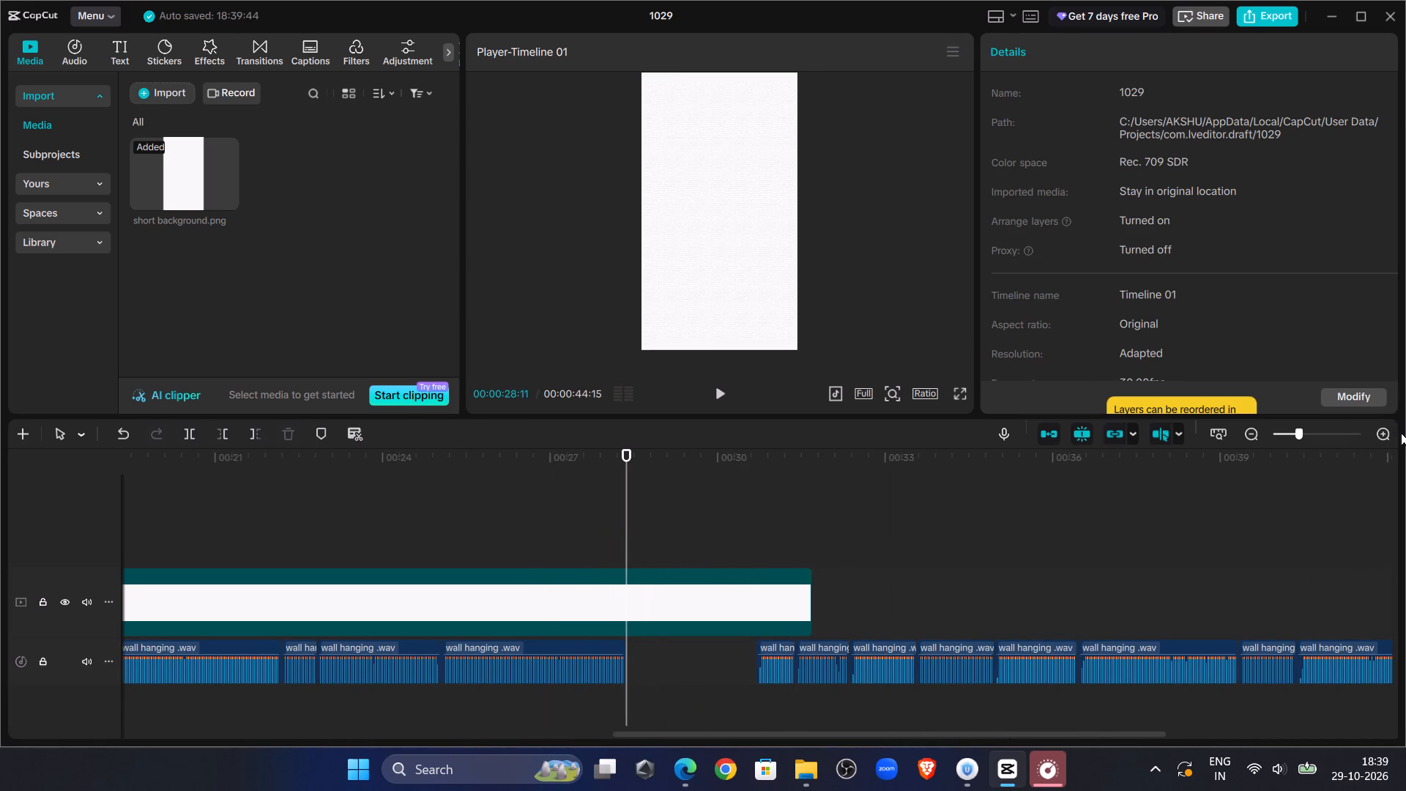
{"action": "left_click", "coordinate": [1287, 434]}
{"action": "left_click_drag", "start_coordinate": [952, 667], "coordinate": [700, 664]}
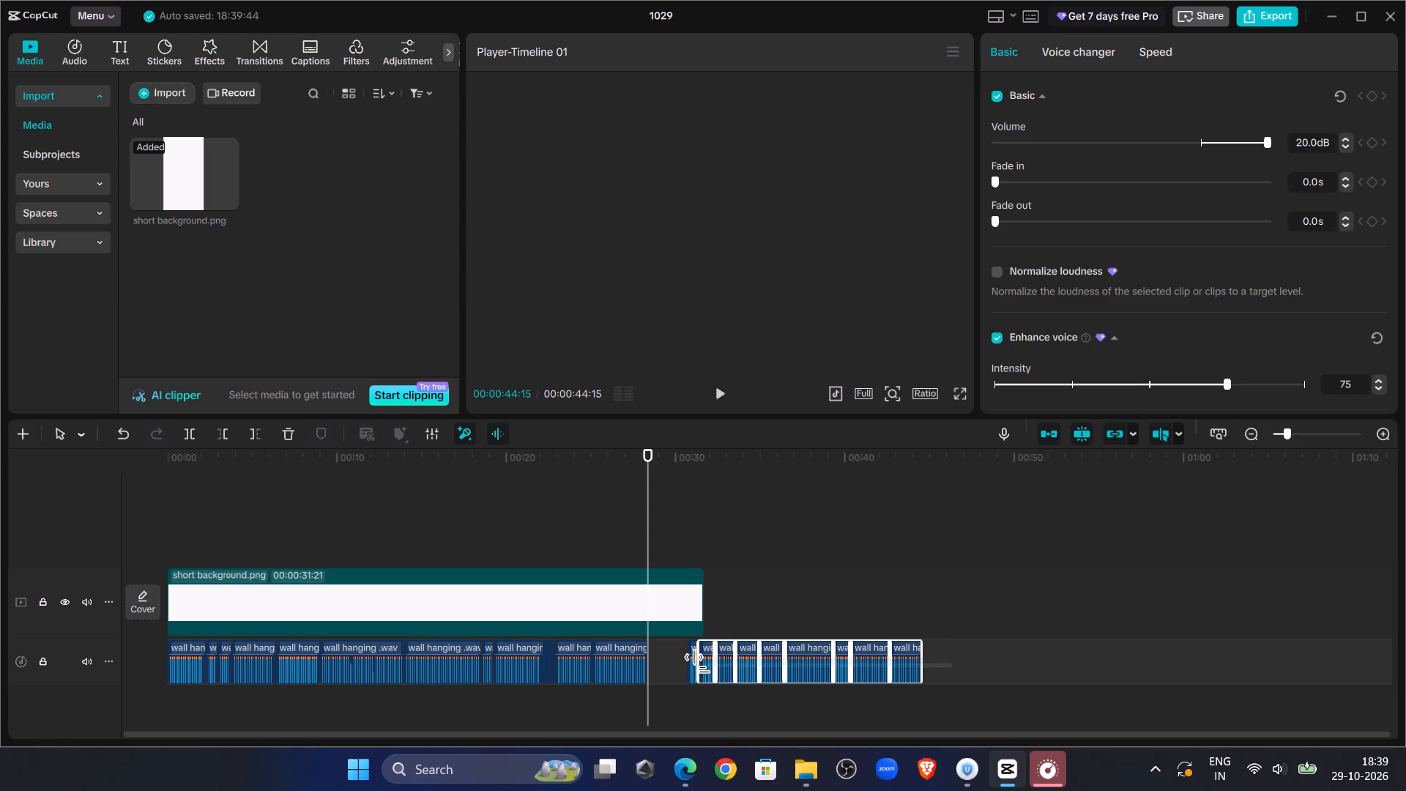
{"action": "left_click_drag", "start_coordinate": [700, 664], "coordinate": [687, 668]}
{"action": "left_click_drag", "start_coordinate": [913, 646], "coordinate": [858, 668]}
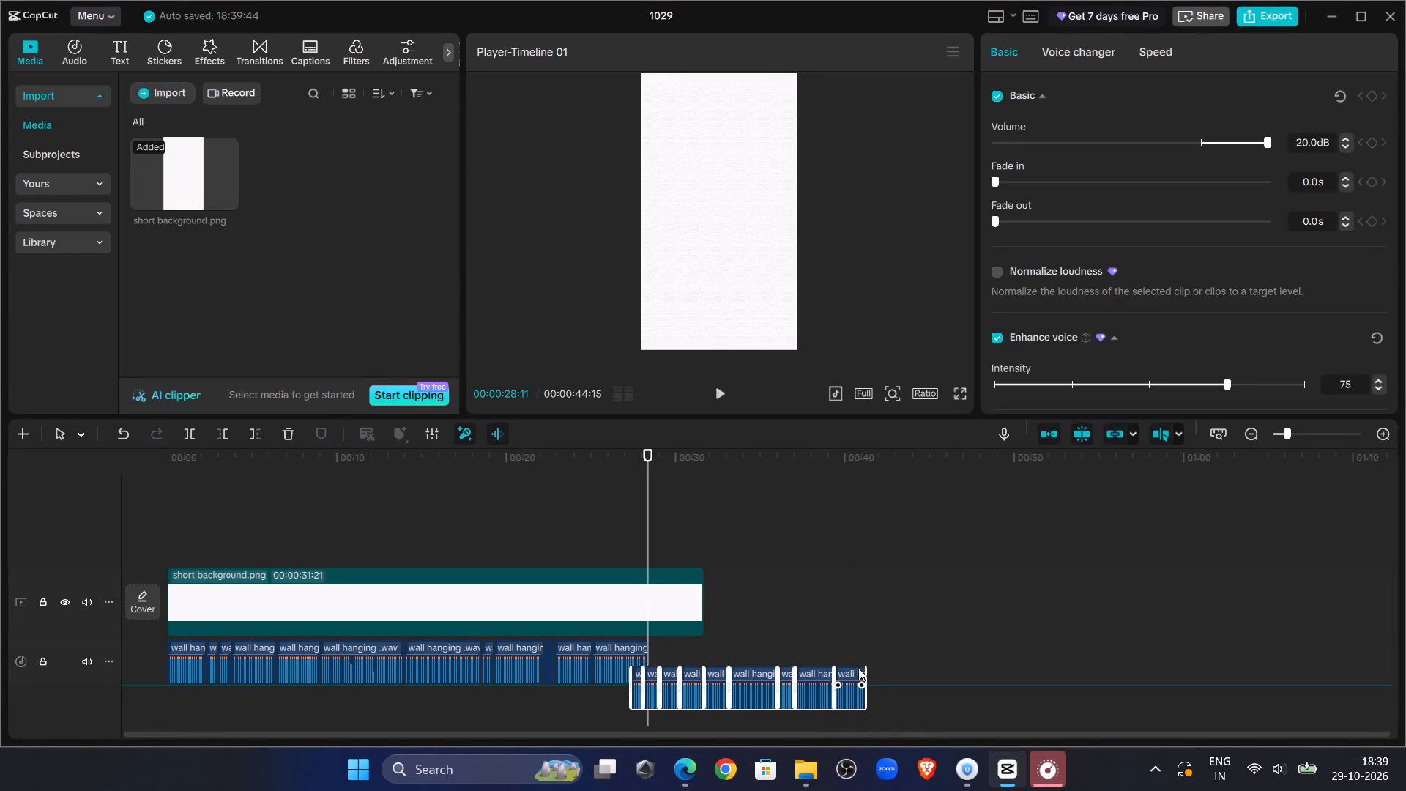
{"action": "left_click_drag", "start_coordinate": [858, 668], "coordinate": [875, 653]}
Listen across the new joint from 00:00:26:16 onward and replay the short wall hanging .wav pieces around 00:00:30 to 00:00:33.
{"action": "left_click", "coordinate": [617, 507]}
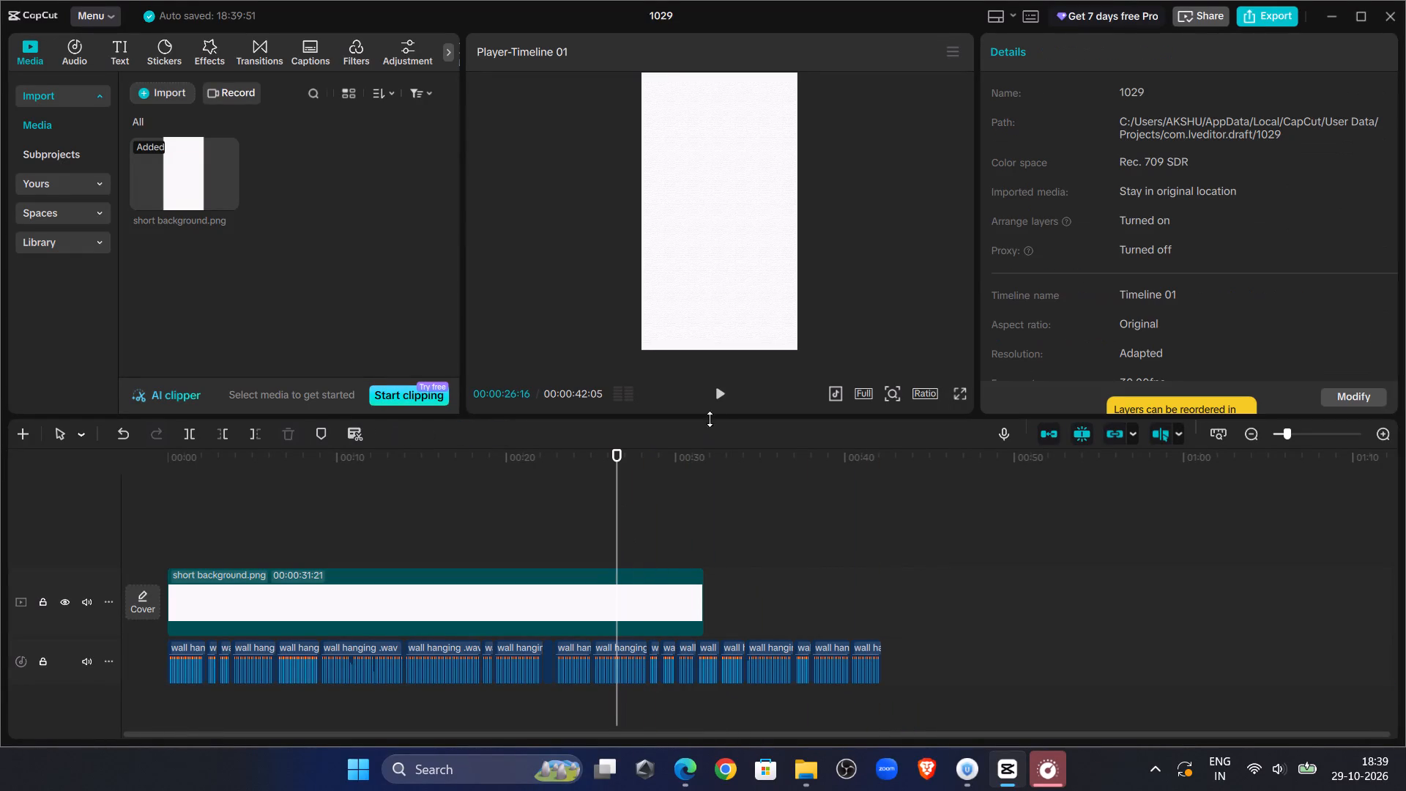
{"action": "left_click", "coordinate": [719, 399]}
{"action": "left_click", "coordinate": [1306, 428]}
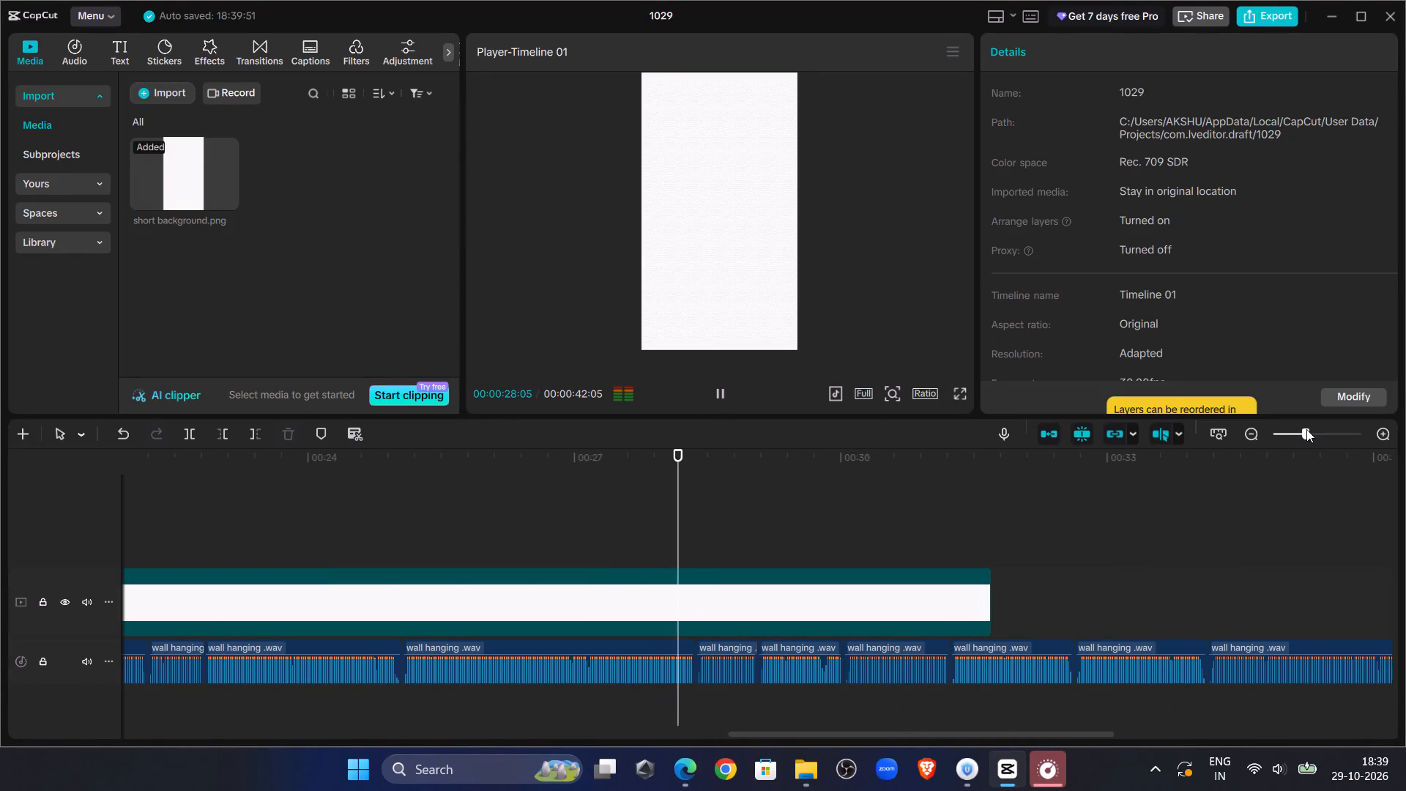
{"action": "left_click_drag", "start_coordinate": [783, 735], "coordinate": [797, 735]}
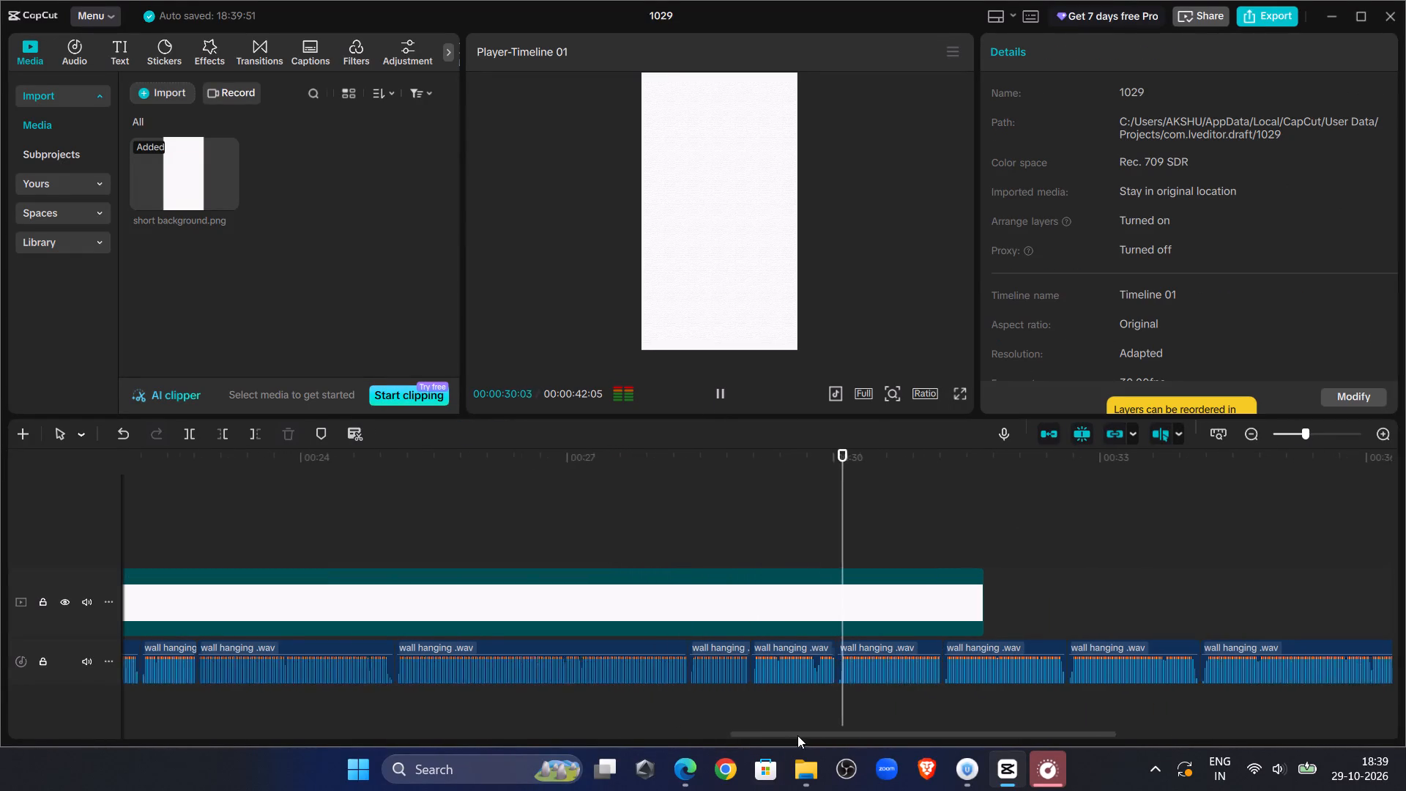
{"action": "left_click_drag", "start_coordinate": [797, 735], "coordinate": [899, 744]}
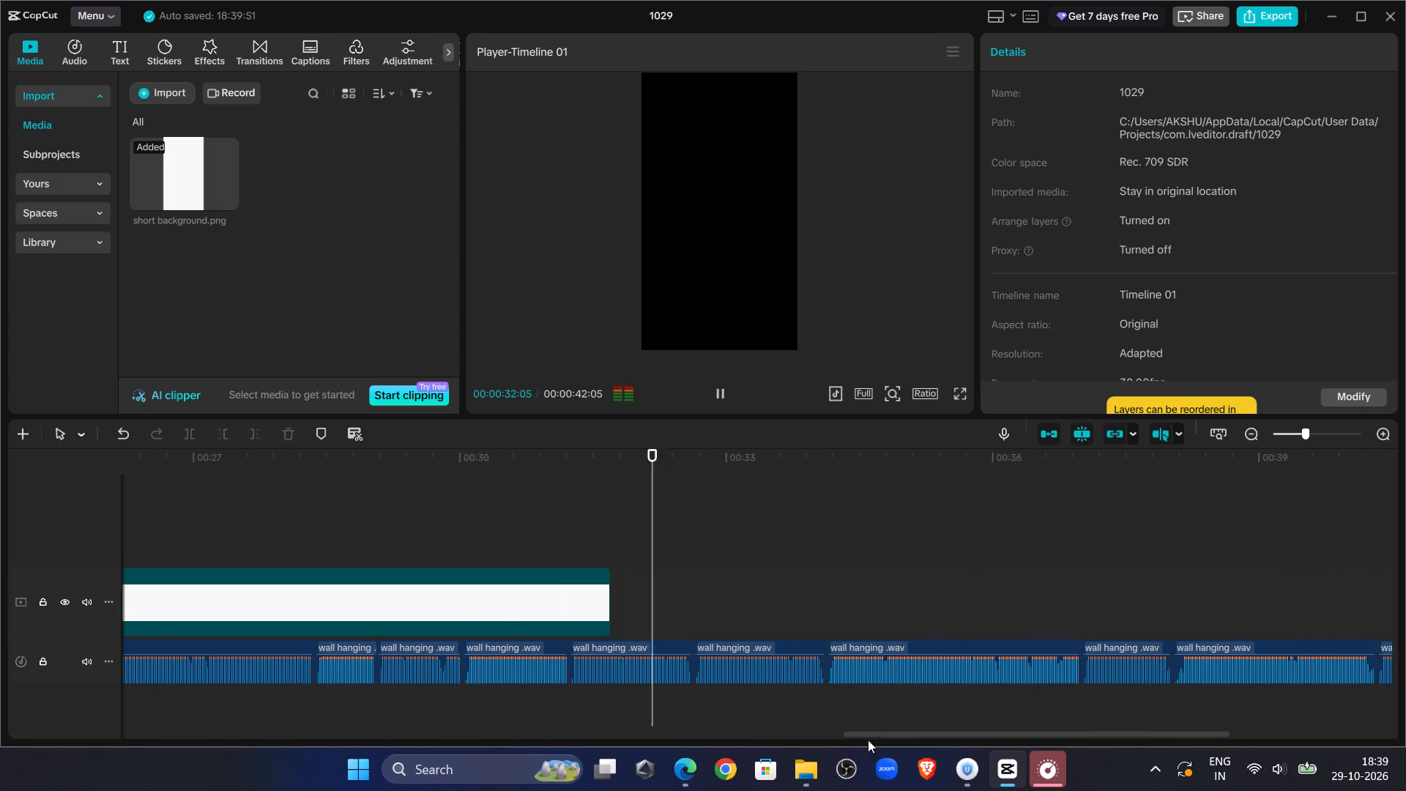
{"action": "left_click", "coordinate": [1297, 436]}
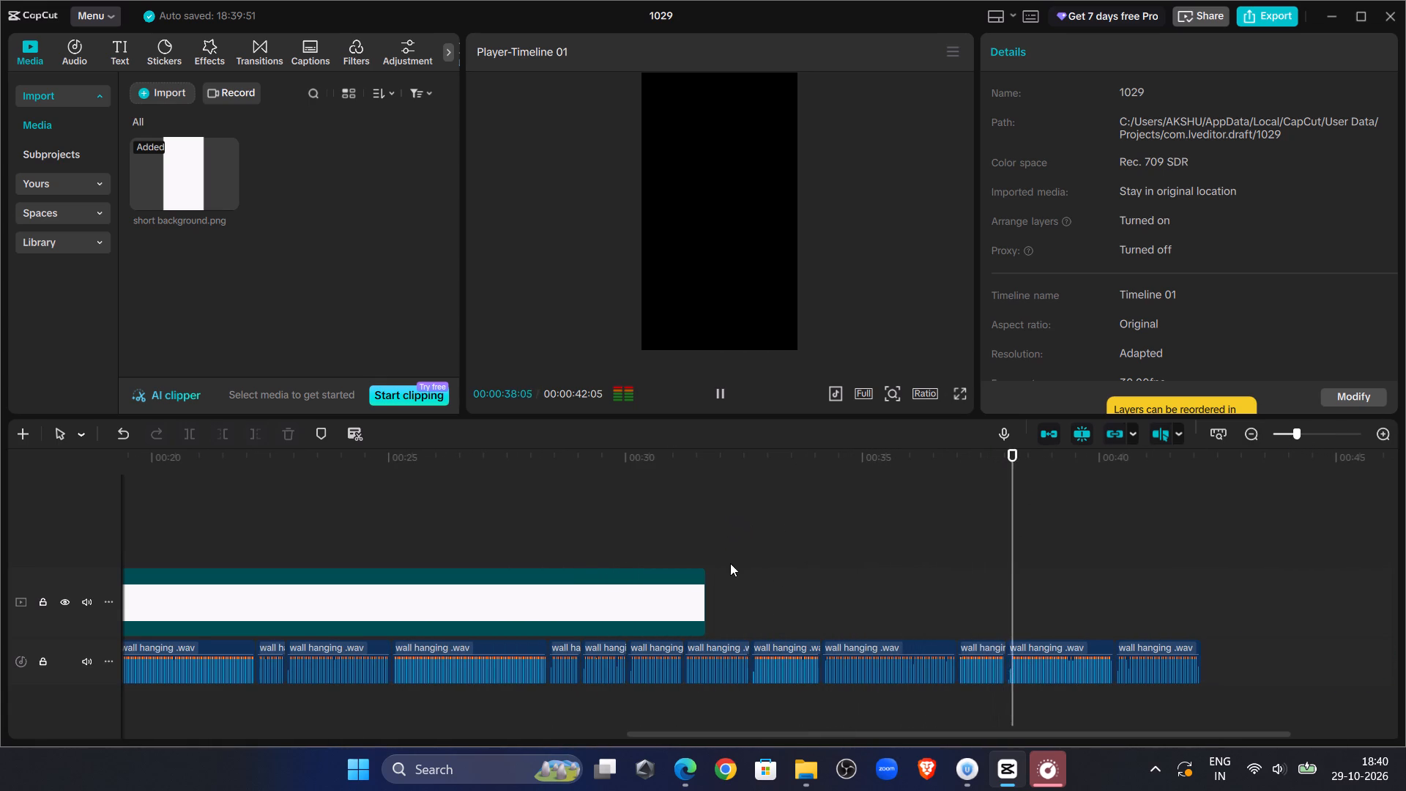
{"action": "left_click", "coordinate": [685, 521]}
{"action": "left_click", "coordinate": [730, 401]}
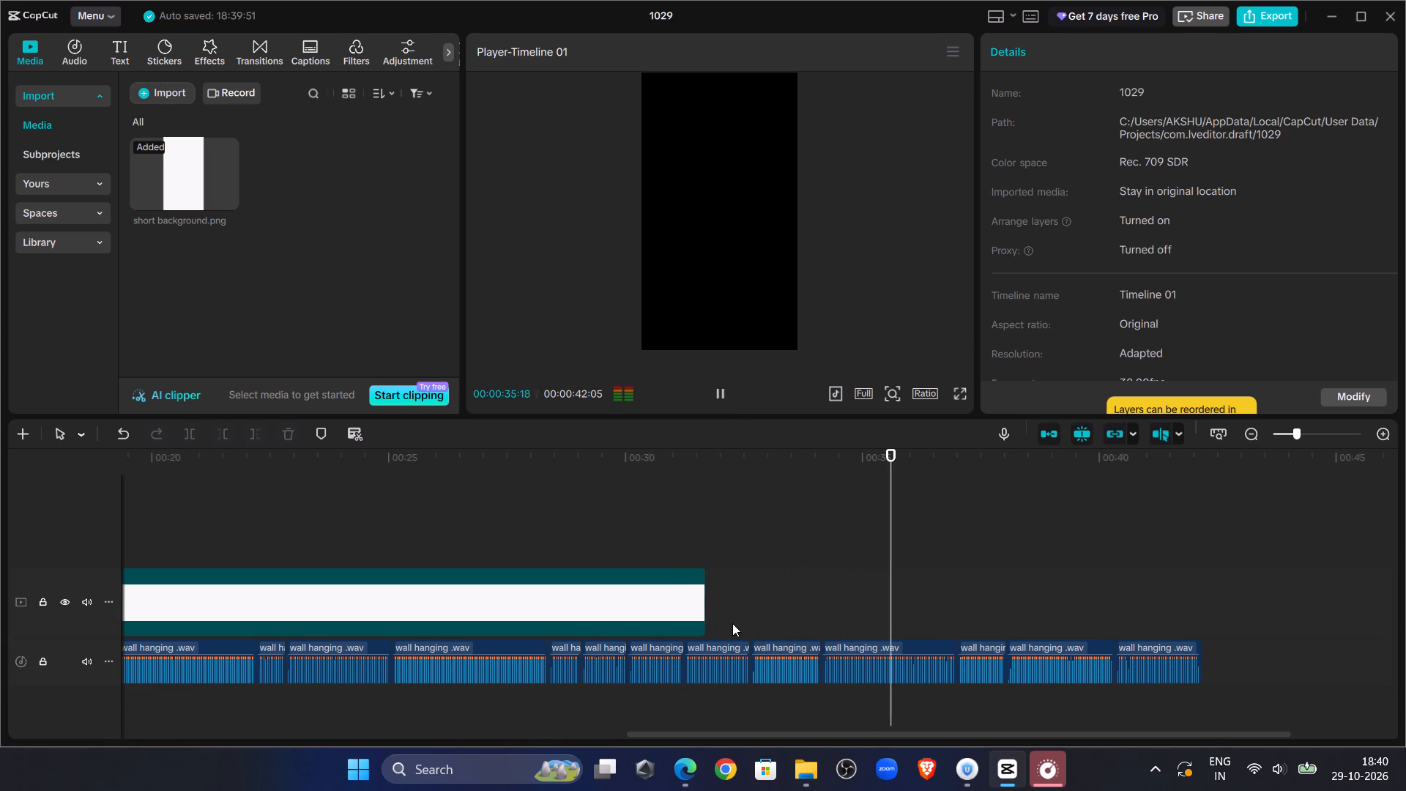
{"action": "left_click", "coordinate": [679, 513]}
{"action": "left_click", "coordinate": [678, 513]}
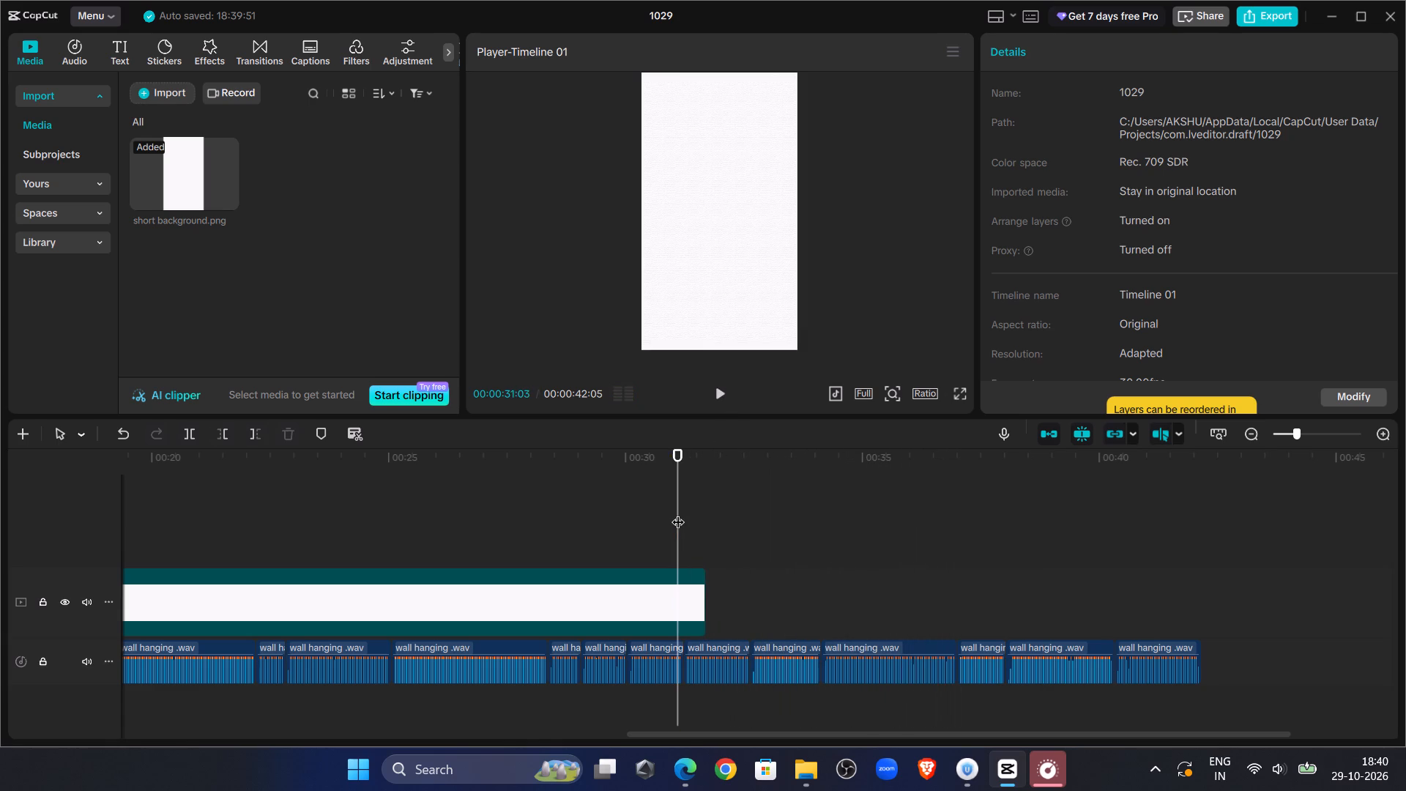
{"action": "left_click", "coordinate": [624, 525]}
{"action": "left_click", "coordinate": [719, 400]}
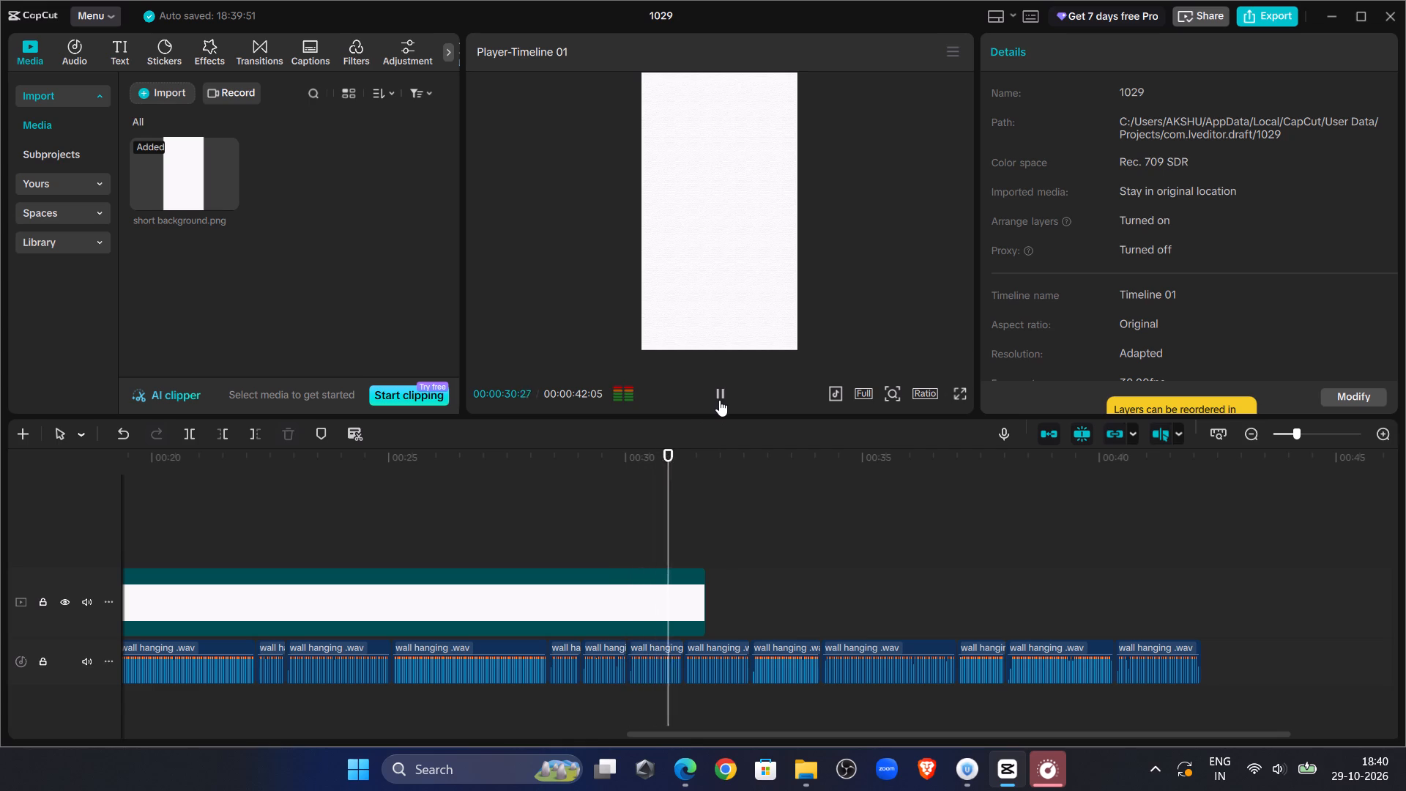
{"action": "left_click", "coordinate": [719, 400]}
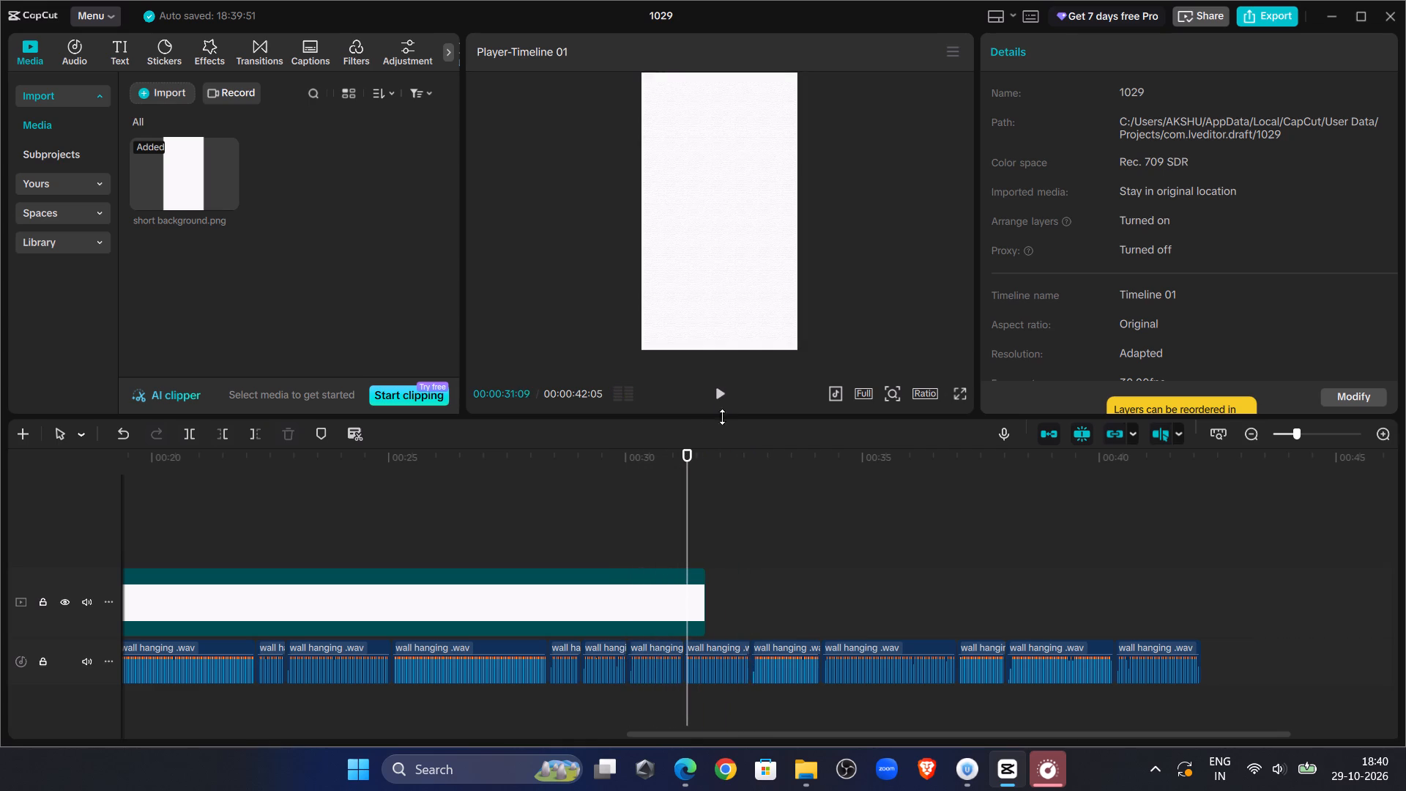
{"action": "left_click", "coordinate": [721, 399]}
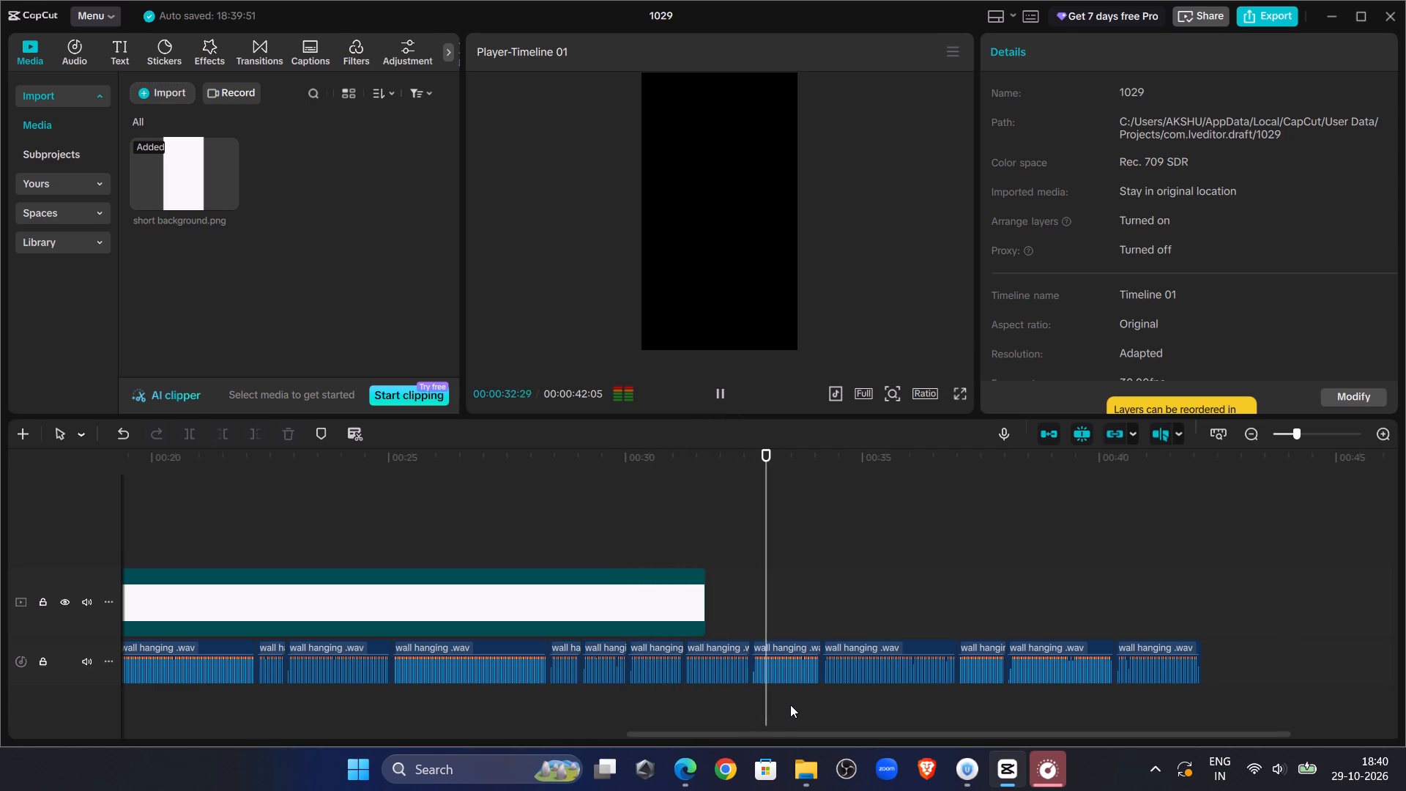
Delete the two wall hanging .wav pieces between about 00:00:31 and 00:00:34 and move the last four pieces back to close the gap.
{"action": "left_click_drag", "start_coordinate": [790, 705], "coordinate": [727, 652]}
{"action": "left_click_drag", "start_coordinate": [767, 682], "coordinate": [719, 656]}
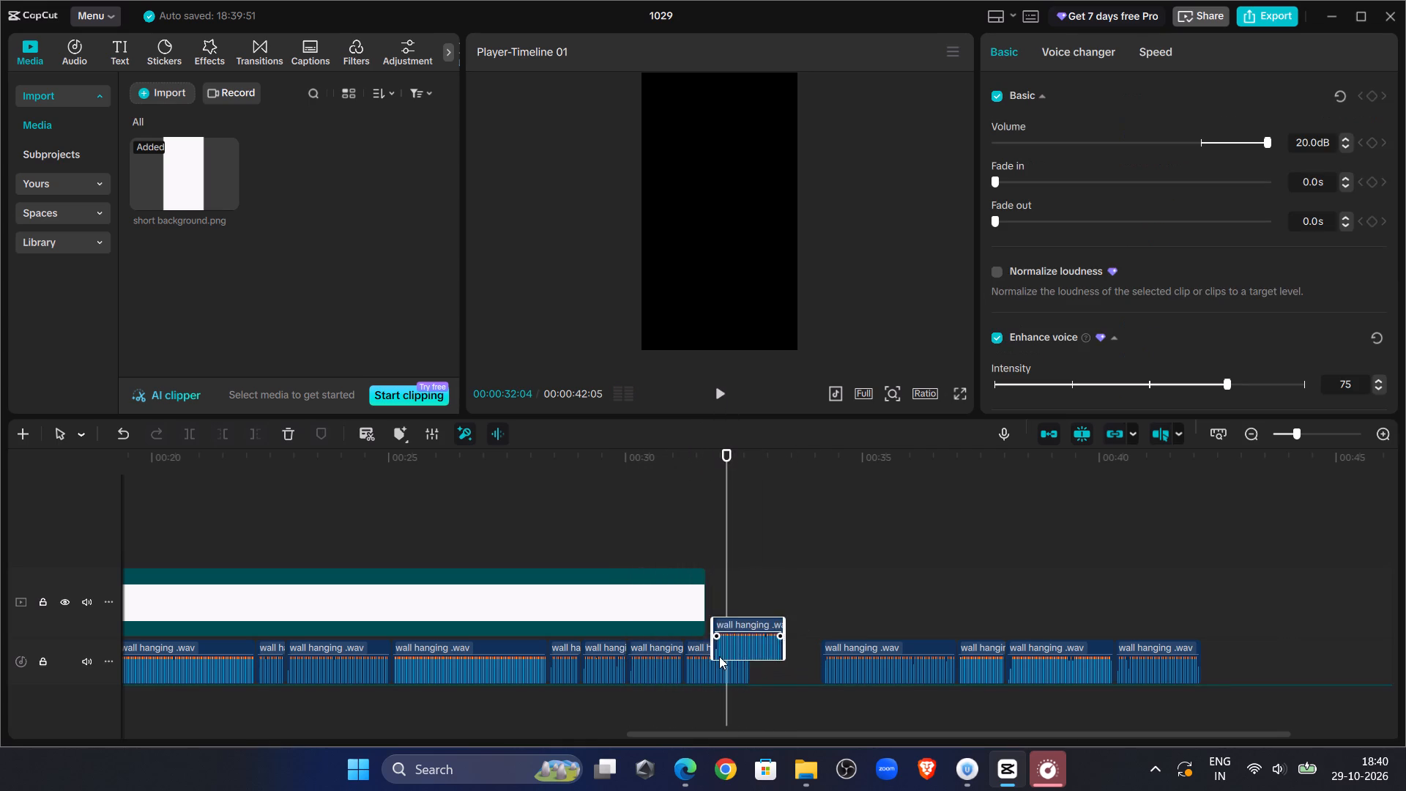
{"action": "left_click_drag", "start_coordinate": [719, 656], "coordinate": [741, 671]}
{"action": "key", "text": "Delete"}
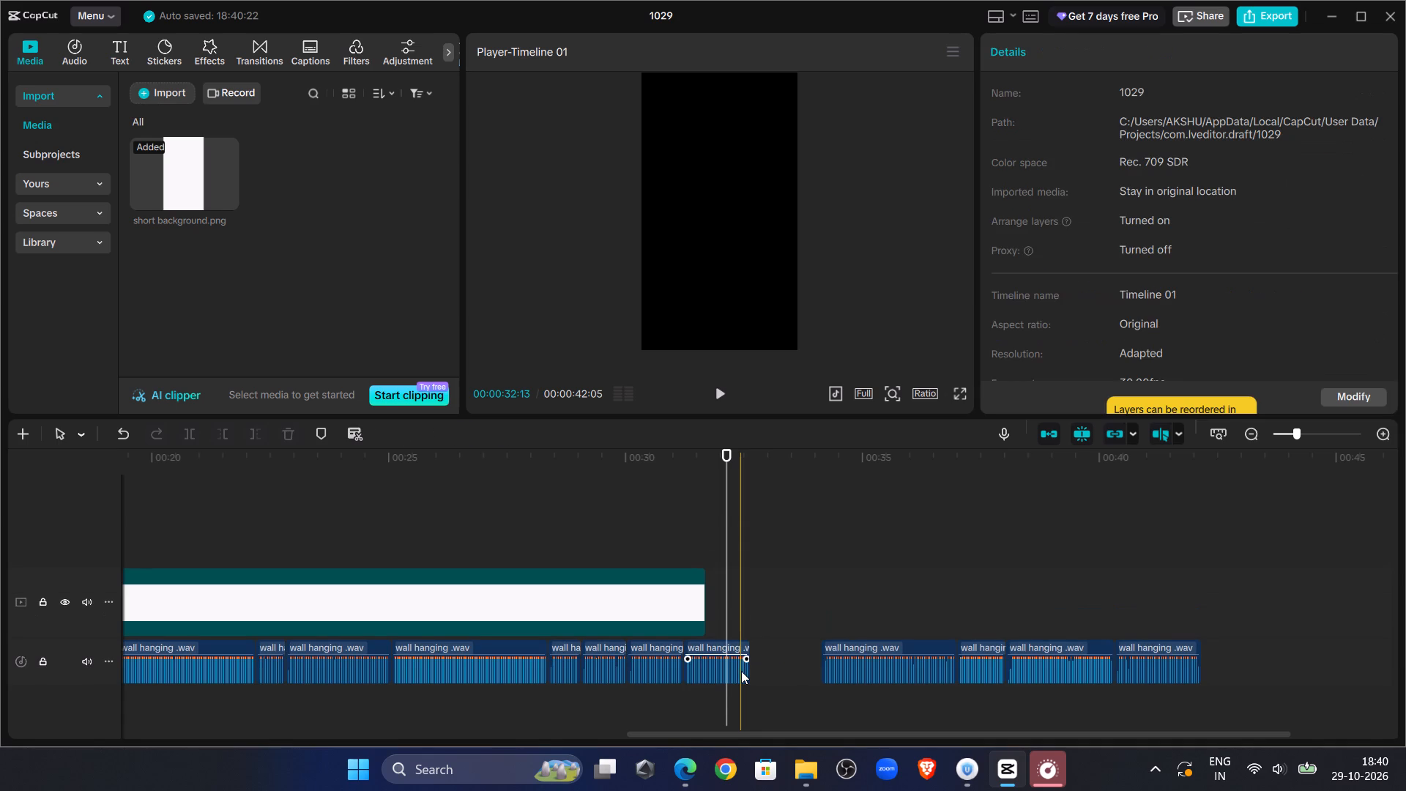
{"action": "left_click", "coordinate": [741, 671]}
{"action": "key", "text": "Delete"}
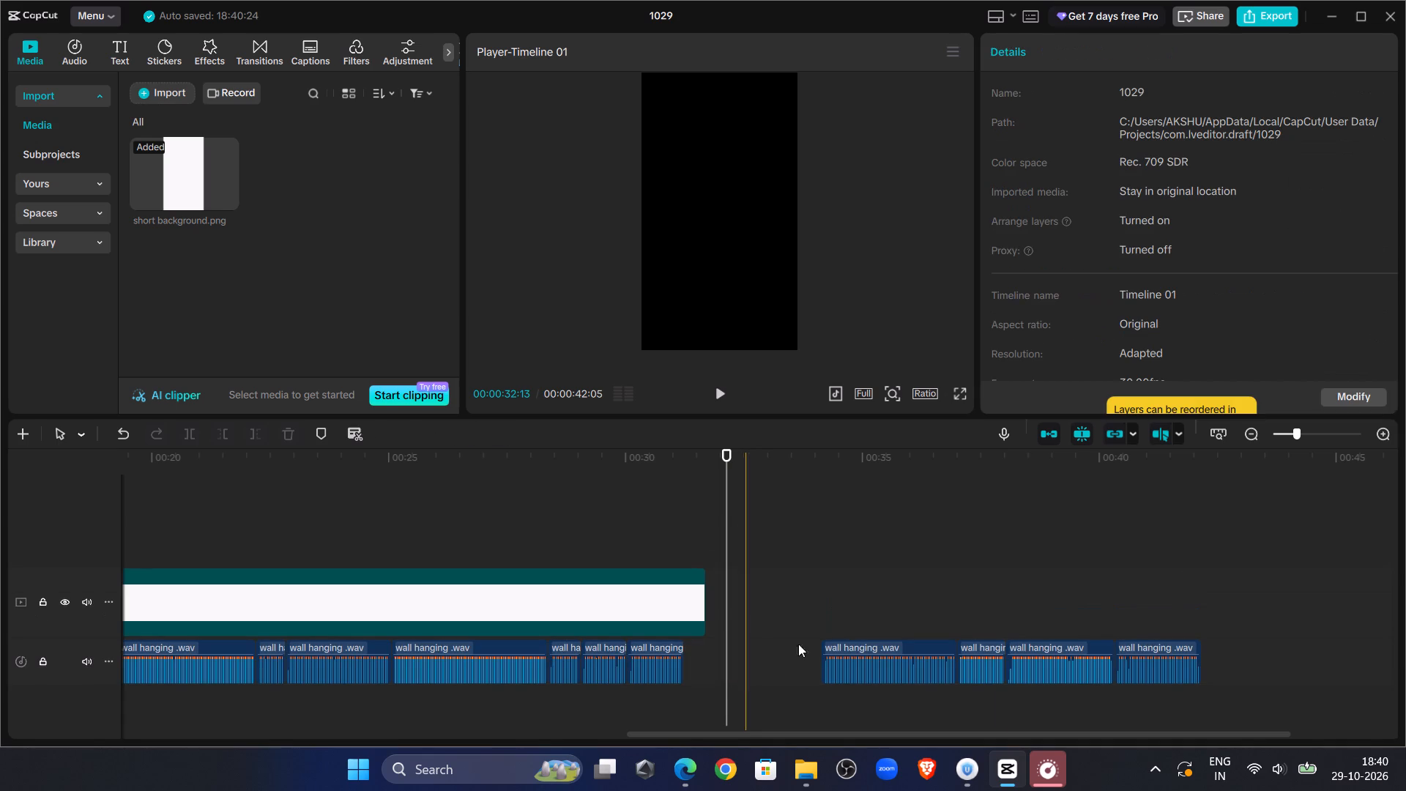
{"action": "left_click_drag", "start_coordinate": [1257, 643], "coordinate": [917, 658]}
{"action": "left_click_drag", "start_coordinate": [916, 646], "coordinate": [888, 653]}
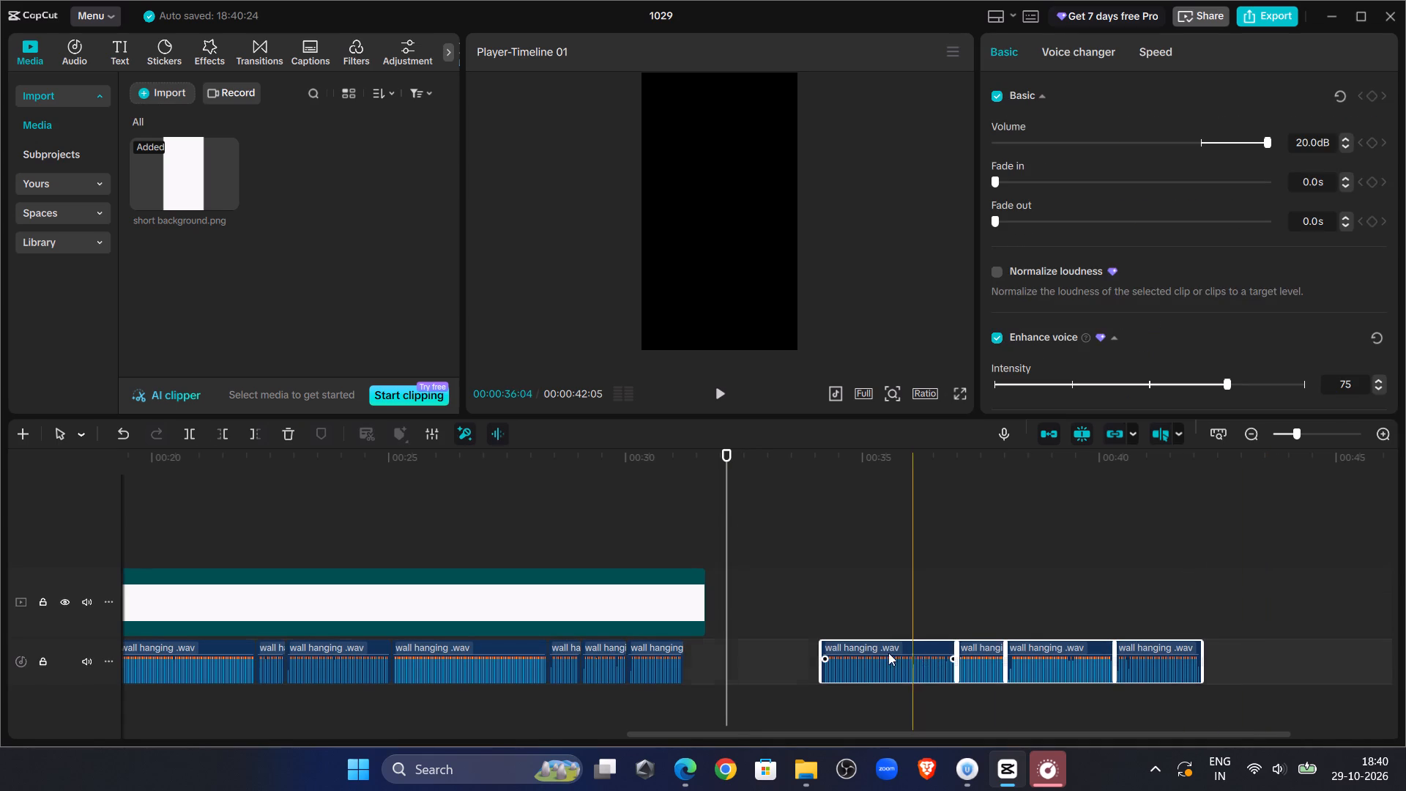
{"action": "left_click_drag", "start_coordinate": [888, 653], "coordinate": [778, 655]}
Listen across the new voiceover joint from 00:00:30:05 through to the end of the timeline.
{"action": "left_click", "coordinate": [633, 528]}
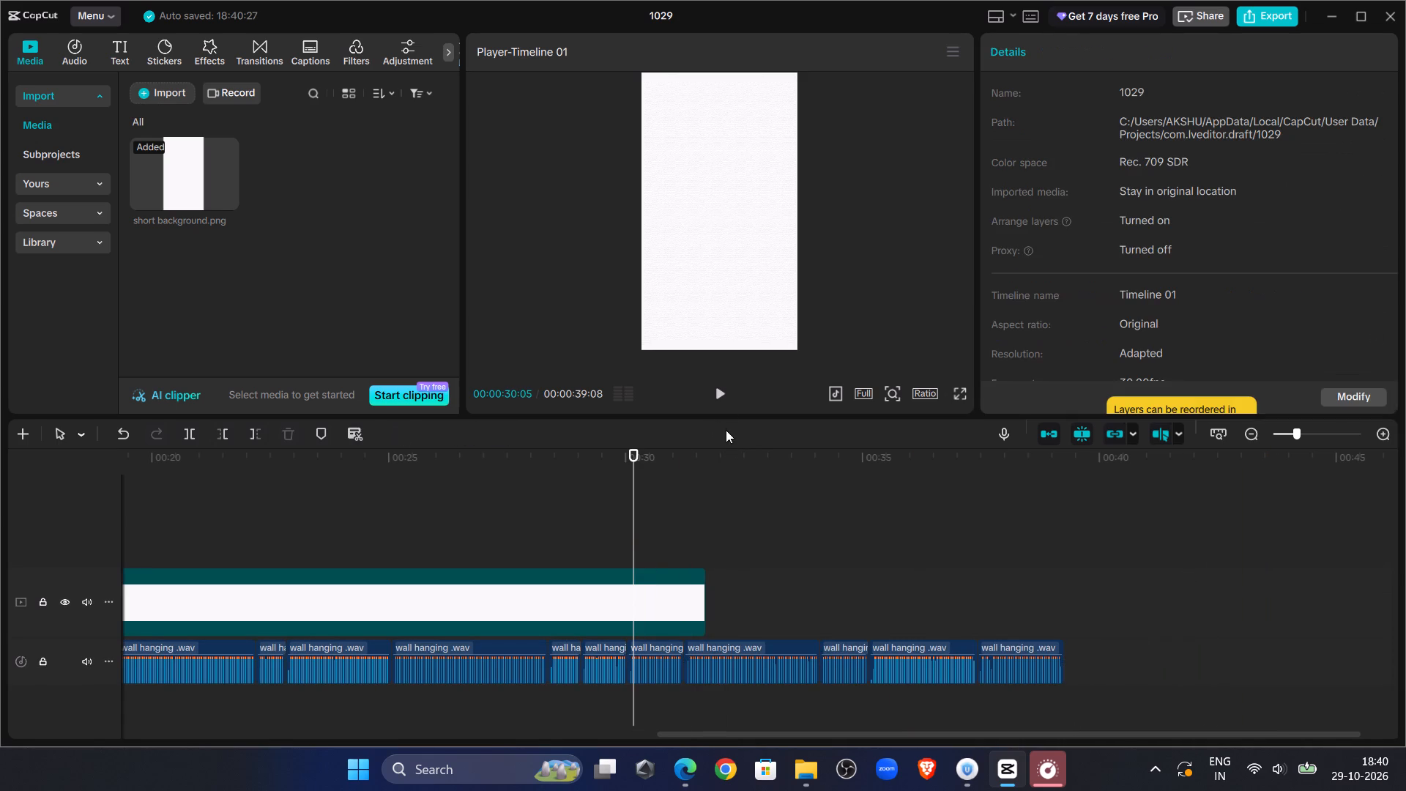
{"action": "left_click", "coordinate": [720, 393]}
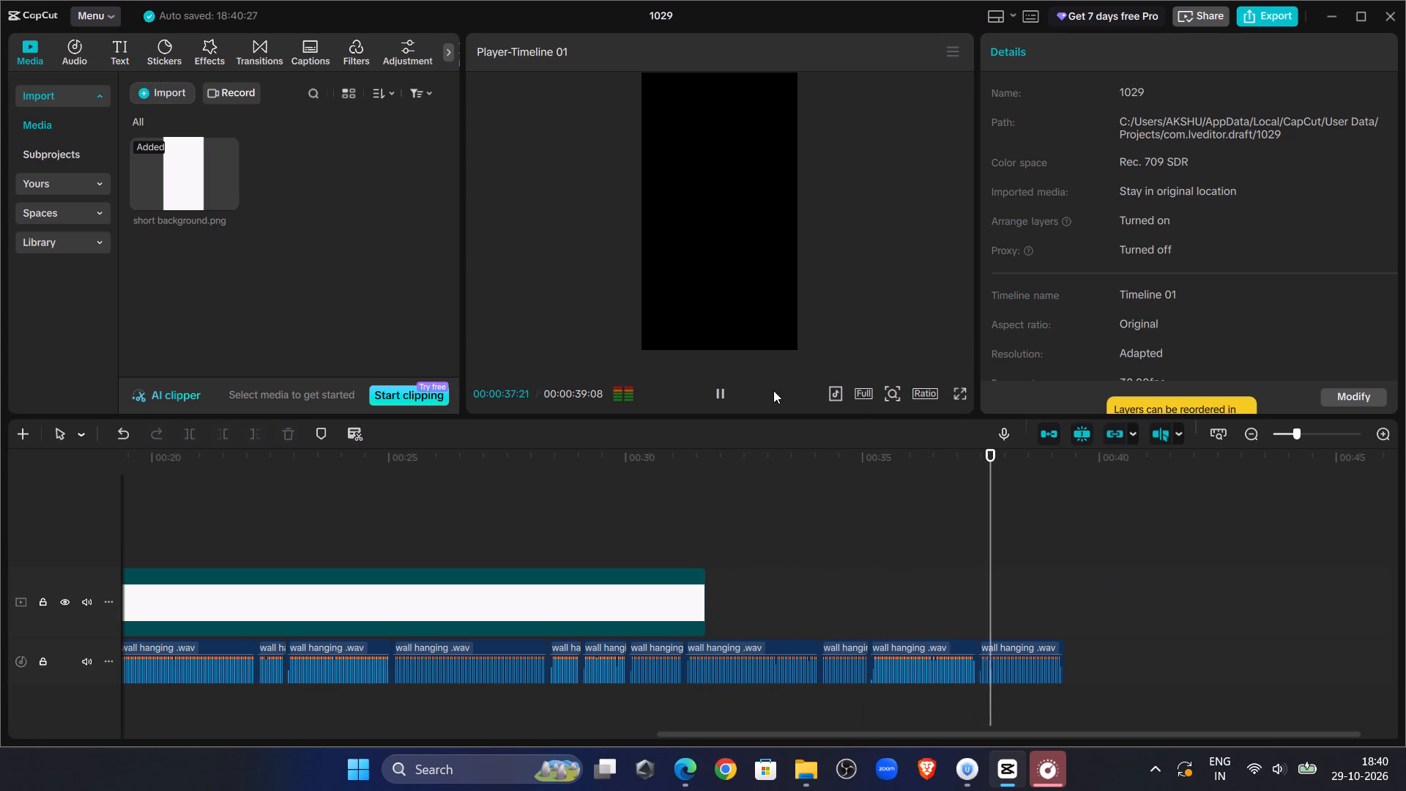
Play the timeline from the start and listen through the voiceover pieces up to about 00:00:26.
{"action": "left_click", "coordinate": [716, 391]}
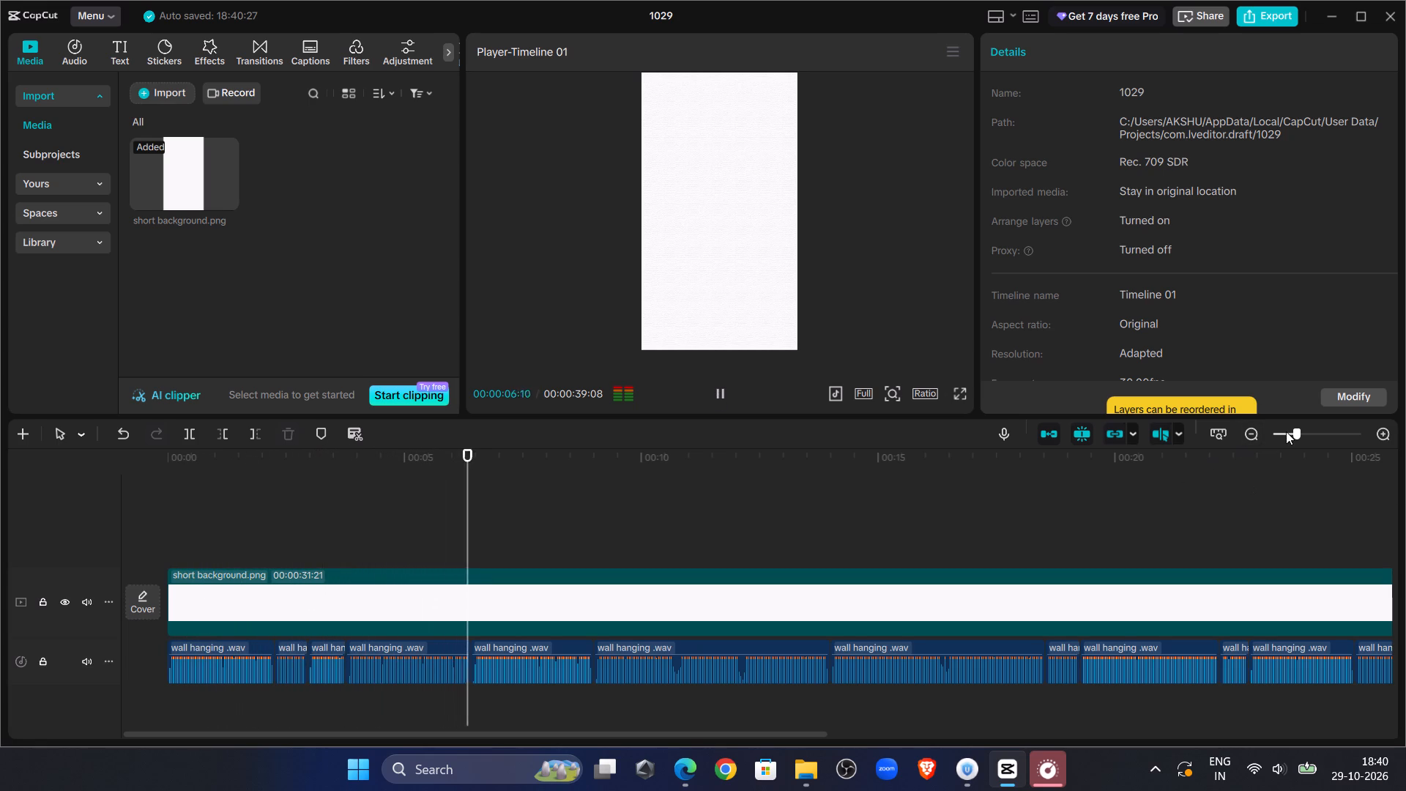
{"action": "left_click_drag", "start_coordinate": [673, 734], "coordinate": [699, 732]}
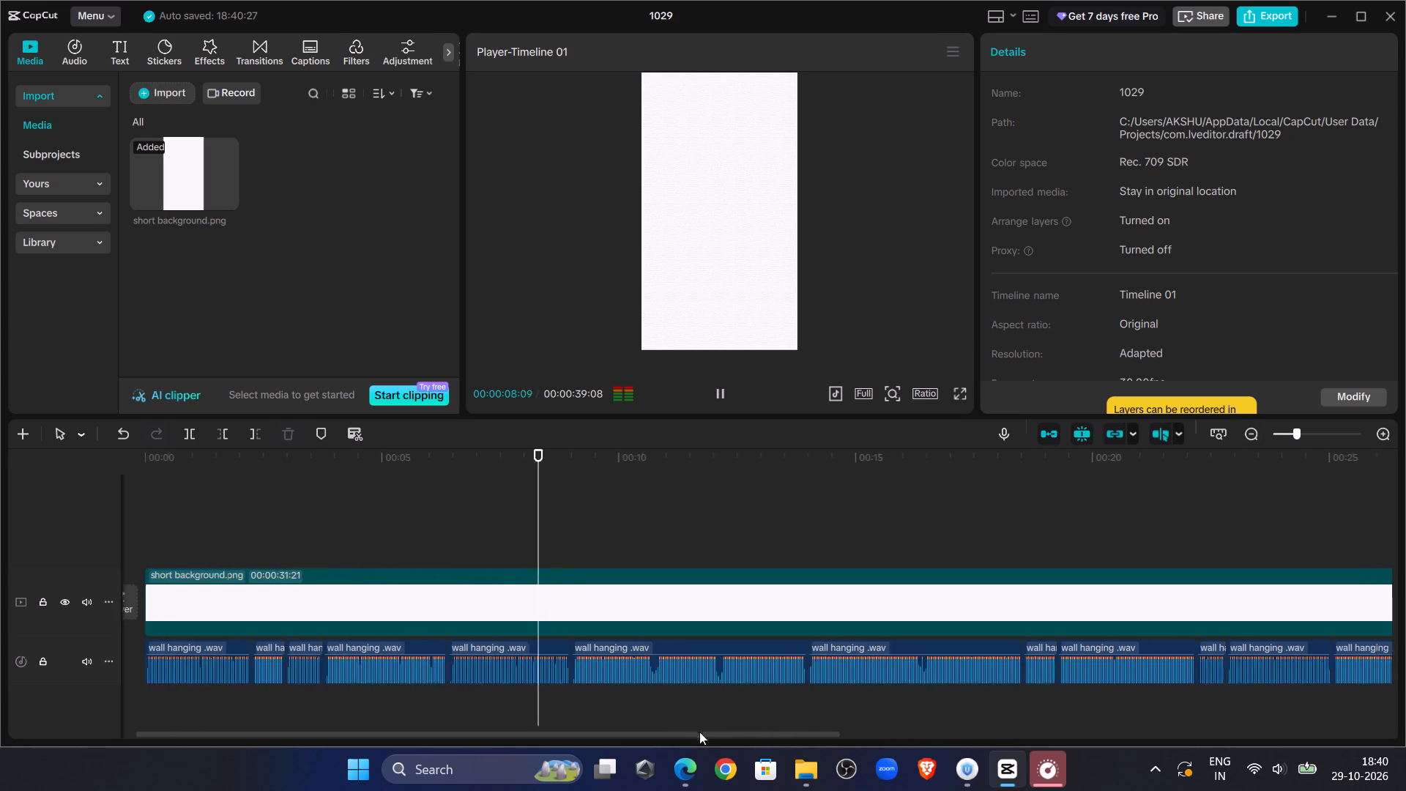
{"action": "left_click_drag", "start_coordinate": [699, 732], "coordinate": [789, 727]}
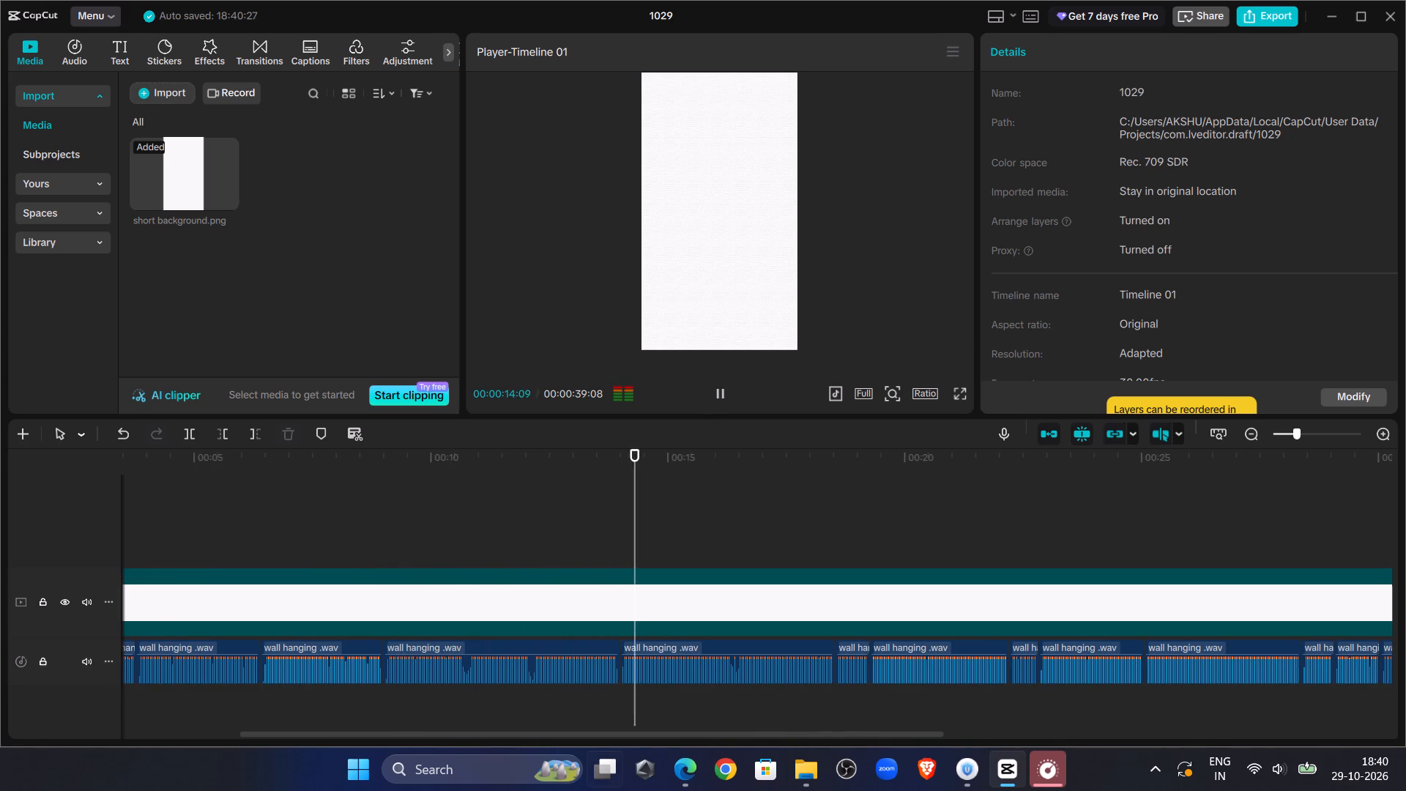
{"action": "left_click_drag", "start_coordinate": [613, 732], "coordinate": [674, 724]}
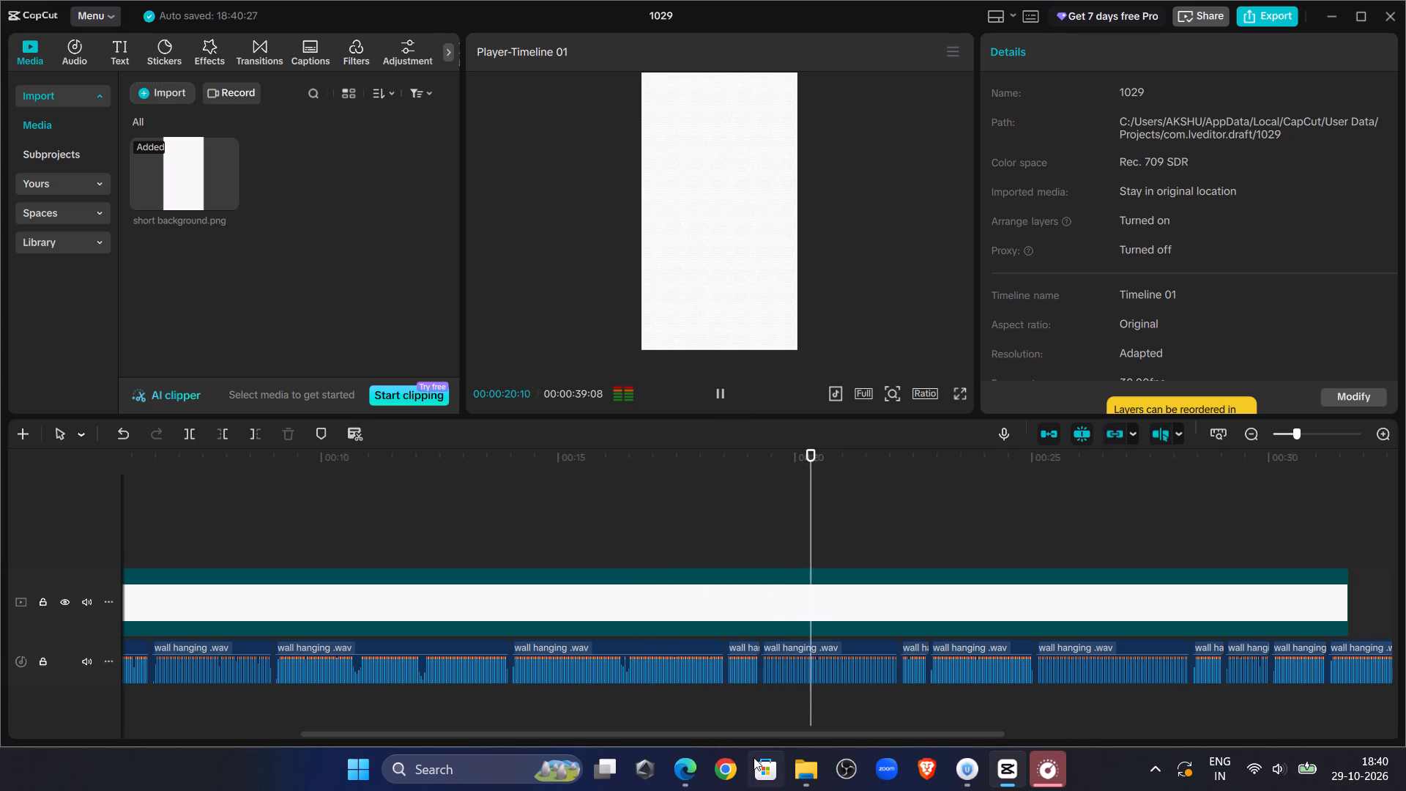
{"action": "left_click_drag", "start_coordinate": [741, 732], "coordinate": [814, 729]}
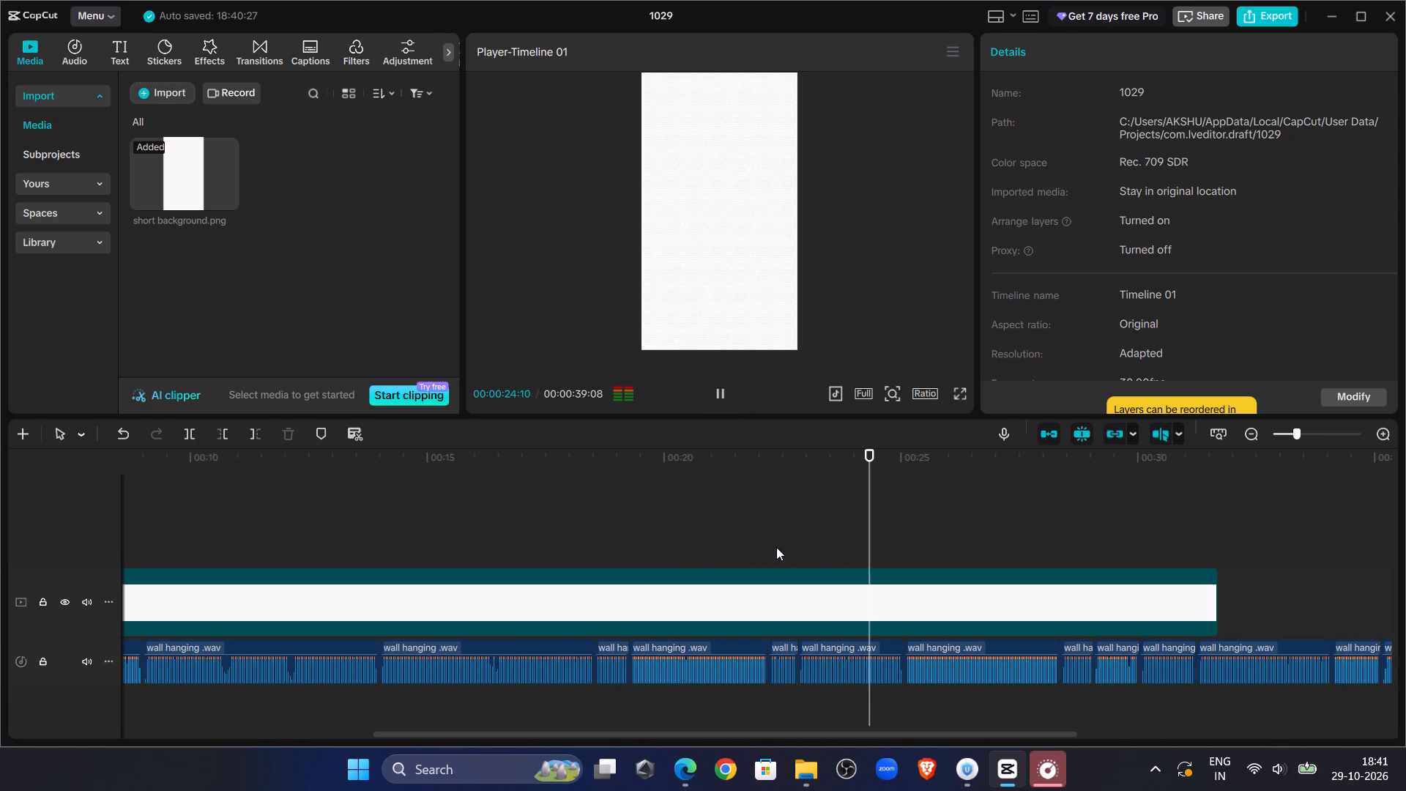
Replay the voiceover from about 00:00:14 to past 00:00:35, and listen again from 00:00:33:10.
{"action": "left_click", "coordinate": [399, 514]}
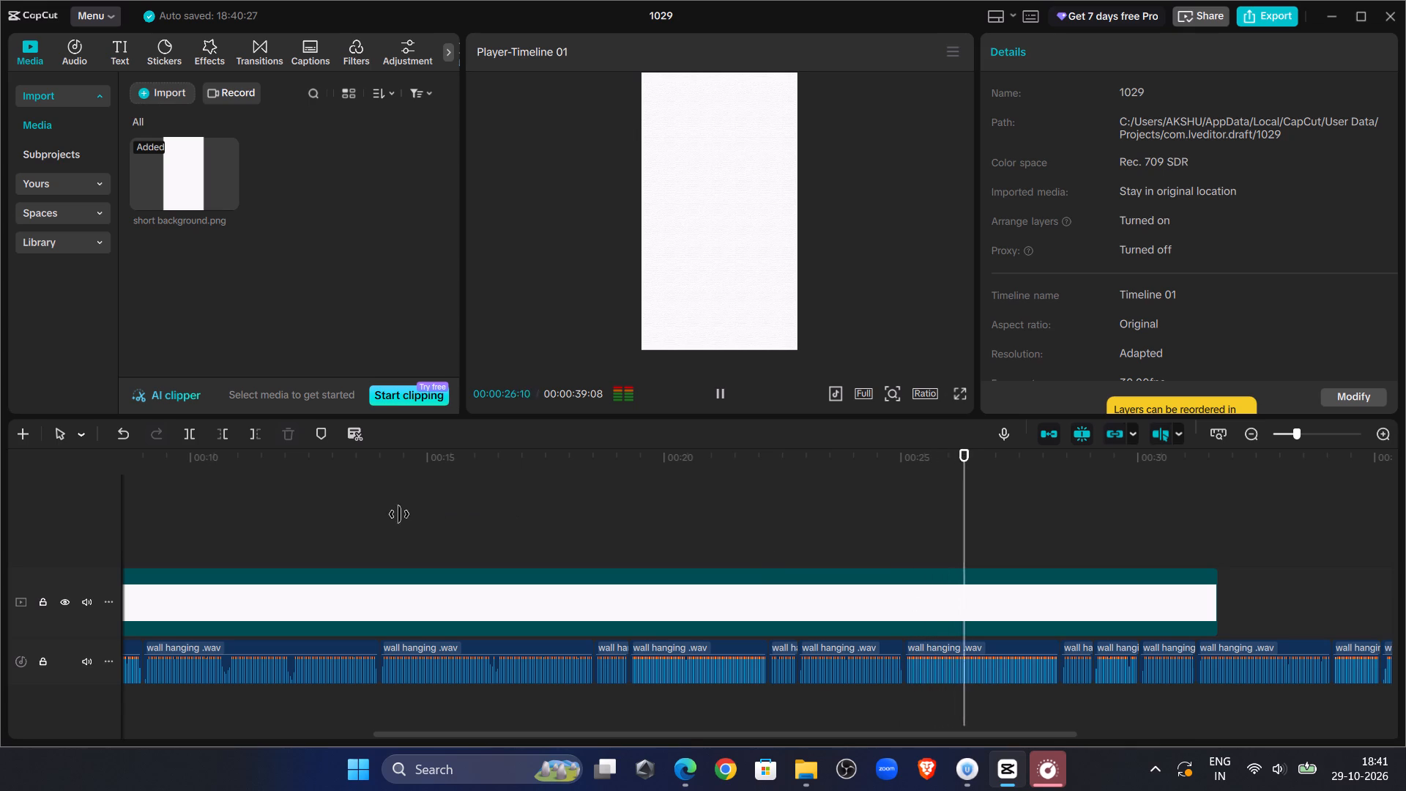
{"action": "left_click", "coordinate": [721, 387]}
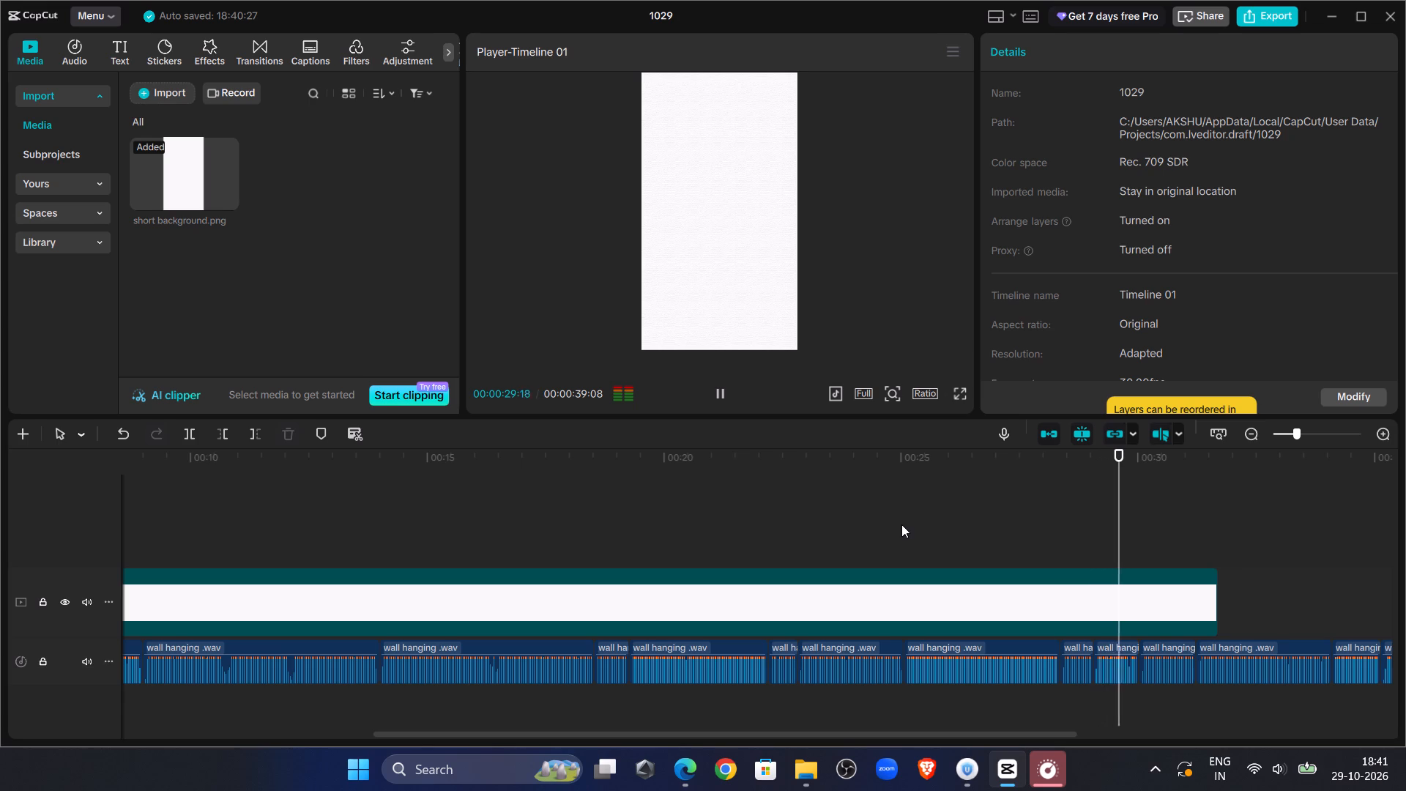
{"action": "left_click_drag", "start_coordinate": [950, 736], "coordinate": [980, 731]}
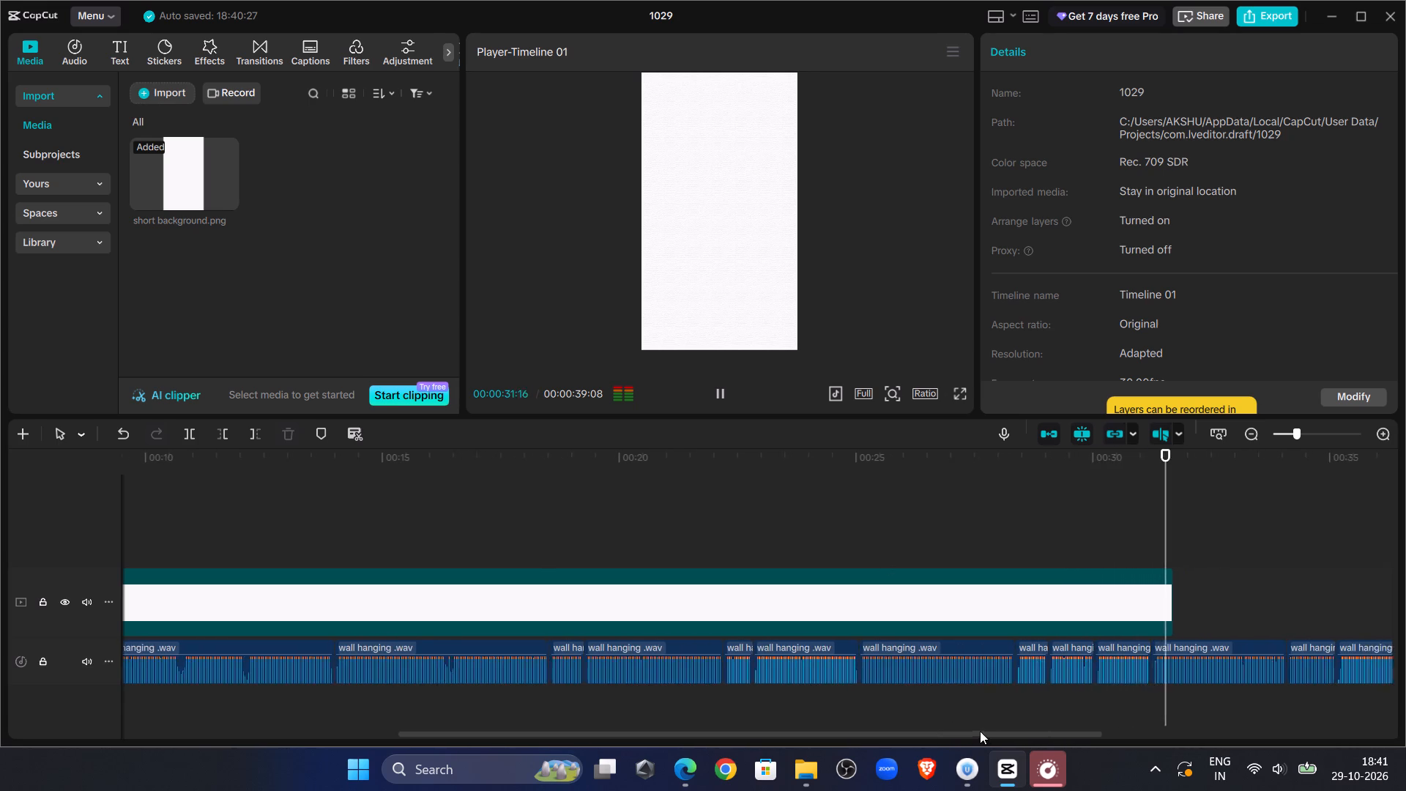
{"action": "left_click_drag", "start_coordinate": [980, 731], "coordinate": [1133, 763]}
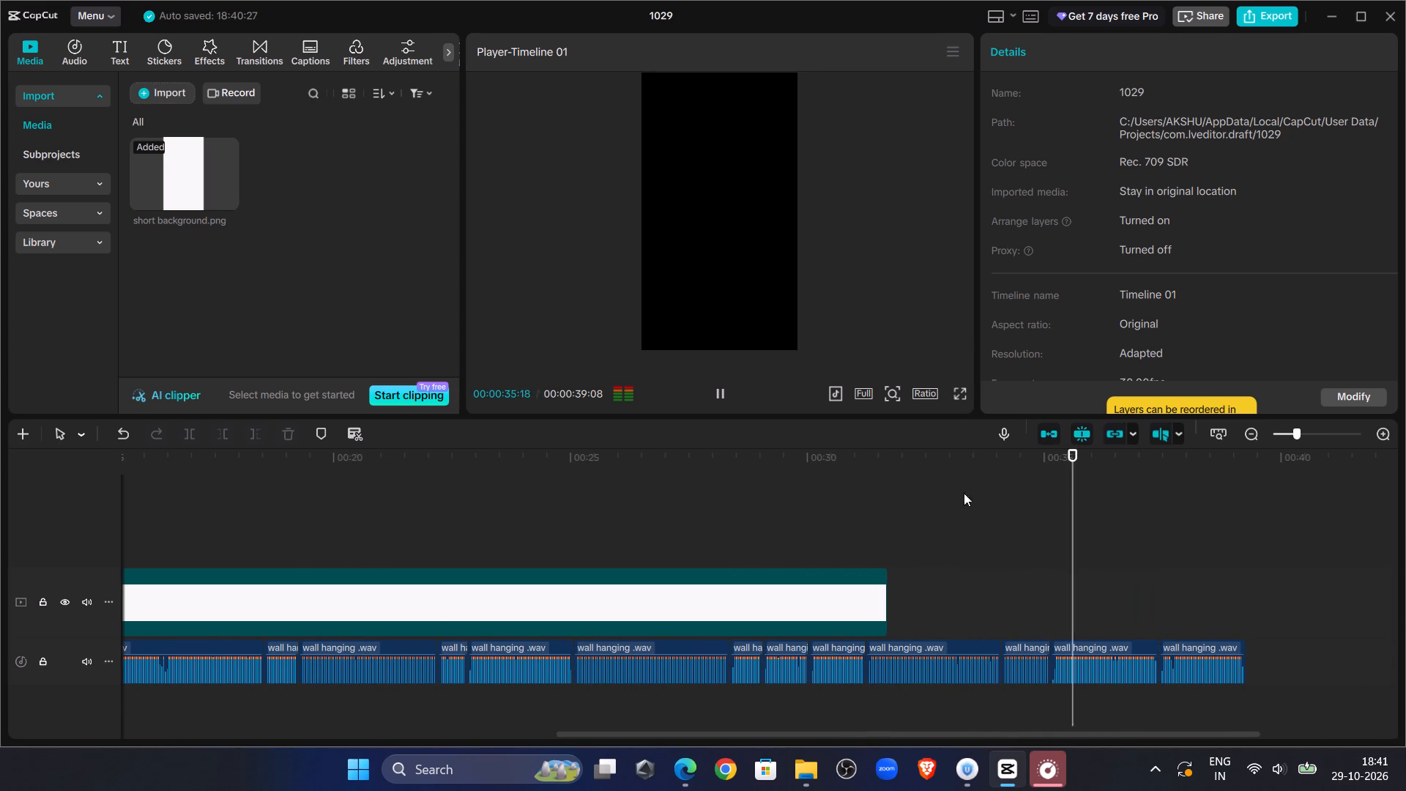
{"action": "left_click", "coordinate": [966, 532]}
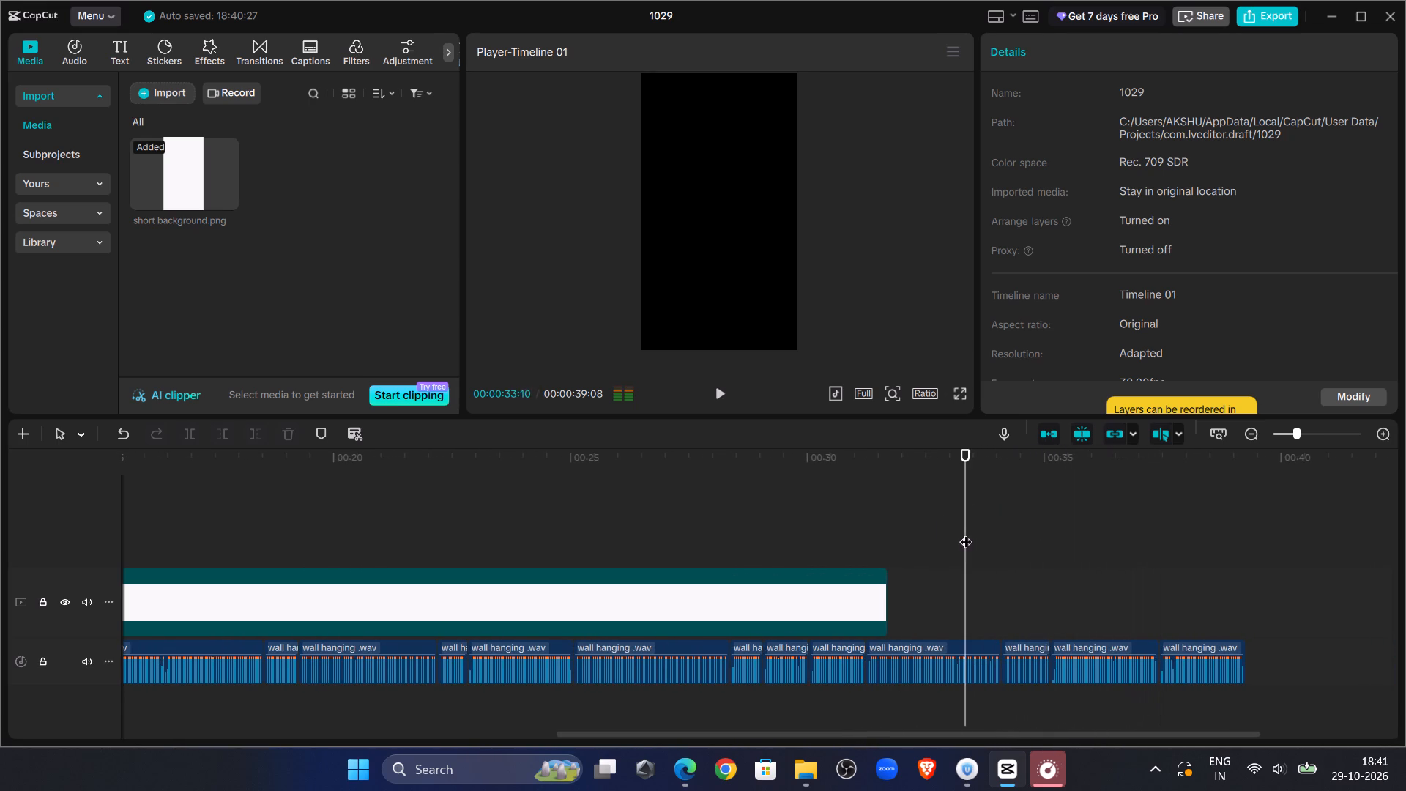
{"action": "left_click", "coordinate": [709, 395]}
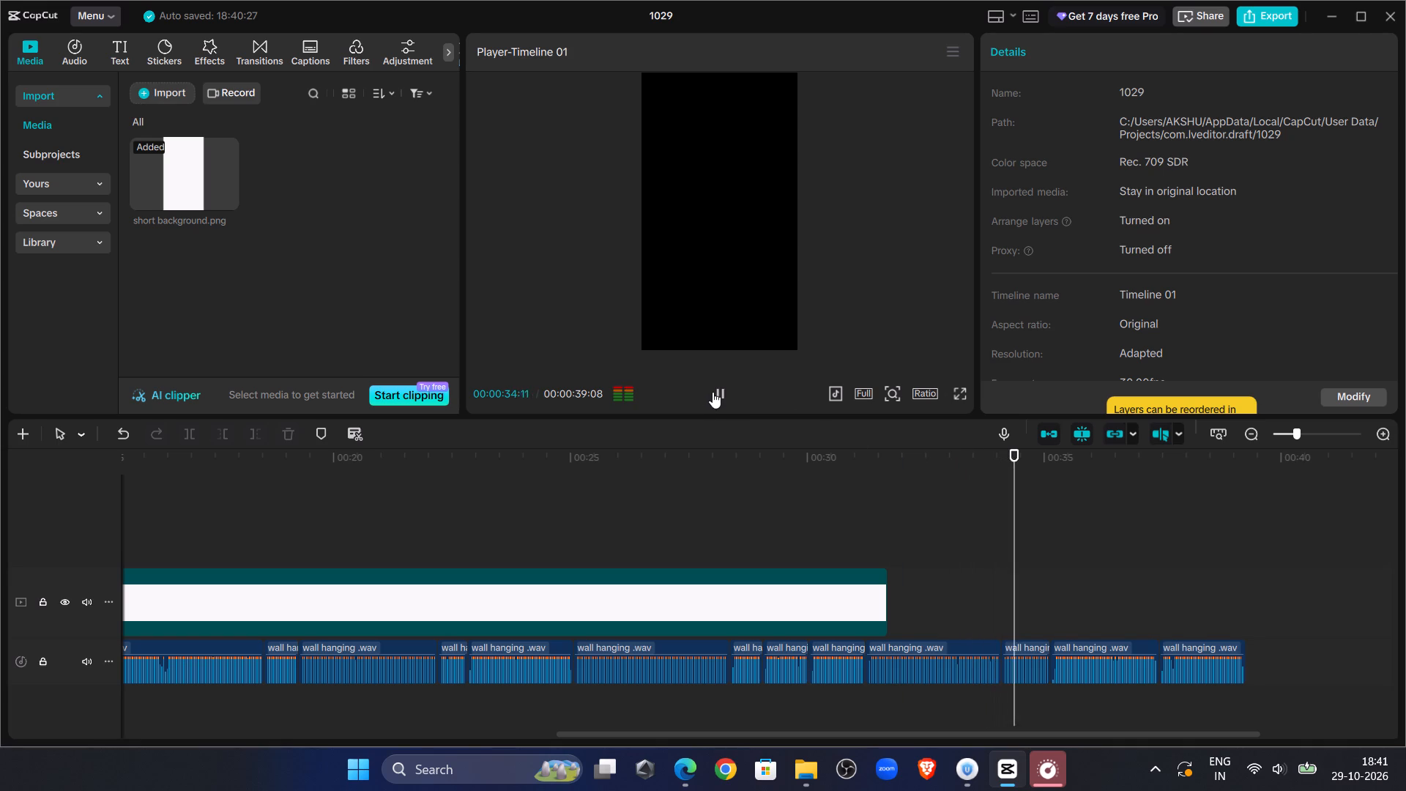
{"action": "left_click", "coordinate": [725, 395]}
Play the timeline from the start again and listen through the voiceover up to about 00:00:24.
{"action": "left_click_drag", "start_coordinate": [1049, 471], "coordinate": [0, 543]}
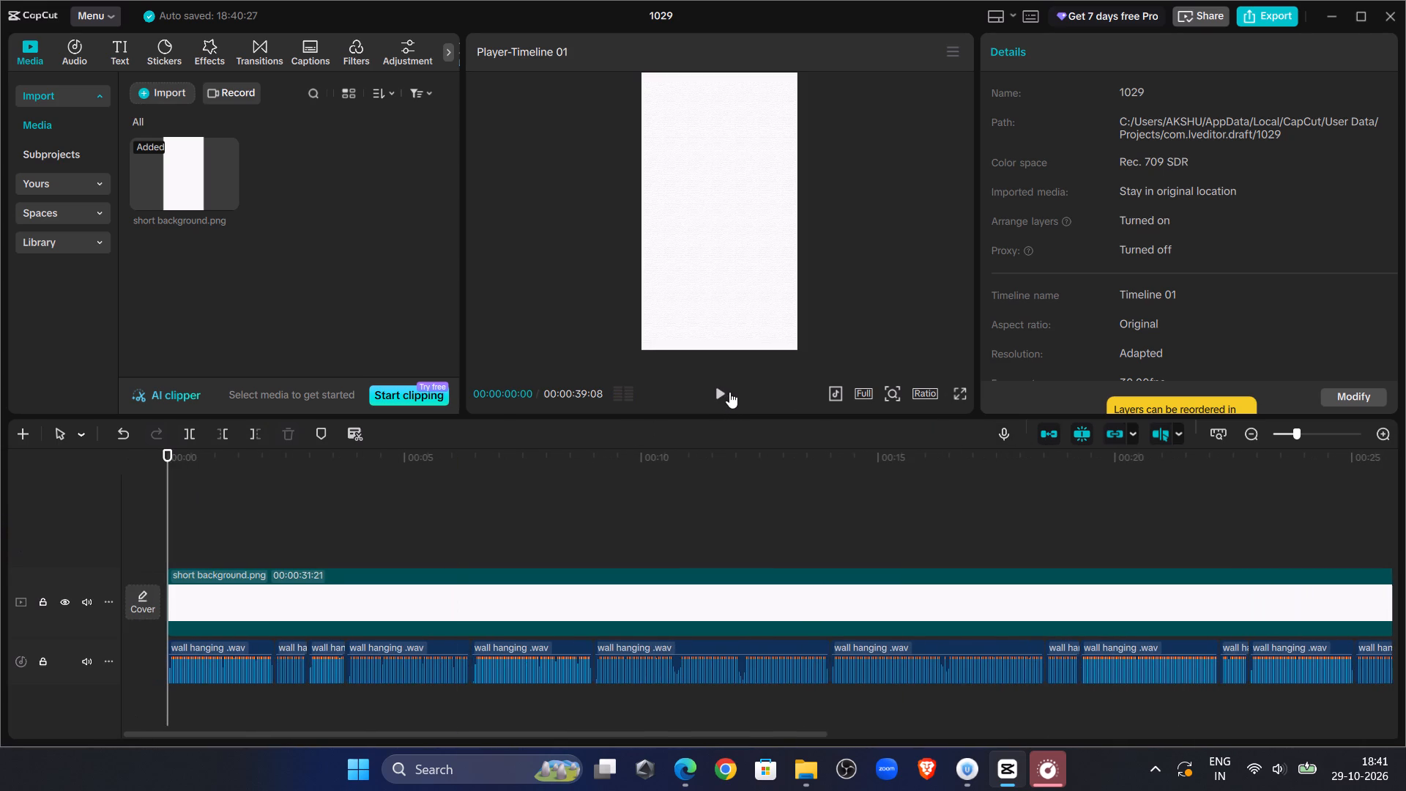
{"action": "left_click", "coordinate": [731, 392]}
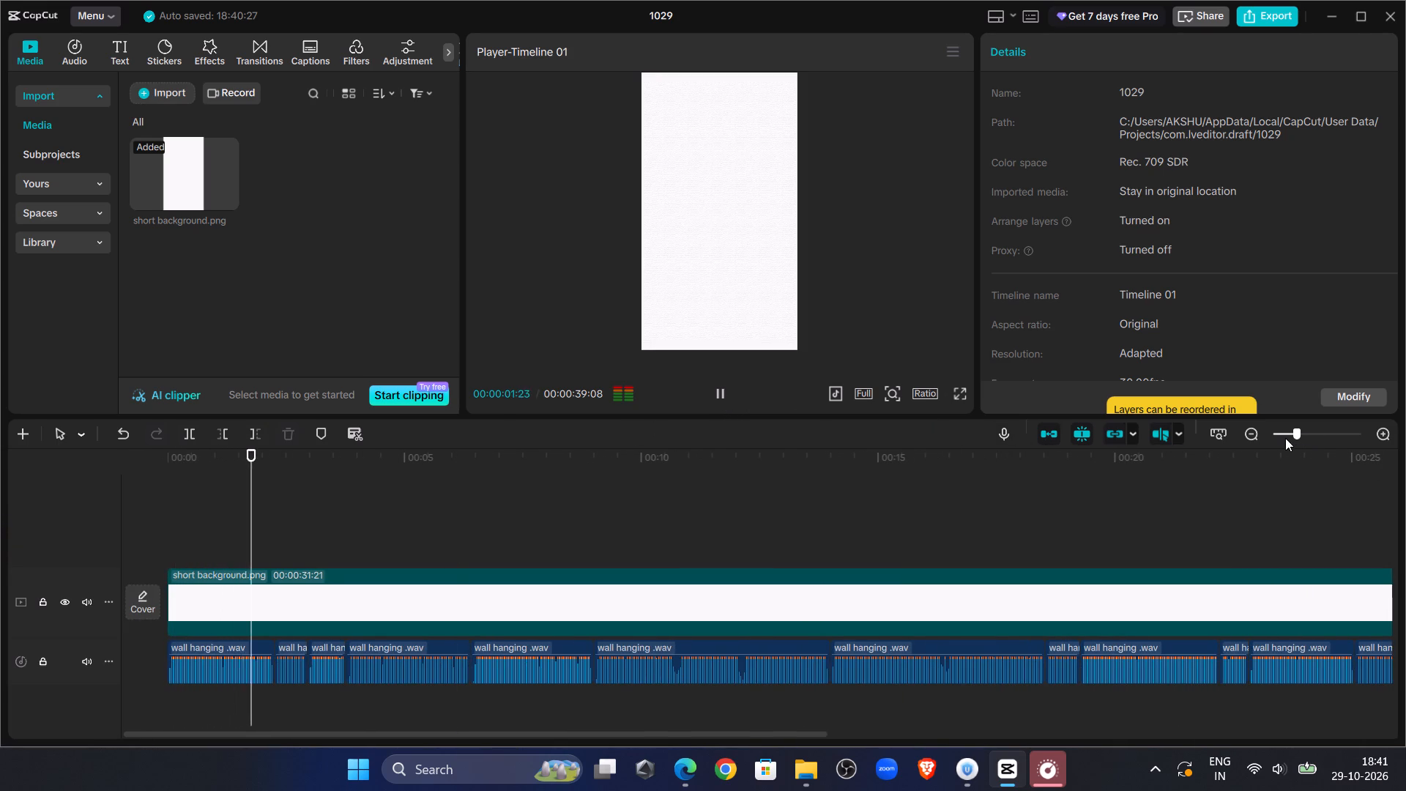
{"action": "left_click", "coordinate": [1285, 438]}
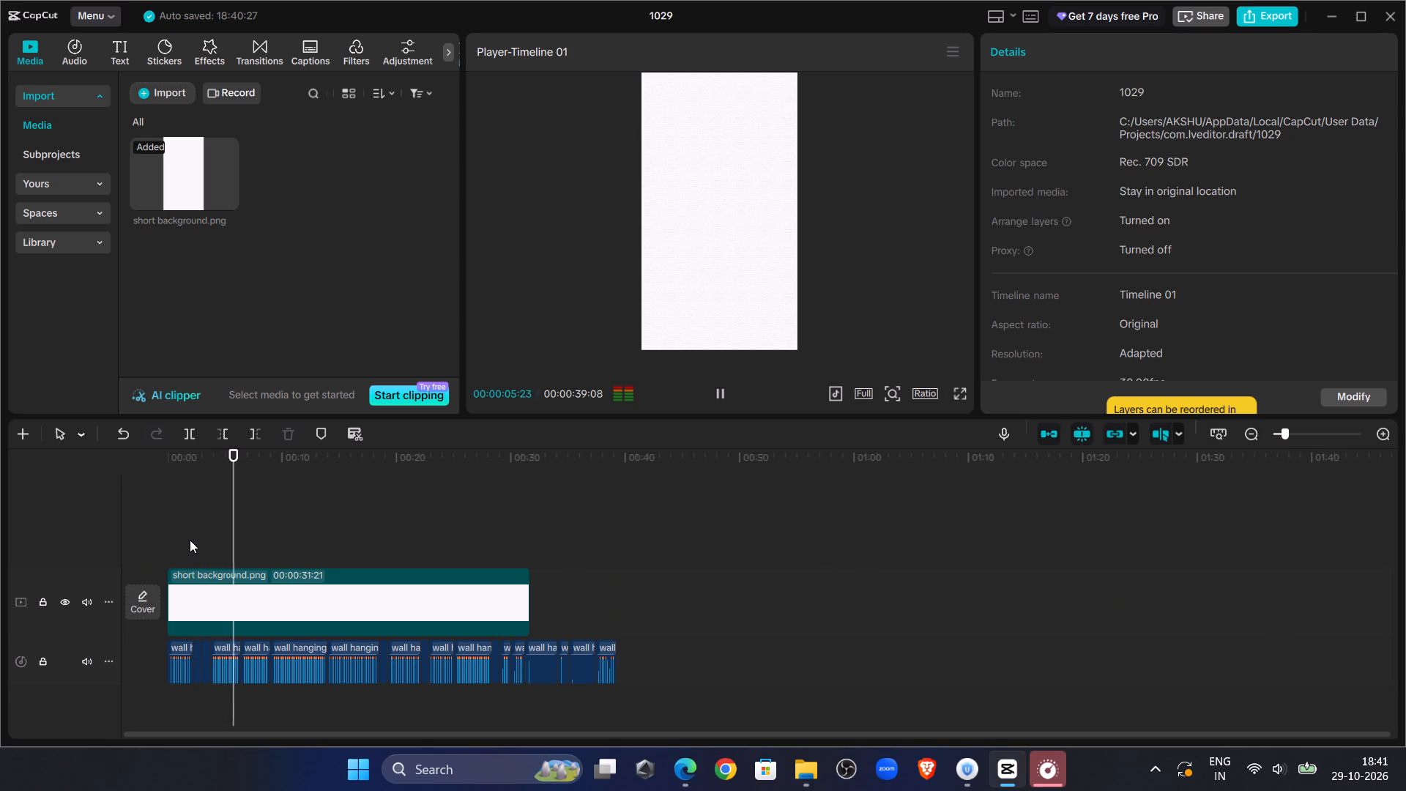
{"action": "left_click", "coordinate": [1303, 437]}
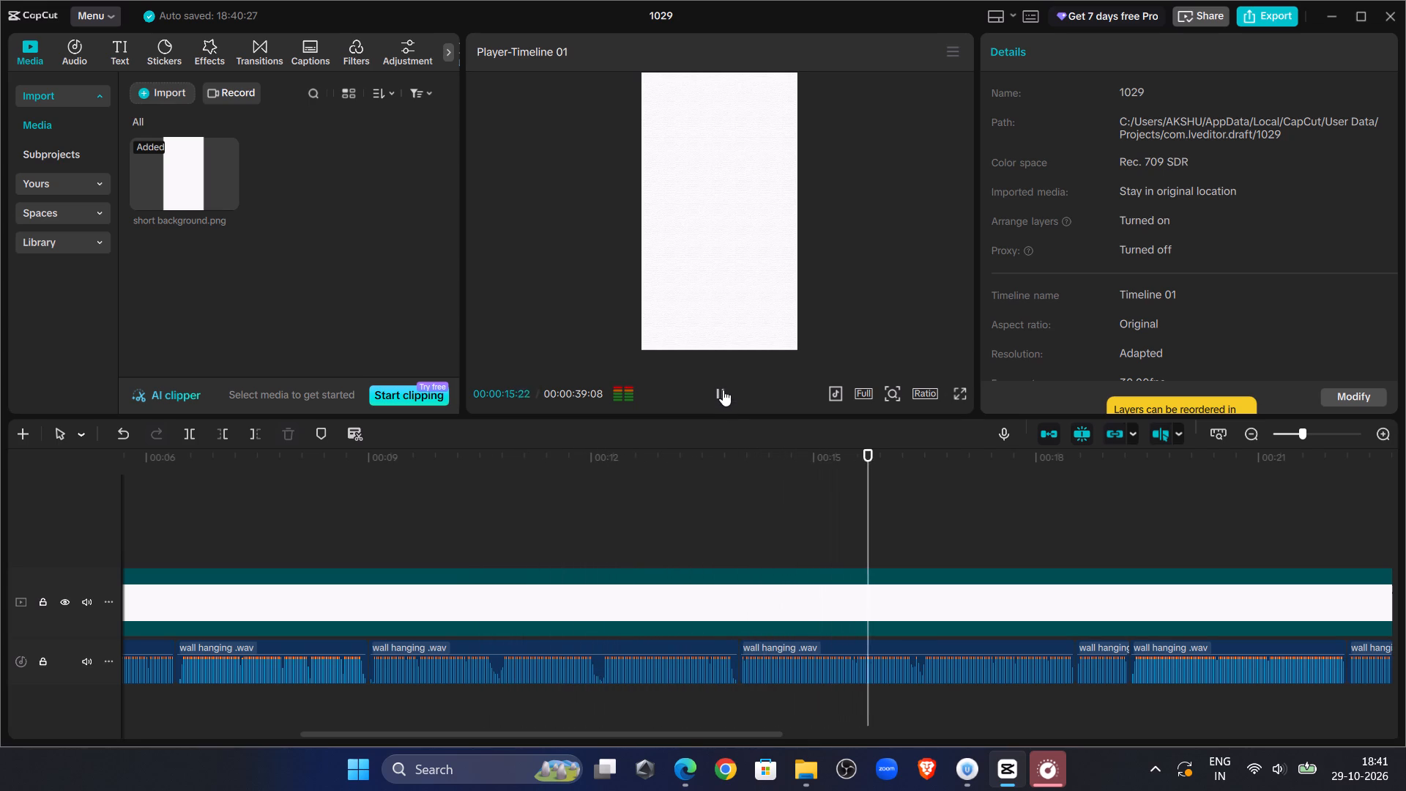
{"action": "left_click", "coordinate": [1295, 436]}
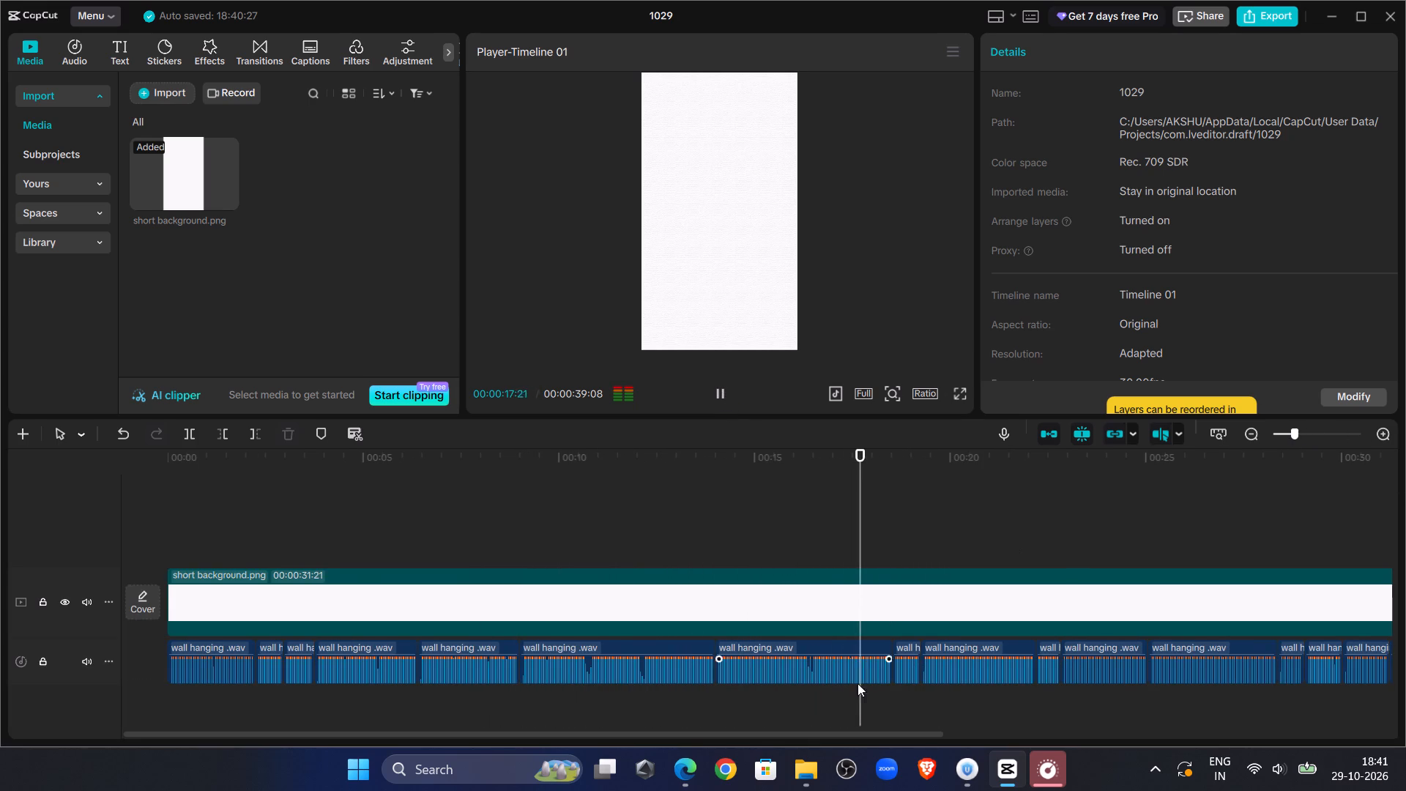
{"action": "left_click_drag", "start_coordinate": [847, 734], "coordinate": [972, 736]}
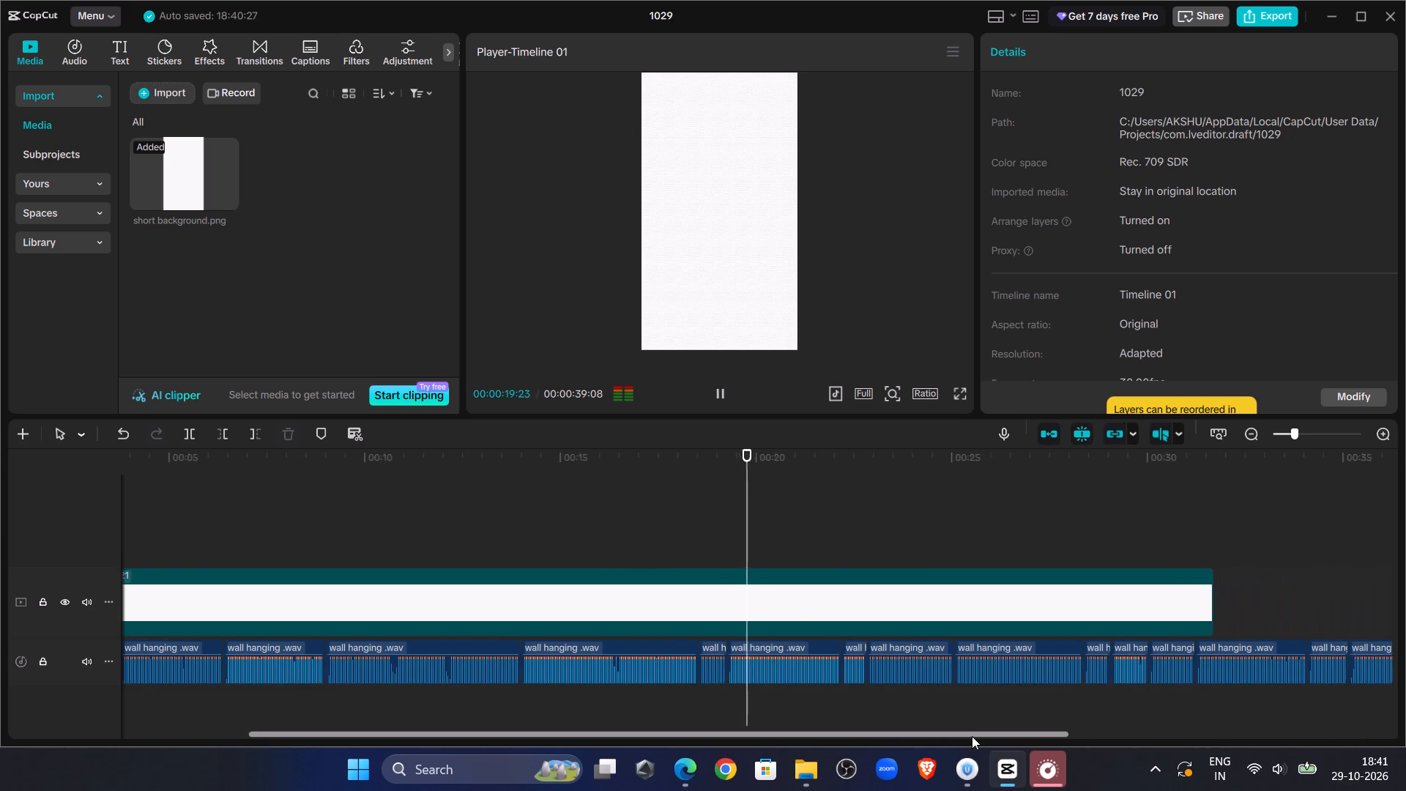
{"action": "left_click_drag", "start_coordinate": [972, 736], "coordinate": [1049, 737]}
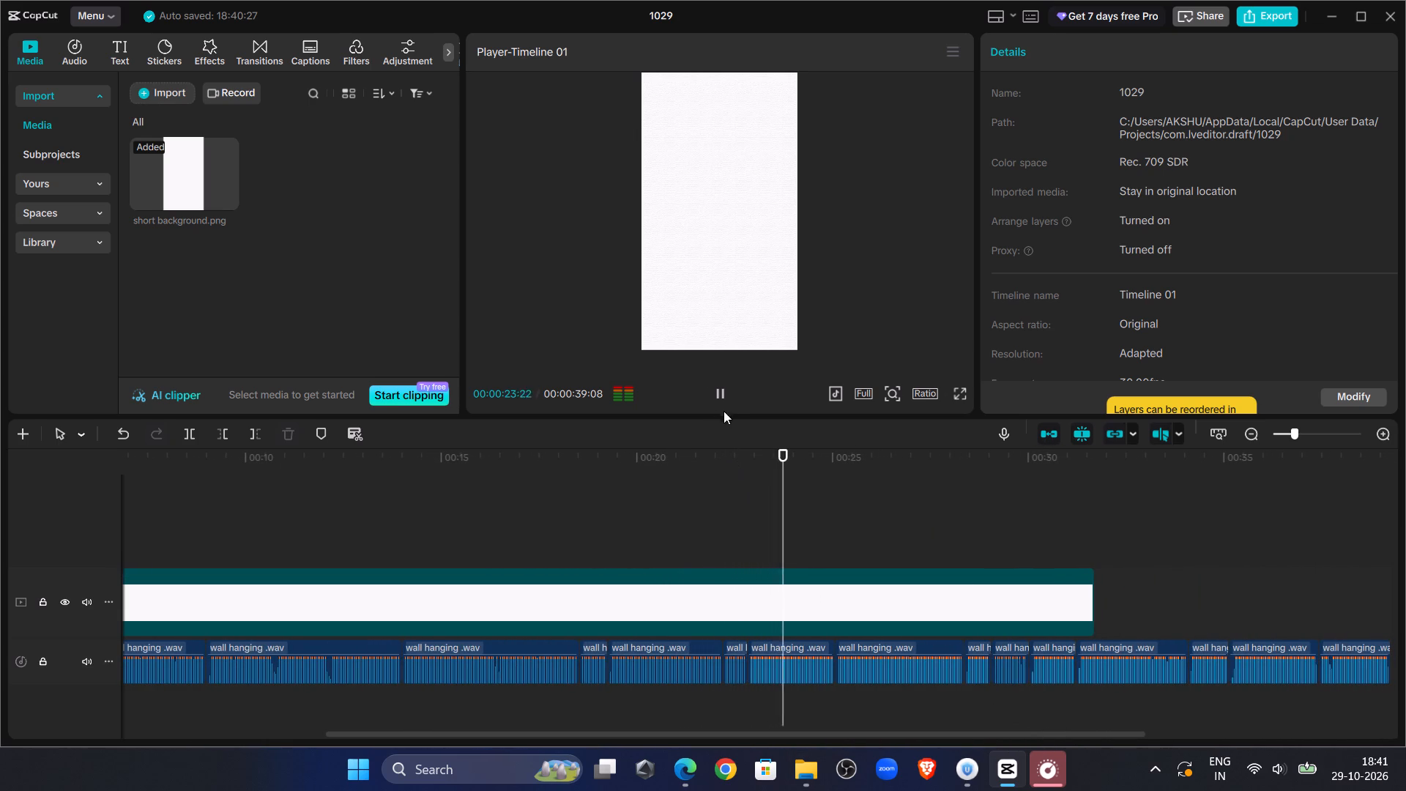
Delete the two wall hanging .wav pieces between about 00:00:22 and 00:00:25 and move all following pieces back to close the gap.
{"action": "left_click", "coordinate": [720, 393]}
{"action": "left_click_drag", "start_coordinate": [819, 705], "coordinate": [797, 688]}
{"action": "left_click_drag", "start_coordinate": [811, 694], "coordinate": [738, 644]}
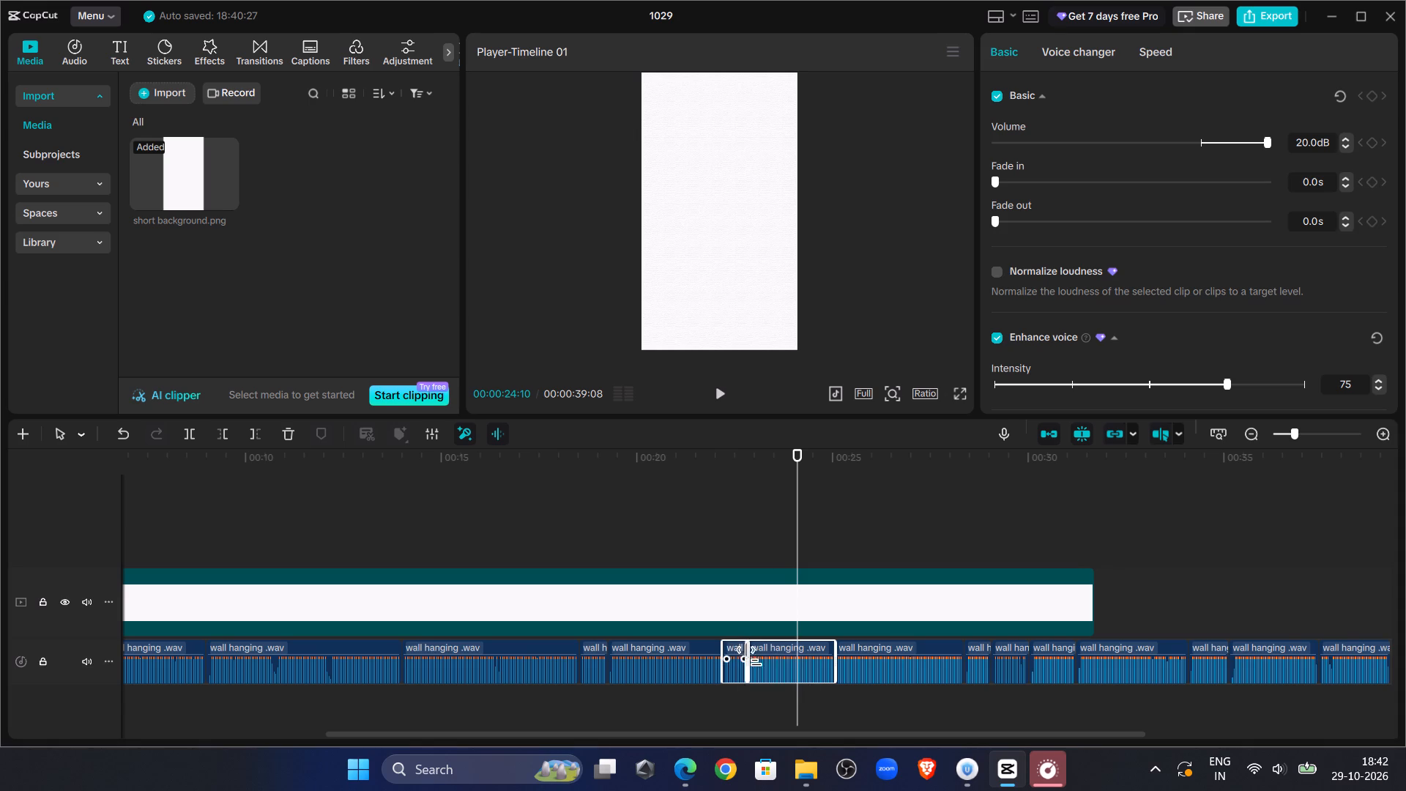
{"action": "key", "text": "Delete"}
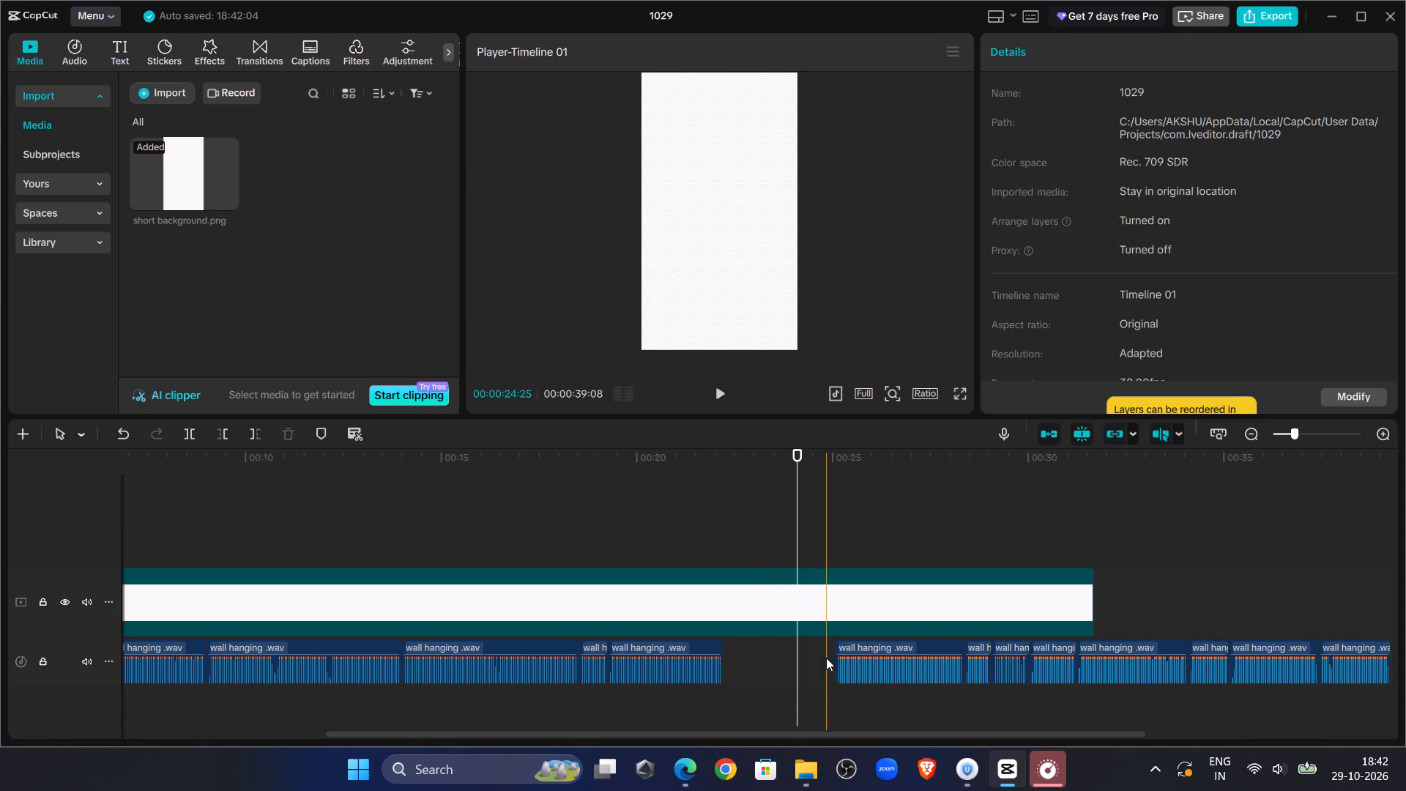
{"action": "left_click", "coordinate": [720, 530]}
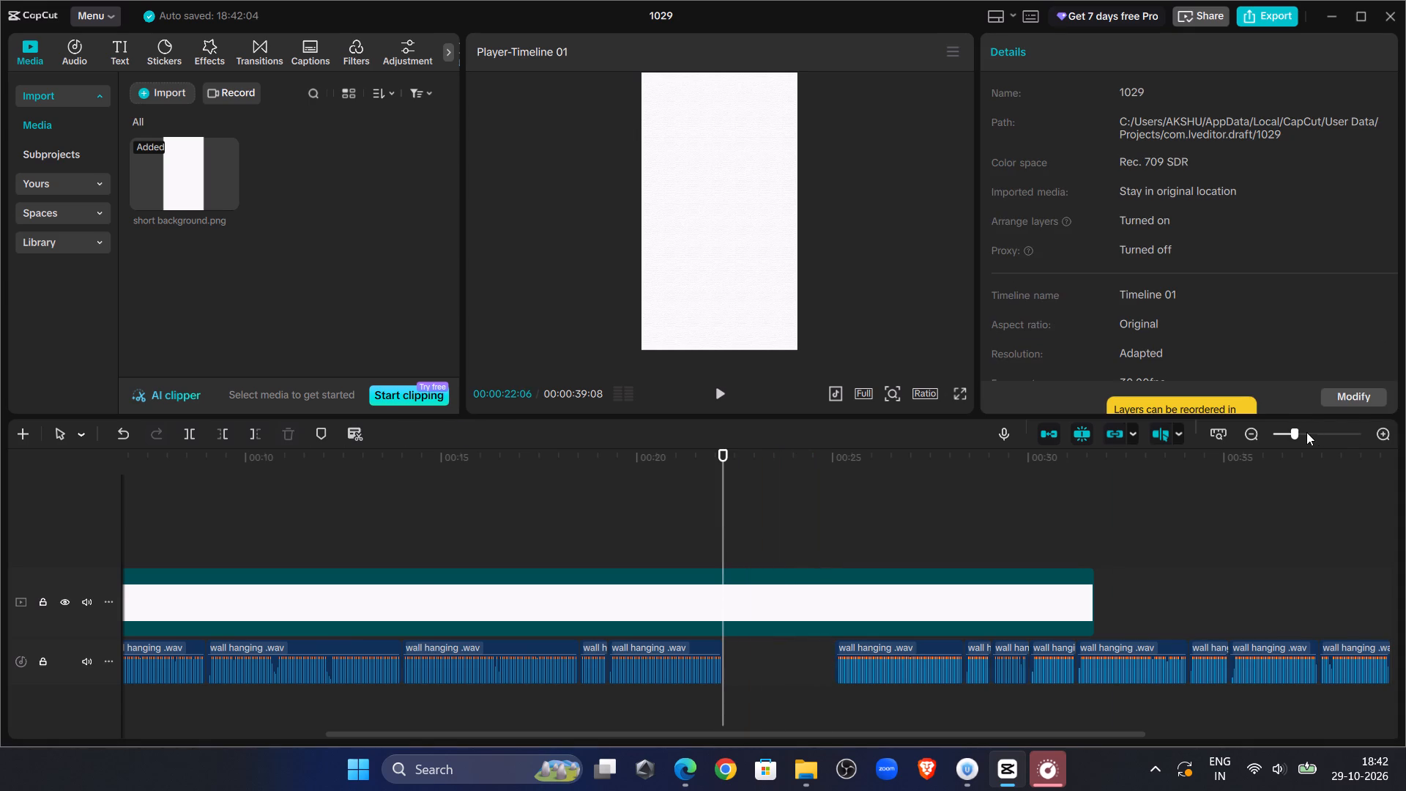
{"action": "left_click", "coordinate": [1285, 433]}
{"action": "left_click_drag", "start_coordinate": [658, 671], "coordinate": [499, 677]}
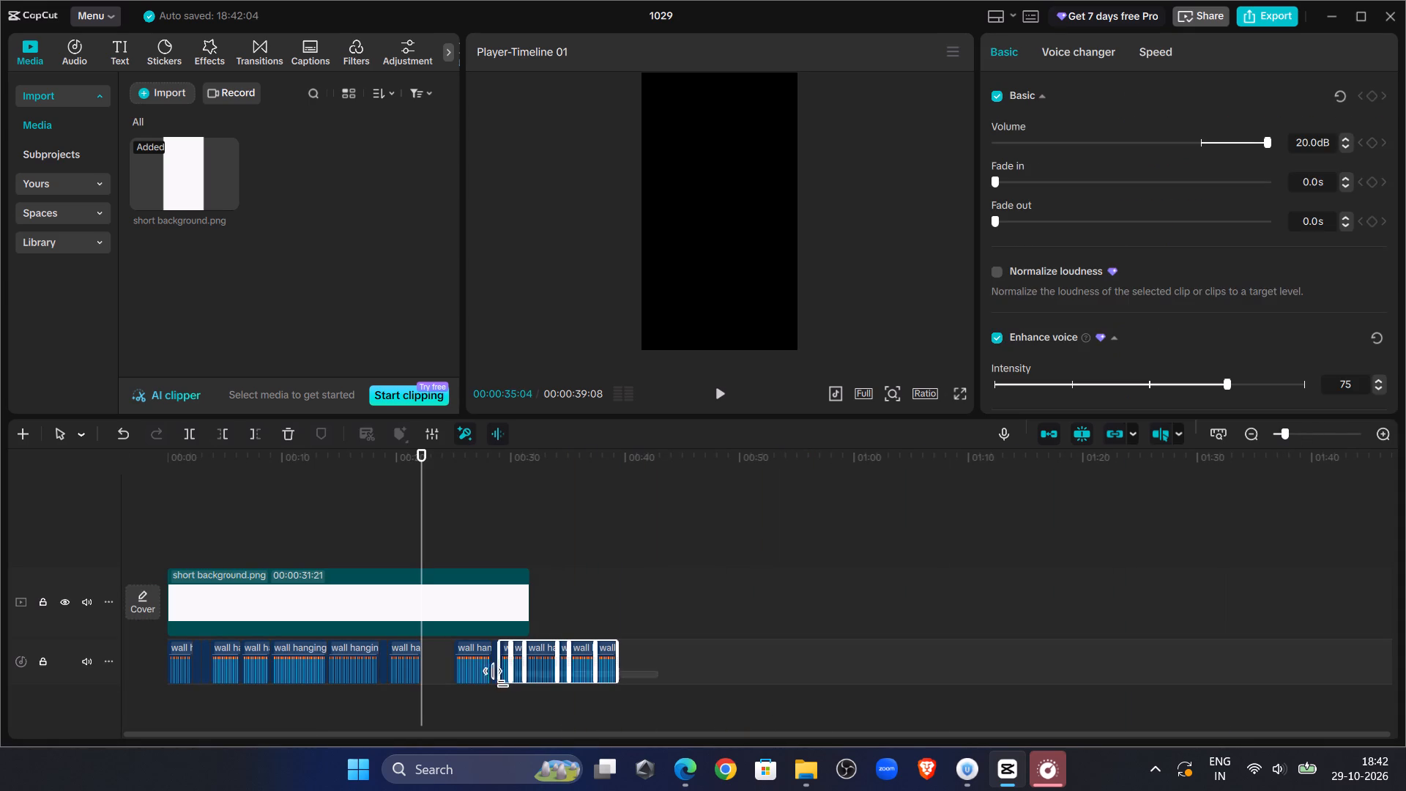
{"action": "left_click_drag", "start_coordinate": [499, 677], "coordinate": [482, 673]}
{"action": "left_click_drag", "start_coordinate": [606, 646], "coordinate": [567, 664]}
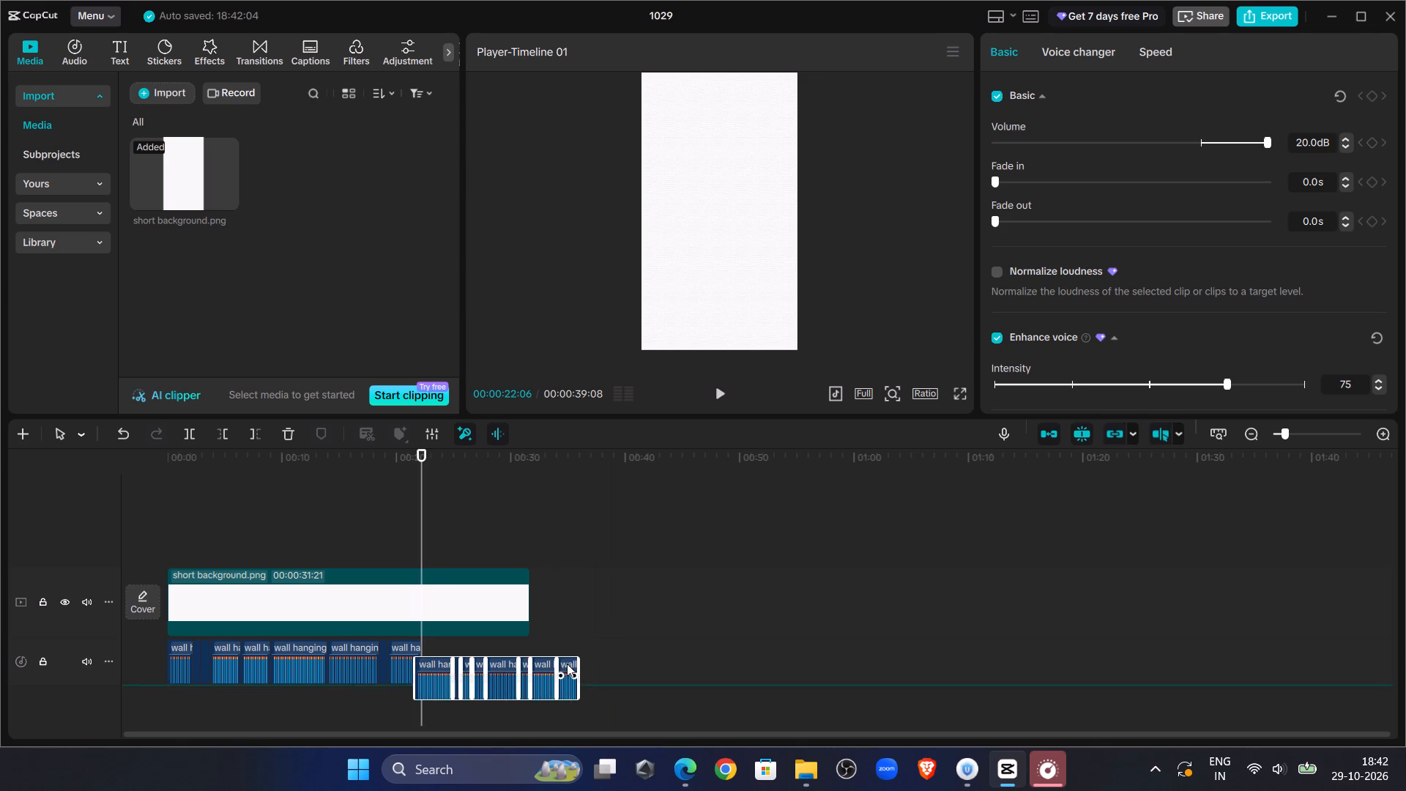
{"action": "left_click_drag", "start_coordinate": [567, 664], "coordinate": [574, 656]}
{"action": "left_click", "coordinate": [592, 576]}
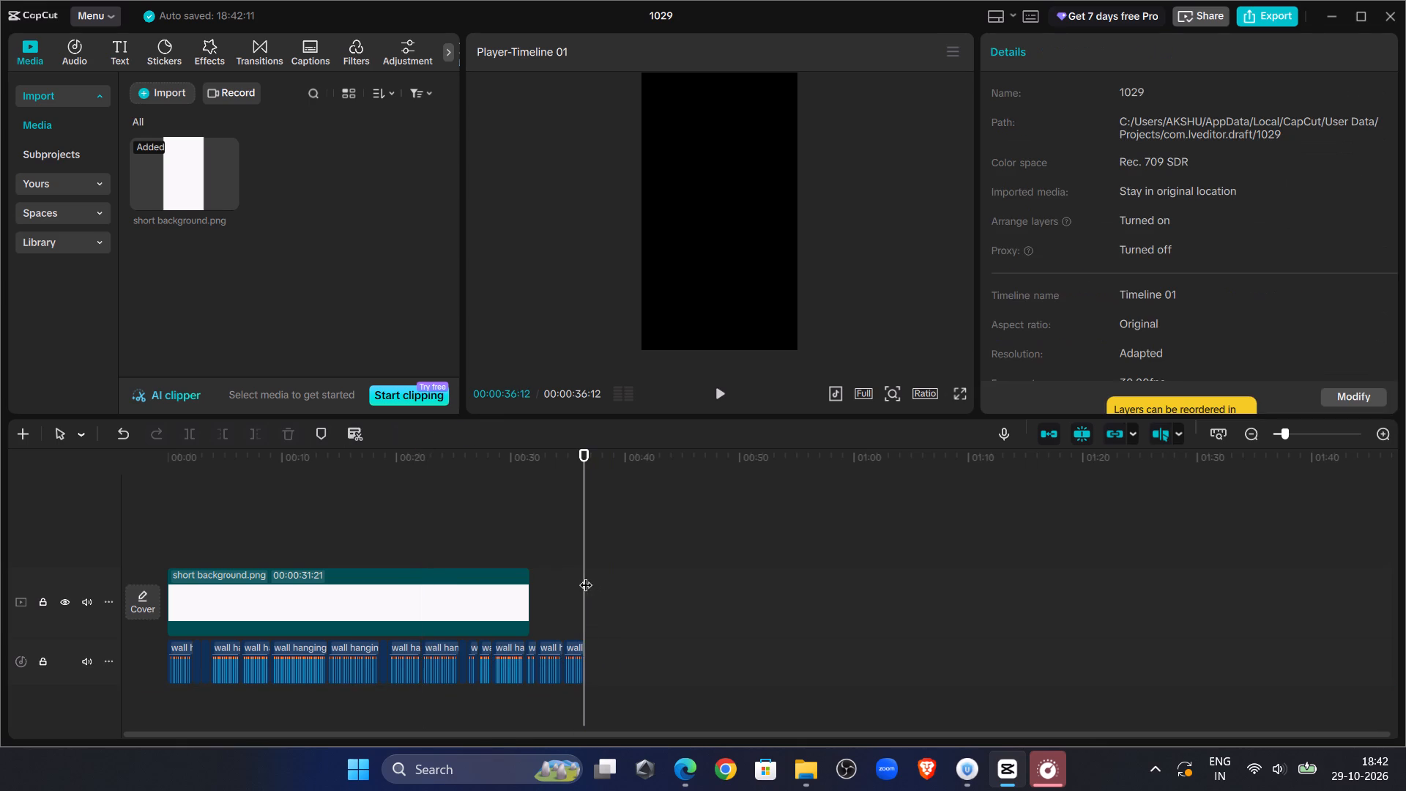
Play the shortened timeline from the start and listen through the voiceover pieces to about 00:00:36.
{"action": "left_click_drag", "start_coordinate": [585, 576], "coordinate": [0, 615]}
{"action": "left_click", "coordinate": [713, 404]}
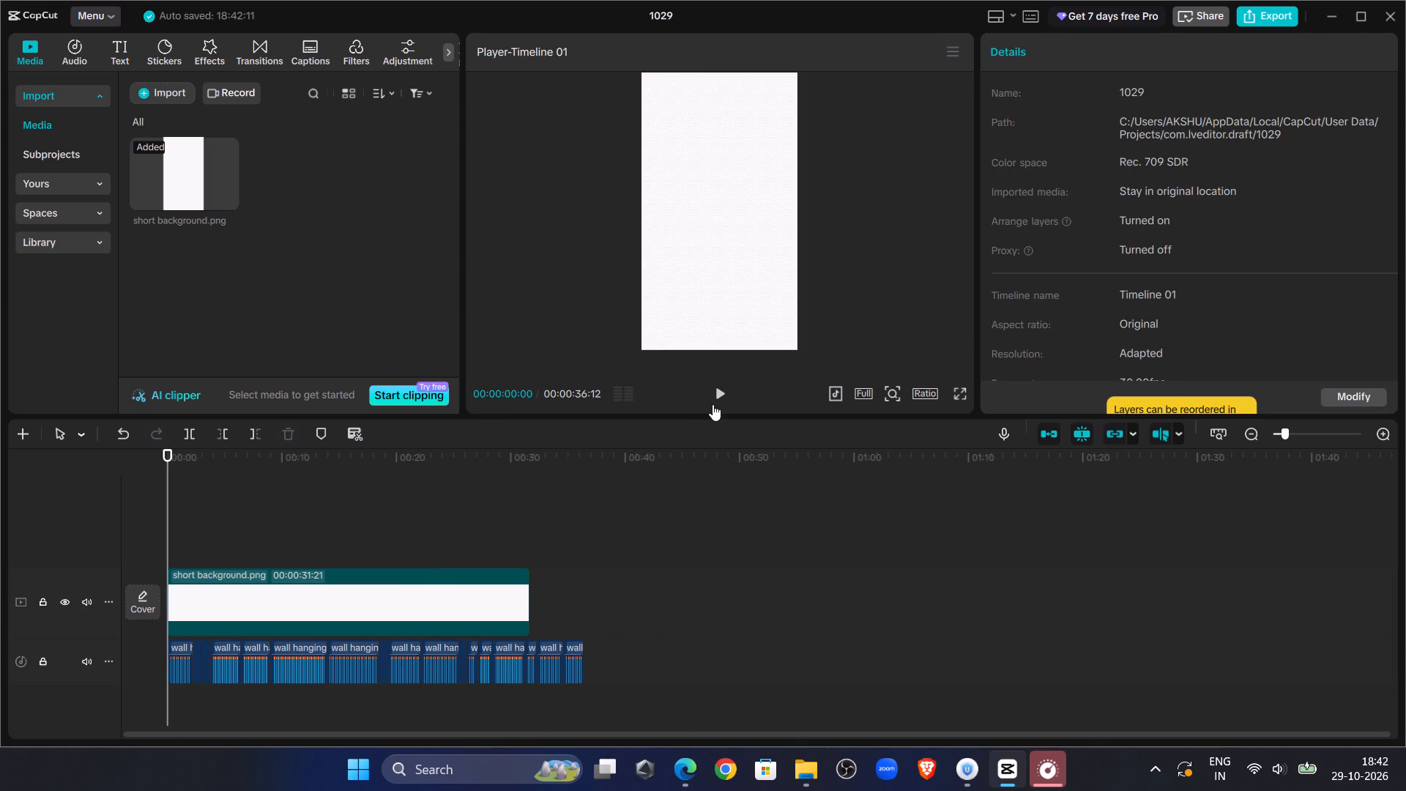
{"action": "left_click", "coordinate": [1299, 431]}
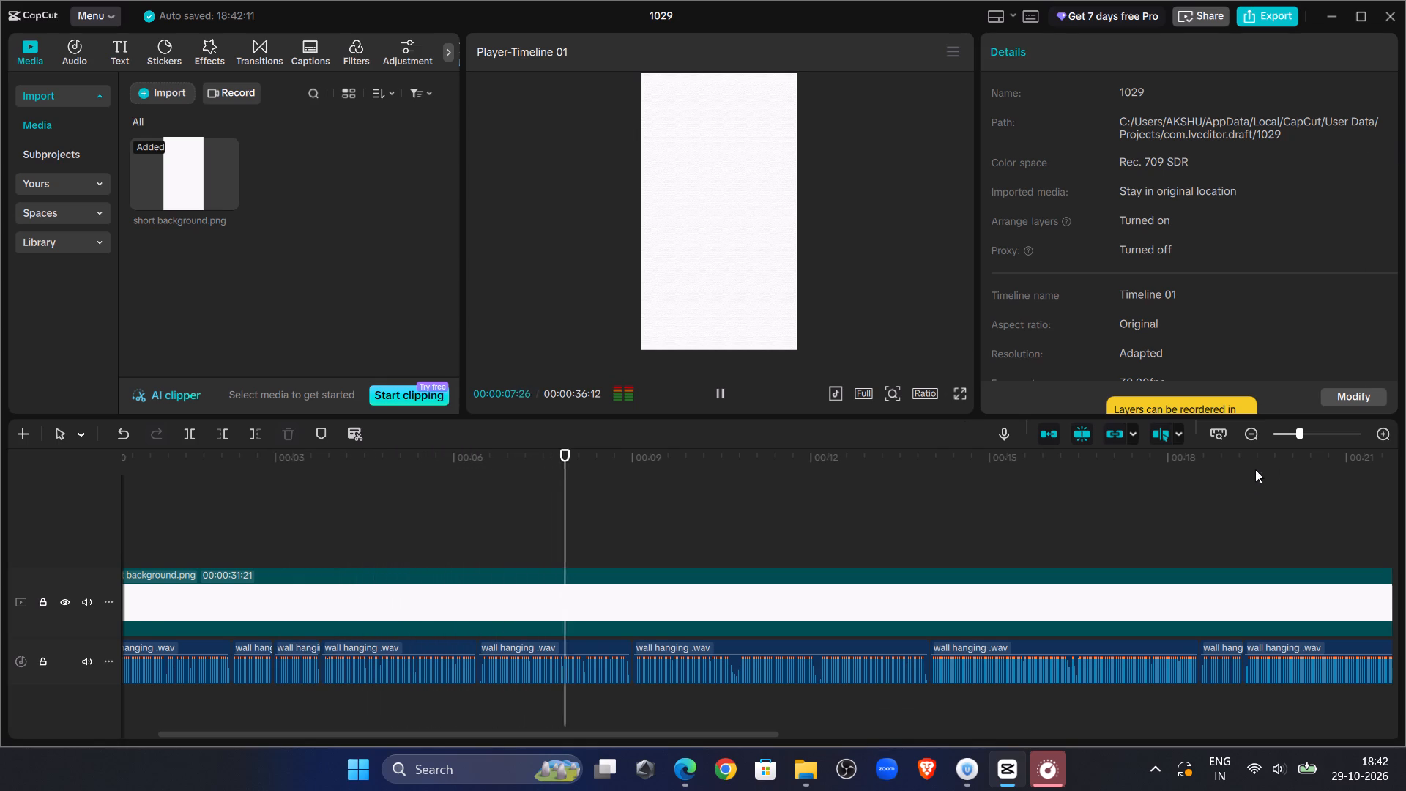
{"action": "left_click", "coordinate": [1292, 436]}
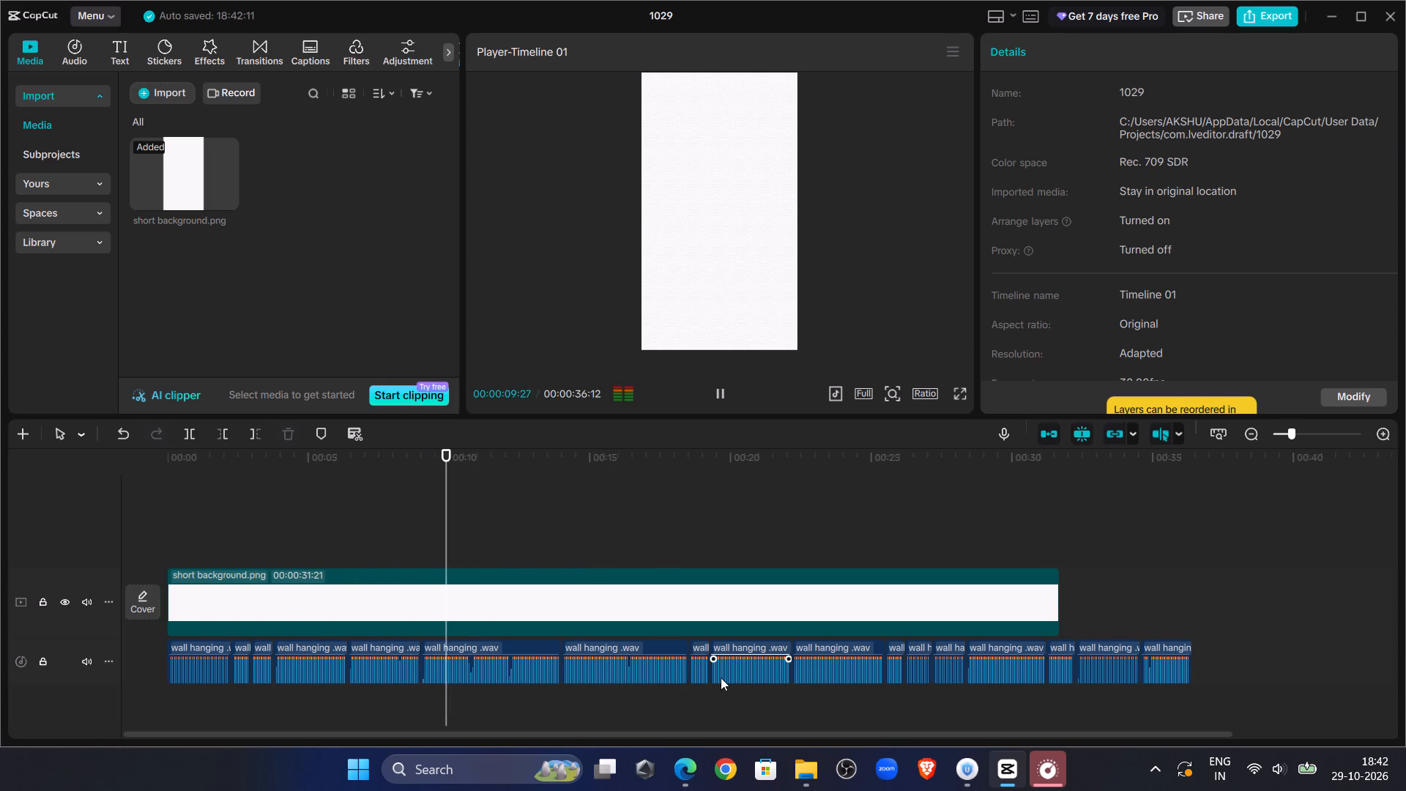
{"action": "left_click_drag", "start_coordinate": [669, 732], "coordinate": [761, 747]}
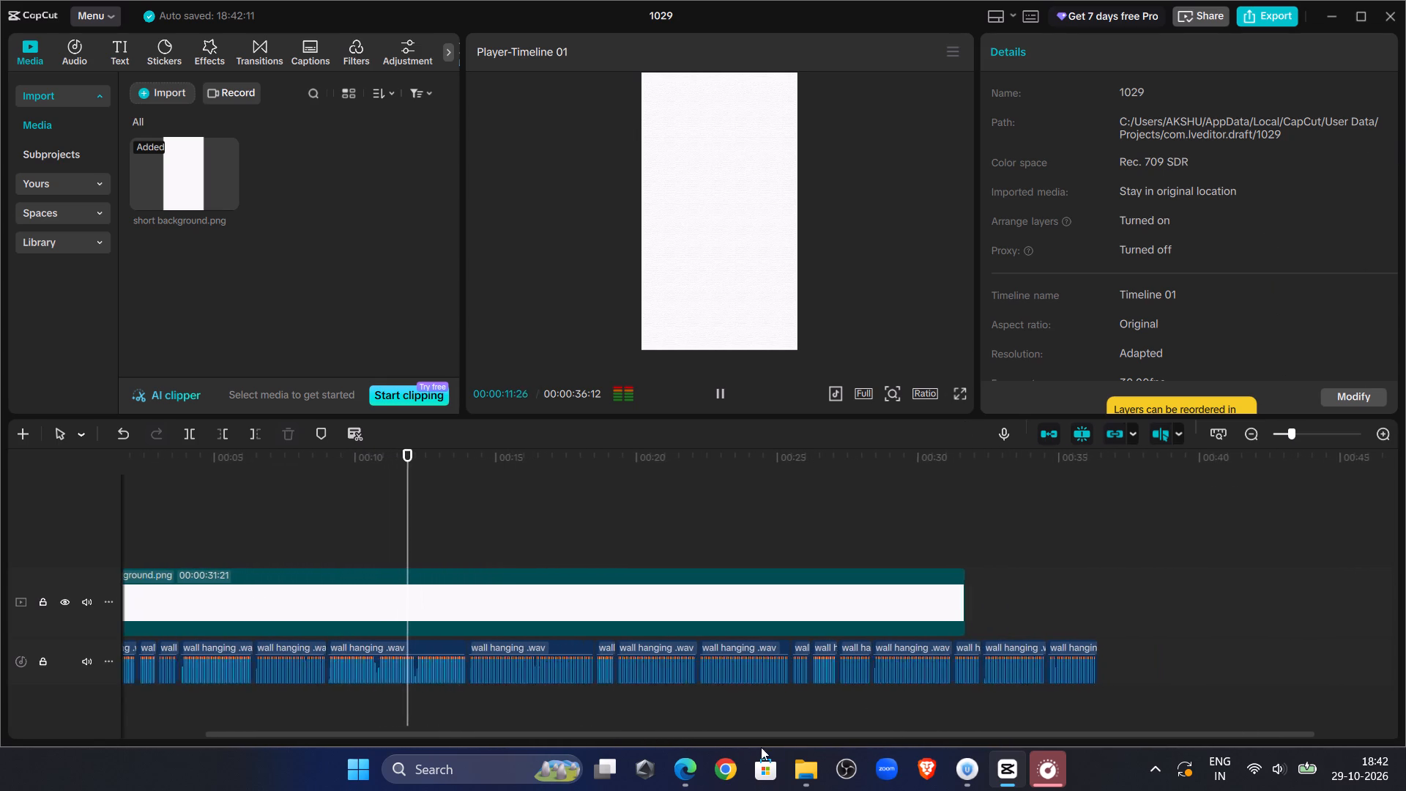
{"action": "left_click_drag", "start_coordinate": [761, 747], "coordinate": [764, 748]}
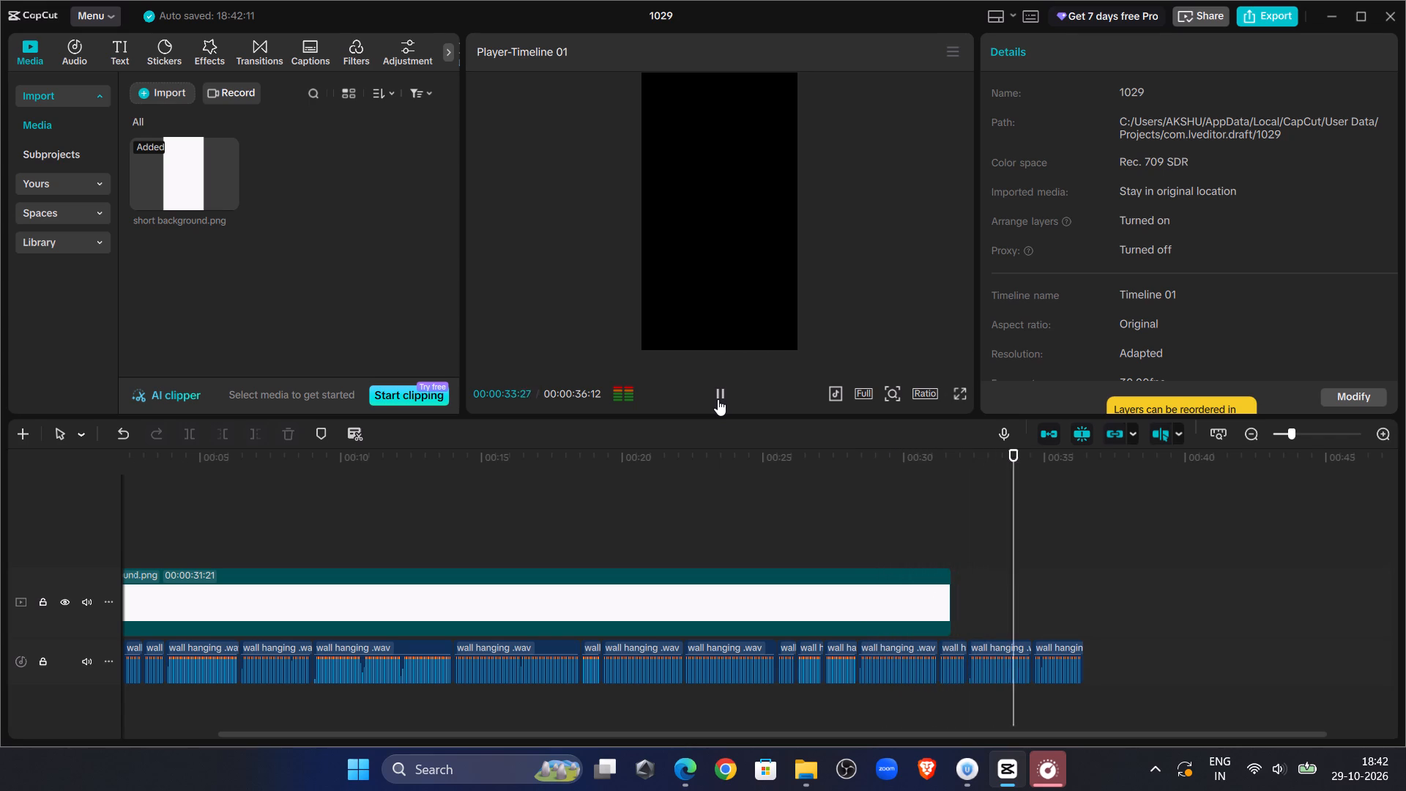
Replay the voiceover from about 00:00:05 and listen up to about 00:00:22.
{"action": "left_click", "coordinate": [962, 515]}
{"action": "left_click_drag", "start_coordinate": [962, 515], "coordinate": [0, 568]}
{"action": "left_click", "coordinate": [316, 505]}
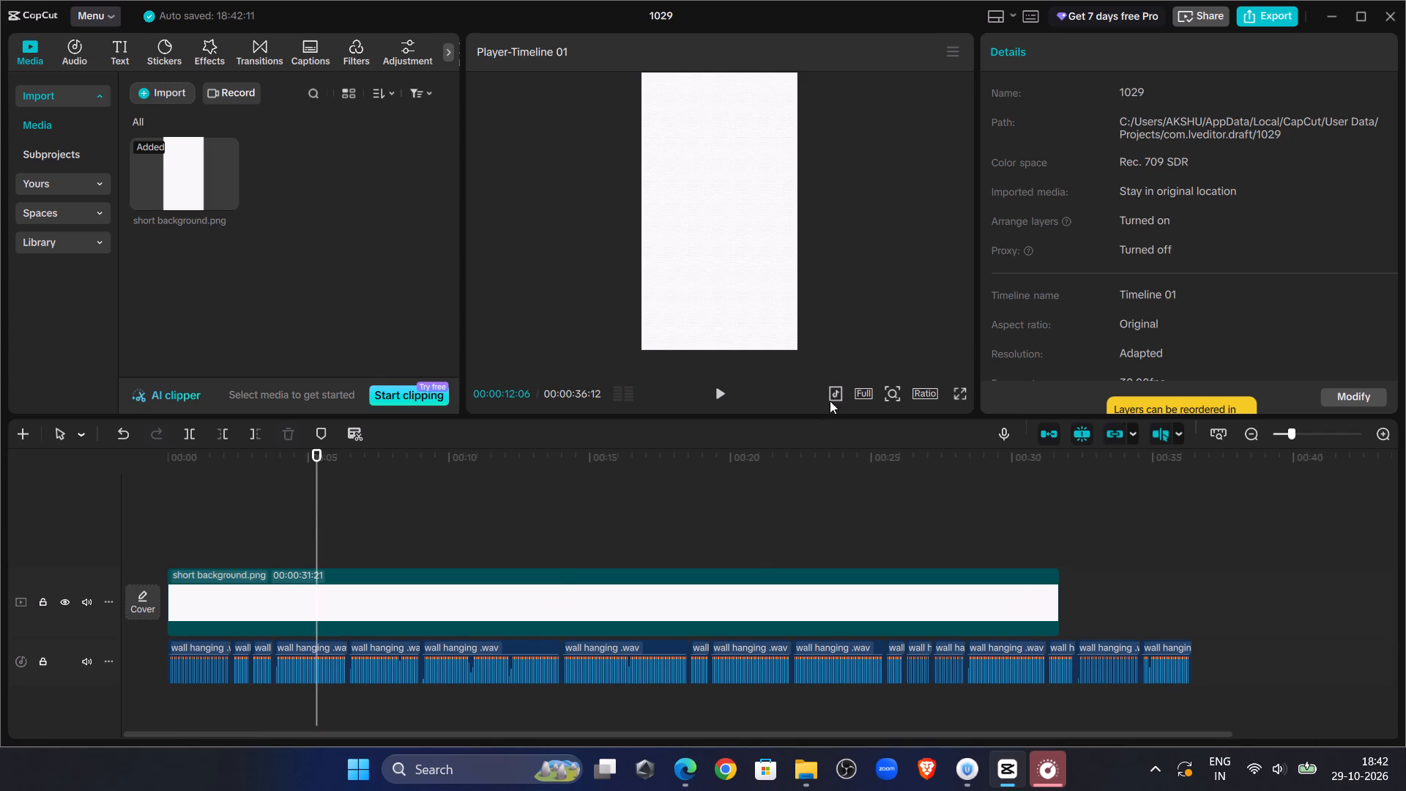
{"action": "left_click", "coordinate": [724, 406]}
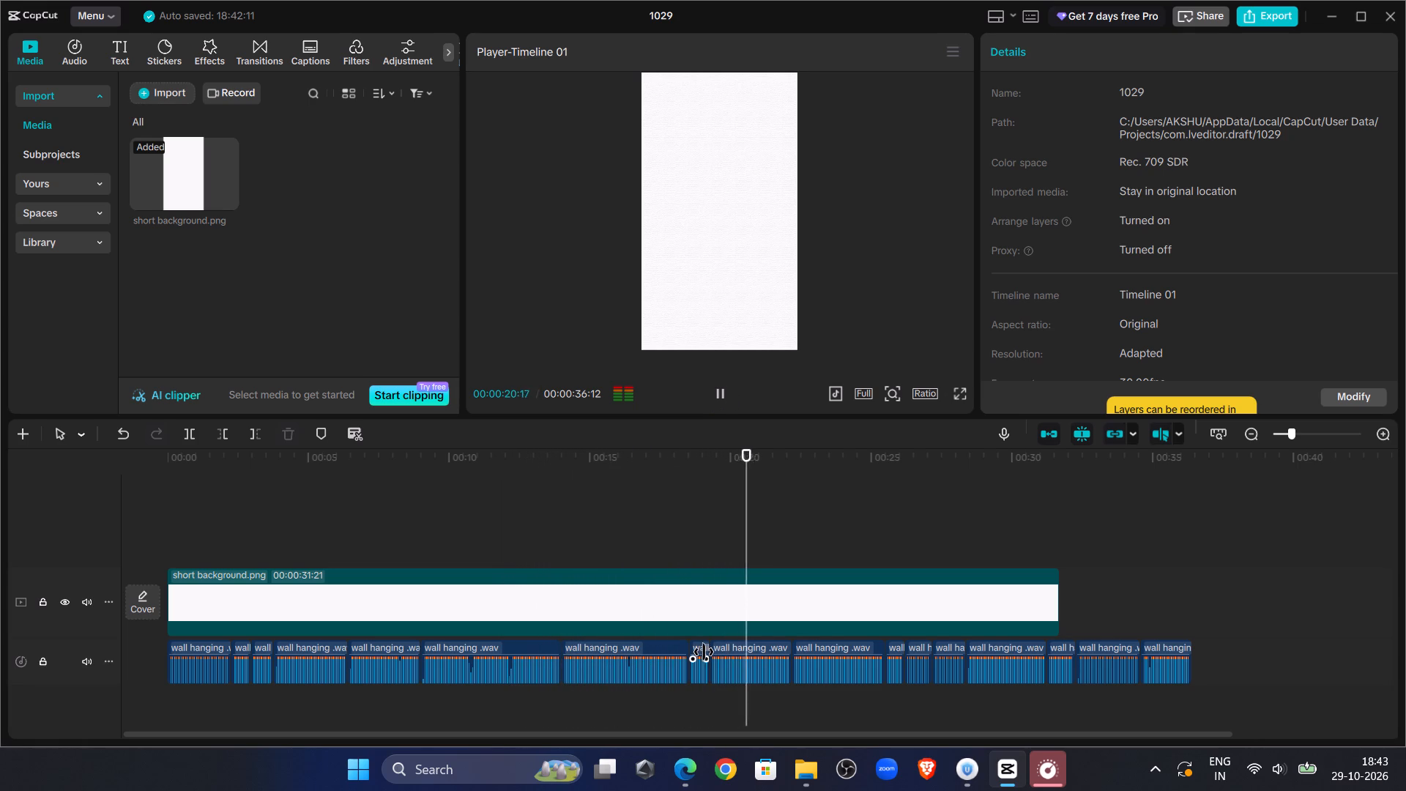
Delete the three wall hanging .wav pieces between about 00:00:14 and 00:00:22 together with the short background.png clip.
{"action": "left_click", "coordinate": [724, 388]}
{"action": "left_click_drag", "start_coordinate": [762, 701], "coordinate": [624, 635]}
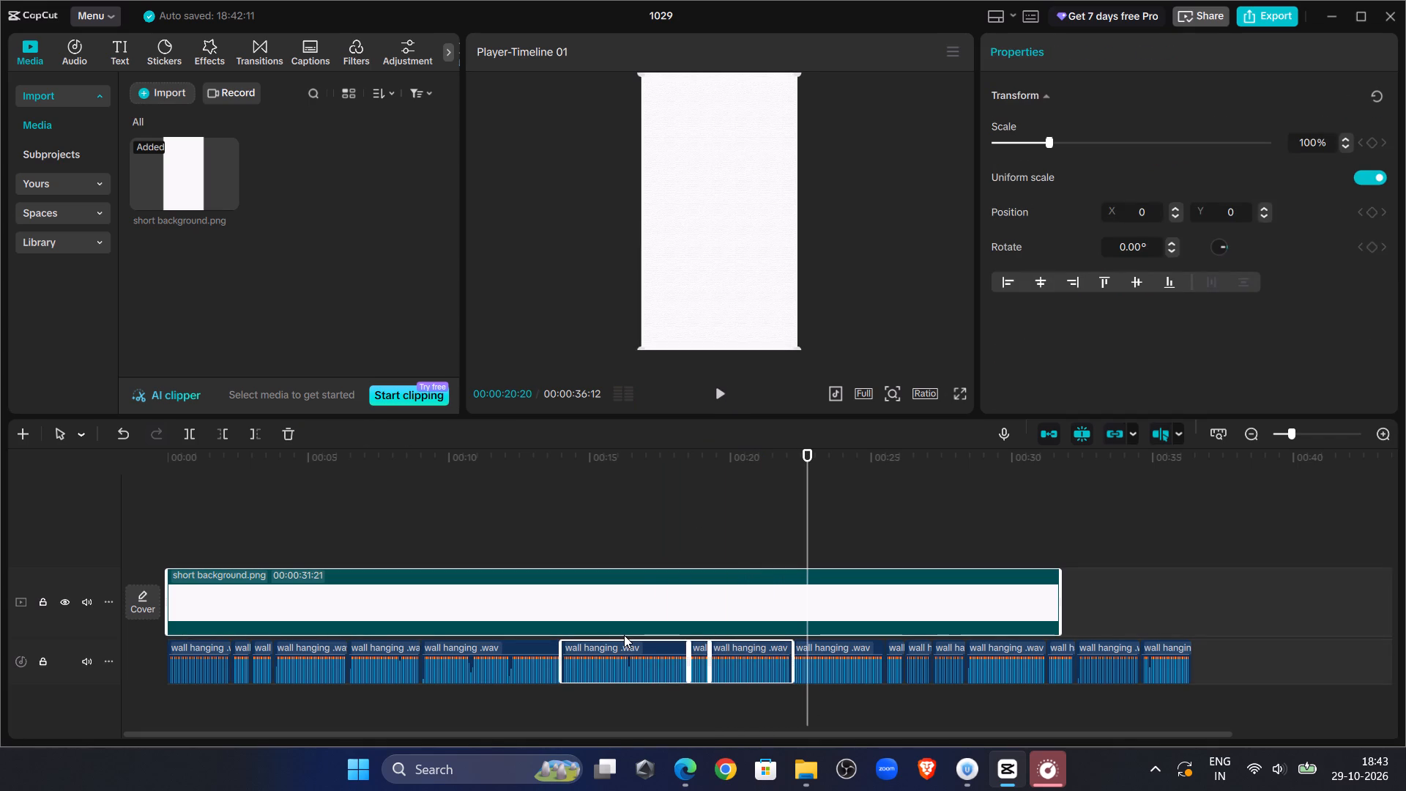
{"action": "key", "text": "Delete"}
Move the eight wall hanging .wav pieces after the gap back to about 00:00:14 to close it.
{"action": "left_click_drag", "start_coordinate": [1238, 669], "coordinate": [862, 647]}
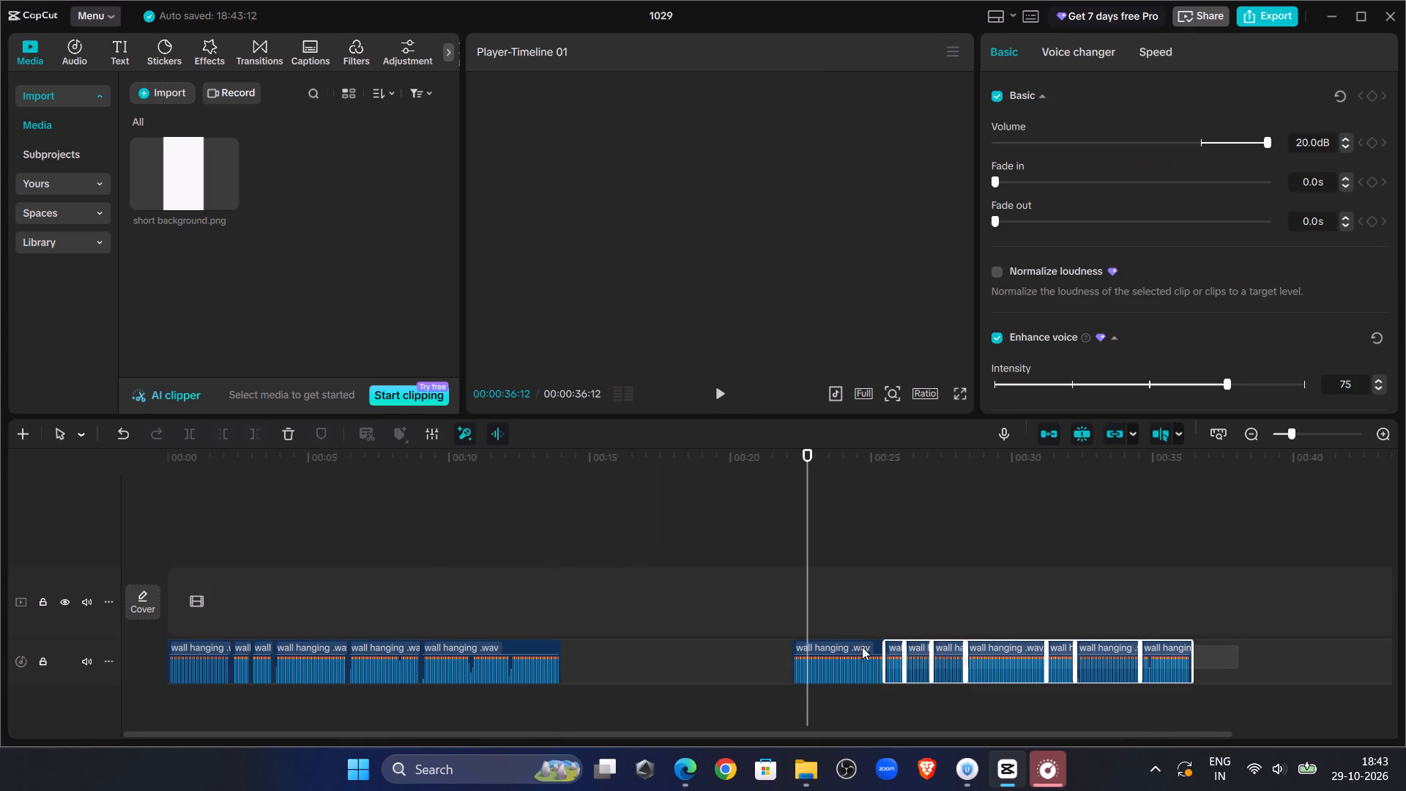
{"action": "left_click_drag", "start_coordinate": [862, 647], "coordinate": [848, 647]}
{"action": "left_click_drag", "start_coordinate": [850, 644], "coordinate": [620, 649]}
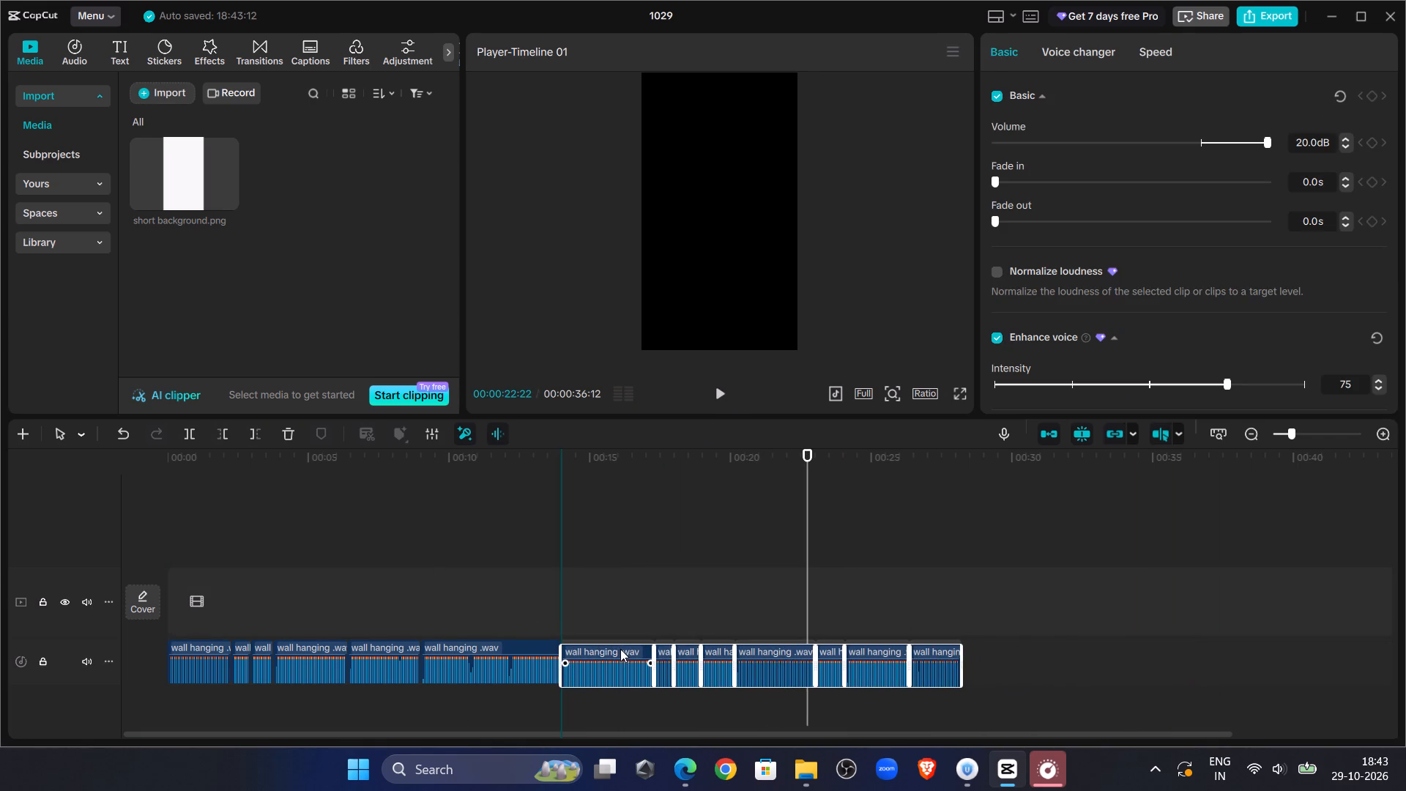
{"action": "left_click_drag", "start_coordinate": [620, 649], "coordinate": [620, 650]}
{"action": "left_click", "coordinate": [946, 500]}
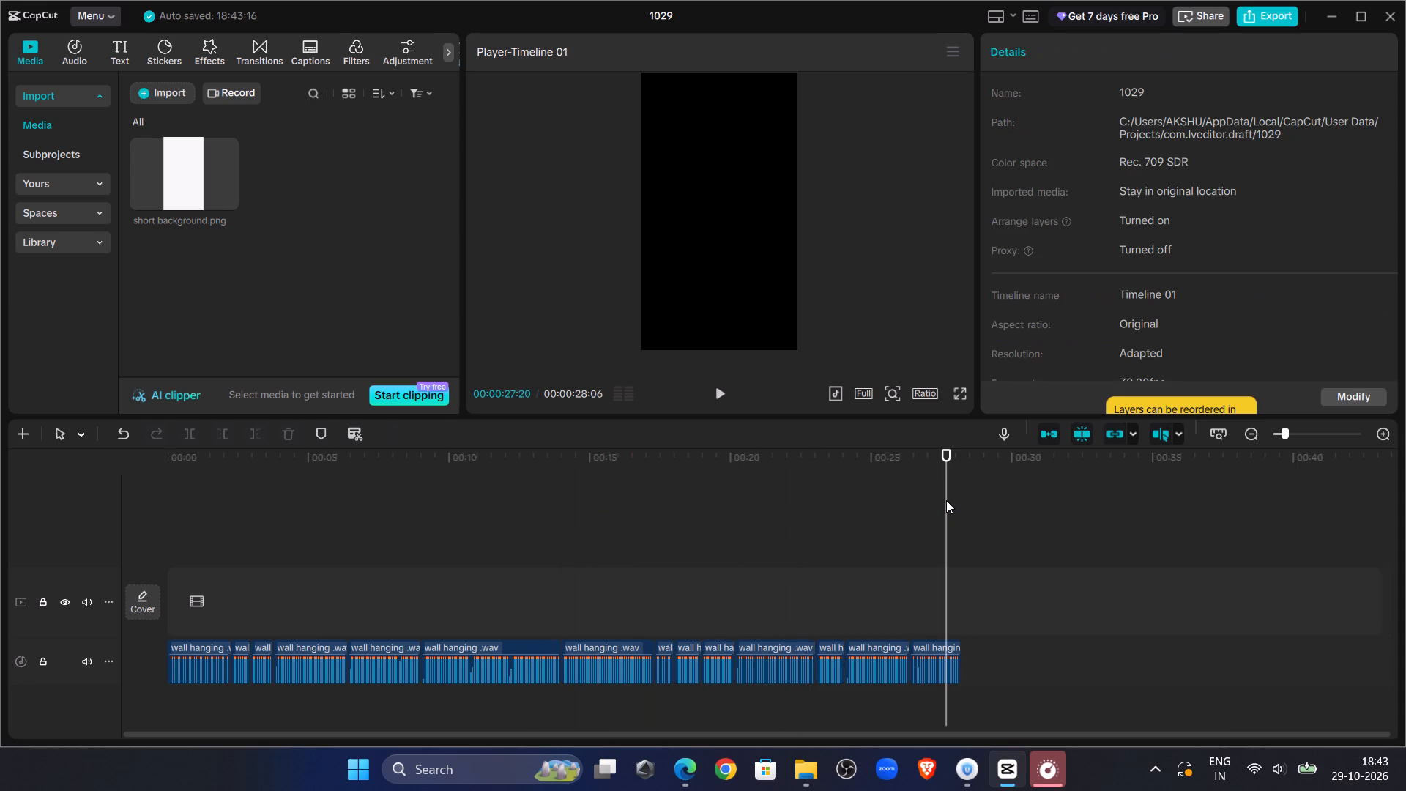
Play the shortened voiceover timeline from start to end and return the playhead to the start.
{"action": "left_click_drag", "start_coordinate": [946, 500], "coordinate": [0, 473]}
{"action": "left_click", "coordinate": [710, 391]}
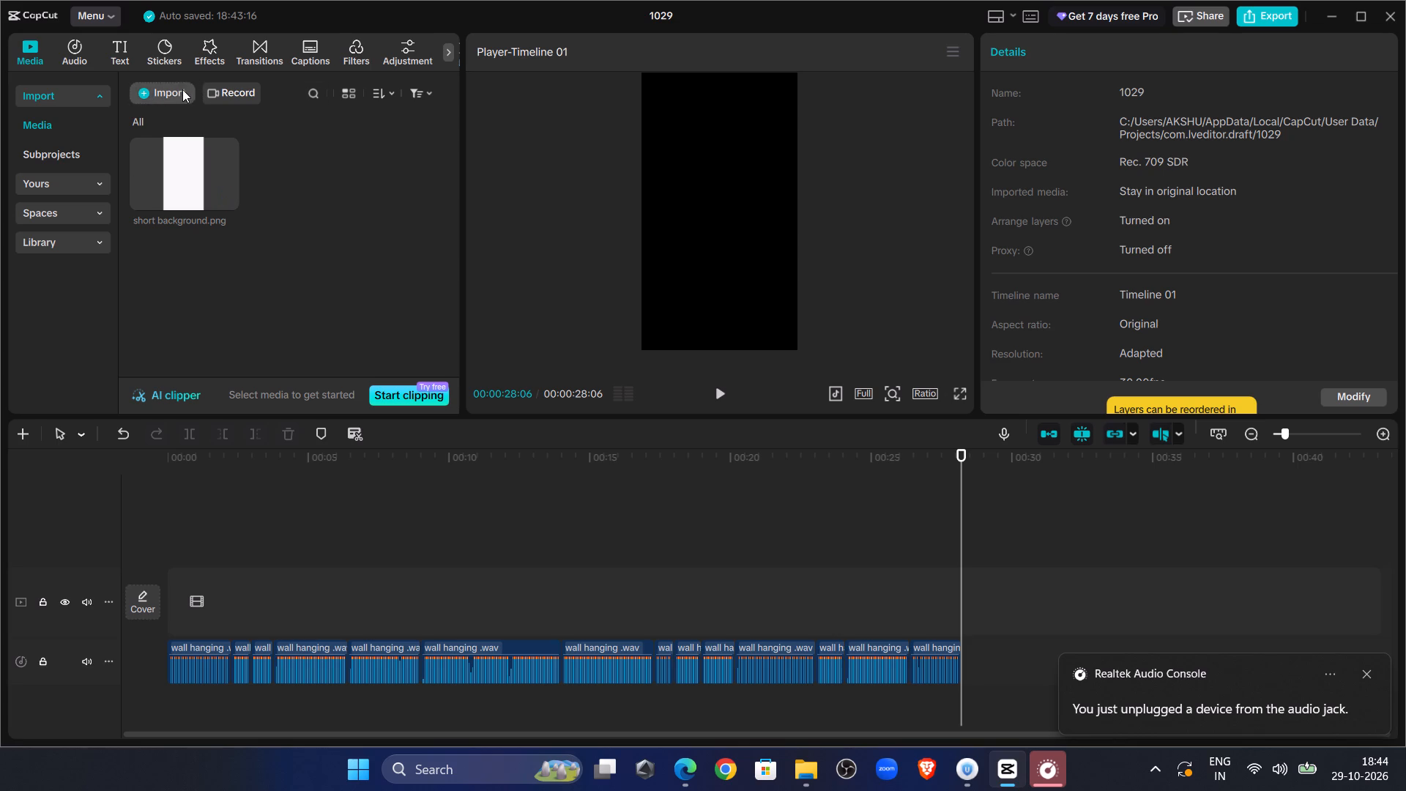
{"action": "left_click", "coordinate": [412, 477]}
{"action": "left_click_drag", "start_coordinate": [412, 477], "coordinate": [0, 468]}
Start a media import and open the voiceover folder inside THE AVTAR-VOICEOVER FOLDER, found by searching drive D for "the".
{"action": "left_click", "coordinate": [160, 88]}
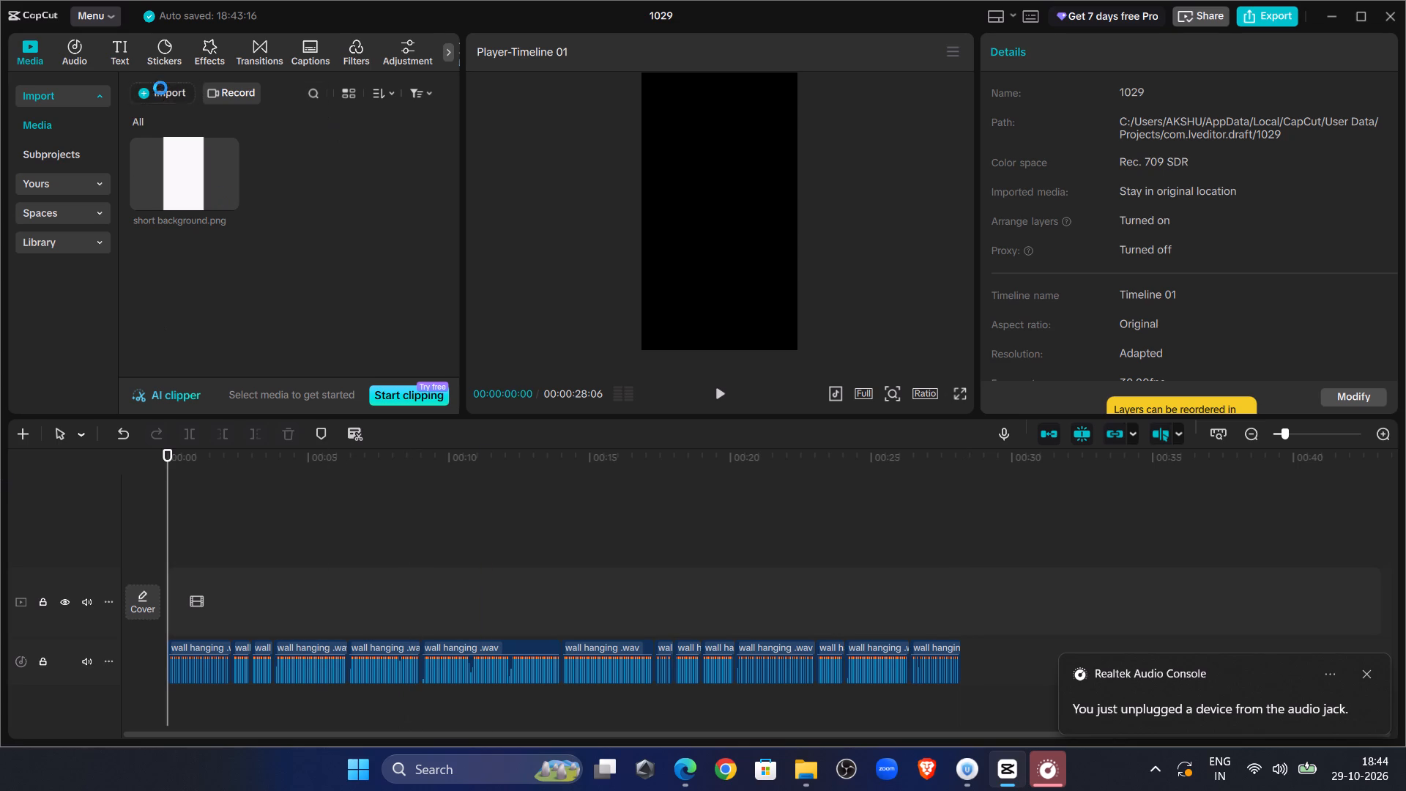
{"action": "scroll", "coordinate": [22, 227], "scroll_direction": "down", "scroll_amount": 5}
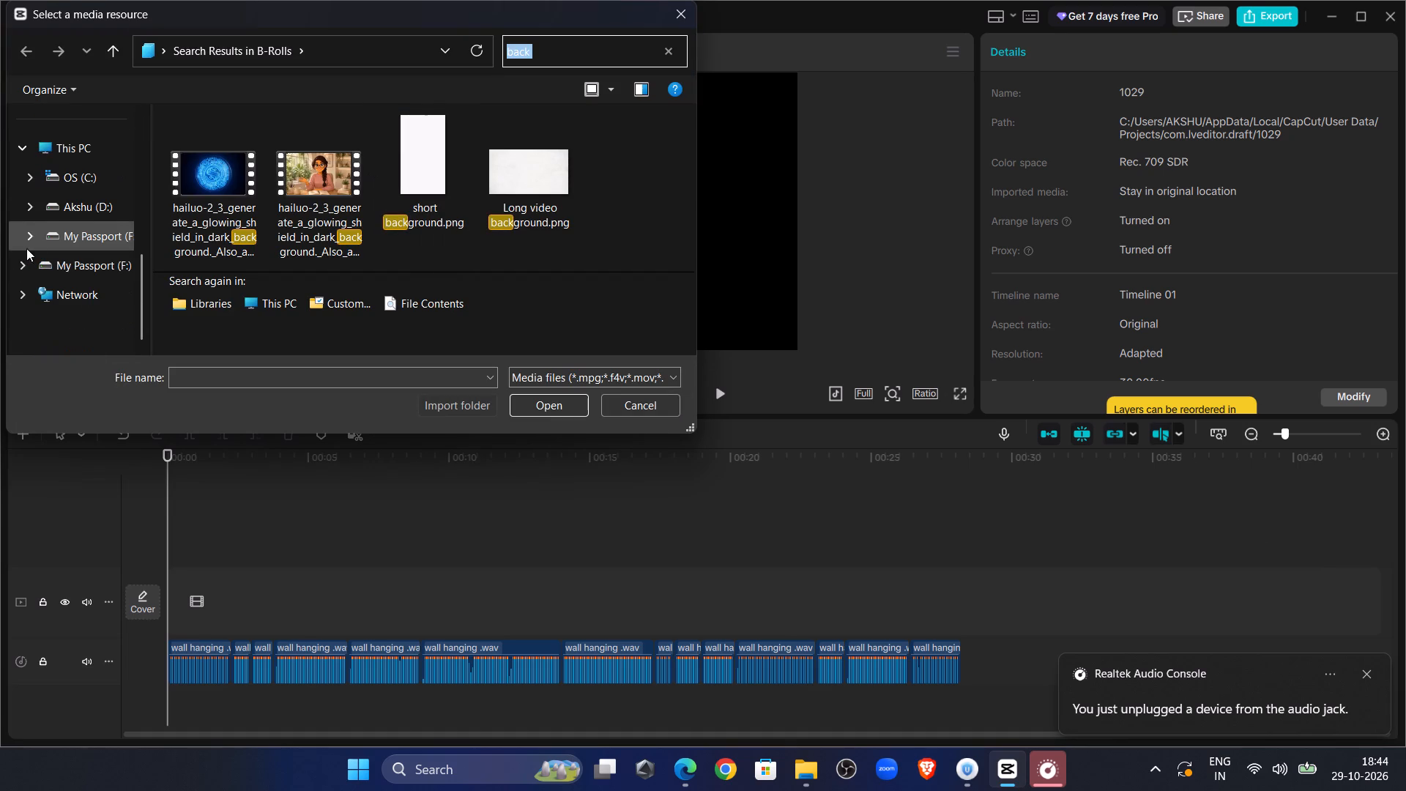
{"action": "left_click", "coordinate": [72, 198]}
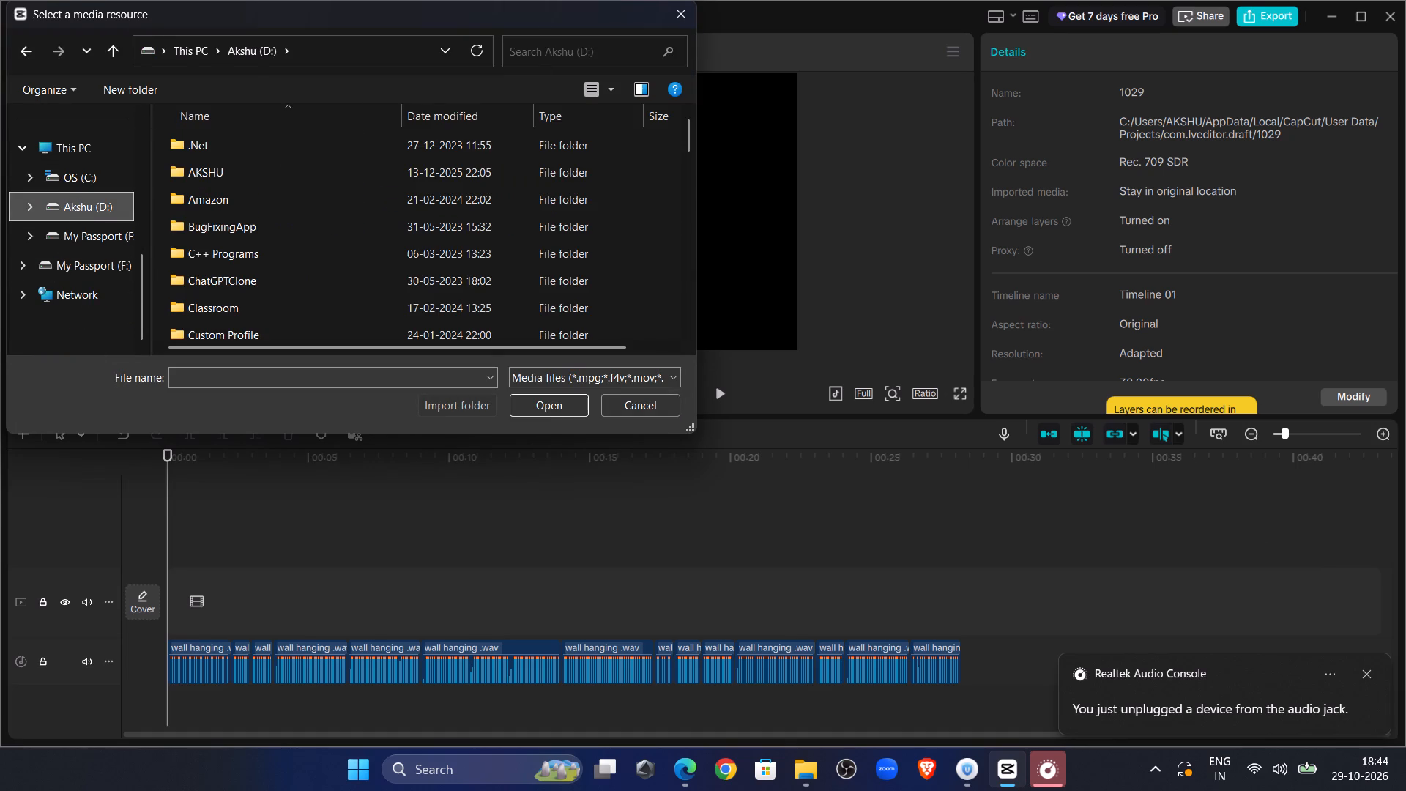
{"action": "left_click", "coordinate": [584, 50]}
{"action": "type", "text": "the"}
{"action": "key", "text": "Return"}
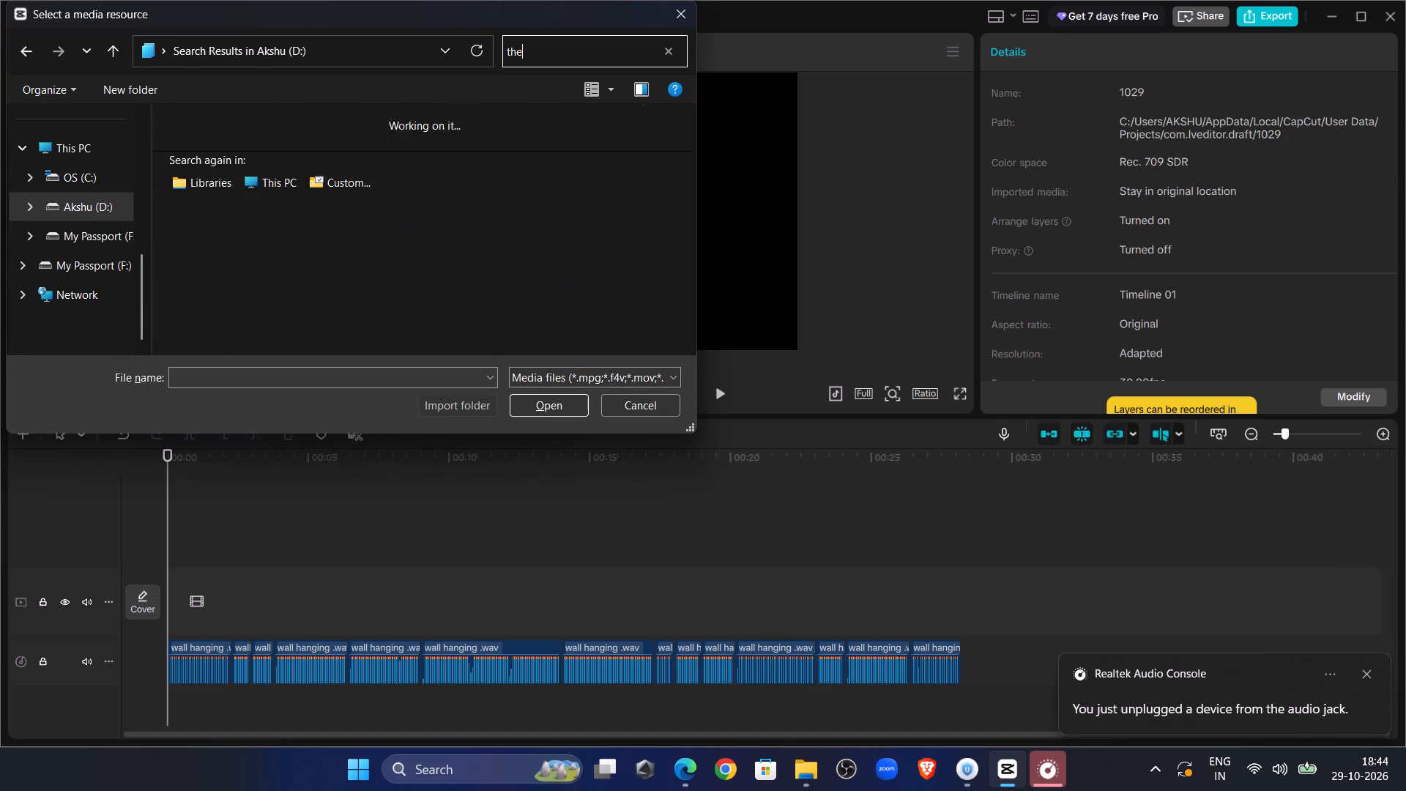
{"action": "double_click", "coordinate": [317, 156]}
{"action": "scroll", "coordinate": [361, 204], "scroll_direction": "down", "scroll_amount": 7}
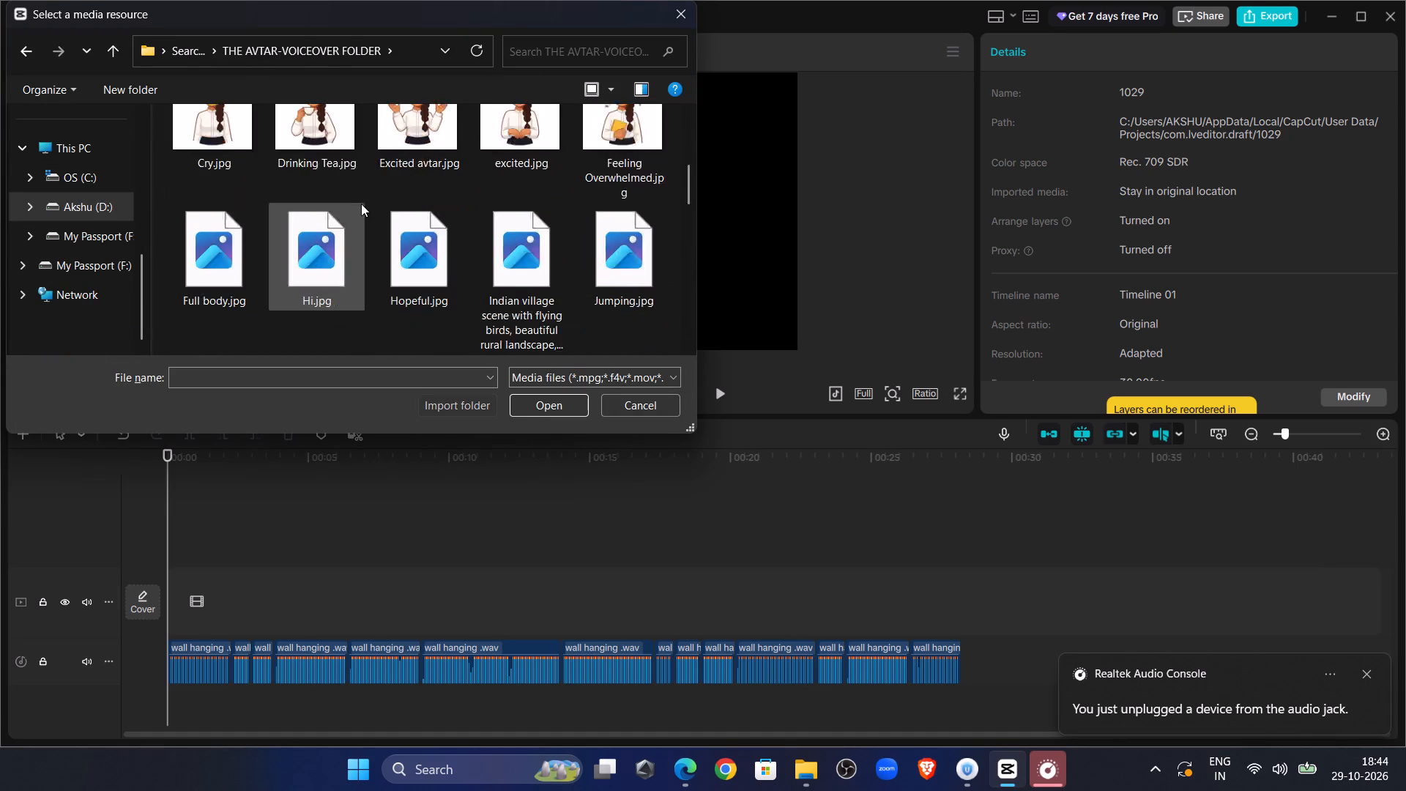
{"action": "scroll", "coordinate": [357, 201], "scroll_direction": "up", "scroll_amount": 6}
{"action": "double_click", "coordinate": [226, 153]}
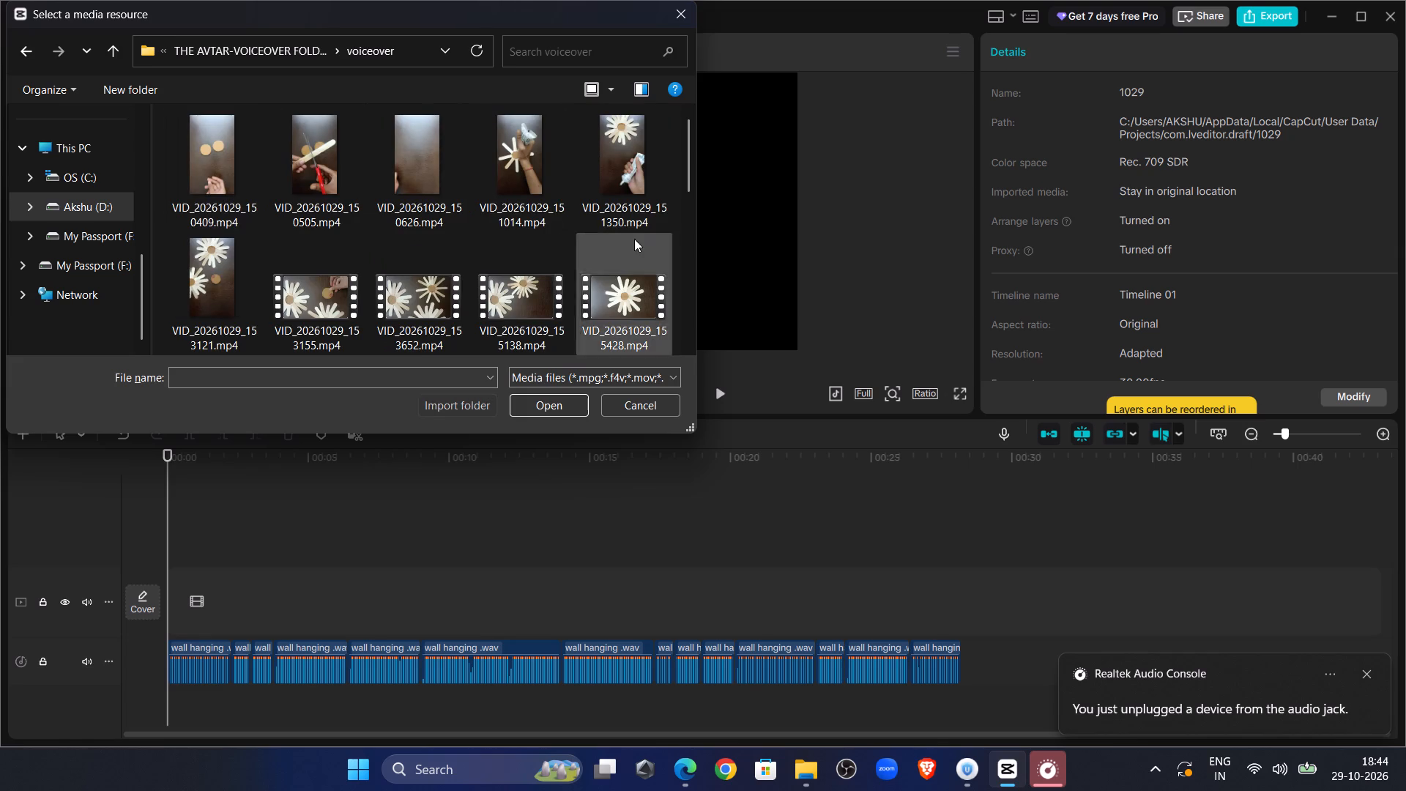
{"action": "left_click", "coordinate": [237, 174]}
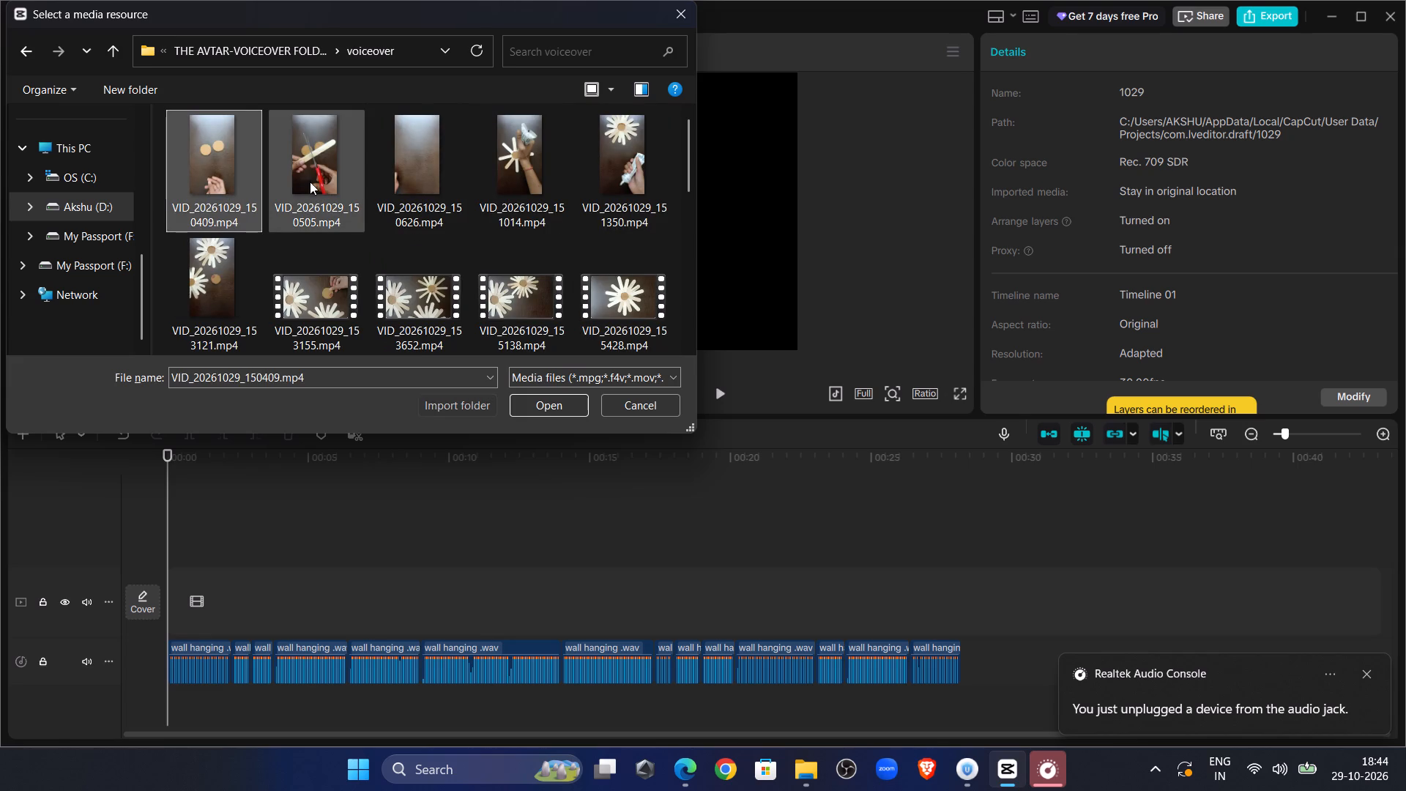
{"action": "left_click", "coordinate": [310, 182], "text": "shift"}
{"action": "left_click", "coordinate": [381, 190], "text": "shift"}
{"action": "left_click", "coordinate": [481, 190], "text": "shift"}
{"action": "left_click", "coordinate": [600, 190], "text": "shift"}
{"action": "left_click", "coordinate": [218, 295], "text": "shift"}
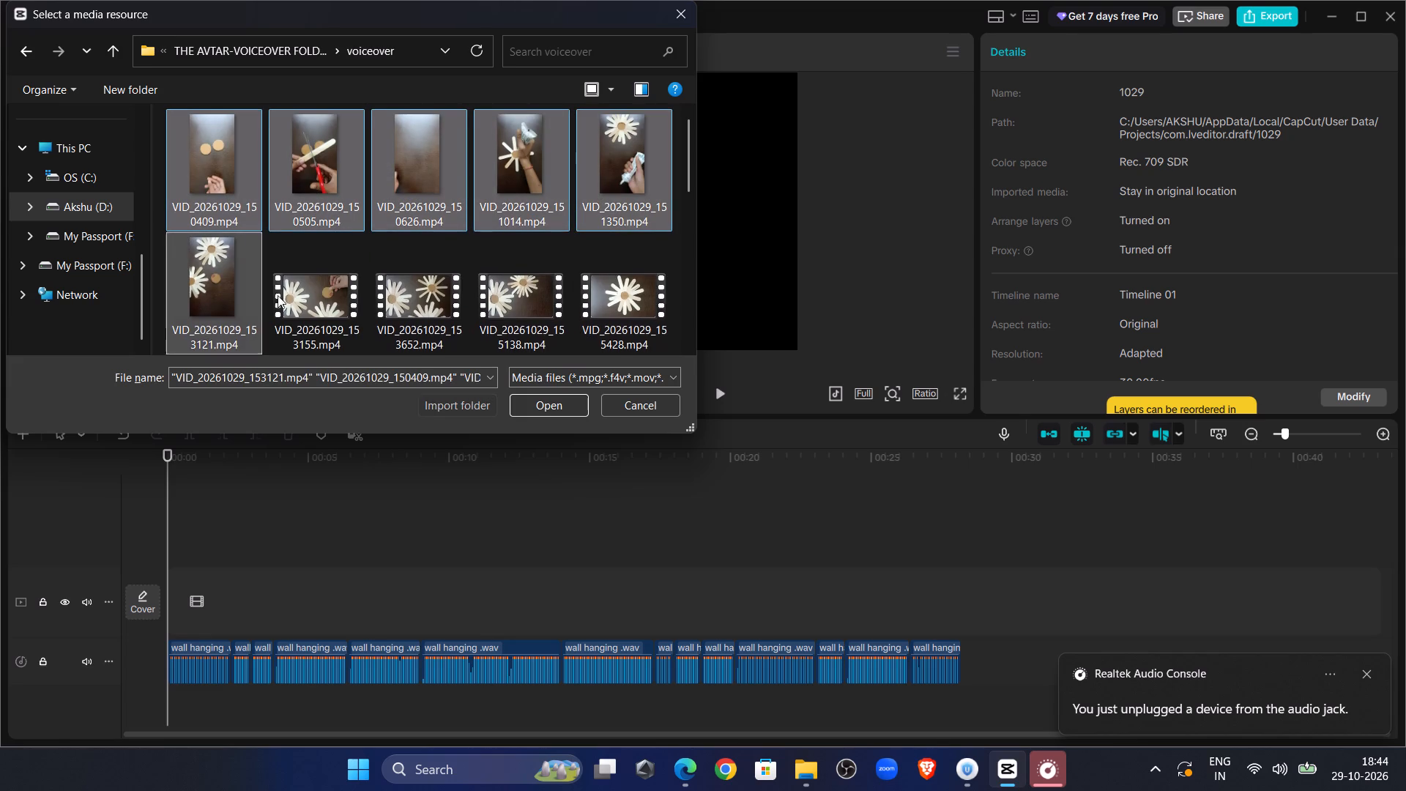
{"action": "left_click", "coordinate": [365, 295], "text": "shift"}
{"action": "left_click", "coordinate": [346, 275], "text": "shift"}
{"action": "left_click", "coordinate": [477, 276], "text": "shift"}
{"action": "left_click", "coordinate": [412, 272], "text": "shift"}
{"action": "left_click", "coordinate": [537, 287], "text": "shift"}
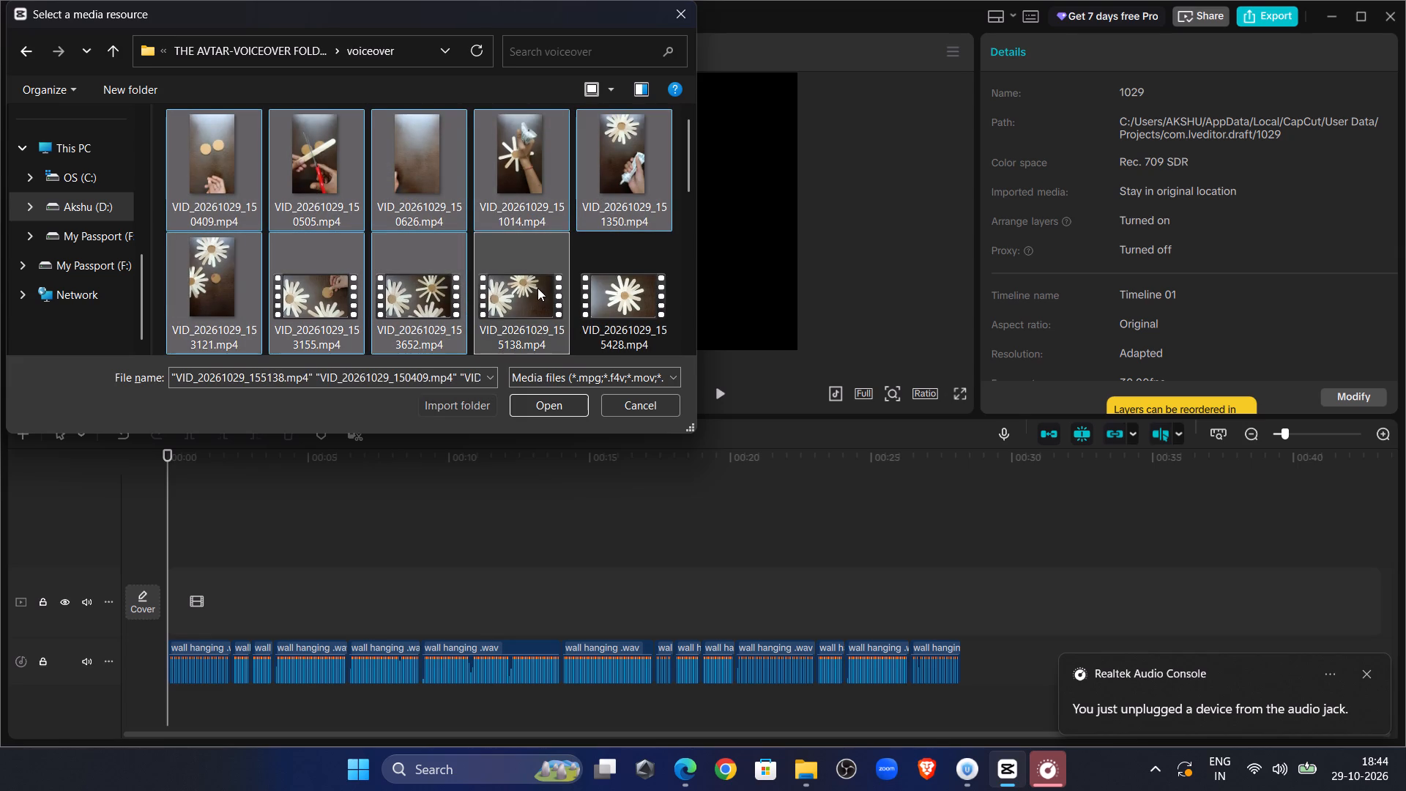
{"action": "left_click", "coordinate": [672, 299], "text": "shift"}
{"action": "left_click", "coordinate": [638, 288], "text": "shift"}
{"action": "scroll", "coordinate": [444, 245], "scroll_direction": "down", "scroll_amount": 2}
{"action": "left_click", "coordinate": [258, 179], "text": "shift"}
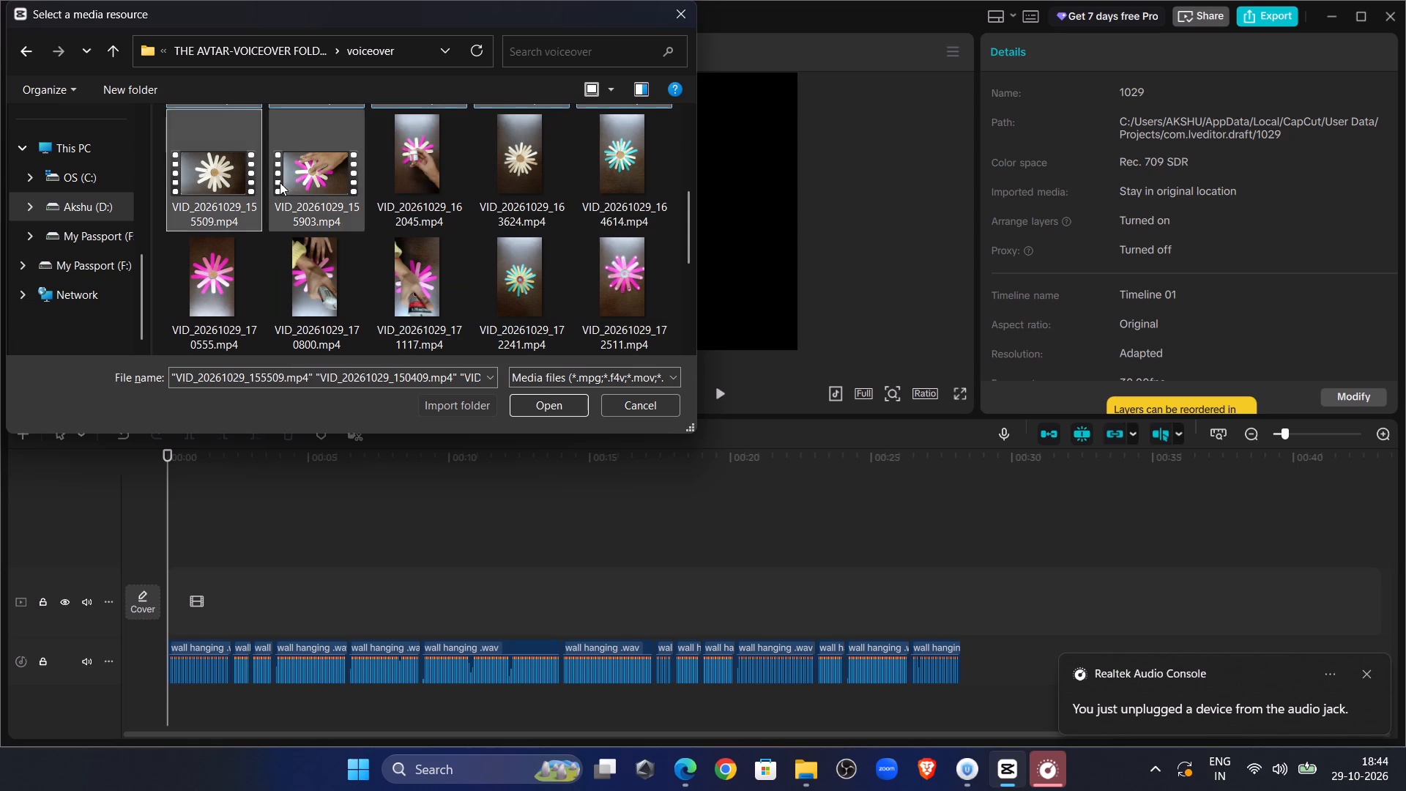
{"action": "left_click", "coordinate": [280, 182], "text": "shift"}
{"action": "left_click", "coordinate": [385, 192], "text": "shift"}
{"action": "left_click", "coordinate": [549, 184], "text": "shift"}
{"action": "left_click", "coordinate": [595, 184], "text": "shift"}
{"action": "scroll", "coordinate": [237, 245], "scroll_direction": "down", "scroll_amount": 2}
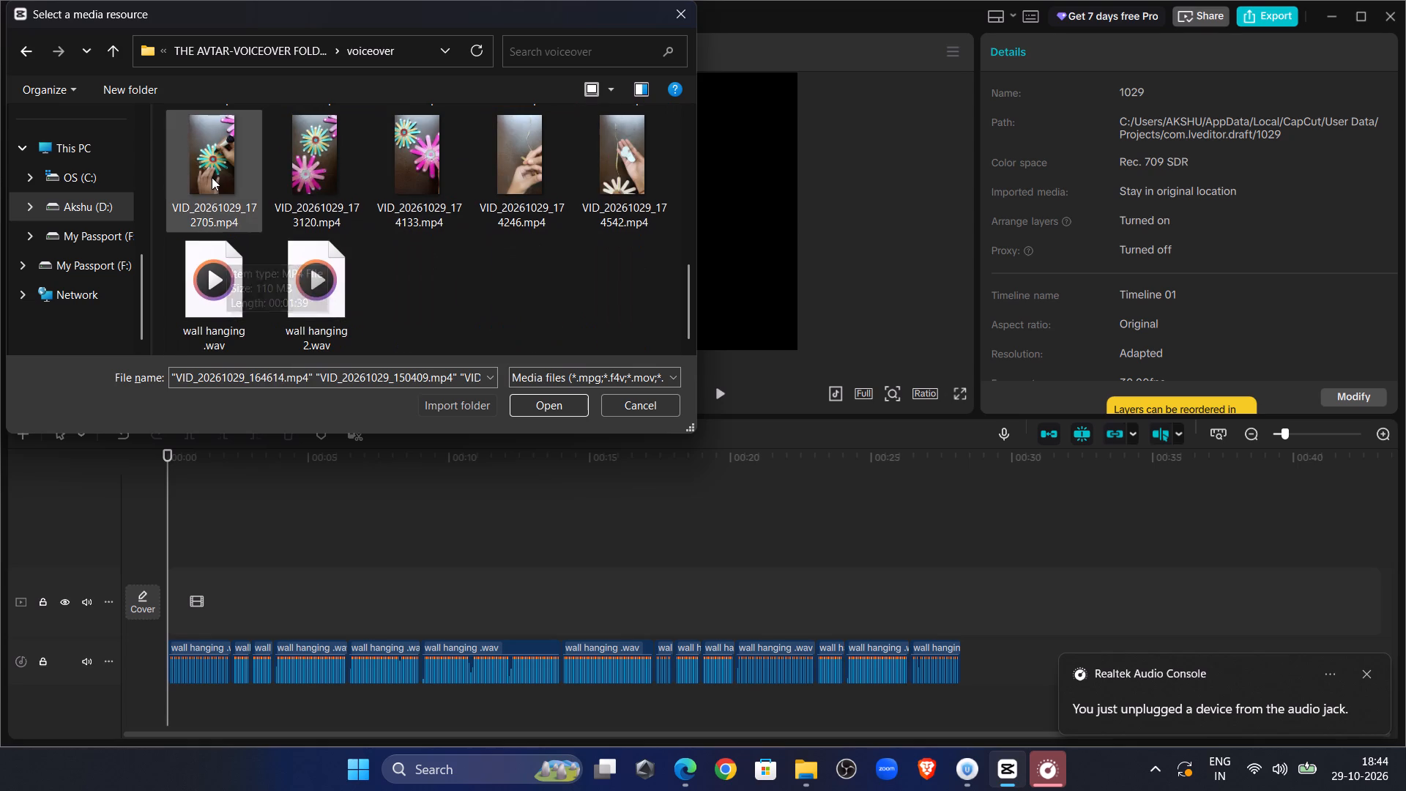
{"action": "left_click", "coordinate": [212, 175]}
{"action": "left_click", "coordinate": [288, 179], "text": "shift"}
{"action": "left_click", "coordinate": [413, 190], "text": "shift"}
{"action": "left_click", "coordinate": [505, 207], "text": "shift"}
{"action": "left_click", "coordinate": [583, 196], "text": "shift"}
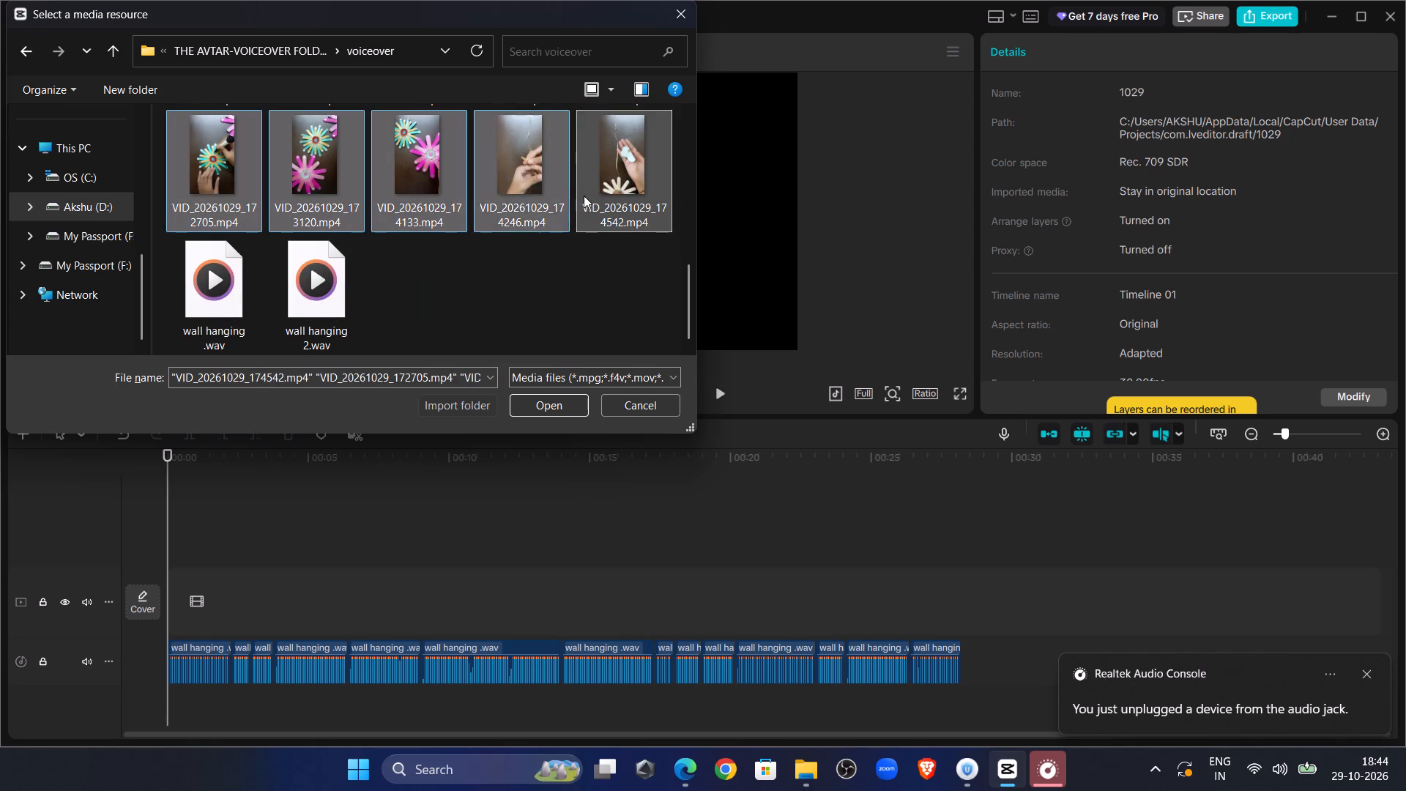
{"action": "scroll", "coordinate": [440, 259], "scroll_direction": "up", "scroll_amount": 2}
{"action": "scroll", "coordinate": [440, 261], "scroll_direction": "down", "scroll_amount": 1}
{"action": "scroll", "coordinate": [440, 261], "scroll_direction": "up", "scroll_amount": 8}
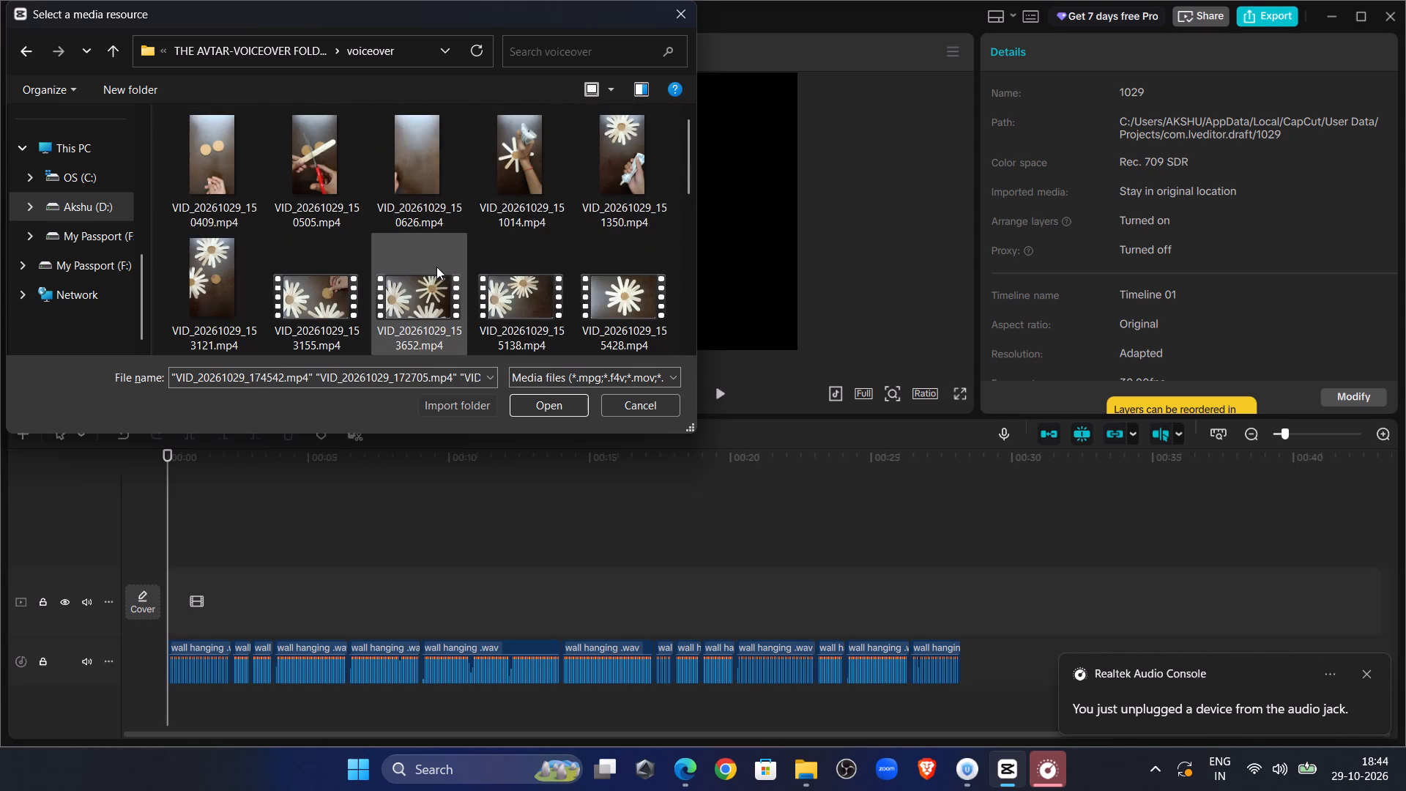
Import all 25 VID_20261029 .mp4 clips from VID_20261029_150409 to VID_20261029_174542, leaving out the two .wav files.
{"action": "left_click", "coordinate": [224, 144]}
{"action": "left_click", "coordinate": [272, 156], "text": "shift"}
{"action": "left_click", "coordinate": [398, 157], "text": "shift"}
{"action": "left_click", "coordinate": [559, 185], "text": "shift"}
{"action": "left_click", "coordinate": [640, 182], "text": "shift"}
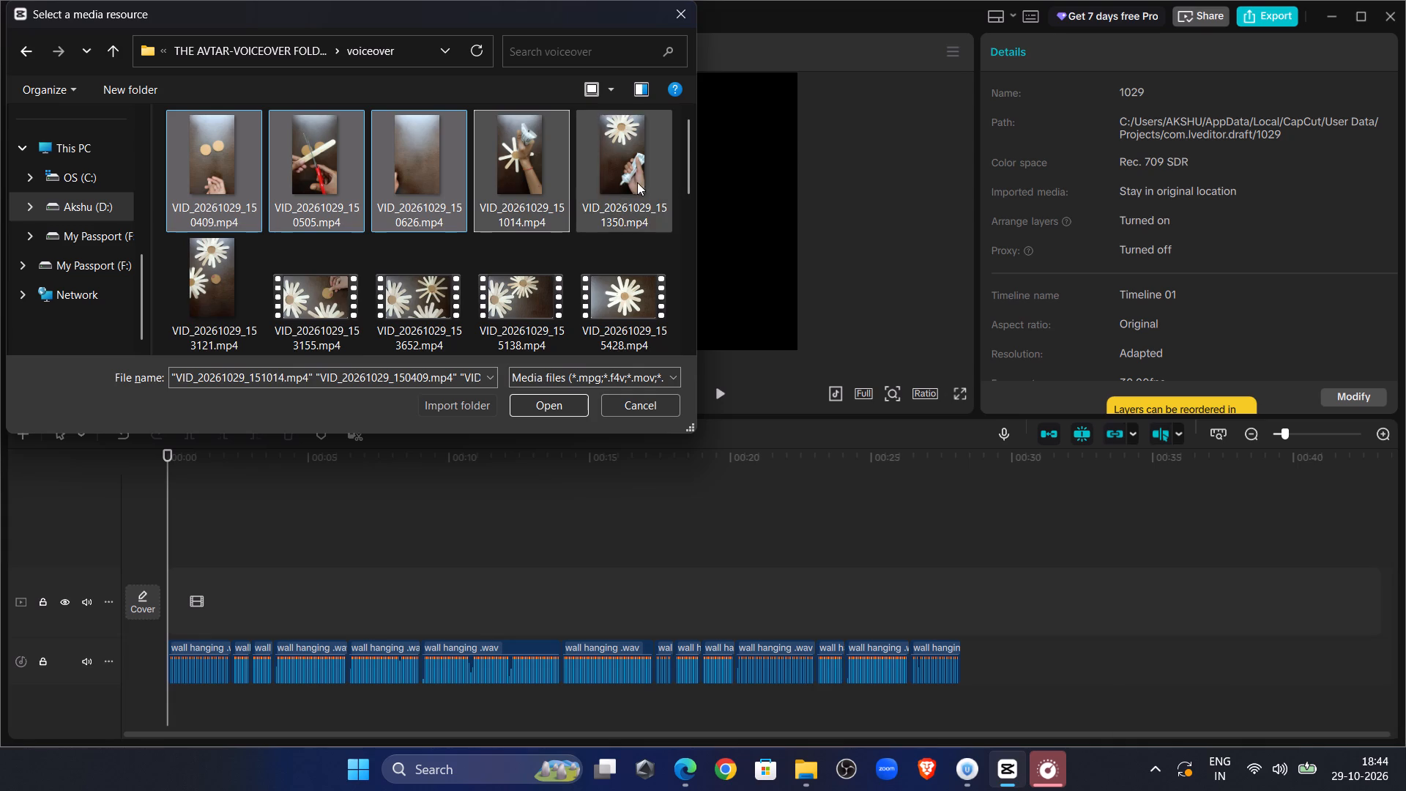
{"action": "left_click", "coordinate": [207, 294], "text": "shift"}
{"action": "left_click", "coordinate": [306, 295], "text": "shift"}
{"action": "left_click", "coordinate": [426, 292], "text": "shift"}
{"action": "left_click", "coordinate": [532, 310], "text": "shift"}
{"action": "left_click", "coordinate": [593, 308], "text": "shift"}
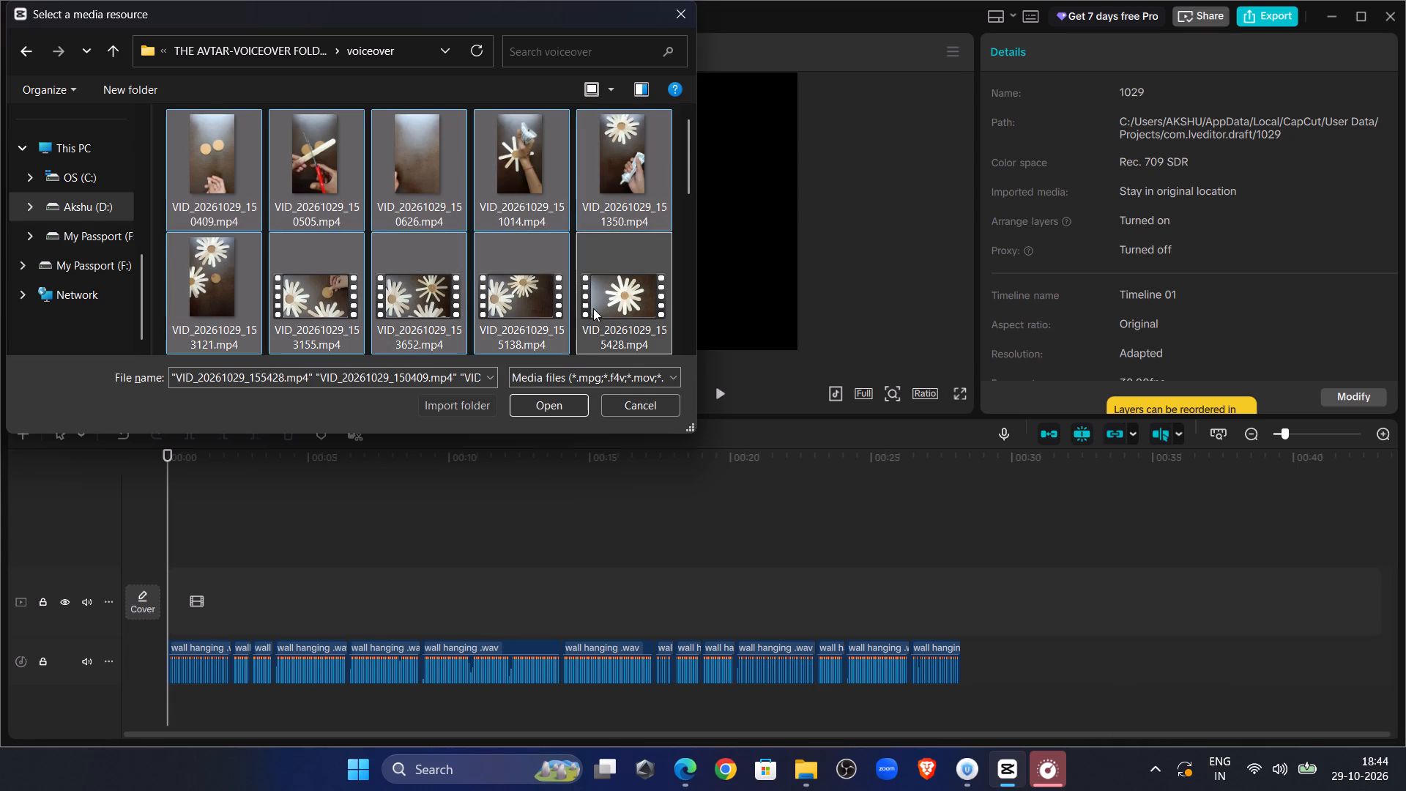
{"action": "scroll", "coordinate": [405, 253], "scroll_direction": "down", "scroll_amount": 2}
{"action": "left_click", "coordinate": [209, 172], "text": "shift"}
{"action": "left_click", "coordinate": [289, 177], "text": "shift"}
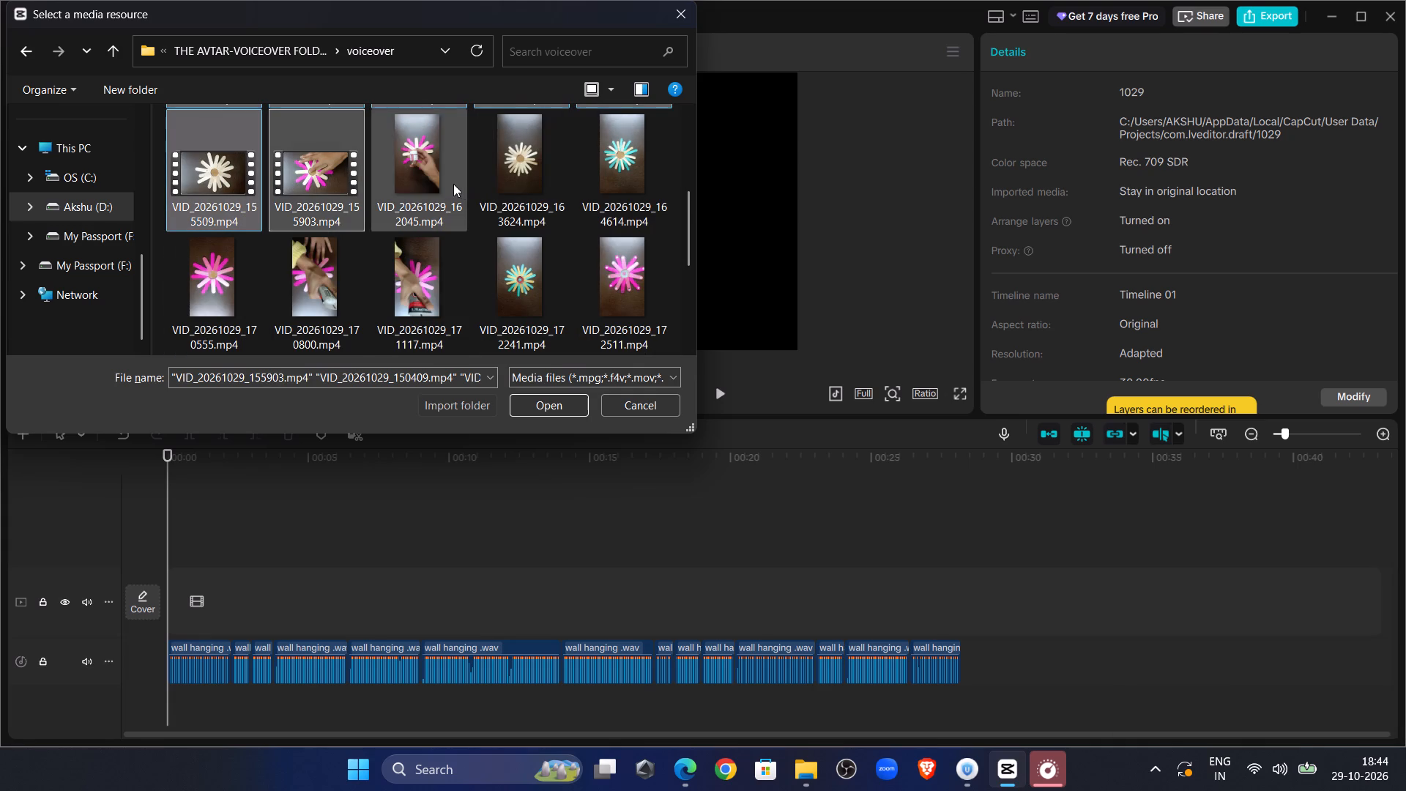
{"action": "left_click", "coordinate": [451, 182], "text": "shift"}
{"action": "left_click", "coordinate": [525, 187], "text": "shift"}
{"action": "left_click", "coordinate": [612, 192], "text": "shift"}
{"action": "scroll", "coordinate": [431, 189], "scroll_direction": "down", "scroll_amount": 1}
{"action": "left_click", "coordinate": [239, 179], "text": "shift"}
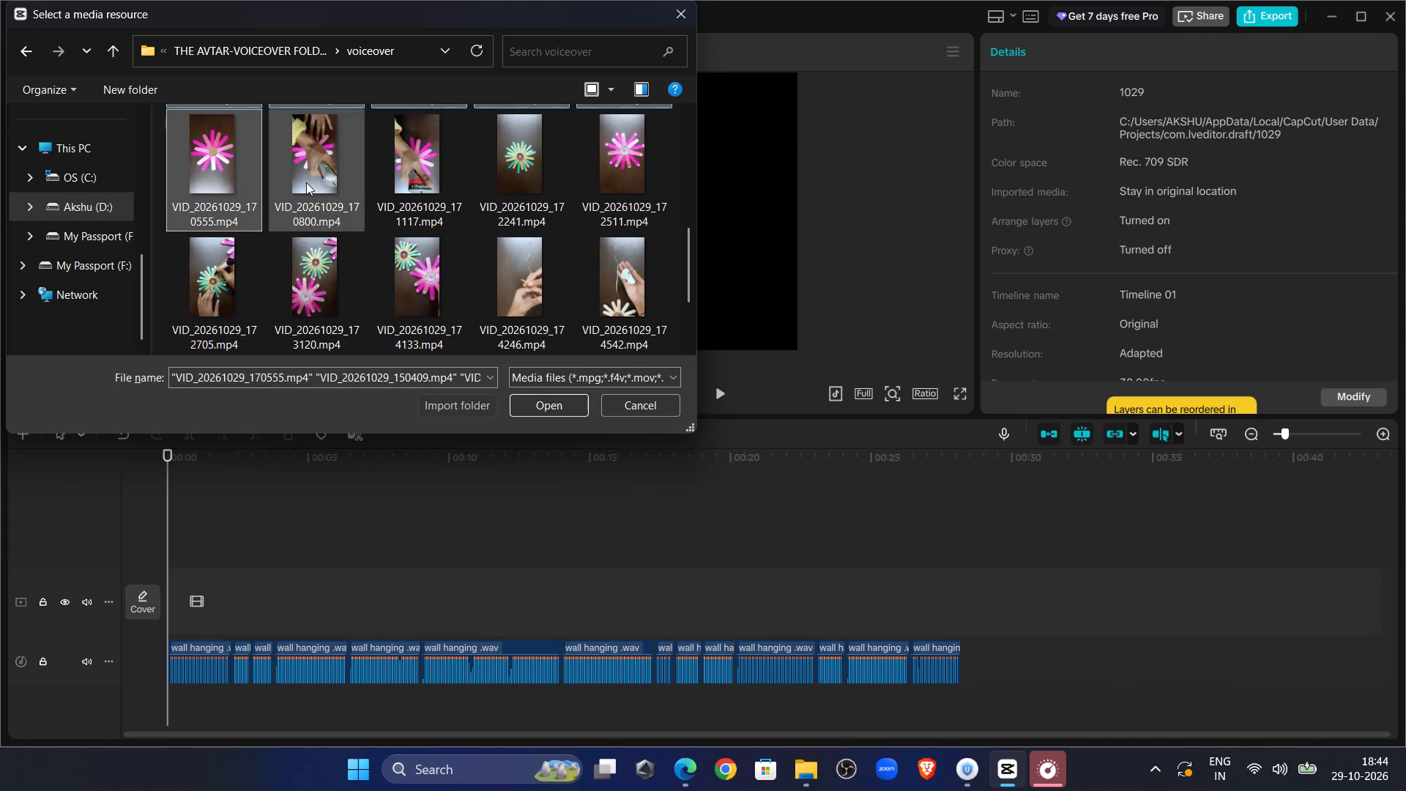
{"action": "left_click", "coordinate": [306, 182], "text": "shift"}
{"action": "left_click", "coordinate": [398, 188], "text": "shift"}
{"action": "left_click", "coordinate": [545, 205], "text": "shift"}
{"action": "left_click", "coordinate": [638, 204], "text": "shift"}
{"action": "left_click", "coordinate": [201, 277], "text": "shift"}
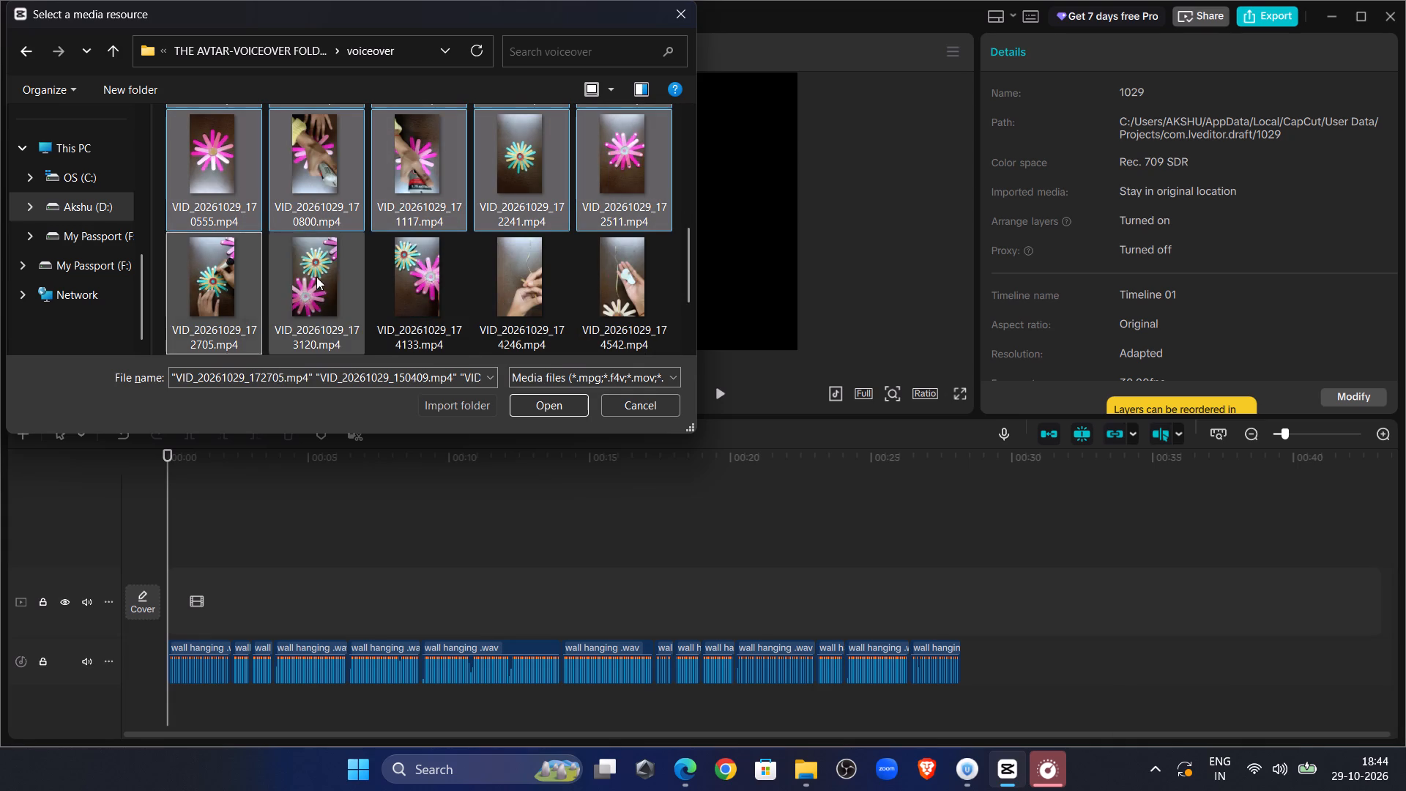
{"action": "left_click", "coordinate": [316, 277], "text": "shift"}
{"action": "left_click", "coordinate": [461, 282], "text": "shift"}
{"action": "left_click", "coordinate": [521, 290], "text": "shift"}
{"action": "left_click", "coordinate": [589, 278], "text": "shift"}
{"action": "scroll", "coordinate": [536, 255], "scroll_direction": "down", "scroll_amount": 1}
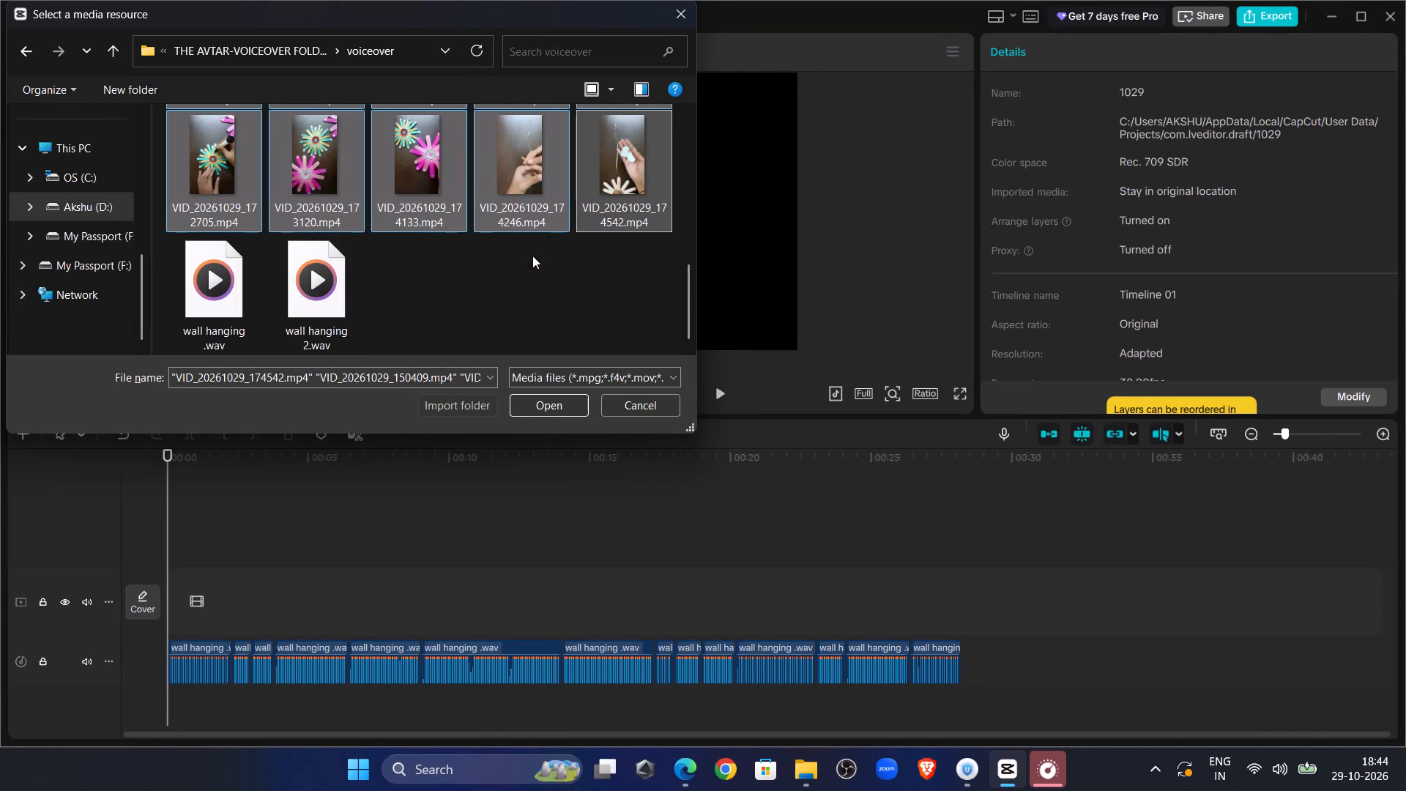
{"action": "left_click", "coordinate": [536, 395]}
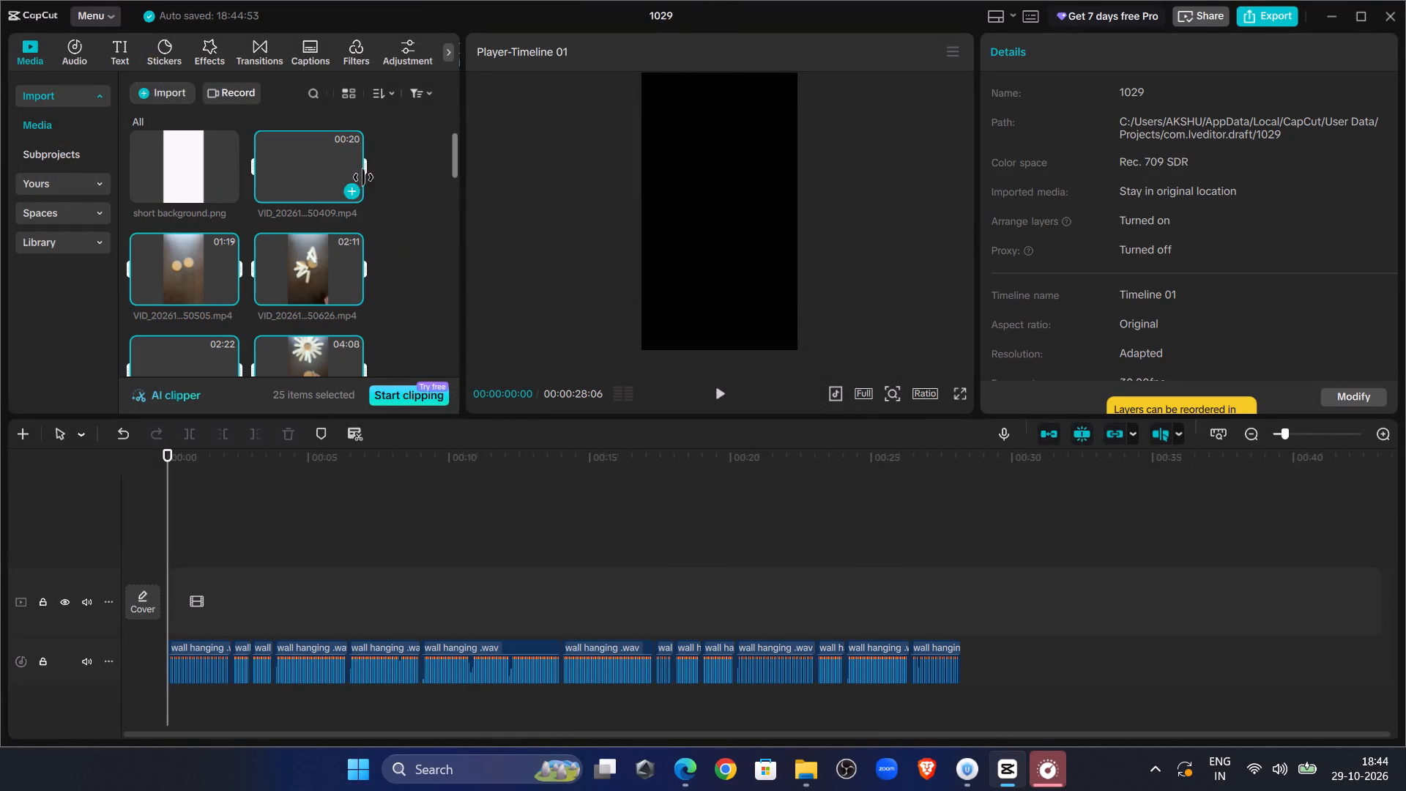
Add all the imported VID_20261029 clips to the main video track from the start of the timeline.
{"action": "left_click", "coordinate": [352, 194]}
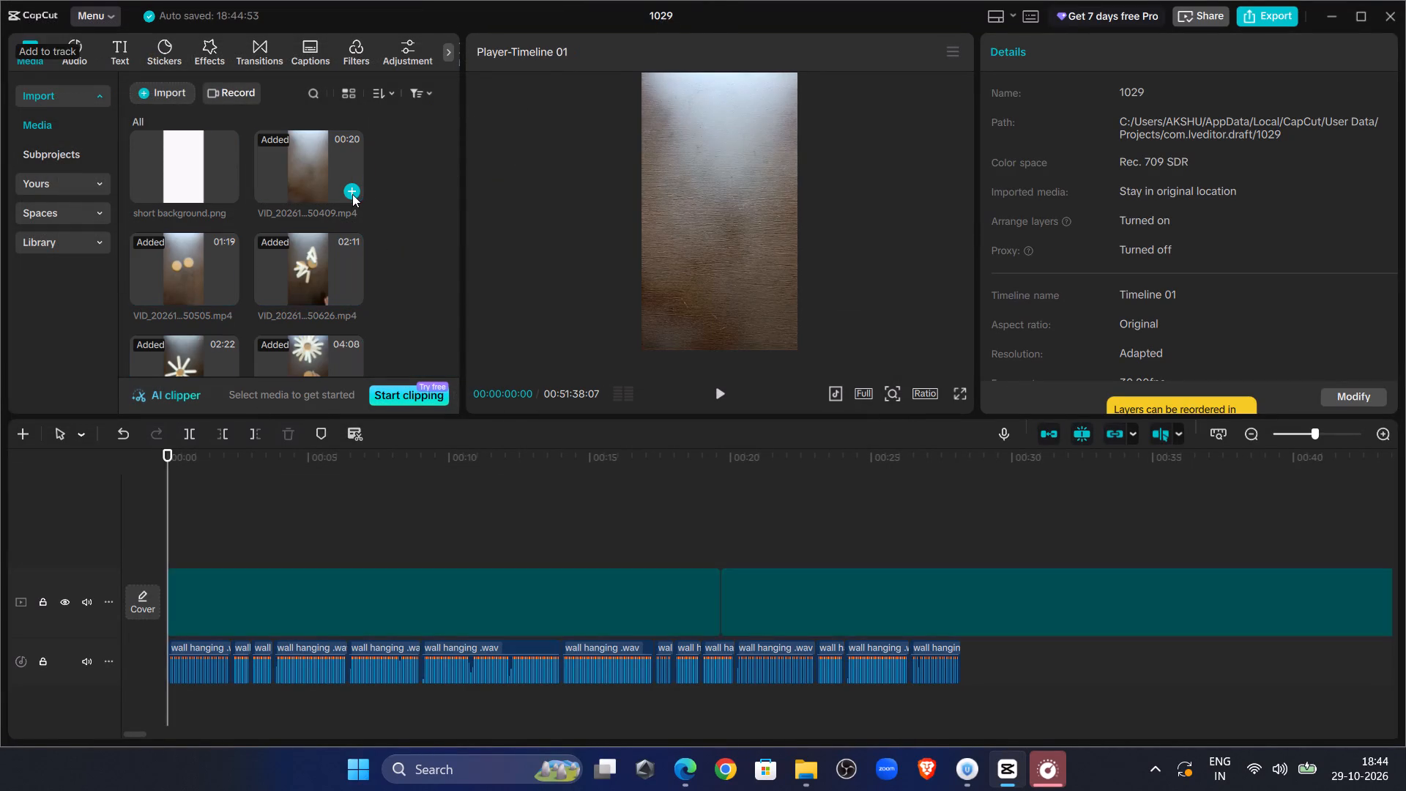
Lower the audio volume of all the added video clips to the minimum.
{"action": "left_click", "coordinate": [1068, 51]}
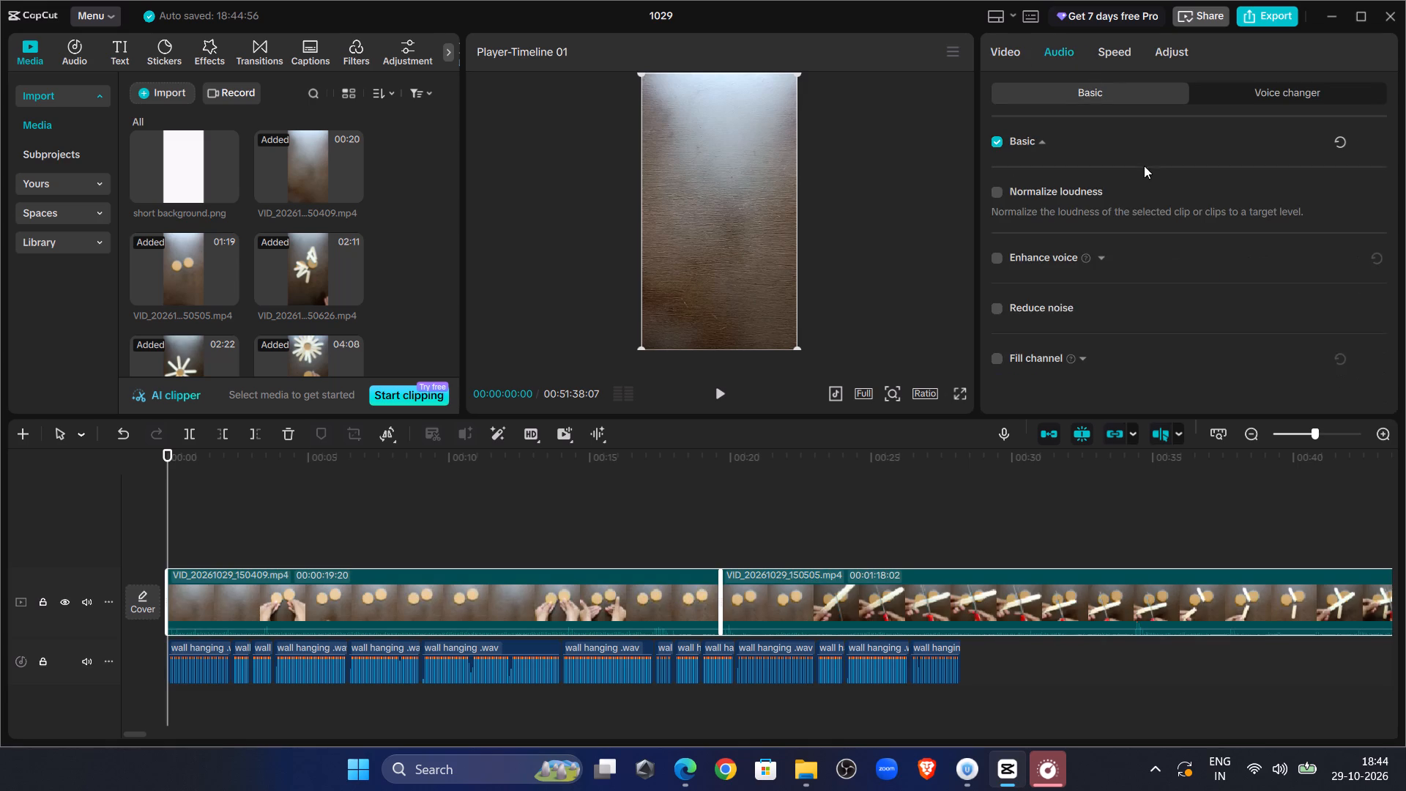
{"action": "scroll", "coordinate": [1119, 191], "scroll_direction": "up", "scroll_amount": 4}
{"action": "left_click_drag", "start_coordinate": [1194, 190], "coordinate": [945, 191]}
Set the standard speed of all the added video clips to 10.00x.
{"action": "left_click", "coordinate": [1120, 48]}
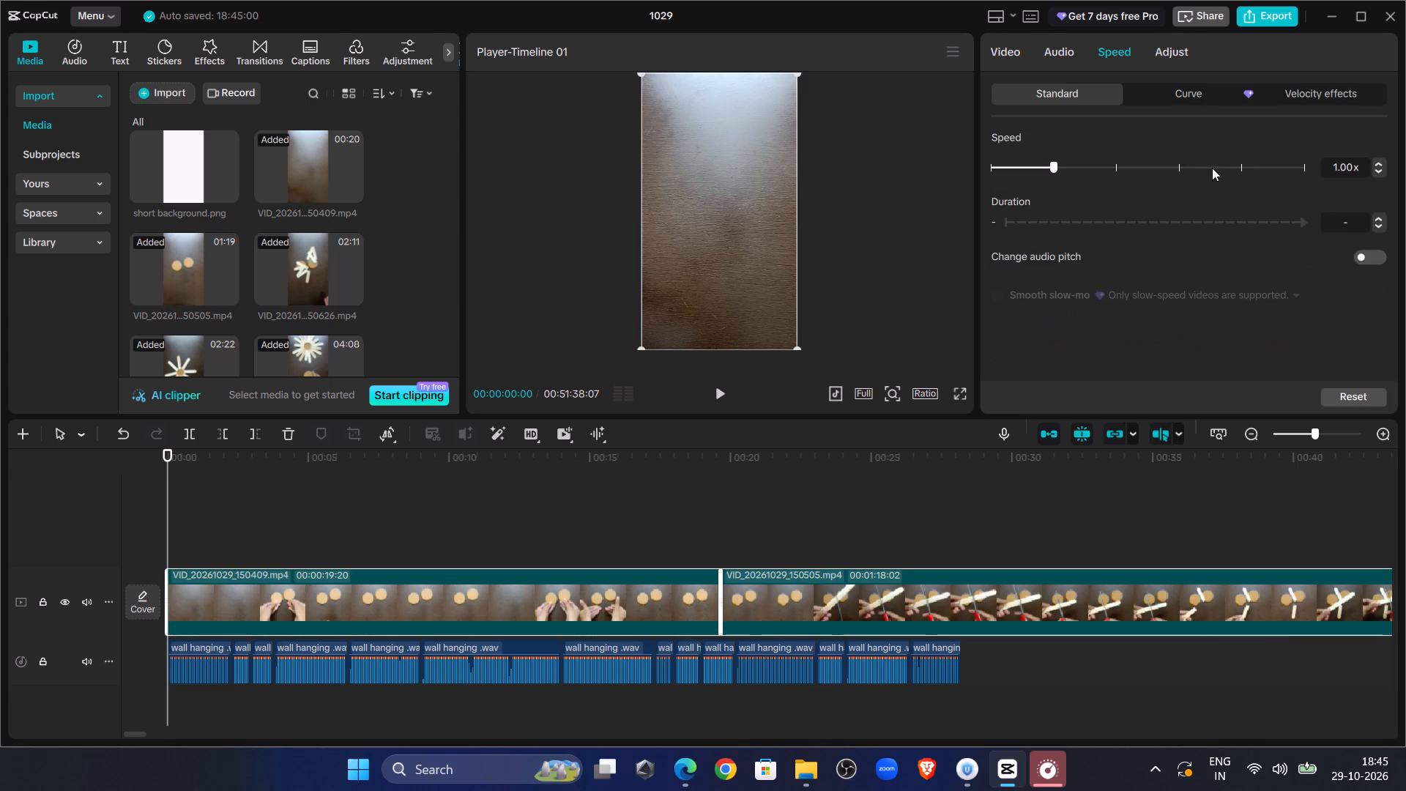
{"action": "left_click", "coordinate": [1238, 168]}
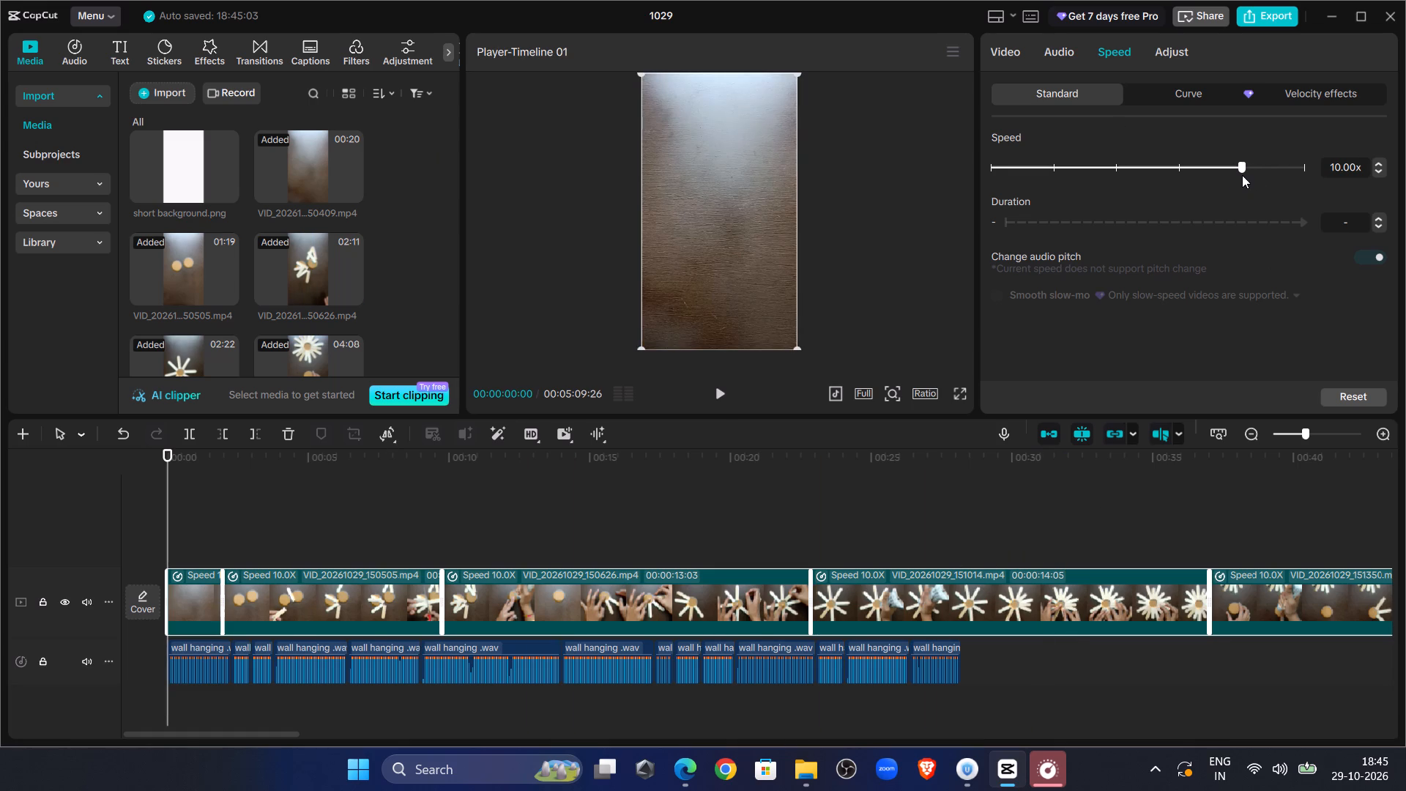
Inspect the sped-up video clips across the timeline up to the end of the last clip.
{"action": "left_click", "coordinate": [1295, 432]}
{"action": "left_click", "coordinate": [1030, 501]}
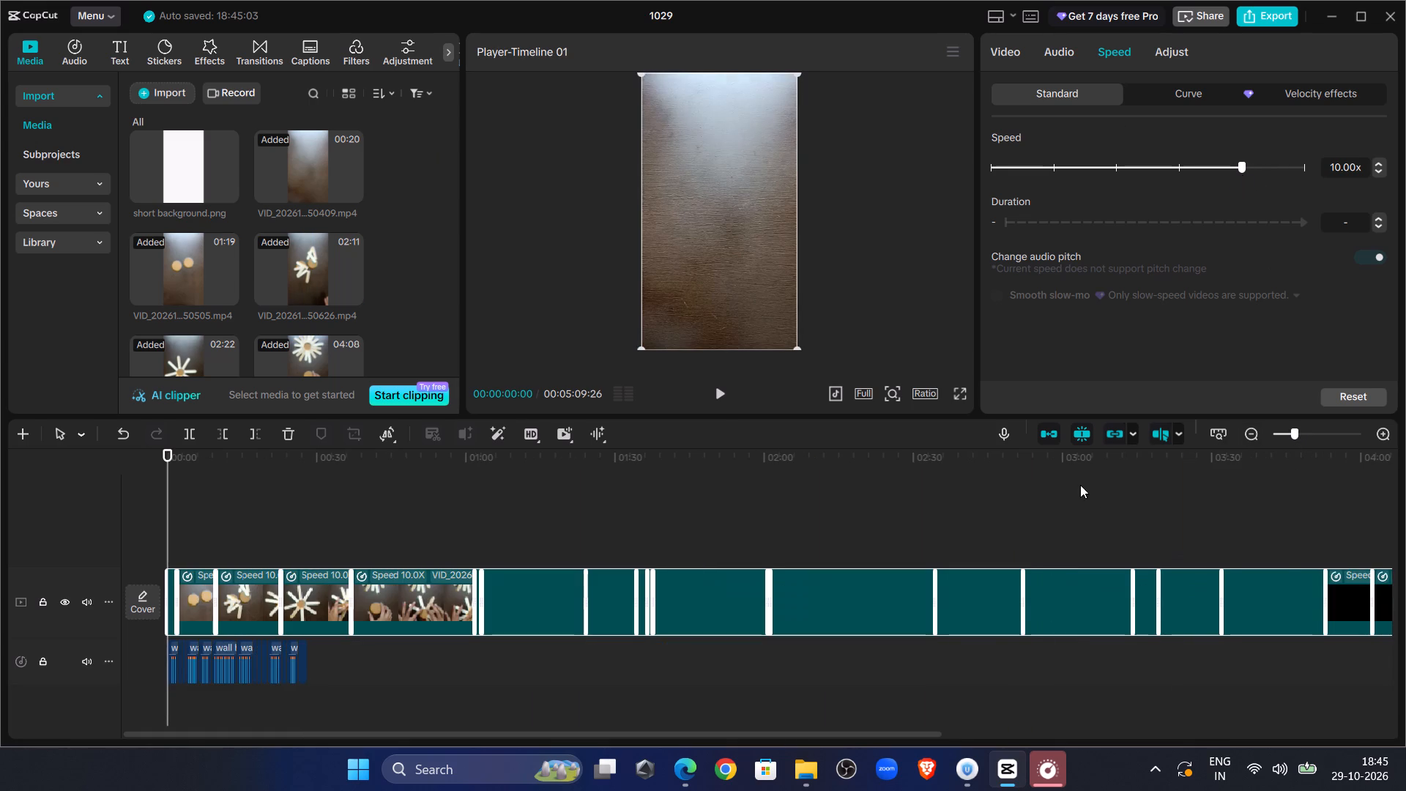
{"action": "left_click_drag", "start_coordinate": [1030, 501], "coordinate": [1405, 491]}
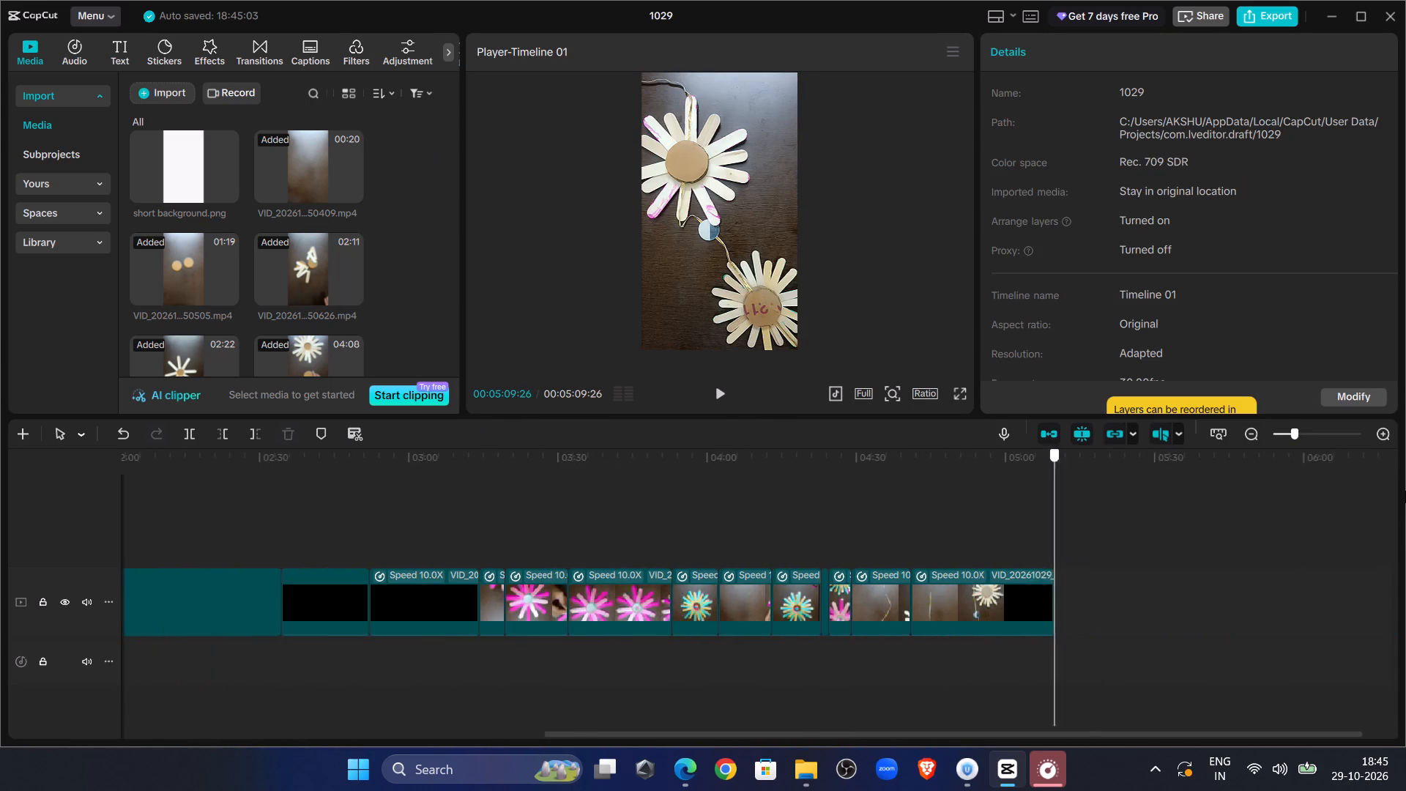
{"action": "left_click_drag", "start_coordinate": [1405, 491], "coordinate": [1027, 527]}
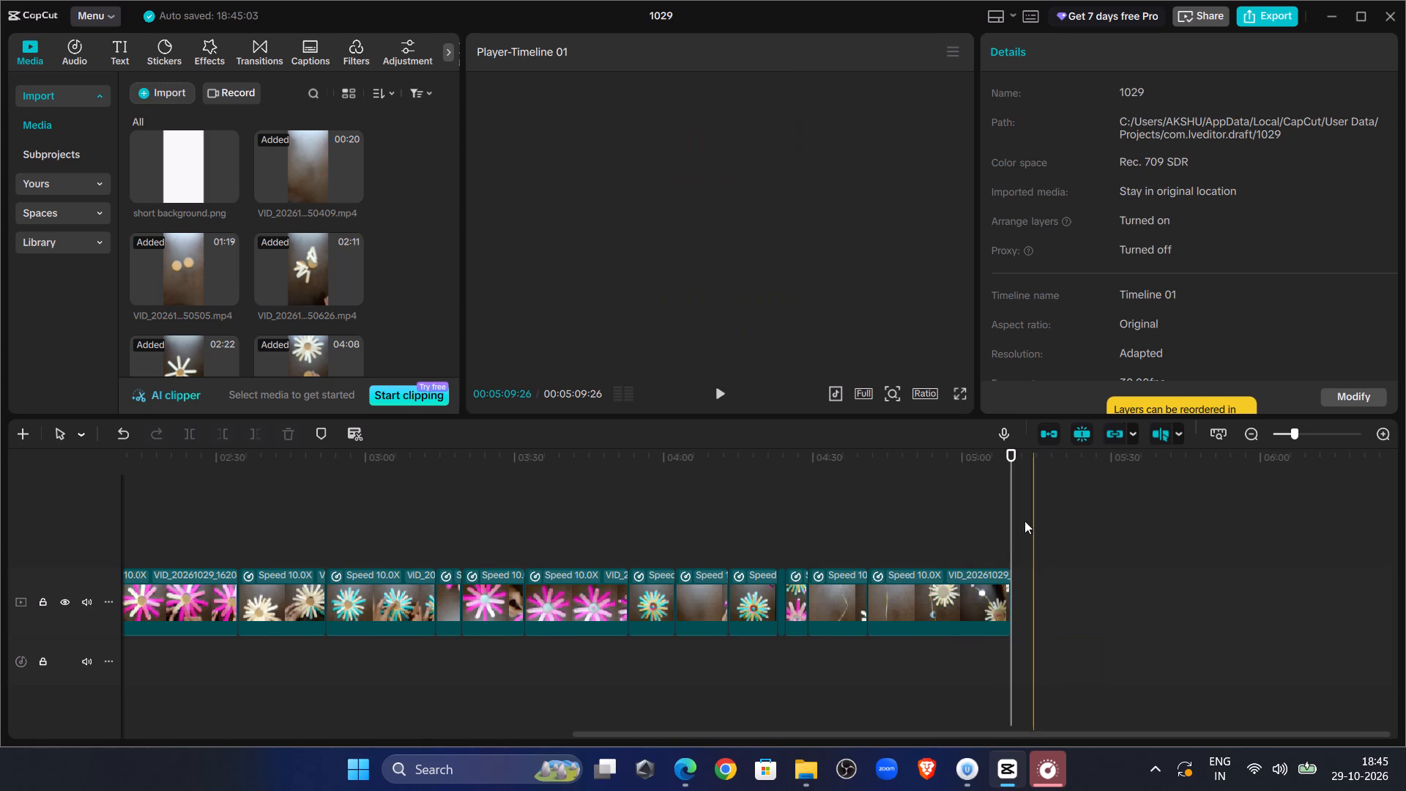
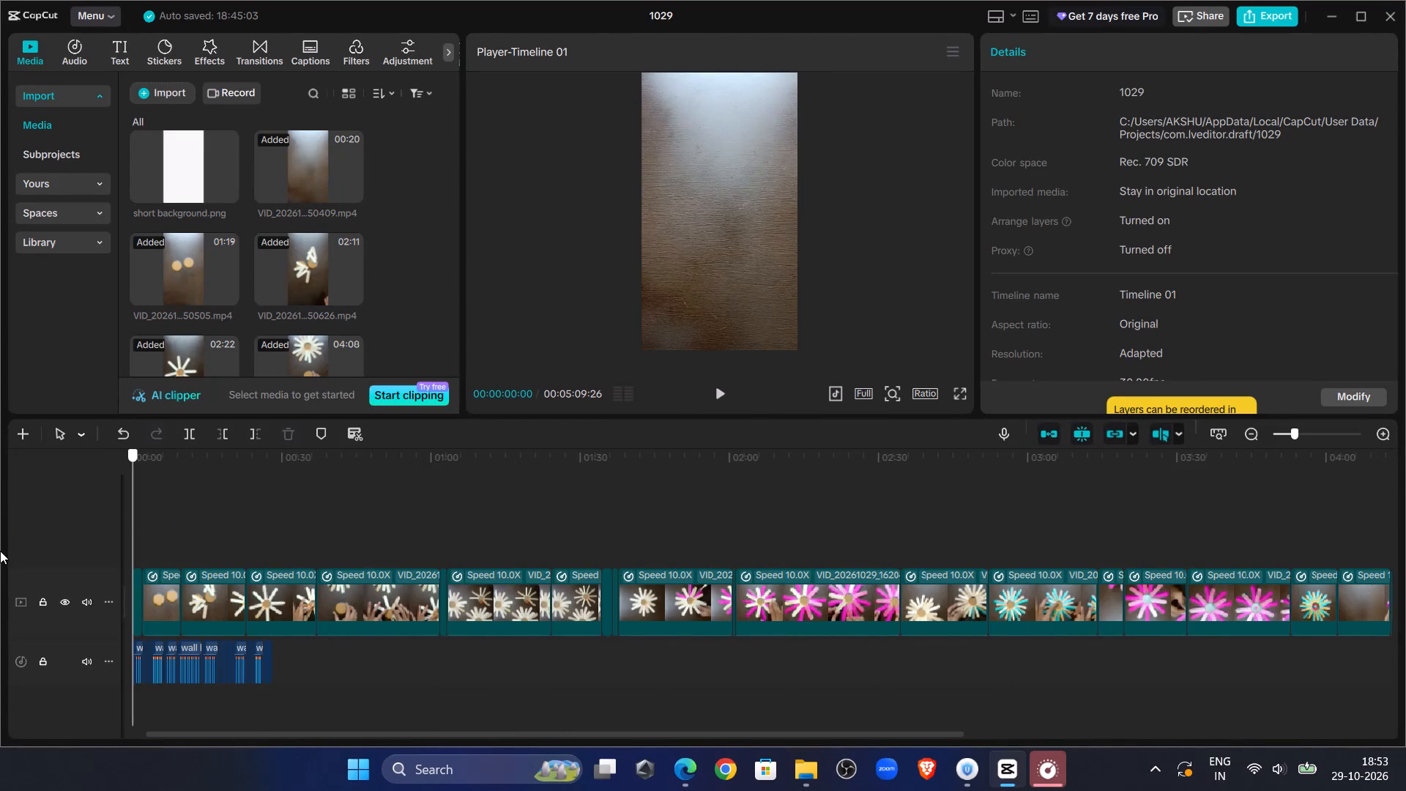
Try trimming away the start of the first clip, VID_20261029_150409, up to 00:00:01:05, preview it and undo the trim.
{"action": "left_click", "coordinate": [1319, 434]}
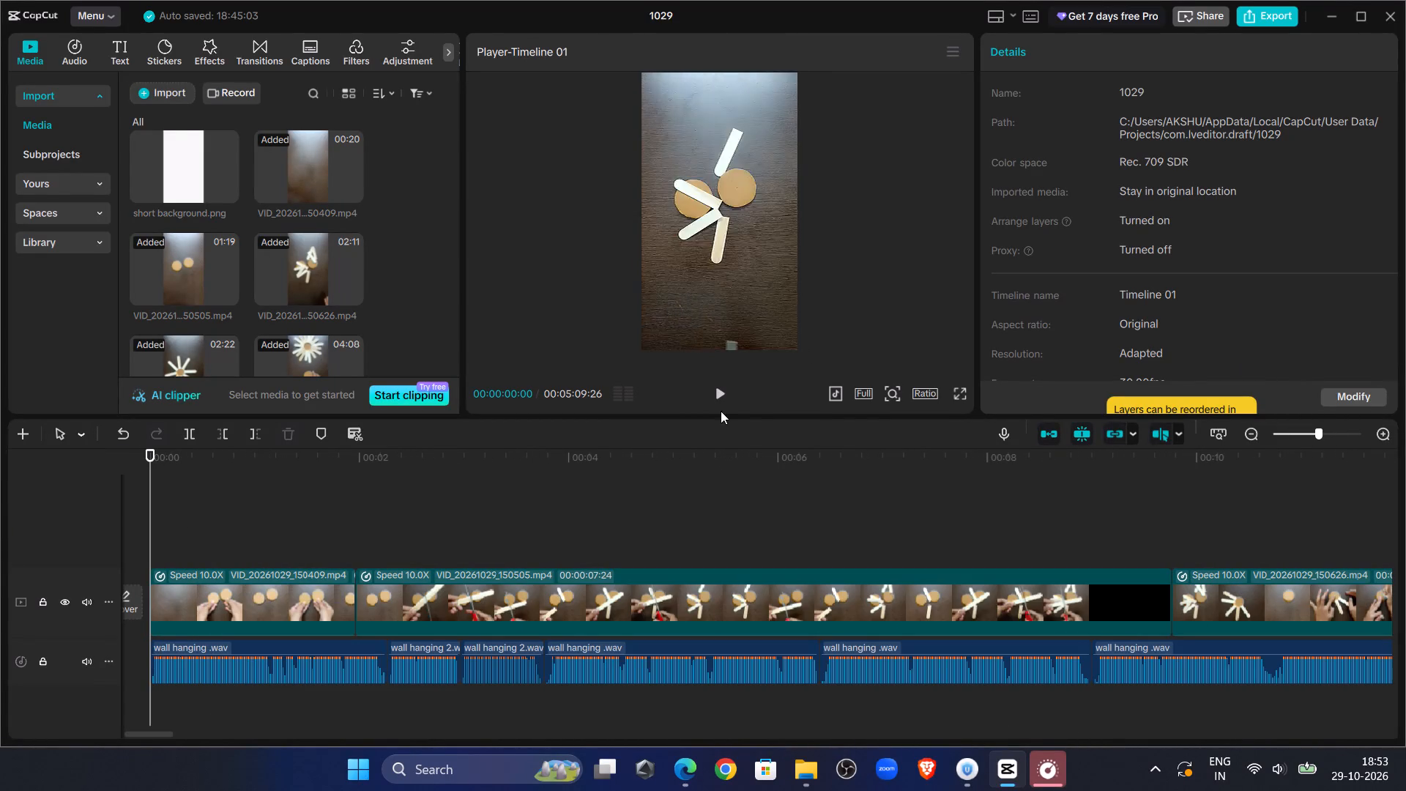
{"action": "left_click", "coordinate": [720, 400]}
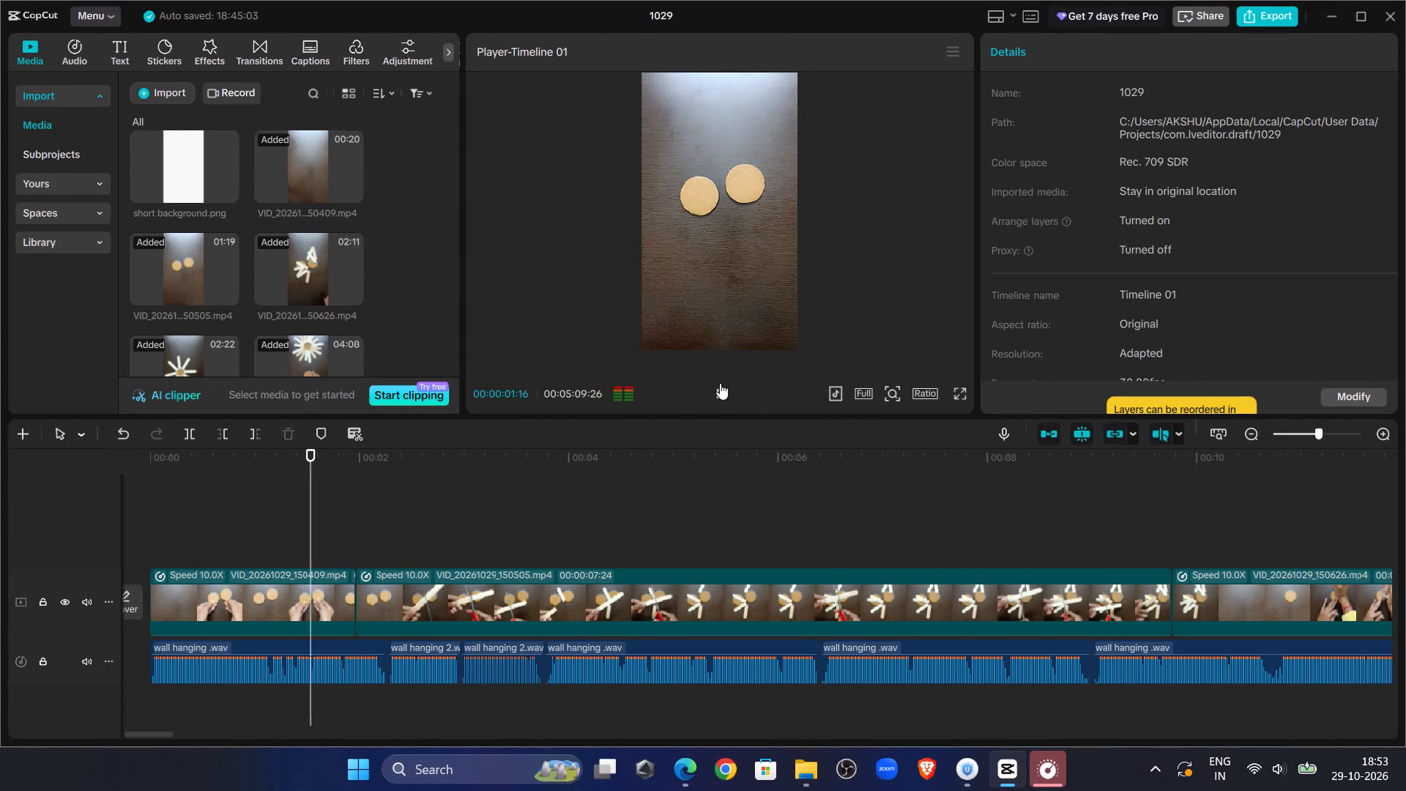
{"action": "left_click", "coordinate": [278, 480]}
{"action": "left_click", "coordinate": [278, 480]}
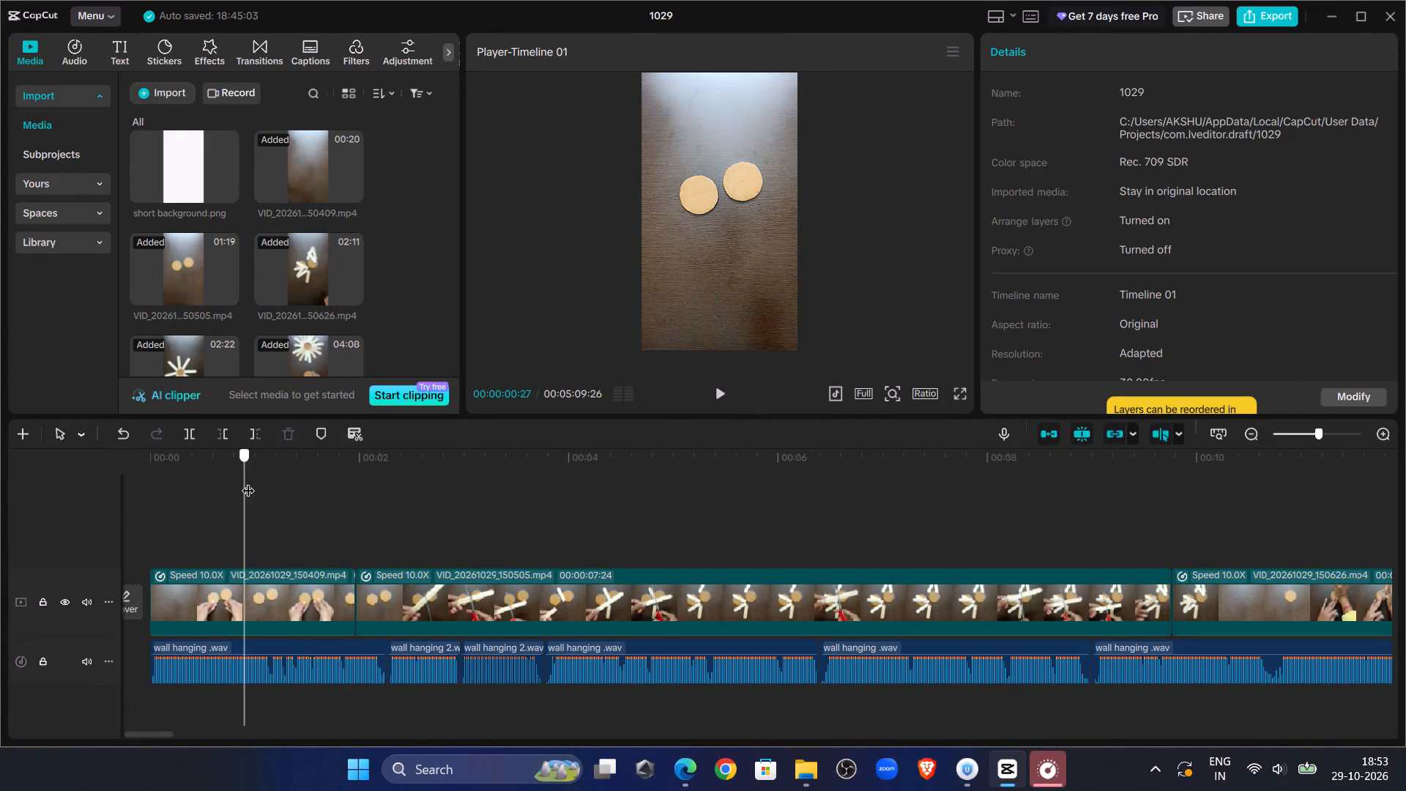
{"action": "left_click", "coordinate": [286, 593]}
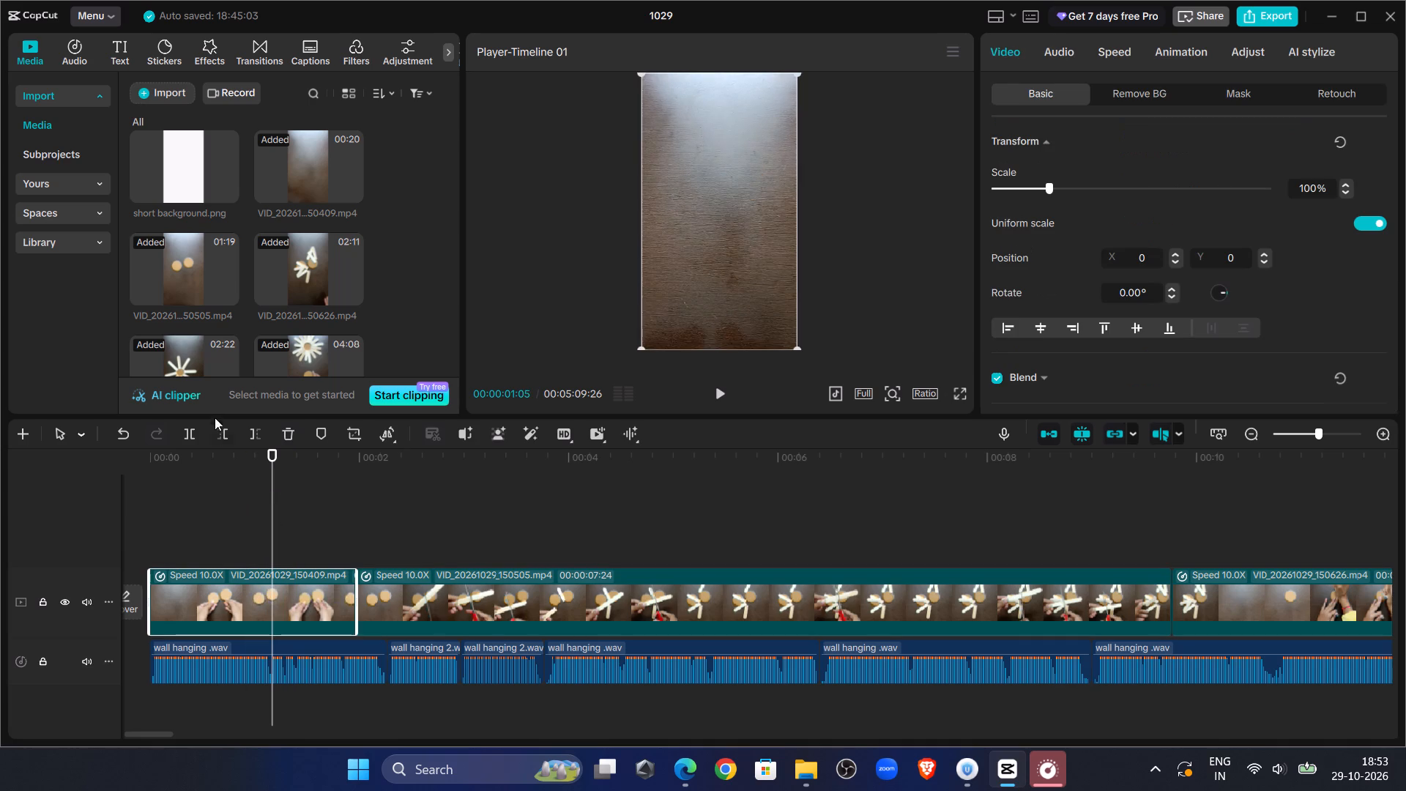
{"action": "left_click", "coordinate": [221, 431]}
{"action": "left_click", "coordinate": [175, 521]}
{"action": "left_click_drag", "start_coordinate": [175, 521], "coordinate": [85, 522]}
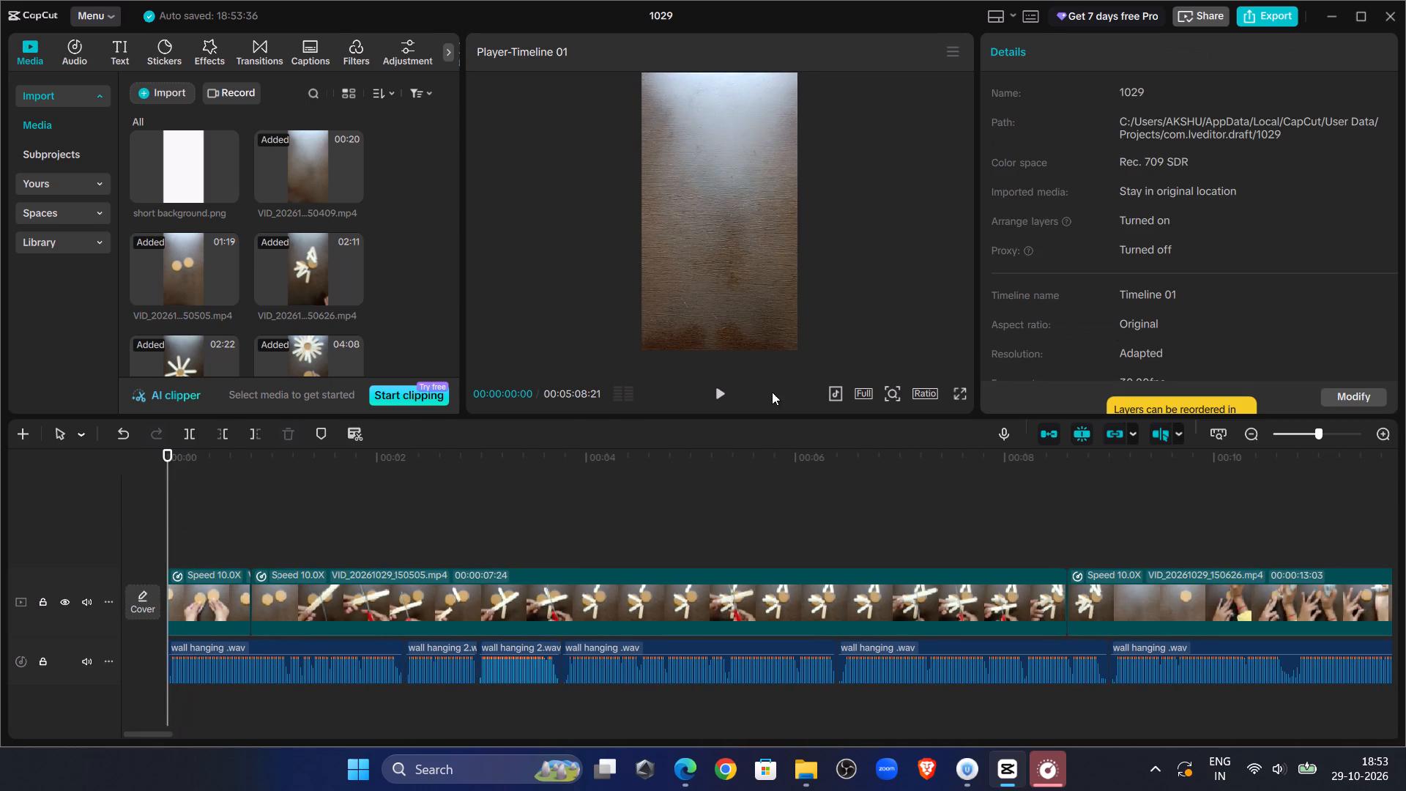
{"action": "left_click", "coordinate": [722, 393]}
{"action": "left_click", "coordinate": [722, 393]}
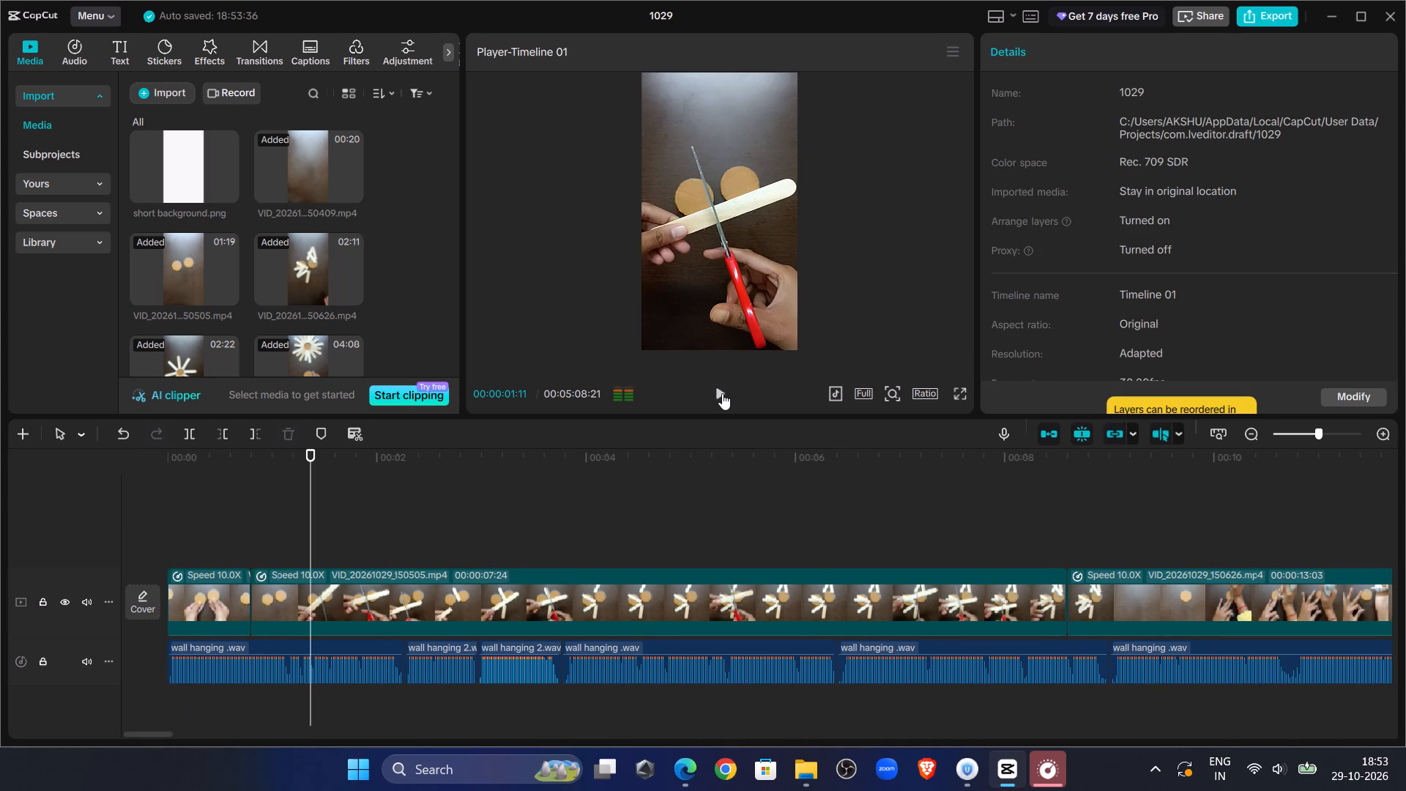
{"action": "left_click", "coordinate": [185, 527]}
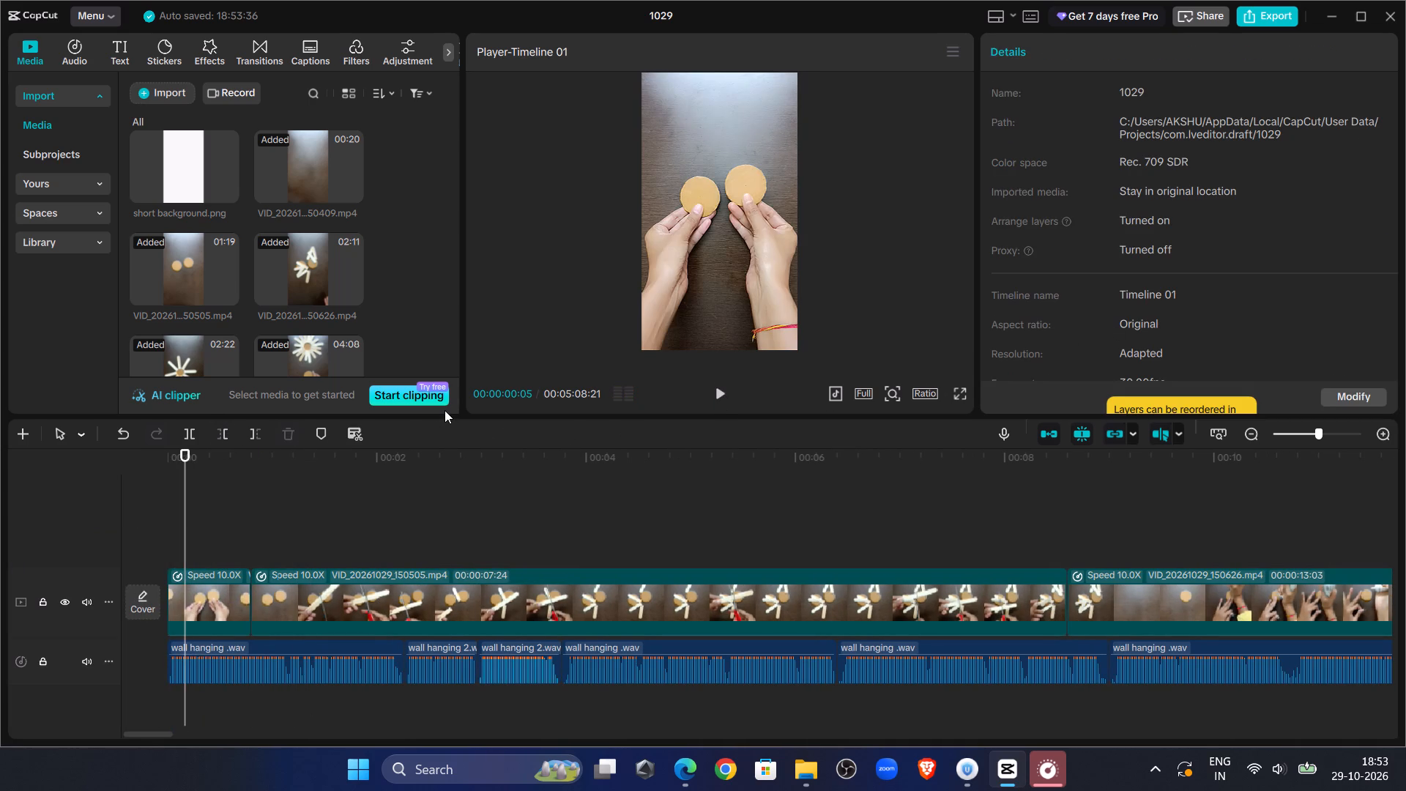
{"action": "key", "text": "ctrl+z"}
Split the first clip, VID_20261029_150409, at about 00:00:00:21 and delete its second part.
{"action": "left_click", "coordinate": [184, 497]}
{"action": "left_click_drag", "start_coordinate": [184, 497], "coordinate": [145, 499]}
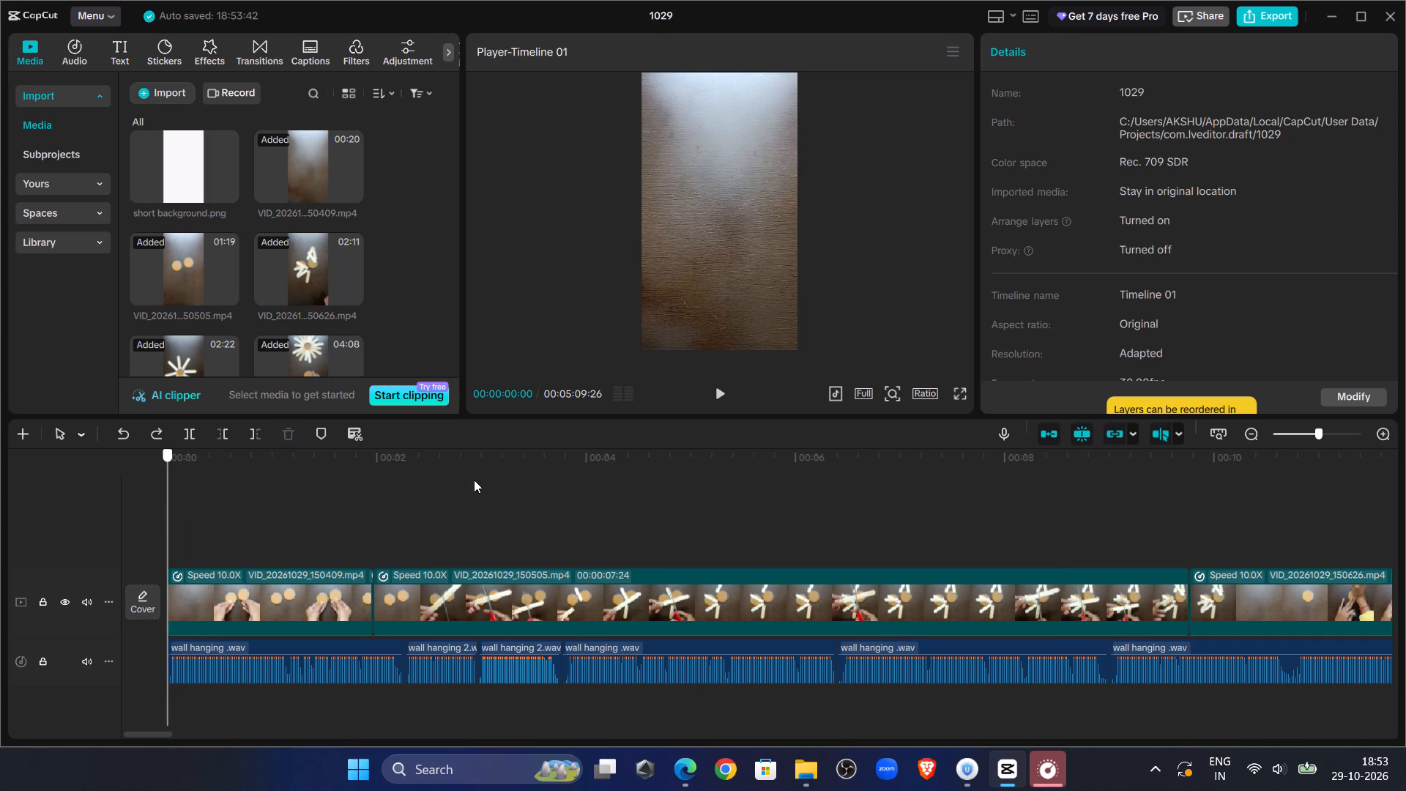
{"action": "left_click", "coordinate": [715, 394]}
{"action": "left_click", "coordinate": [715, 394]}
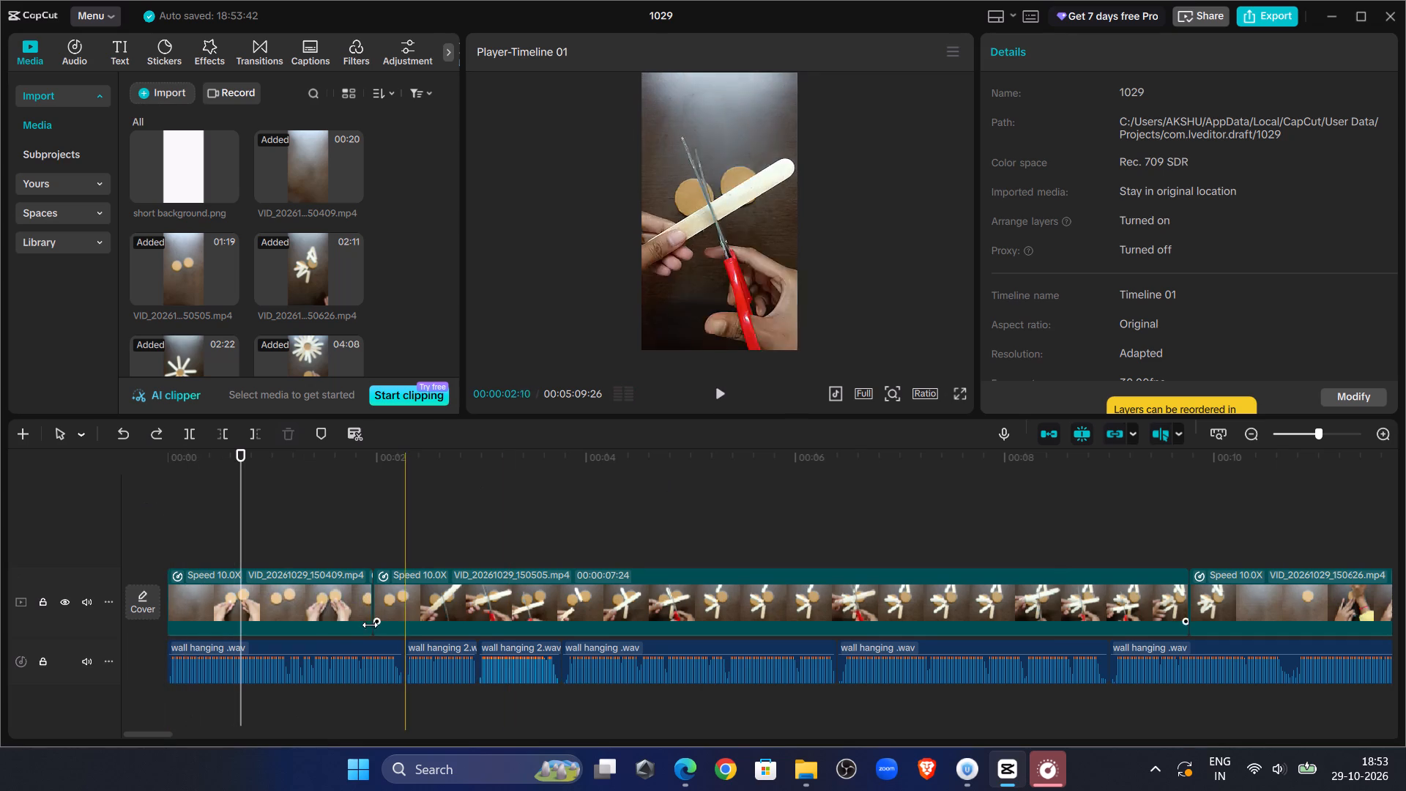
{"action": "left_click", "coordinate": [297, 606]}
{"action": "left_click", "coordinate": [190, 434]}
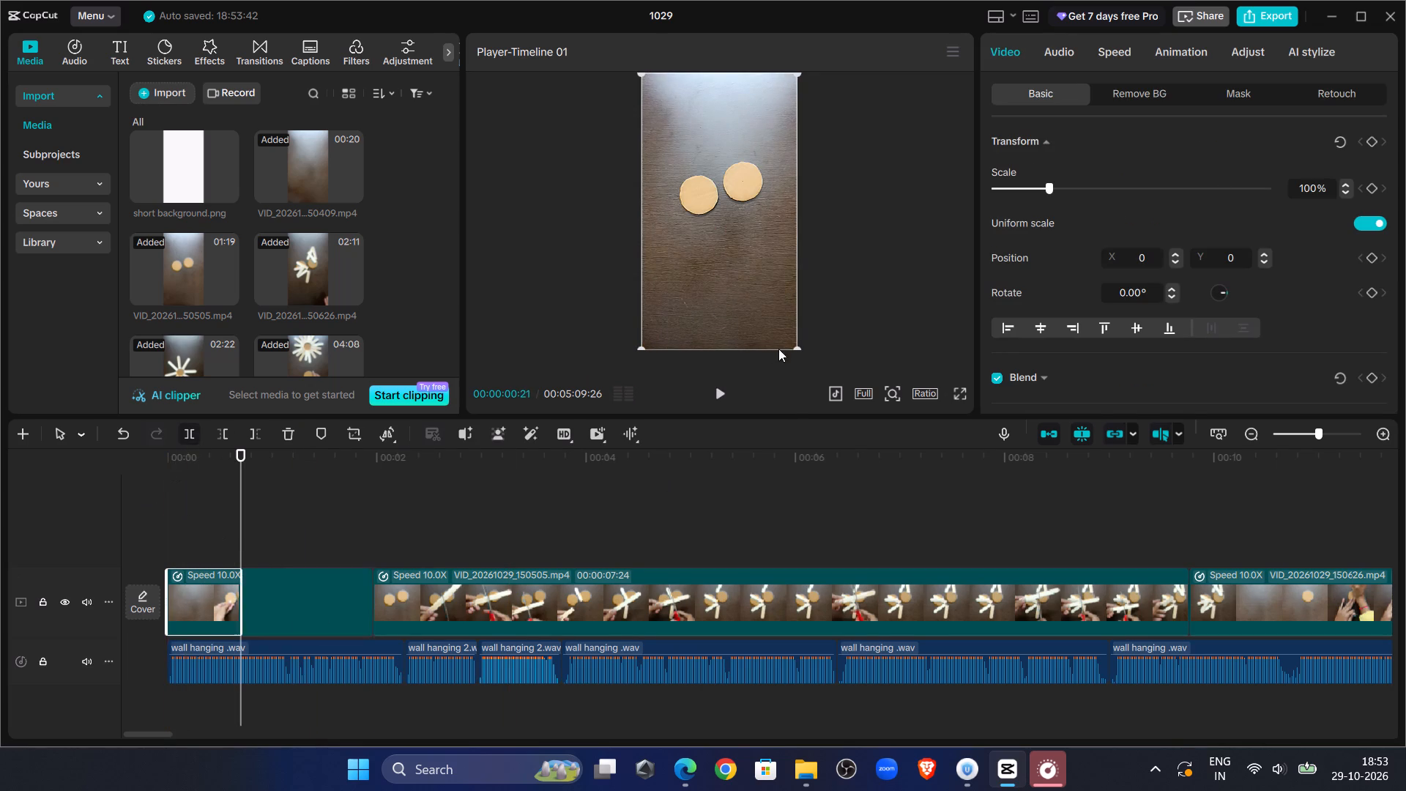
{"action": "left_click", "coordinate": [729, 382]}
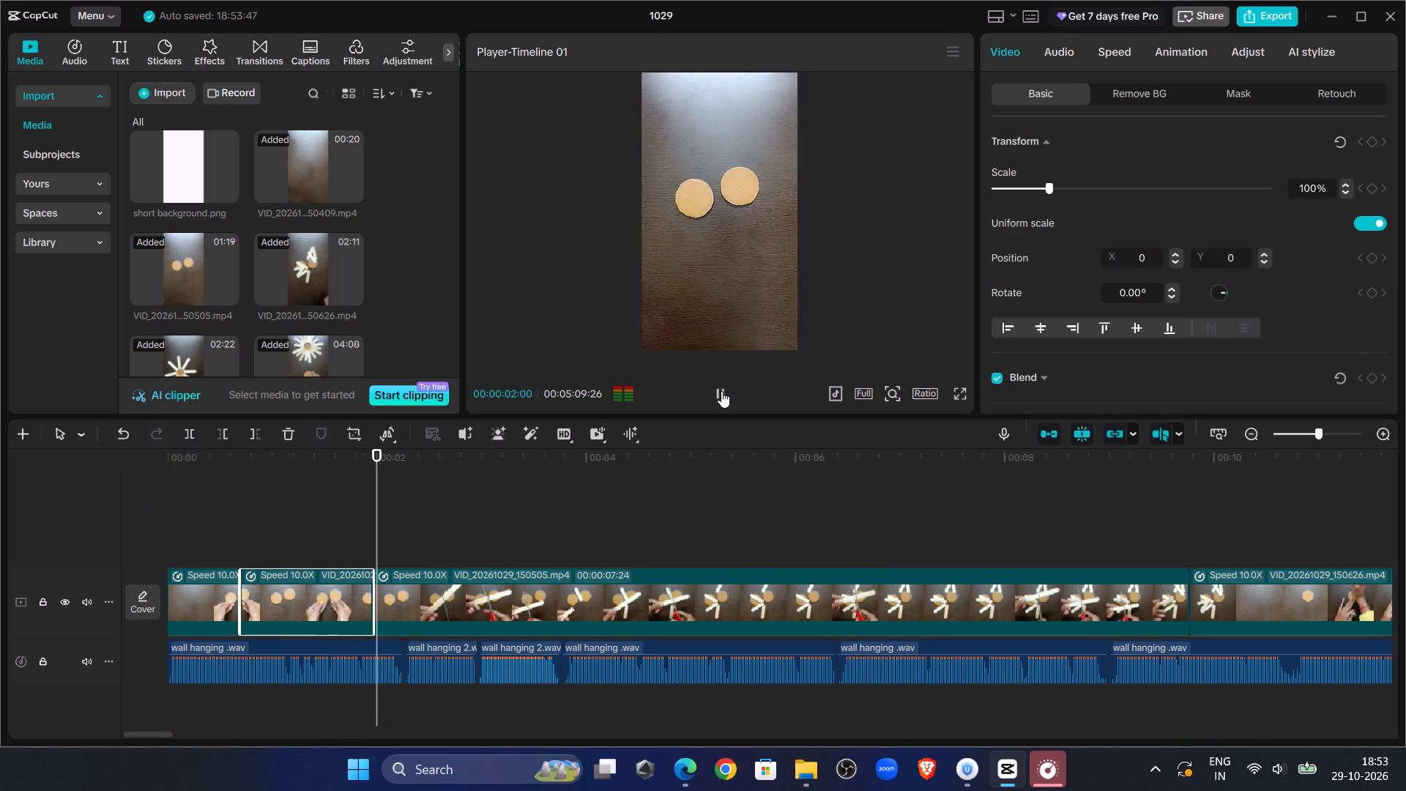
{"action": "left_click", "coordinate": [721, 391]}
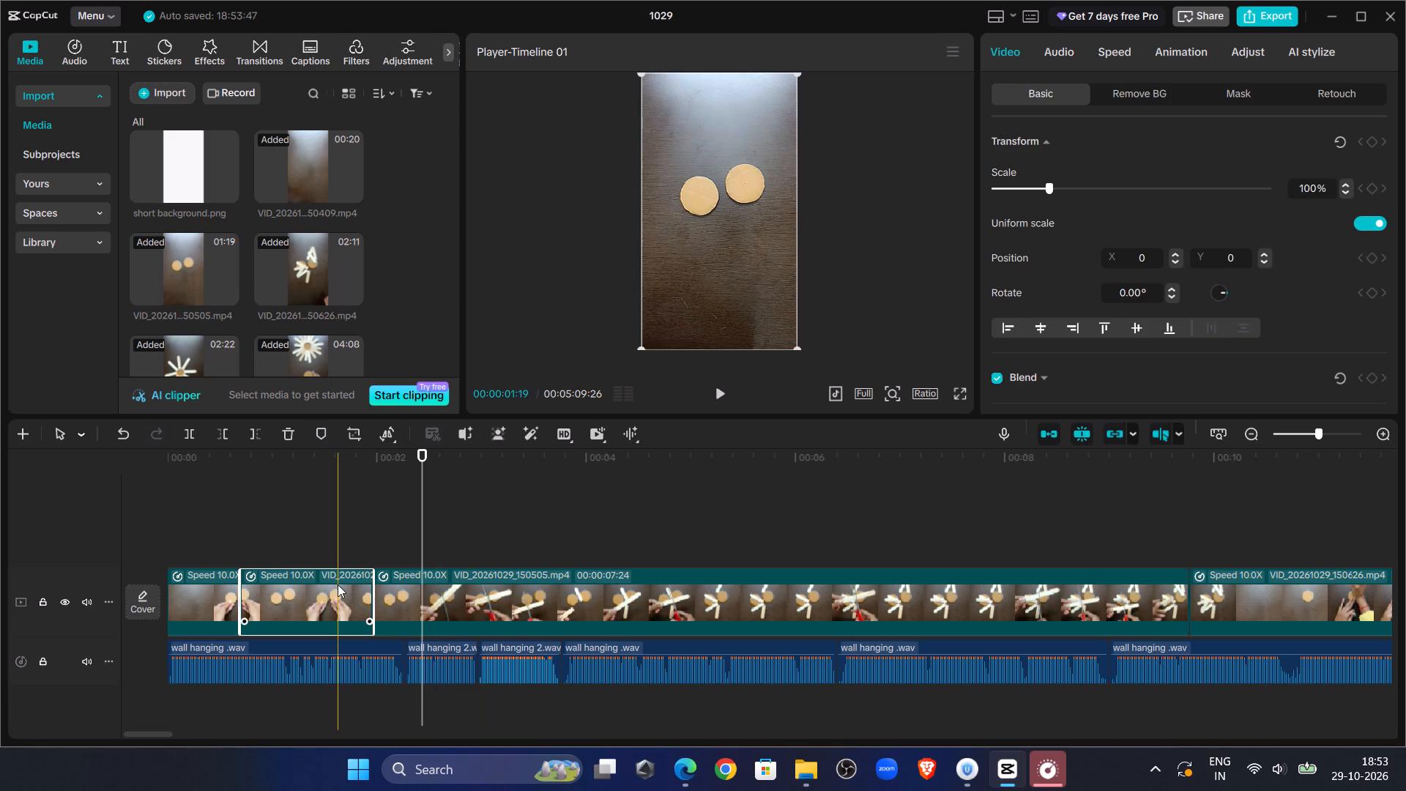
{"action": "key", "text": "Delete"}
Preview the opening and trim the end of the first clip back to 00:00:00:16.
{"action": "left_click", "coordinate": [231, 497]}
{"action": "left_click", "coordinate": [177, 496]}
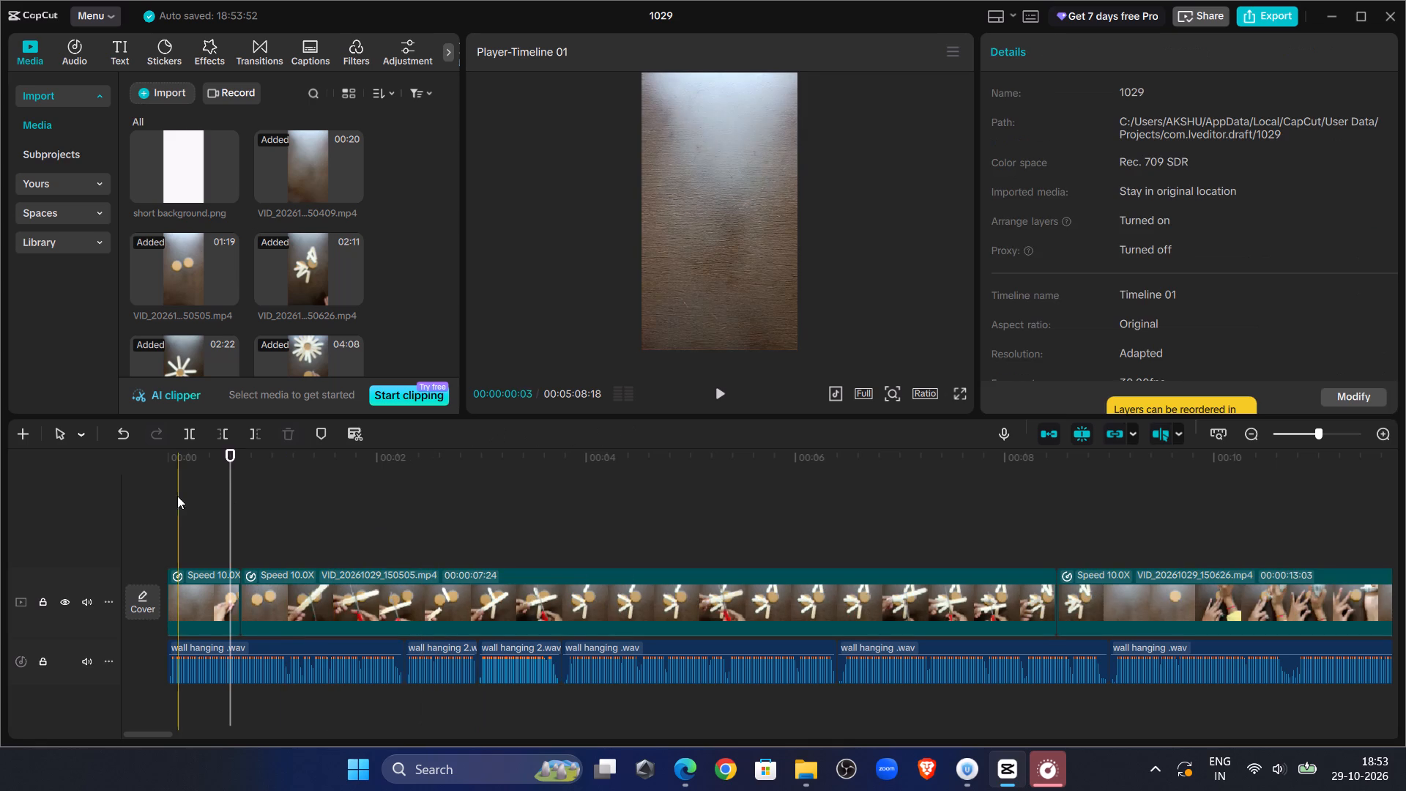
{"action": "left_click_drag", "start_coordinate": [177, 496], "coordinate": [113, 498]}
{"action": "left_click", "coordinate": [724, 393]}
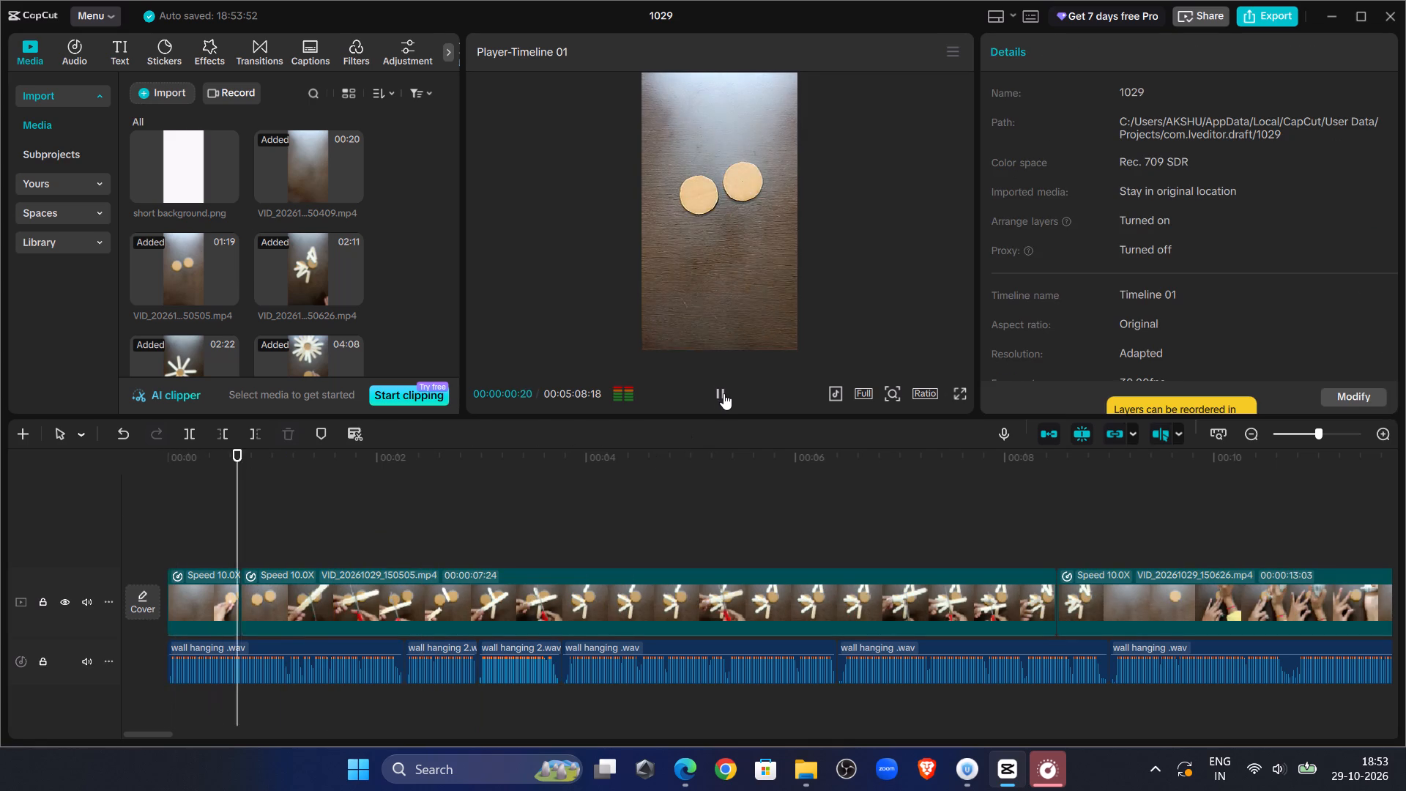
{"action": "left_click", "coordinate": [724, 393]}
{"action": "left_click", "coordinate": [223, 529]}
{"action": "left_click_drag", "start_coordinate": [217, 529], "coordinate": [0, 535]}
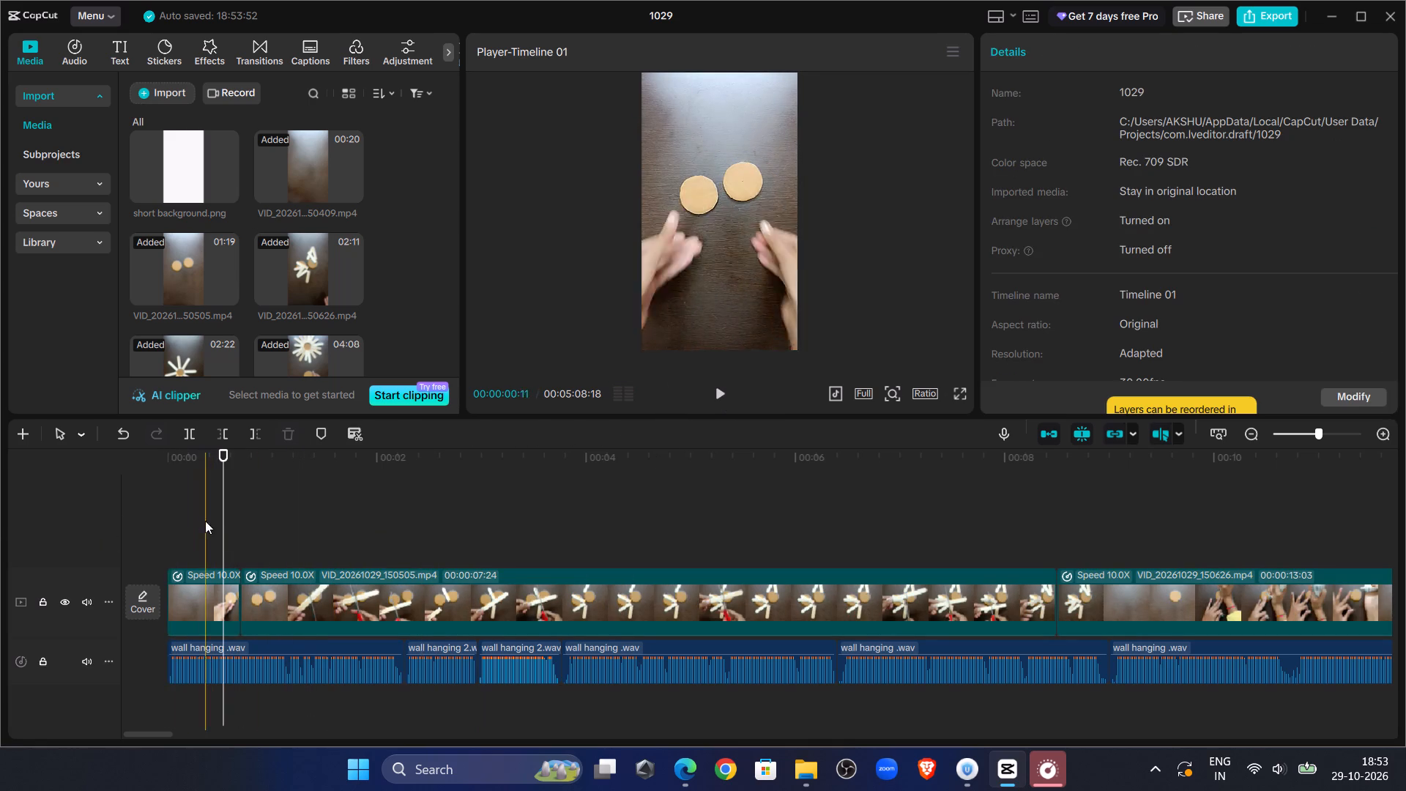
{"action": "left_click_drag", "start_coordinate": [219, 510], "coordinate": [44, 516]}
{"action": "left_click", "coordinate": [718, 395]}
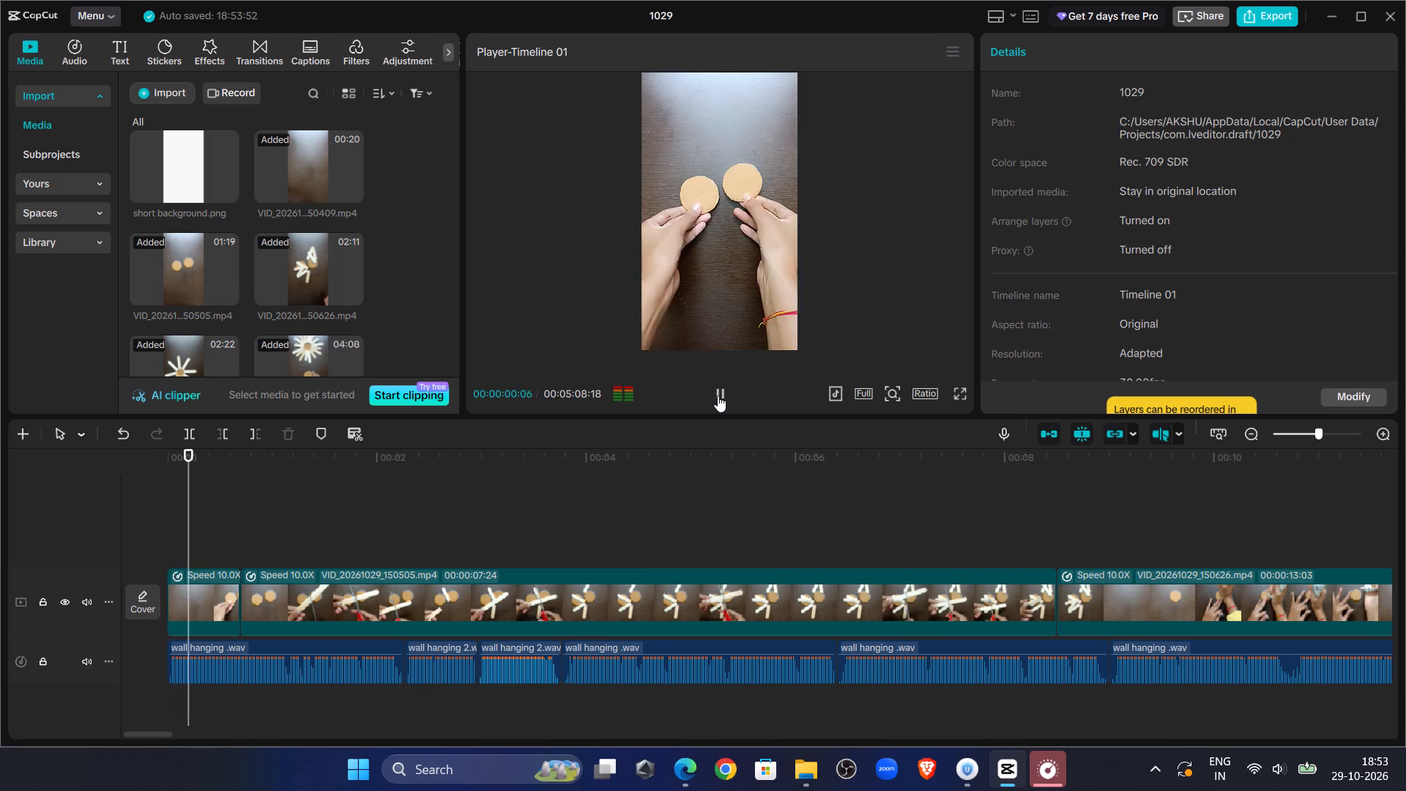
{"action": "left_click", "coordinate": [718, 395]}
{"action": "left_click", "coordinate": [230, 610]}
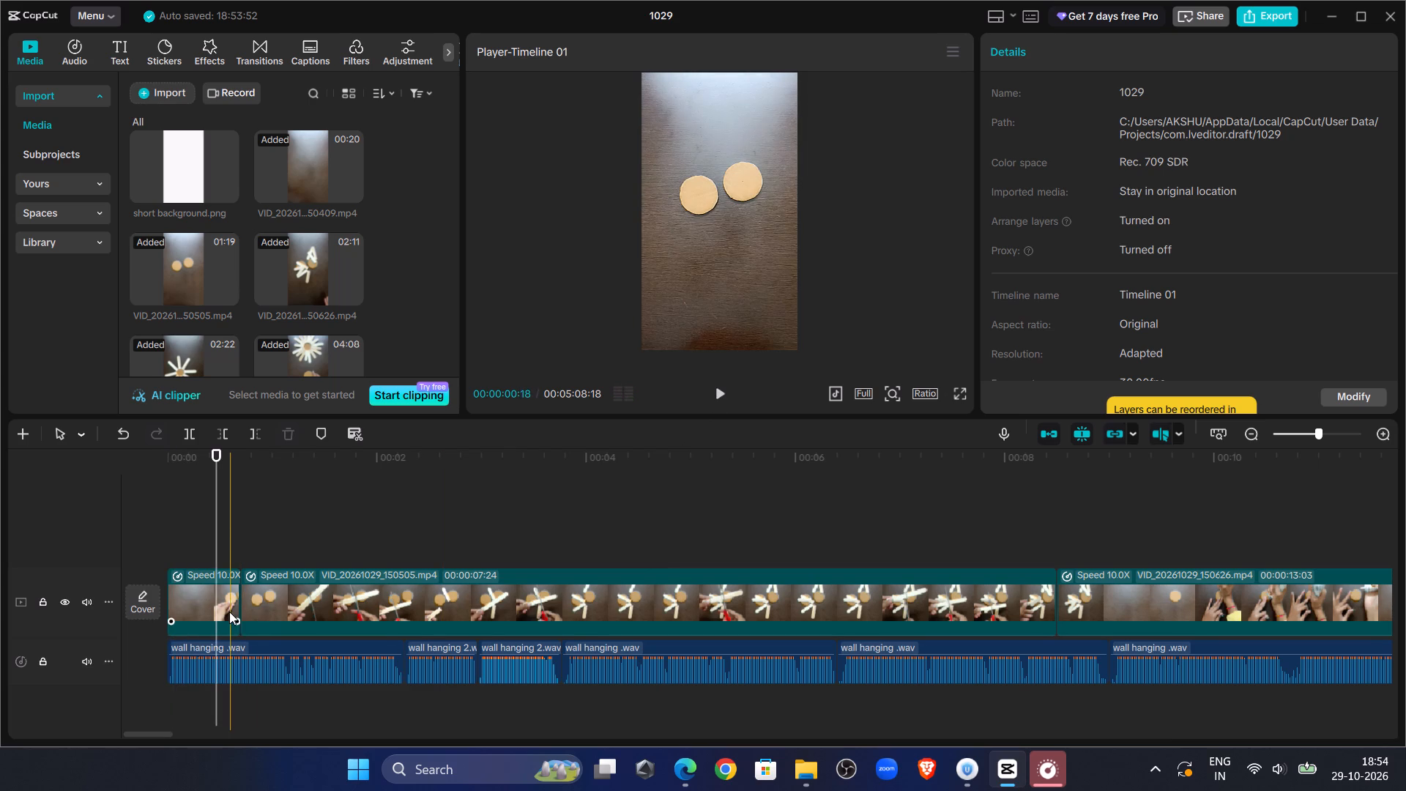
{"action": "left_click_drag", "start_coordinate": [220, 517], "coordinate": [225, 518]}
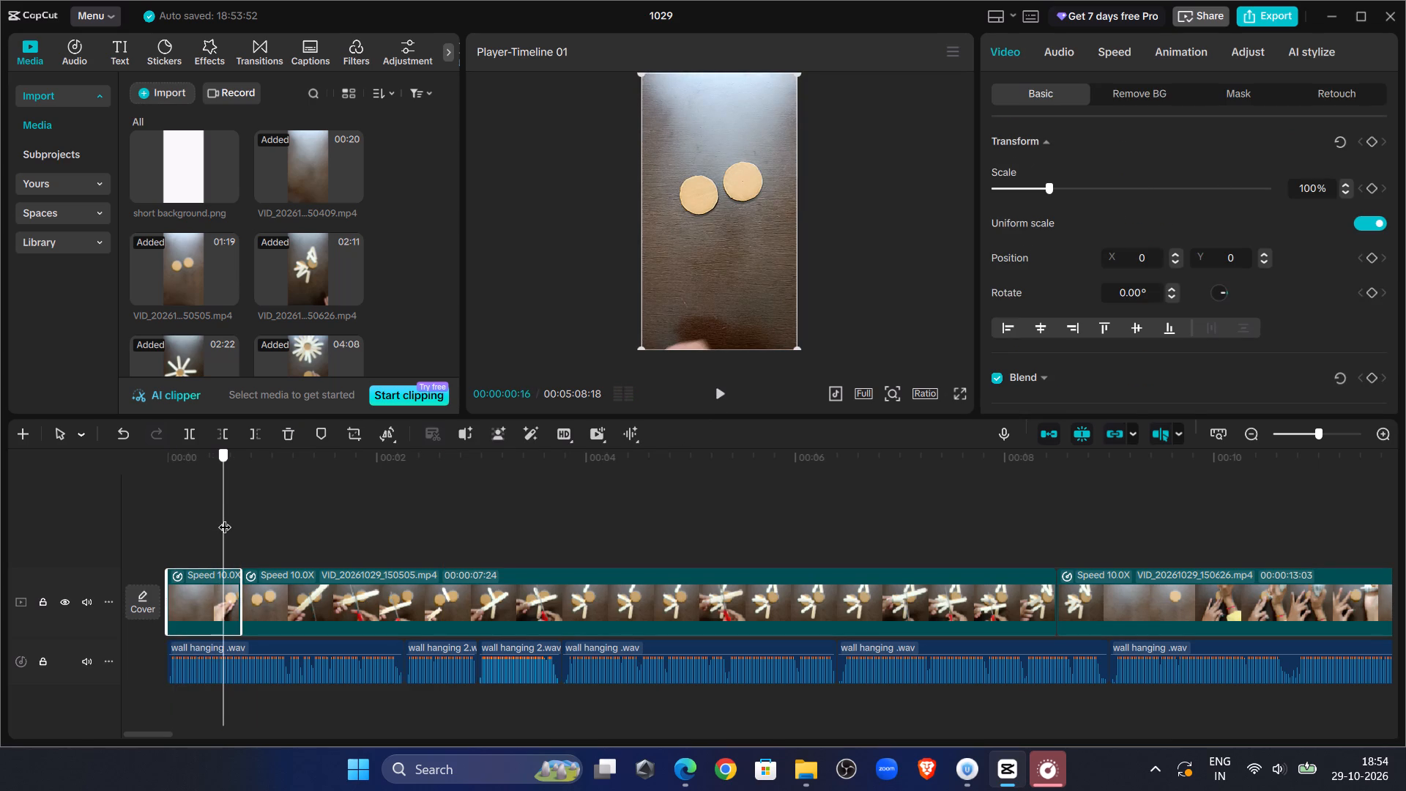
{"action": "left_click_drag", "start_coordinate": [225, 518], "coordinate": [224, 532]}
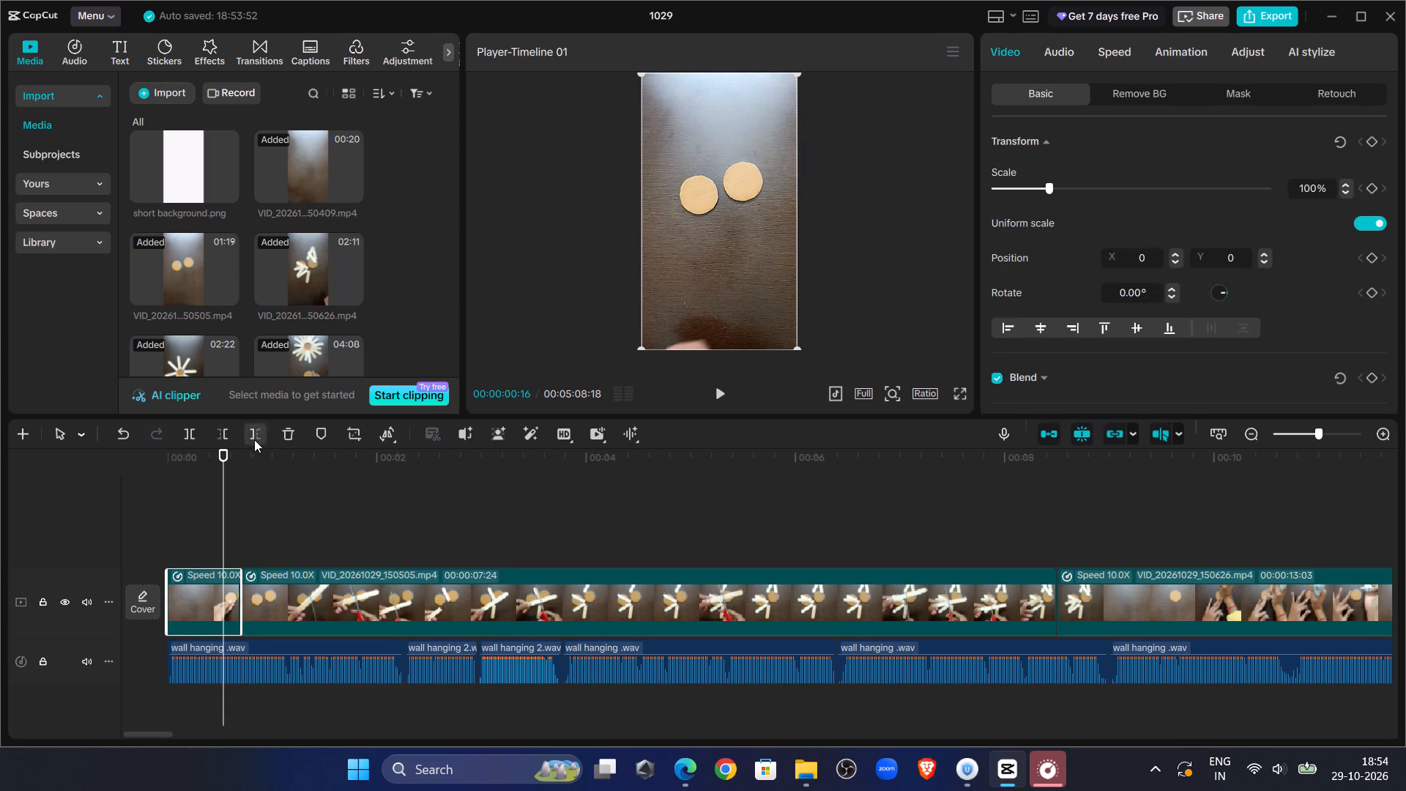
{"action": "left_click", "coordinate": [254, 439]}
Replay the opening and trim the end of the first clip further back to 00:00:00:13.
{"action": "left_click", "coordinate": [196, 489]}
{"action": "left_click_drag", "start_coordinate": [196, 489], "coordinate": [116, 500]}
{"action": "left_click", "coordinate": [728, 399]}
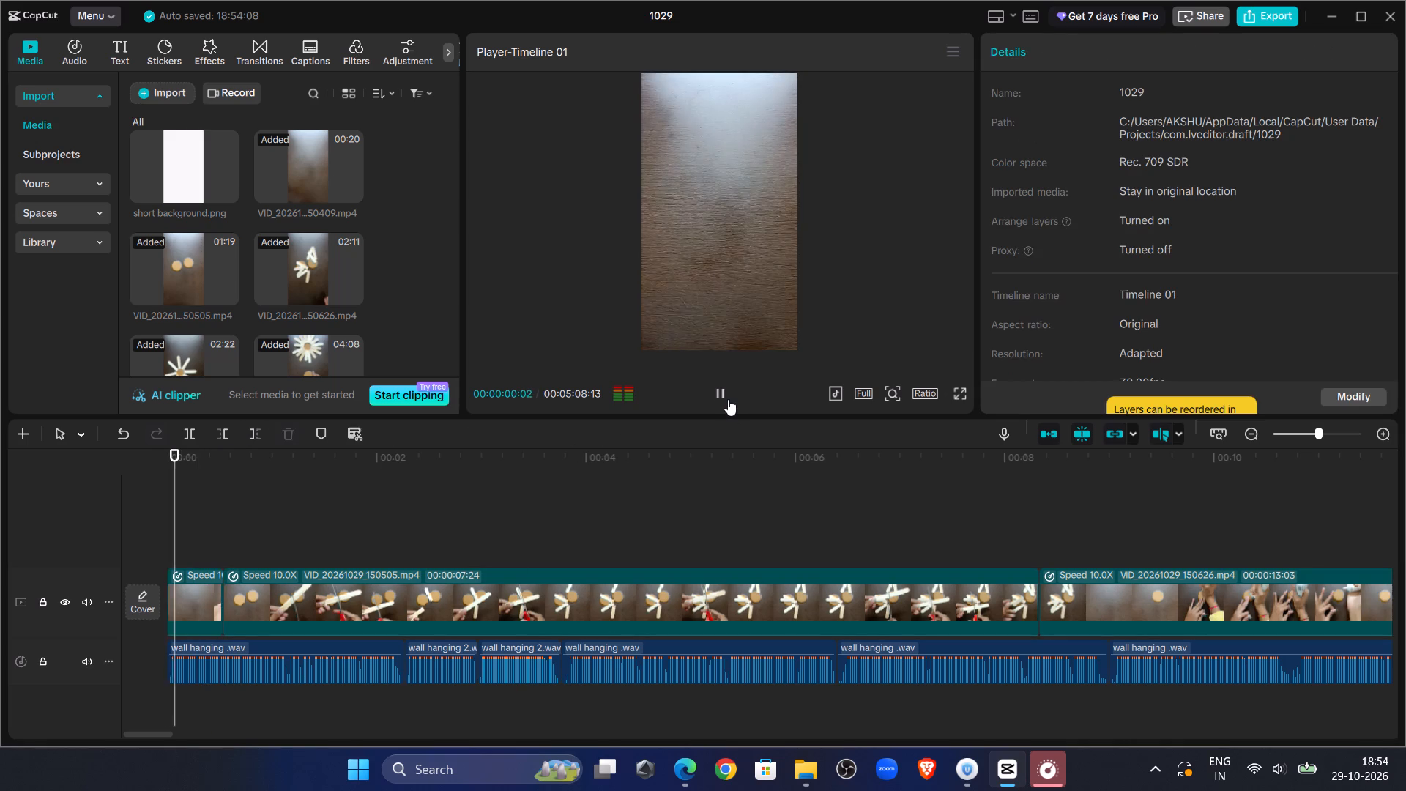
{"action": "left_click", "coordinate": [728, 399]}
{"action": "left_click", "coordinate": [229, 519]}
{"action": "left_click_drag", "start_coordinate": [229, 519], "coordinate": [0, 531]}
{"action": "left_click", "coordinate": [732, 395]}
{"action": "left_click", "coordinate": [729, 393]}
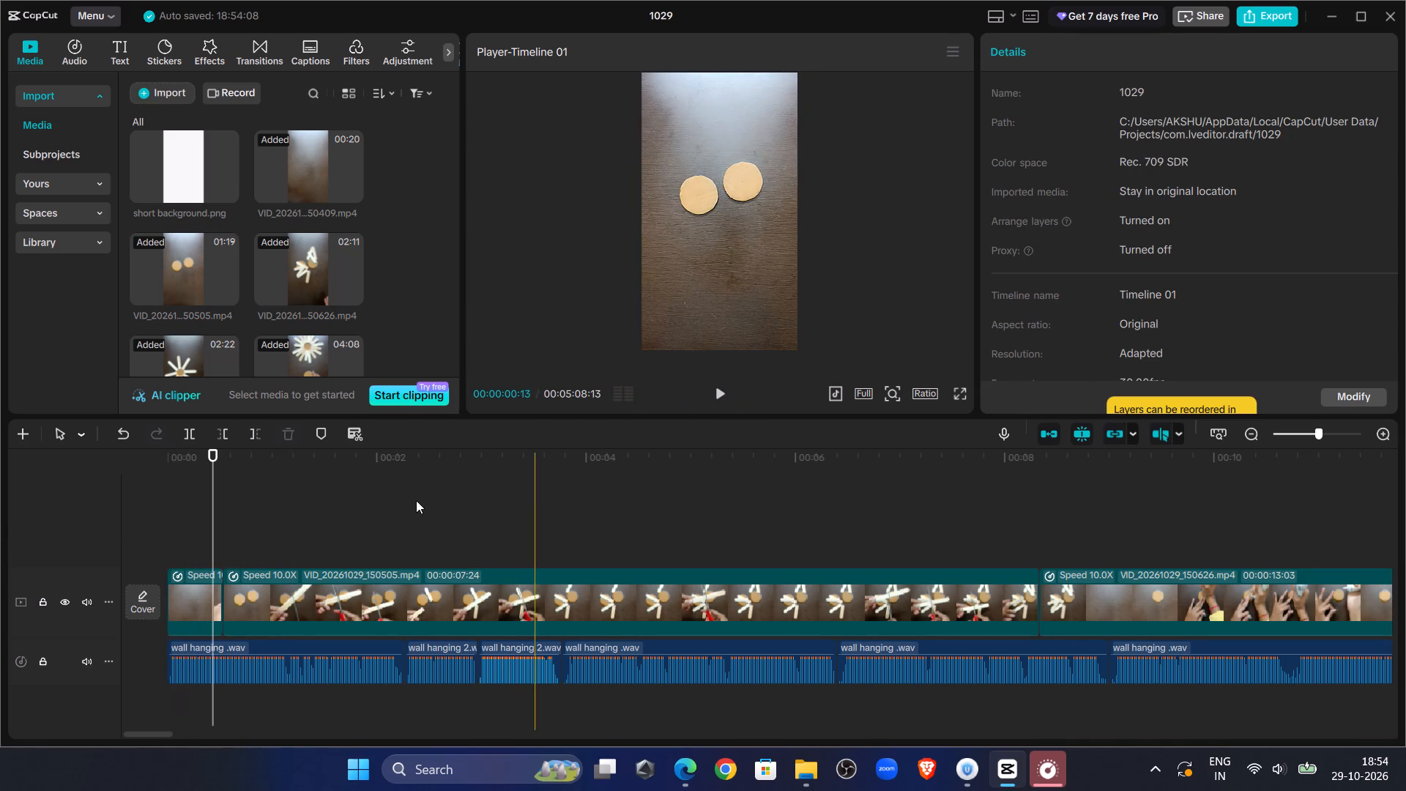
{"action": "left_click", "coordinate": [199, 592]}
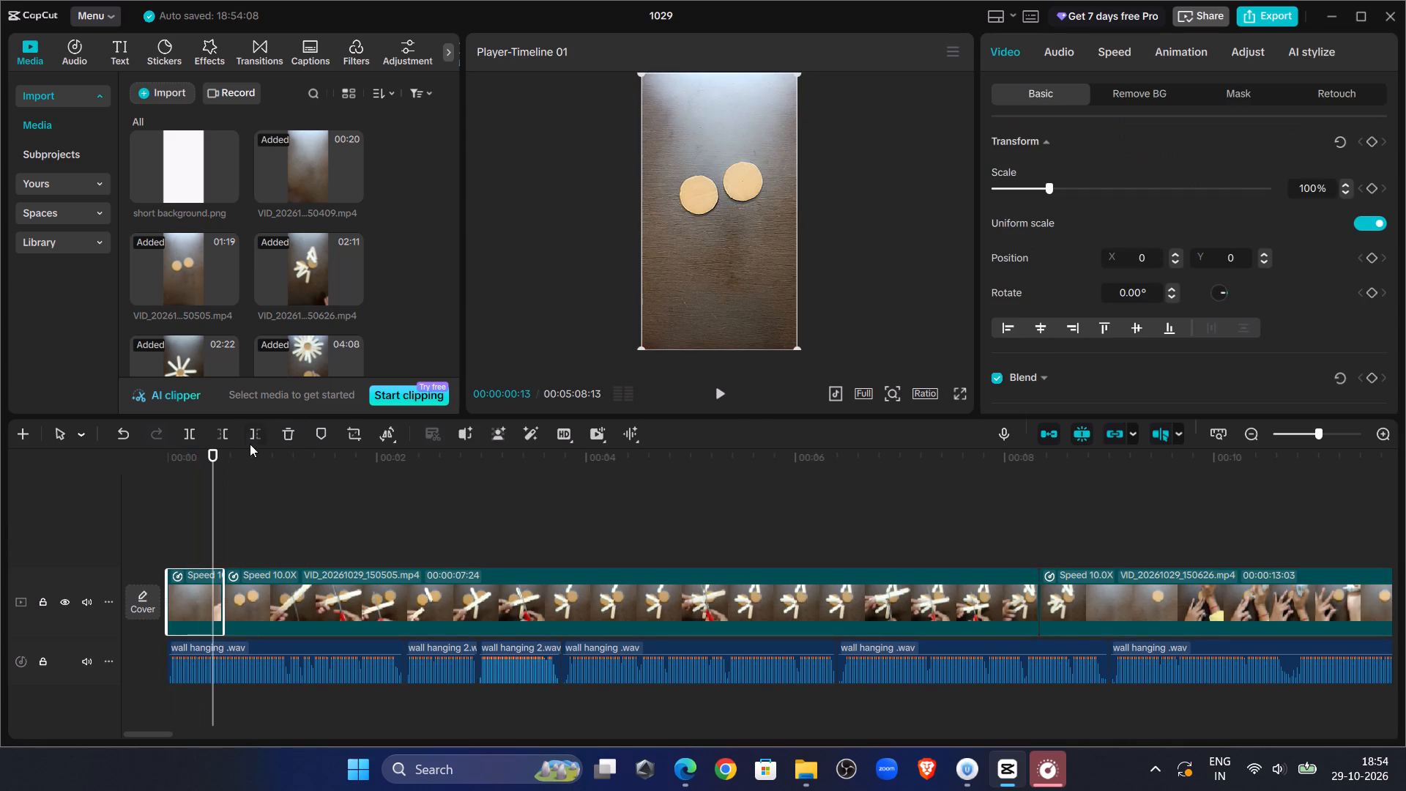
{"action": "left_click", "coordinate": [249, 444]}
Raise the standard speed of the second clip, VID_20261029_150505, to 51.32x and preview it against the voiceover.
{"action": "left_click_drag", "start_coordinate": [211, 493], "coordinate": [71, 519]}
{"action": "left_click", "coordinate": [727, 390]}
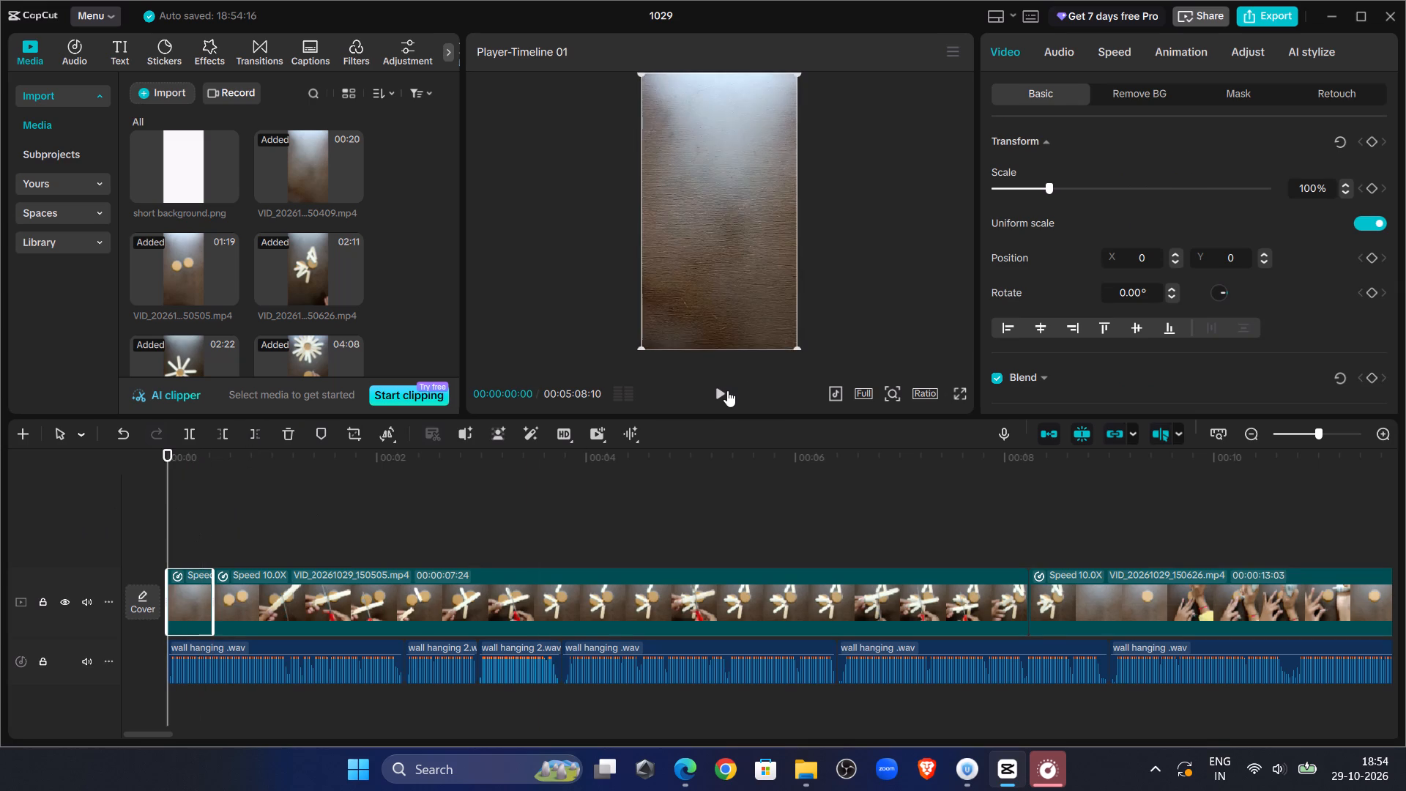
{"action": "left_click", "coordinate": [729, 390]}
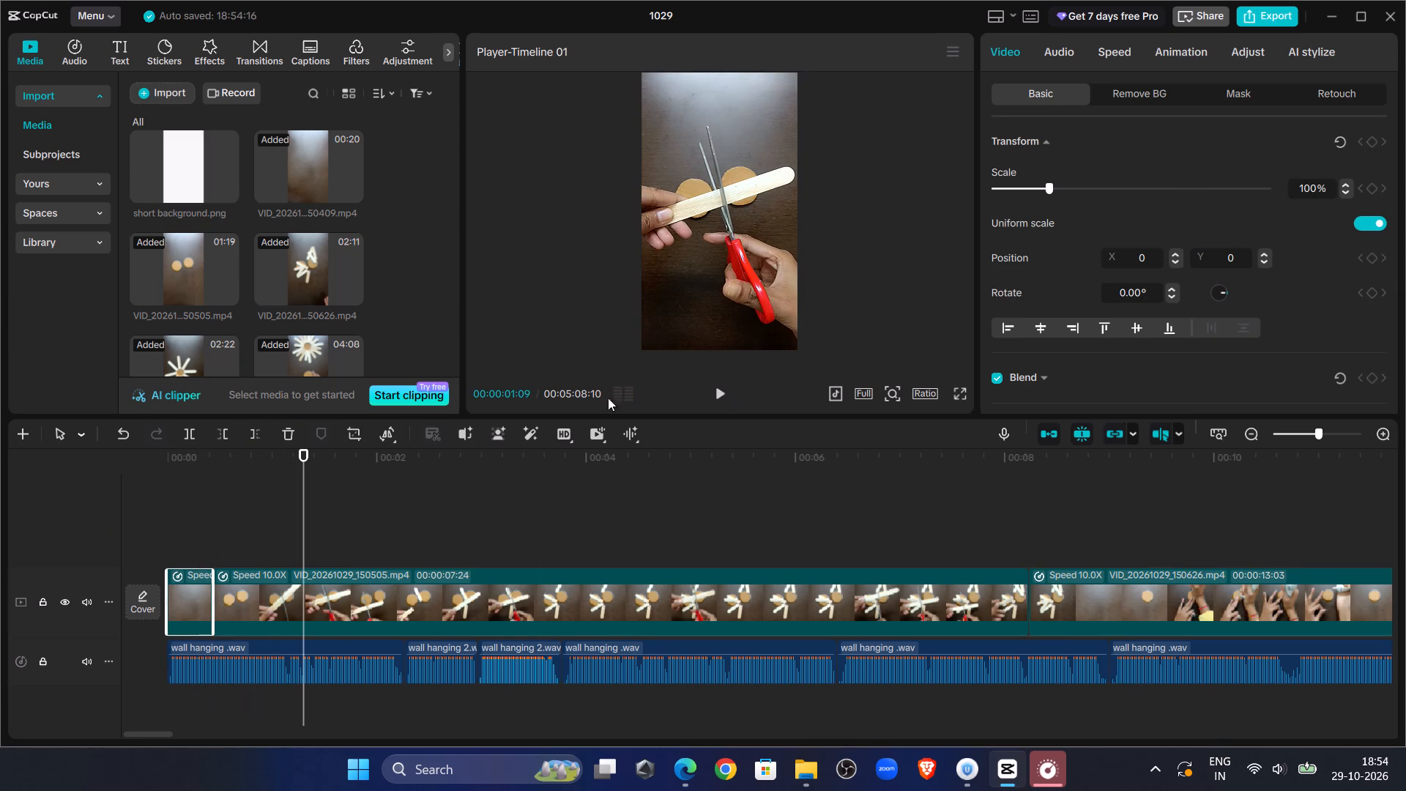
{"action": "left_click", "coordinate": [329, 602]}
{"action": "left_click", "coordinate": [1125, 58]}
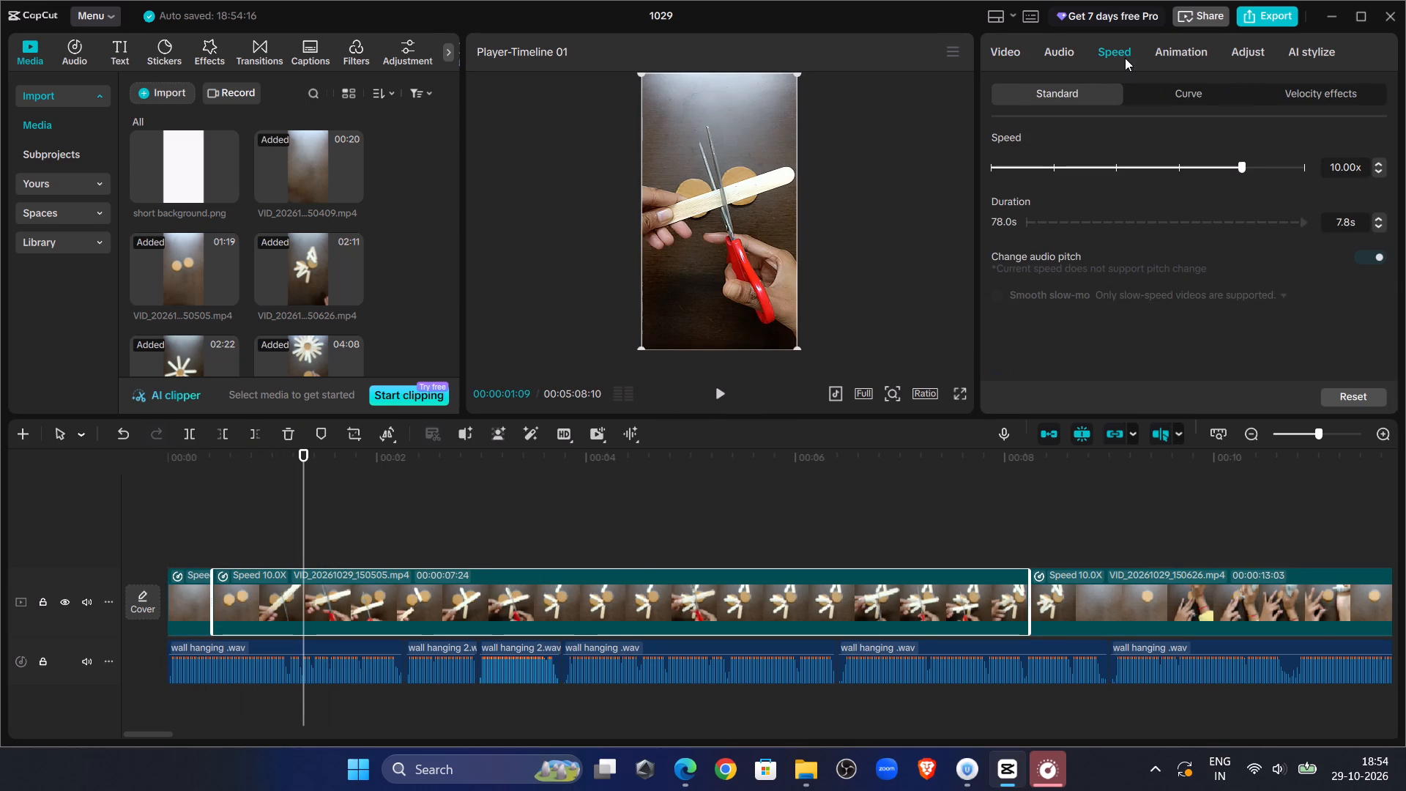
{"action": "left_click", "coordinate": [1271, 164]}
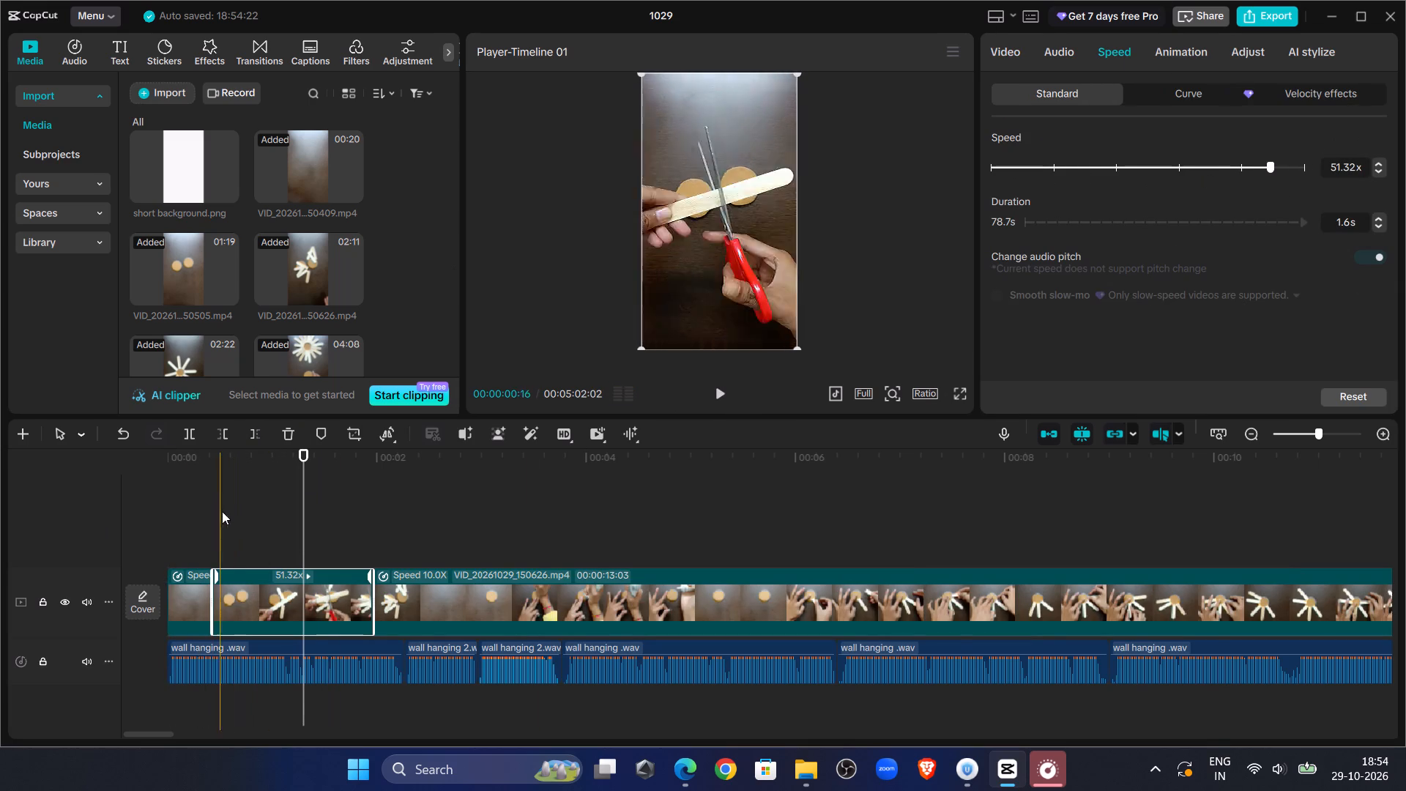
{"action": "left_click", "coordinate": [214, 508]}
{"action": "left_click", "coordinate": [708, 394]}
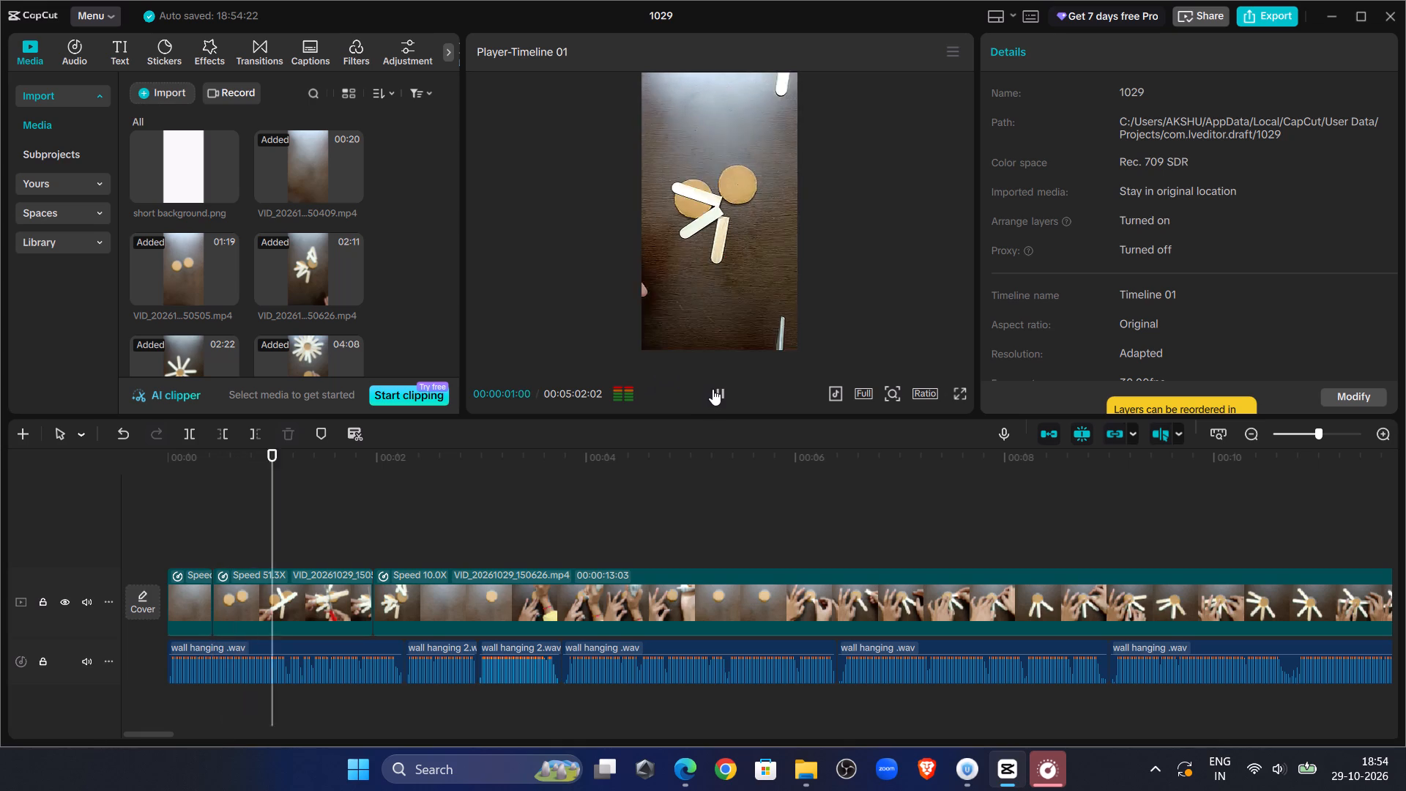
{"action": "left_click", "coordinate": [713, 389]}
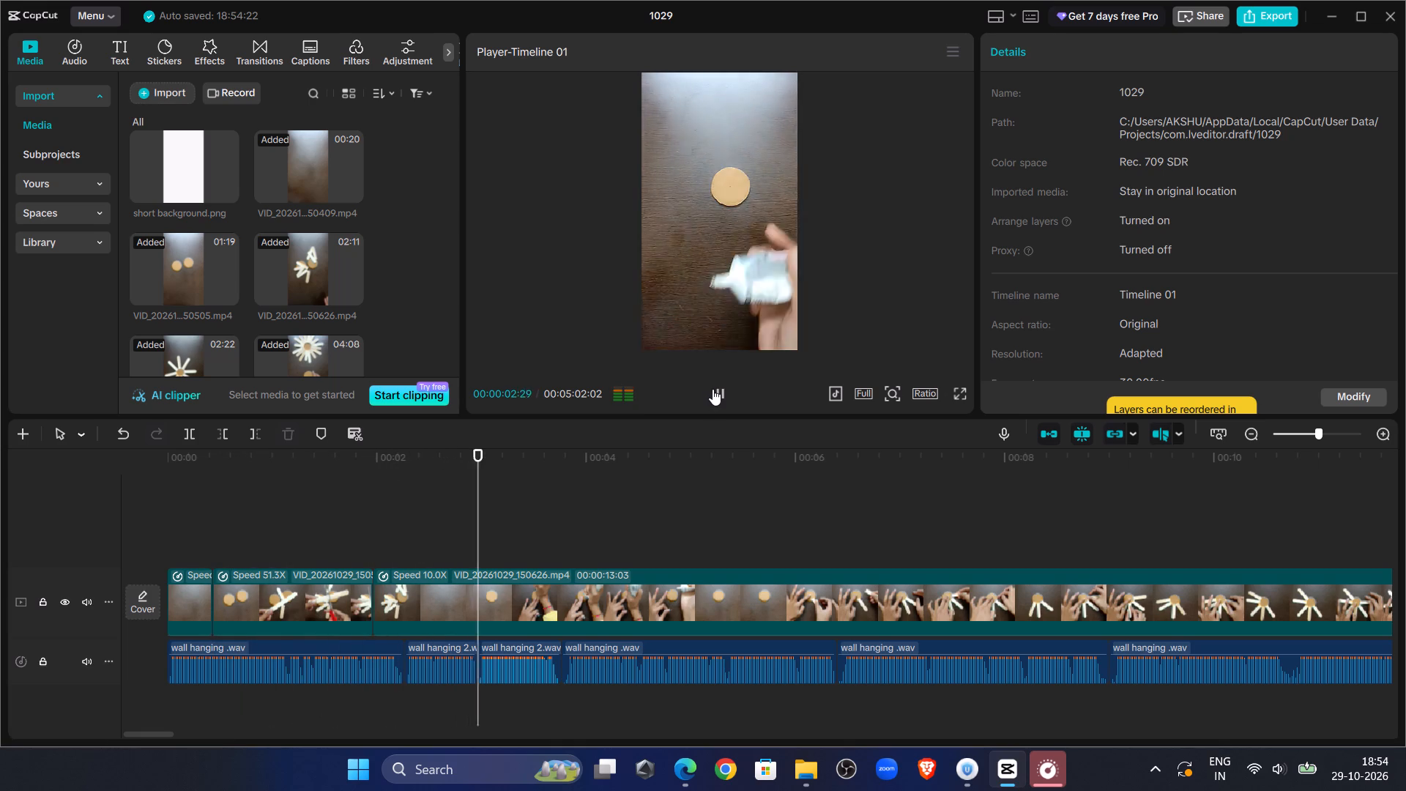
Split clip VID_20261029_150626 just after the 2-second mark, shortly after the cut sticks are cleared from the table.
{"action": "left_click", "coordinate": [373, 525]}
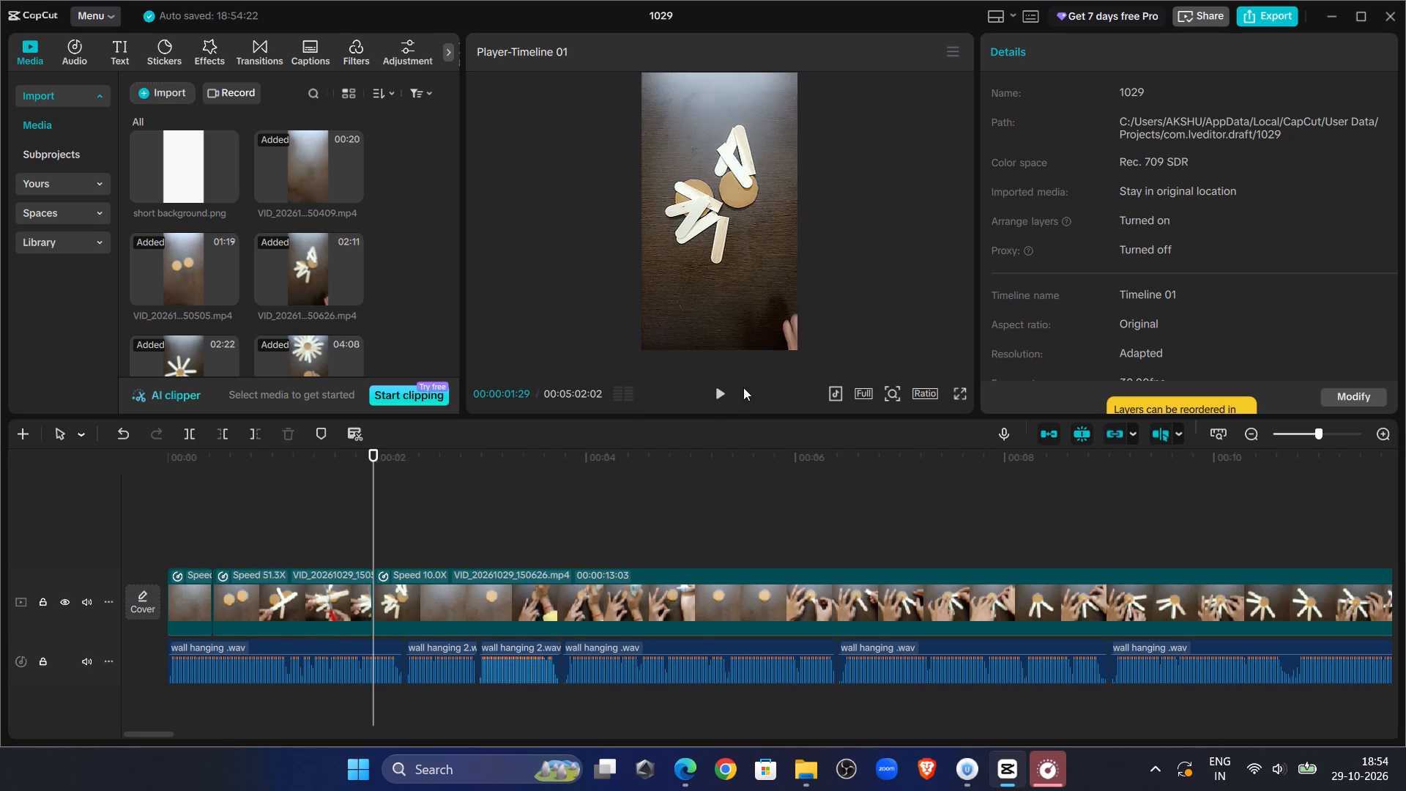
{"action": "left_click", "coordinate": [724, 398]}
{"action": "left_click", "coordinate": [724, 398]}
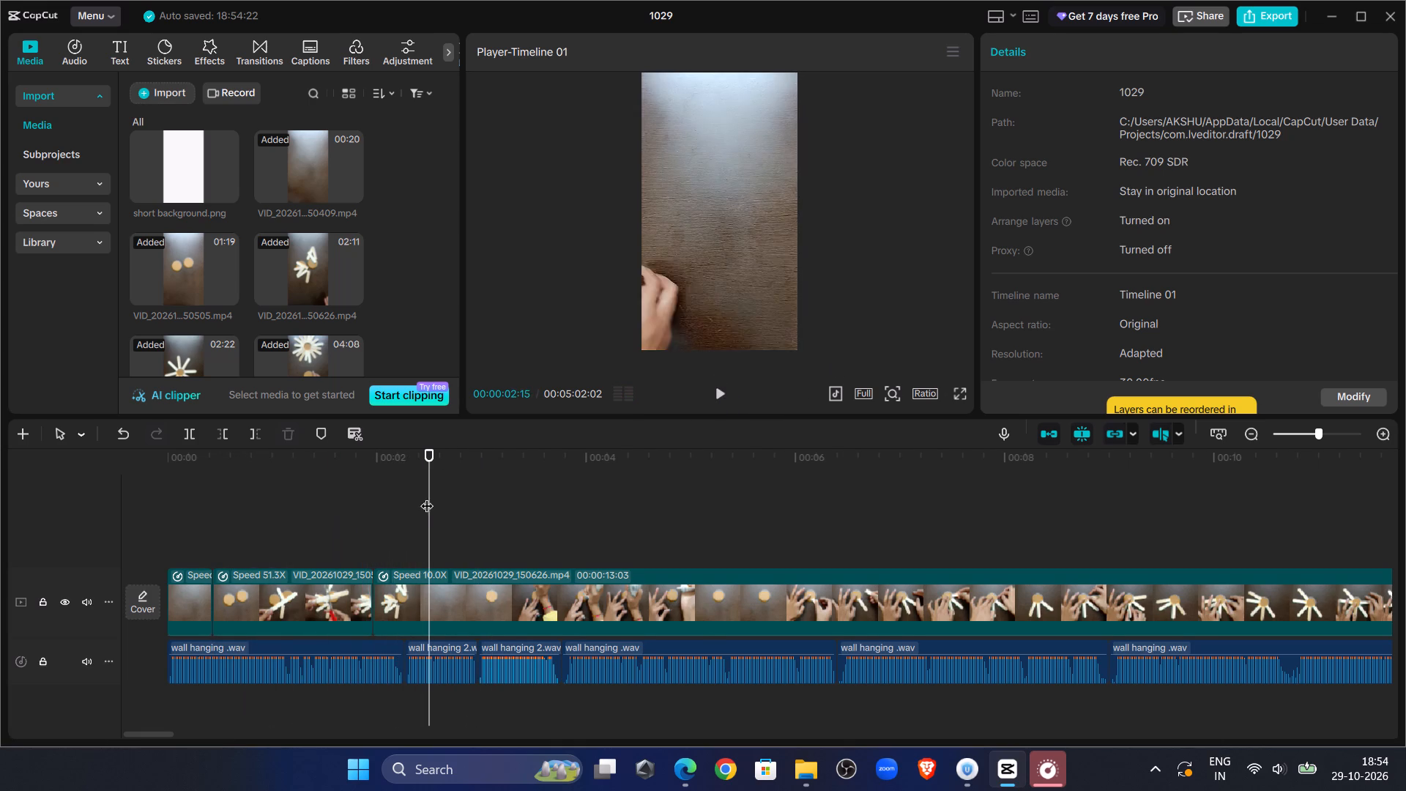
{"action": "left_click_drag", "start_coordinate": [428, 498], "coordinate": [407, 494]}
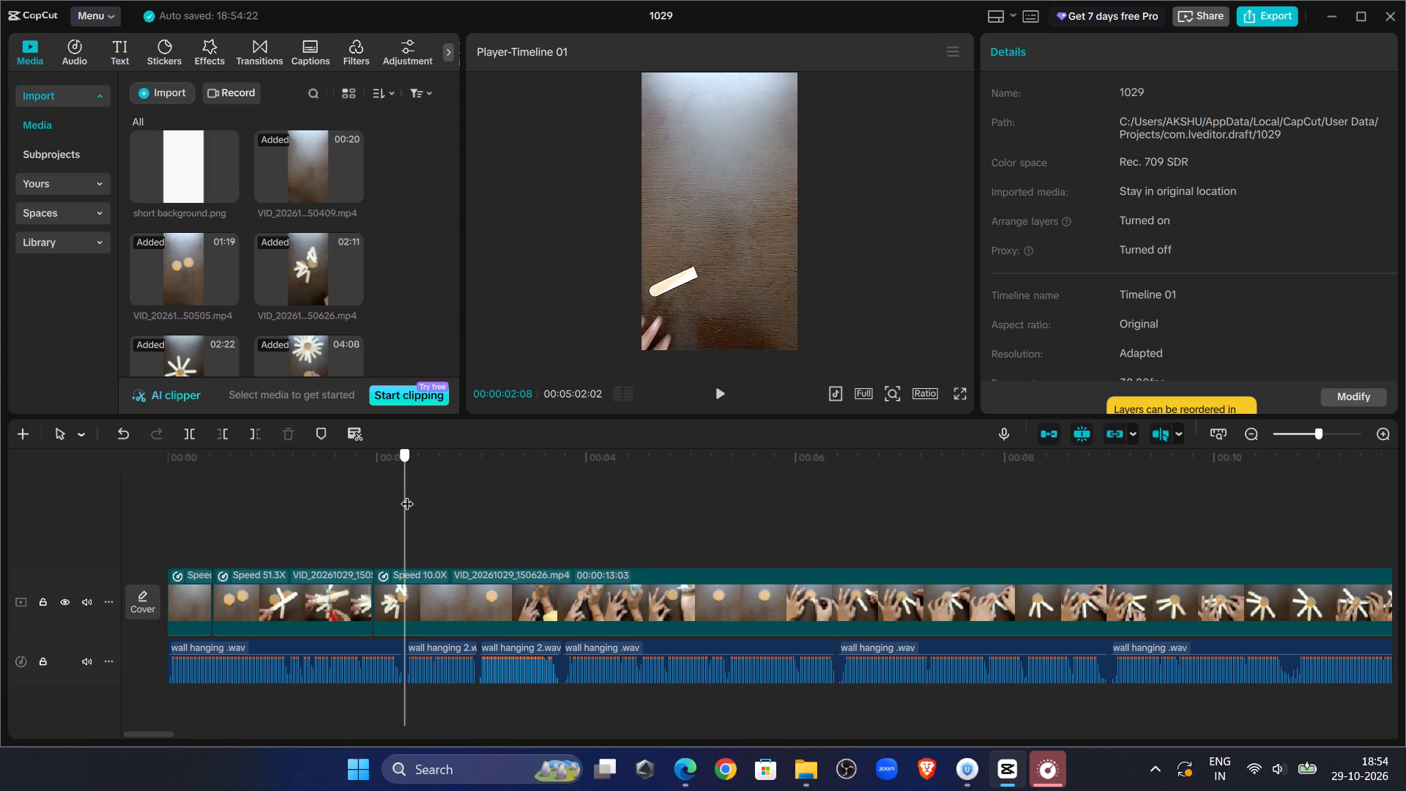
{"action": "left_click_drag", "start_coordinate": [407, 494], "coordinate": [392, 491]}
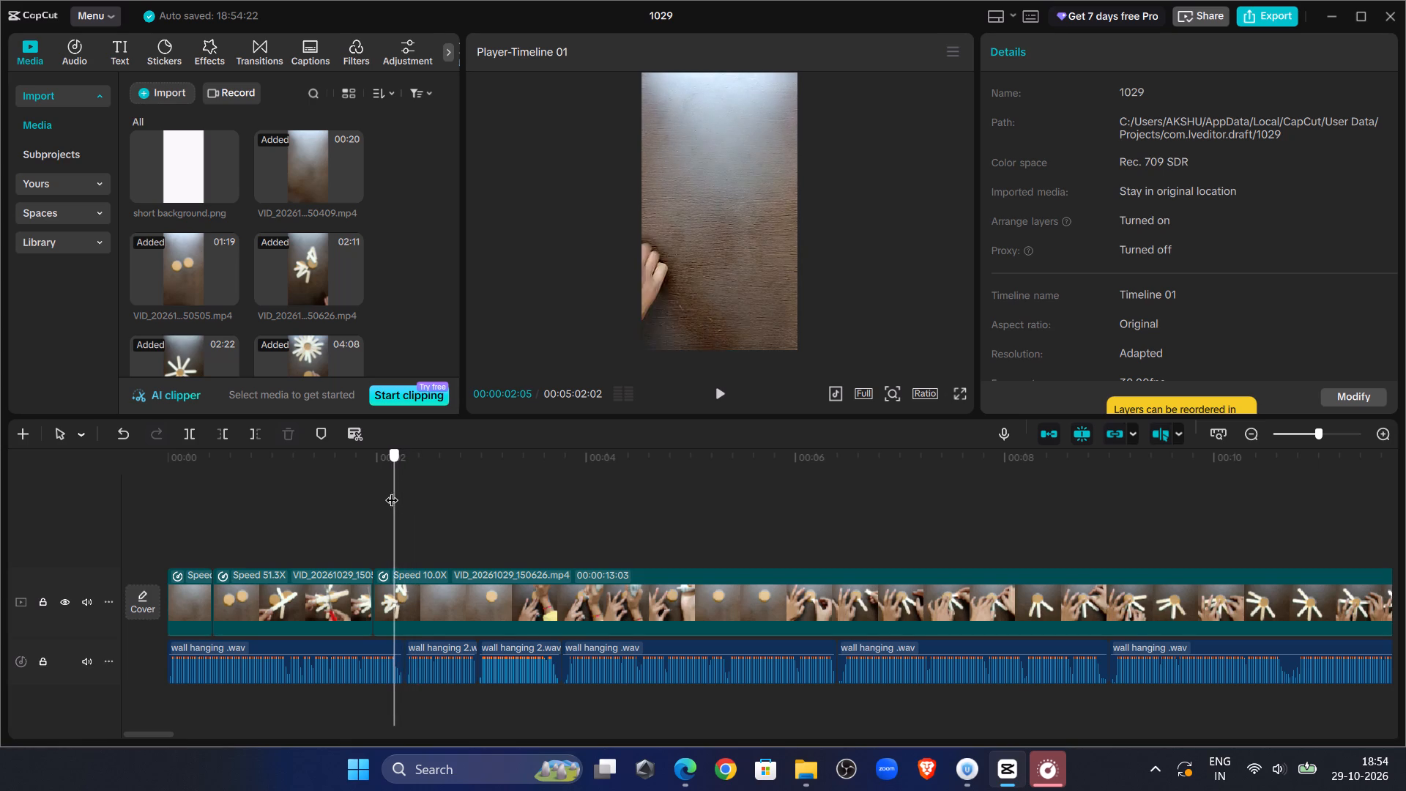
{"action": "left_click_drag", "start_coordinate": [392, 491], "coordinate": [375, 486]}
{"action": "double_click", "coordinate": [717, 400]}
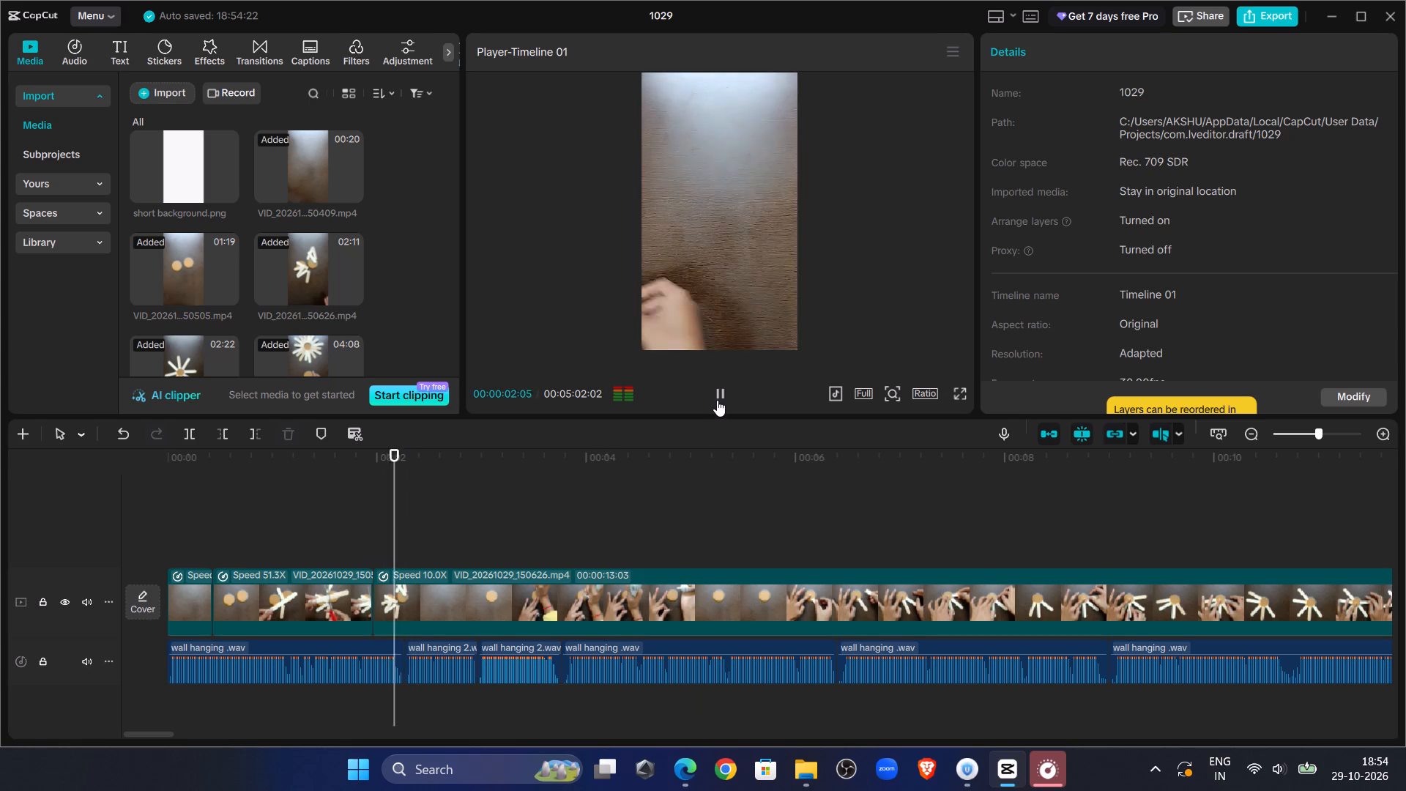
{"action": "left_click_drag", "start_coordinate": [415, 545], "coordinate": [398, 538]}
{"action": "left_click", "coordinate": [393, 613]}
{"action": "left_click", "coordinate": [193, 435]}
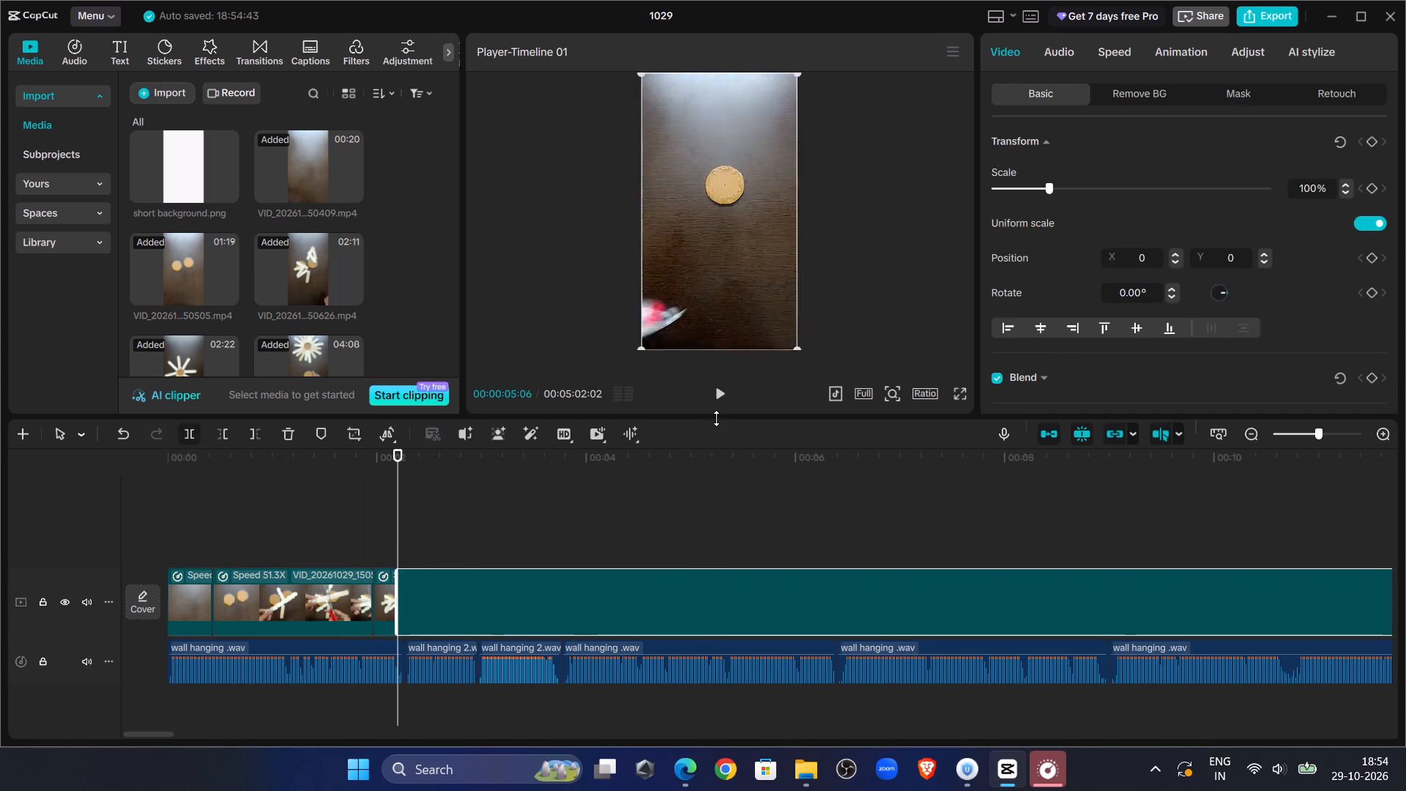
Preview the 10.0x VID_20261029_150626 clip after the split and cut away its beginning up to 00:00:02:18.
{"action": "left_click", "coordinate": [714, 397]}
{"action": "left_click", "coordinate": [728, 398]}
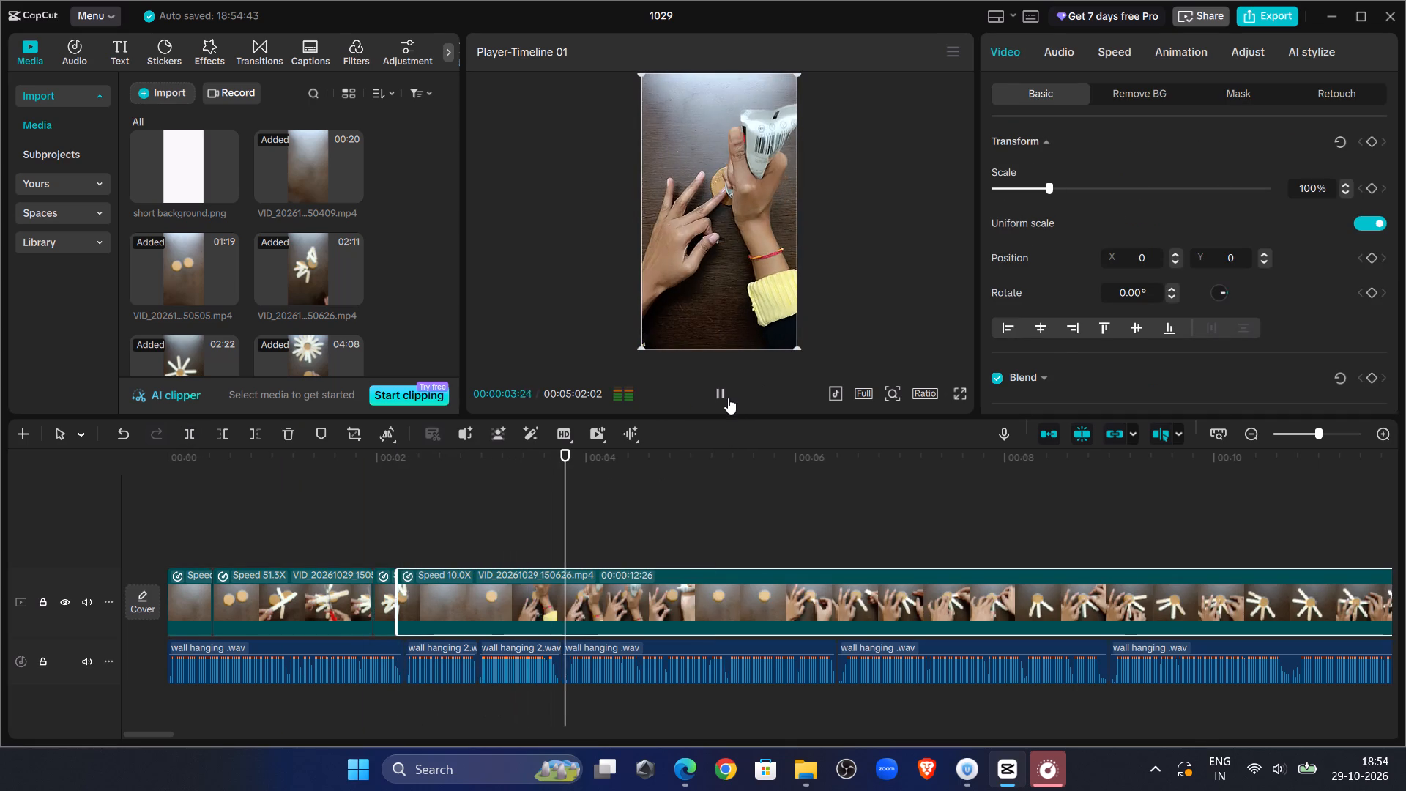
{"action": "left_click_drag", "start_coordinate": [565, 473], "coordinate": [521, 472]}
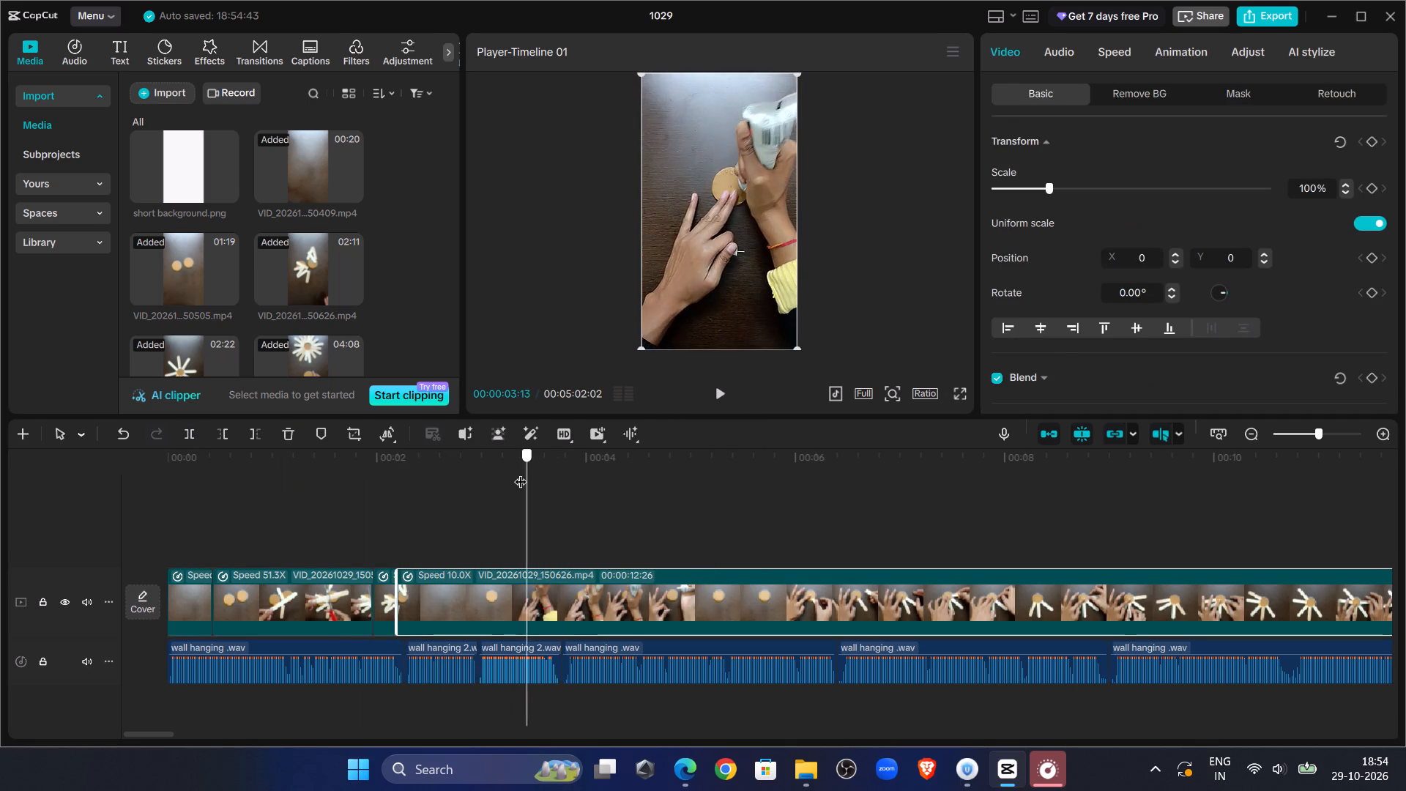
{"action": "left_click_drag", "start_coordinate": [521, 472], "coordinate": [451, 501]}
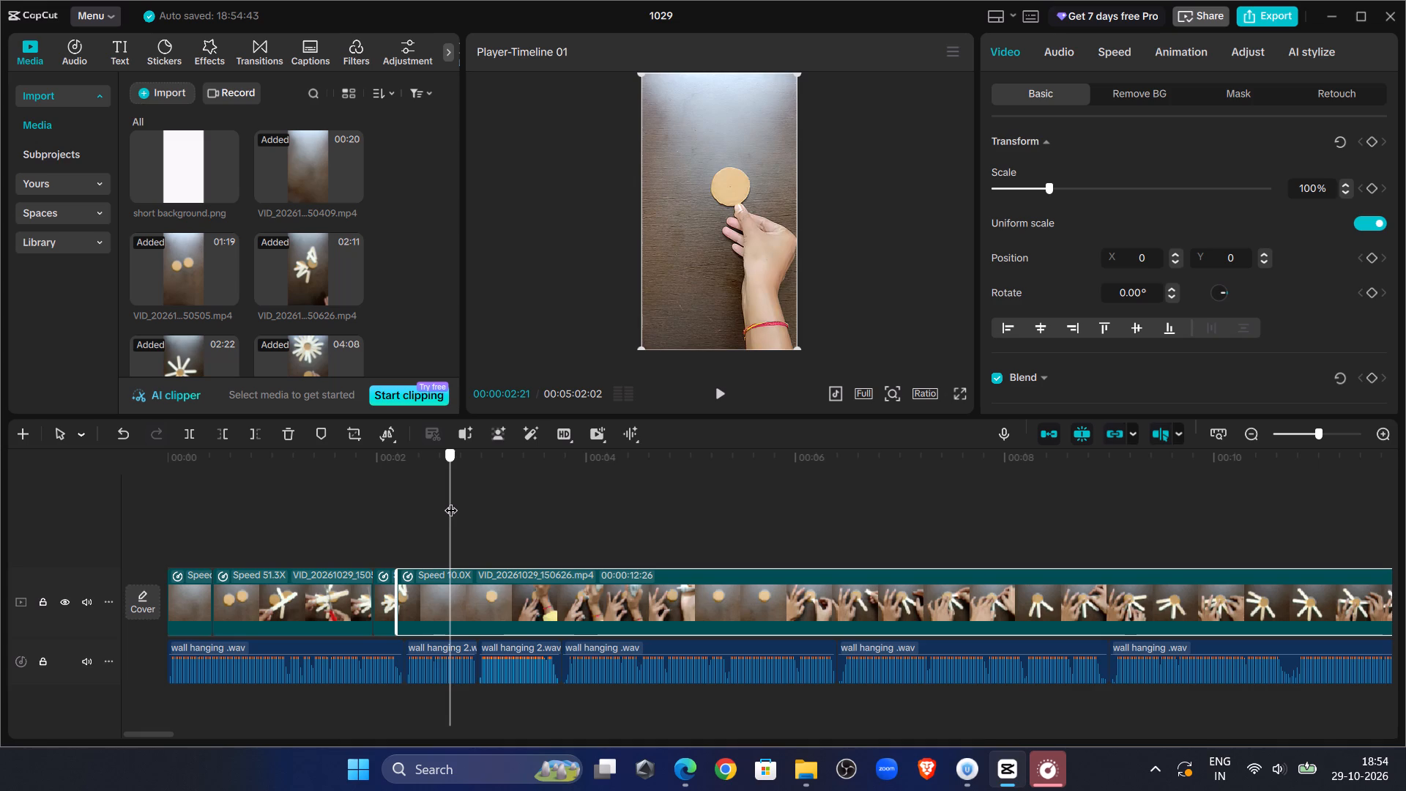
{"action": "left_click_drag", "start_coordinate": [451, 501], "coordinate": [441, 509]}
{"action": "left_click", "coordinate": [217, 432]}
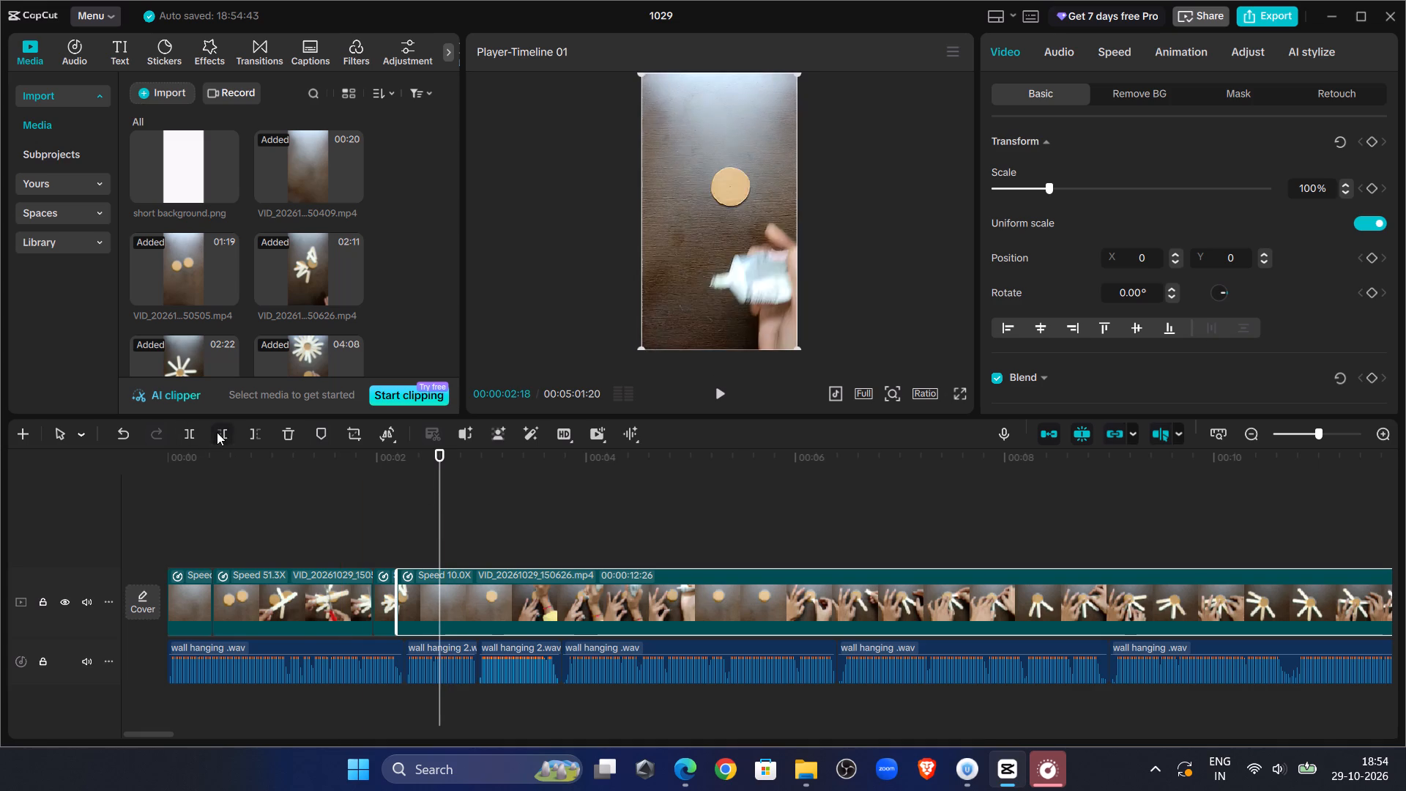
Replay the join around the 2-second mark and split clip VID_20261029_150626 at 00:00:03:09, while glue is being applied to the disc.
{"action": "left_click", "coordinate": [360, 506]}
{"action": "left_click_drag", "start_coordinate": [360, 506], "coordinate": [0, 523]}
{"action": "left_click", "coordinate": [714, 395]}
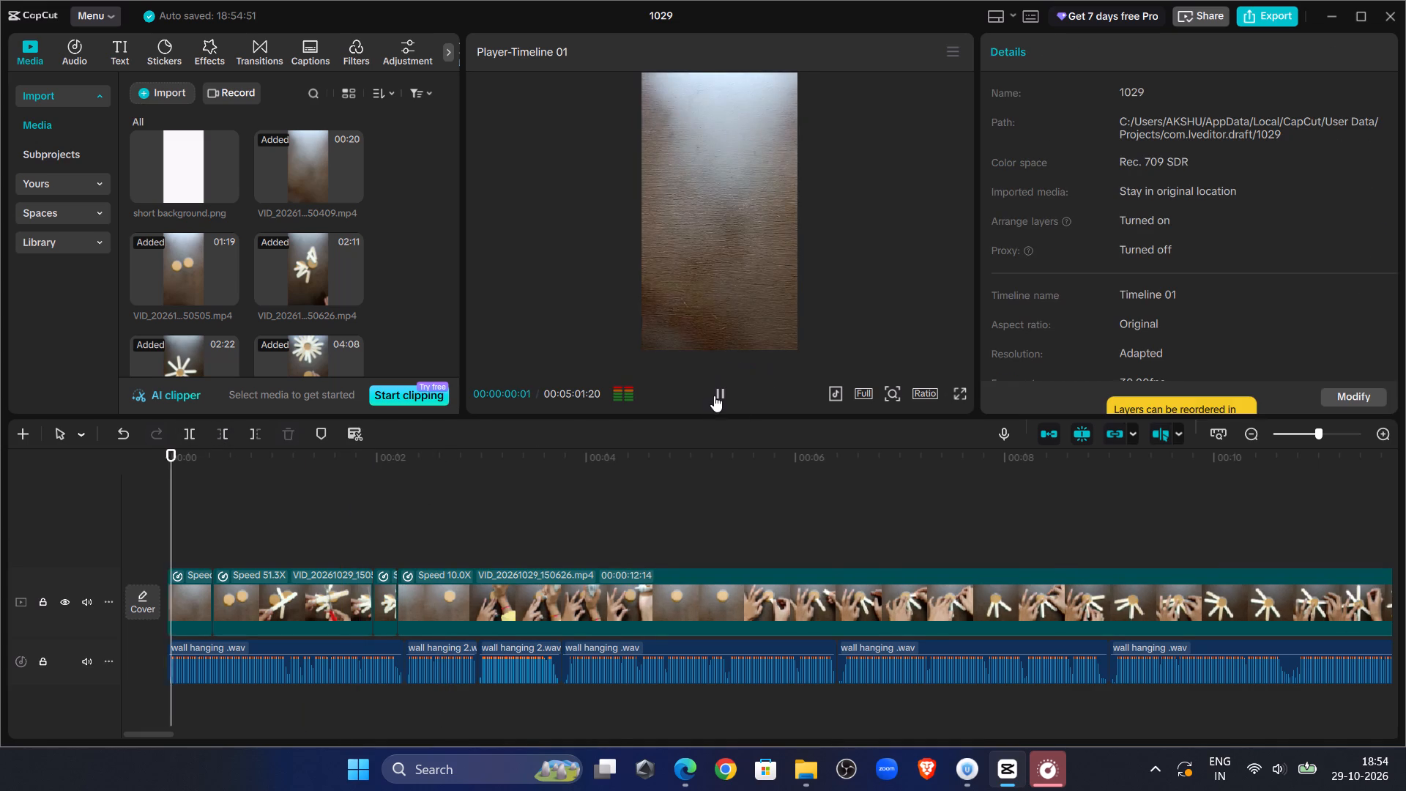
{"action": "left_click", "coordinate": [760, 380]}
{"action": "left_click", "coordinate": [401, 519]}
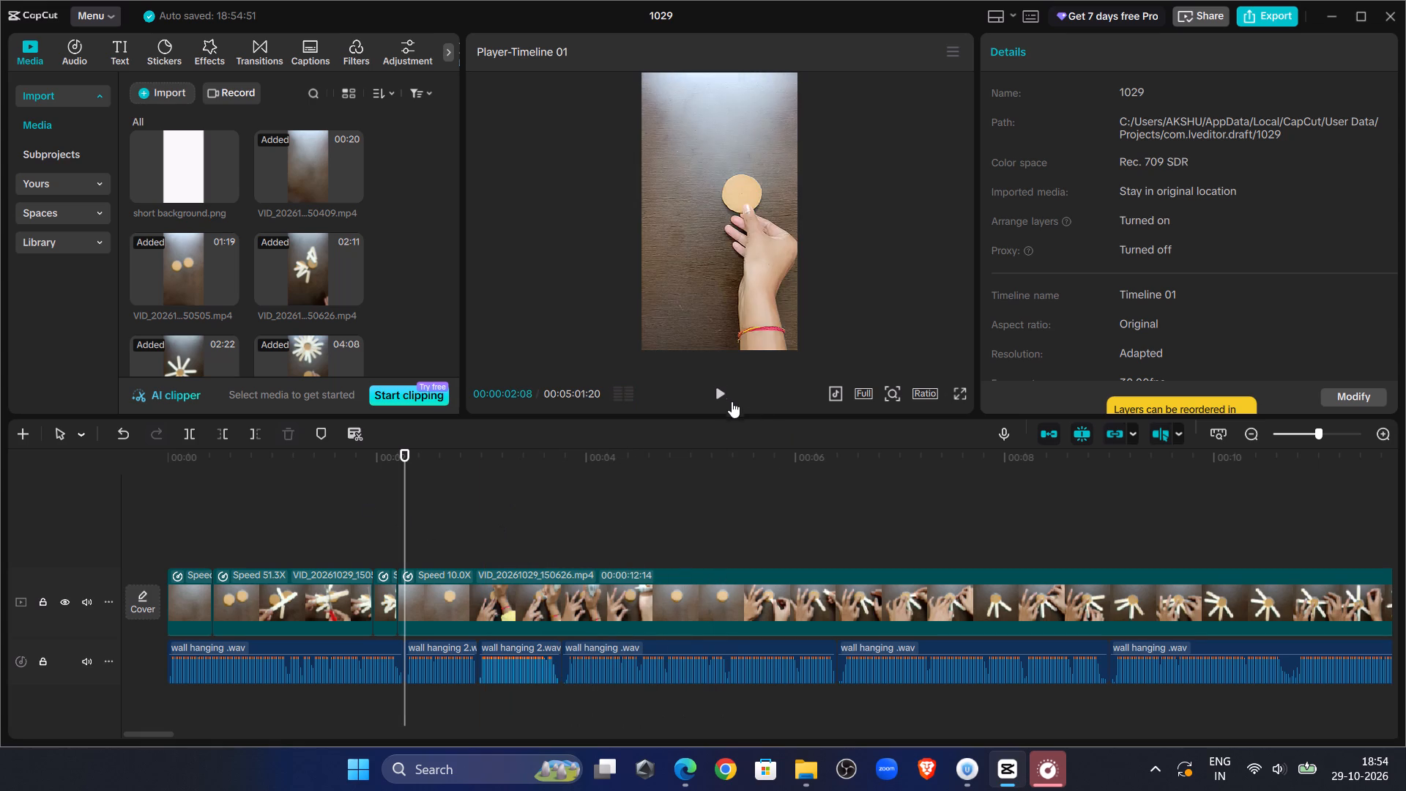
{"action": "left_click", "coordinate": [726, 396]}
{"action": "left_click", "coordinate": [734, 389]}
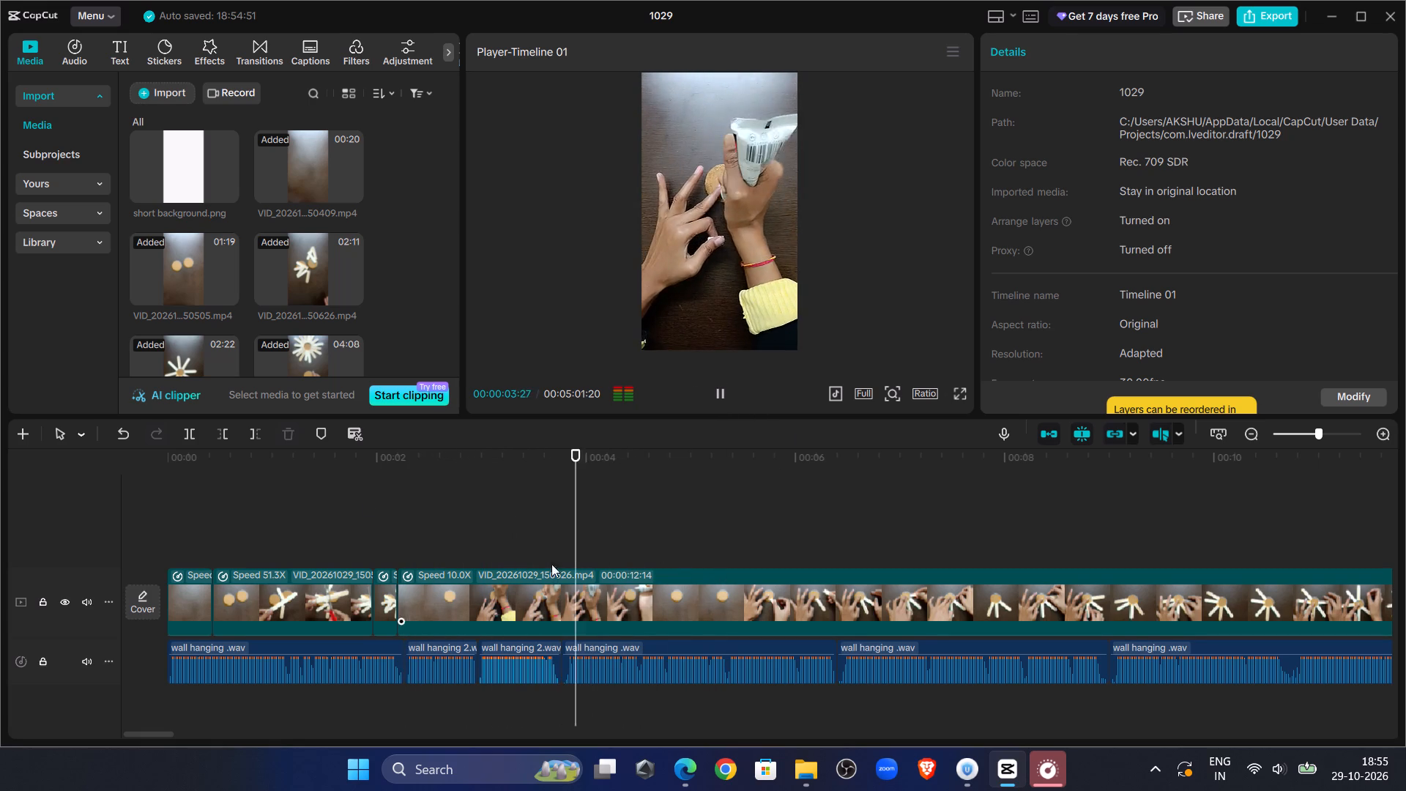
{"action": "left_click", "coordinate": [724, 386]}
{"action": "left_click", "coordinate": [389, 505]}
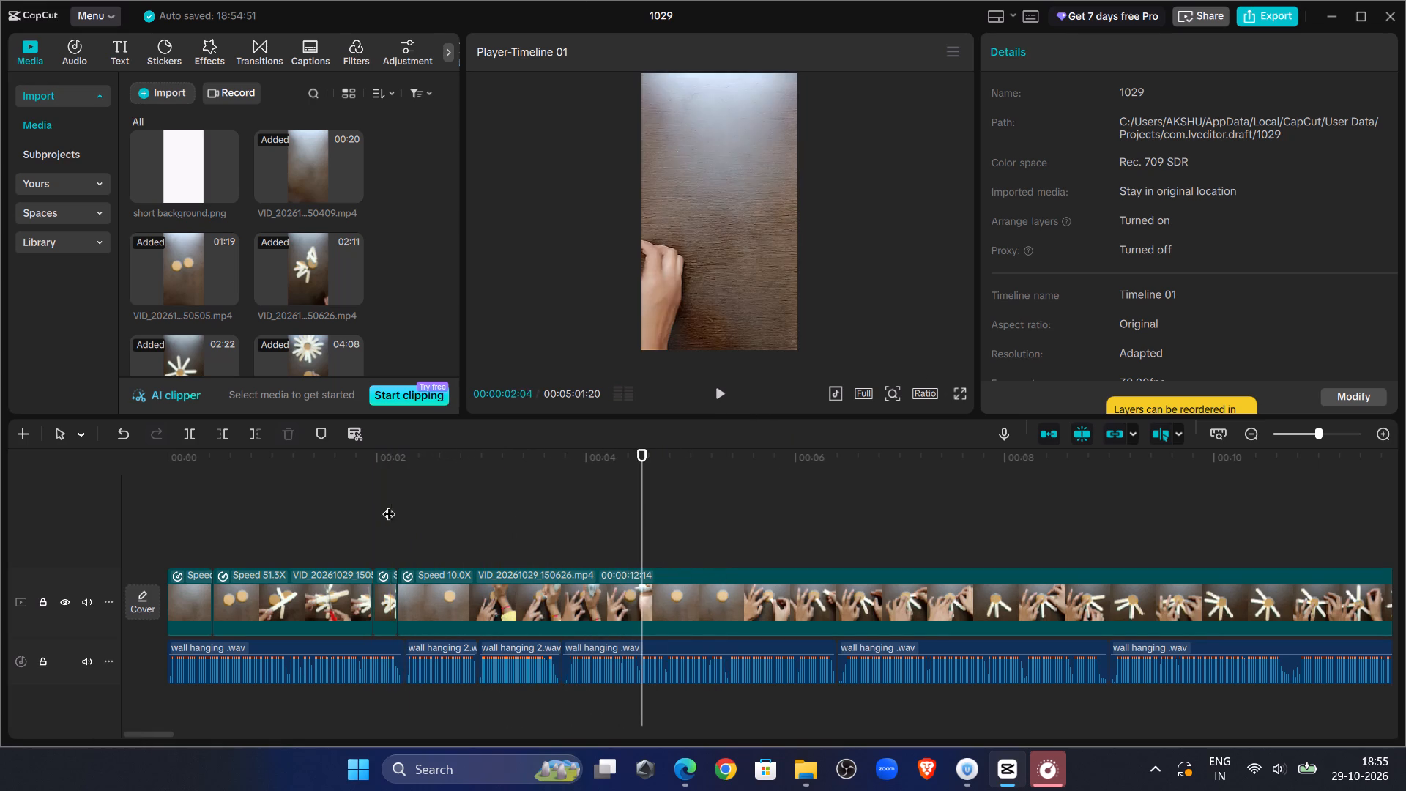
{"action": "left_click", "coordinate": [731, 396]}
{"action": "left_click", "coordinate": [731, 396]}
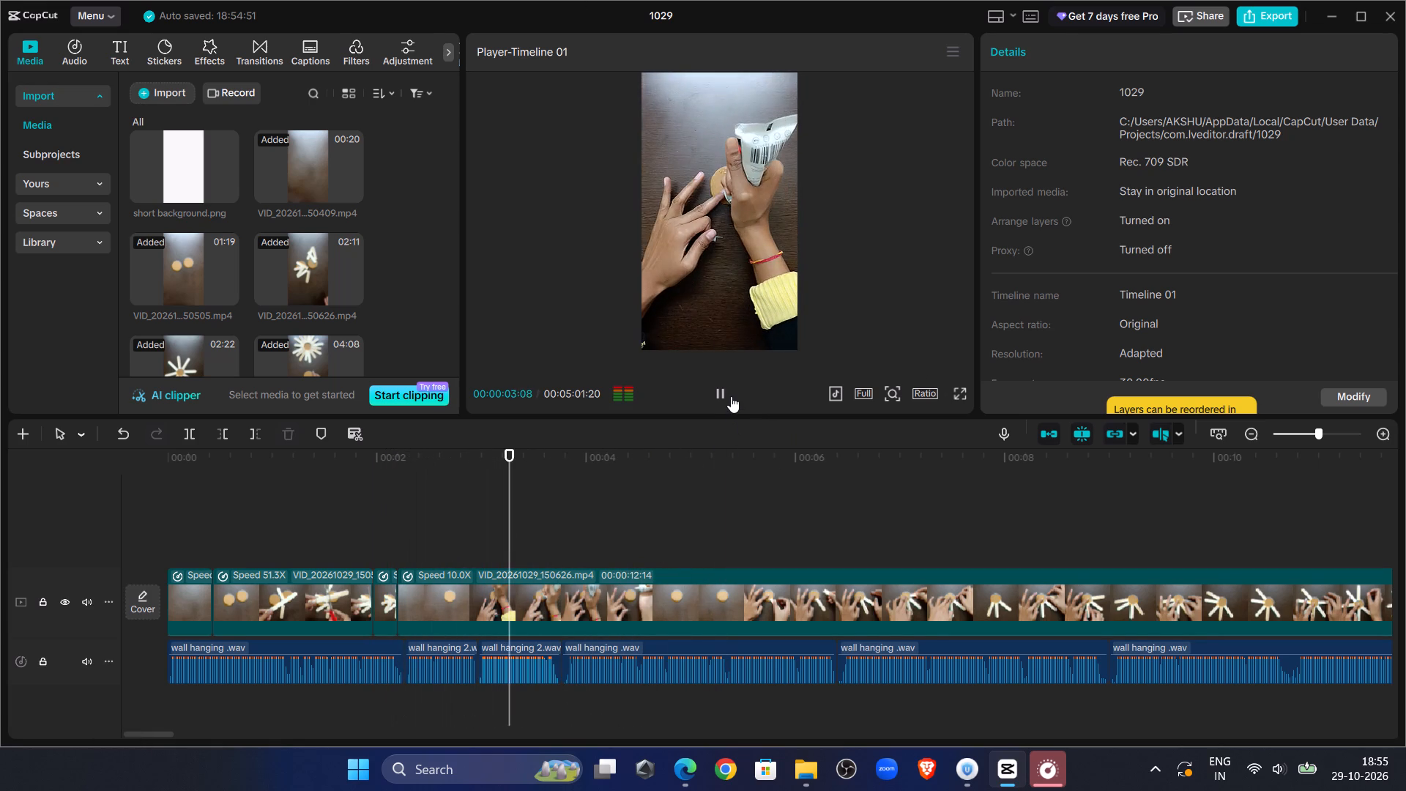
{"action": "left_click", "coordinate": [571, 600]}
{"action": "left_click", "coordinate": [186, 431]}
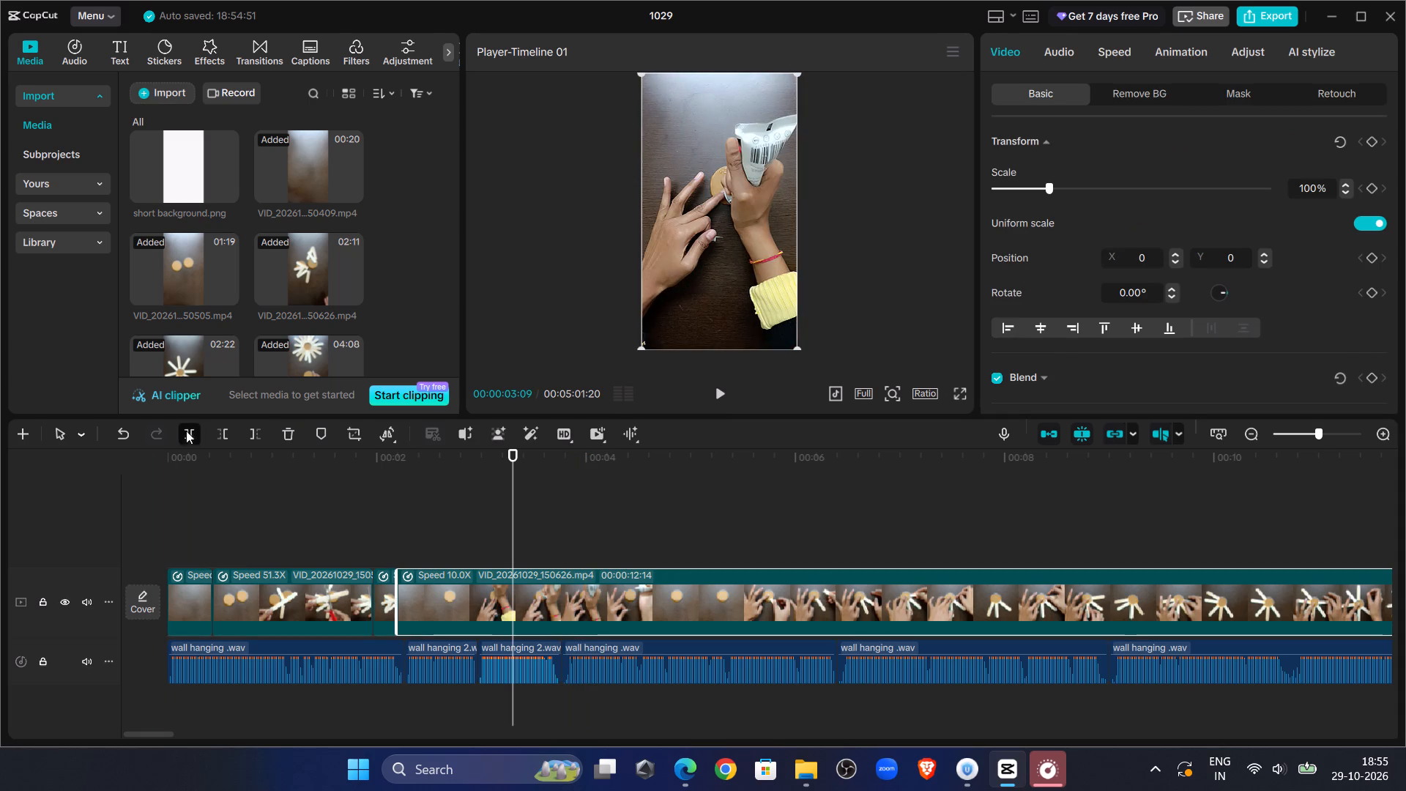
Cut away the start of the VID_20261029_150626 segment after the 00:00:03:09 split, up to about the 5-second mark.
{"action": "left_click", "coordinate": [724, 395]}
{"action": "left_click", "coordinate": [737, 469]}
{"action": "left_click_drag", "start_coordinate": [737, 469], "coordinate": [675, 470]}
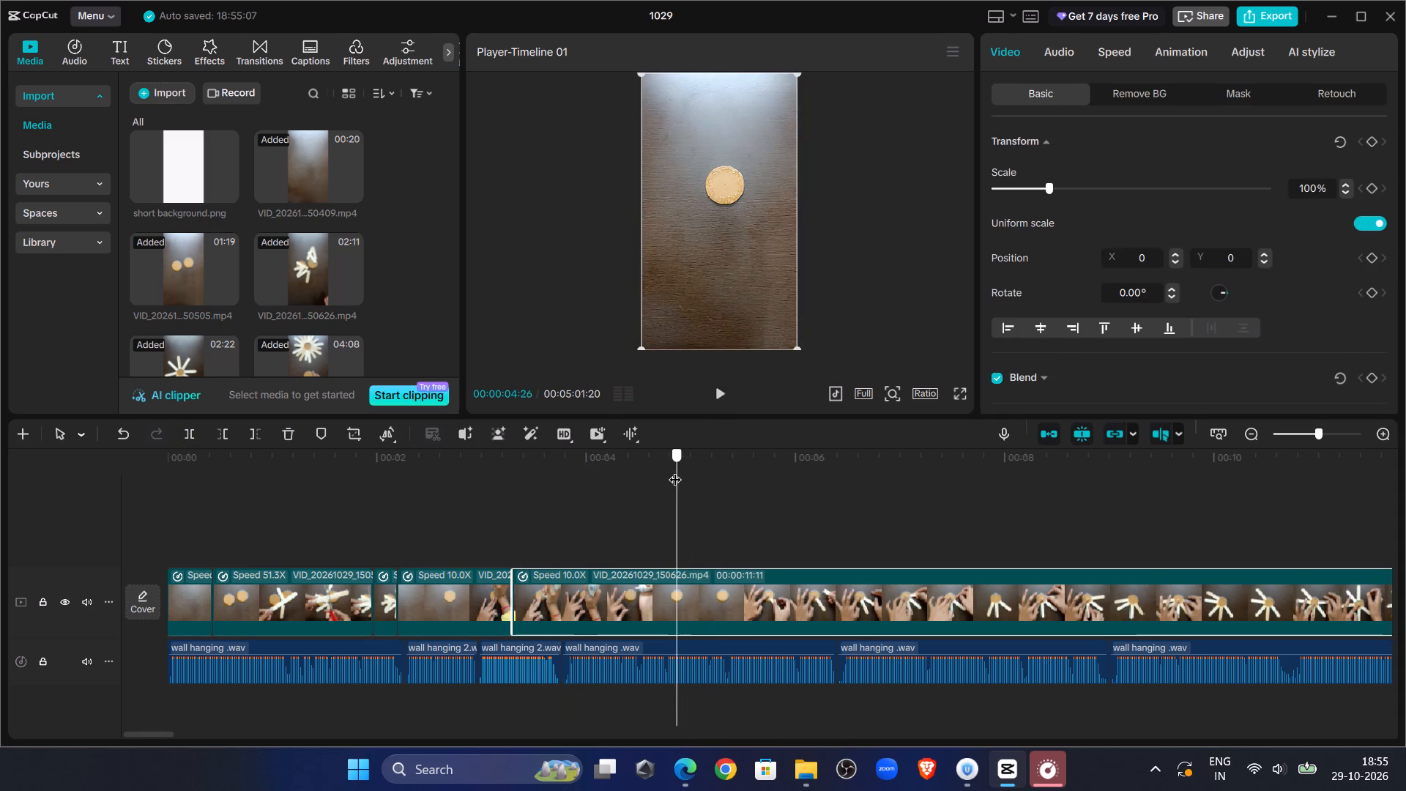
{"action": "left_click_drag", "start_coordinate": [675, 470], "coordinate": [688, 501]}
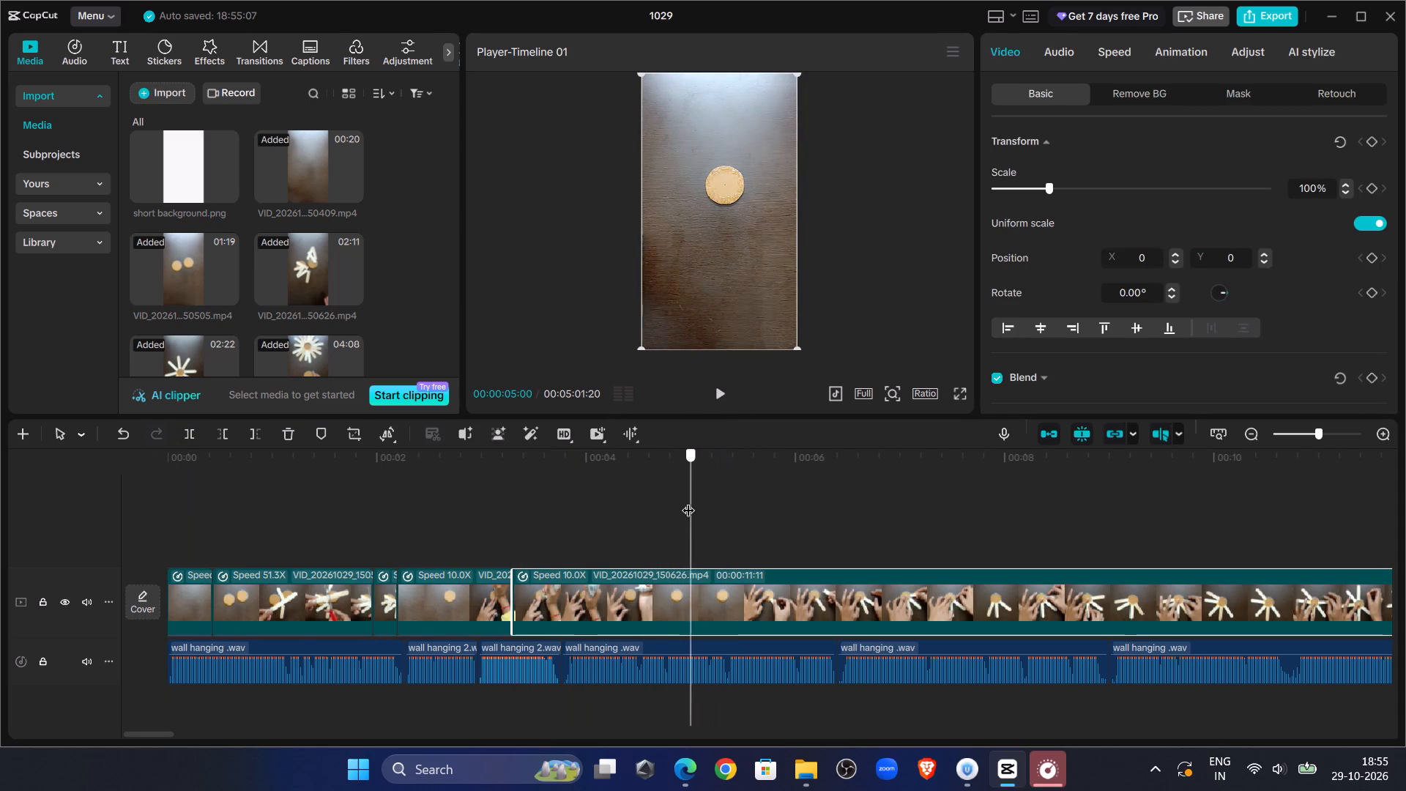
{"action": "left_click_drag", "start_coordinate": [688, 501], "coordinate": [688, 501]}
{"action": "left_click", "coordinate": [224, 426]}
Preview the stick-gluing footage against the voiceover and split VID_20261029_150626 at 00:00:08:01, when the hands are out of frame.
{"action": "left_click", "coordinate": [469, 501]}
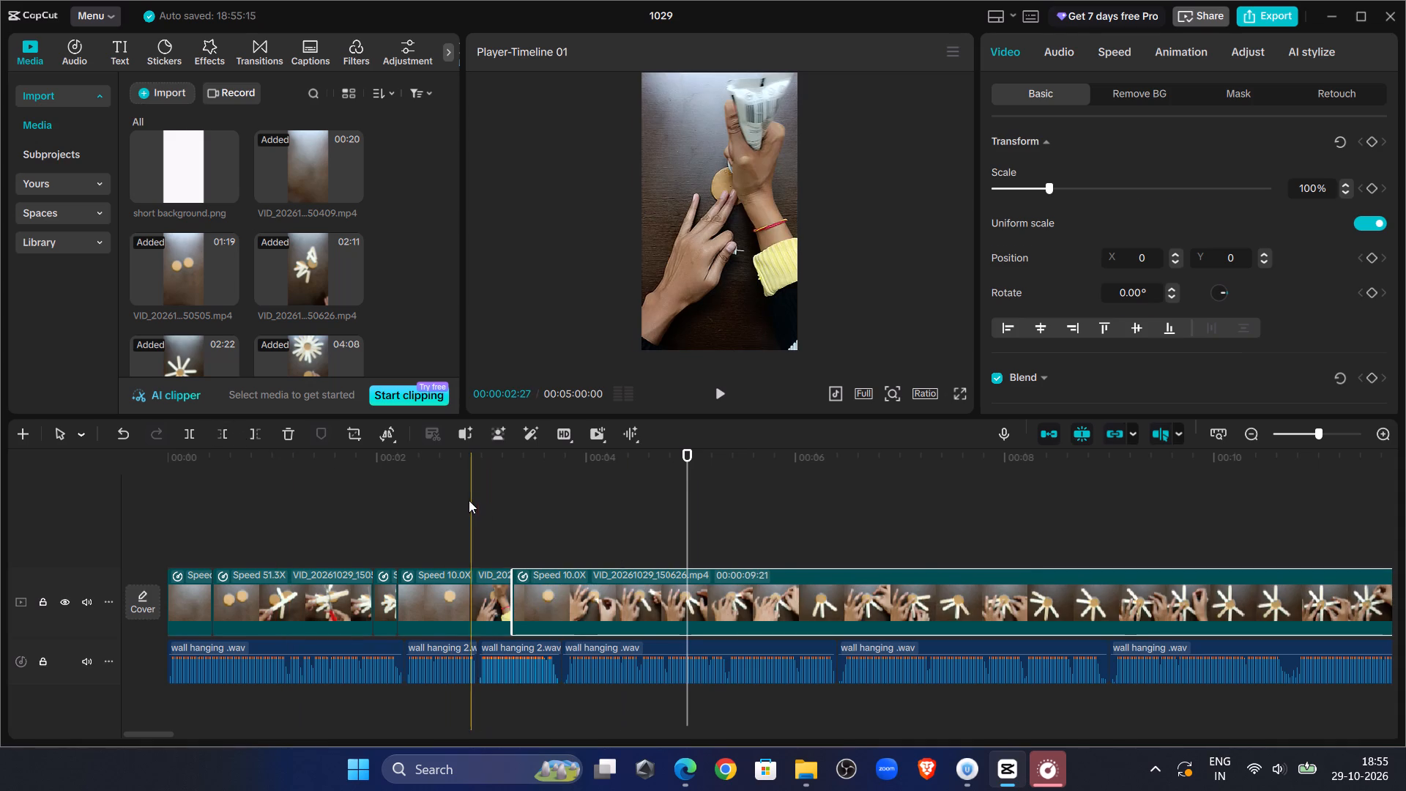
{"action": "left_click", "coordinate": [718, 401]}
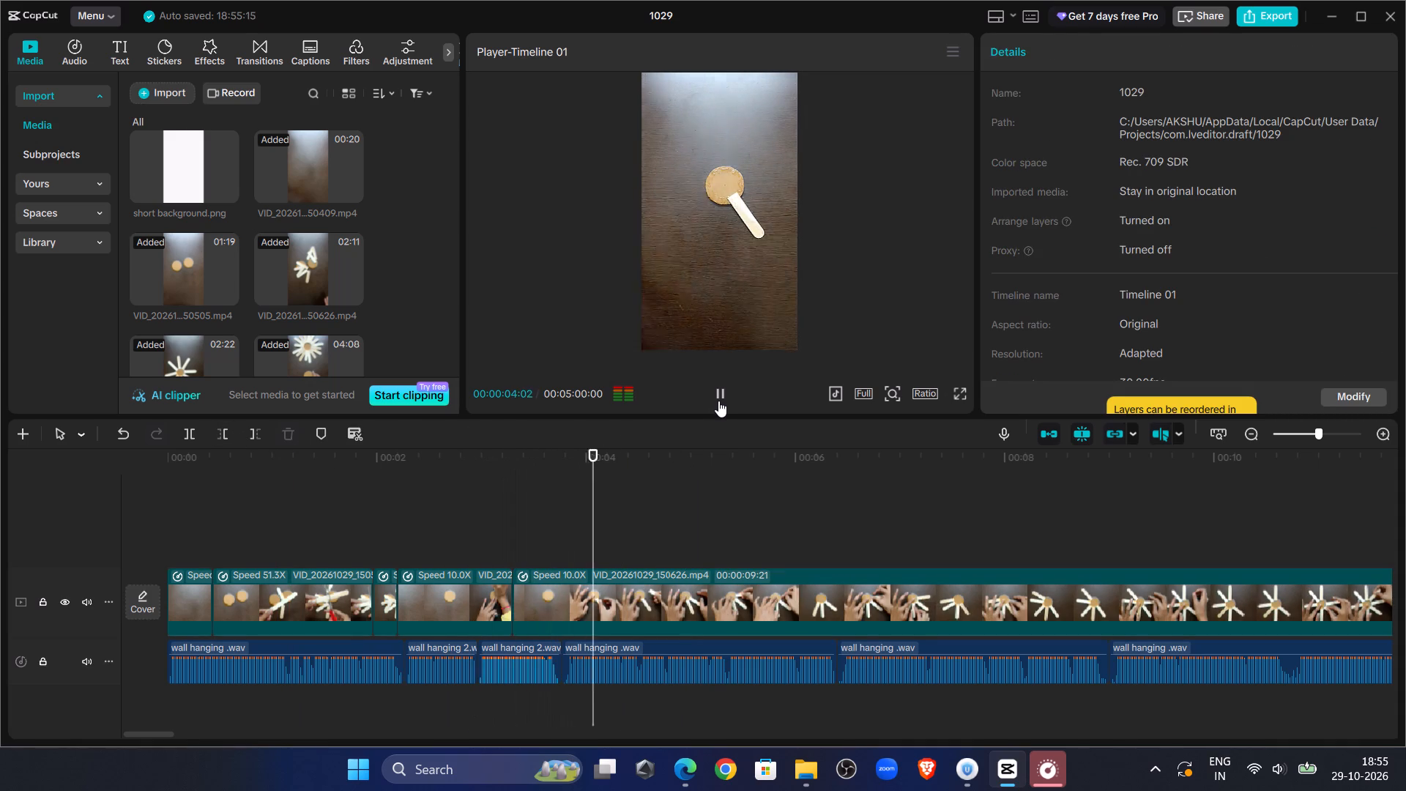
{"action": "left_click", "coordinate": [719, 400]}
{"action": "left_click", "coordinate": [719, 400]}
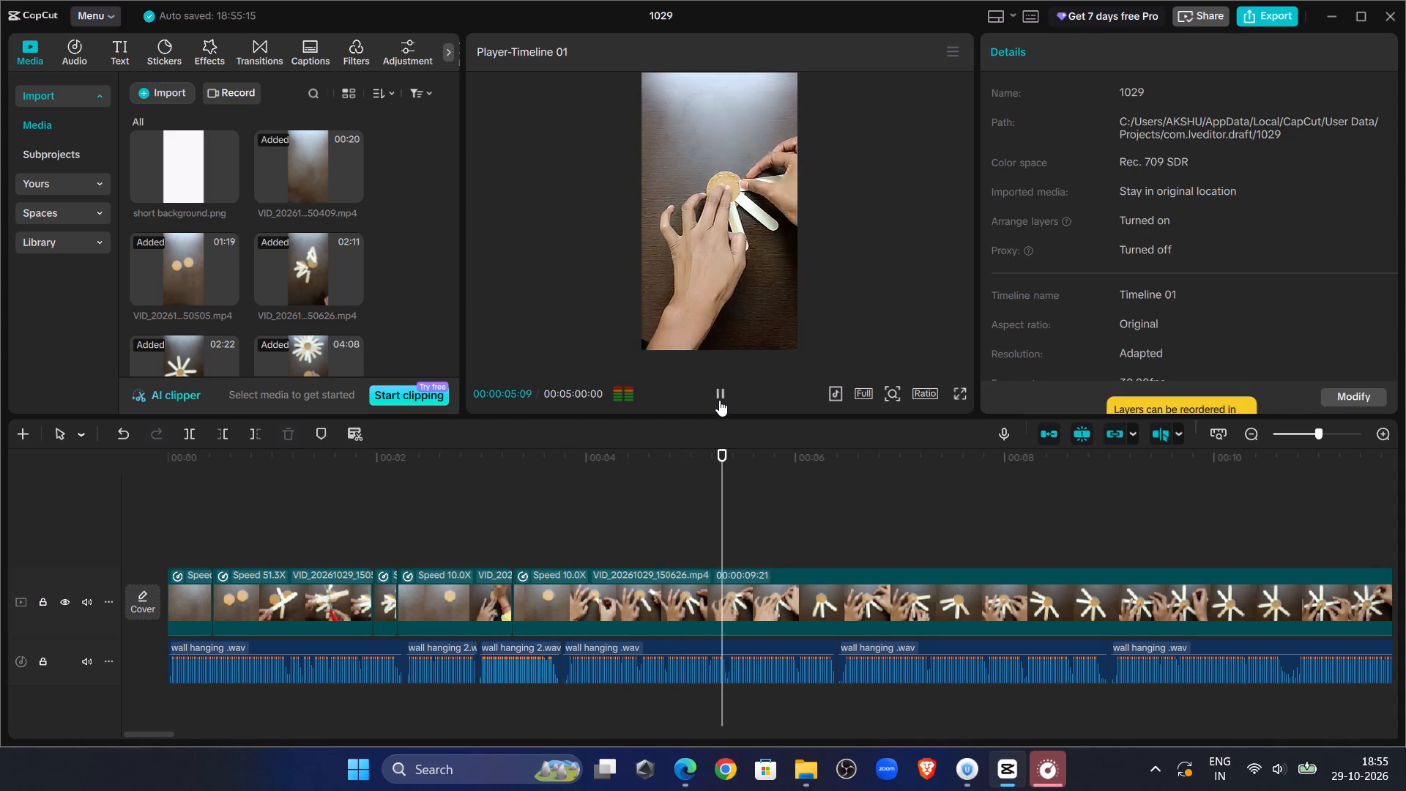
{"action": "left_click", "coordinate": [719, 400]}
{"action": "left_click", "coordinate": [719, 400]}
{"action": "left_click", "coordinate": [719, 400]}
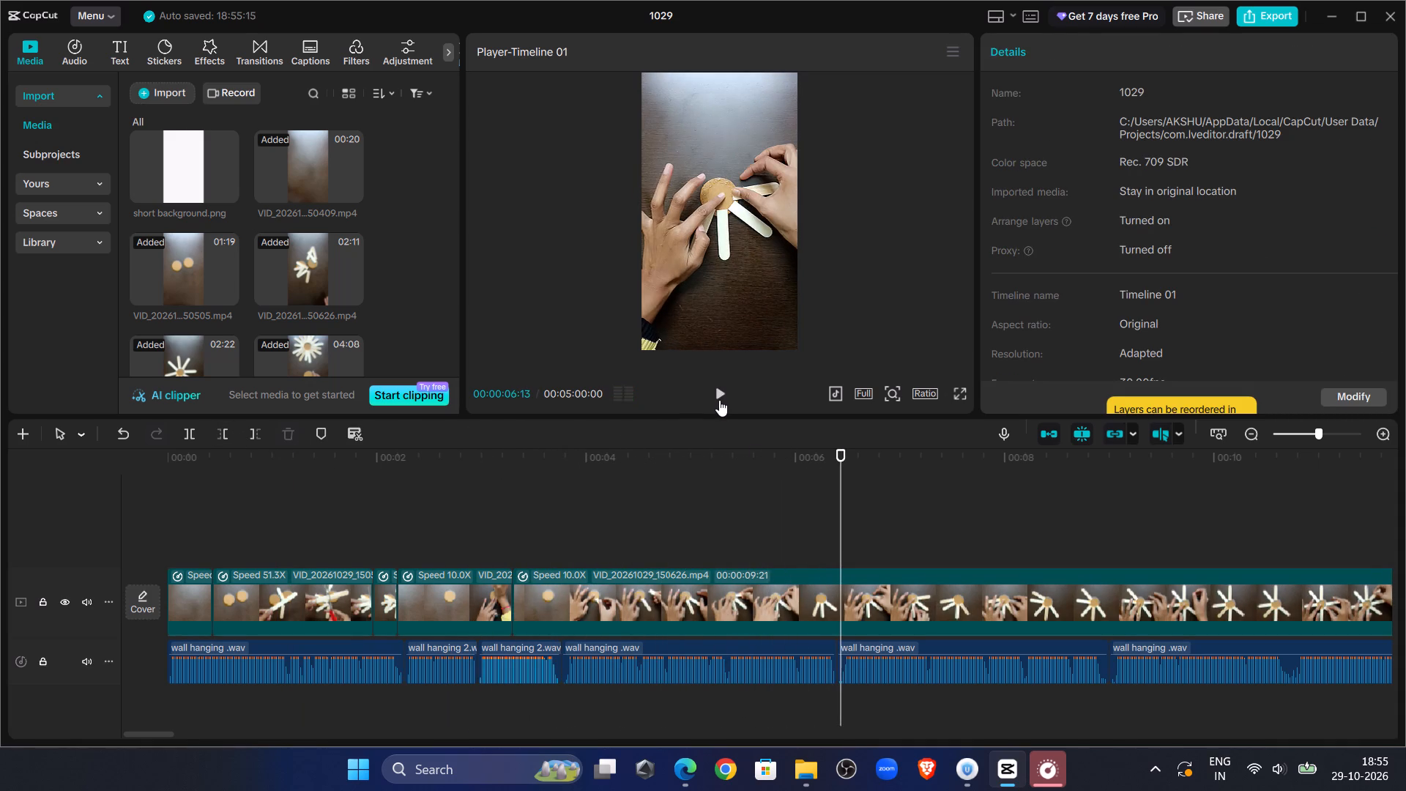
{"action": "left_click", "coordinate": [719, 400]}
{"action": "left_click", "coordinate": [719, 400]}
{"action": "left_click", "coordinate": [719, 400]}
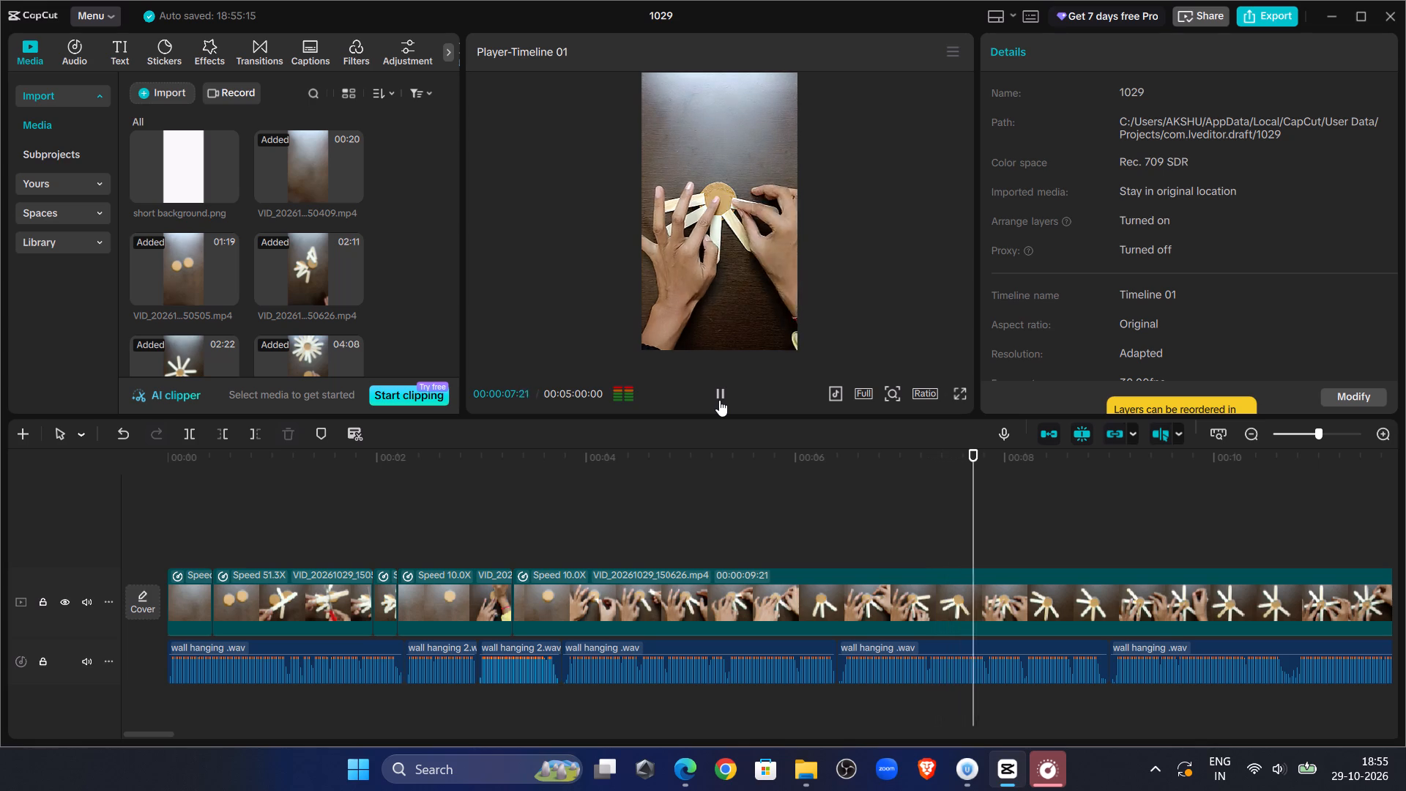
{"action": "left_click", "coordinate": [719, 400]}
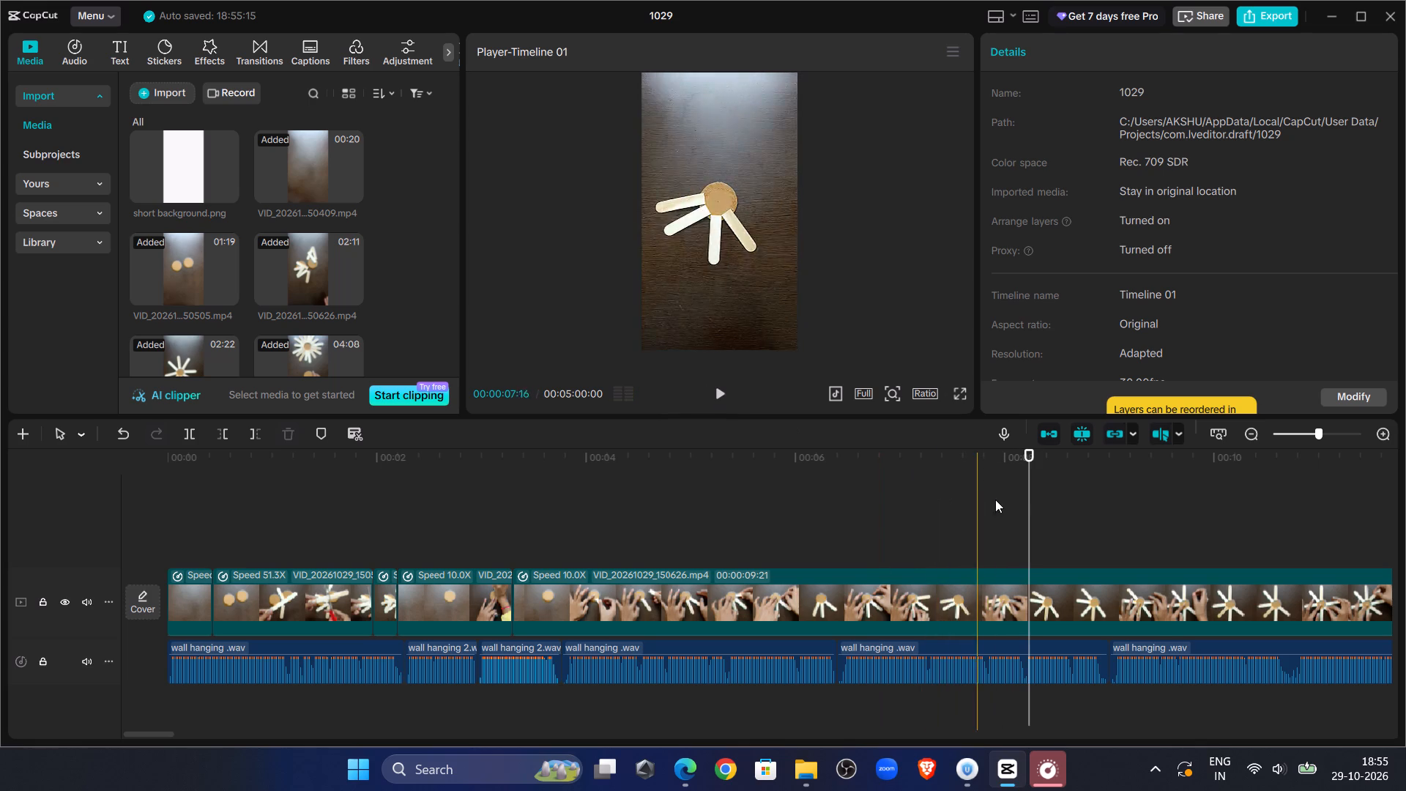
{"action": "left_click_drag", "start_coordinate": [1027, 494], "coordinate": [1008, 495]}
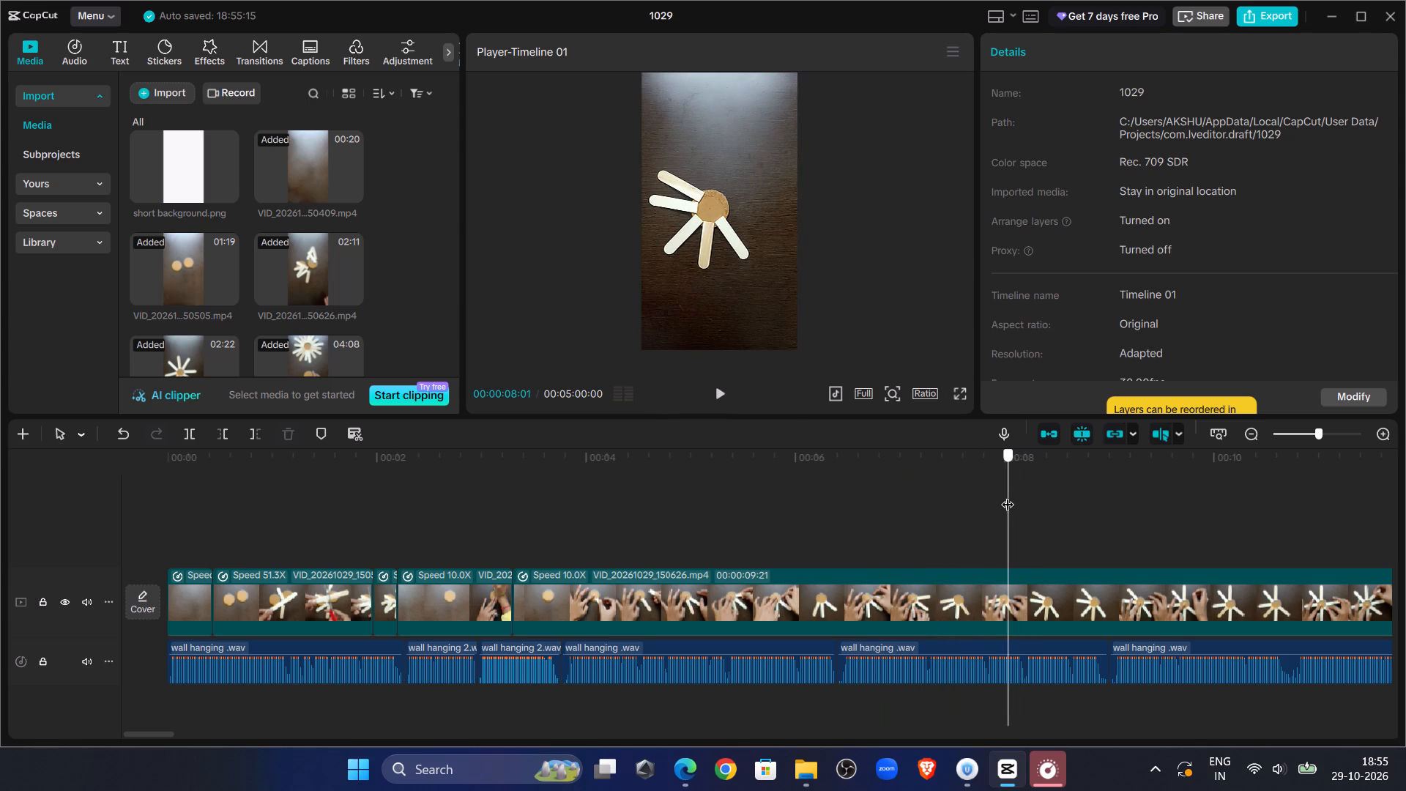
{"action": "left_click_drag", "start_coordinate": [1008, 495], "coordinate": [1007, 495]}
{"action": "left_click", "coordinate": [970, 612]}
{"action": "left_click", "coordinate": [180, 434]}
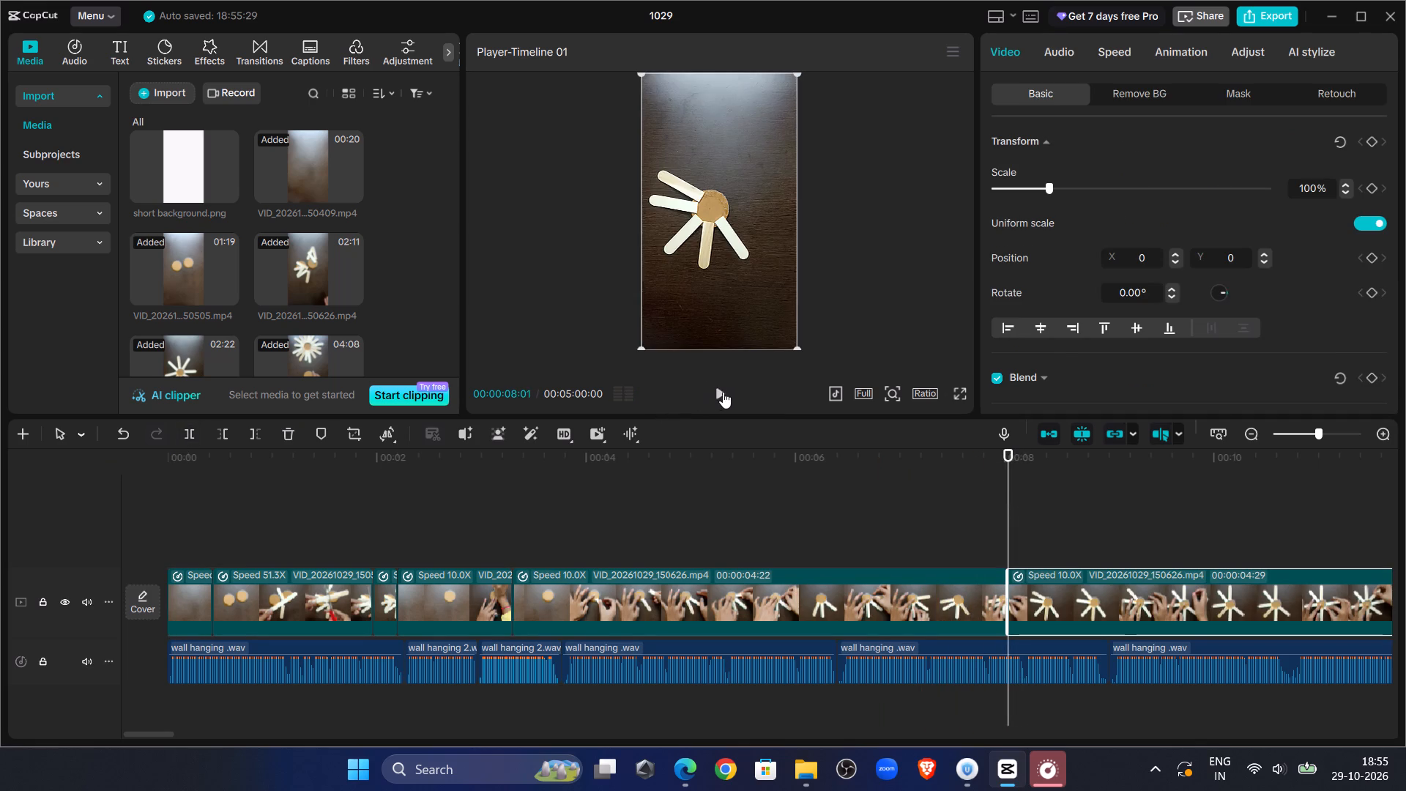
Cut away the beginning of the VID_20261029_150626 segment after the 00:00:08:01 split, up to 00:00:08:22.
{"action": "left_click", "coordinate": [722, 393]}
{"action": "left_click", "coordinate": [726, 391]}
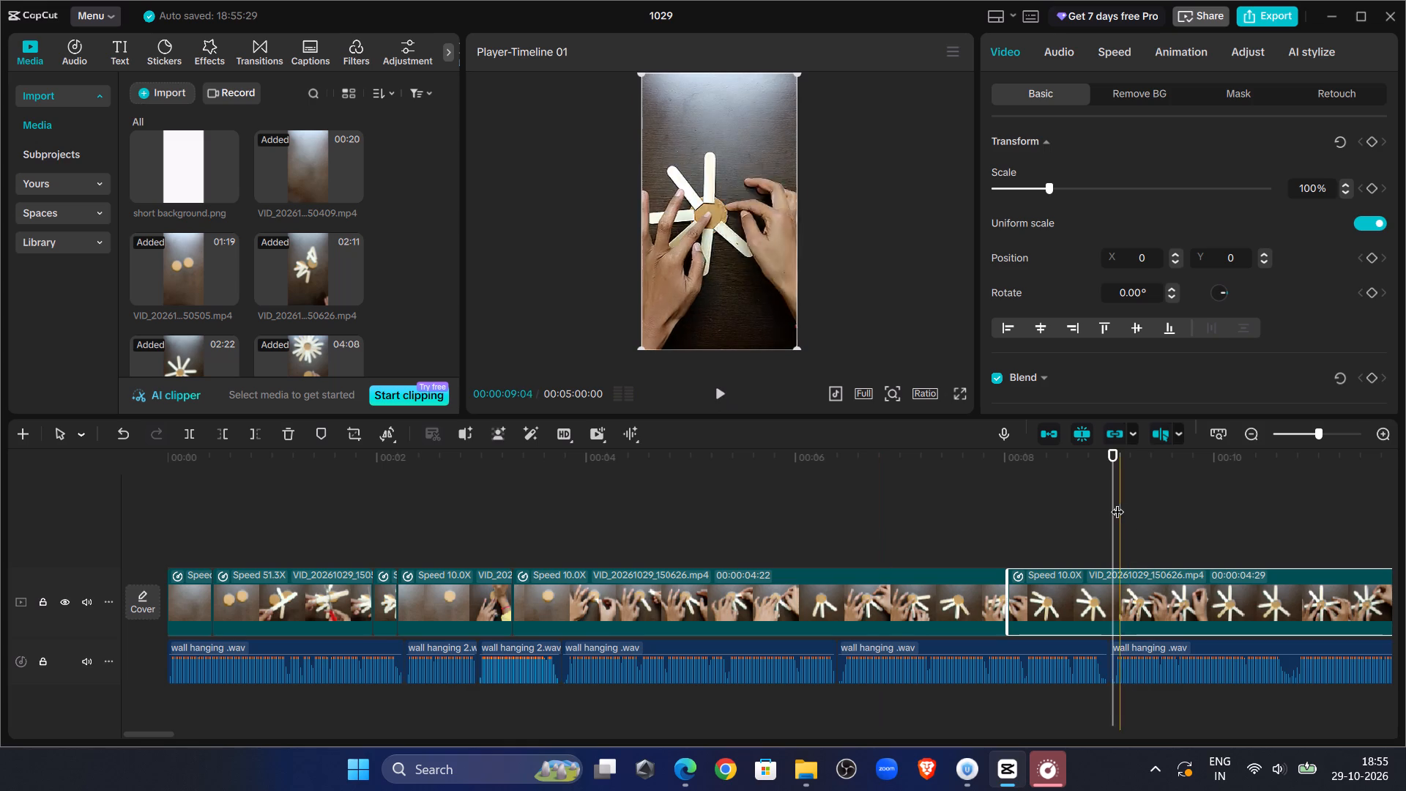
{"action": "left_click_drag", "start_coordinate": [1115, 500], "coordinate": [1082, 491]}
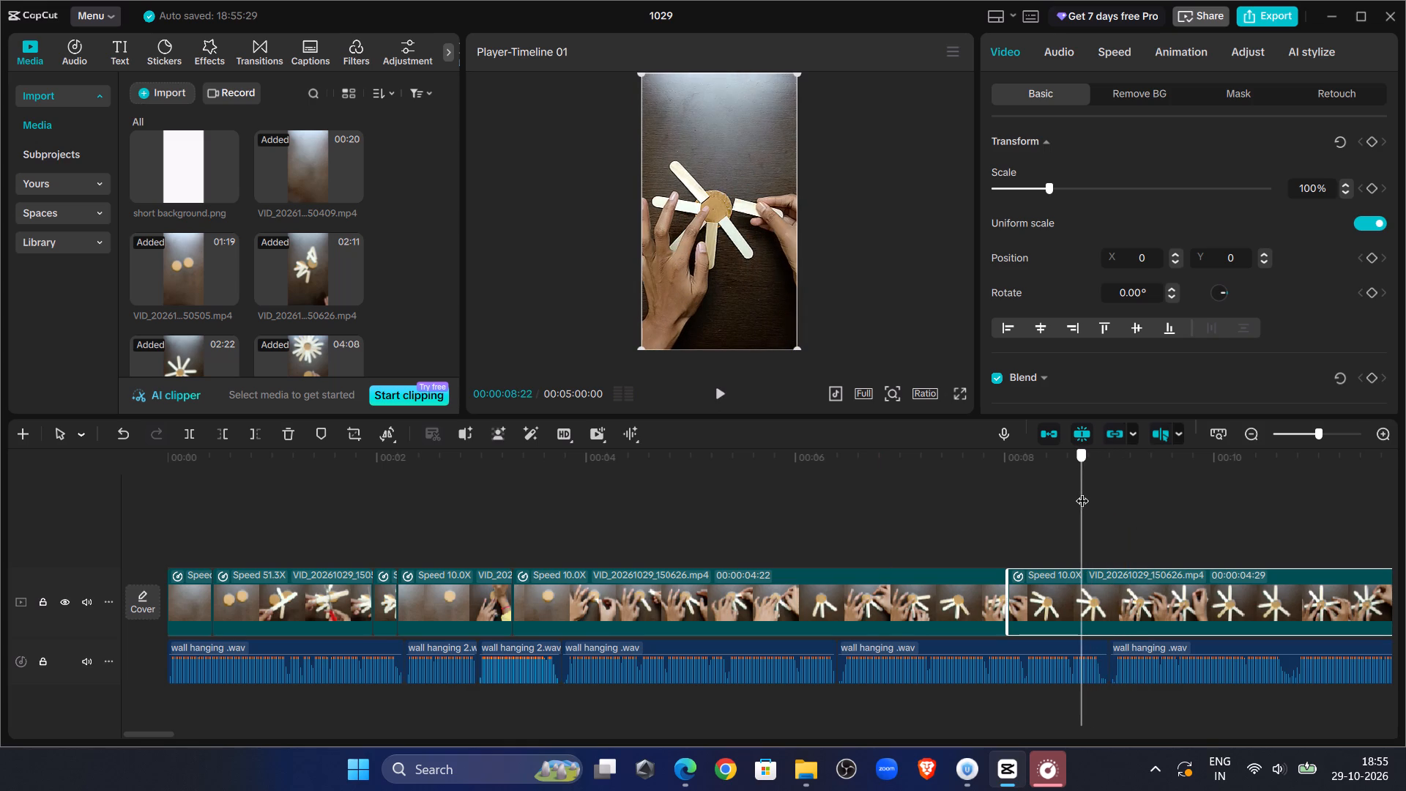
{"action": "left_click_drag", "start_coordinate": [1082, 491], "coordinate": [1082, 491]}
{"action": "left_click", "coordinate": [215, 428]}
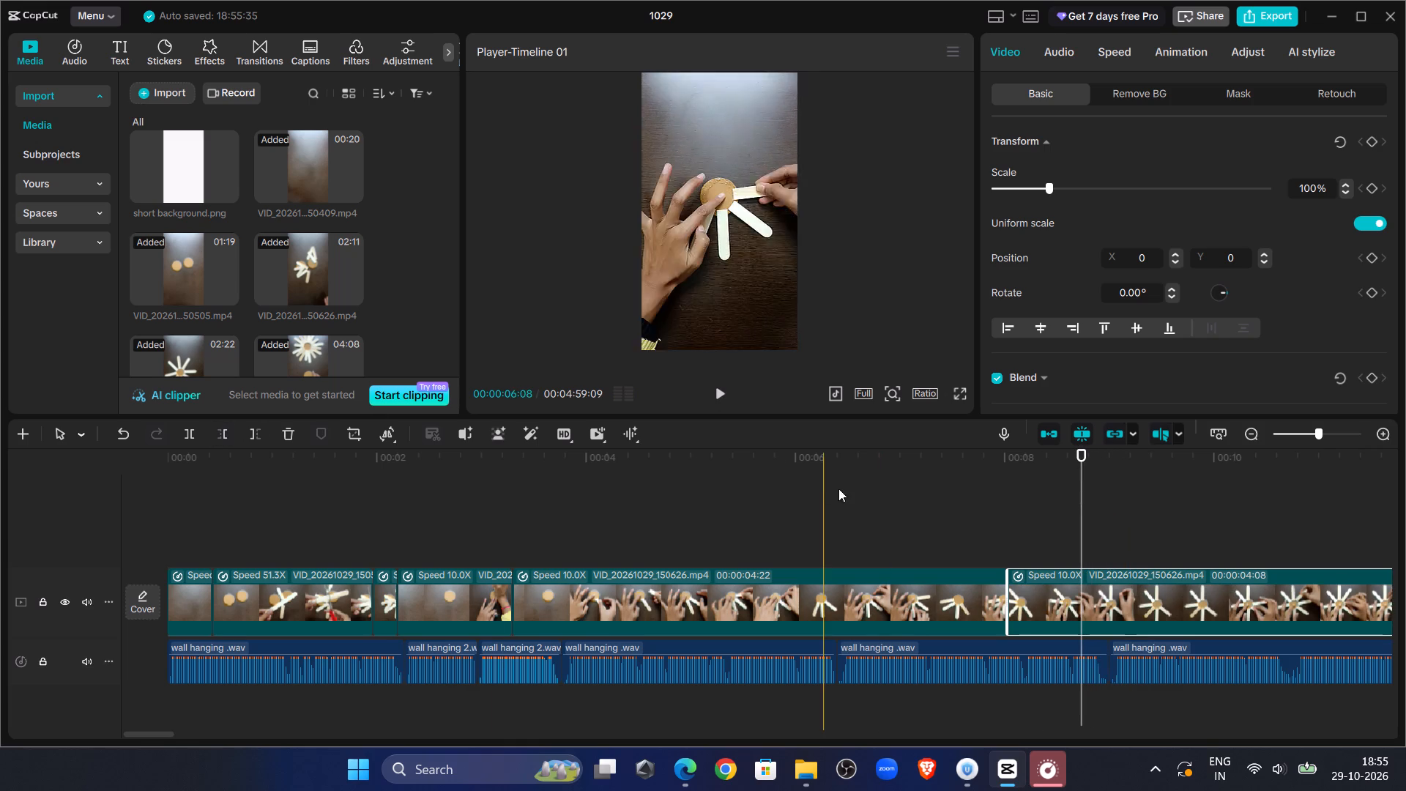
Replay the join near the 8-second mark and split VID_20261029_150626 at 00:00:08:11.
{"action": "left_click", "coordinate": [963, 494]}
{"action": "left_click", "coordinate": [715, 388]}
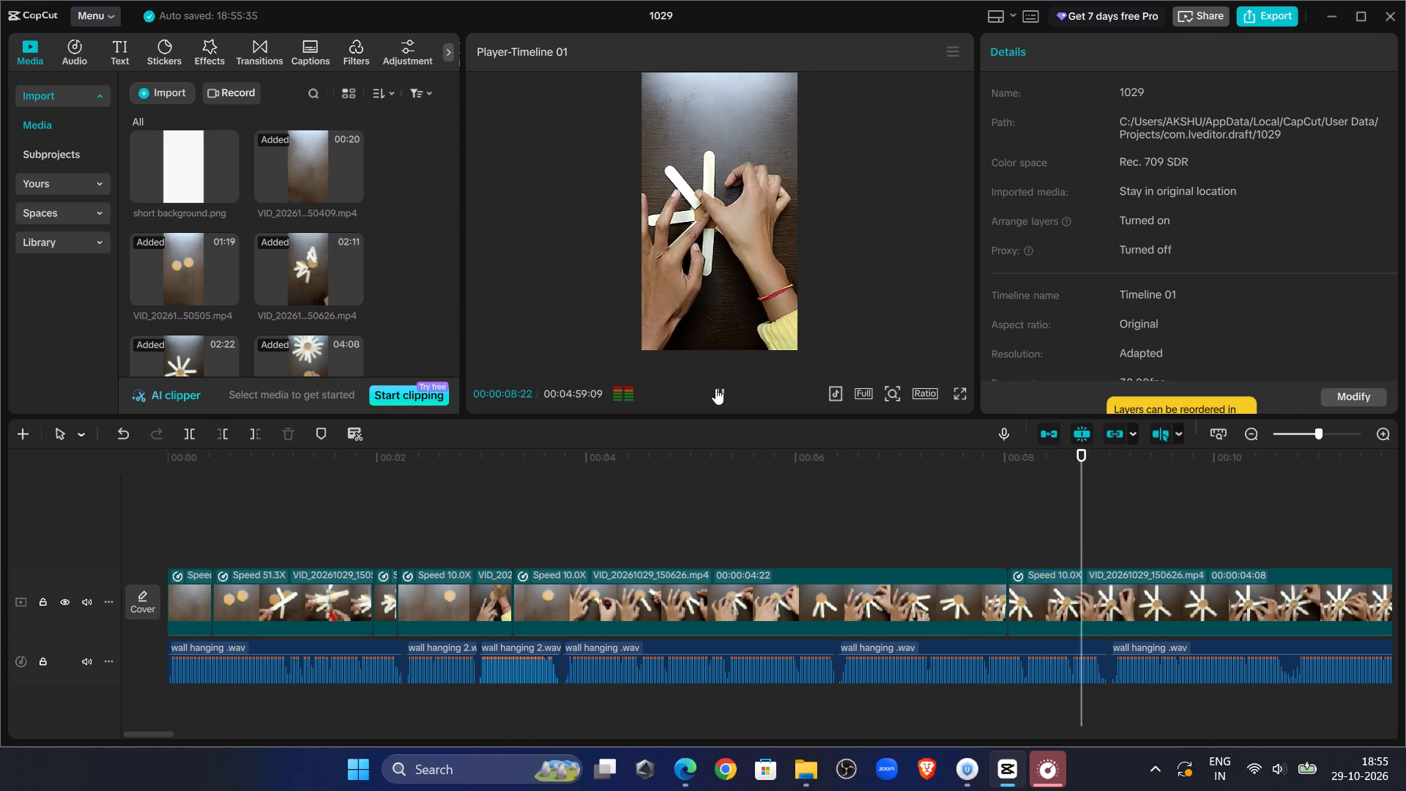
{"action": "left_click", "coordinate": [715, 388]}
{"action": "left_click_drag", "start_coordinate": [1106, 499], "coordinate": [1074, 501]}
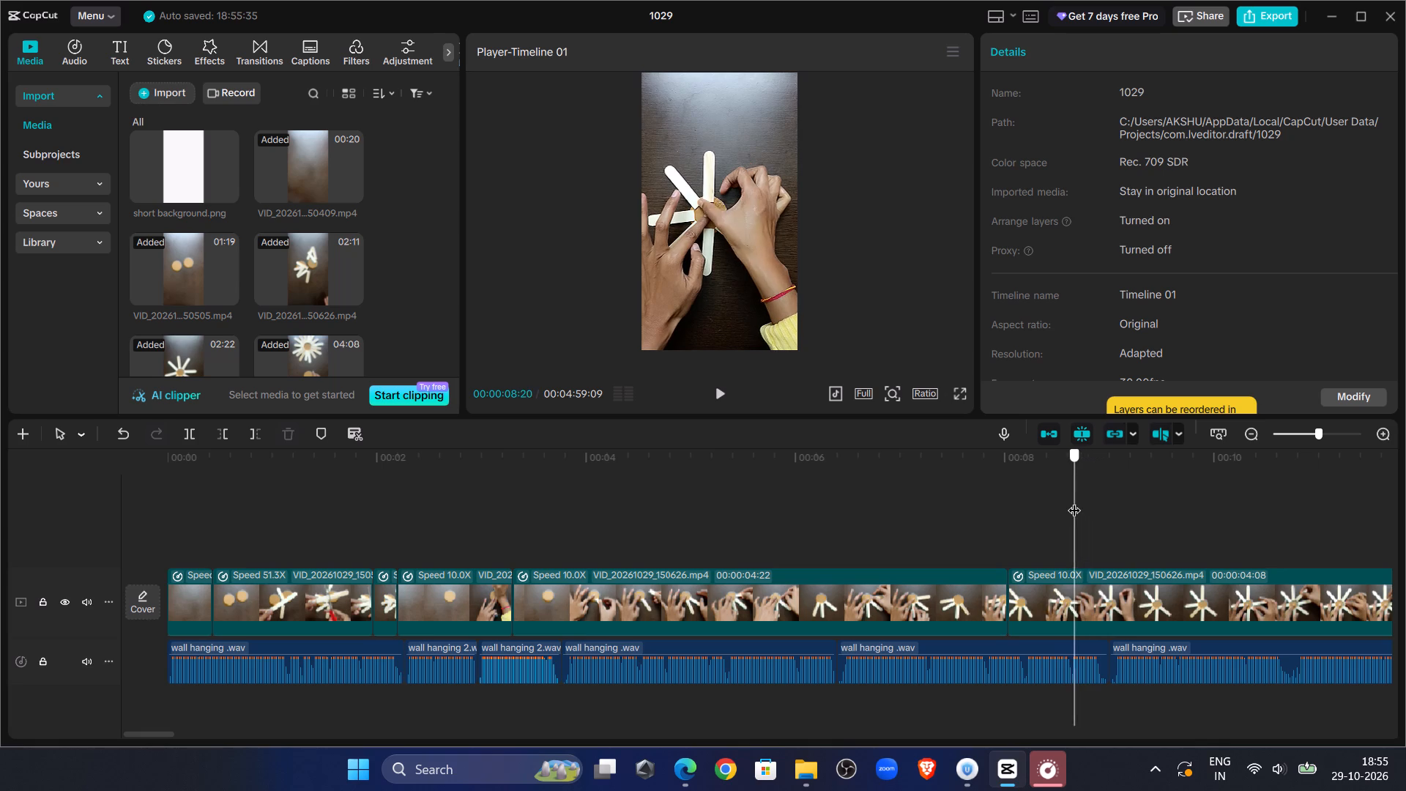
{"action": "left_click_drag", "start_coordinate": [1074, 501], "coordinate": [1042, 508]}
{"action": "left_click", "coordinate": [1060, 601]}
{"action": "left_click", "coordinate": [187, 436]}
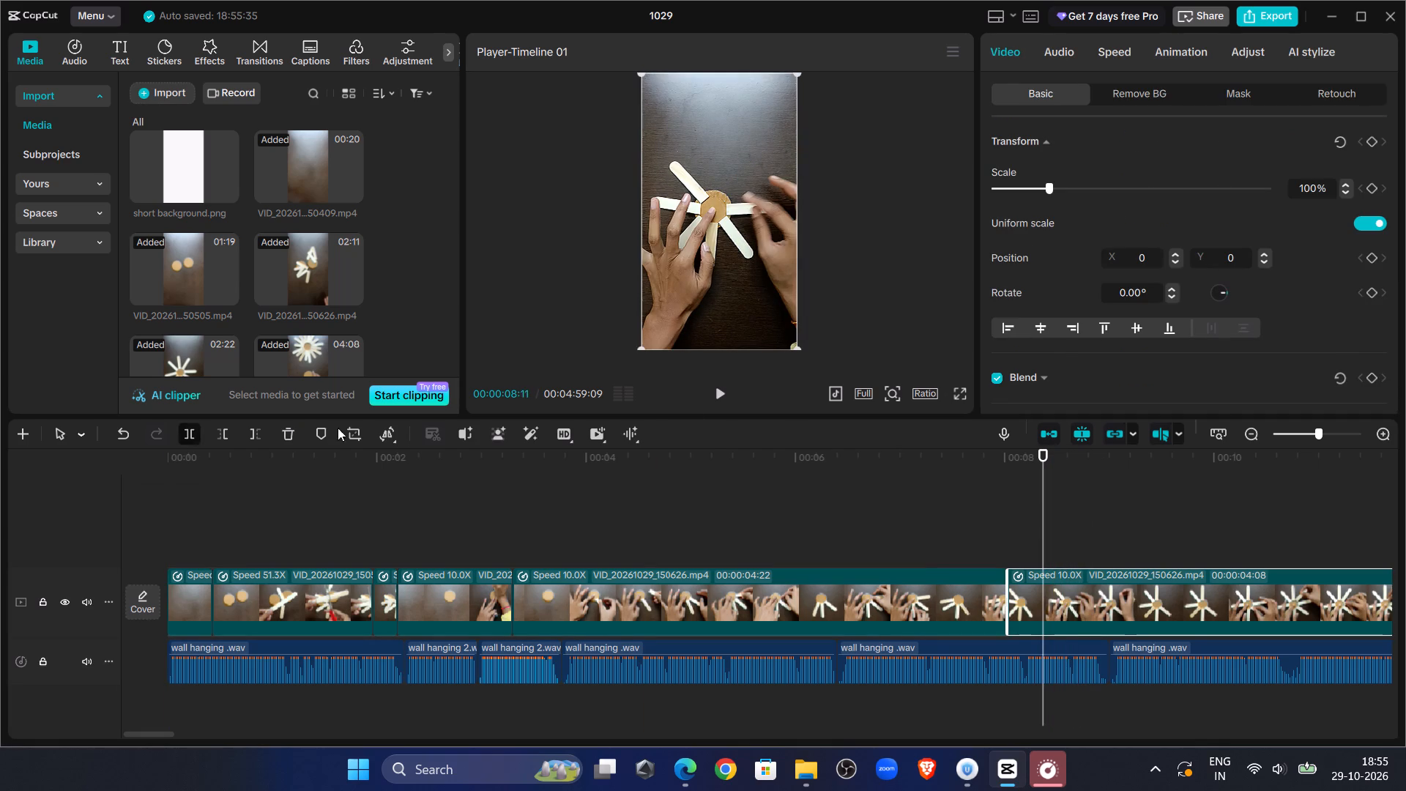
Preview the segment after the 00:00:08:11 split and cut away its beginning up to 00:00:09:23, as the next stick is brought in.
{"action": "left_click", "coordinate": [711, 392]}
{"action": "left_click", "coordinate": [711, 392]}
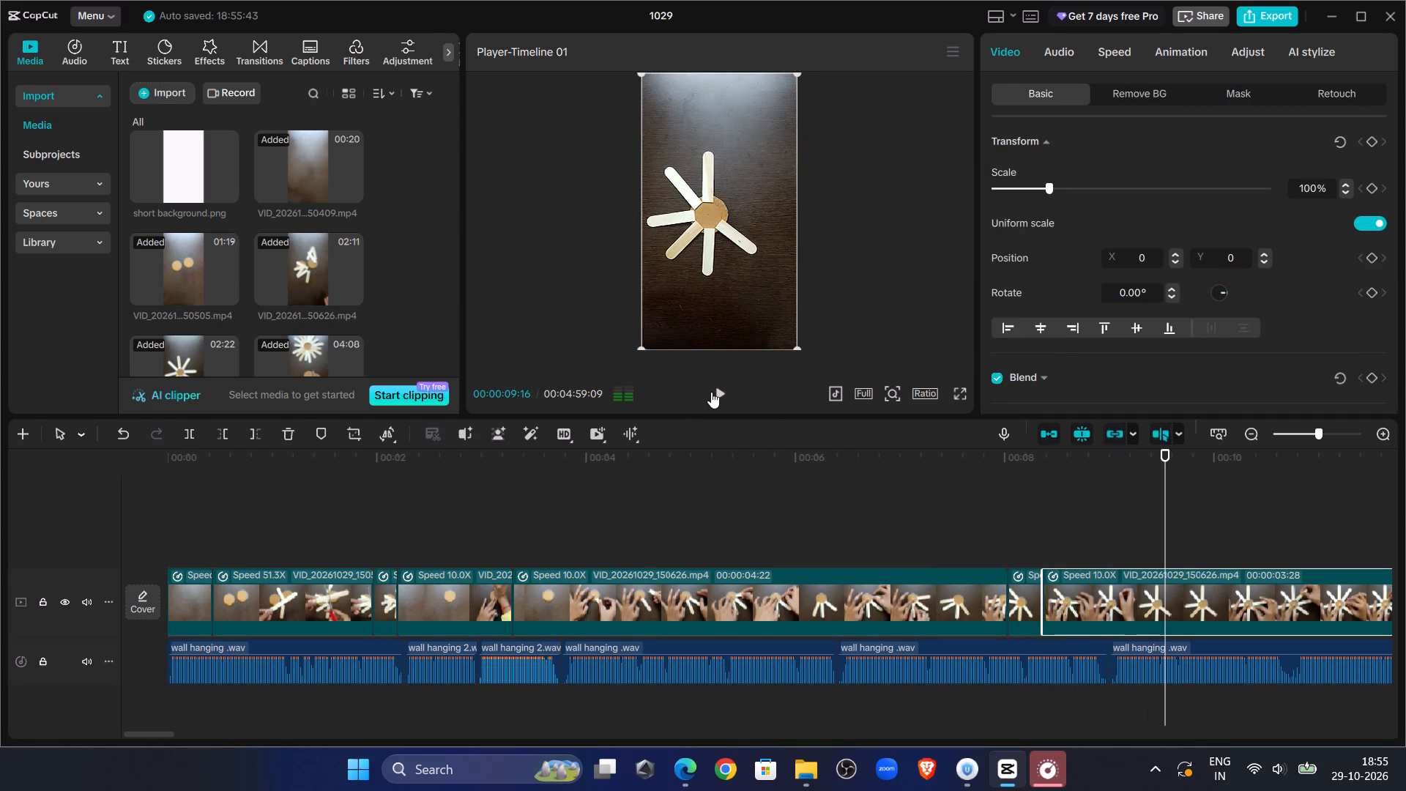
{"action": "left_click", "coordinate": [711, 392]}
{"action": "left_click", "coordinate": [711, 392]}
{"action": "left_click_drag", "start_coordinate": [1241, 504], "coordinate": [1180, 489]}
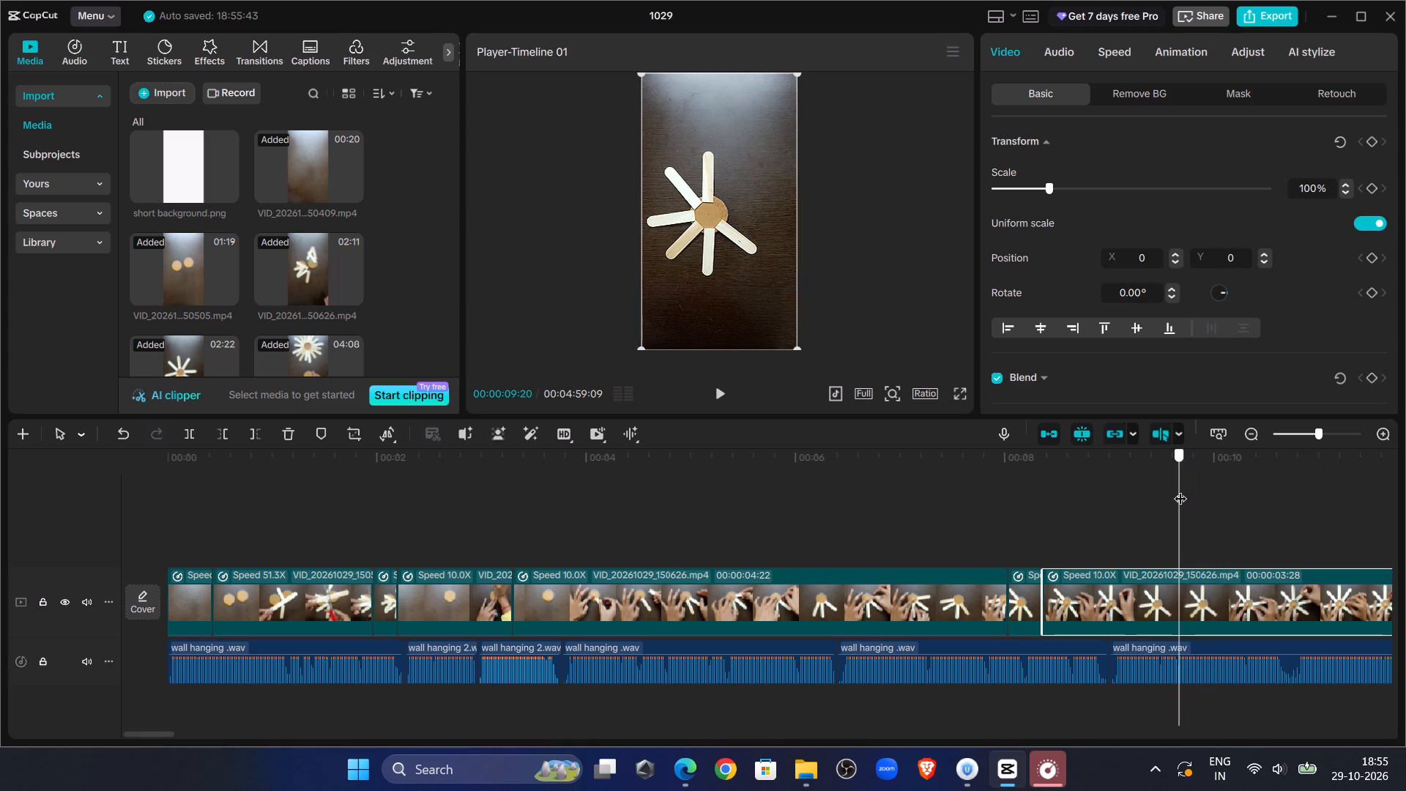
{"action": "left_click_drag", "start_coordinate": [1180, 489], "coordinate": [1190, 492]}
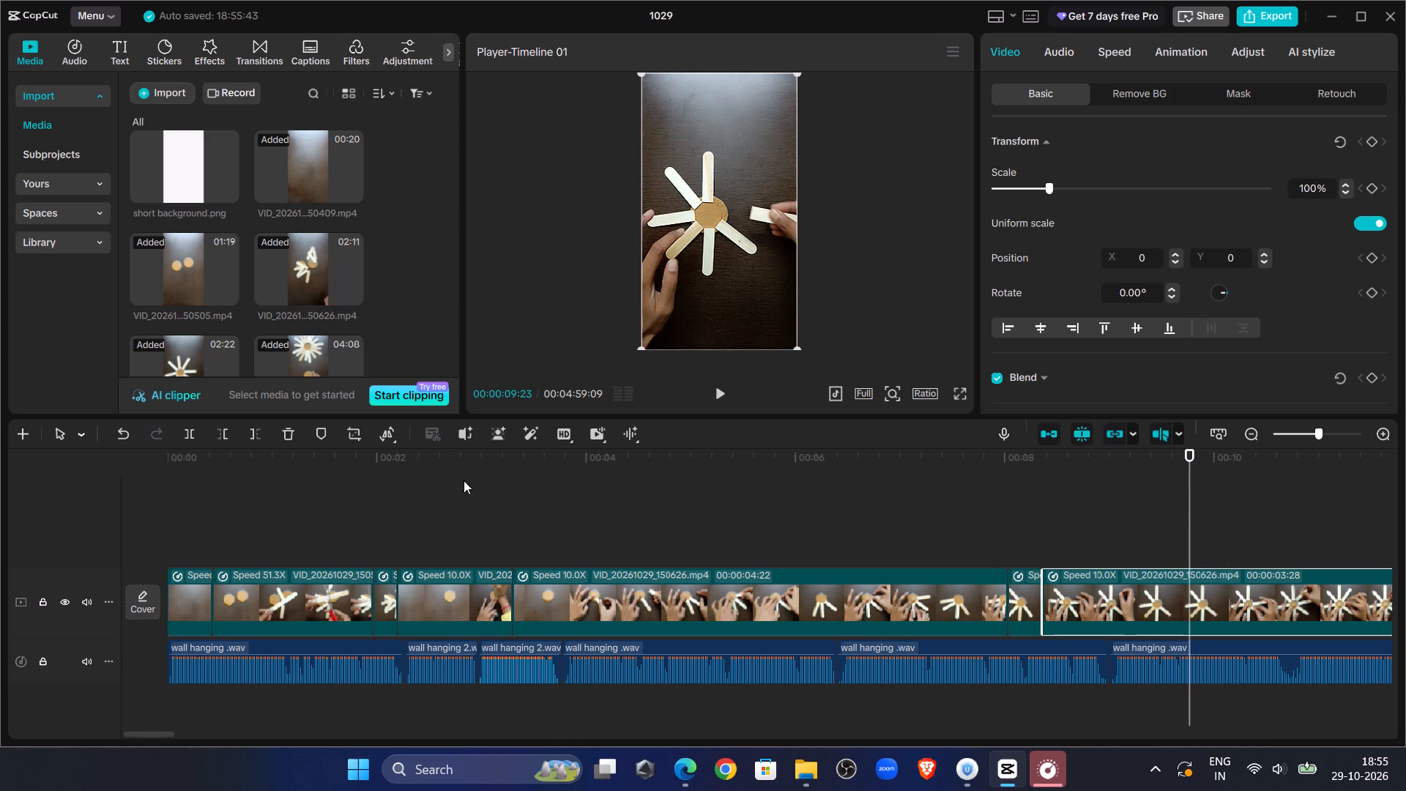
{"action": "left_click", "coordinate": [223, 434]}
Replay the trimmed section against the voiceover and split VID_20261029_150626 at 00:00:09:24.
{"action": "left_click", "coordinate": [986, 468]}
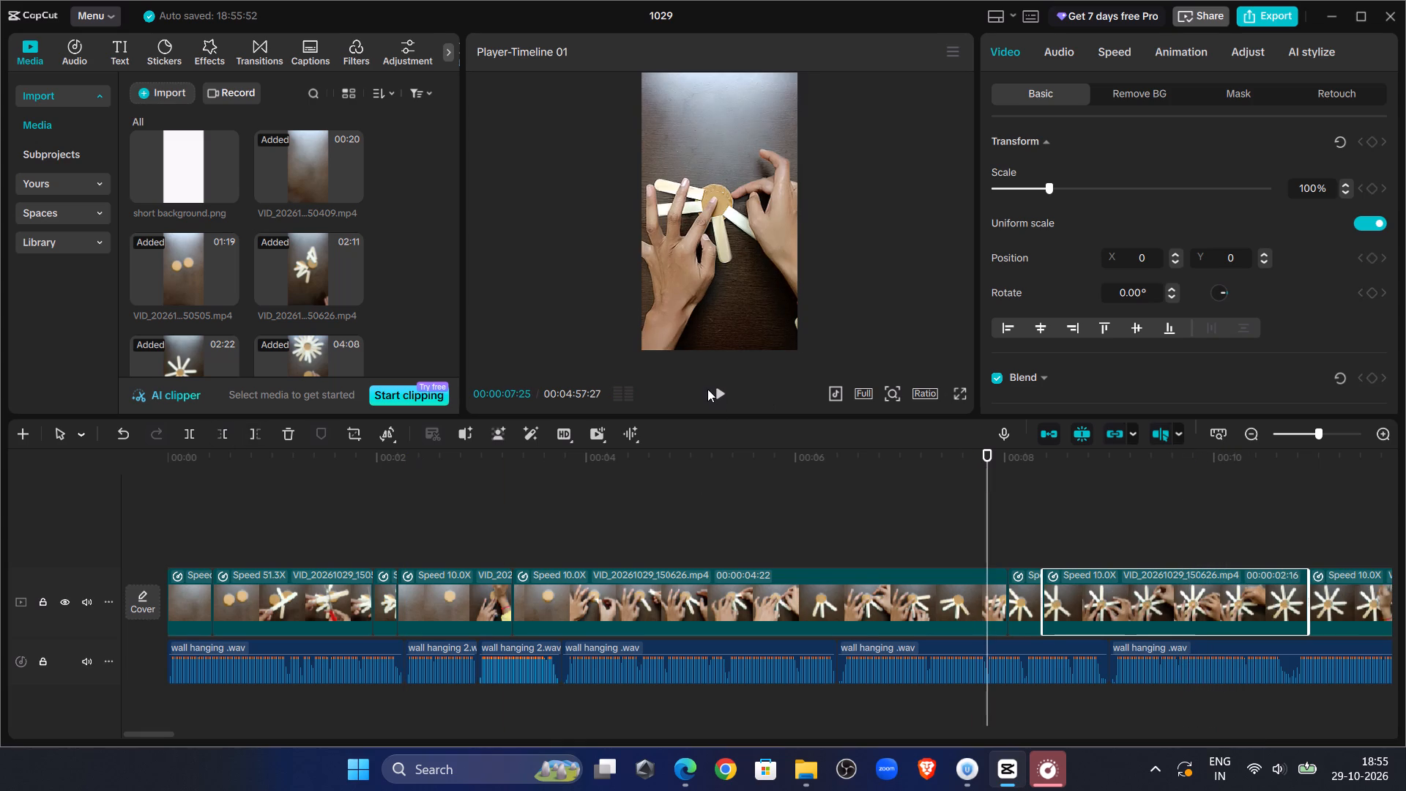
{"action": "left_click", "coordinate": [707, 389]}
{"action": "left_click", "coordinate": [714, 390]}
{"action": "left_click", "coordinate": [714, 390]}
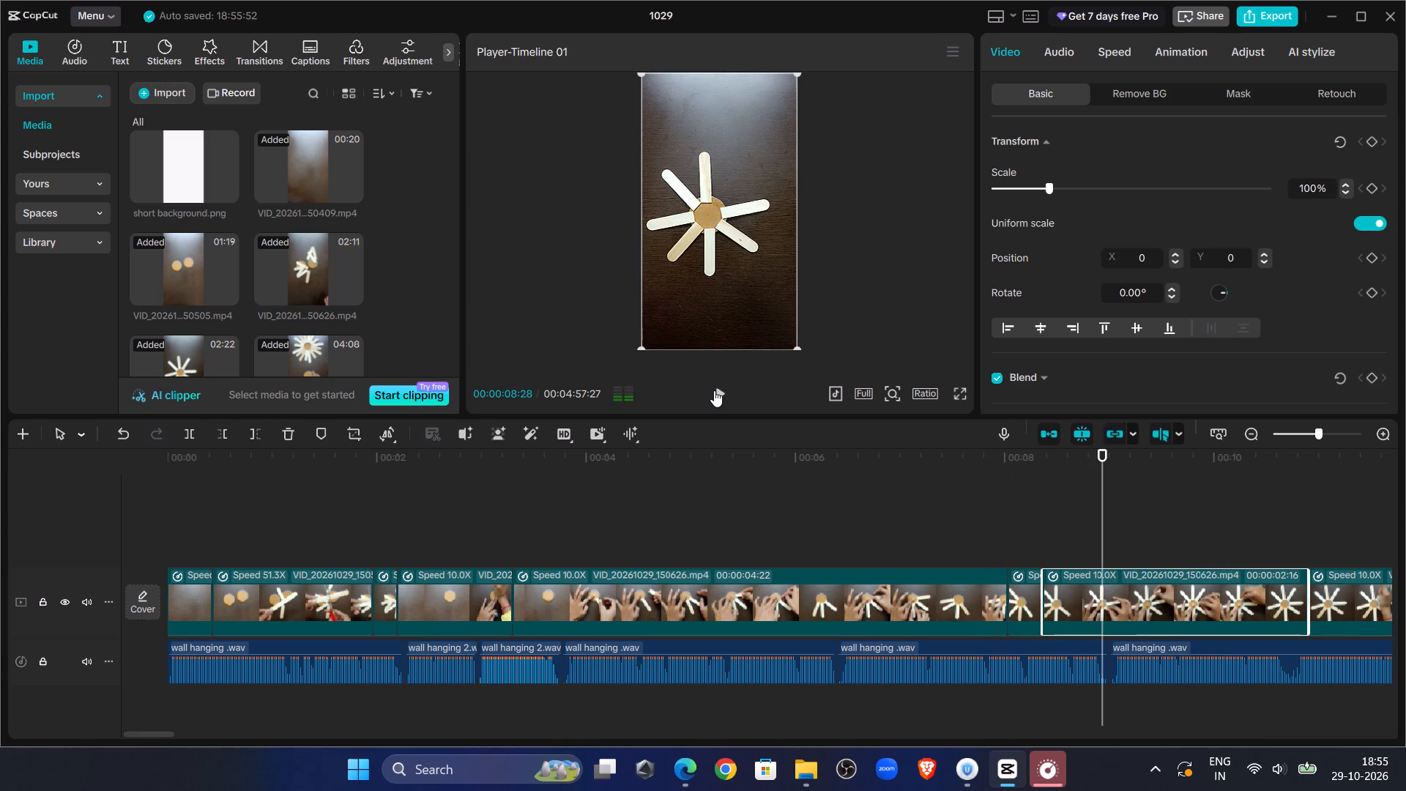
{"action": "left_click", "coordinate": [714, 390]}
{"action": "left_click", "coordinate": [714, 390]}
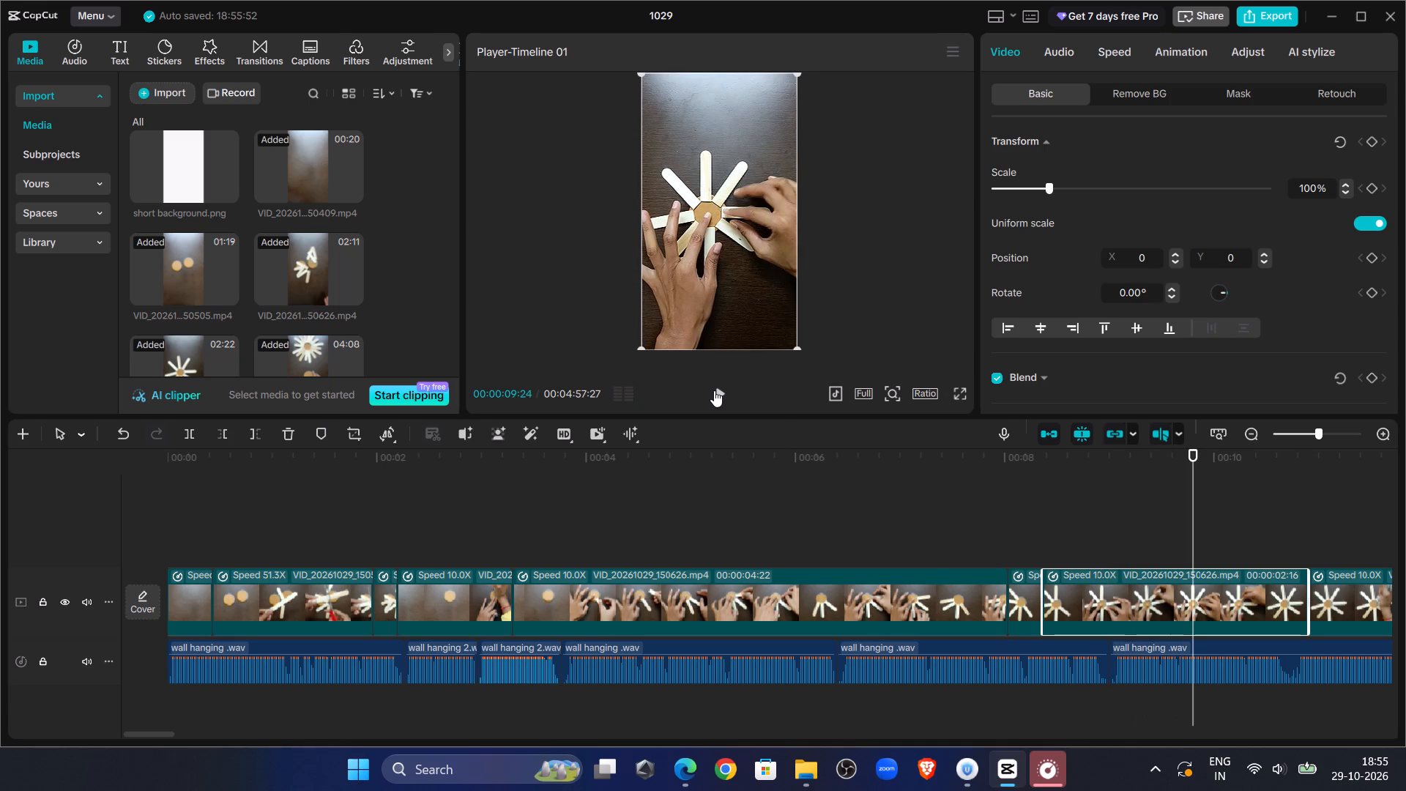
{"action": "left_click", "coordinate": [187, 428]}
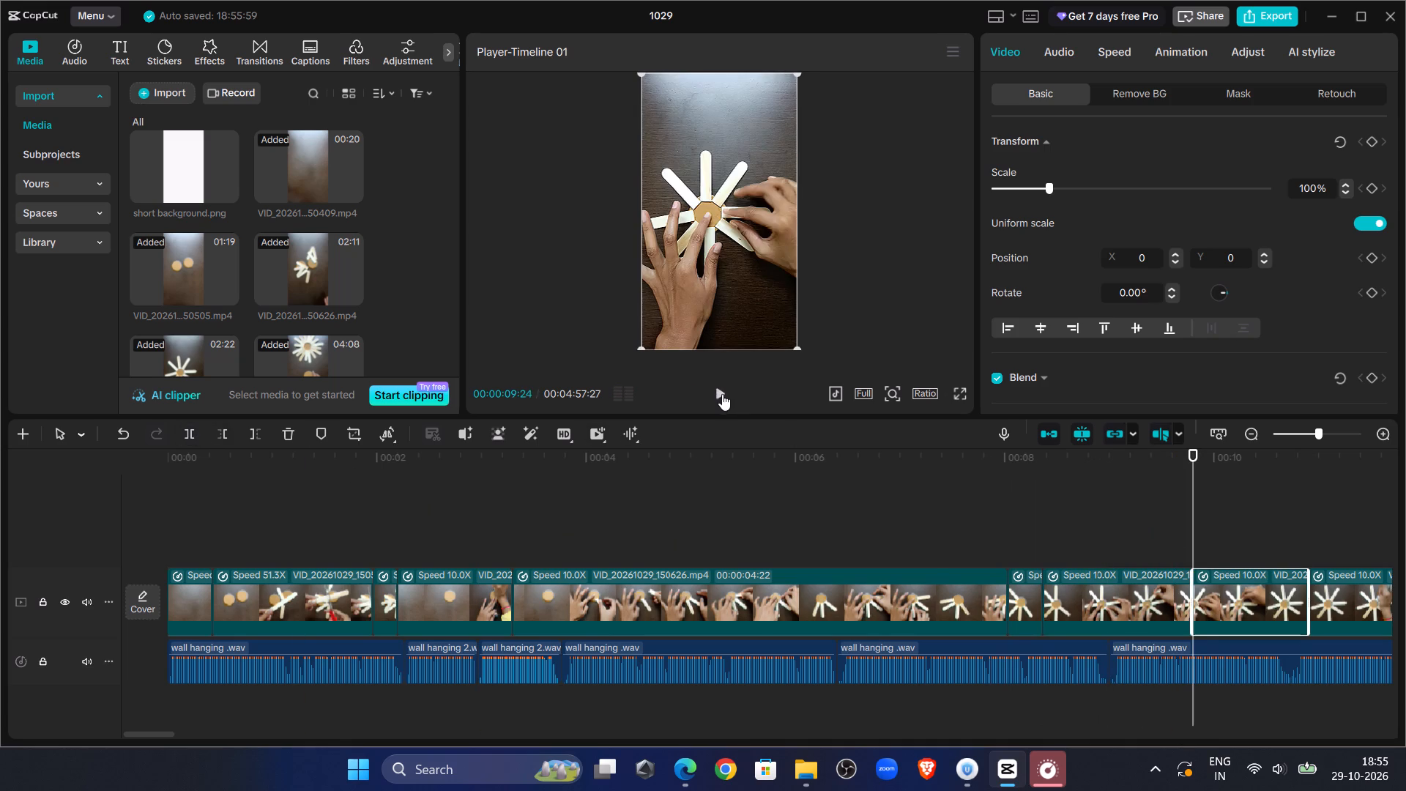
Replay the join at the 00:00:09:24 split against the voiceover and cut away the end of the preceding segment from 00:00:09:23.
{"action": "left_click", "coordinate": [722, 393]}
{"action": "left_click", "coordinate": [722, 393]}
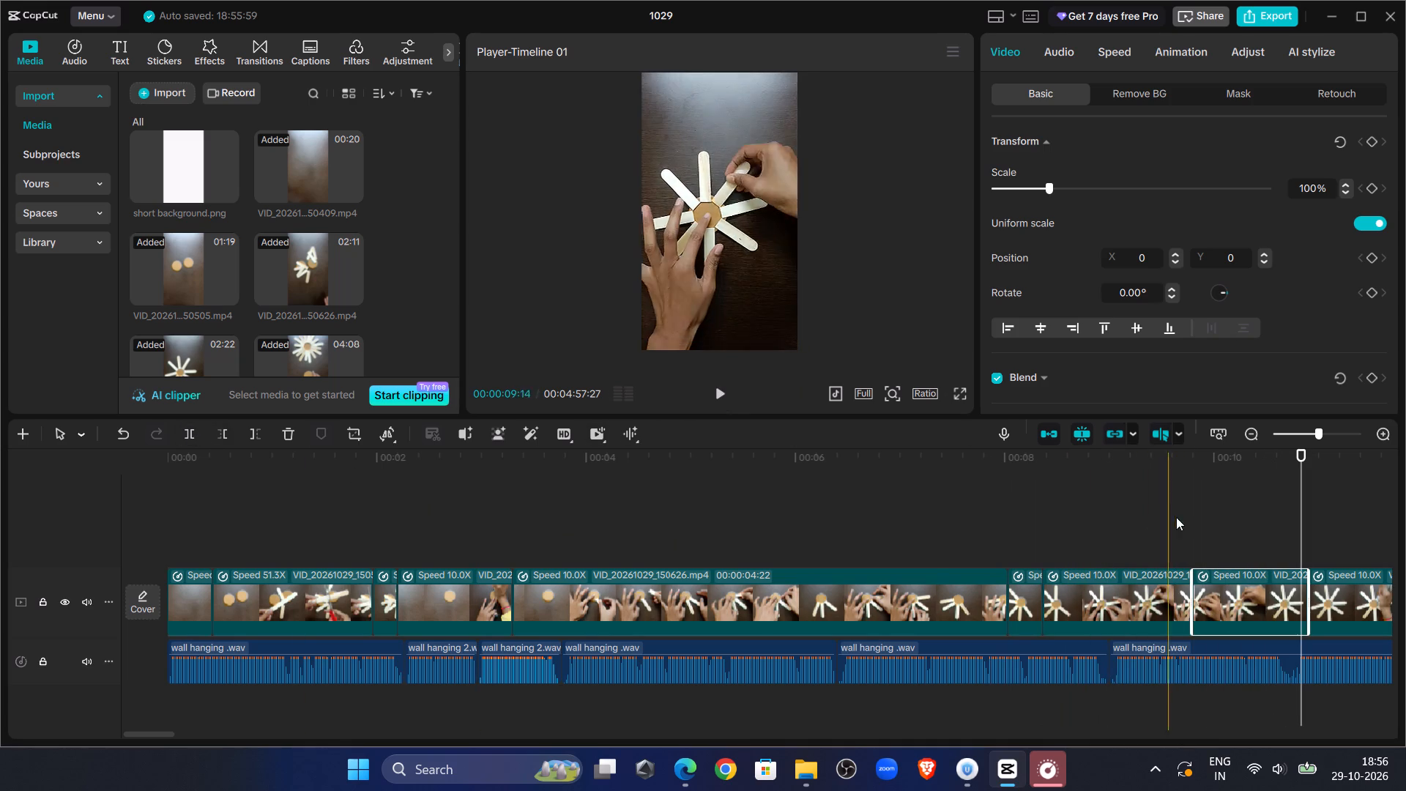
{"action": "left_click", "coordinate": [1198, 519]}
{"action": "left_click", "coordinate": [710, 393]}
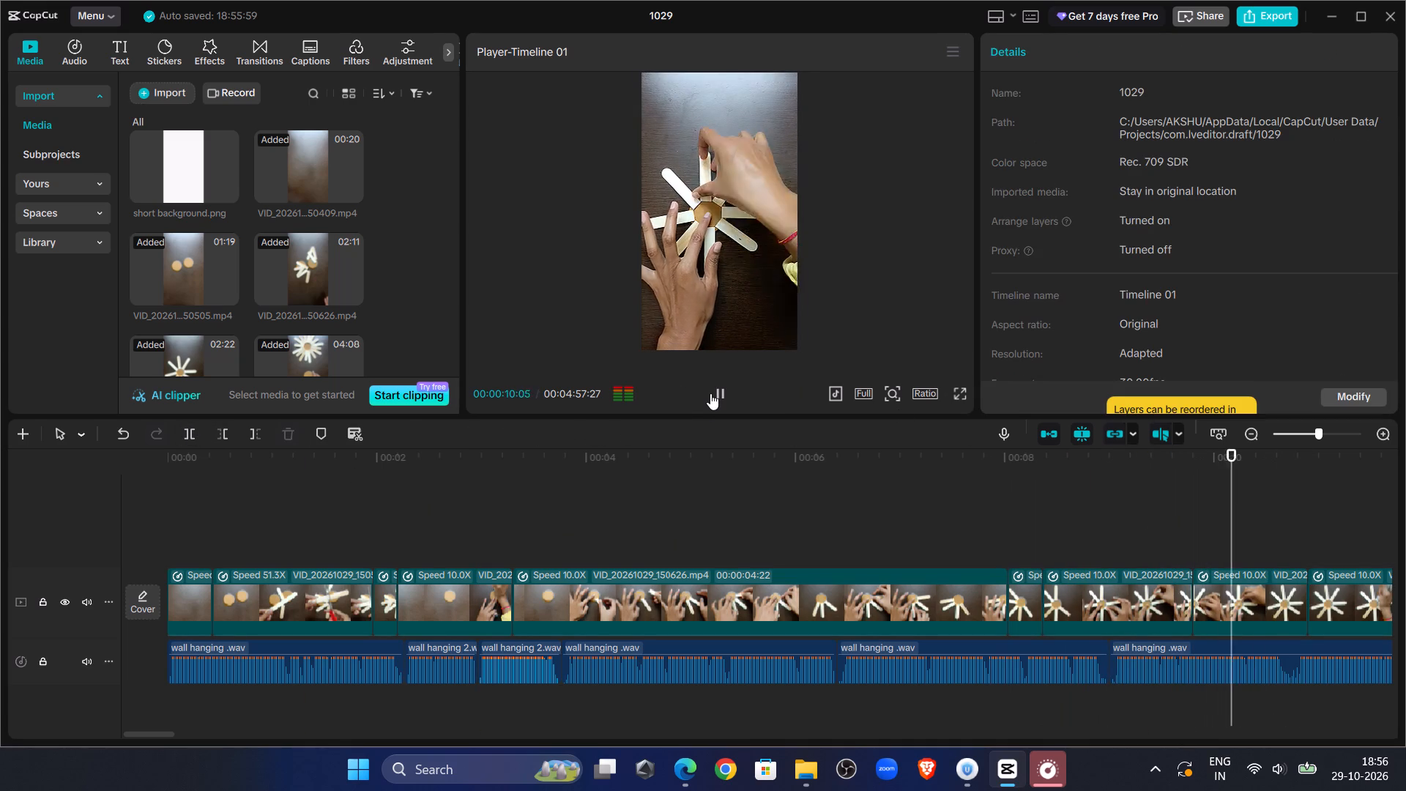
{"action": "left_click", "coordinate": [710, 393]}
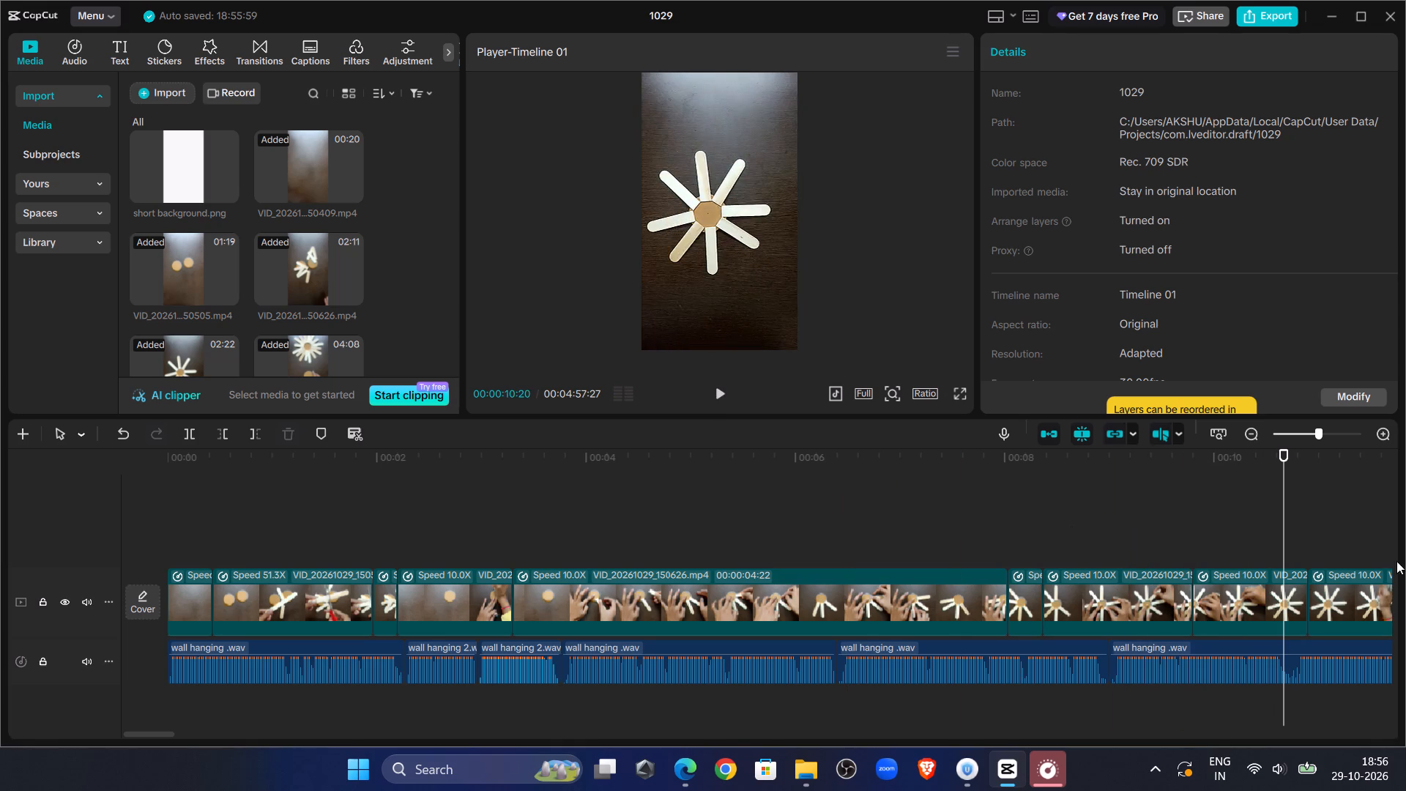
{"action": "left_click", "coordinate": [1197, 544]}
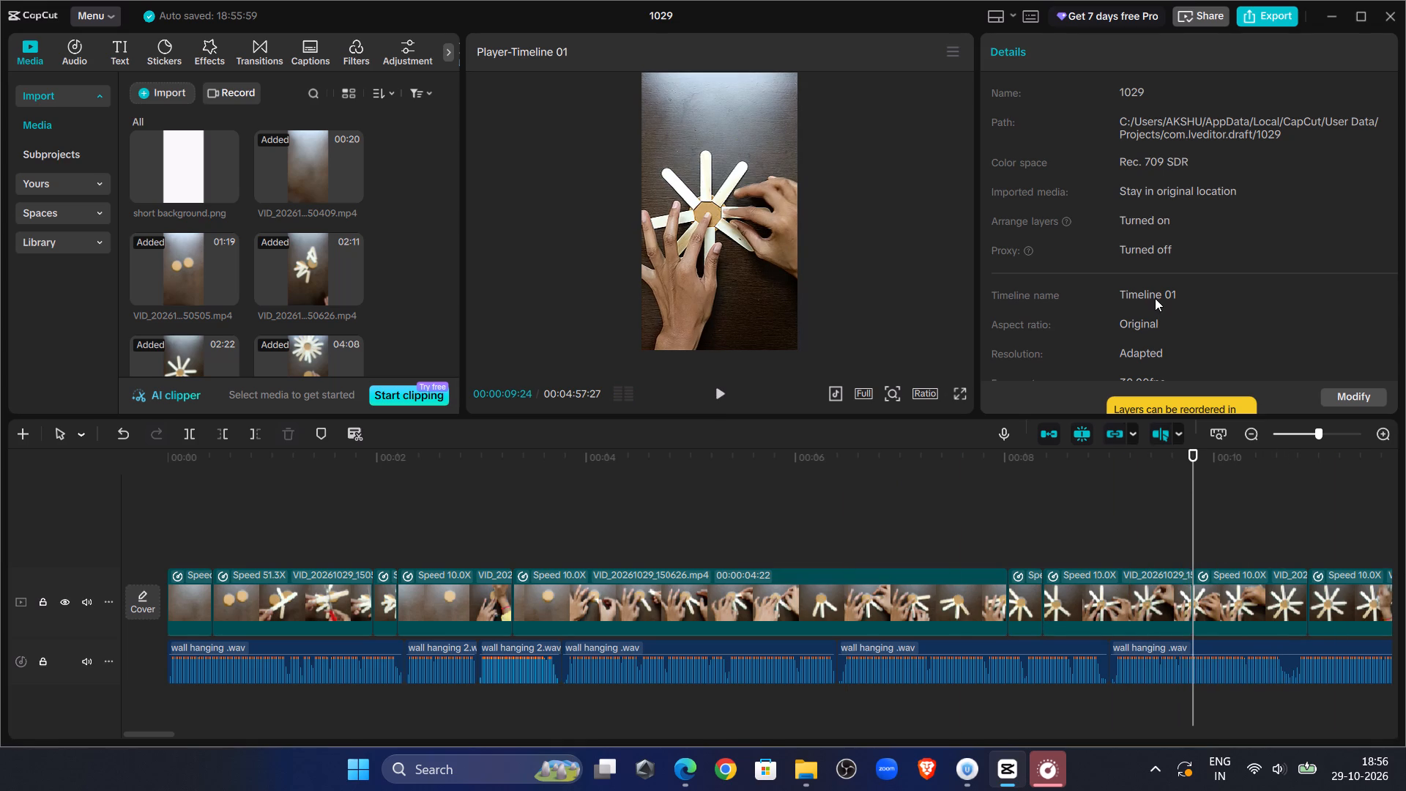
{"action": "left_click", "coordinate": [1045, 535]}
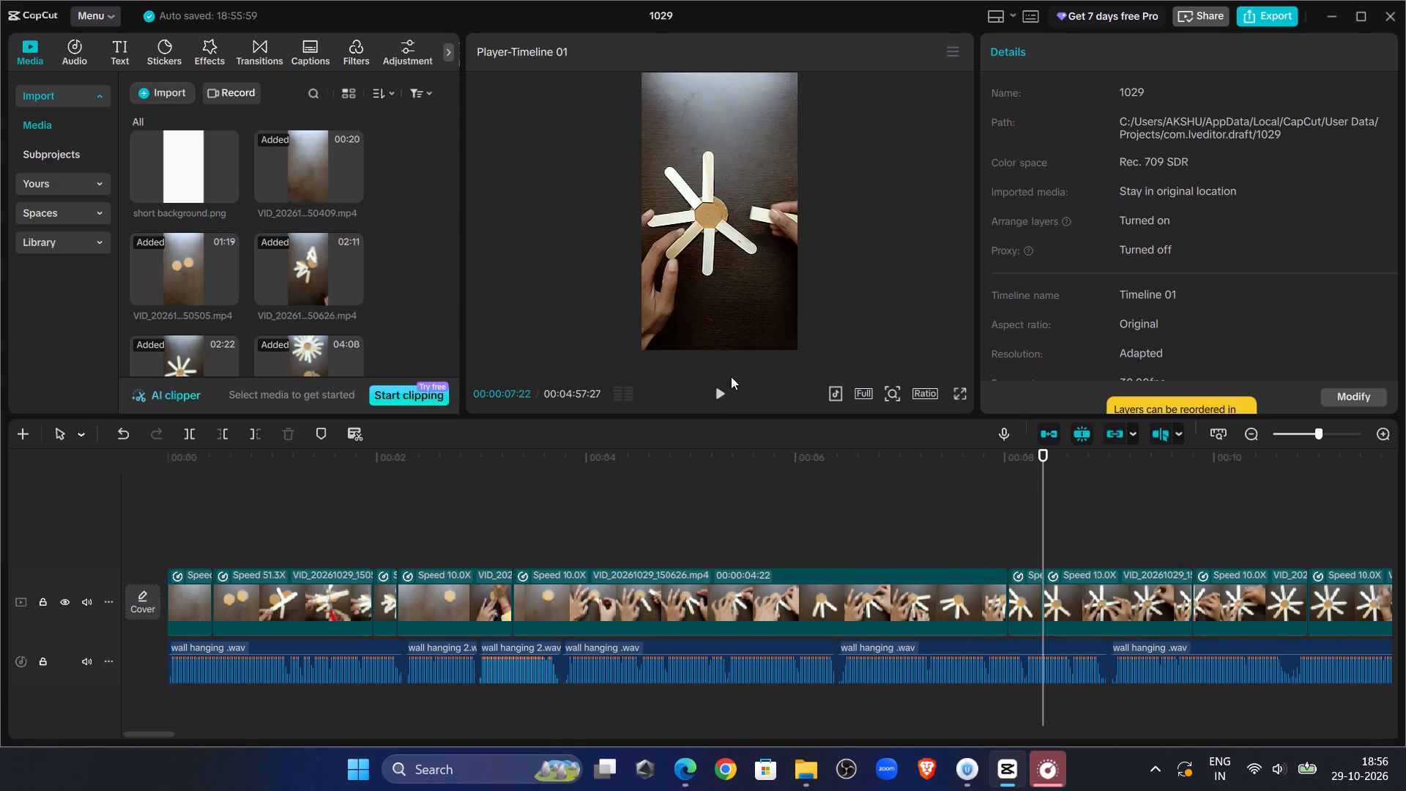
{"action": "left_click", "coordinate": [731, 400]}
{"action": "left_click", "coordinate": [731, 400]}
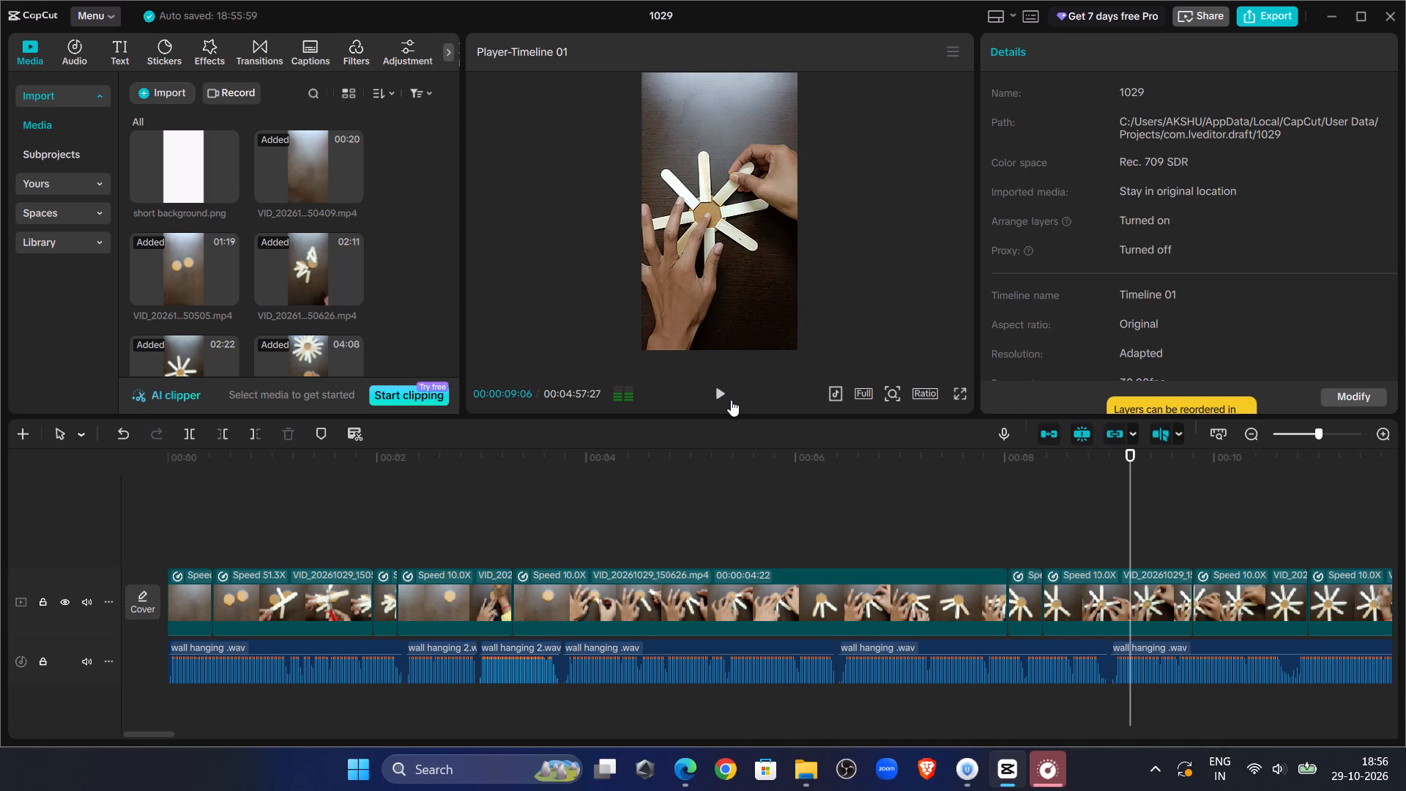
{"action": "left_click", "coordinate": [731, 400]}
{"action": "left_click", "coordinate": [731, 400]}
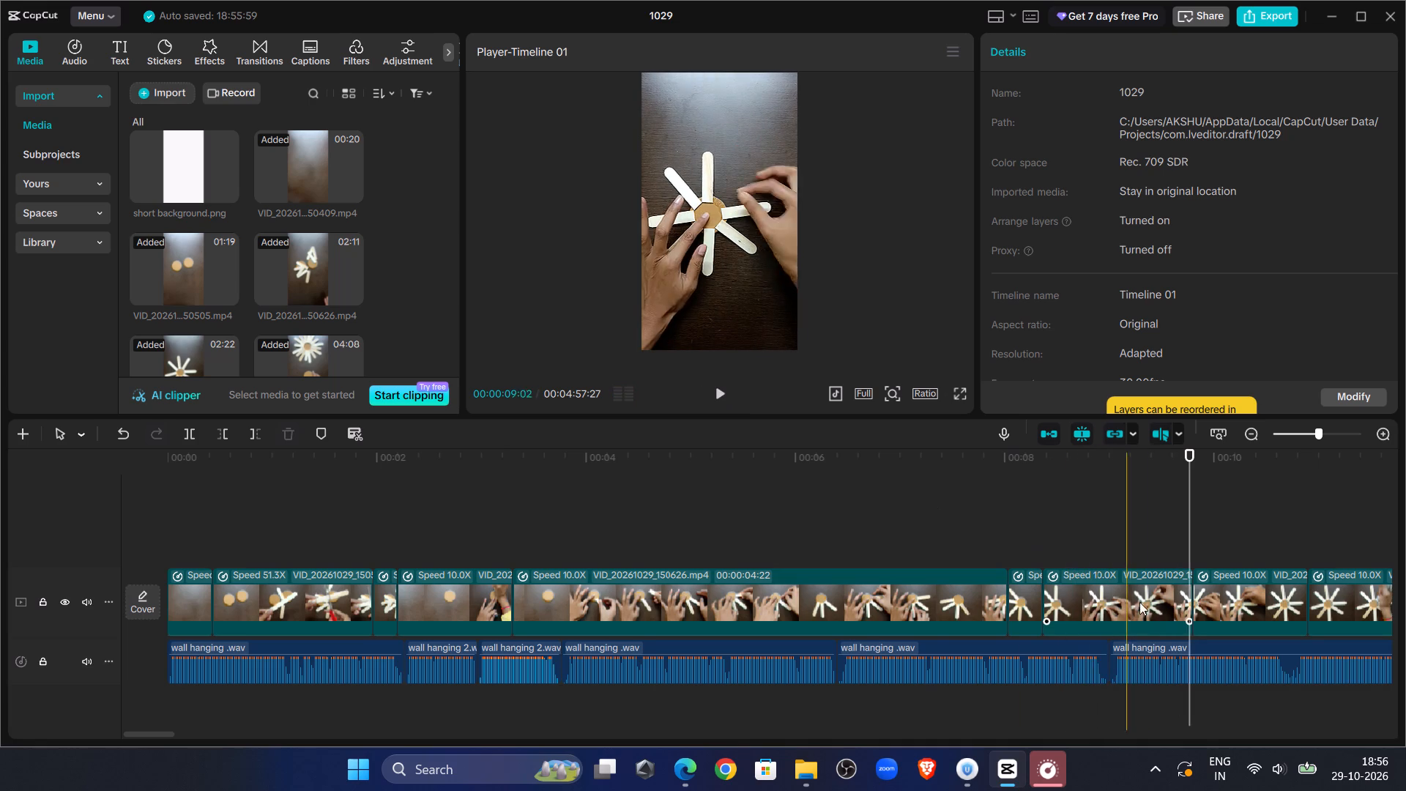
{"action": "left_click", "coordinate": [1145, 602]}
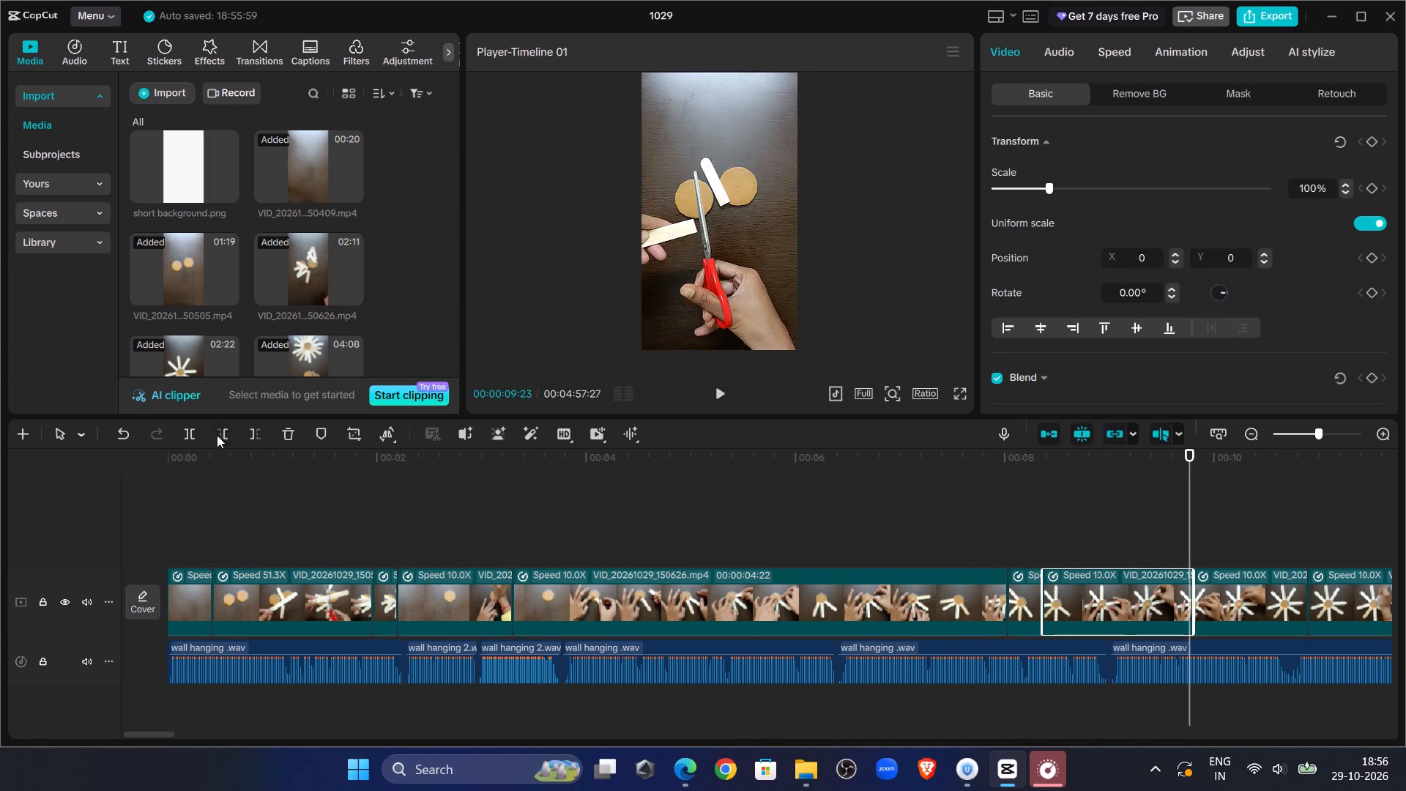
{"action": "left_click", "coordinate": [253, 431]}
Preview the segment after the 00:00:09:23 join and cut away its beginning up to about 00:00:10:19, where the hands have left.
{"action": "left_click", "coordinate": [724, 386]}
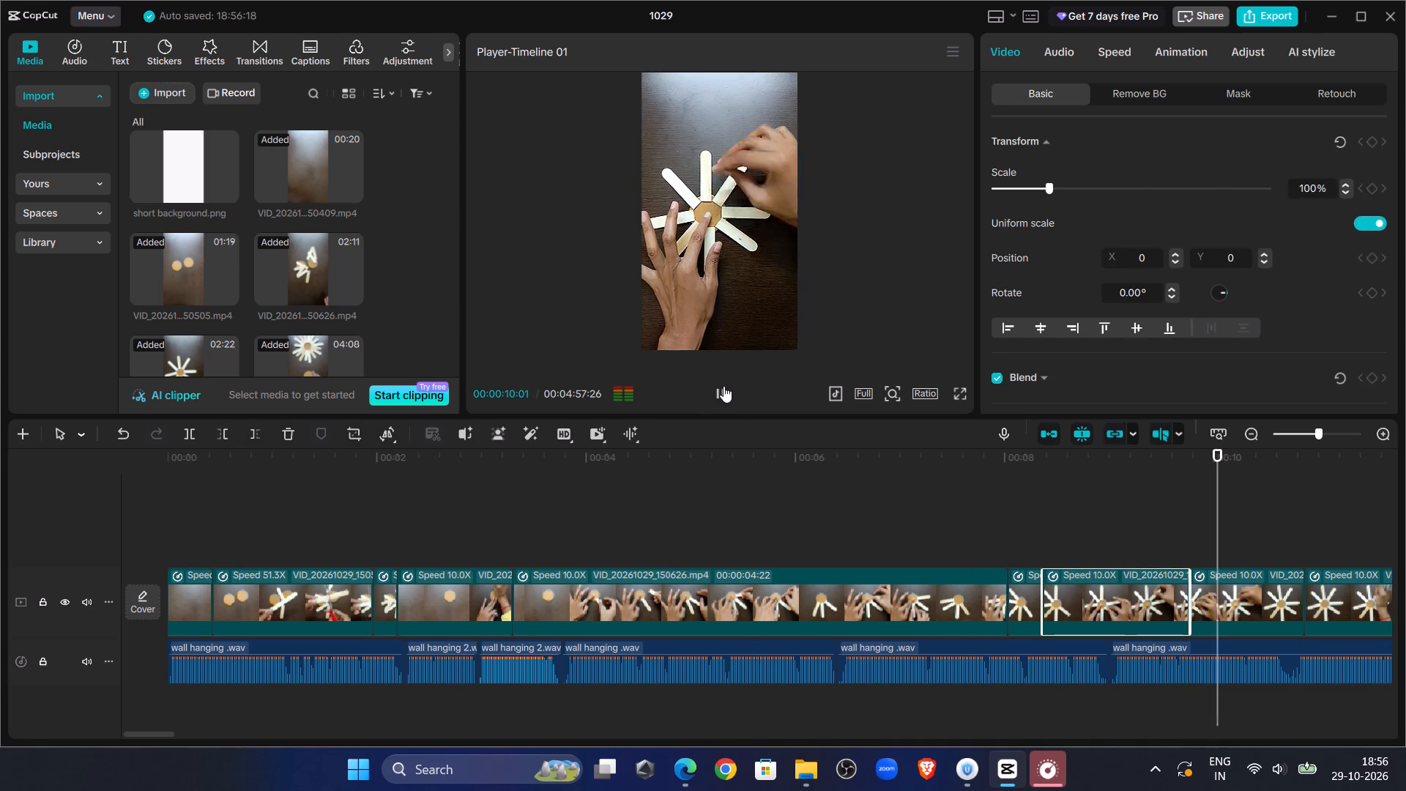
{"action": "left_click", "coordinate": [724, 386]}
{"action": "left_click", "coordinate": [1243, 606]}
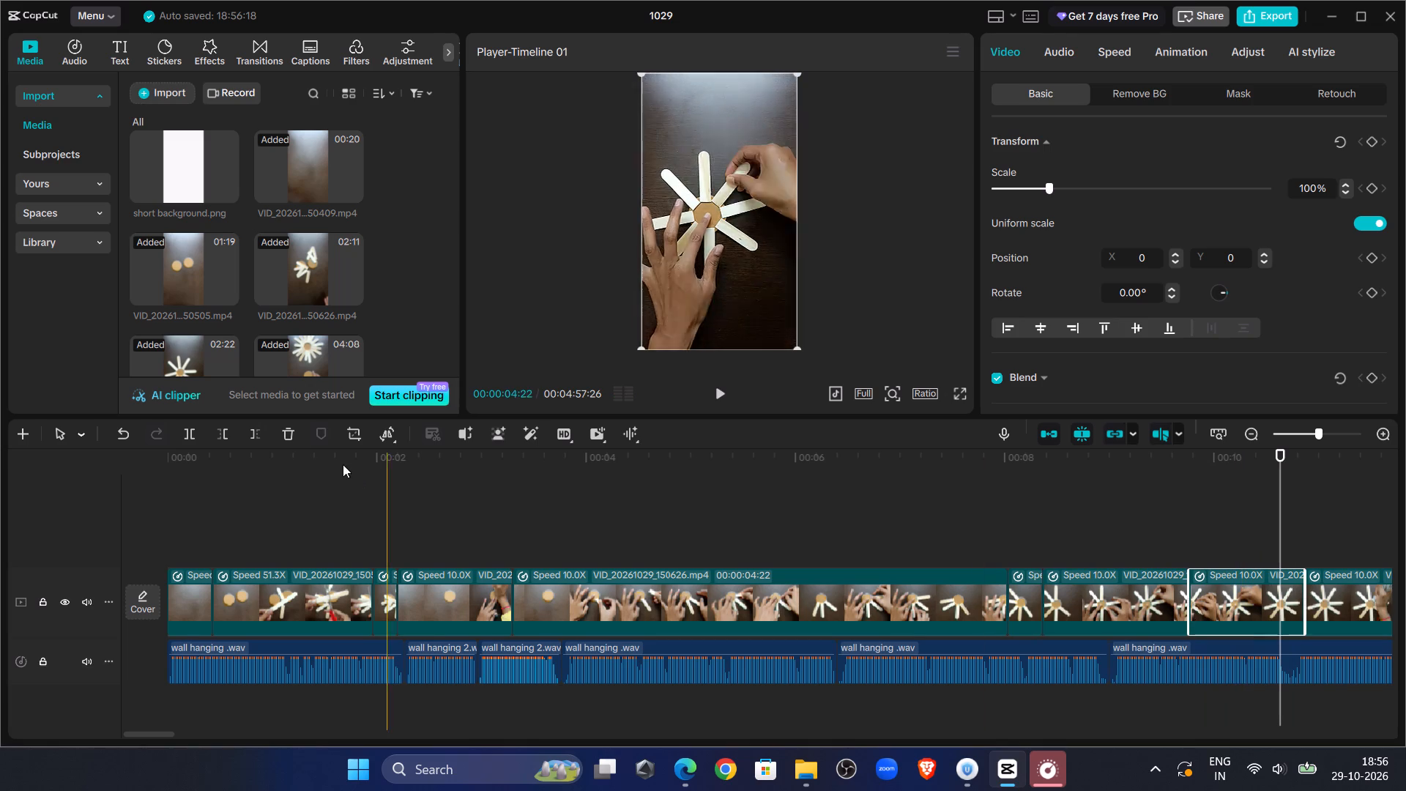
{"action": "left_click", "coordinate": [223, 437]}
Replay the shortened section against the voiceover and split VID_20261029_151014 at 00:00:10:24.
{"action": "left_click", "coordinate": [1134, 492]}
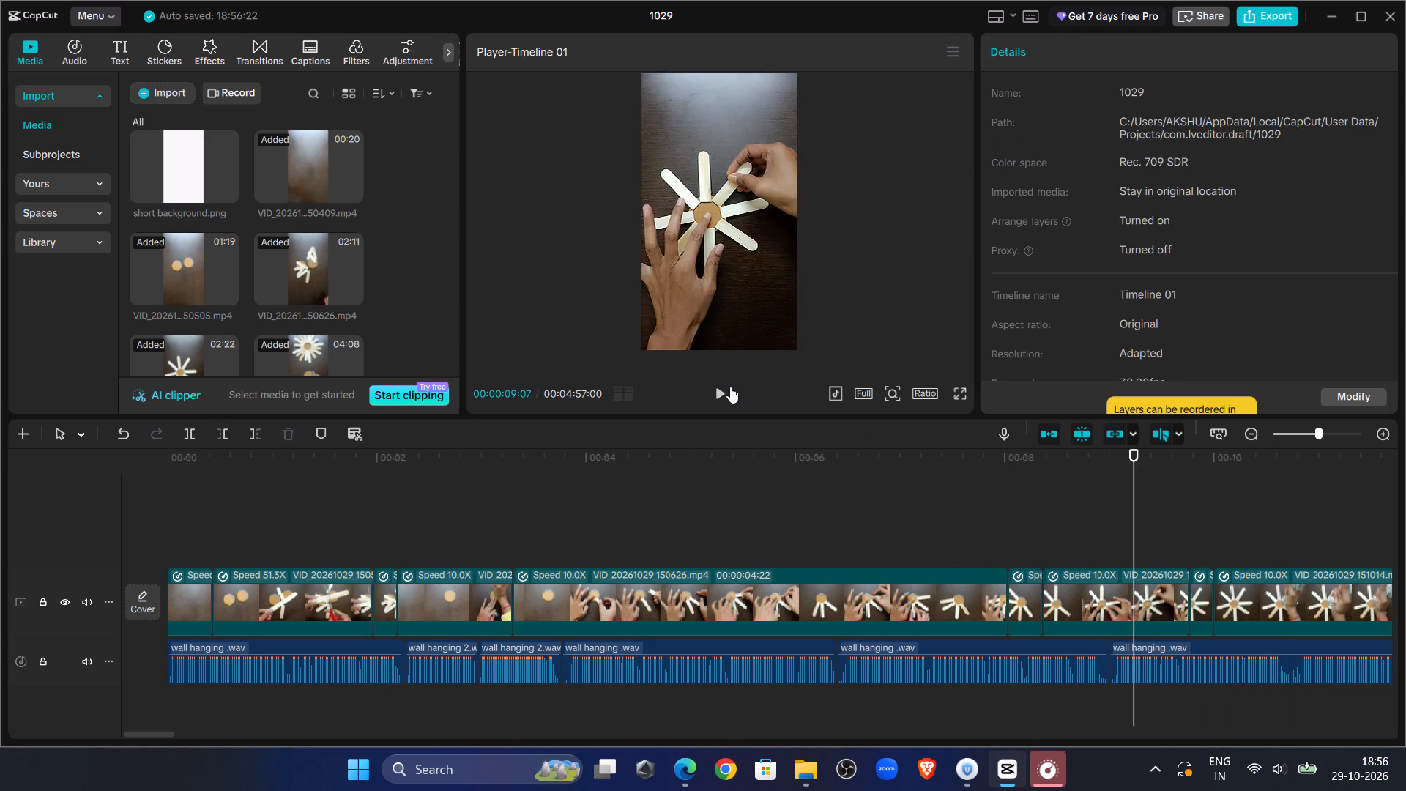
{"action": "left_click", "coordinate": [730, 387]}
{"action": "left_click", "coordinate": [729, 390]}
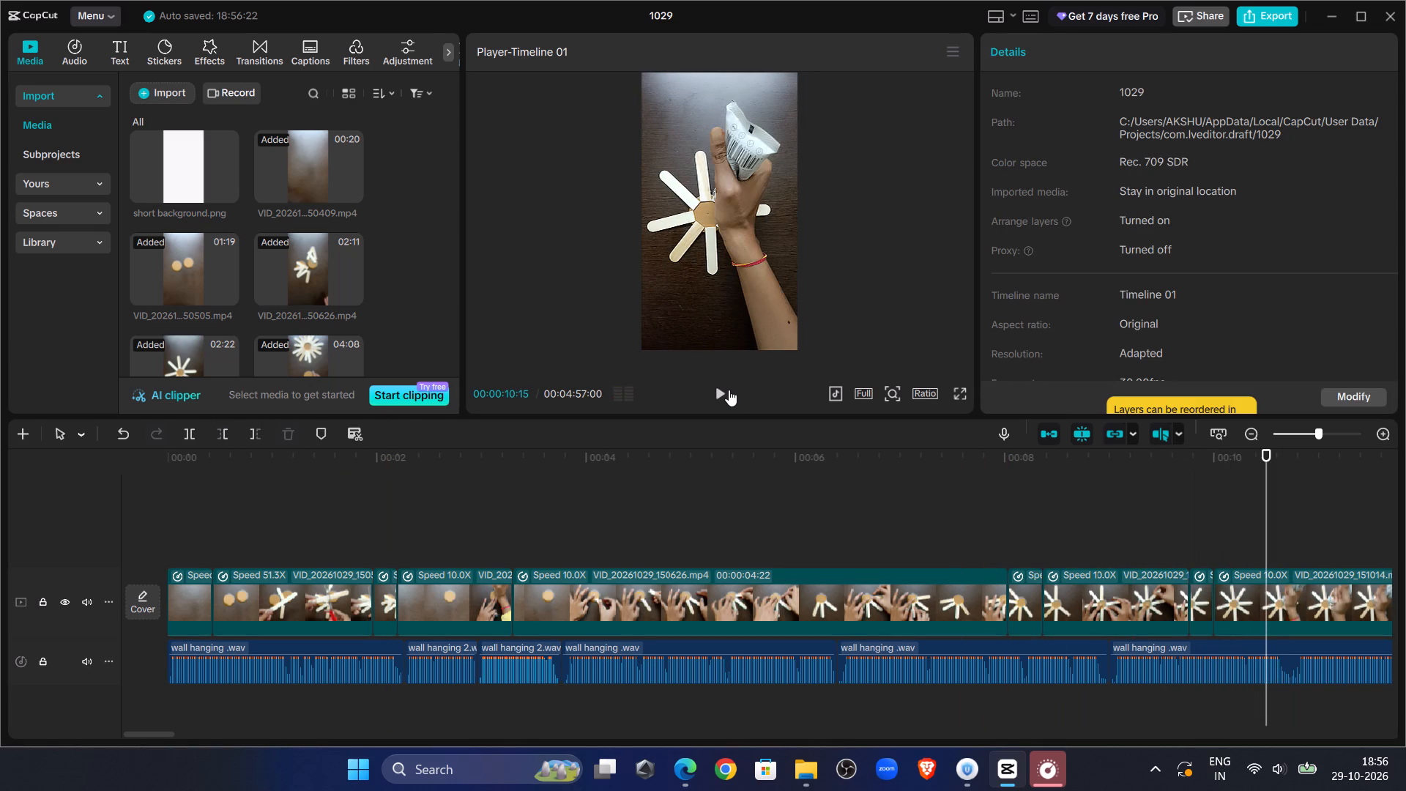
{"action": "double_click", "coordinate": [729, 390]}
{"action": "left_click", "coordinate": [1255, 612]}
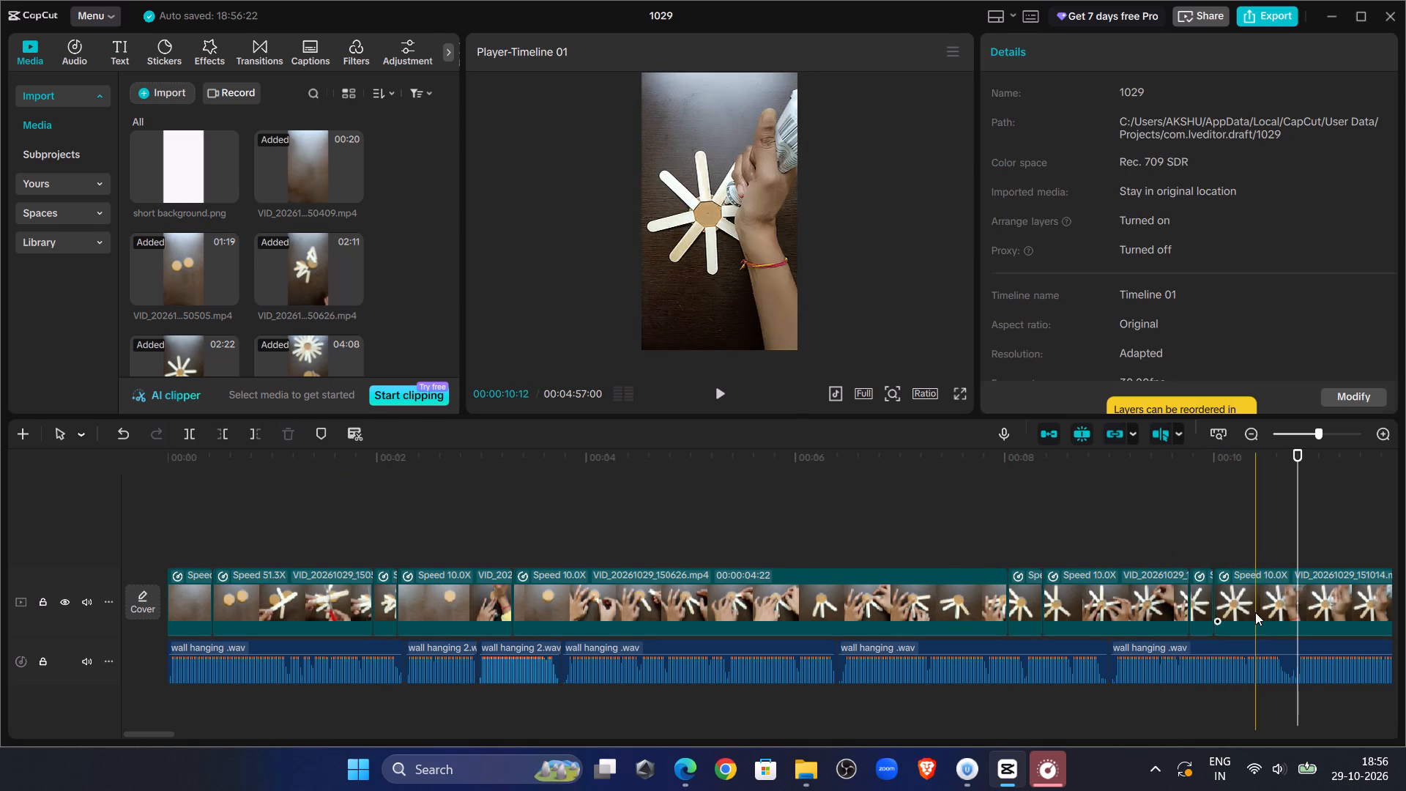
{"action": "left_click", "coordinate": [177, 437]}
{"action": "left_click", "coordinate": [191, 437]}
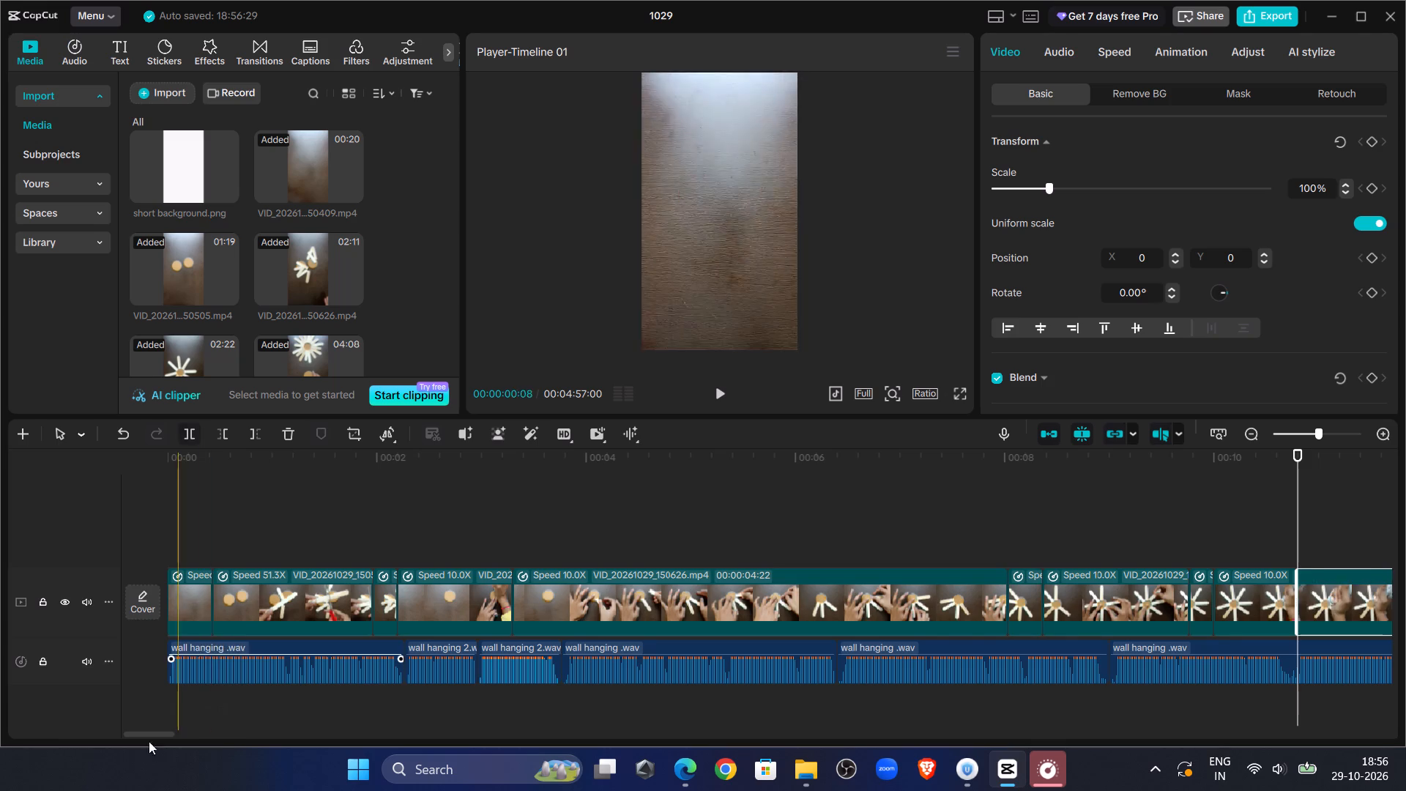
Cut away the beginning of VID_20261029_151014 after the 00:00:10:24 split up to 00:00:15:12, as the next stick is brought in.
{"action": "left_click_drag", "start_coordinate": [137, 730], "coordinate": [168, 732]}
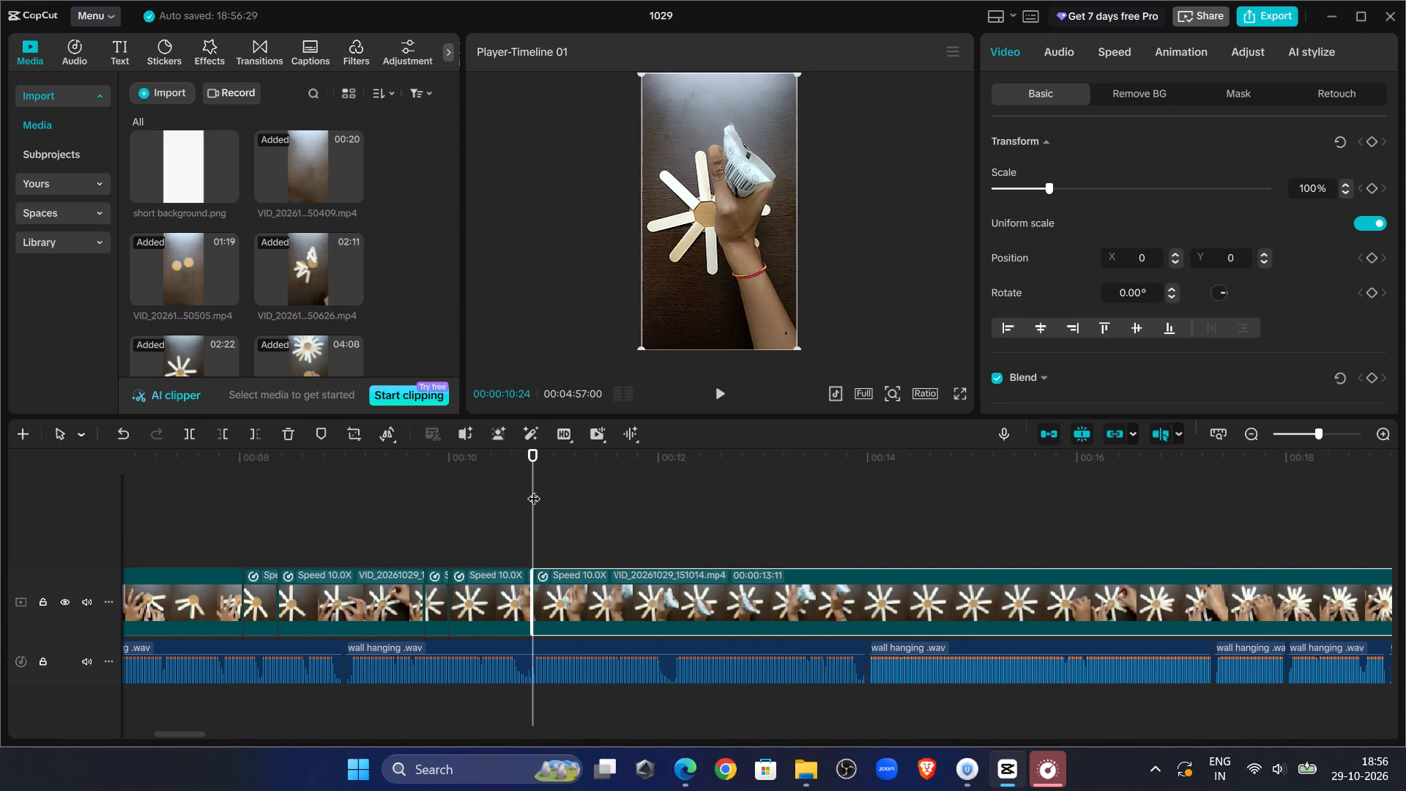
{"action": "left_click_drag", "start_coordinate": [534, 489], "coordinate": [1045, 543]}
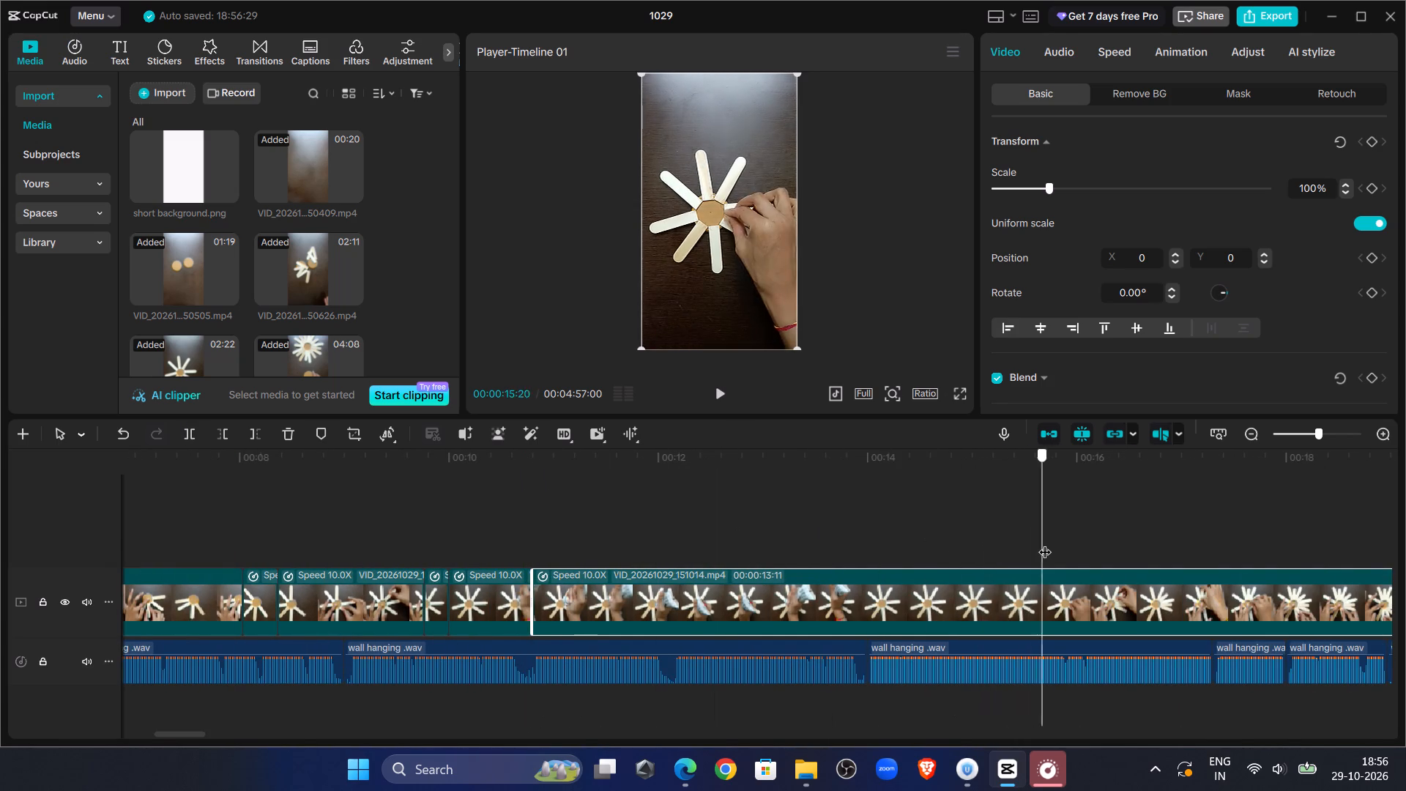
{"action": "left_click_drag", "start_coordinate": [1045, 543], "coordinate": [997, 533]}
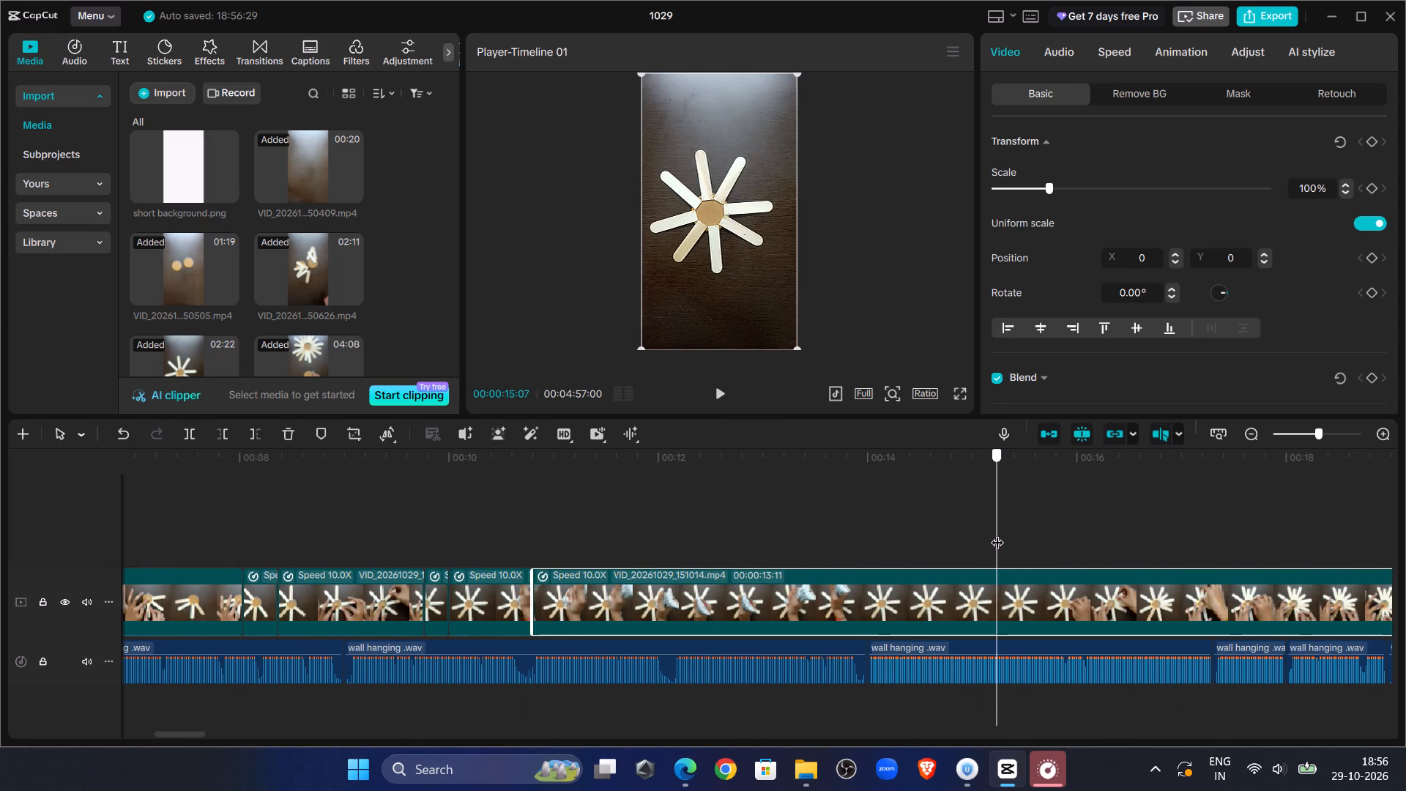
{"action": "left_click_drag", "start_coordinate": [997, 533], "coordinate": [1015, 528]}
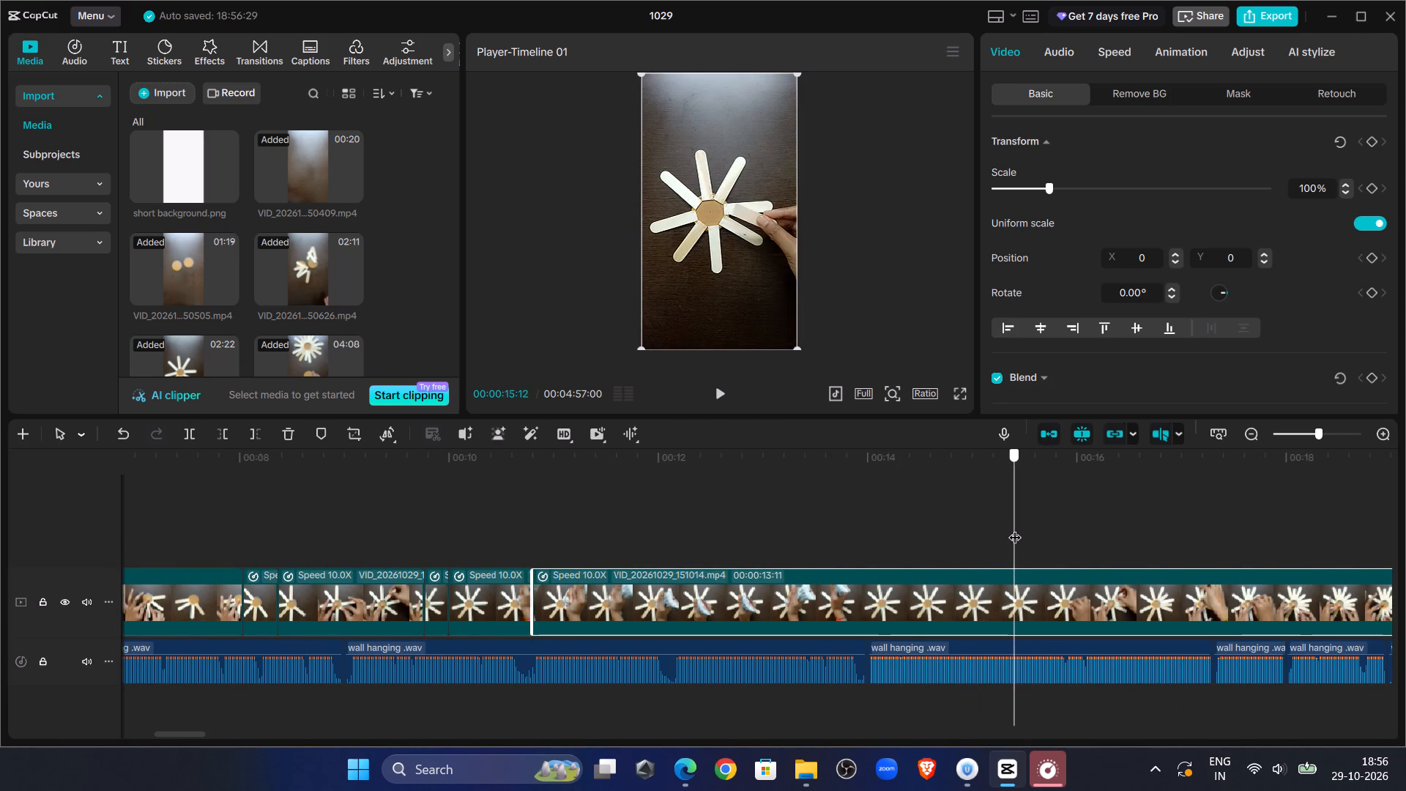
{"action": "left_click_drag", "start_coordinate": [1015, 528], "coordinate": [1013, 528]}
{"action": "left_click", "coordinate": [222, 430]}
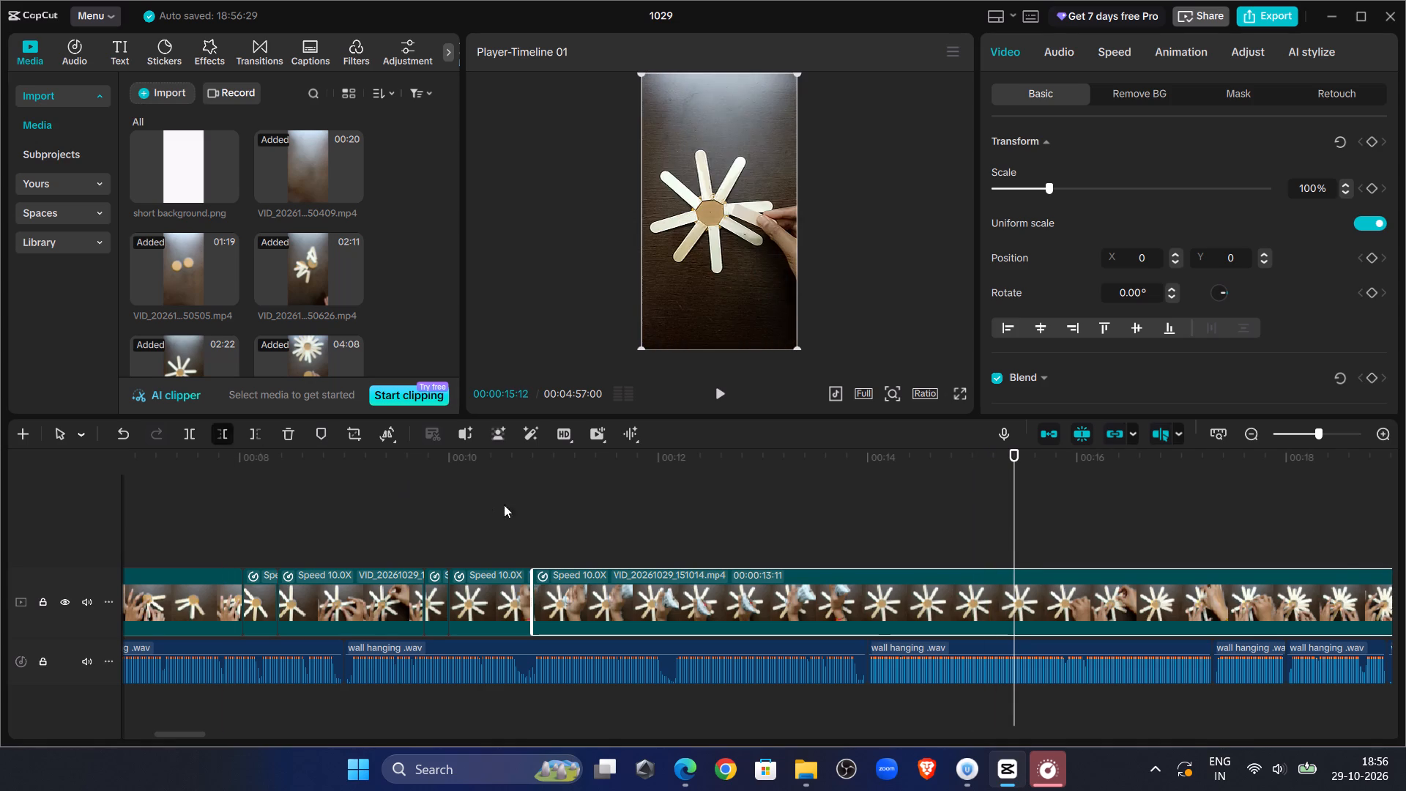
Replay the trimmed section from the 10-second mark against the voiceover and split VID_20261029_151014 at about 00:00:12:13.
{"action": "left_click", "coordinate": [491, 478]}
{"action": "left_click", "coordinate": [726, 393]}
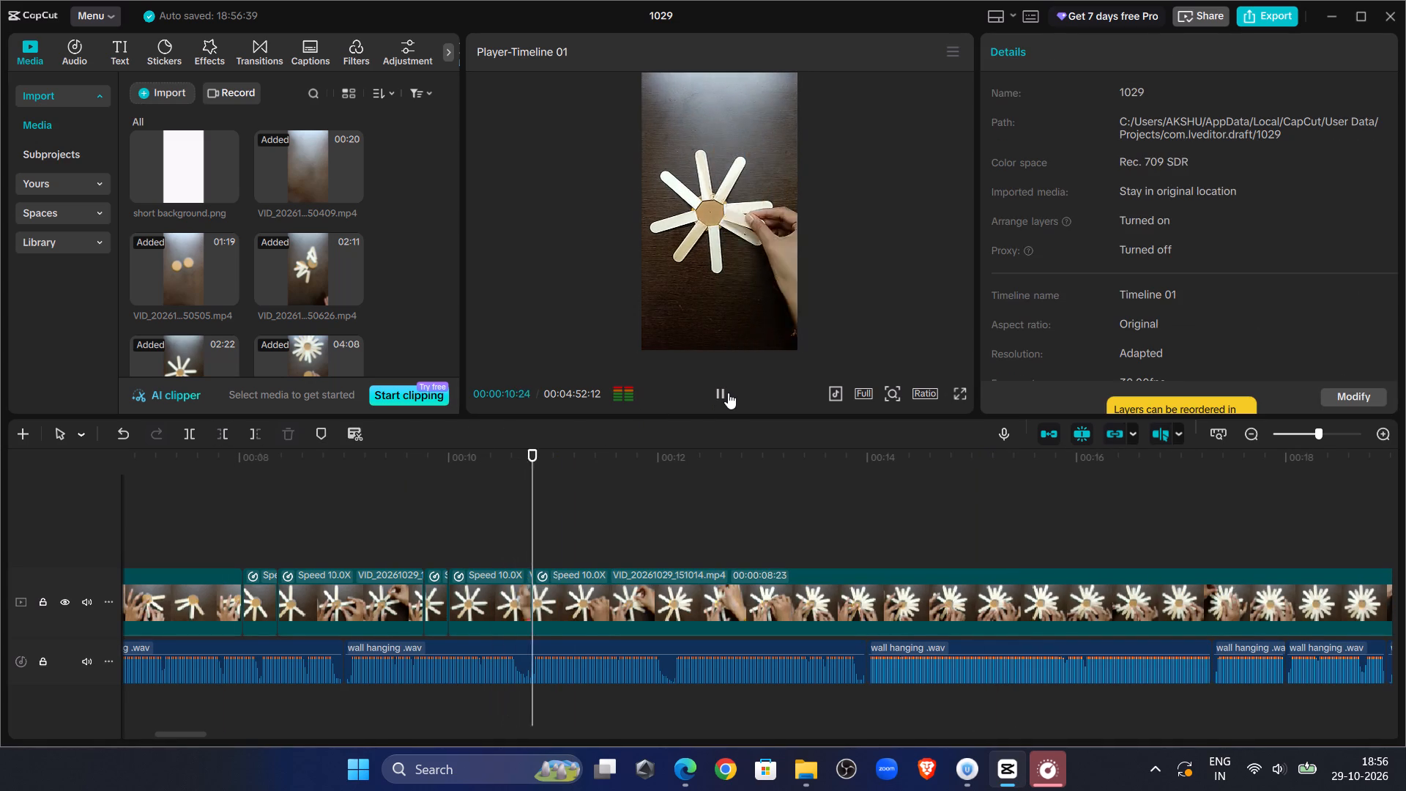
{"action": "left_click", "coordinate": [728, 393]}
{"action": "left_click", "coordinate": [728, 393]}
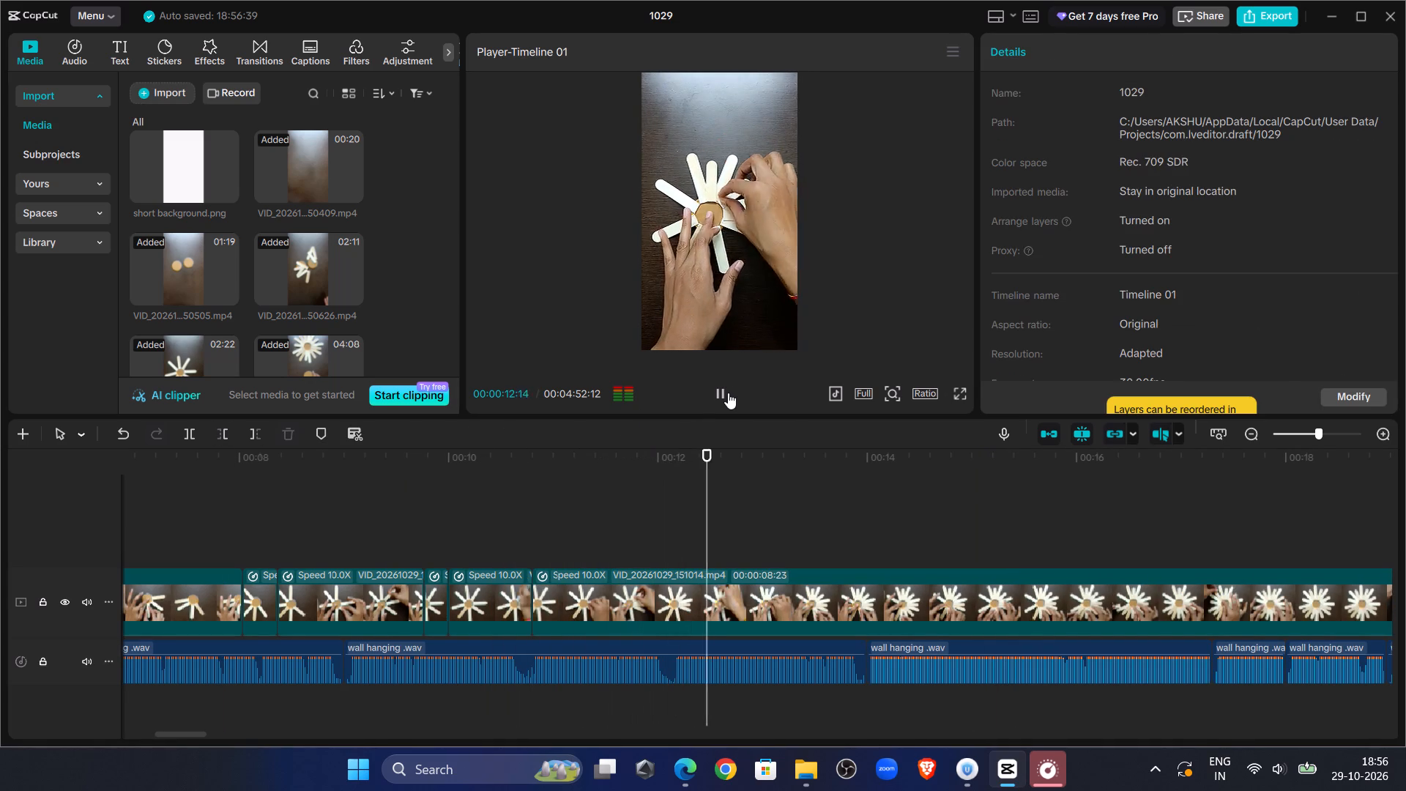
{"action": "left_click", "coordinate": [728, 393]}
{"action": "left_click", "coordinate": [621, 520]}
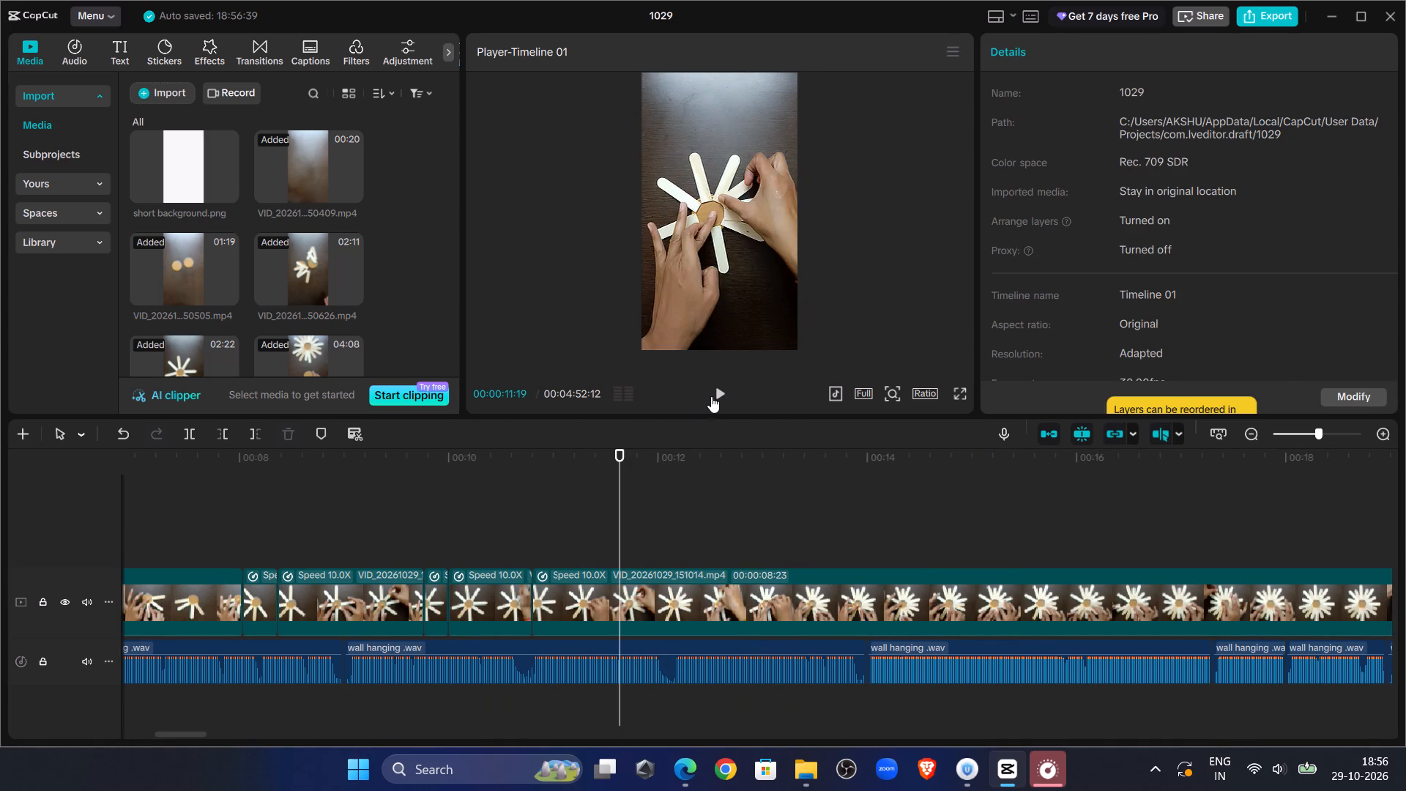
{"action": "left_click", "coordinate": [713, 395]}
{"action": "left_click", "coordinate": [715, 395]}
{"action": "left_click", "coordinate": [612, 608]}
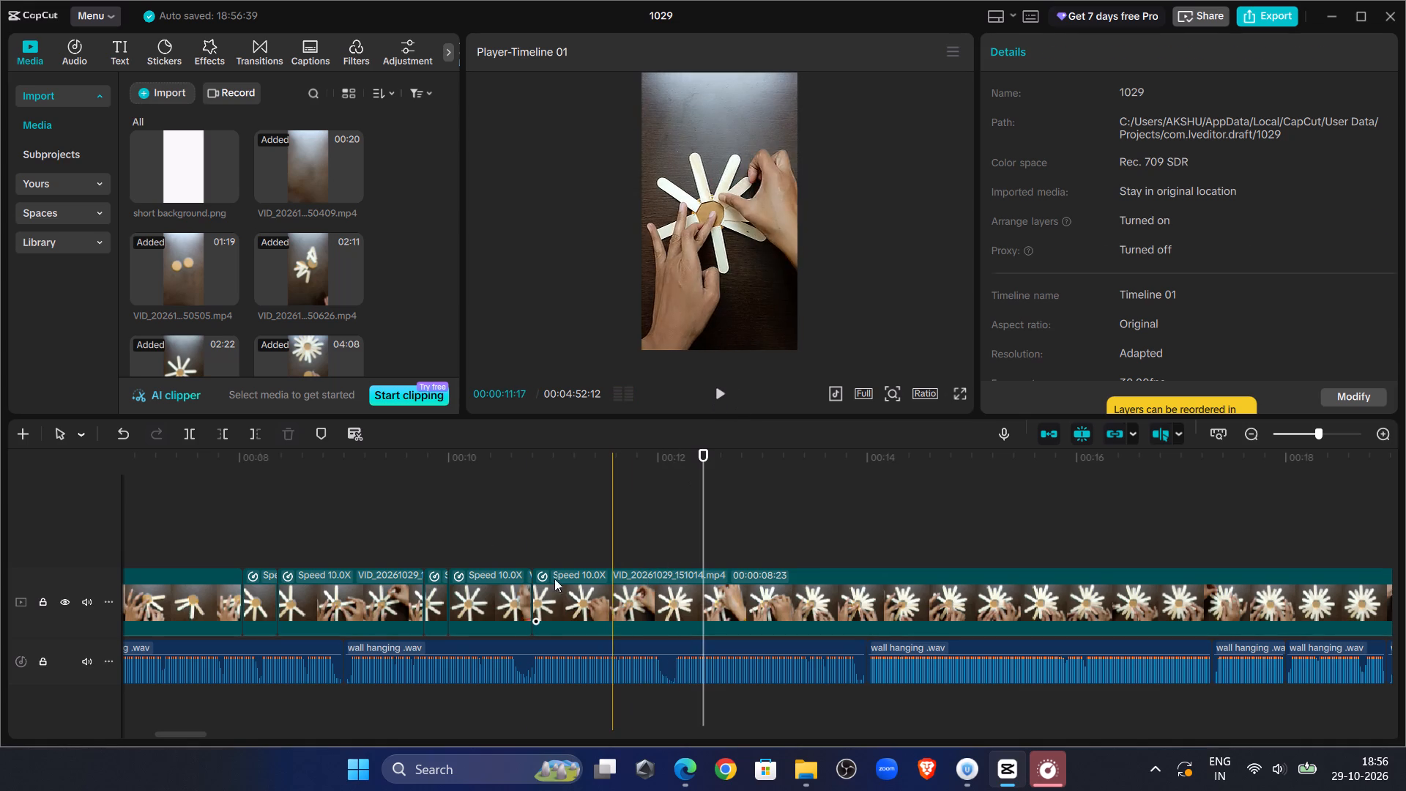
{"action": "left_click", "coordinate": [189, 435]}
Preview the segment after the 12-second split and cut away its beginning up to 00:00:13:12.
{"action": "left_click", "coordinate": [699, 400]}
{"action": "left_click", "coordinate": [711, 395]}
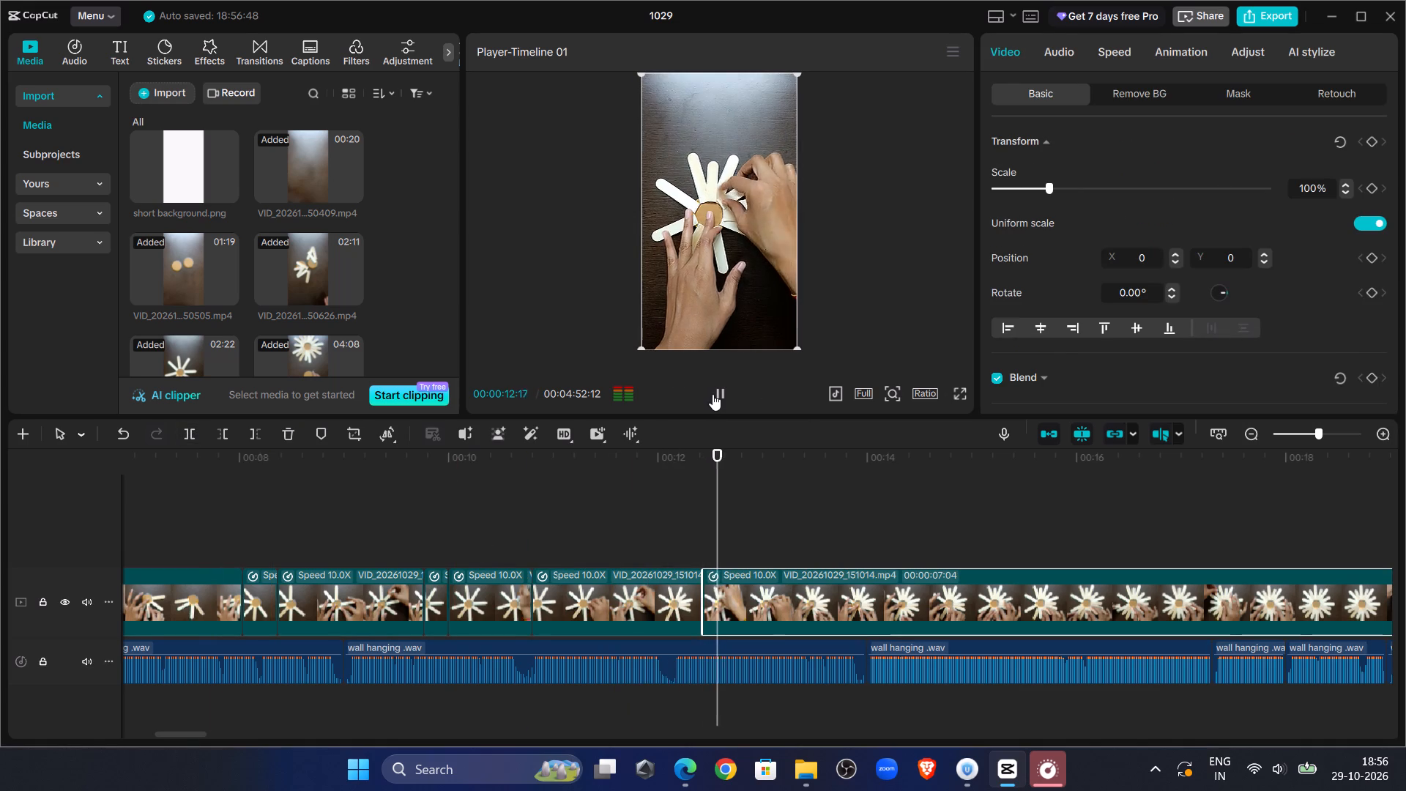
{"action": "left_click", "coordinate": [713, 394]}
{"action": "left_click", "coordinate": [805, 477]}
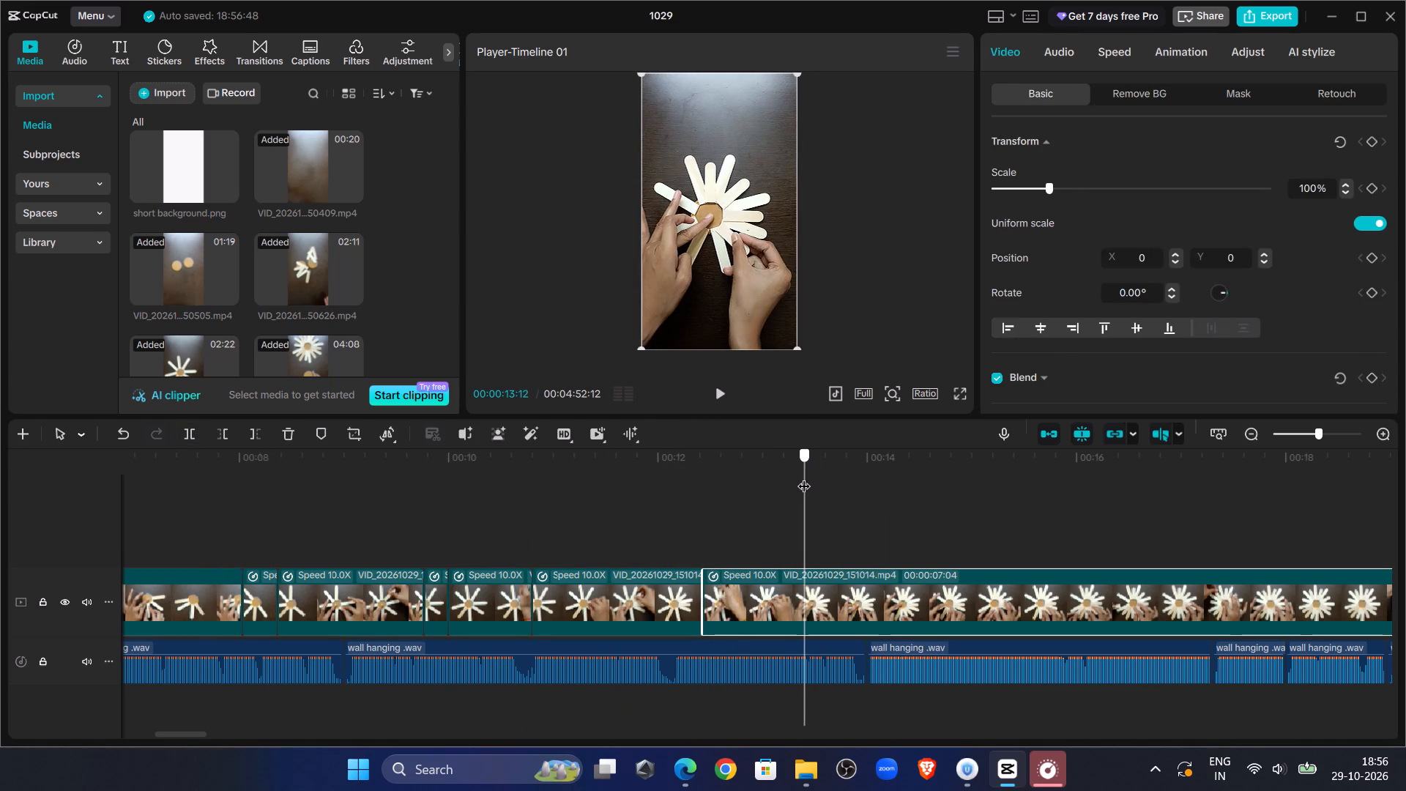
{"action": "left_click", "coordinate": [226, 427]}
Replay the join near the 12-second mark against the voiceover and split VID_20261029_151014 at about 00:00:13:18.
{"action": "left_click", "coordinate": [671, 502]}
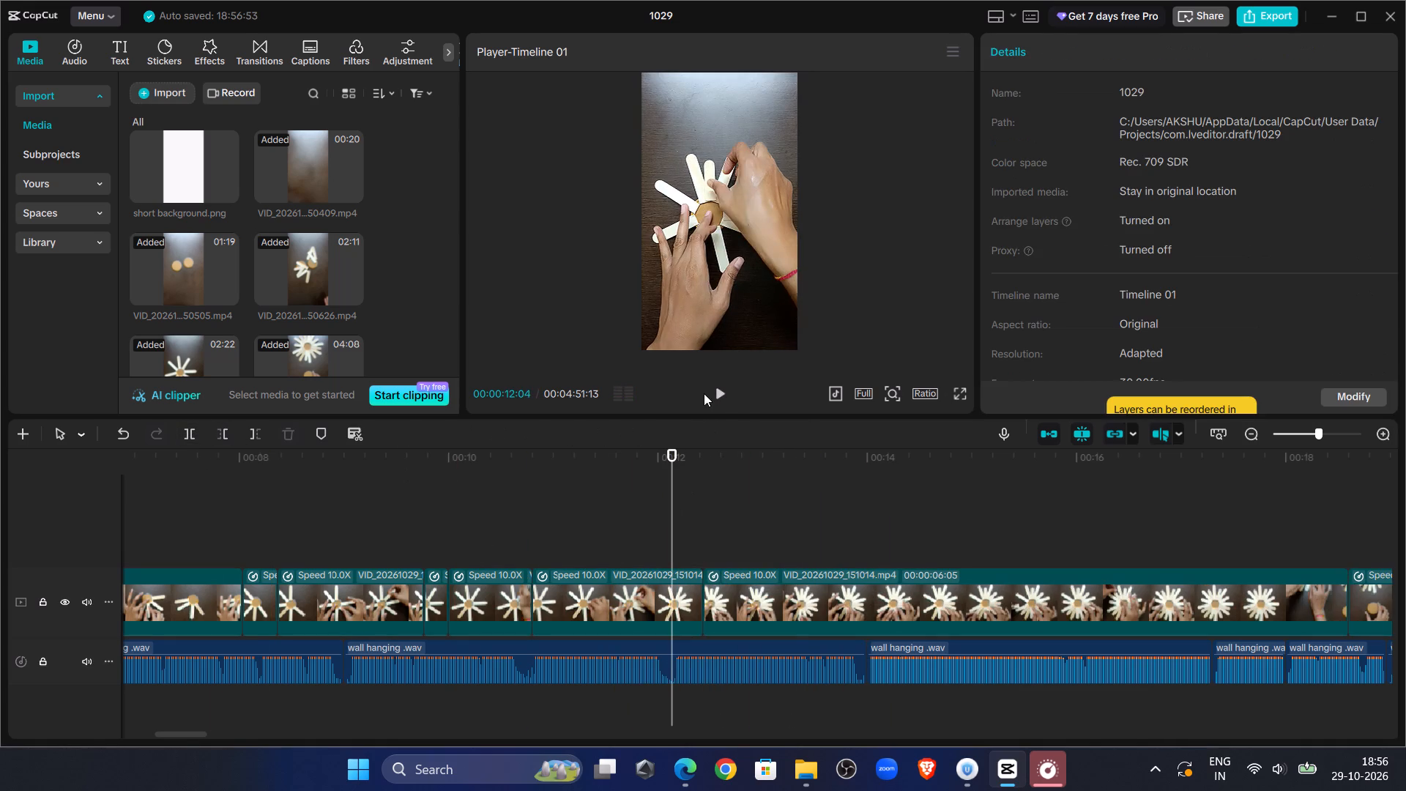
{"action": "left_click", "coordinate": [707, 393]}
{"action": "left_click", "coordinate": [721, 396]}
{"action": "left_click", "coordinate": [721, 396]}
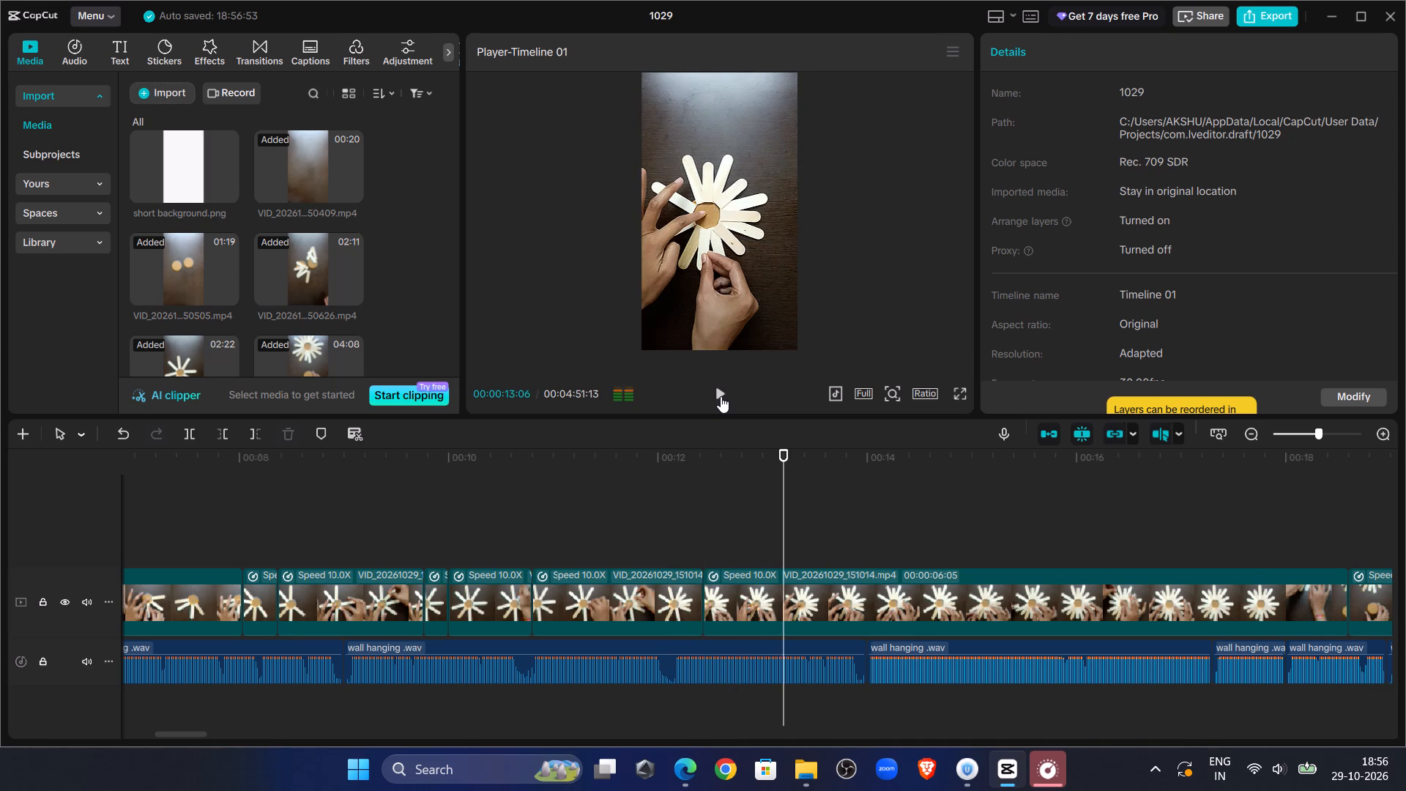
{"action": "double_click", "coordinate": [721, 396]}
{"action": "left_click", "coordinate": [762, 591]}
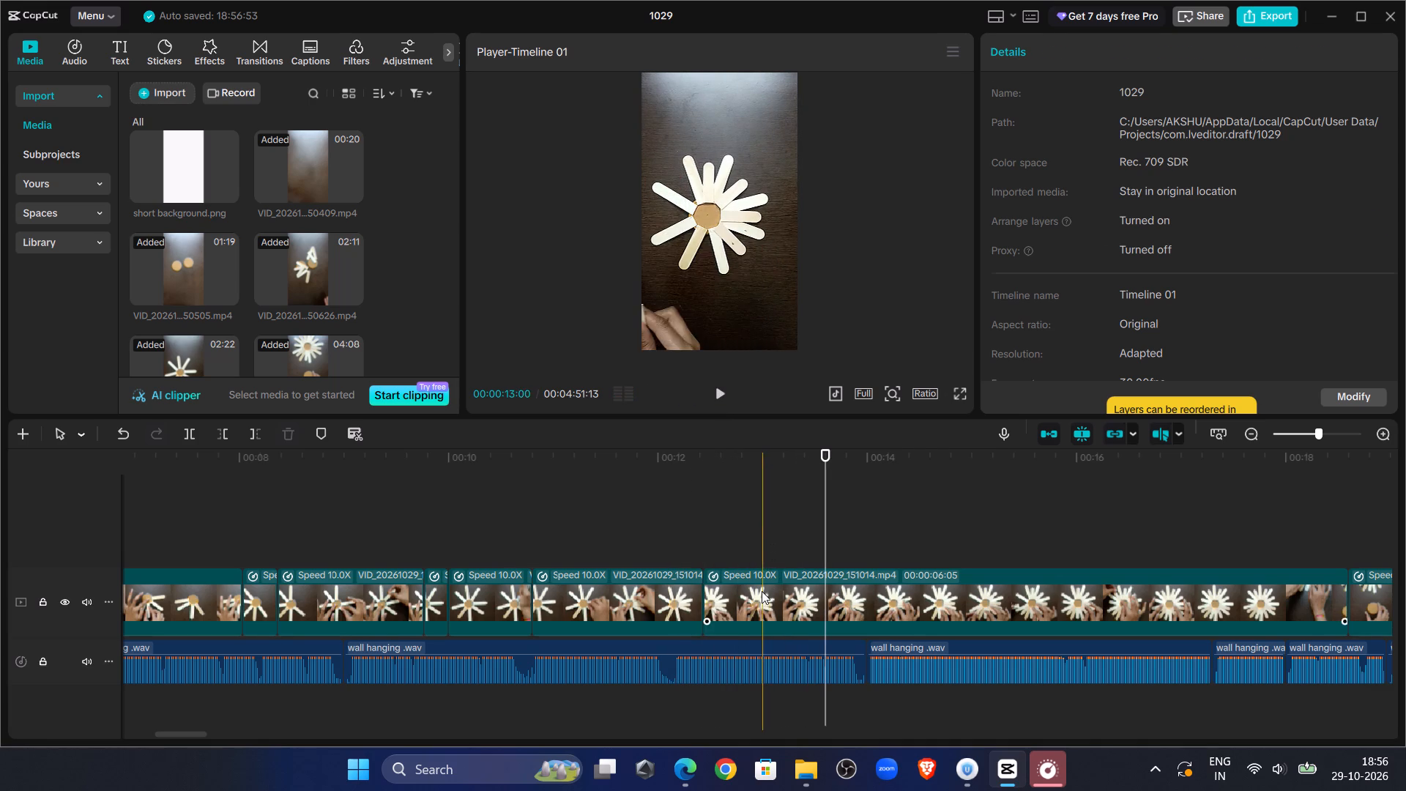
{"action": "left_click", "coordinate": [199, 434]}
Preview the segment after the 13-second split and cut away its beginning up to 00:00:15:00.
{"action": "left_click", "coordinate": [710, 392]}
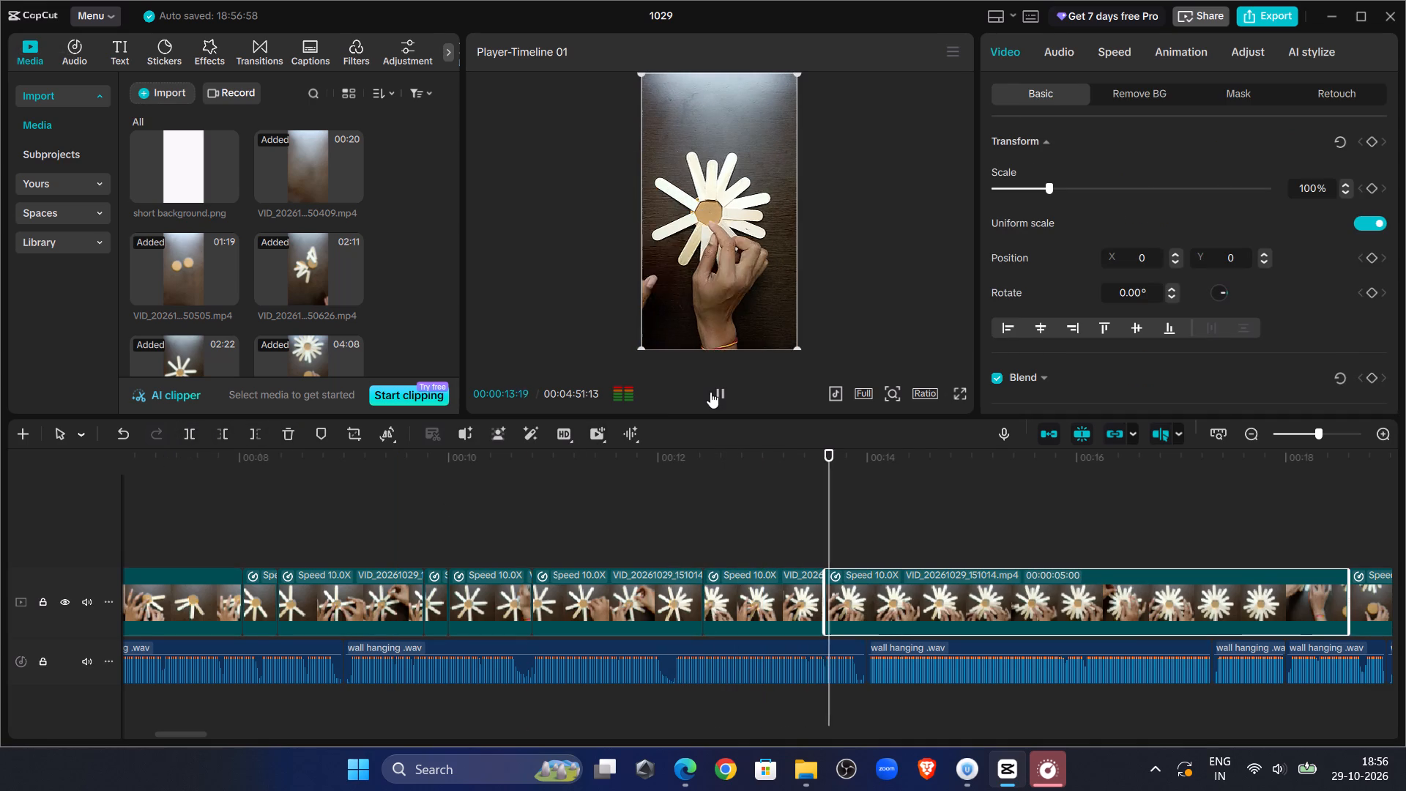
{"action": "left_click", "coordinate": [715, 392]}
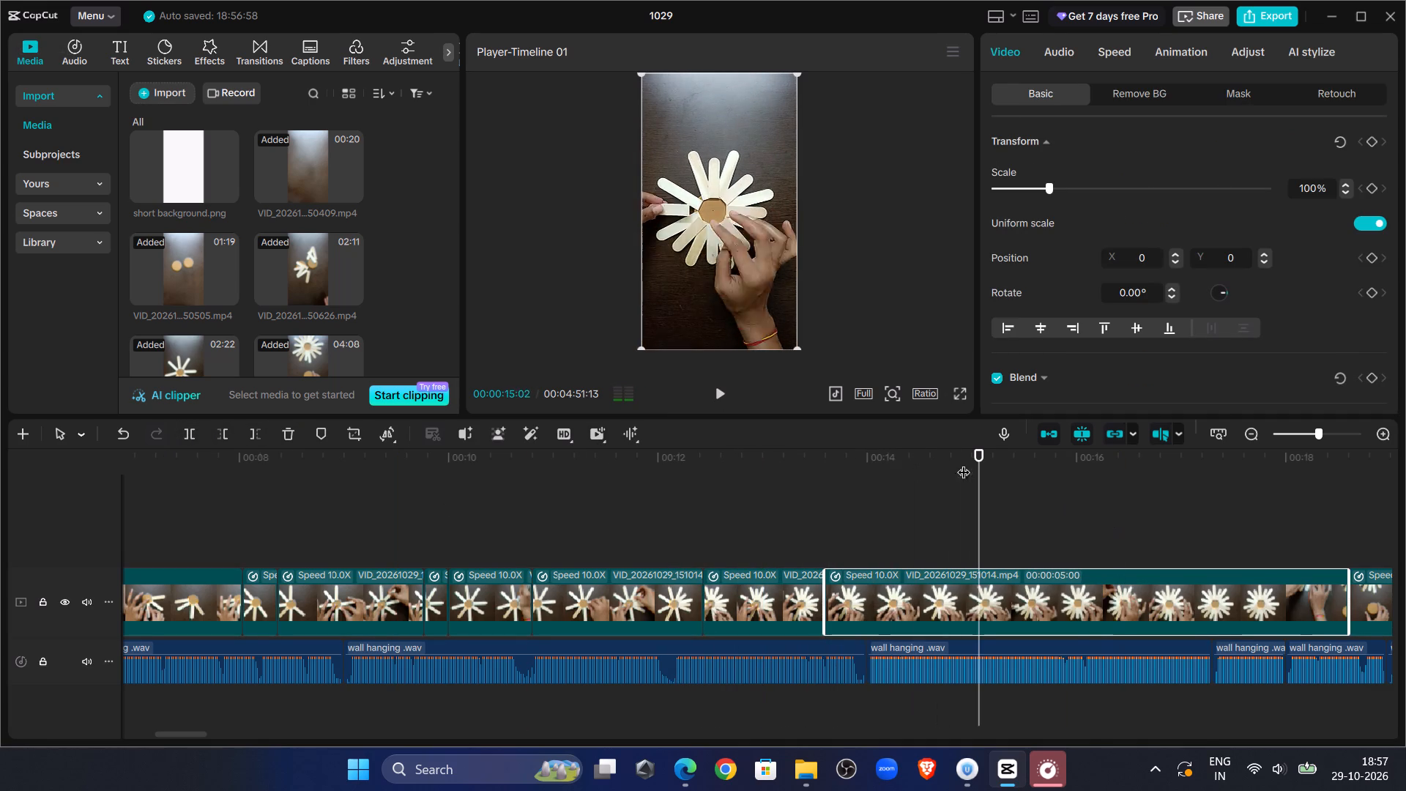
{"action": "left_click_drag", "start_coordinate": [980, 472], "coordinate": [972, 475]}
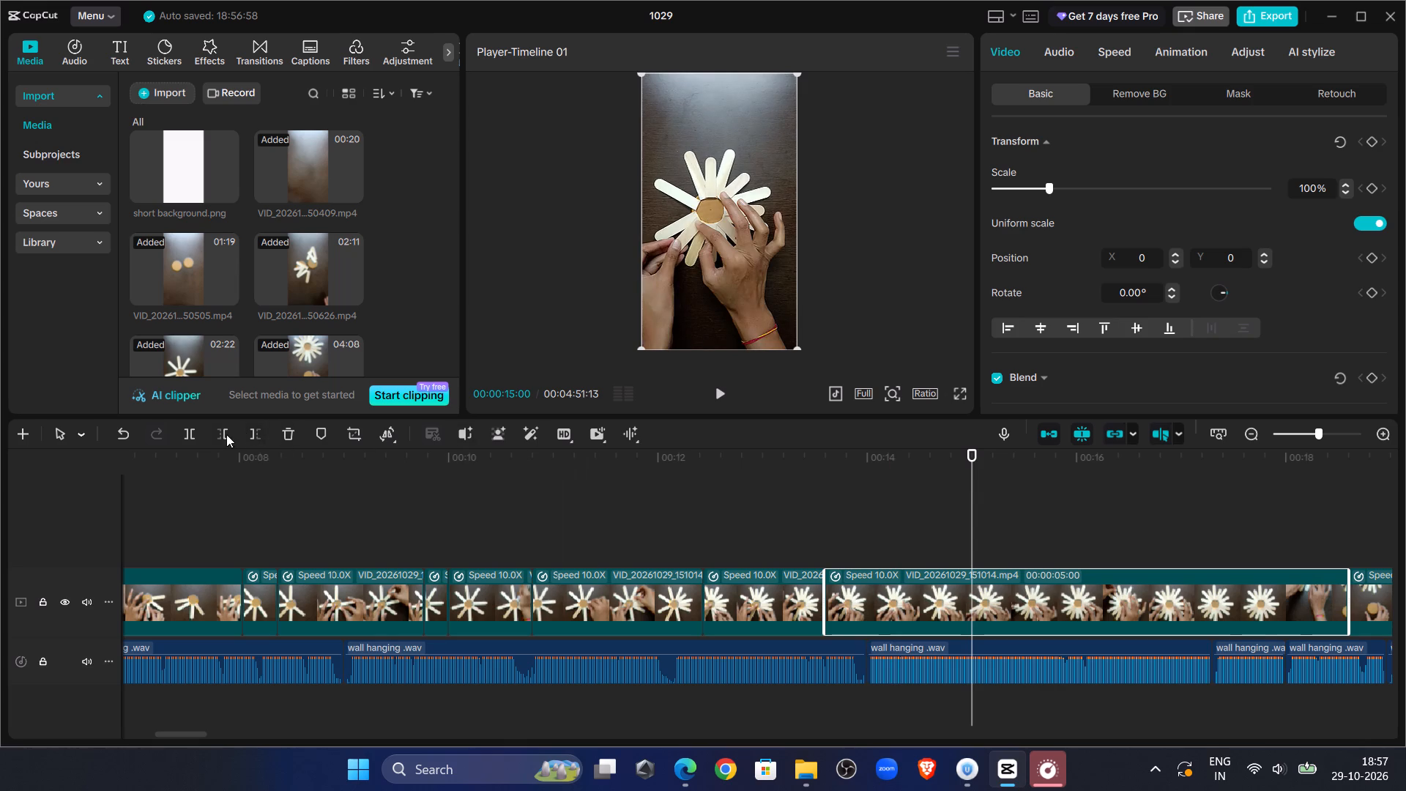
{"action": "left_click", "coordinate": [226, 434]}
Replay the join near the 13-second mark against the voiceover and split VID_20261029_151014 at 00:00:14:27.
{"action": "left_click", "coordinate": [780, 486]}
{"action": "left_click", "coordinate": [727, 399]}
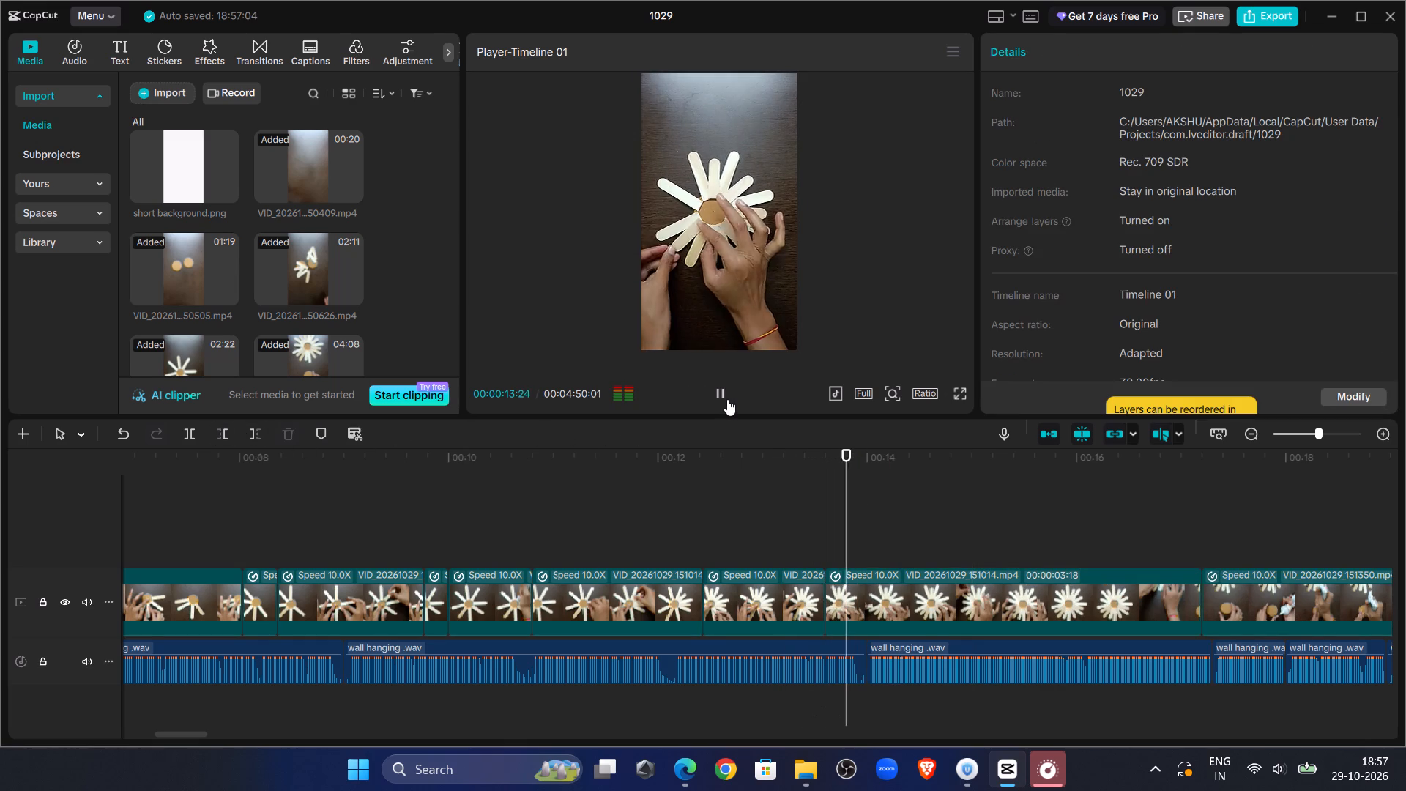
{"action": "left_click", "coordinate": [727, 399]}
{"action": "left_click", "coordinate": [727, 399]}
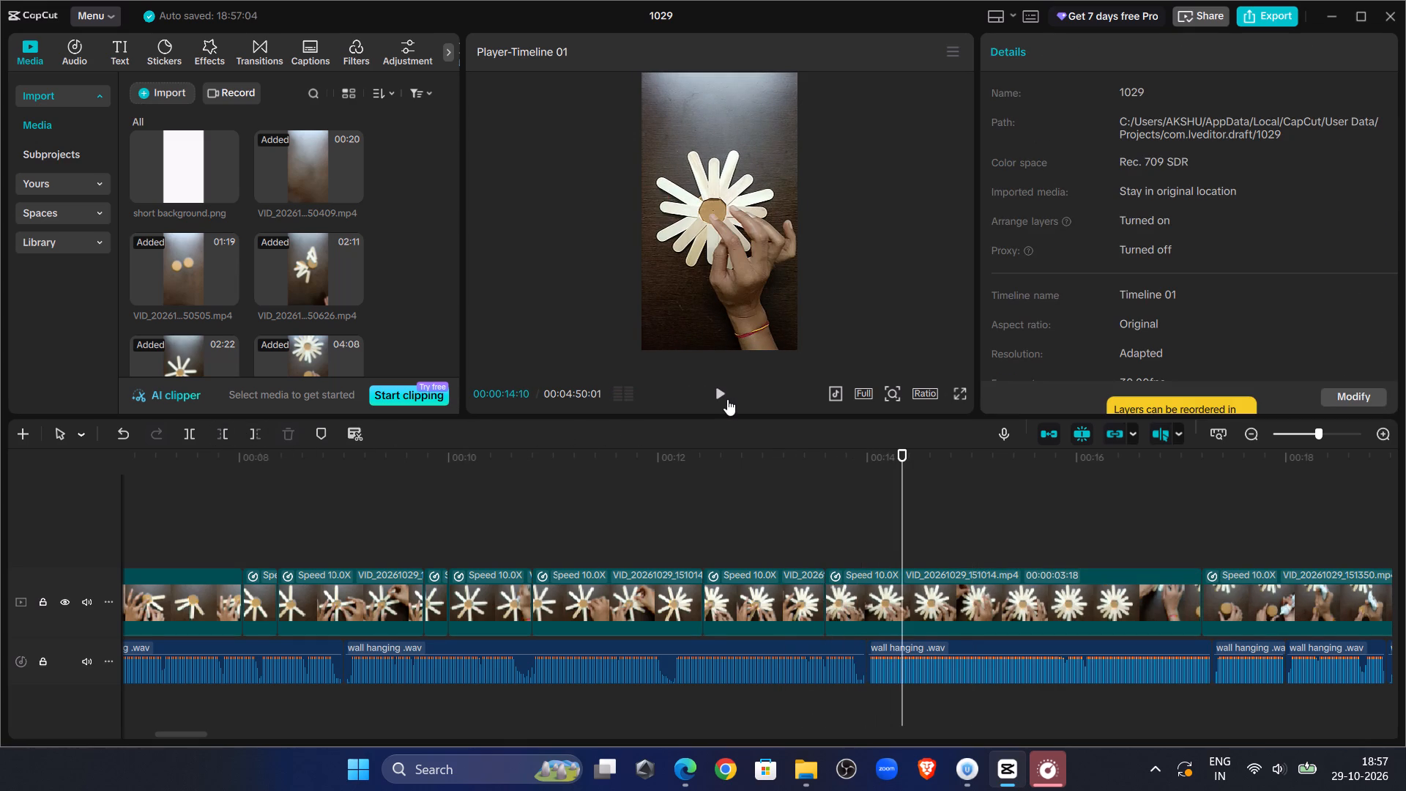
{"action": "left_click", "coordinate": [727, 399]}
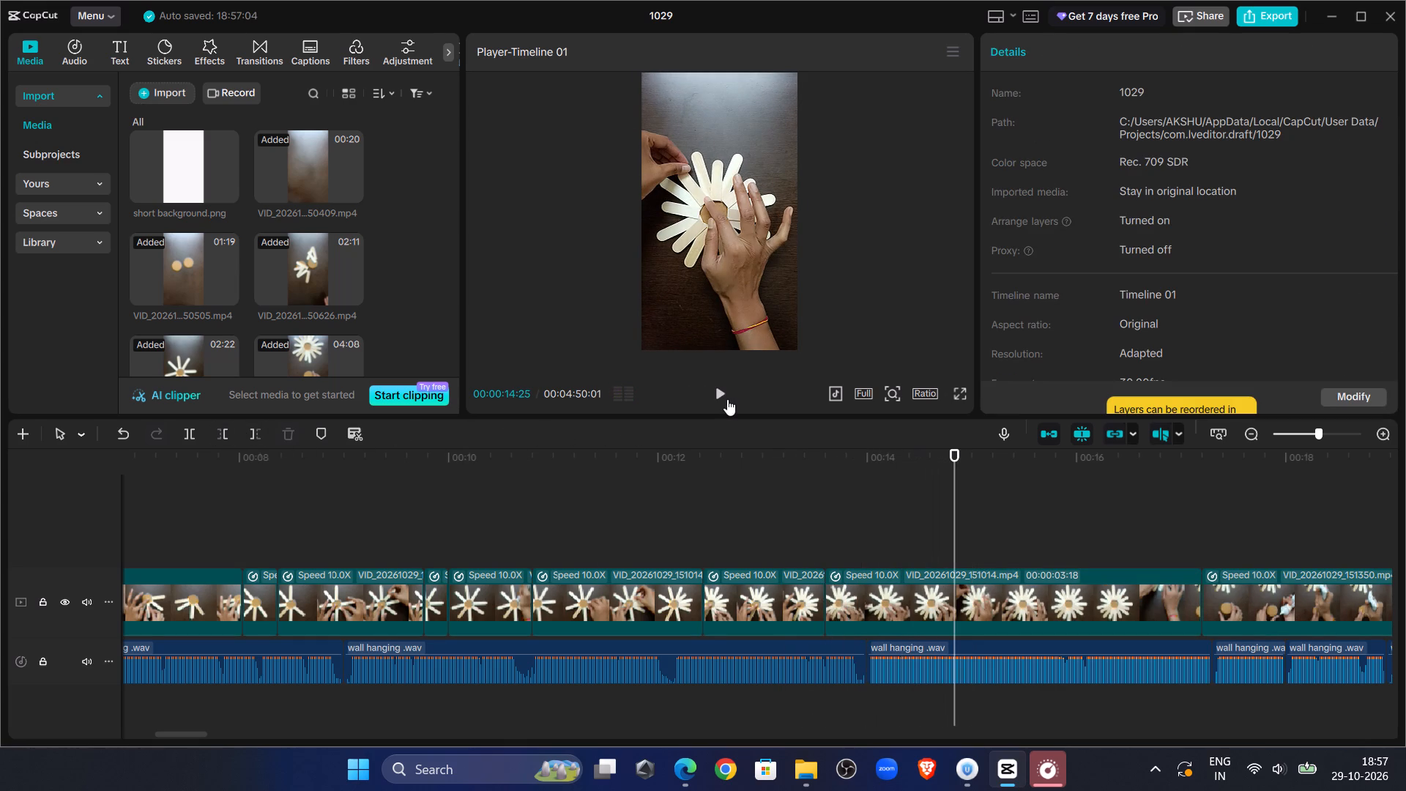
{"action": "double_click", "coordinate": [727, 399]}
{"action": "left_click_drag", "start_coordinate": [973, 554], "coordinate": [971, 554]}
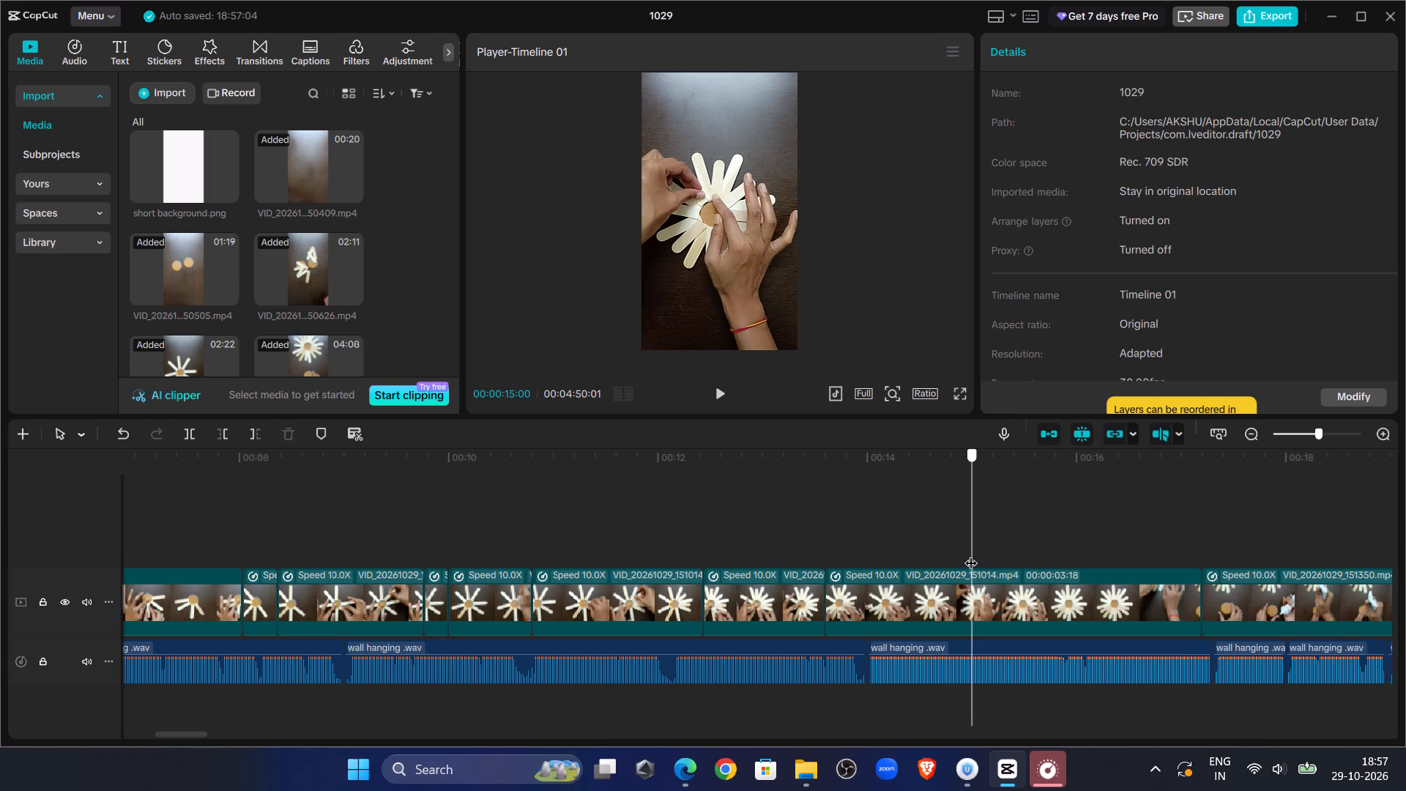
{"action": "left_click_drag", "start_coordinate": [971, 554], "coordinate": [960, 554]}
{"action": "left_click", "coordinate": [962, 596]}
{"action": "left_click", "coordinate": [190, 434]}
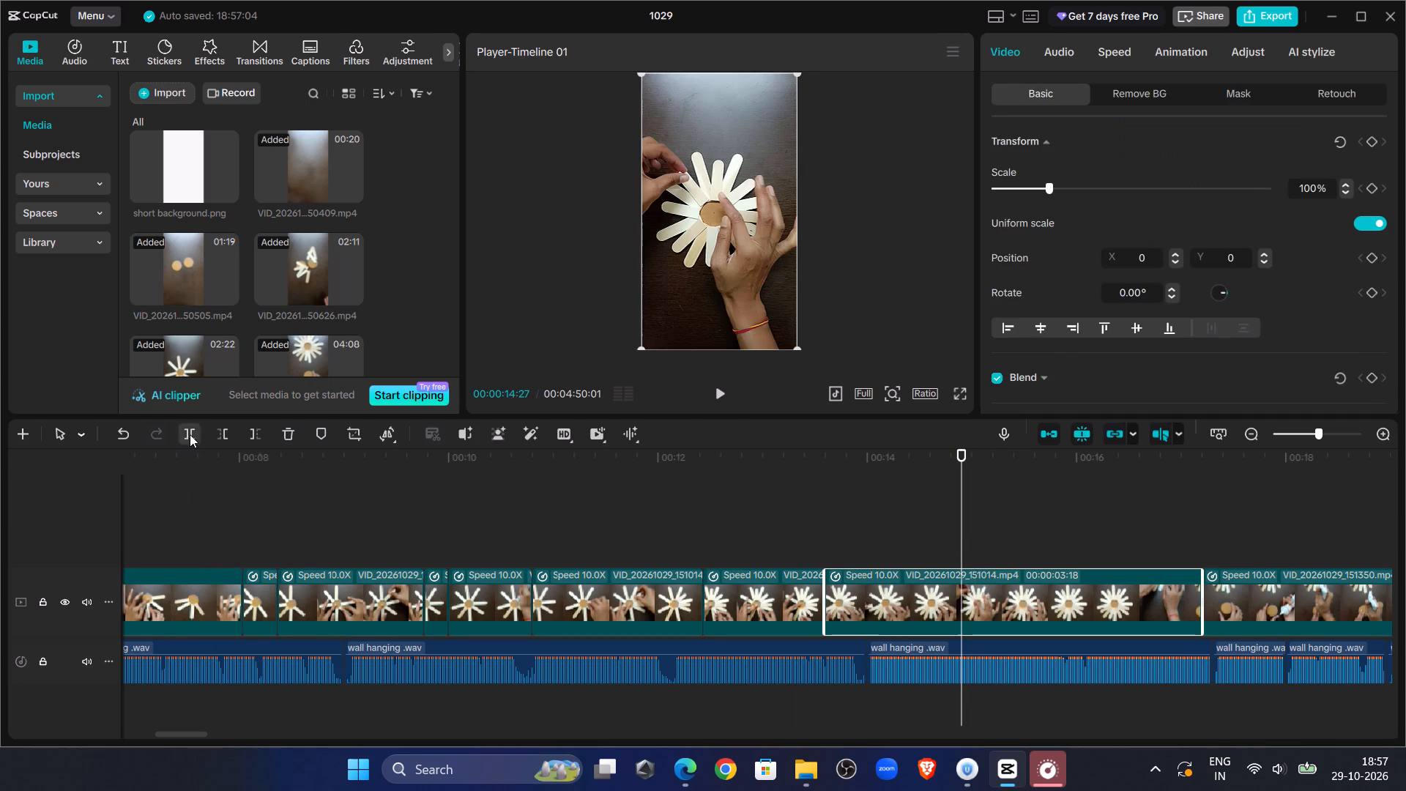
Preview the segment after the 14-second split and cut away its beginning up to about 00:00:15:22.
{"action": "left_click", "coordinate": [732, 395]}
{"action": "left_click", "coordinate": [739, 392]}
{"action": "left_click", "coordinate": [727, 394]}
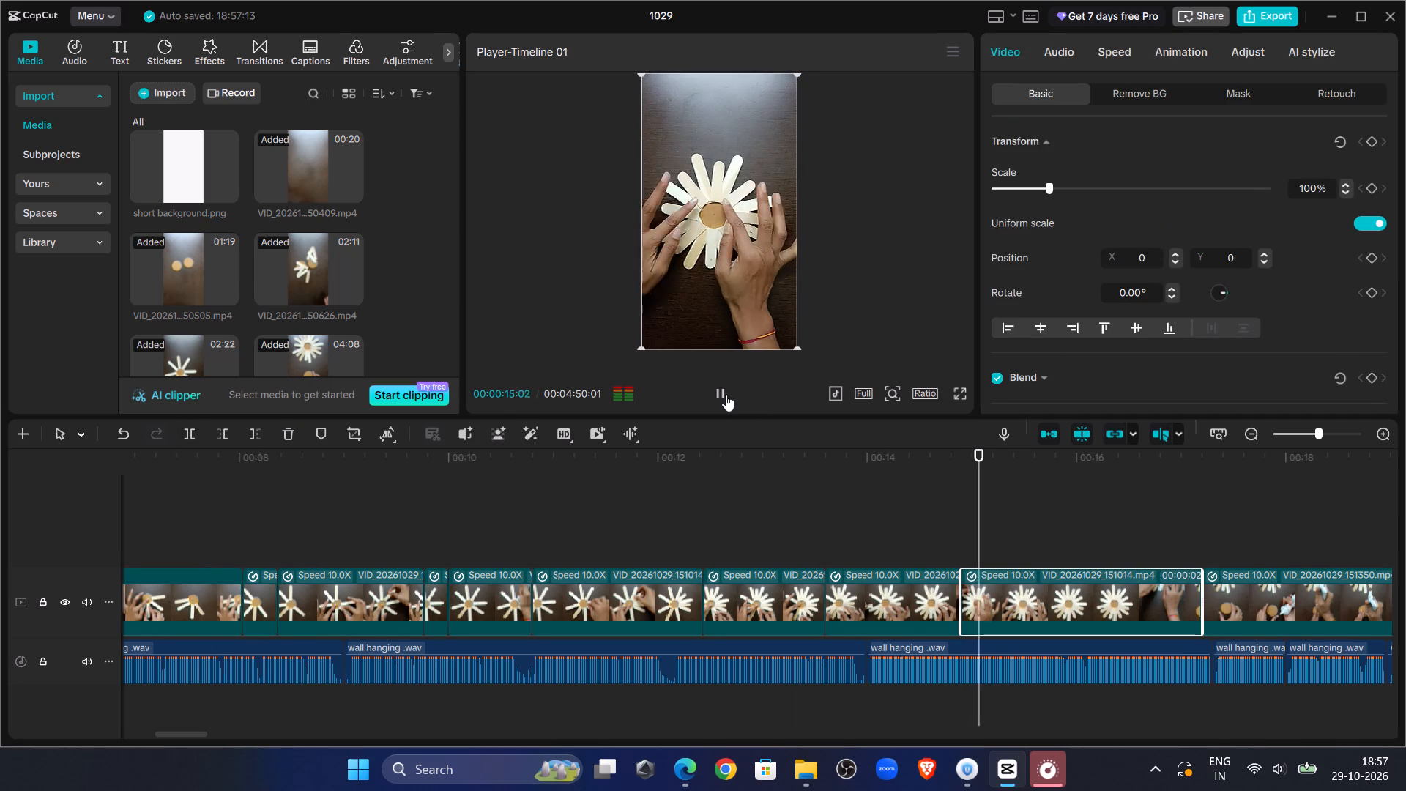
{"action": "left_click", "coordinate": [726, 395]}
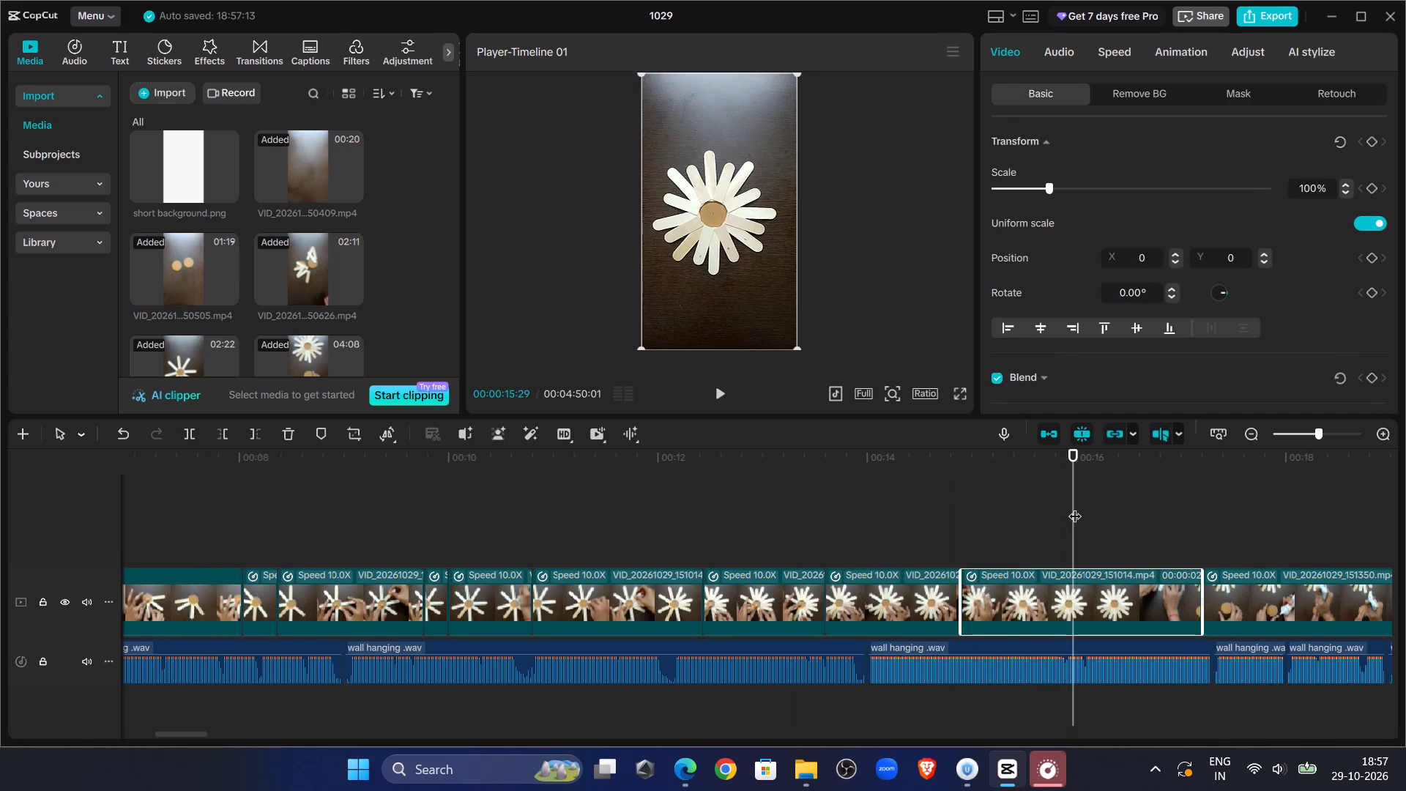
{"action": "left_click_drag", "start_coordinate": [1075, 507], "coordinate": [1049, 505]}
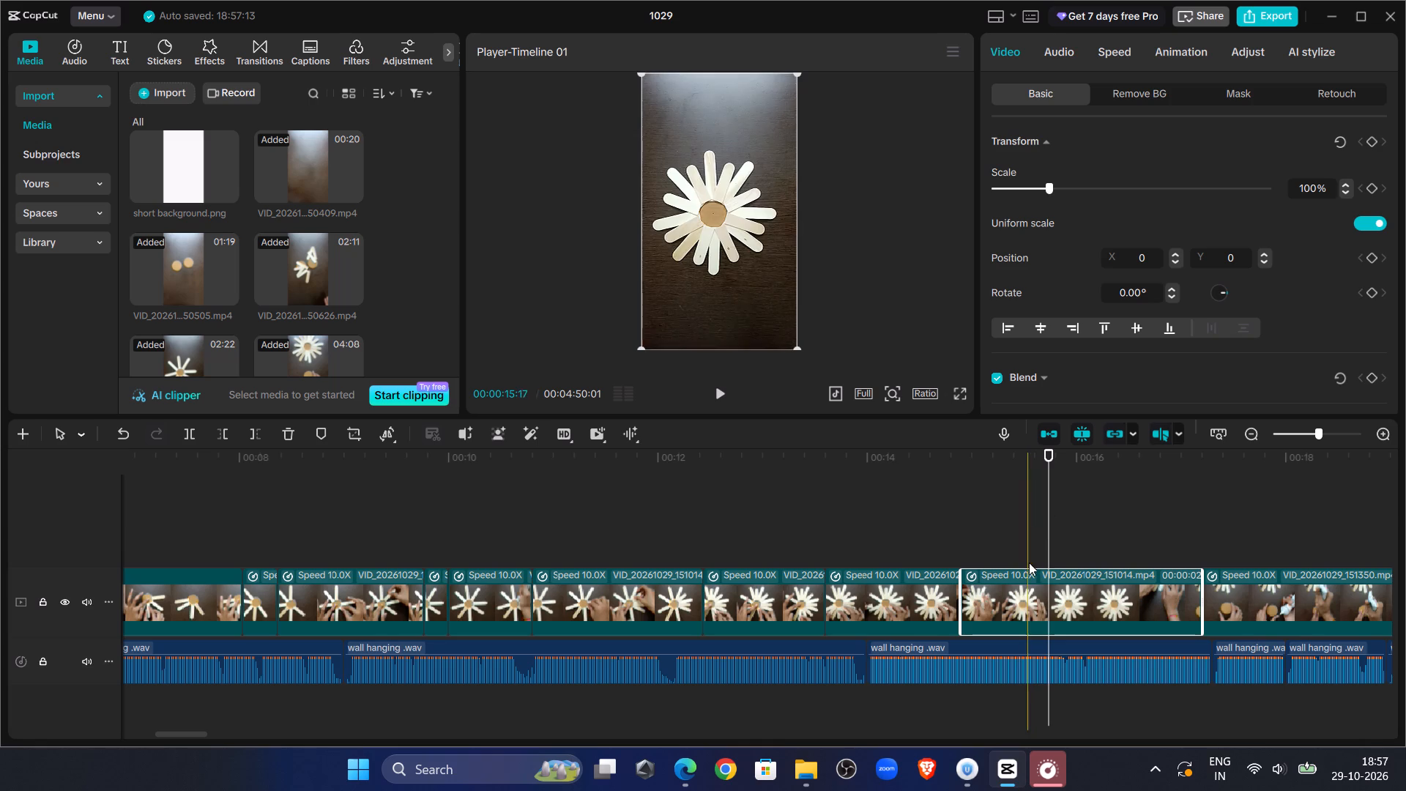
{"action": "left_click", "coordinate": [223, 432]}
Replay from the 14-second mark against the voiceover and split the last VID_20261029_151014 segment at about 00:00:15:14.
{"action": "left_click", "coordinate": [888, 465]}
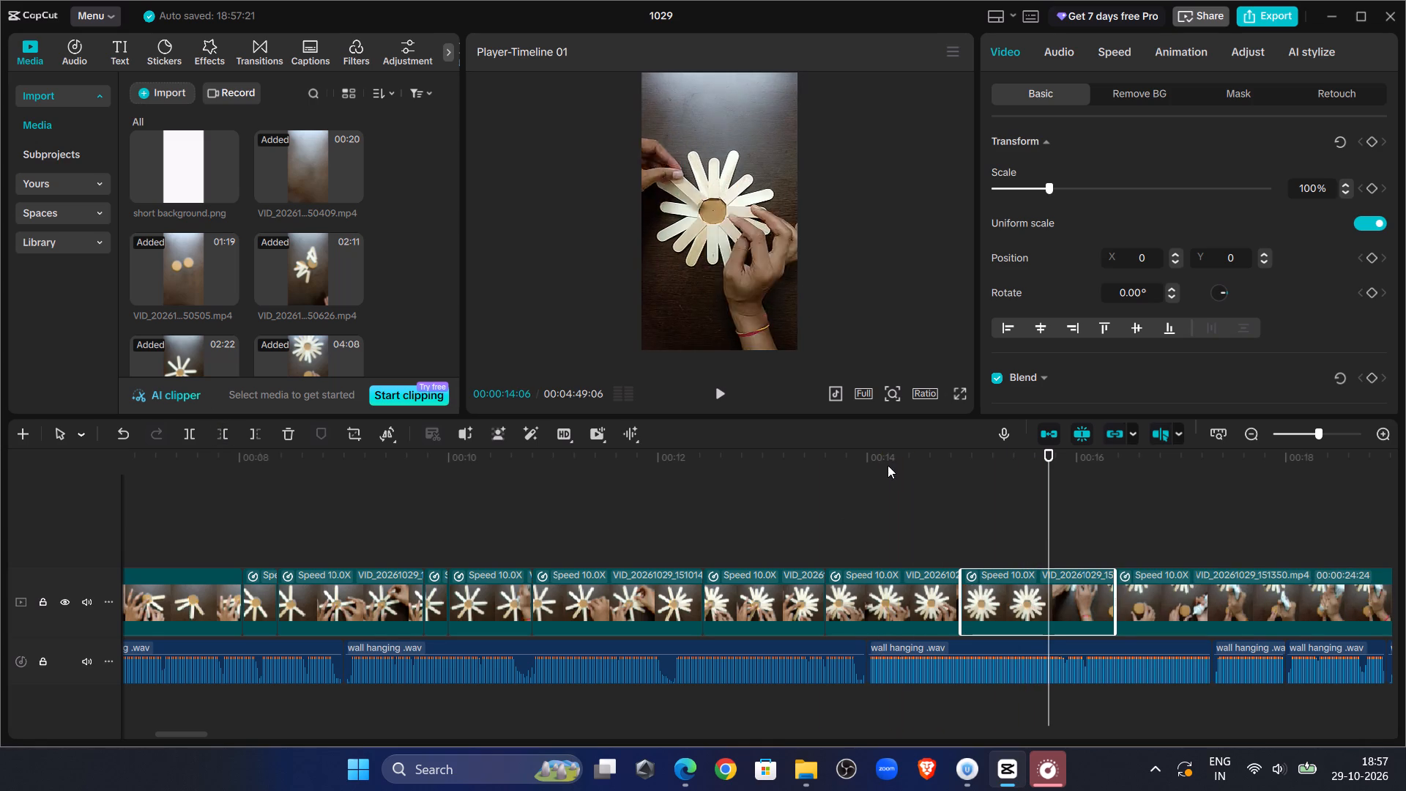
{"action": "left_click", "coordinate": [718, 390]}
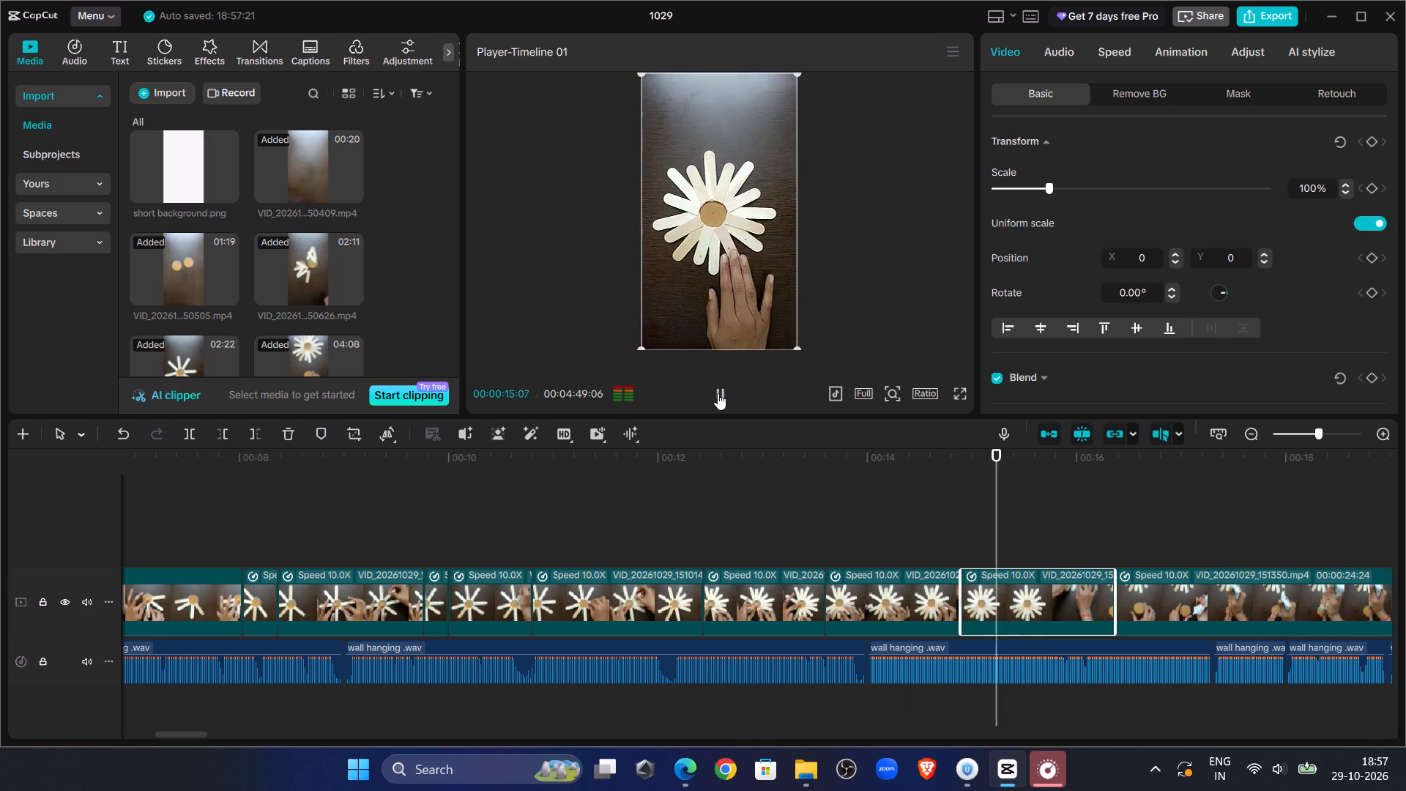
{"action": "left_click", "coordinate": [718, 393]}
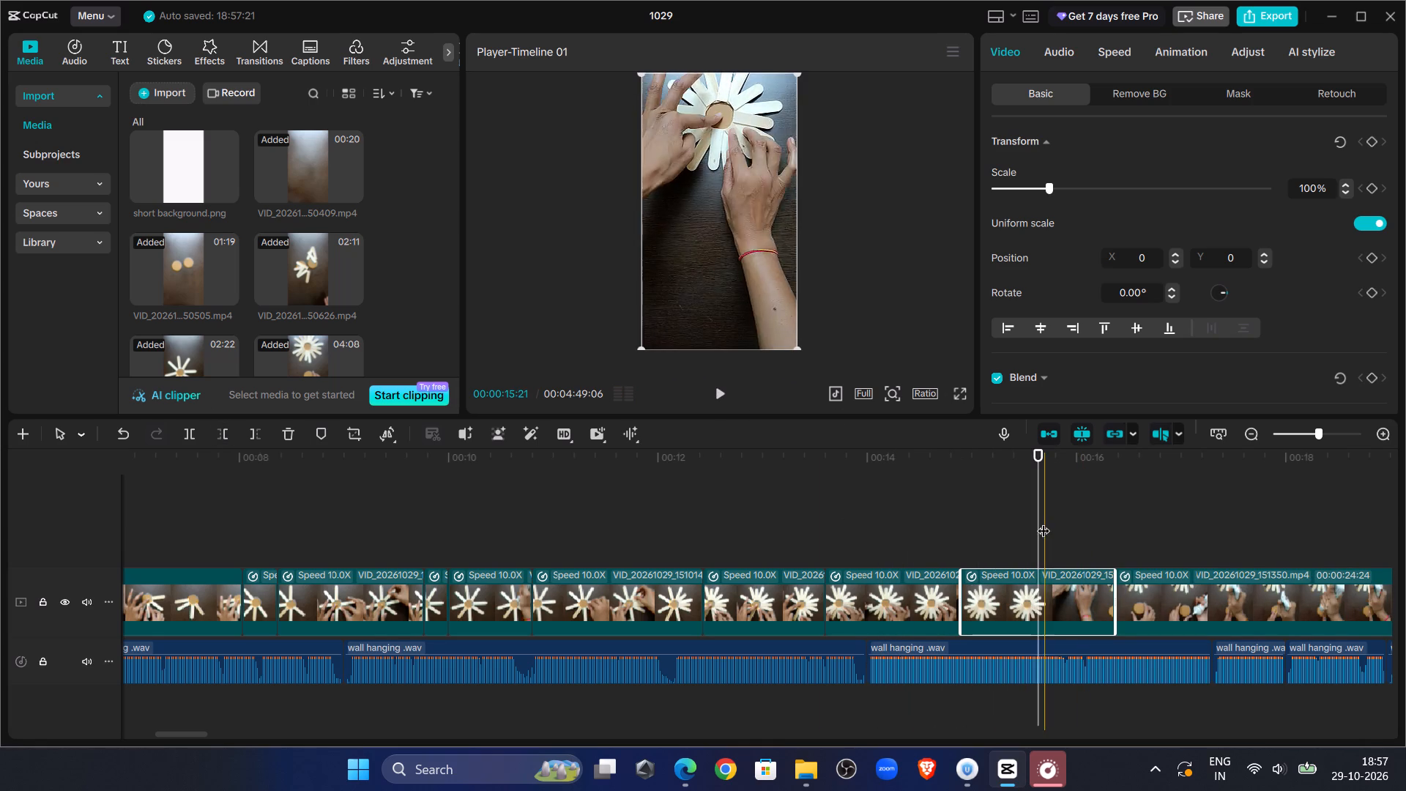
{"action": "left_click_drag", "start_coordinate": [1038, 519], "coordinate": [1022, 522]}
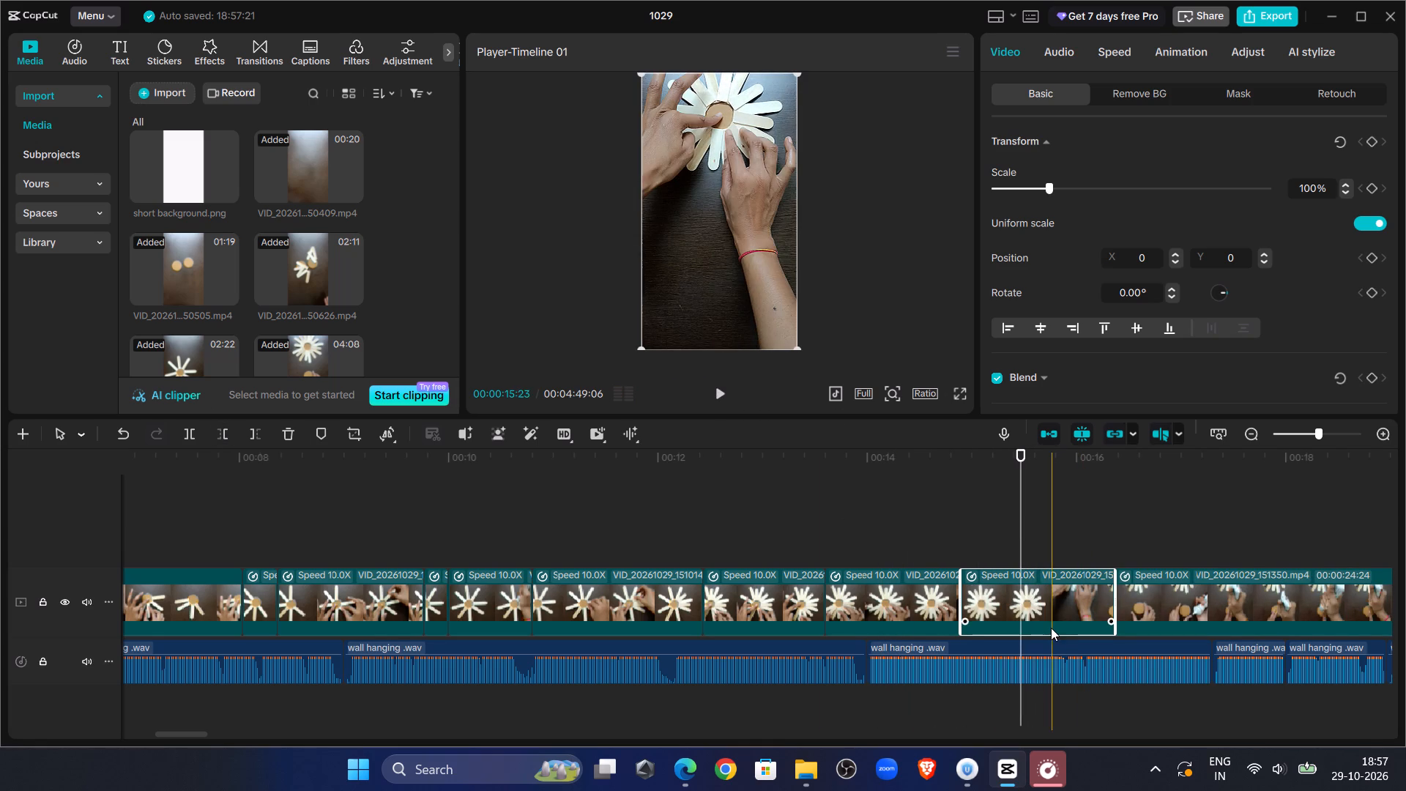
{"action": "left_click", "coordinate": [1051, 628]}
{"action": "left_click", "coordinate": [191, 434]}
Preview the remainder of VID_20261029_151014 after the 15-second split and delete that piece.
{"action": "left_click", "coordinate": [732, 384]}
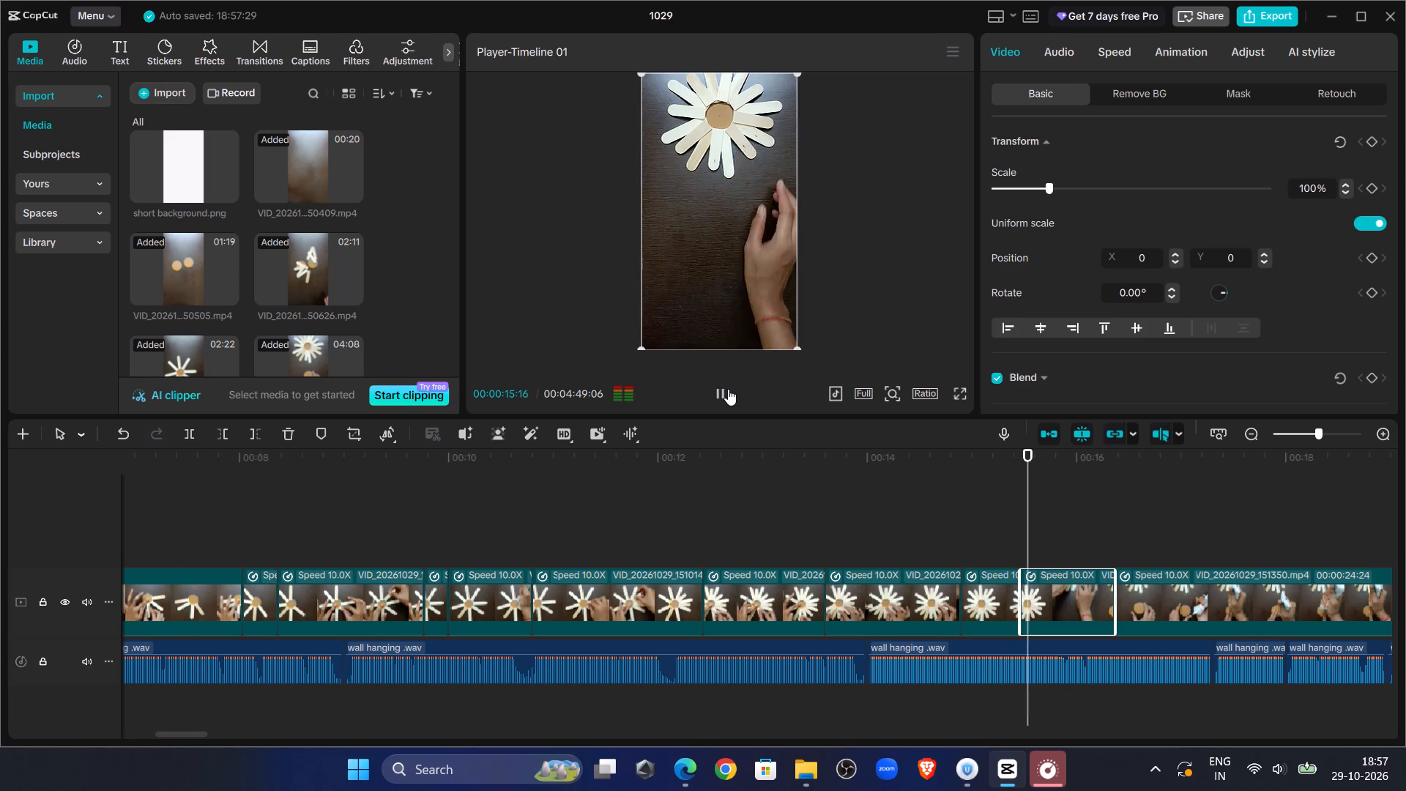
{"action": "left_click", "coordinate": [727, 389]}
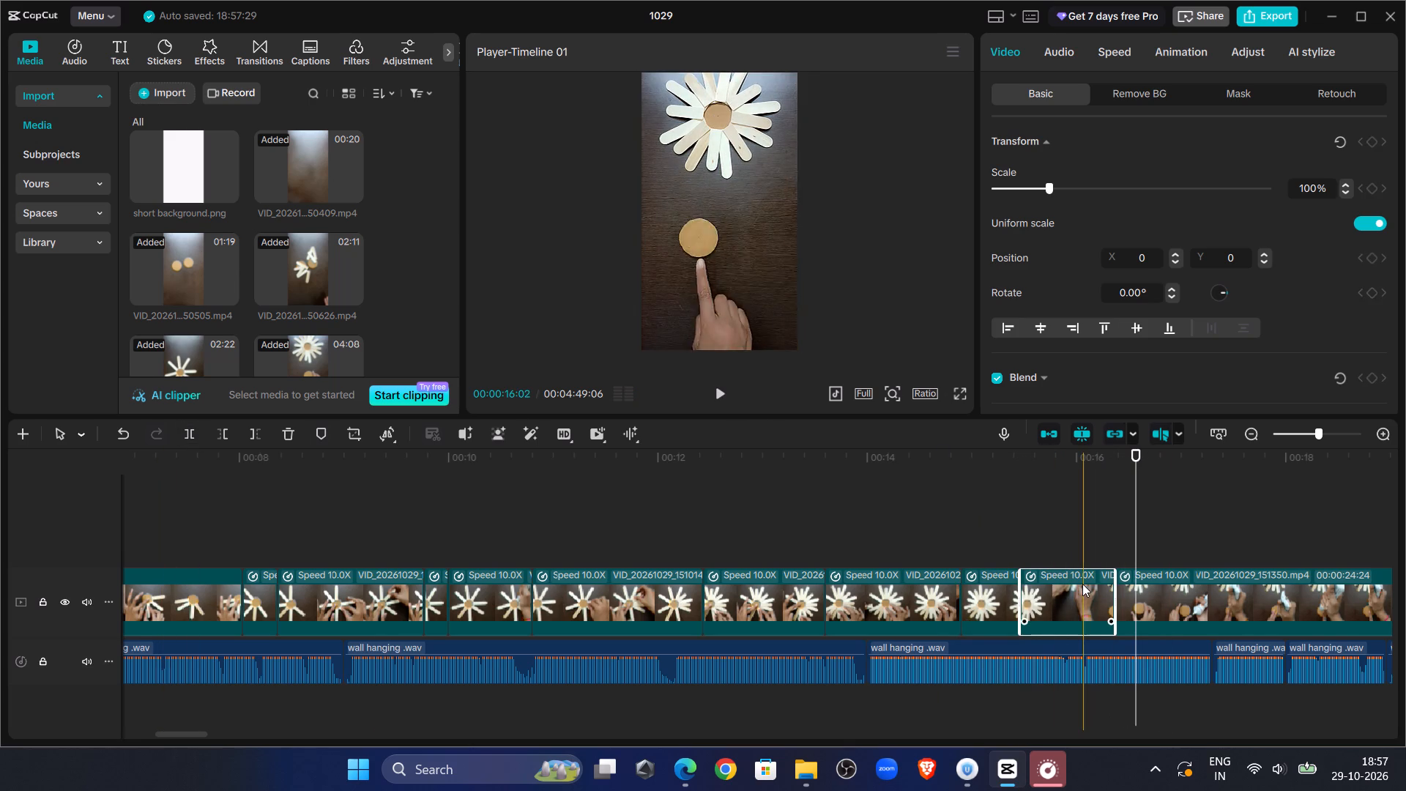
{"action": "left_click", "coordinate": [1076, 515]}
{"action": "left_click", "coordinate": [1081, 579]}
{"action": "key", "text": "Delete"}
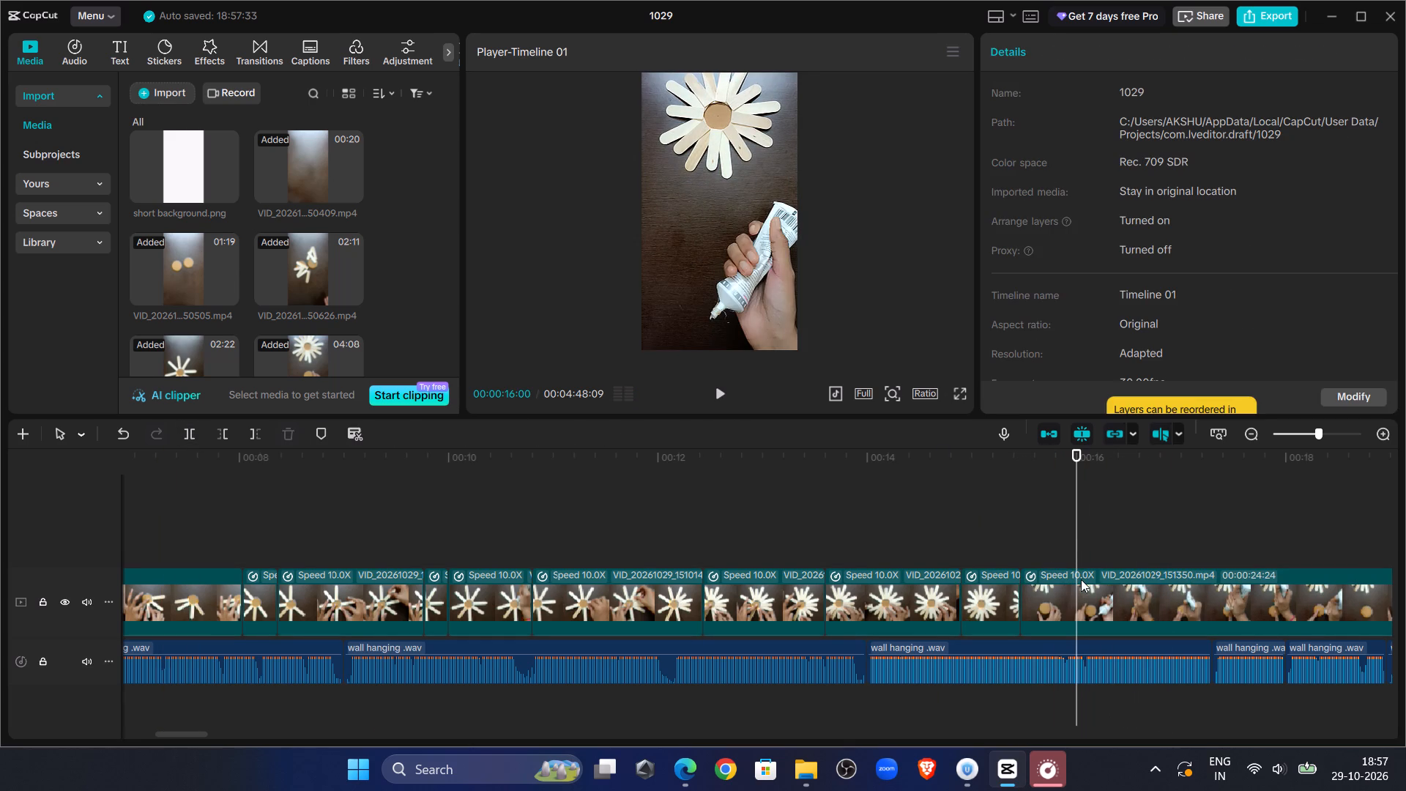
Play the join between VID_20261029_151014 and VID_20261029_151350 to check its timing against the voiceover.
{"action": "left_click", "coordinate": [1022, 494]}
{"action": "left_click", "coordinate": [710, 398]}
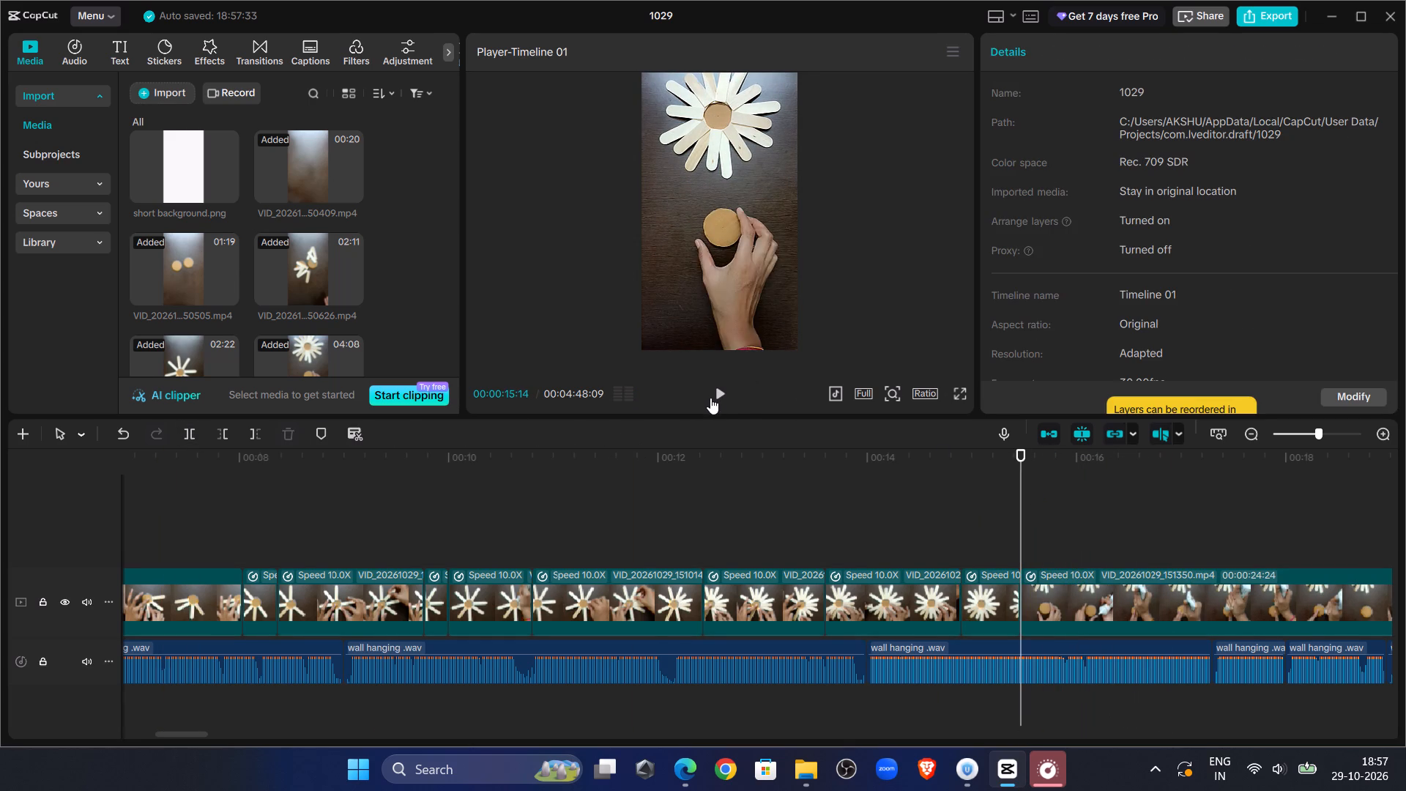
{"action": "left_click", "coordinate": [720, 396]}
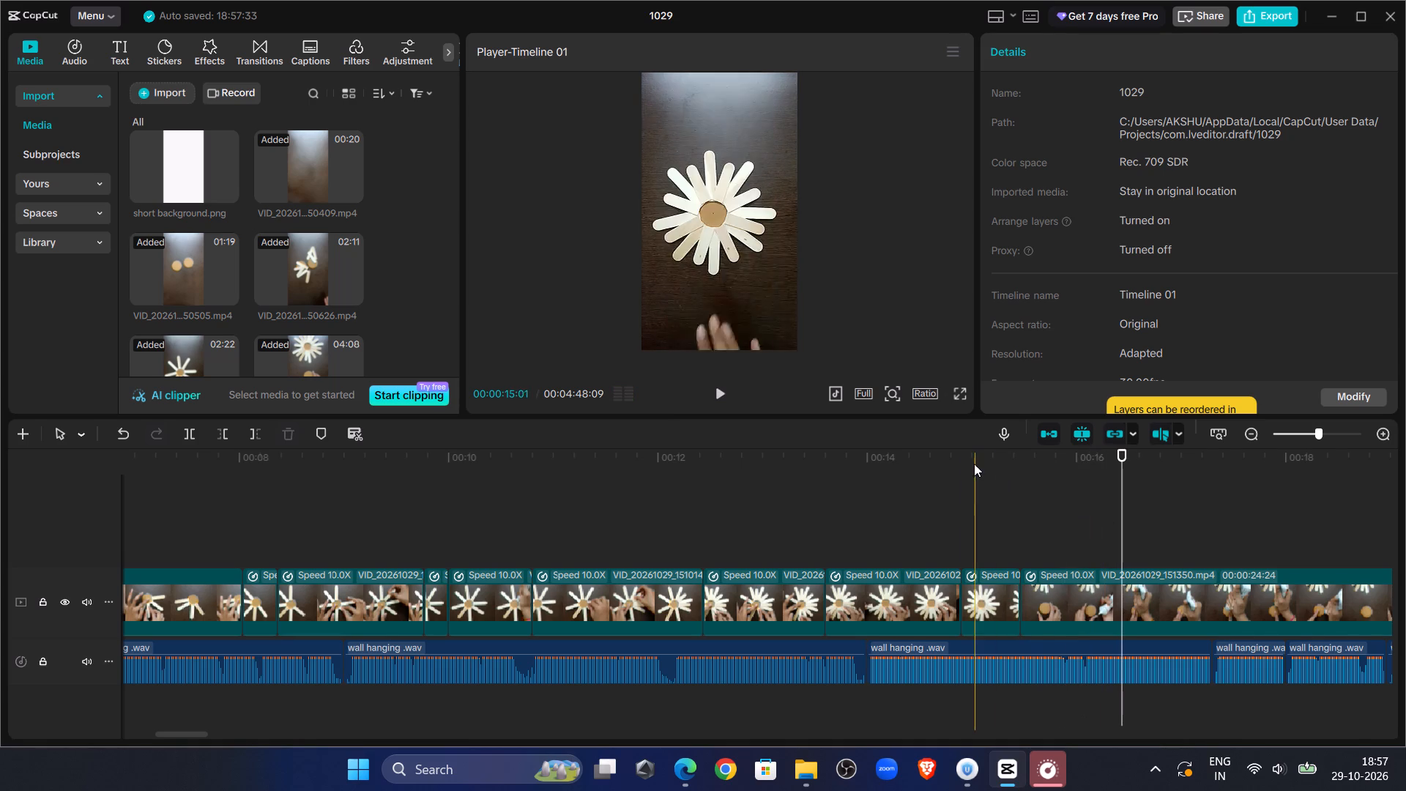
{"action": "left_click", "coordinate": [952, 463]}
{"action": "left_click", "coordinate": [710, 402]}
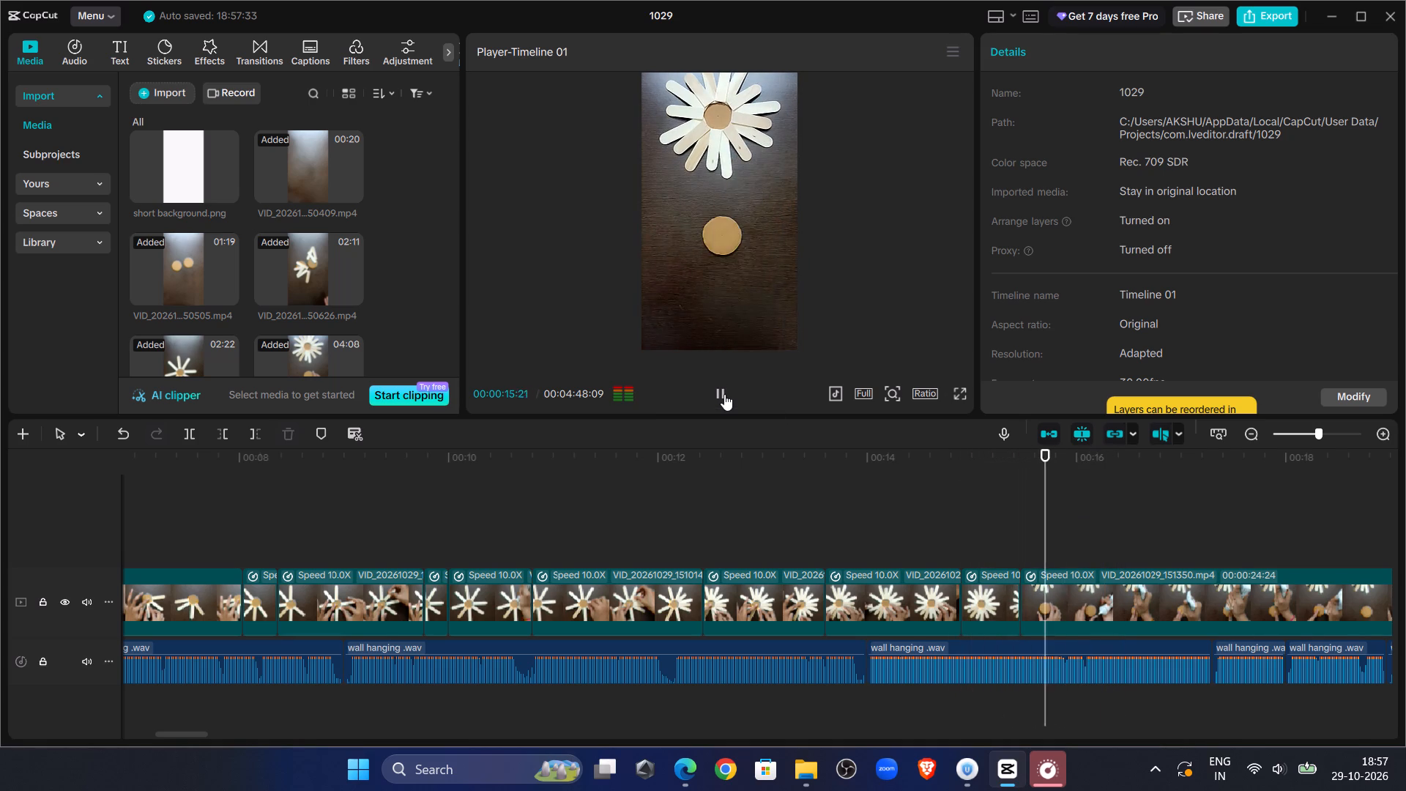
{"action": "left_click", "coordinate": [724, 394]}
{"action": "left_click", "coordinate": [724, 394]}
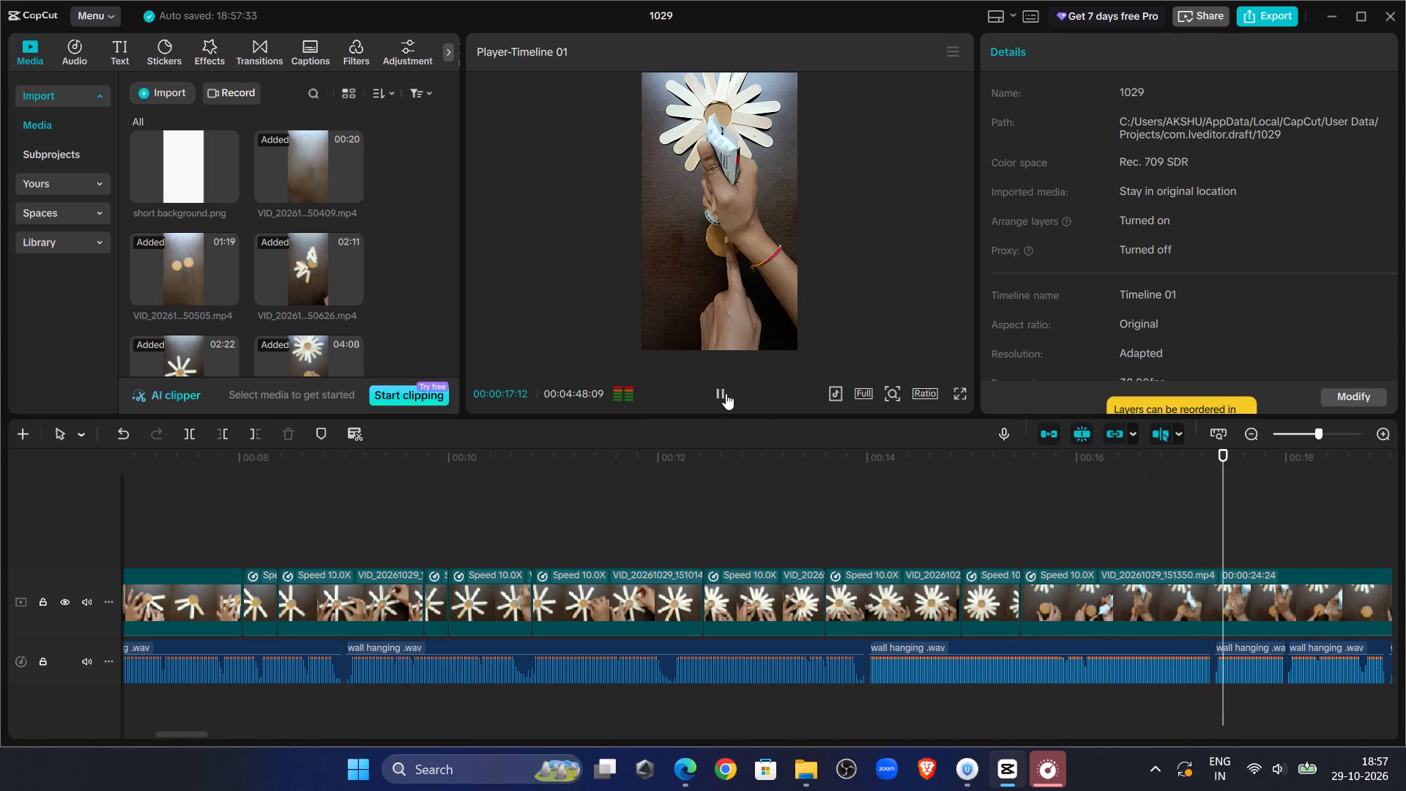
{"action": "left_click", "coordinate": [724, 390]}
Replay the start of VID_20261029_151350 against the voiceover and split the clip at about 00:00:16:25.
{"action": "left_click", "coordinate": [947, 460]}
{"action": "left_click", "coordinate": [728, 405]}
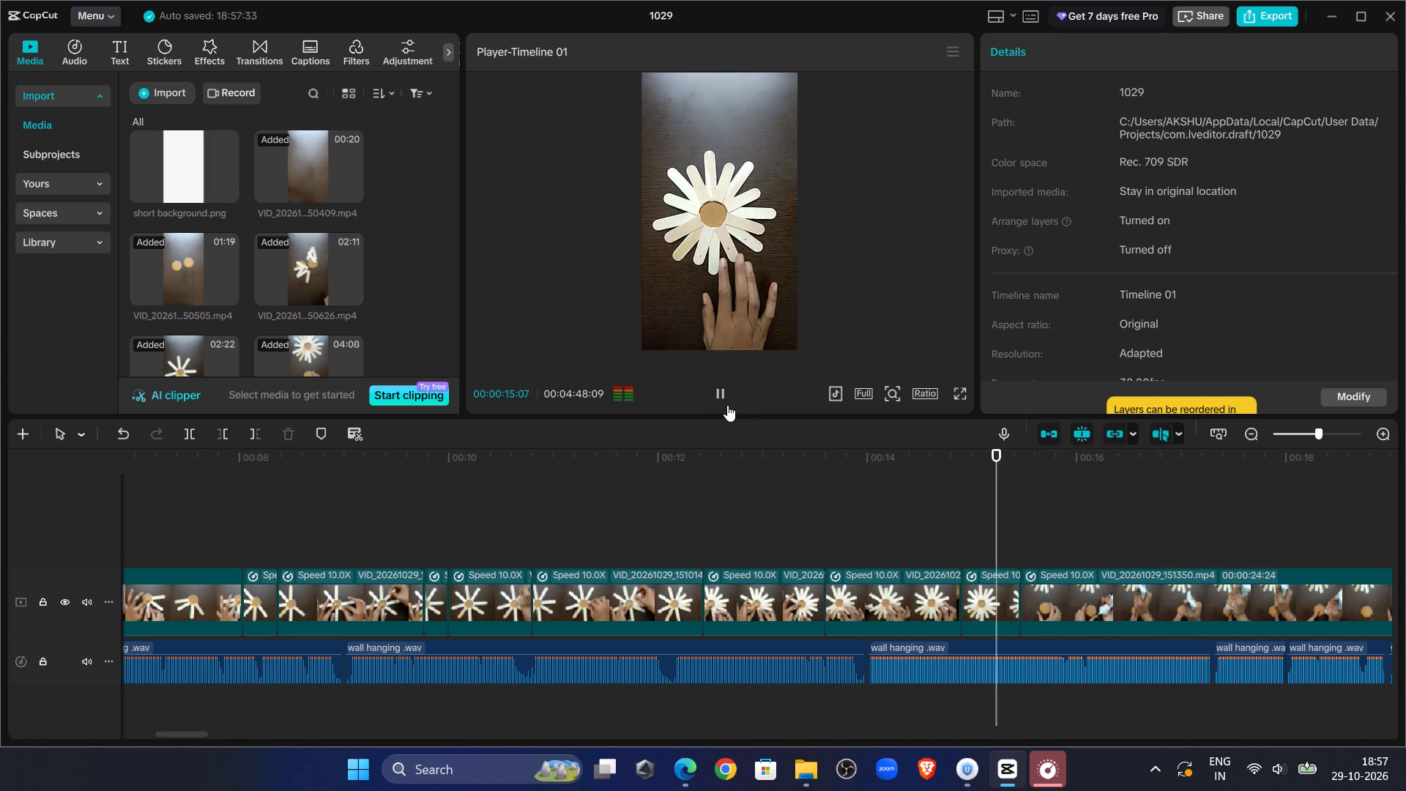
{"action": "left_click", "coordinate": [727, 405]}
{"action": "left_click", "coordinate": [727, 405]}
{"action": "left_click", "coordinate": [727, 405]}
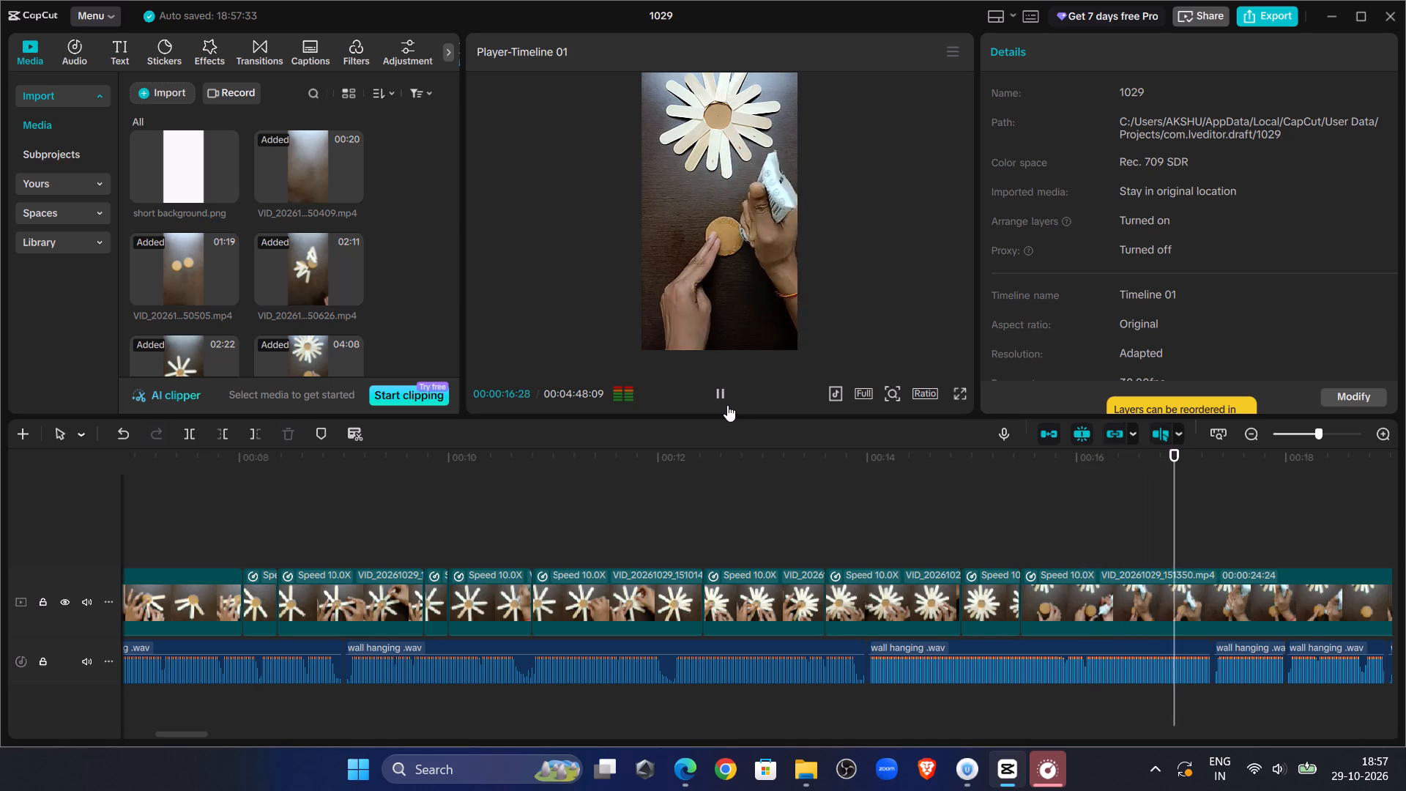
{"action": "left_click_drag", "start_coordinate": [1187, 530], "coordinate": [1164, 533]}
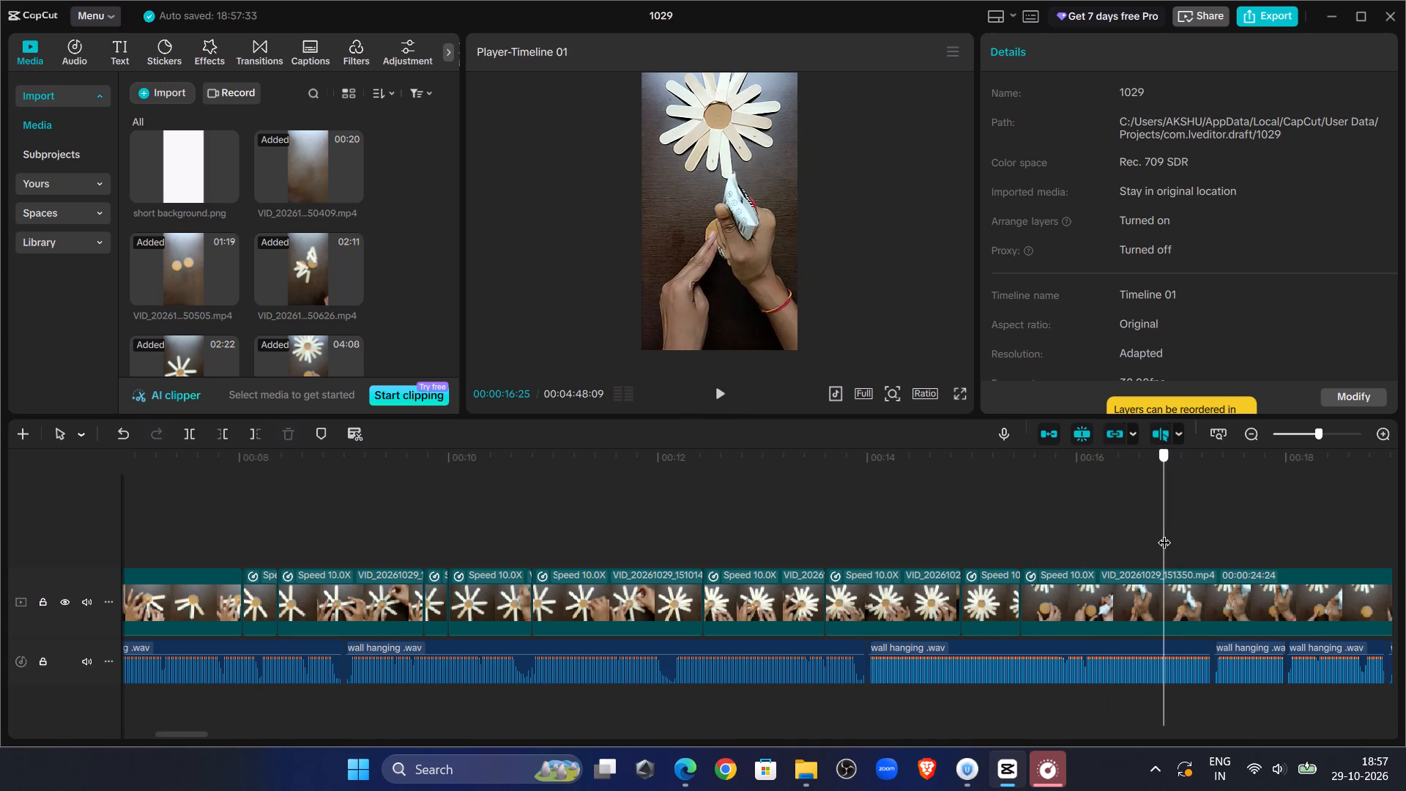
{"action": "left_click_drag", "start_coordinate": [1164, 533], "coordinate": [1163, 533]}
{"action": "left_click", "coordinate": [1130, 590]}
{"action": "left_click", "coordinate": [191, 436]}
Preview the VID_20261029_151350 segment after the 16-second split and cut away its beginning up to about 00:00:18:23.
{"action": "left_click", "coordinate": [720, 390]}
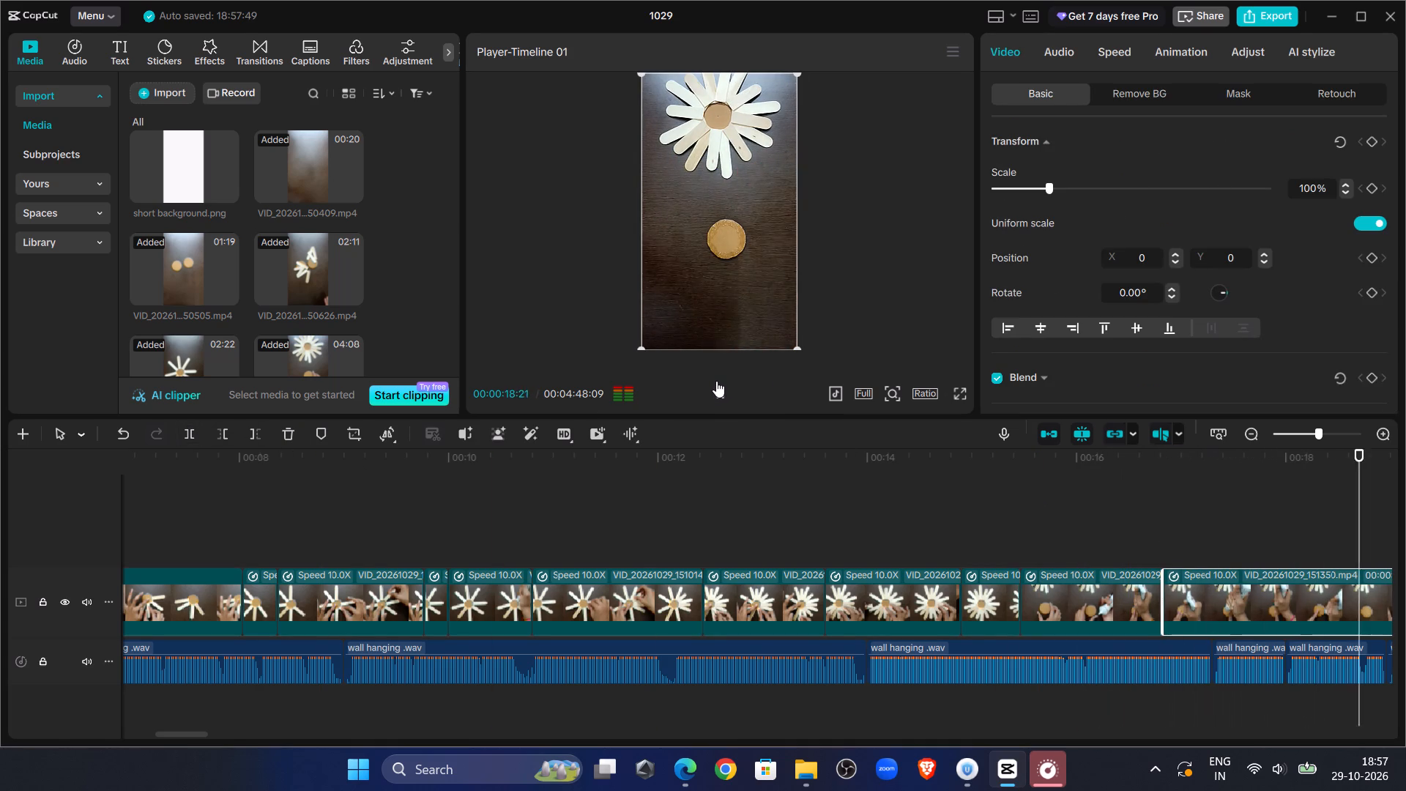
{"action": "left_click", "coordinate": [716, 381]}
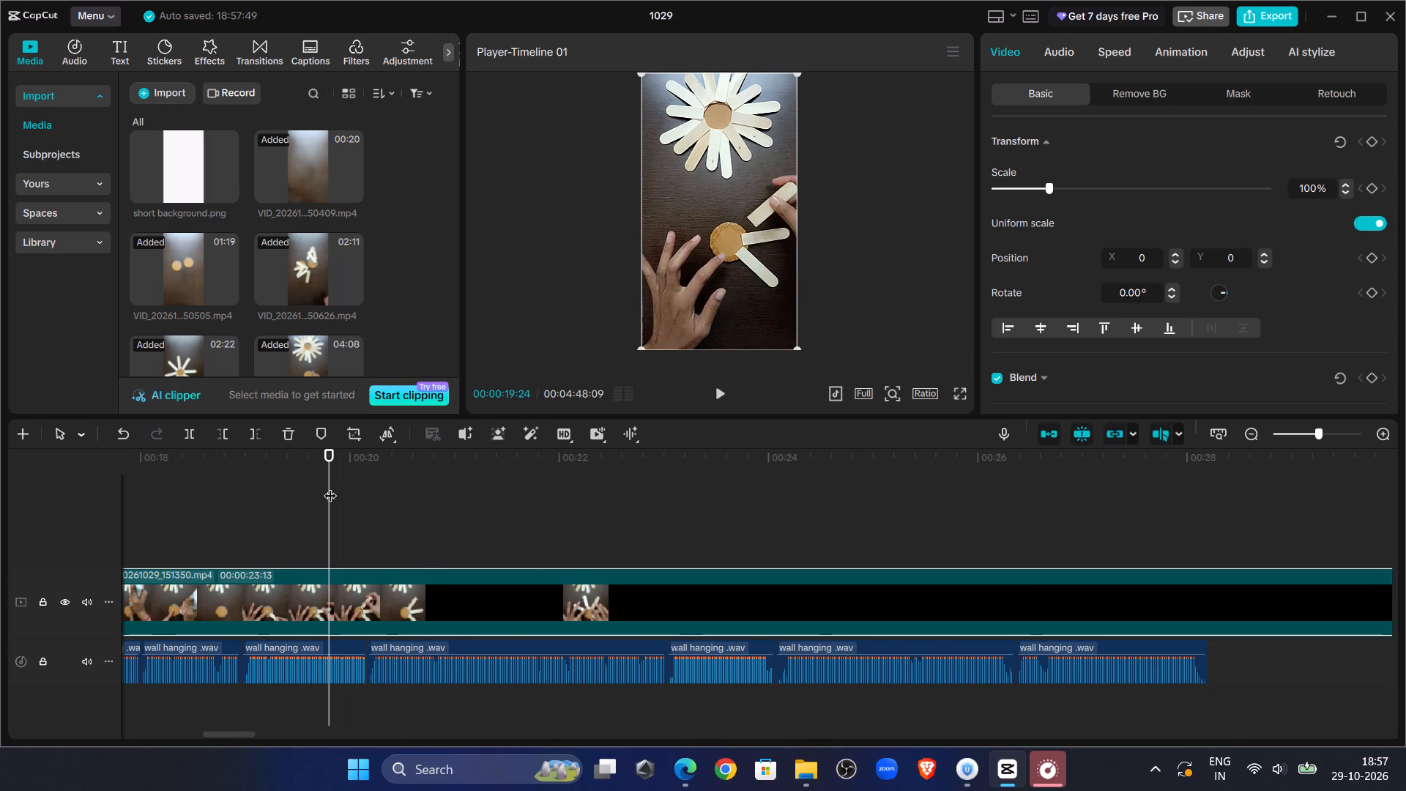
{"action": "left_click_drag", "start_coordinate": [330, 486], "coordinate": [341, 531]}
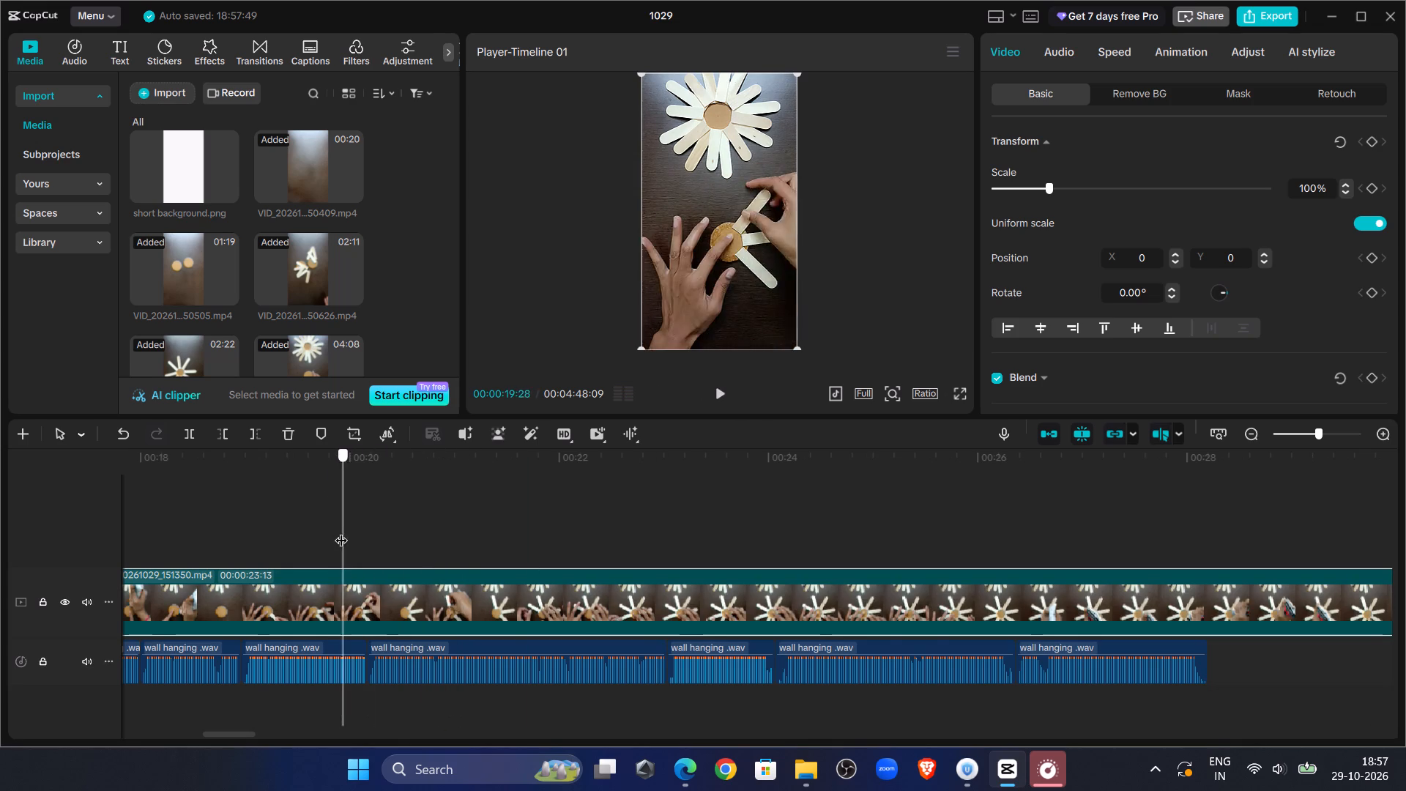
{"action": "left_click_drag", "start_coordinate": [341, 531], "coordinate": [222, 554]}
{"action": "left_click", "coordinate": [221, 428]}
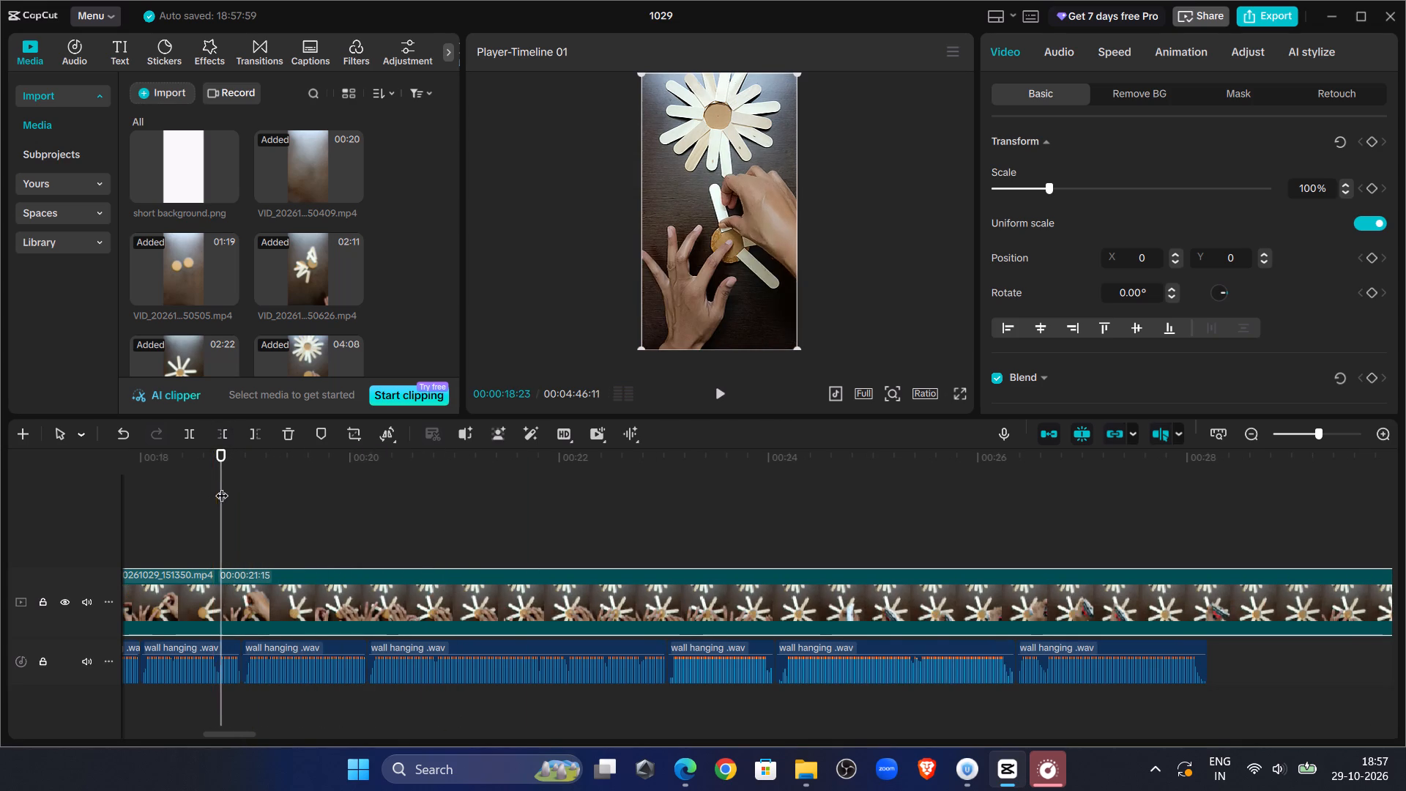
Set the speed of the second VID_20261029_151350 segment to 100x and replay it against the voiceover.
{"action": "left_click_drag", "start_coordinate": [223, 486], "coordinate": [584, 593]}
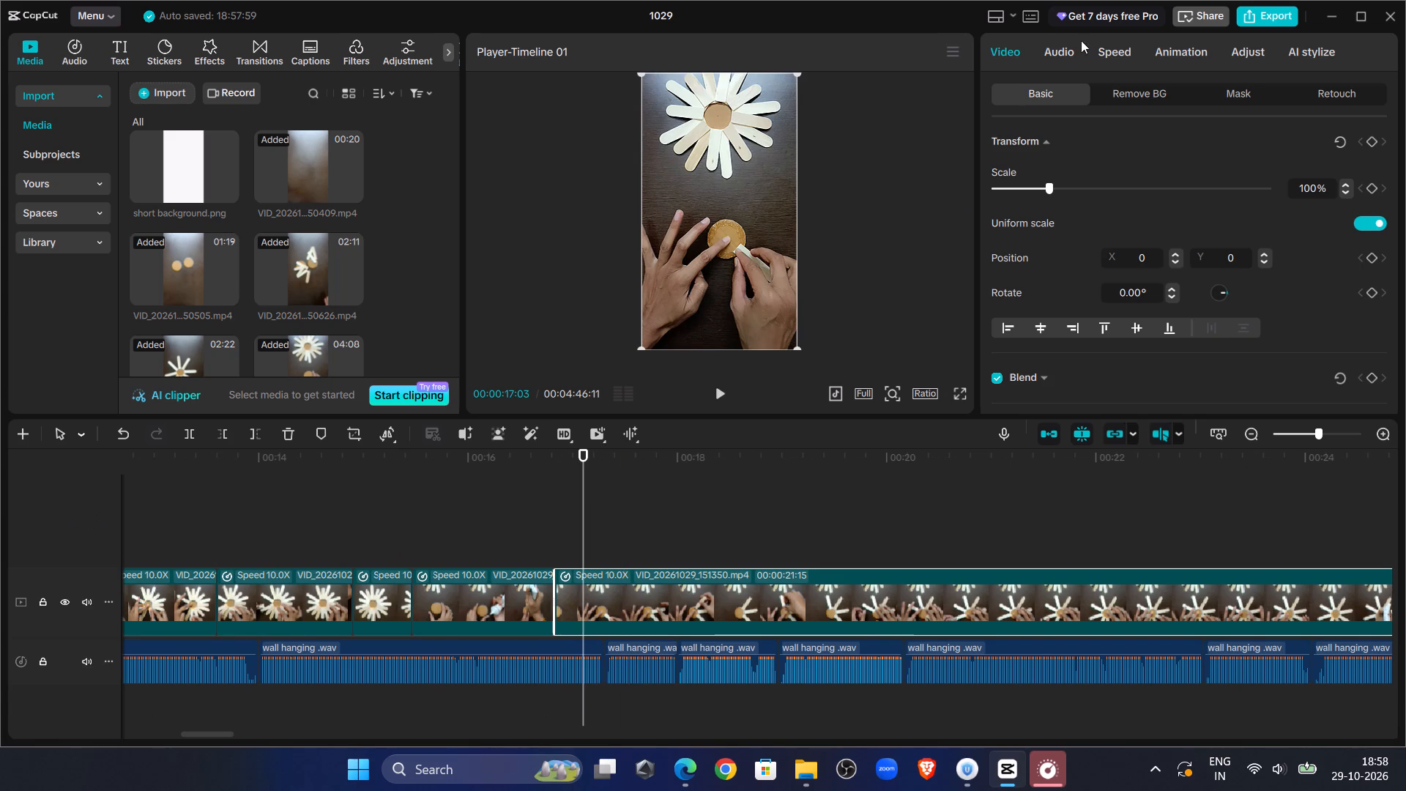
{"action": "left_click", "coordinate": [1109, 52]}
{"action": "left_click_drag", "start_coordinate": [1269, 159], "coordinate": [1405, 158]}
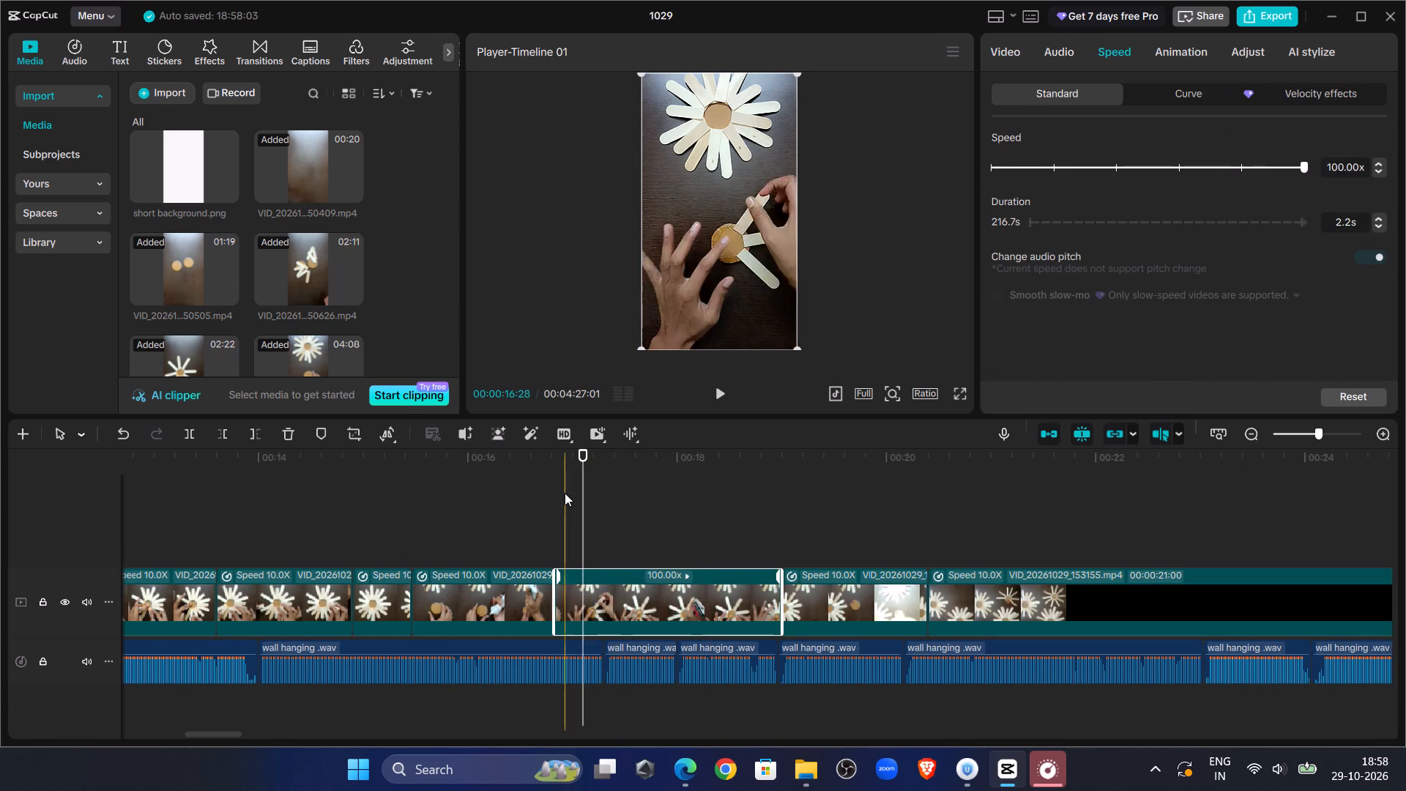
{"action": "left_click", "coordinate": [554, 492]}
{"action": "left_click", "coordinate": [729, 401]}
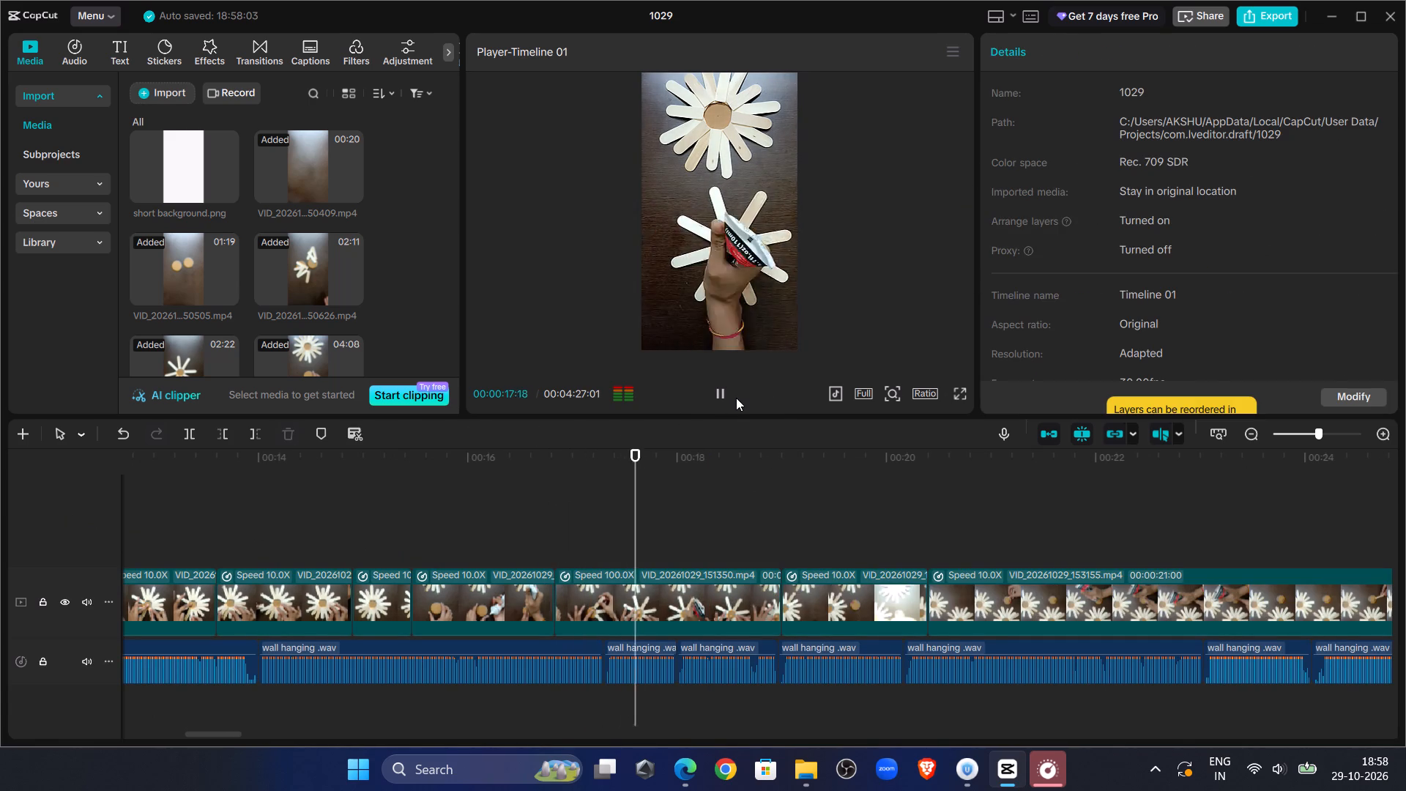
{"action": "left_click", "coordinate": [736, 398]}
{"action": "left_click", "coordinate": [736, 398]}
{"action": "left_click", "coordinate": [736, 398]}
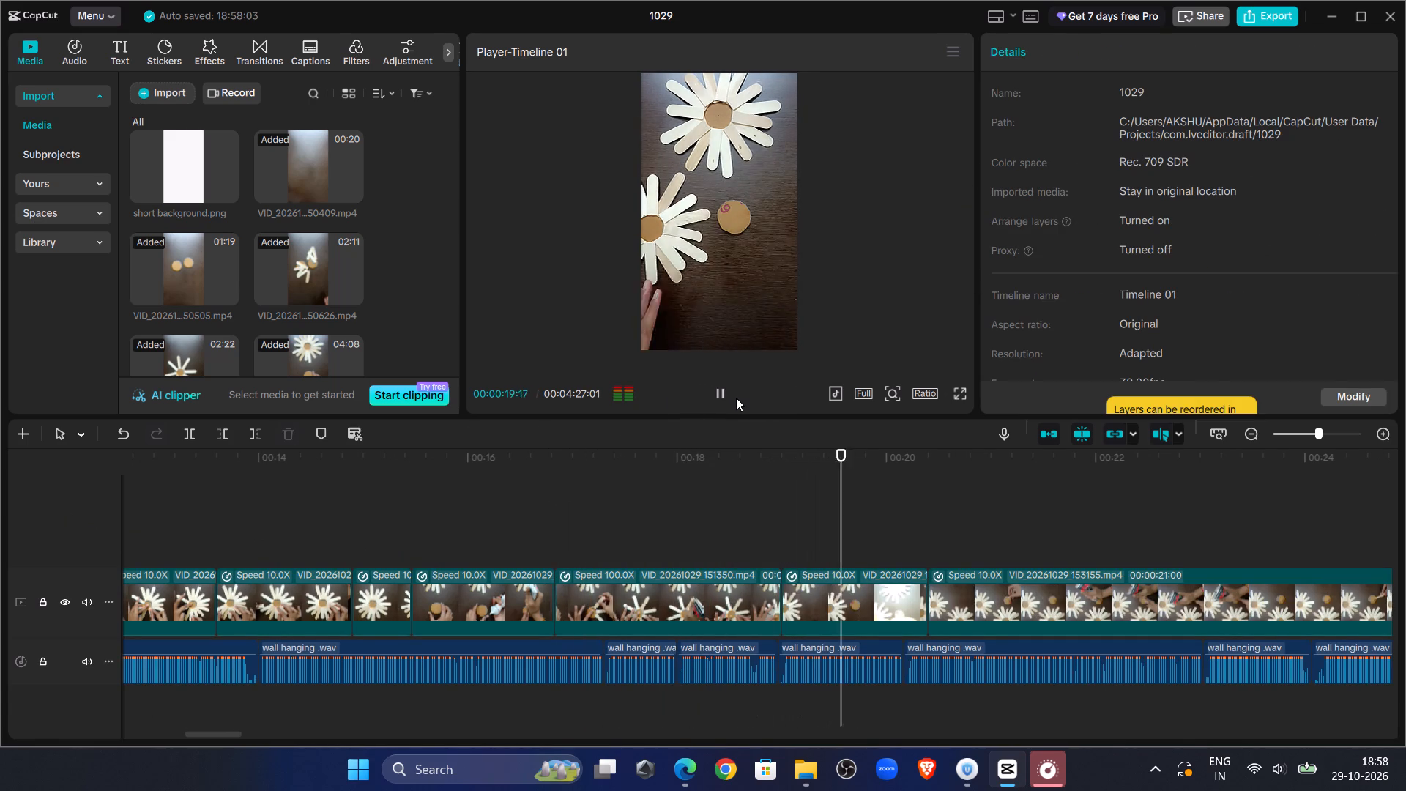
{"action": "left_click", "coordinate": [712, 382]}
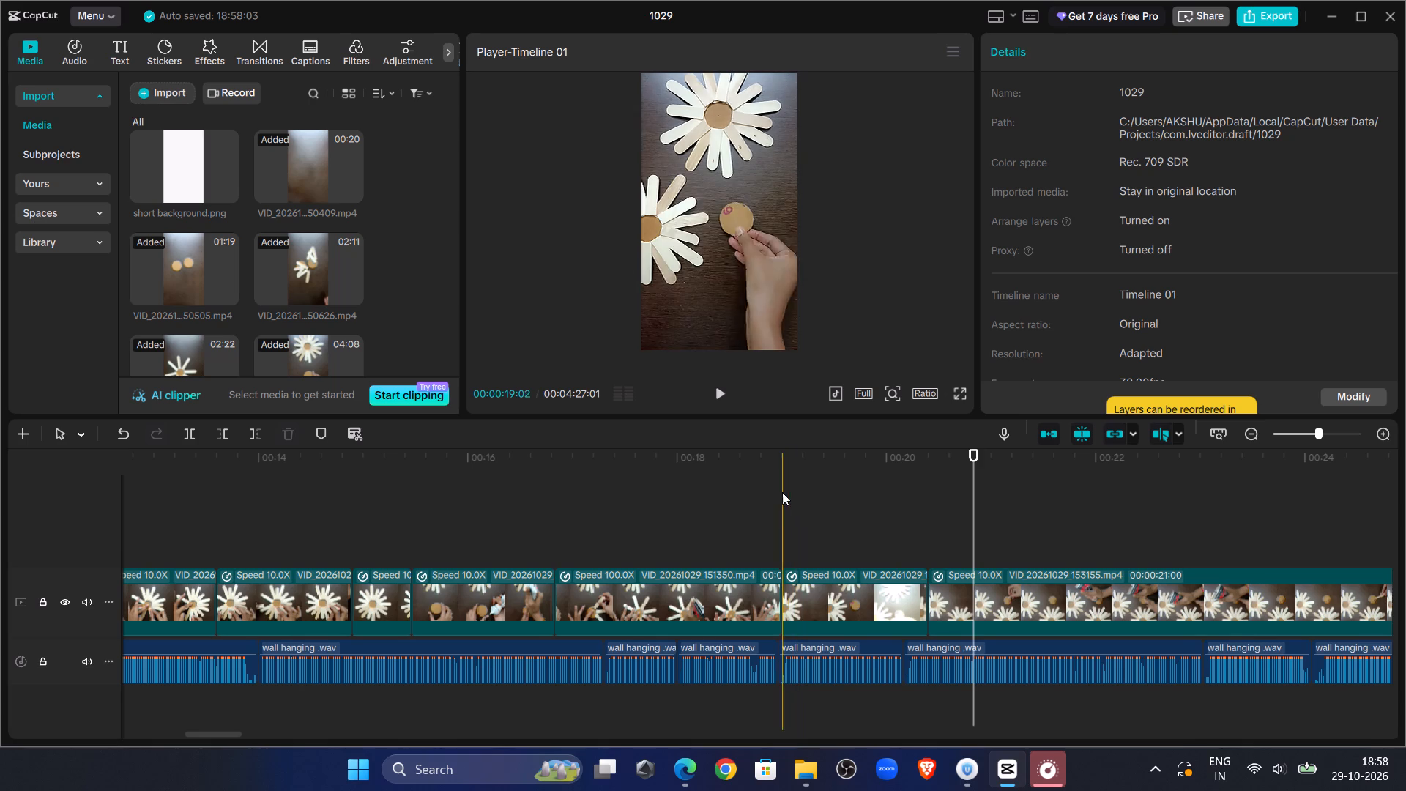
Replay the start of the clip between VID_20261029_151350 and VID_20261029_153155 against the voiceover and split it at 00:00:19:10.
{"action": "left_click", "coordinate": [782, 492]}
{"action": "left_click", "coordinate": [721, 384]}
{"action": "left_click", "coordinate": [718, 390]}
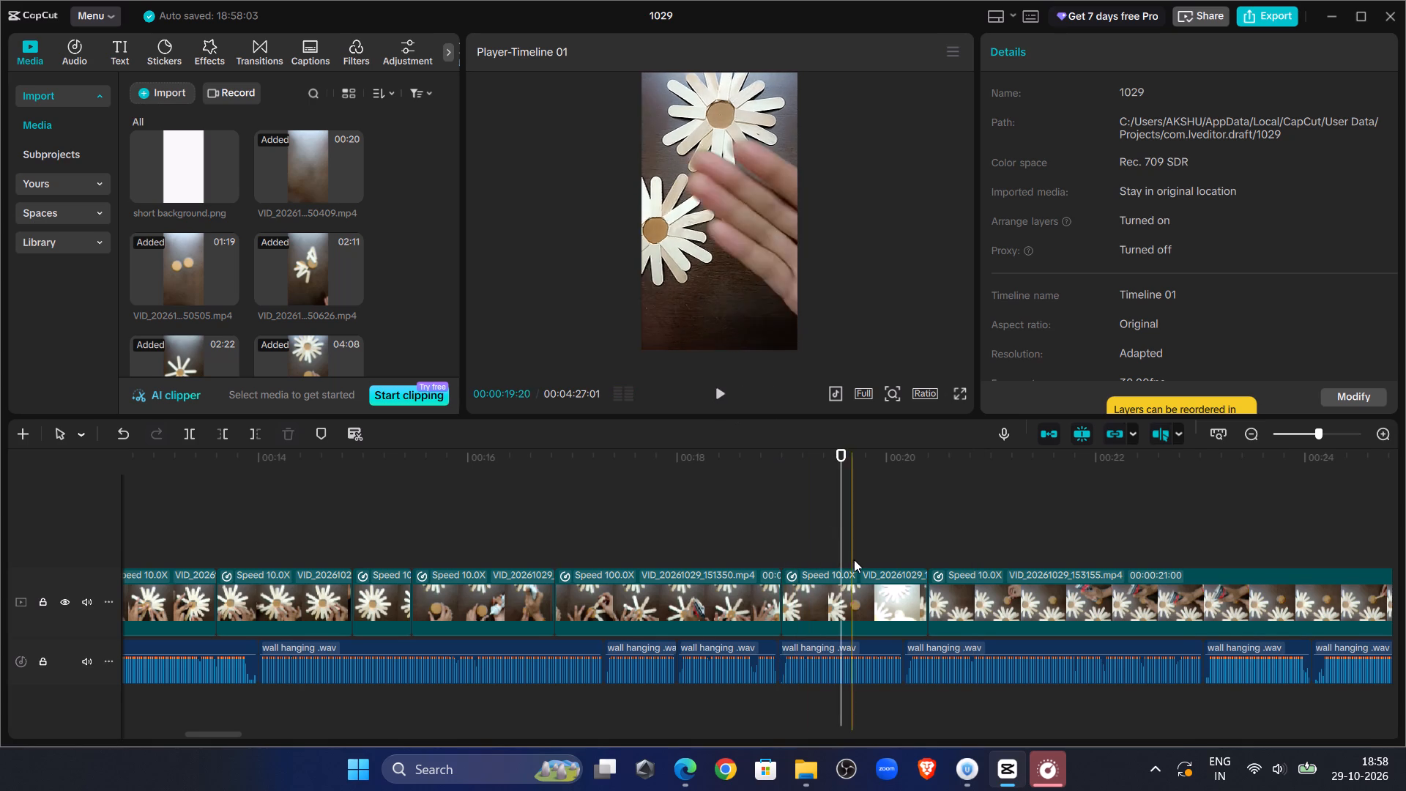
{"action": "left_click_drag", "start_coordinate": [842, 502], "coordinate": [760, 493]}
{"action": "left_click", "coordinate": [714, 394]}
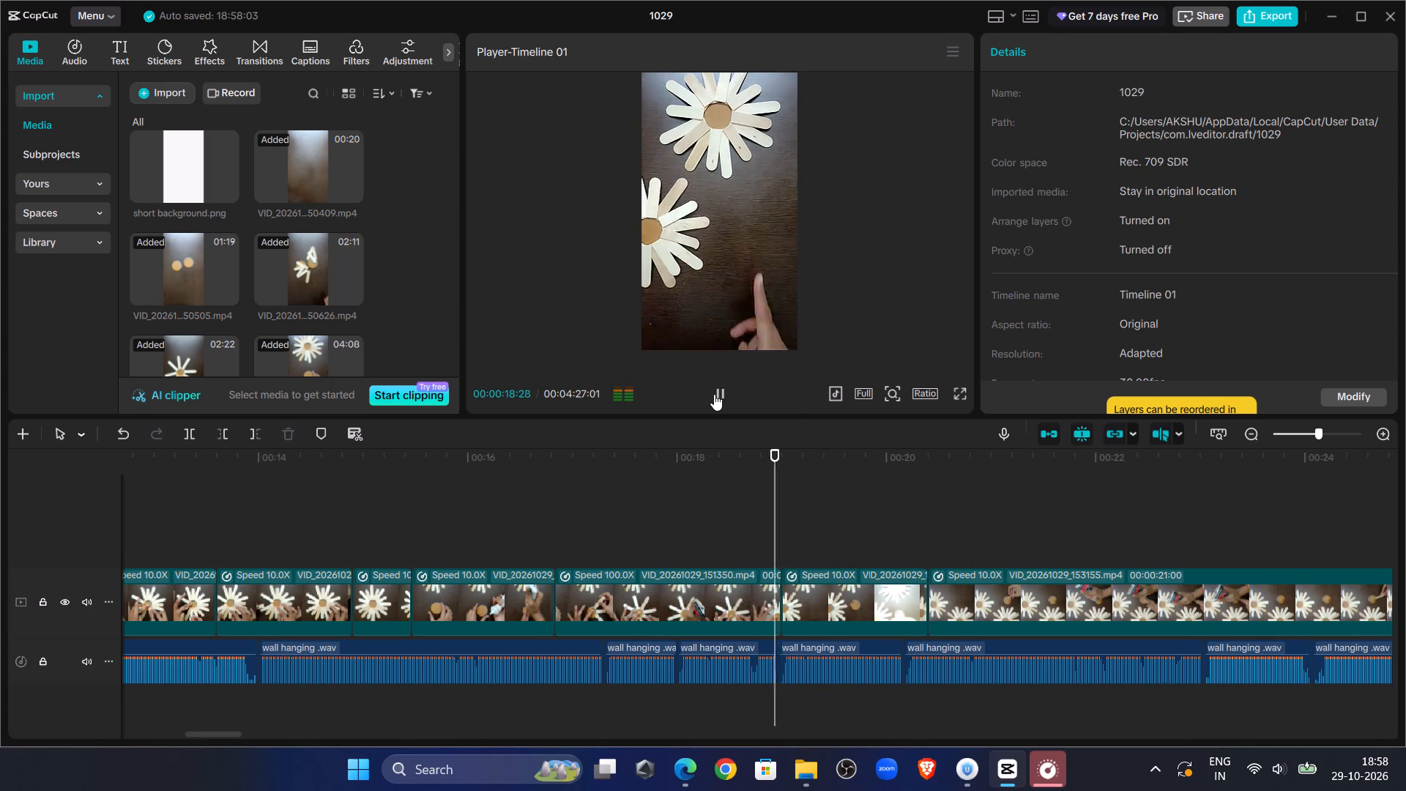
{"action": "left_click", "coordinate": [714, 394]}
{"action": "left_click_drag", "start_coordinate": [826, 513], "coordinate": [819, 514]}
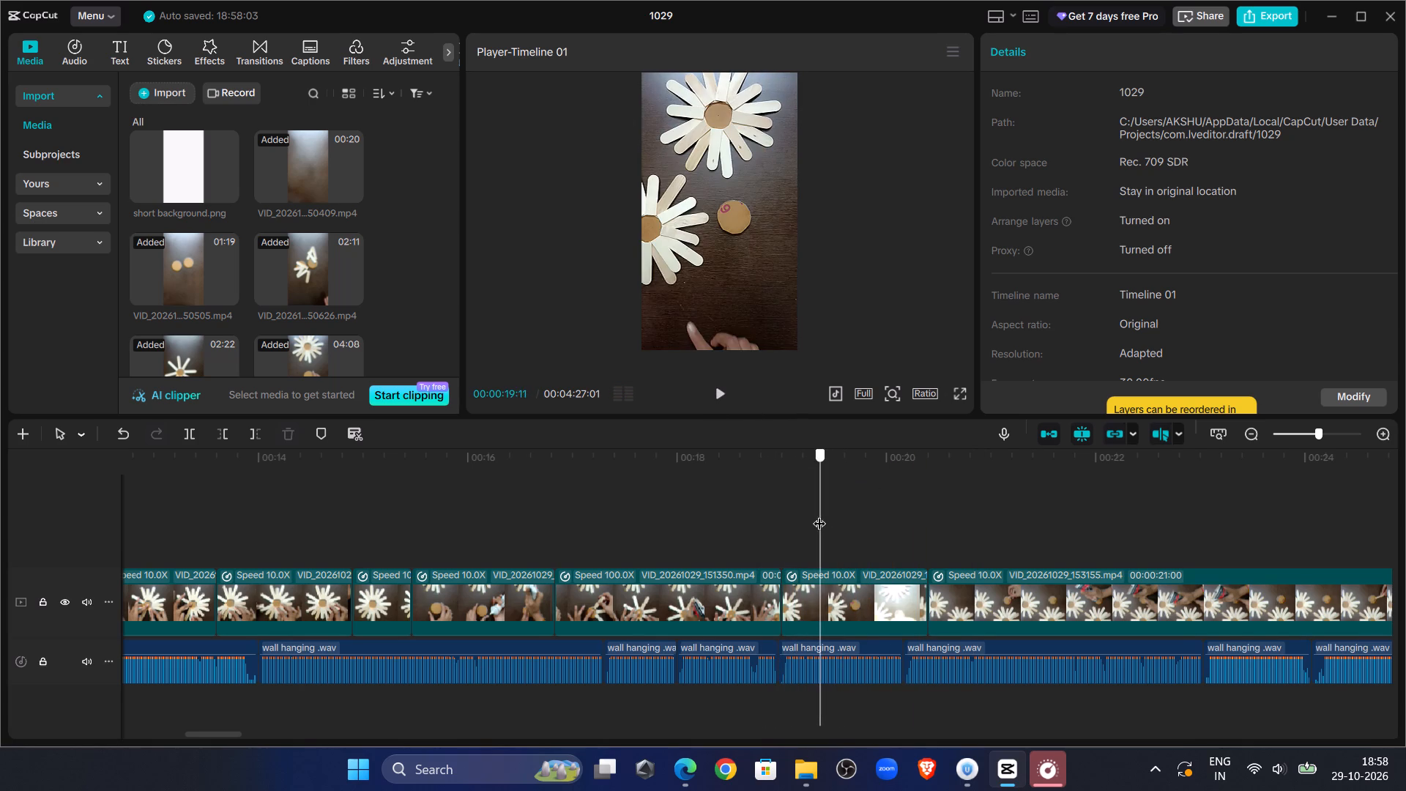
{"action": "left_click_drag", "start_coordinate": [819, 514], "coordinate": [818, 514]}
{"action": "left_click", "coordinate": [866, 600]}
{"action": "left_click", "coordinate": [186, 430]}
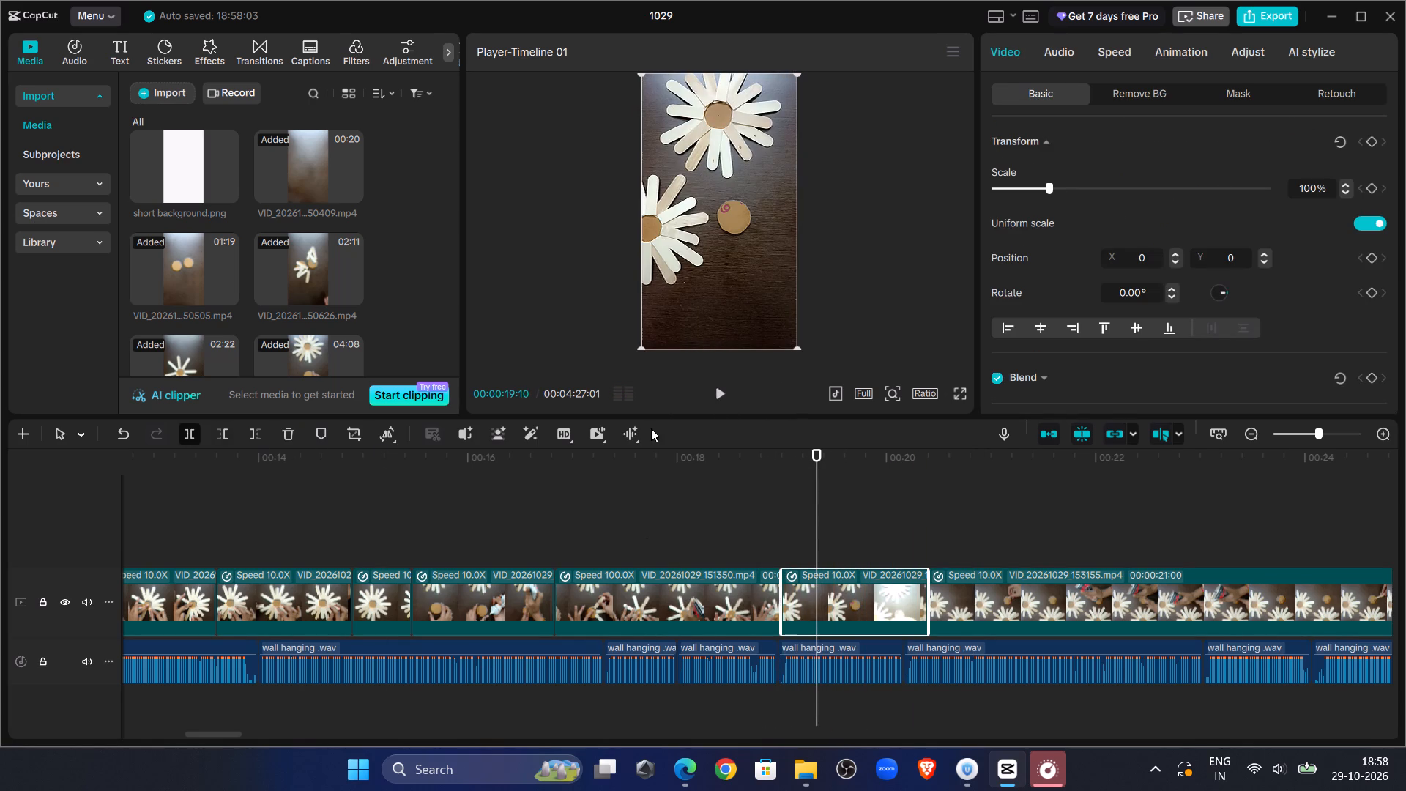
Replay the clip portion after the 00:00:19:10 split against the voiceover and delete that portion.
{"action": "left_click", "coordinate": [734, 386]}
{"action": "left_click", "coordinate": [718, 394]}
{"action": "left_click", "coordinate": [718, 394]}
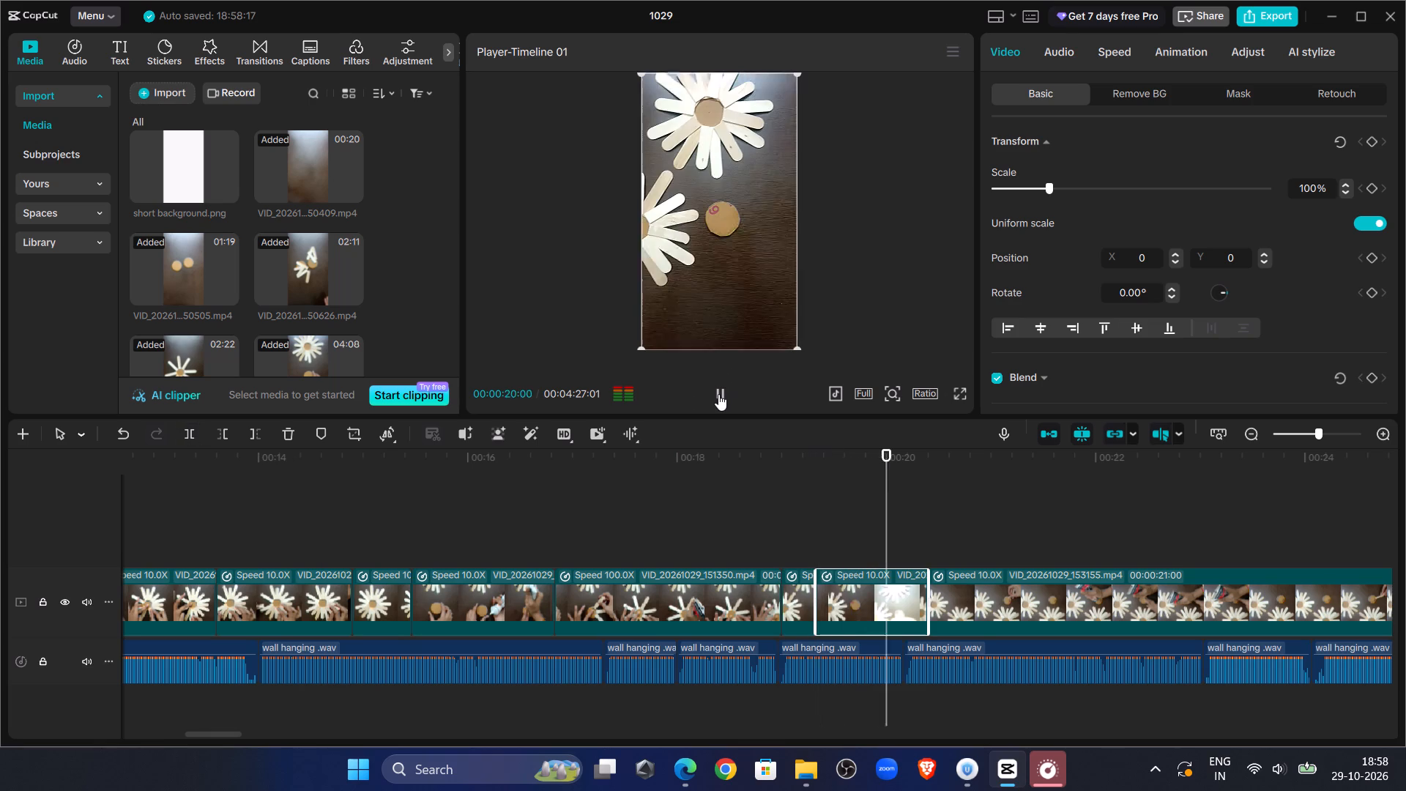
{"action": "key", "text": "Delete"}
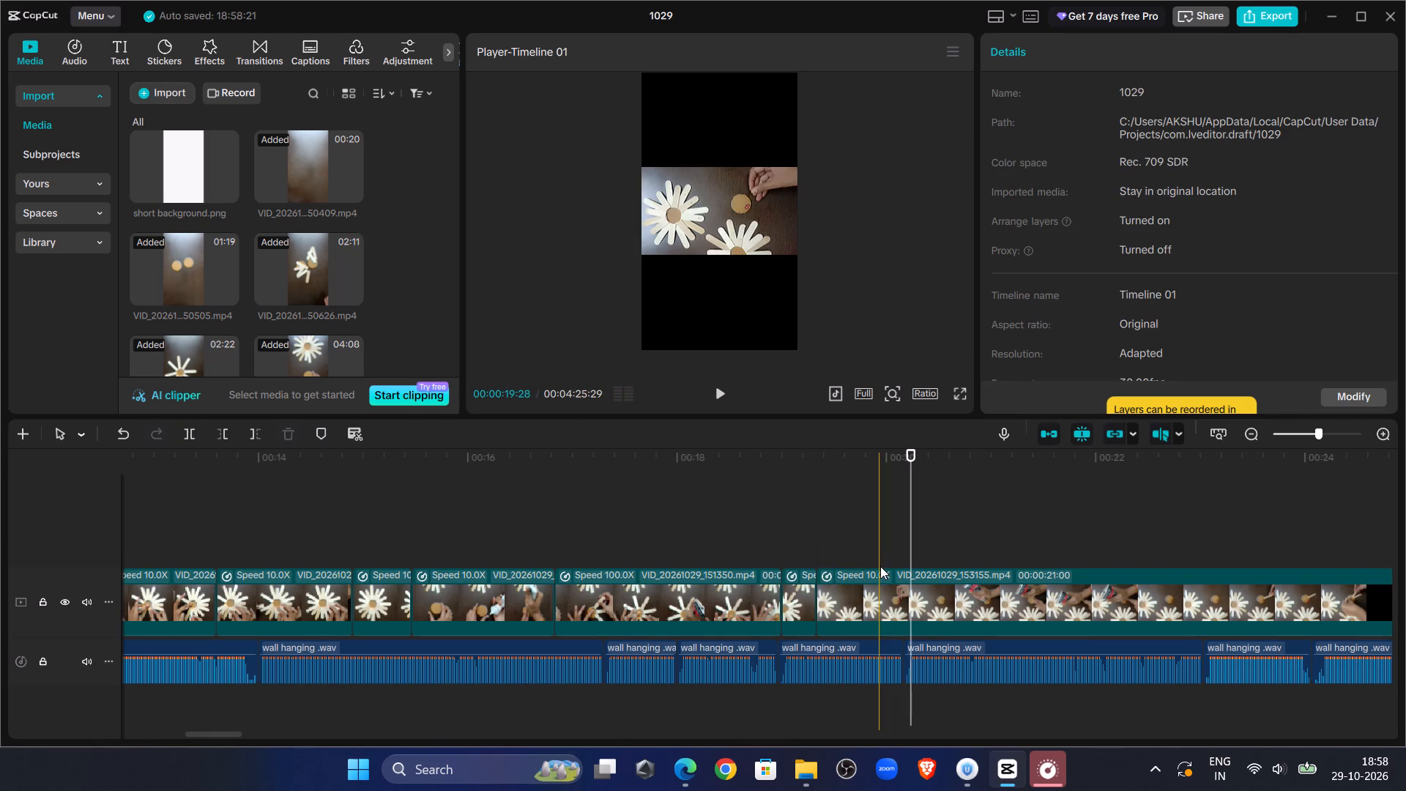
Rotate VID_20261029_153155 to 90° and scale it to 177% so it fills the vertical frame.
{"action": "left_click", "coordinate": [718, 239]}
{"action": "left_click_drag", "start_coordinate": [722, 277], "coordinate": [623, 222]}
{"action": "left_click_drag", "start_coordinate": [765, 292], "coordinate": [833, 373]}
Replay the transition into VID_20261029_153155, find where the glue is applied, and cut away the clip's beginning up to about 00:00:21:29.
{"action": "left_click", "coordinate": [762, 484]}
{"action": "left_click", "coordinate": [725, 385]}
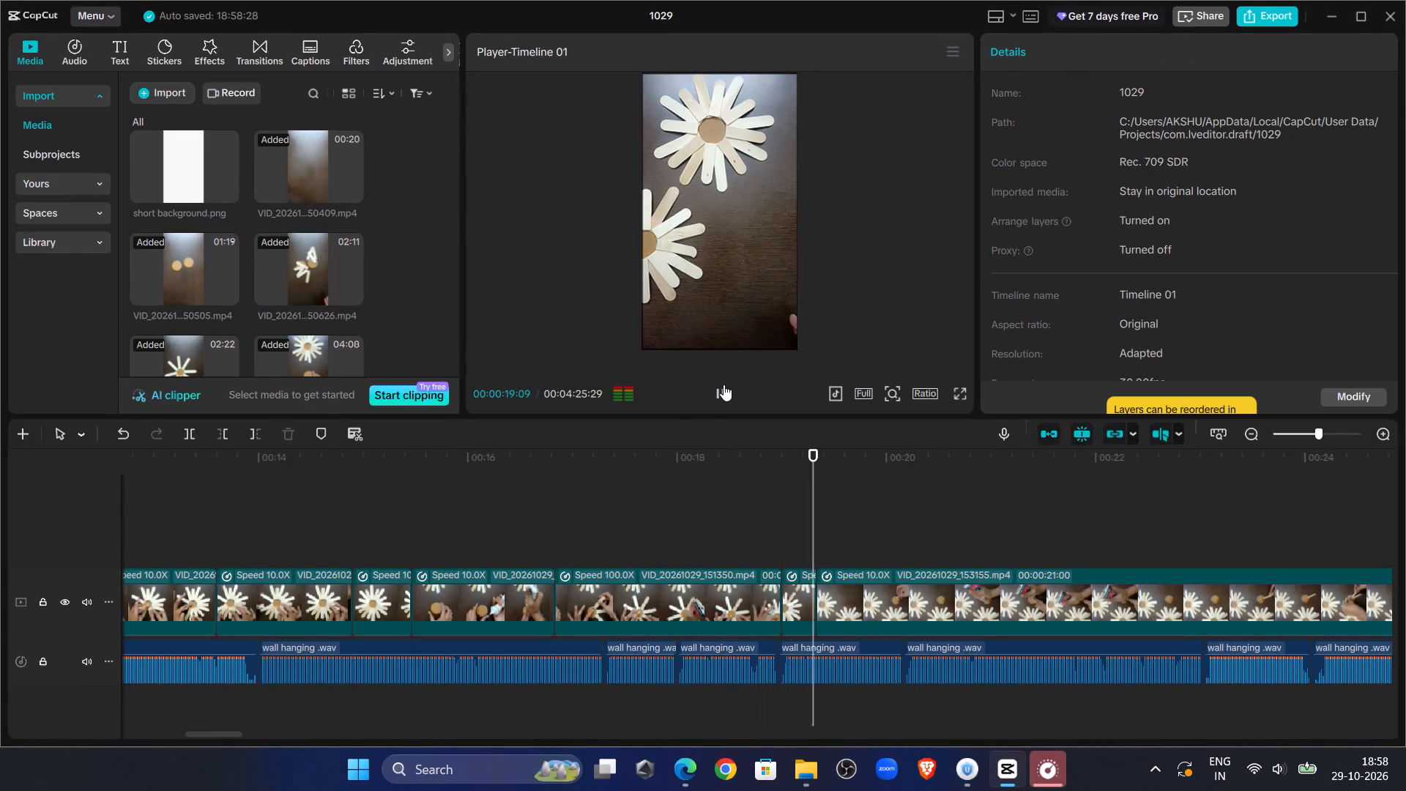
{"action": "left_click", "coordinate": [724, 385]}
{"action": "left_click", "coordinate": [766, 513]}
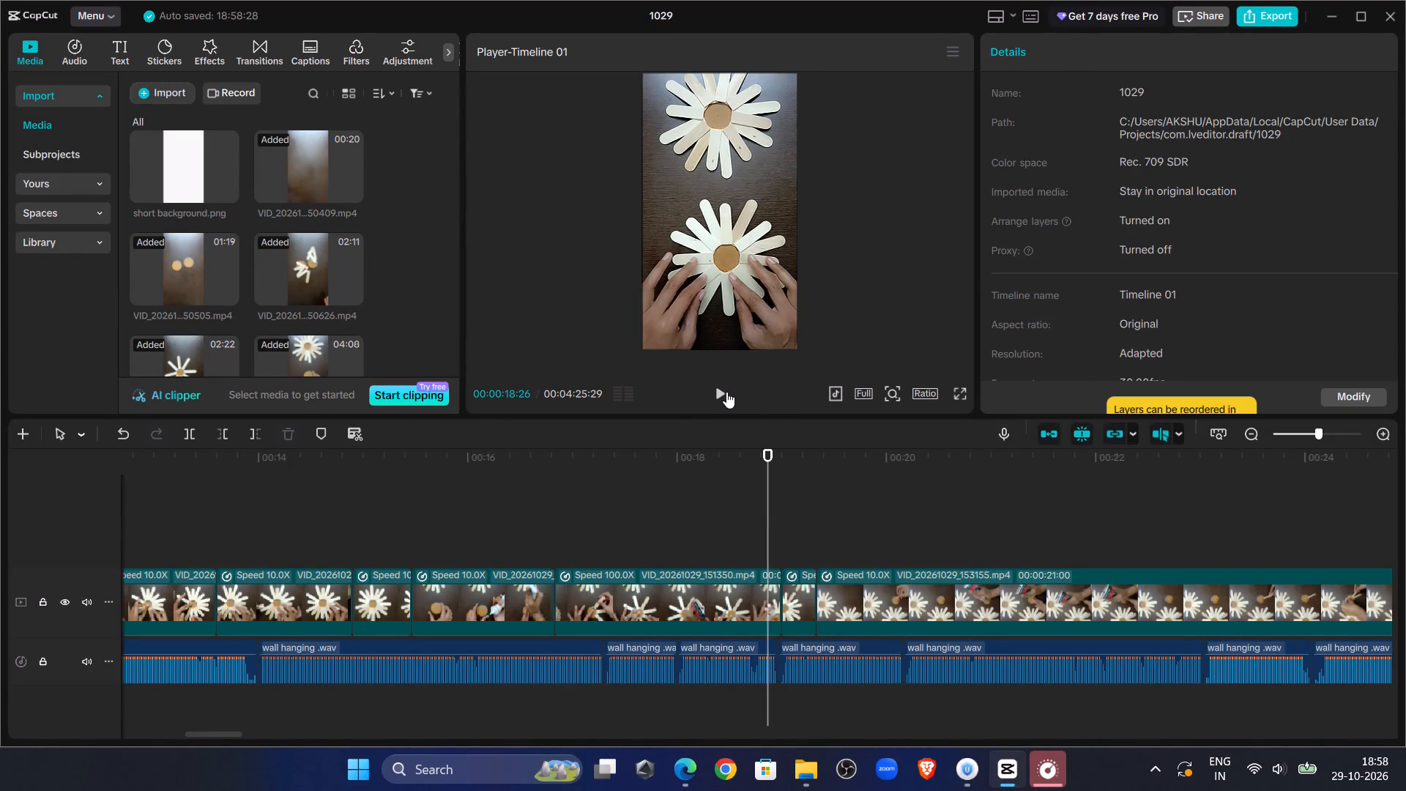
{"action": "double_click", "coordinate": [726, 391]}
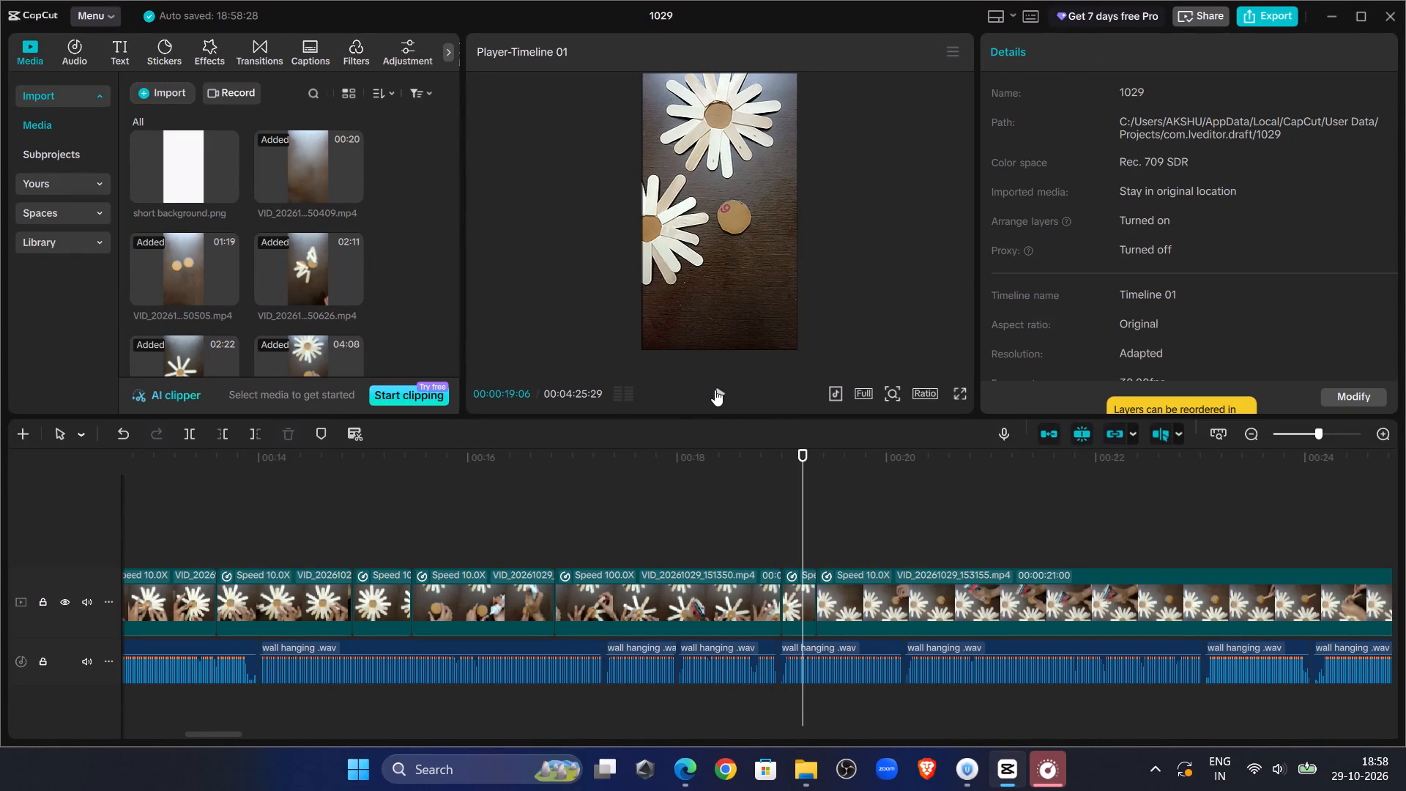
{"action": "left_click", "coordinate": [715, 390]}
{"action": "left_click", "coordinate": [715, 390]}
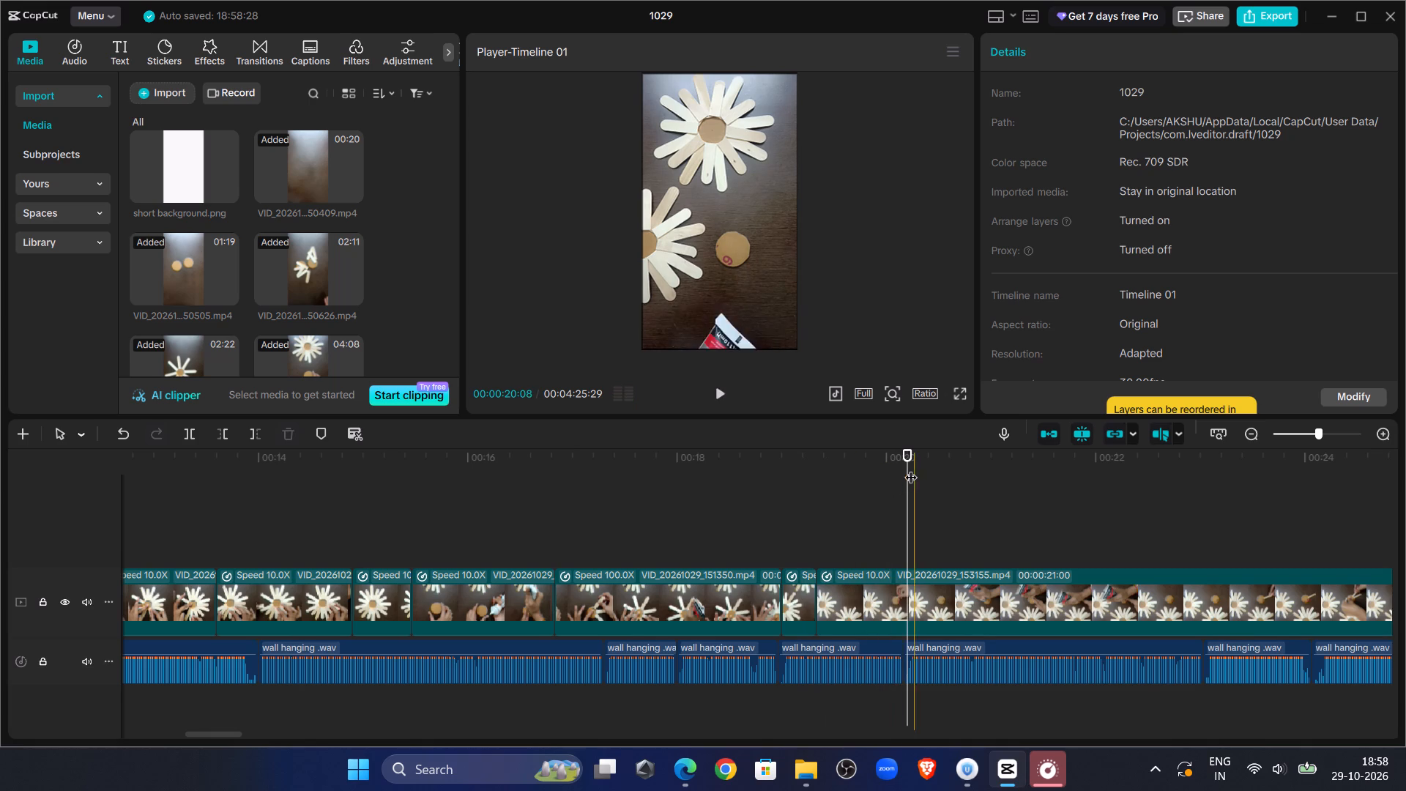
{"action": "left_click_drag", "start_coordinate": [911, 468], "coordinate": [1143, 541]}
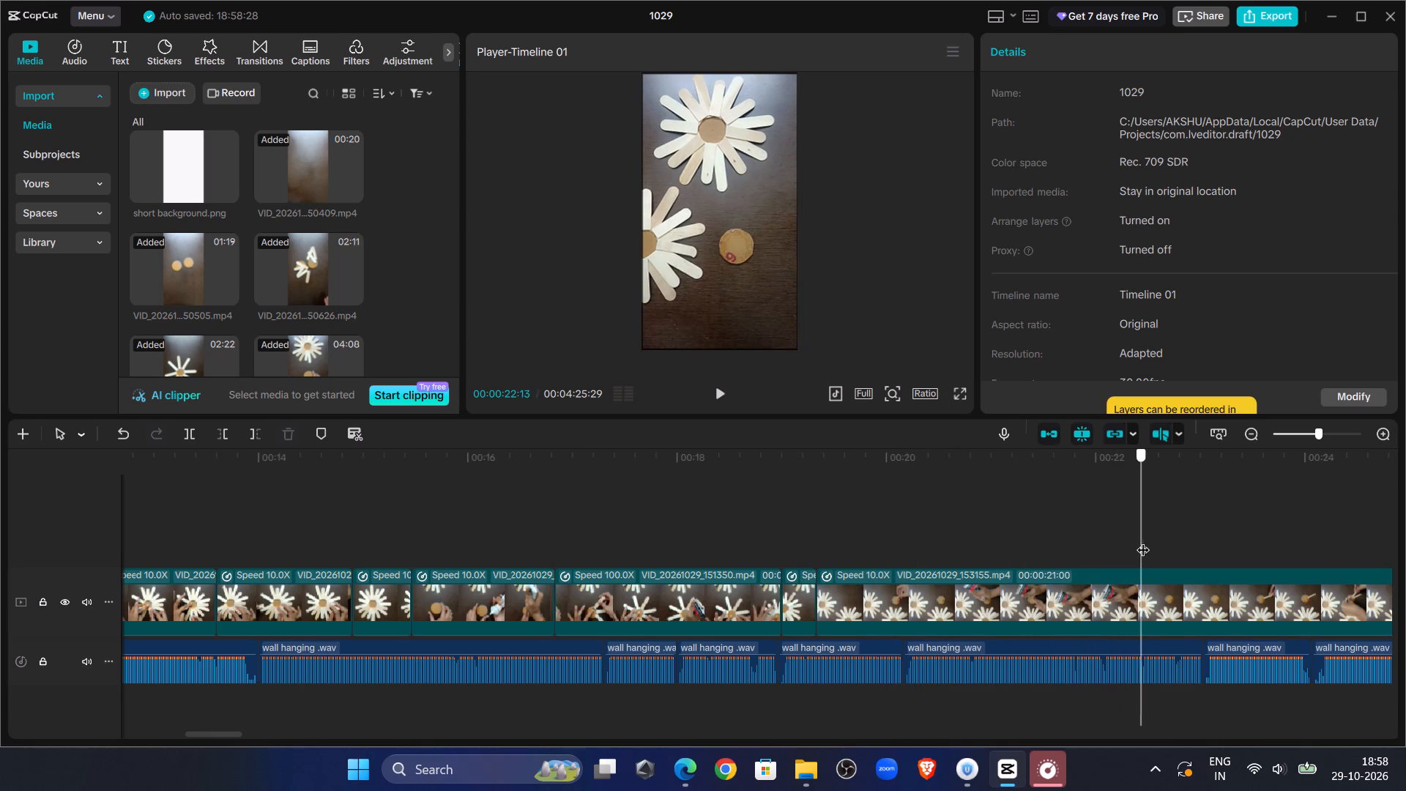
{"action": "left_click_drag", "start_coordinate": [1143, 541], "coordinate": [1202, 554]}
{"action": "left_click", "coordinate": [964, 393]}
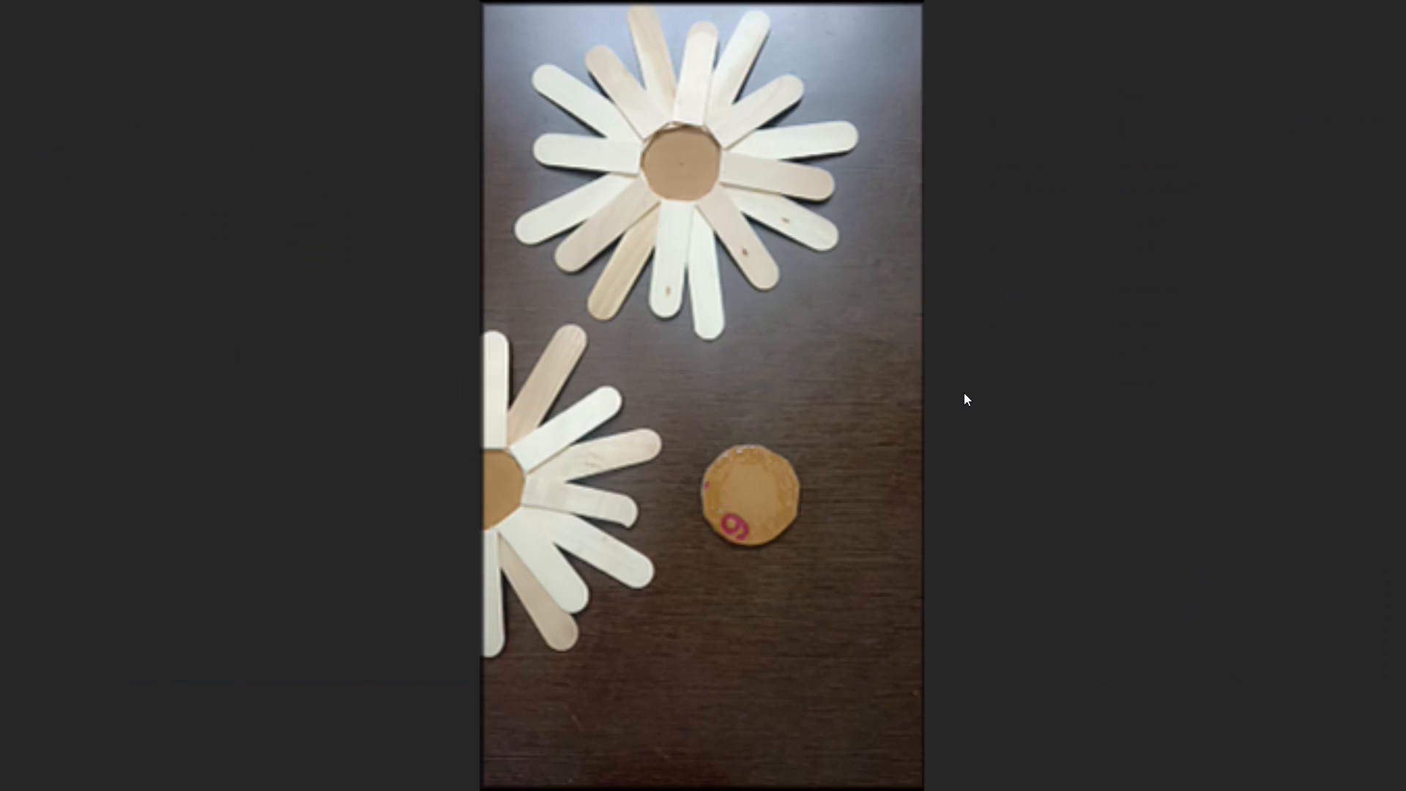
{"action": "left_click", "coordinate": [956, 712]}
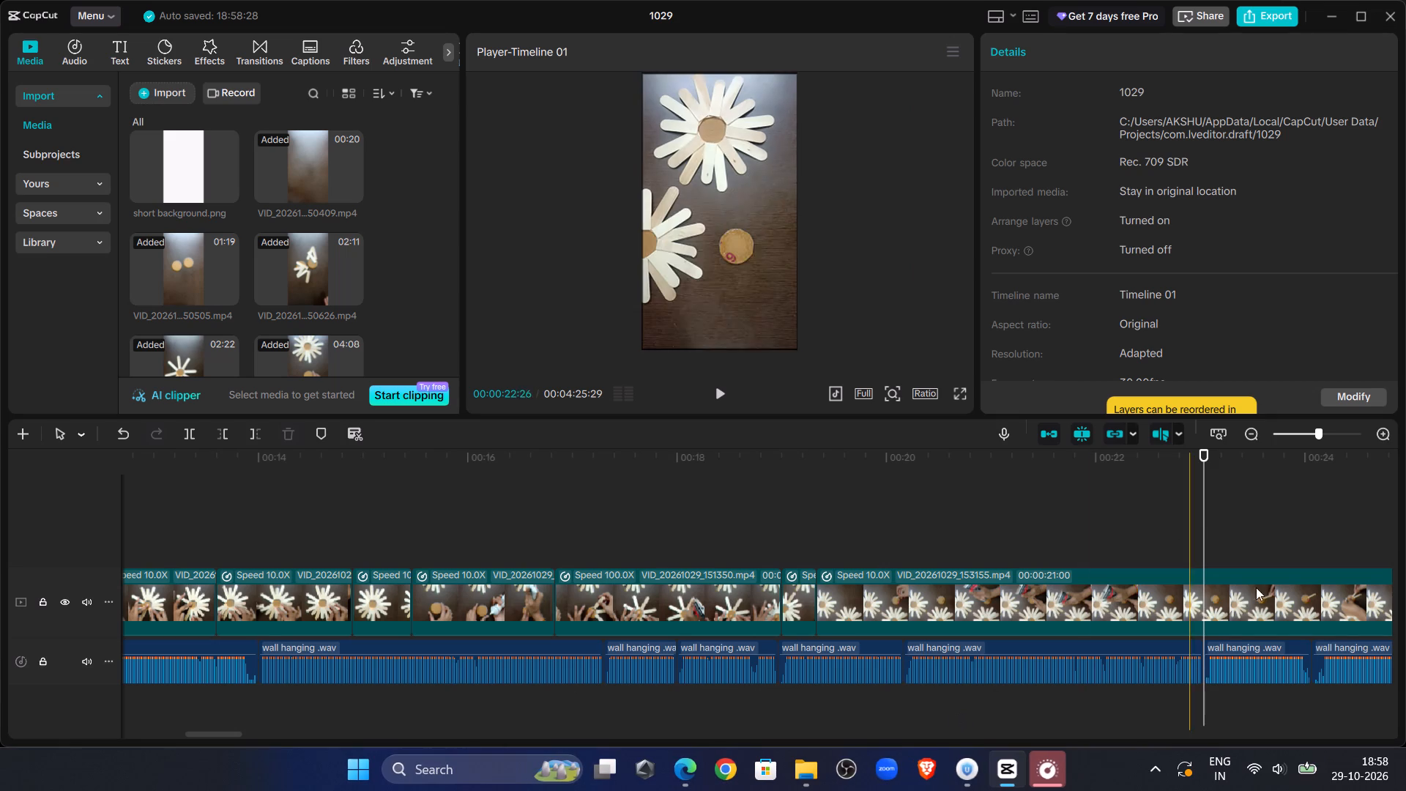
{"action": "left_click_drag", "start_coordinate": [1203, 541], "coordinate": [1142, 552]}
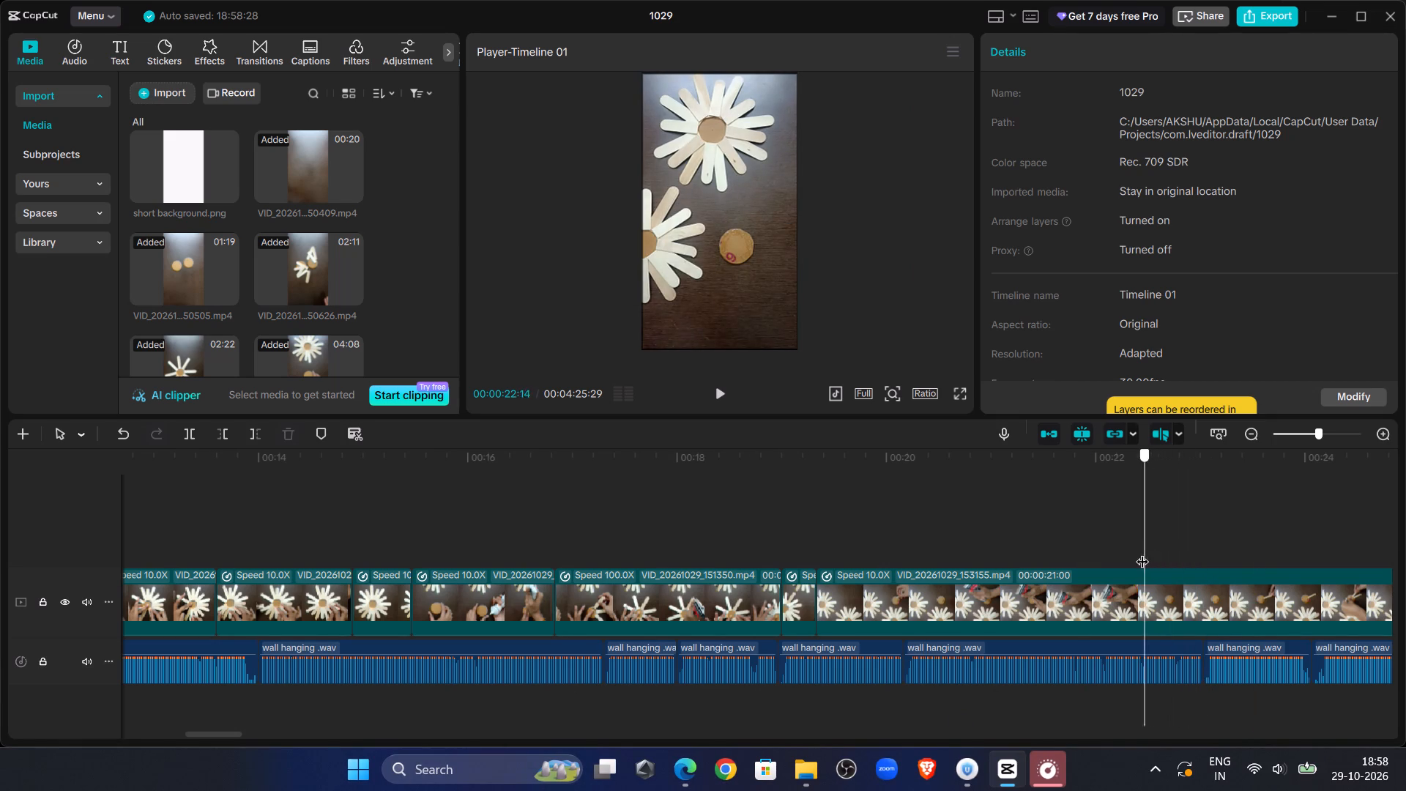
{"action": "left_click_drag", "start_coordinate": [1142, 552], "coordinate": [1093, 543]}
{"action": "left_click", "coordinate": [1082, 584]}
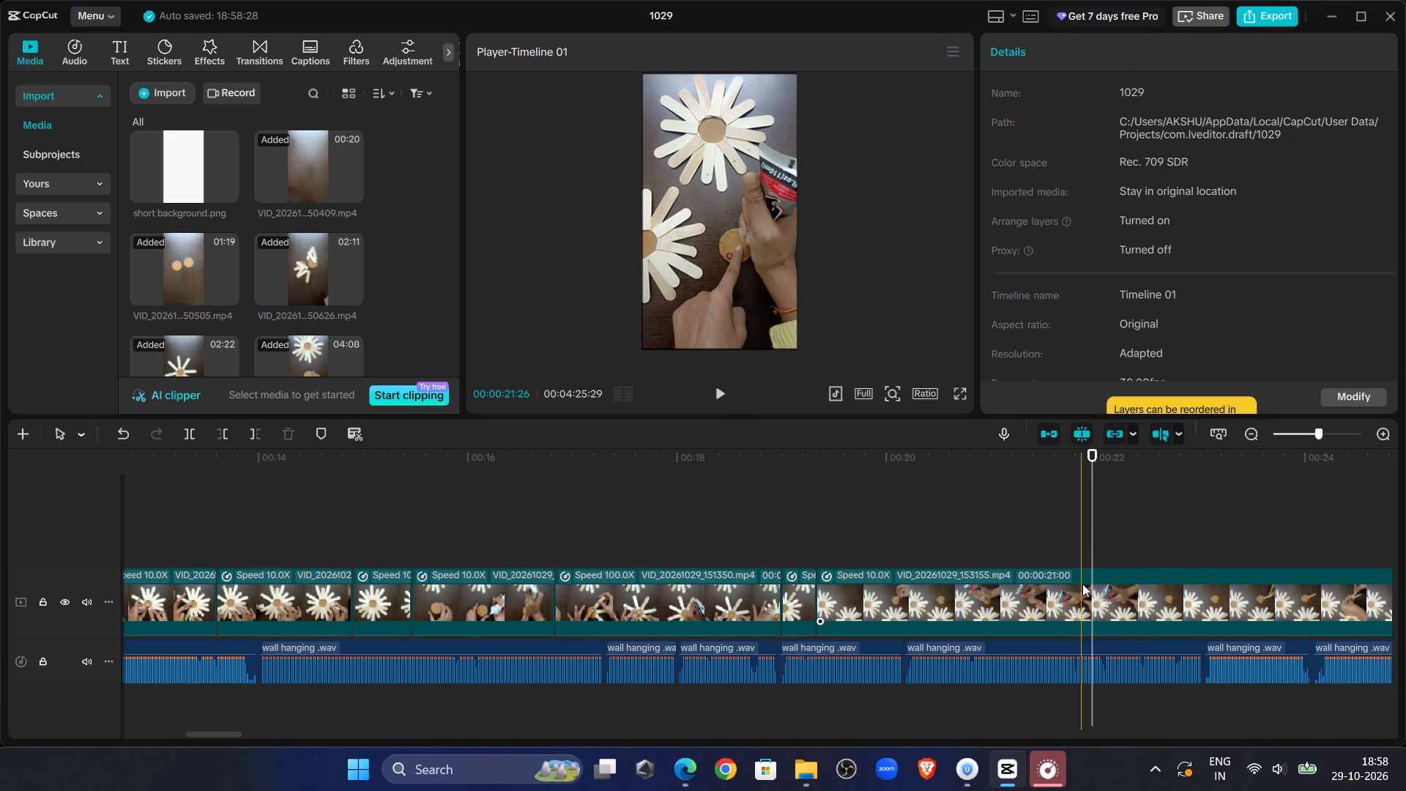
{"action": "left_click", "coordinate": [223, 434]}
Replay the trimmed start of VID_20261029_153155 against the voiceover and split the clip at about 00:00:19:21.
{"action": "left_click", "coordinate": [803, 527]}
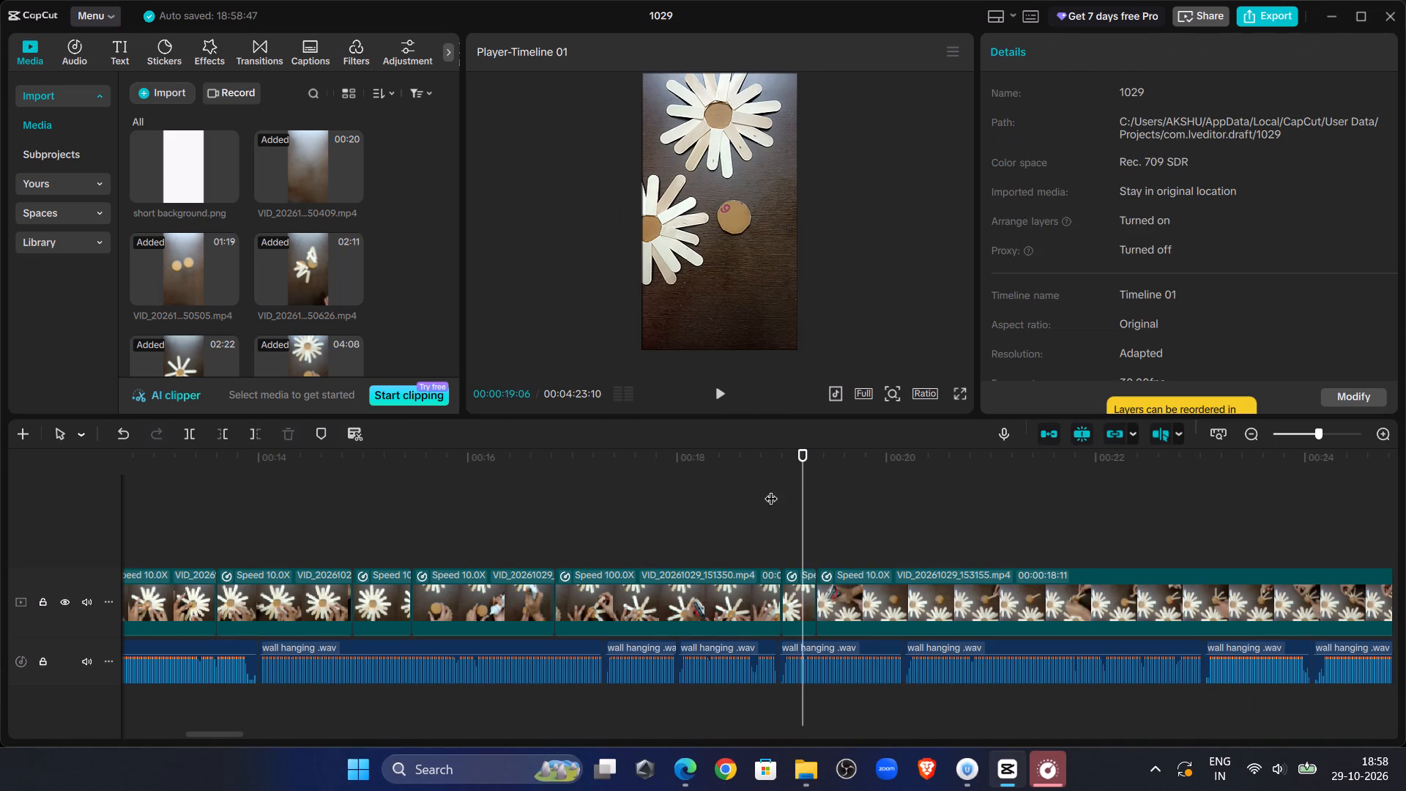
{"action": "left_click", "coordinate": [714, 393]}
{"action": "left_click", "coordinate": [721, 395]}
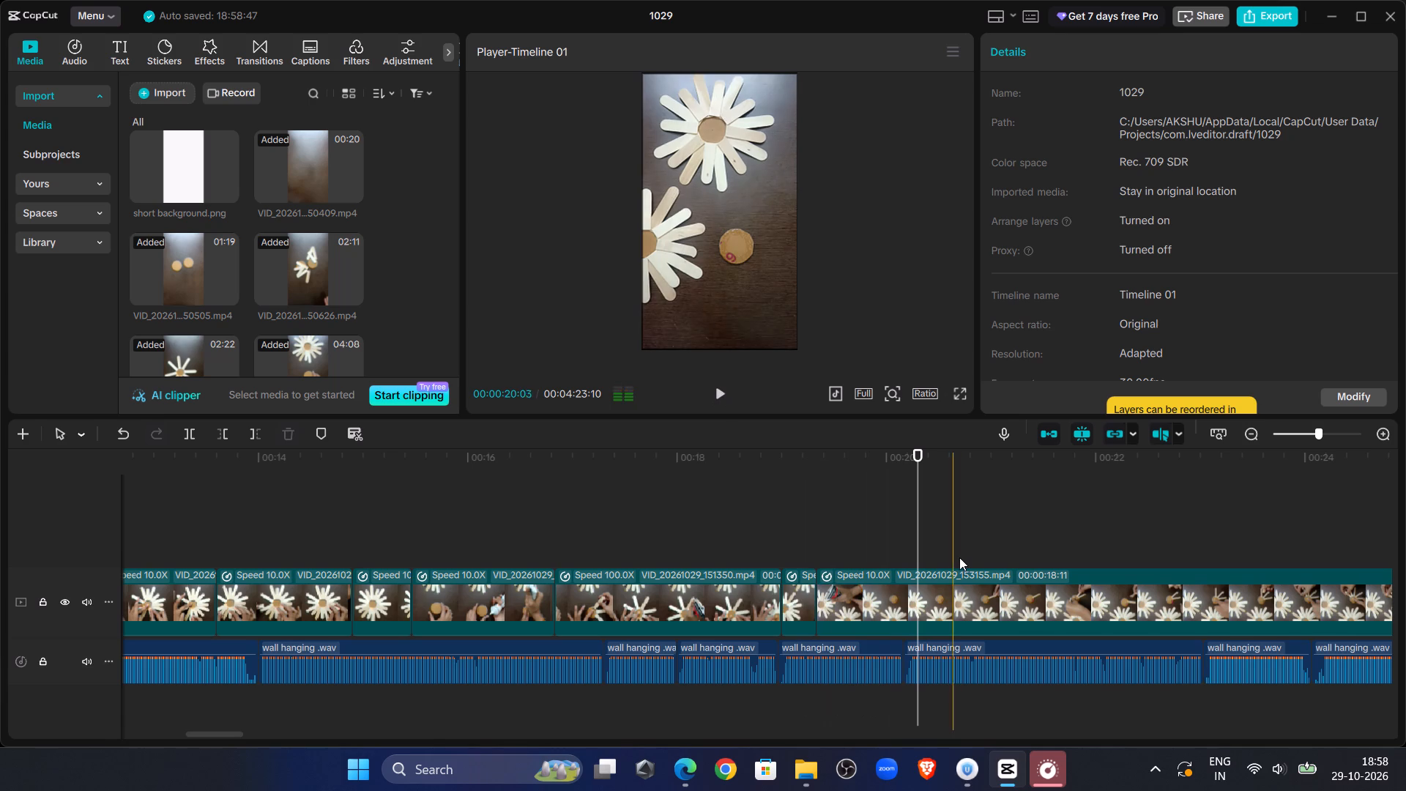
{"action": "left_click", "coordinate": [822, 513]}
{"action": "left_click", "coordinate": [722, 401]}
{"action": "left_click_drag", "start_coordinate": [722, 401], "coordinate": [734, 396]}
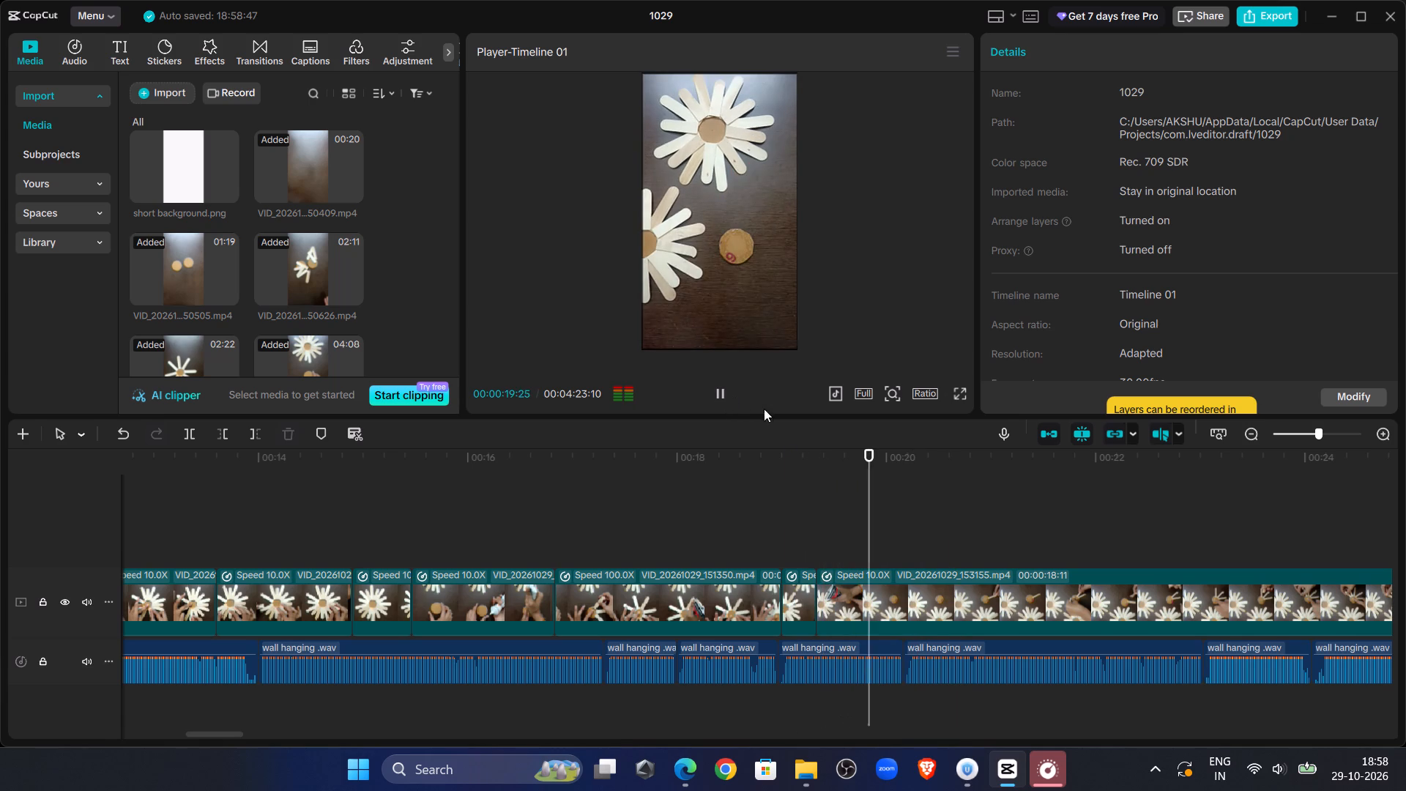
{"action": "left_click", "coordinate": [792, 507]}
{"action": "left_click", "coordinate": [717, 393]}
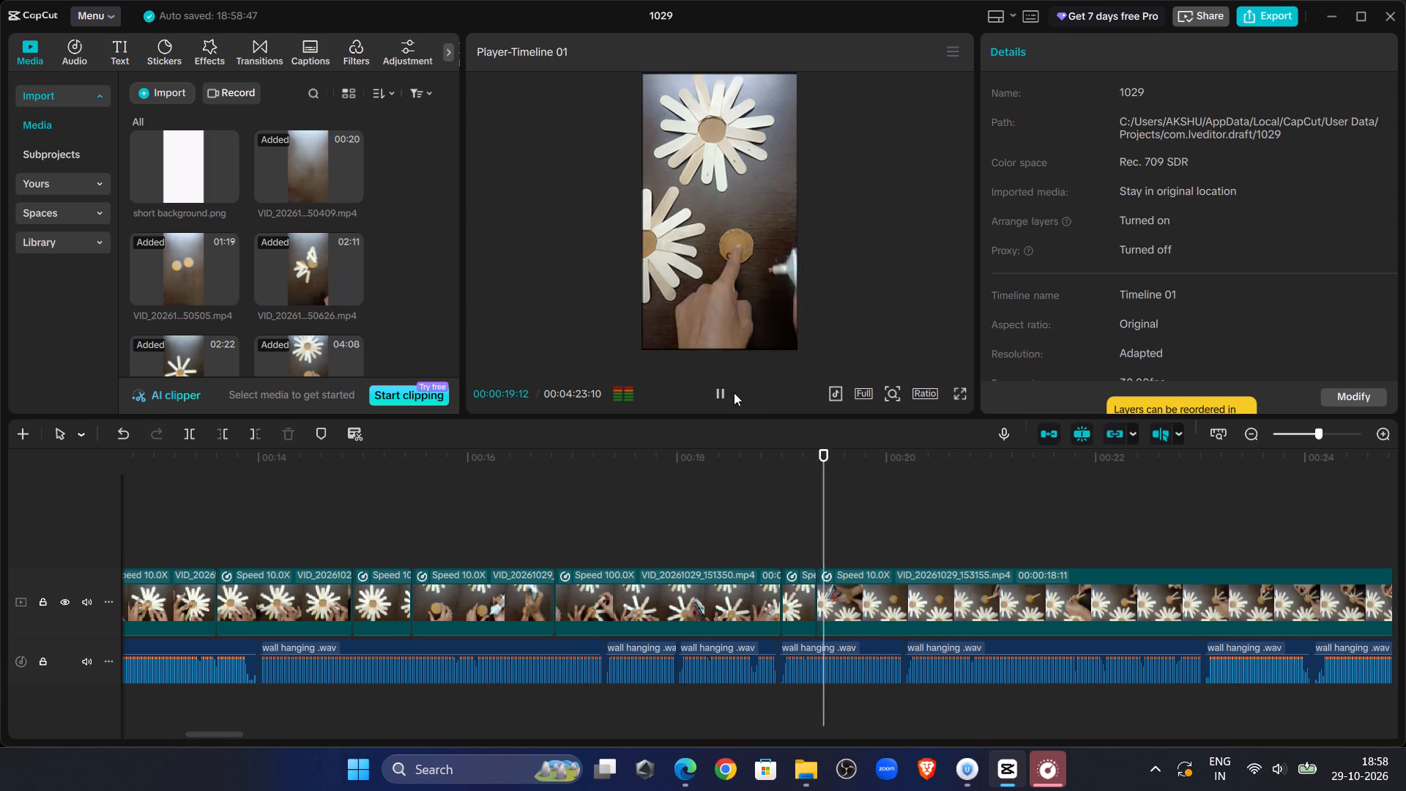
{"action": "left_click", "coordinate": [734, 393]}
{"action": "double_click", "coordinate": [723, 403]}
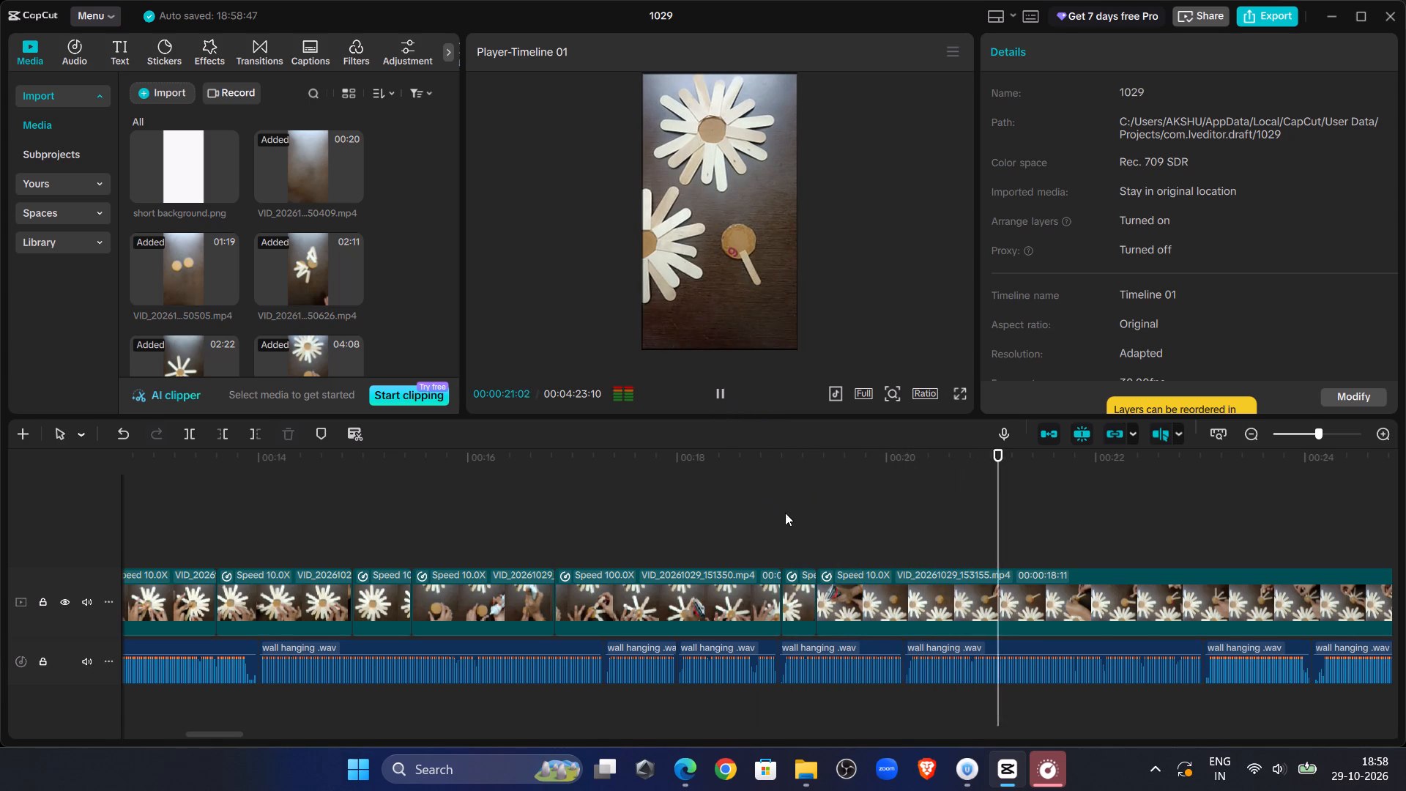
{"action": "left_click", "coordinate": [797, 521]}
{"action": "left_click", "coordinate": [720, 394]}
{"action": "left_click", "coordinate": [720, 394]}
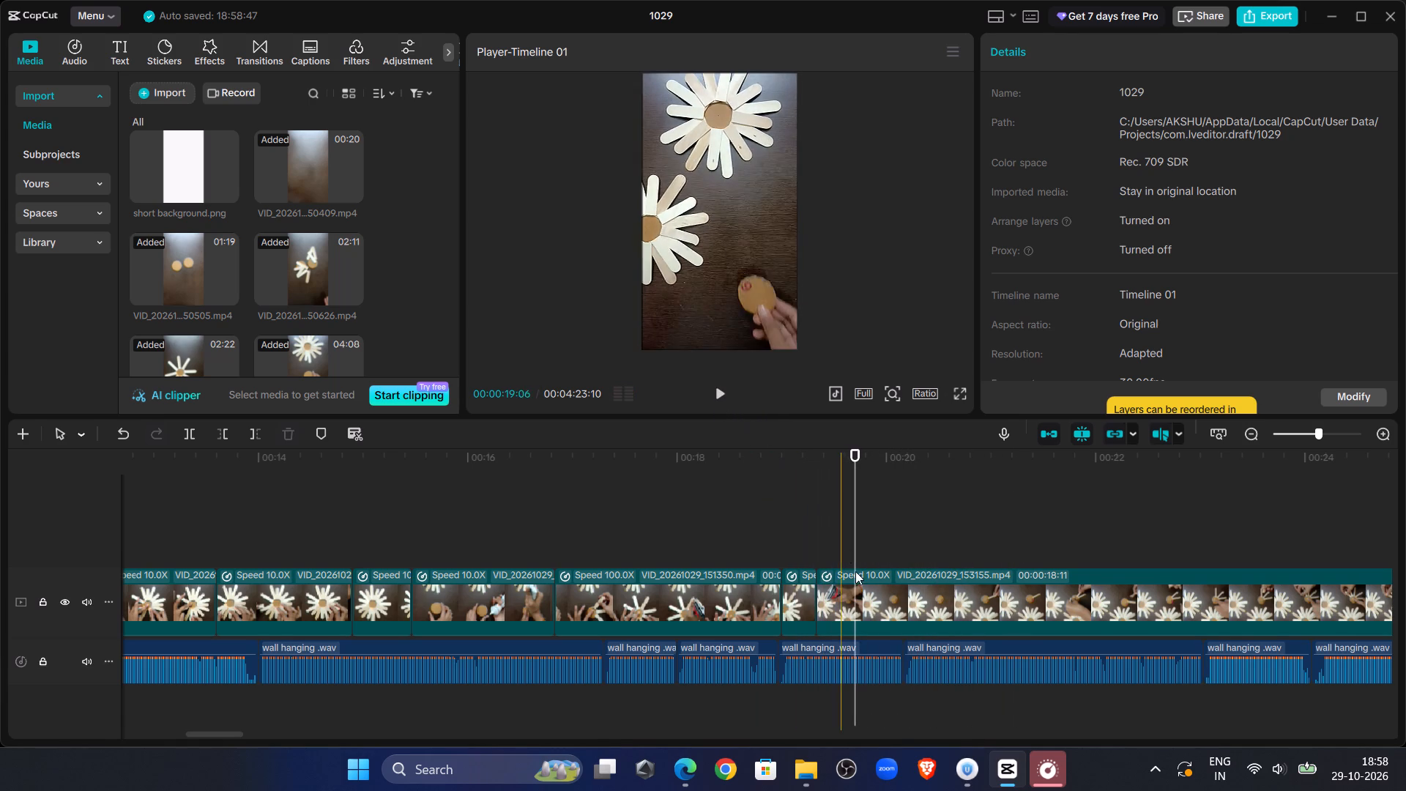
{"action": "left_click", "coordinate": [858, 579]}
{"action": "left_click", "coordinate": [193, 432]}
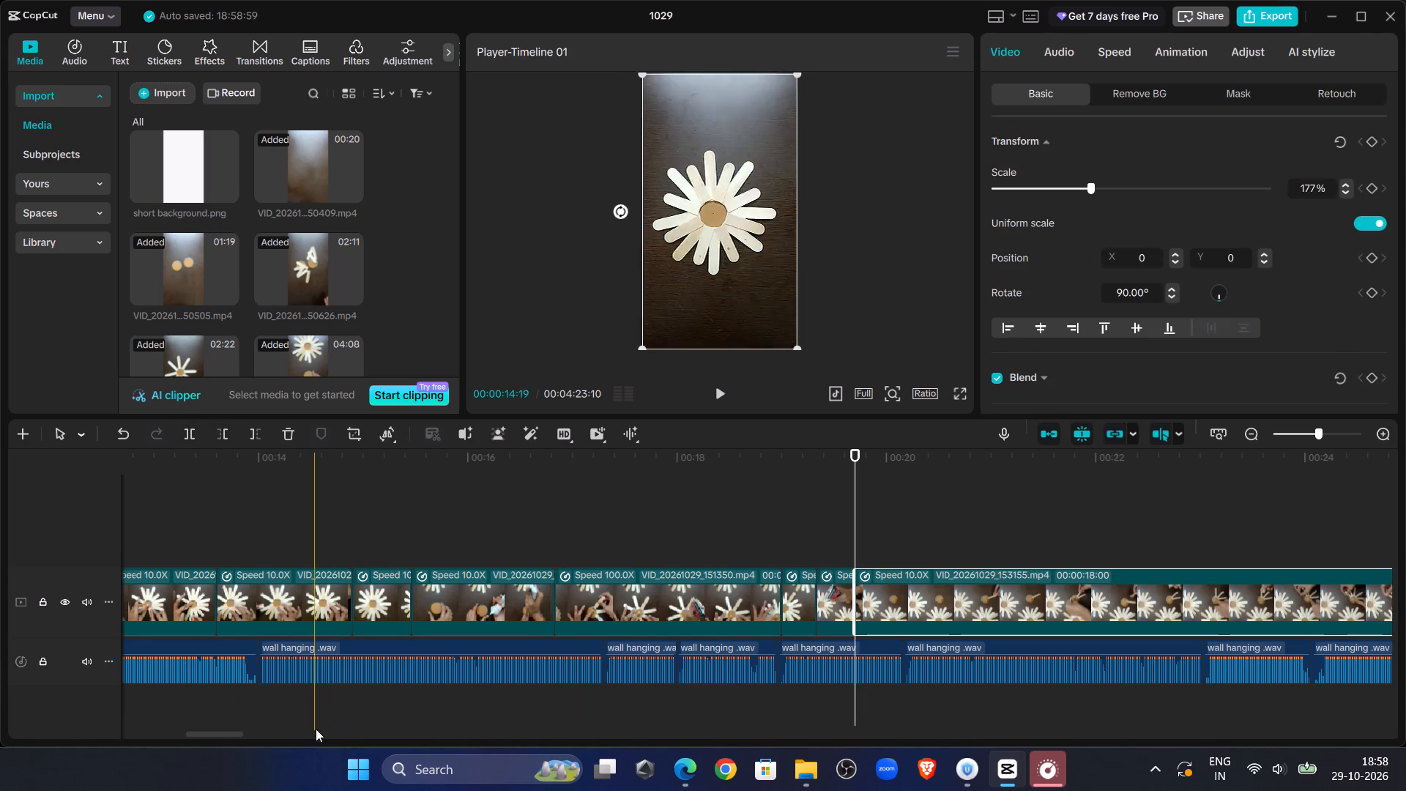
Scrub through the second VID_20261029_153155 segment and cut away its beginning up to about 00:00:22:12.
{"action": "left_click_drag", "start_coordinate": [233, 735], "coordinate": [257, 735]}
{"action": "left_click_drag", "start_coordinate": [321, 460], "coordinate": [681, 508]}
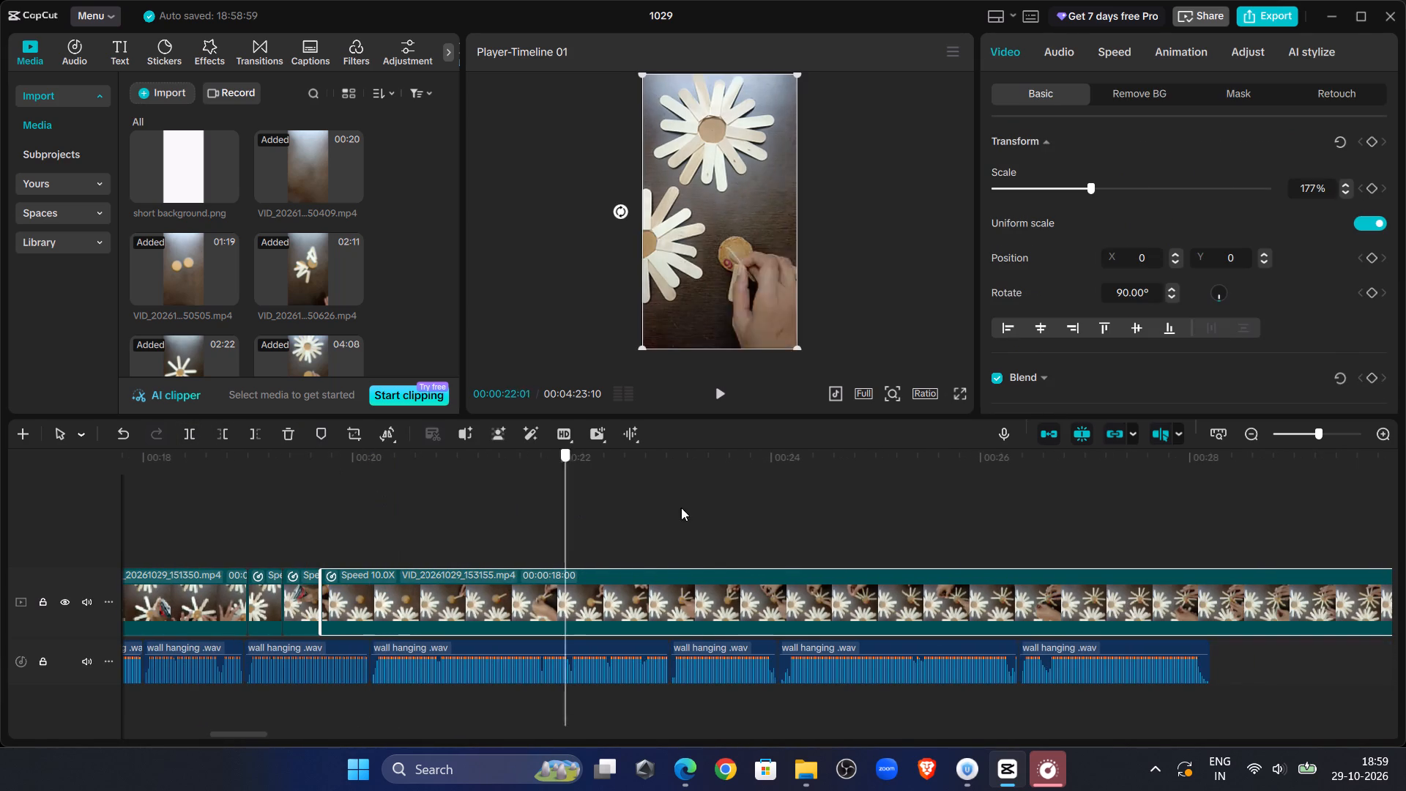
{"action": "left_click_drag", "start_coordinate": [681, 508], "coordinate": [682, 506]}
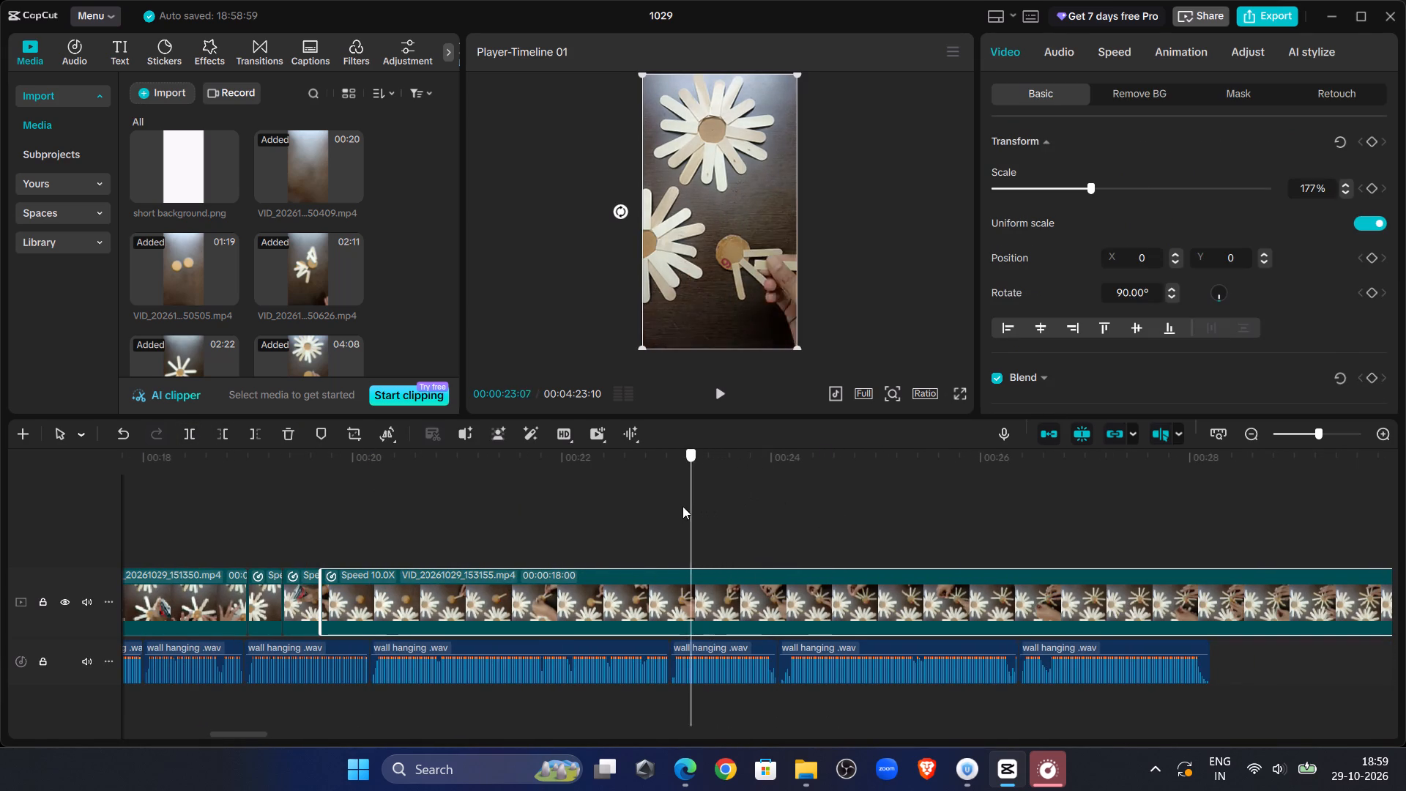
{"action": "left_click_drag", "start_coordinate": [682, 506], "coordinate": [526, 573]}
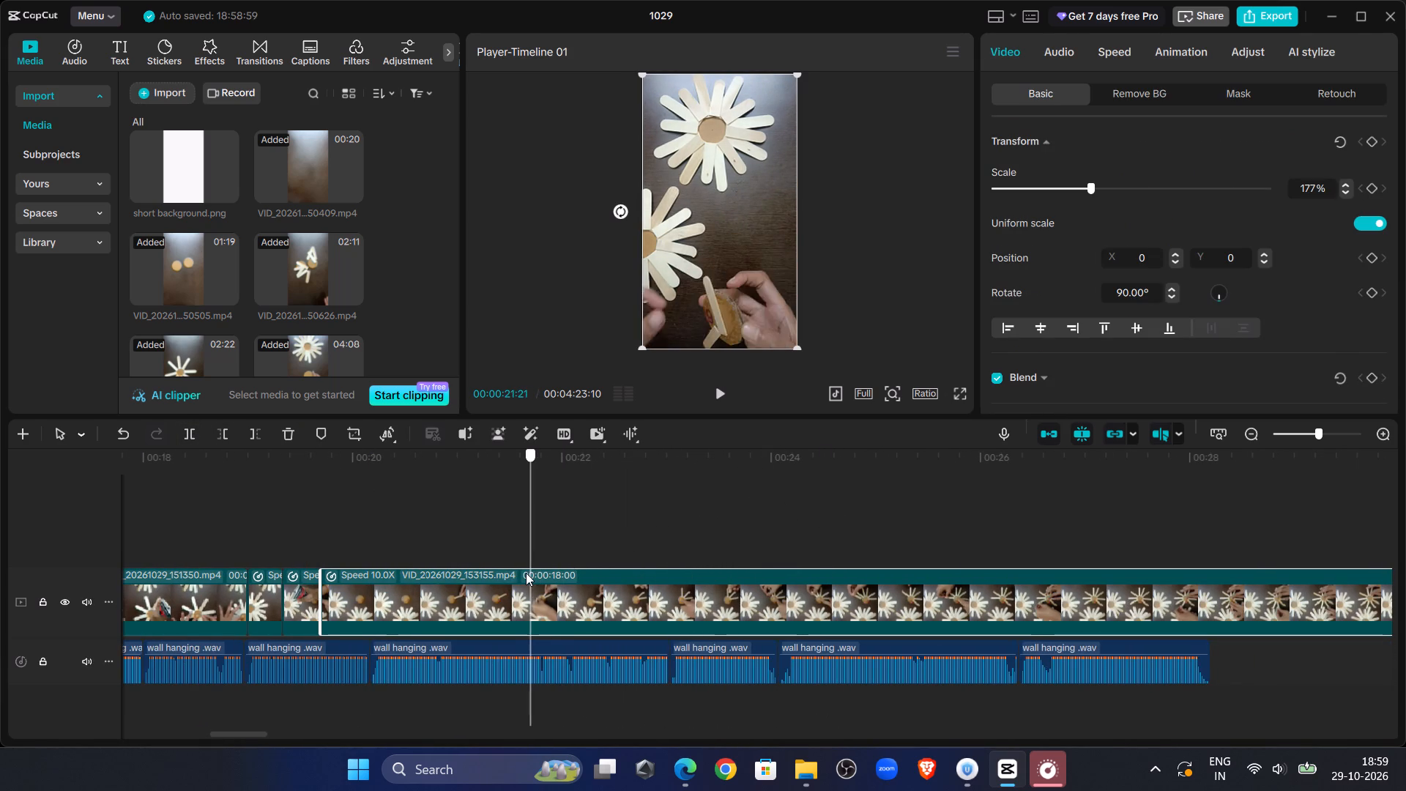
{"action": "left_click_drag", "start_coordinate": [526, 573], "coordinate": [556, 586]}
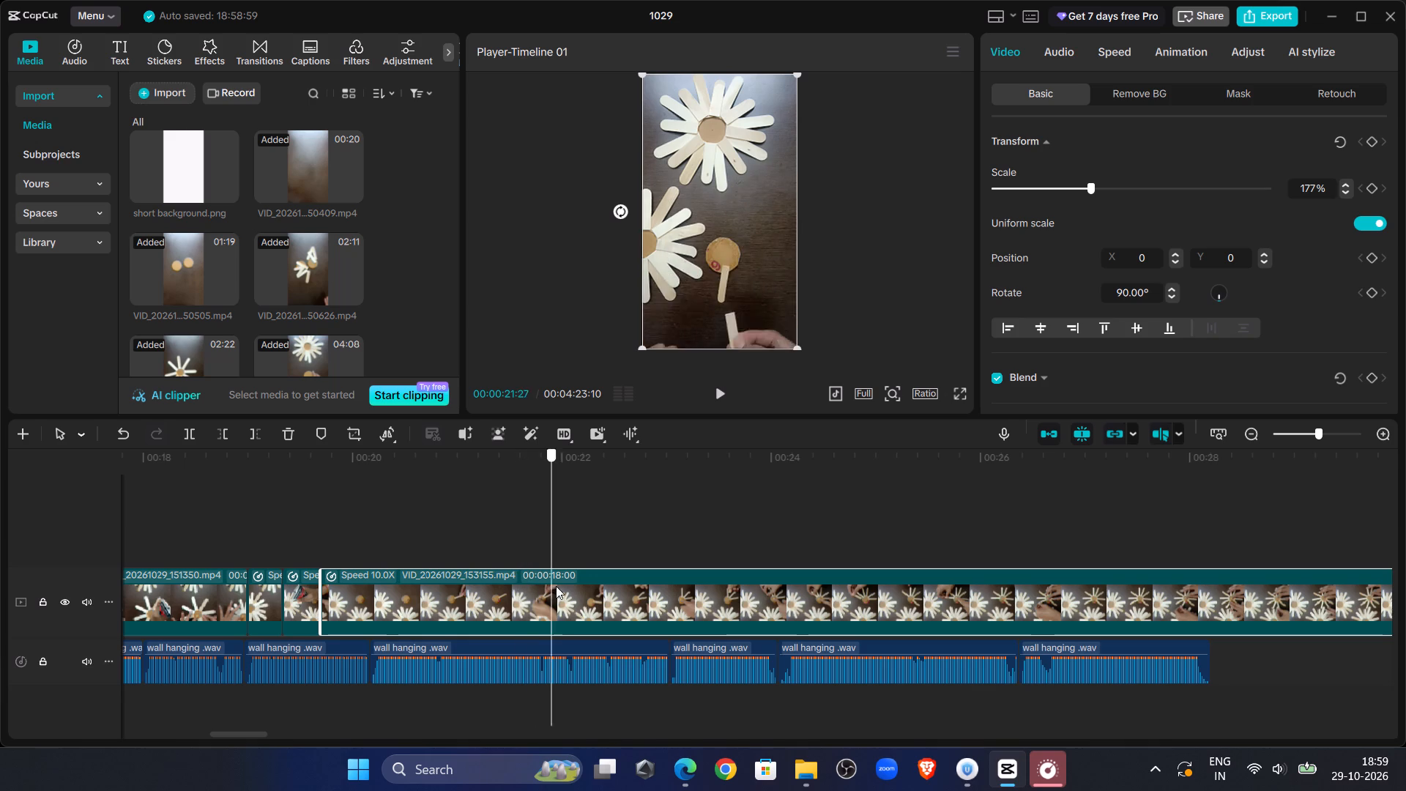
{"action": "left_click_drag", "start_coordinate": [556, 586], "coordinate": [603, 573]}
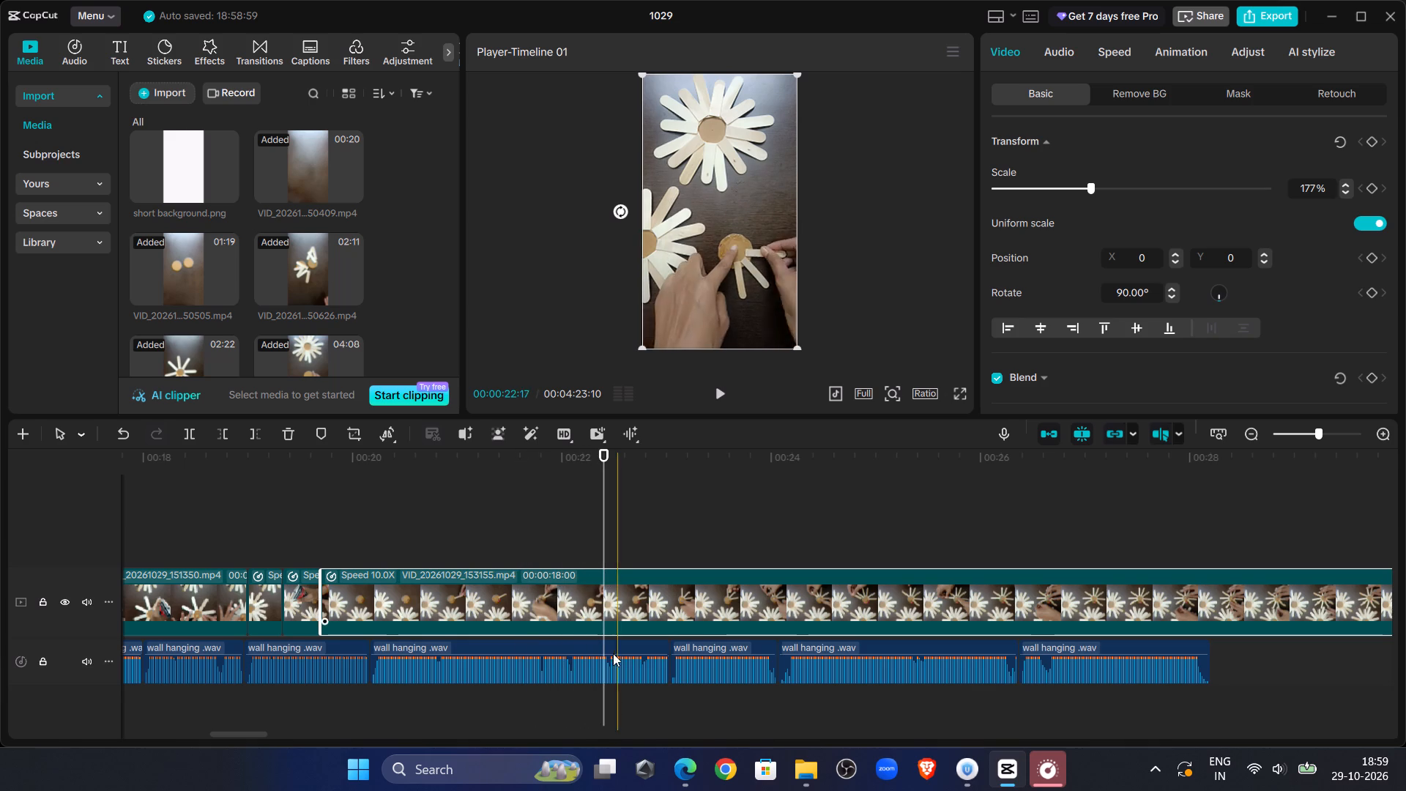
{"action": "left_click", "coordinate": [603, 614]}
{"action": "left_click", "coordinate": [217, 434]}
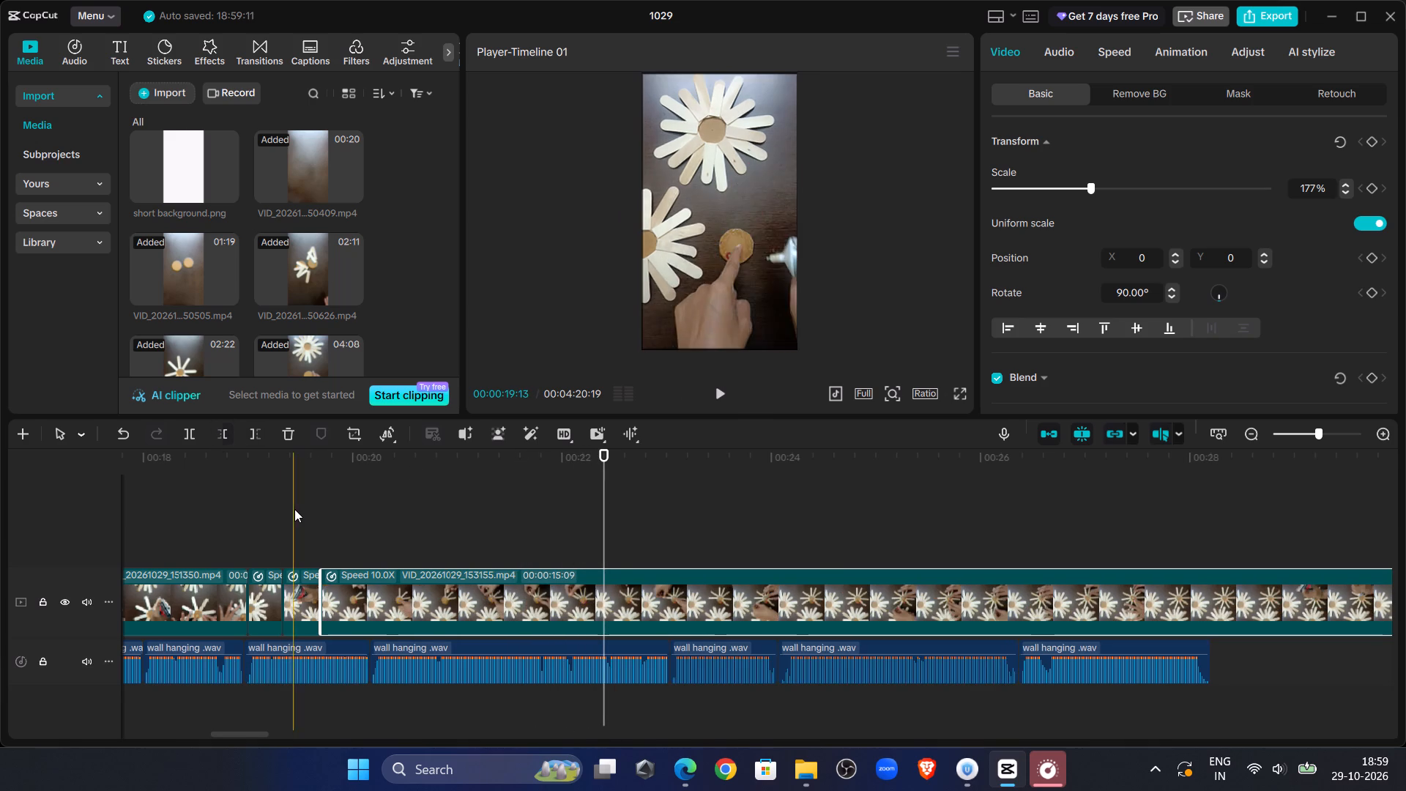
Replay the cut inside VID_20261029_153155 and set the speed of its second segment to 100x.
{"action": "left_click", "coordinate": [310, 508]}
{"action": "left_click", "coordinate": [748, 390]}
{"action": "left_click", "coordinate": [724, 390]}
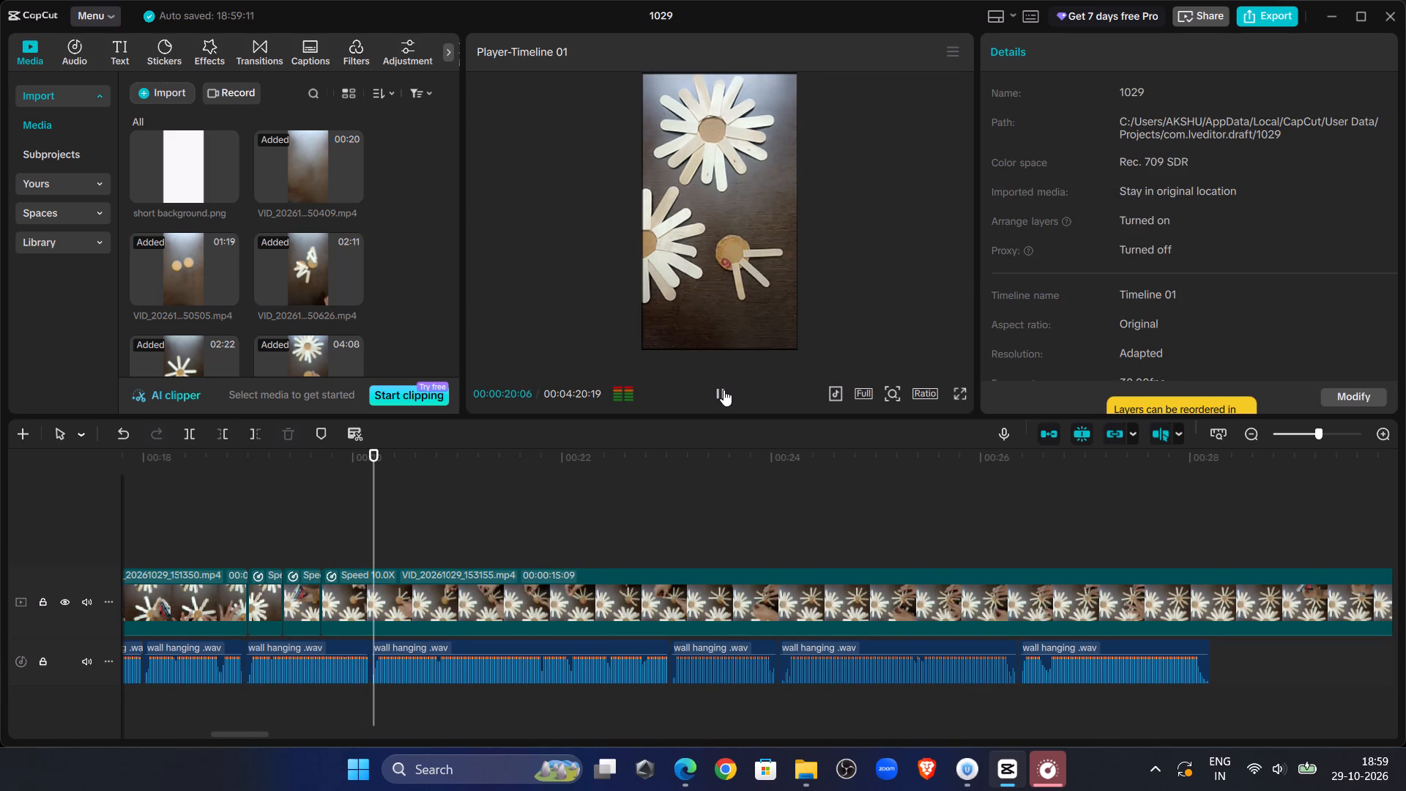
{"action": "left_click", "coordinate": [724, 390]}
{"action": "left_click", "coordinate": [726, 604]}
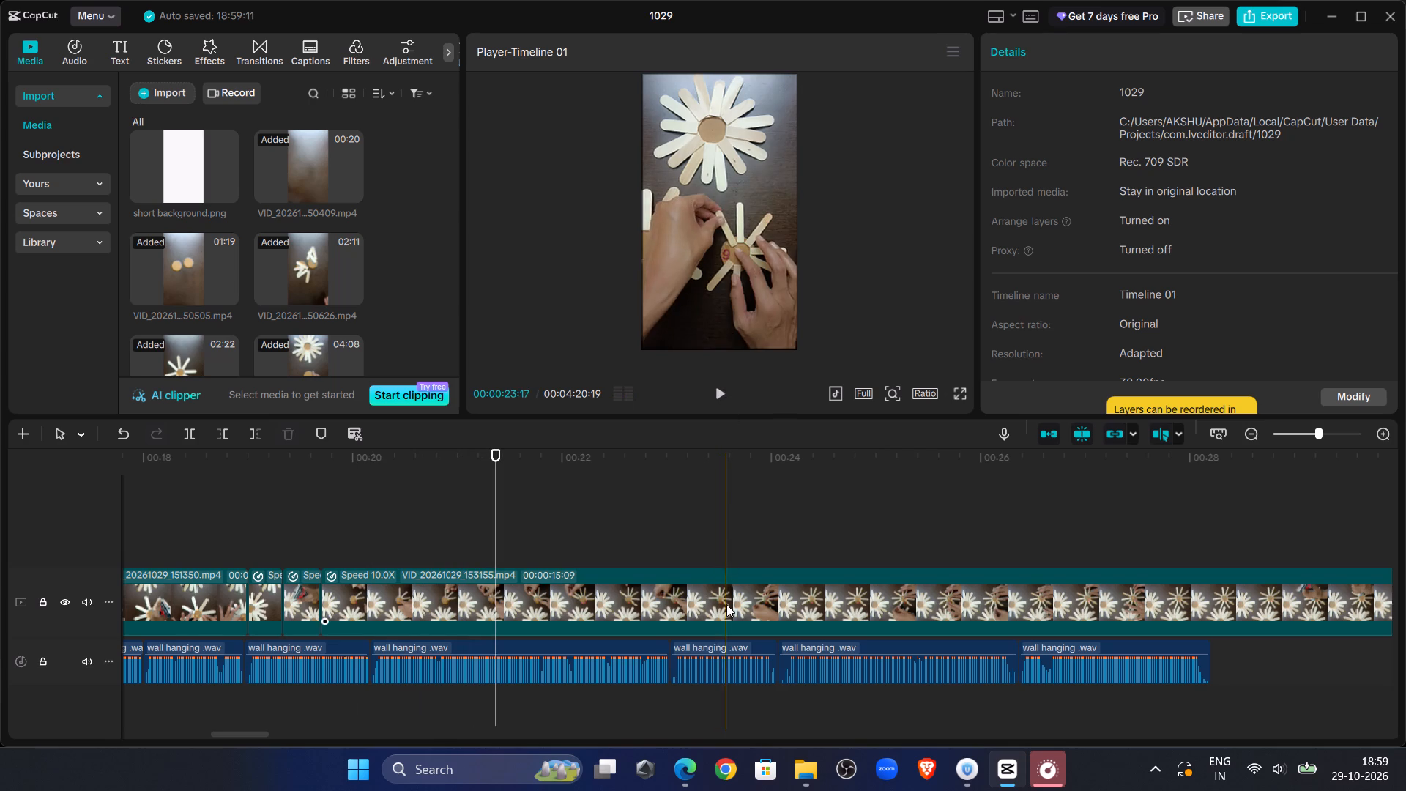
{"action": "left_click", "coordinate": [1126, 62]}
{"action": "left_click_drag", "start_coordinate": [1250, 163], "coordinate": [1395, 190]}
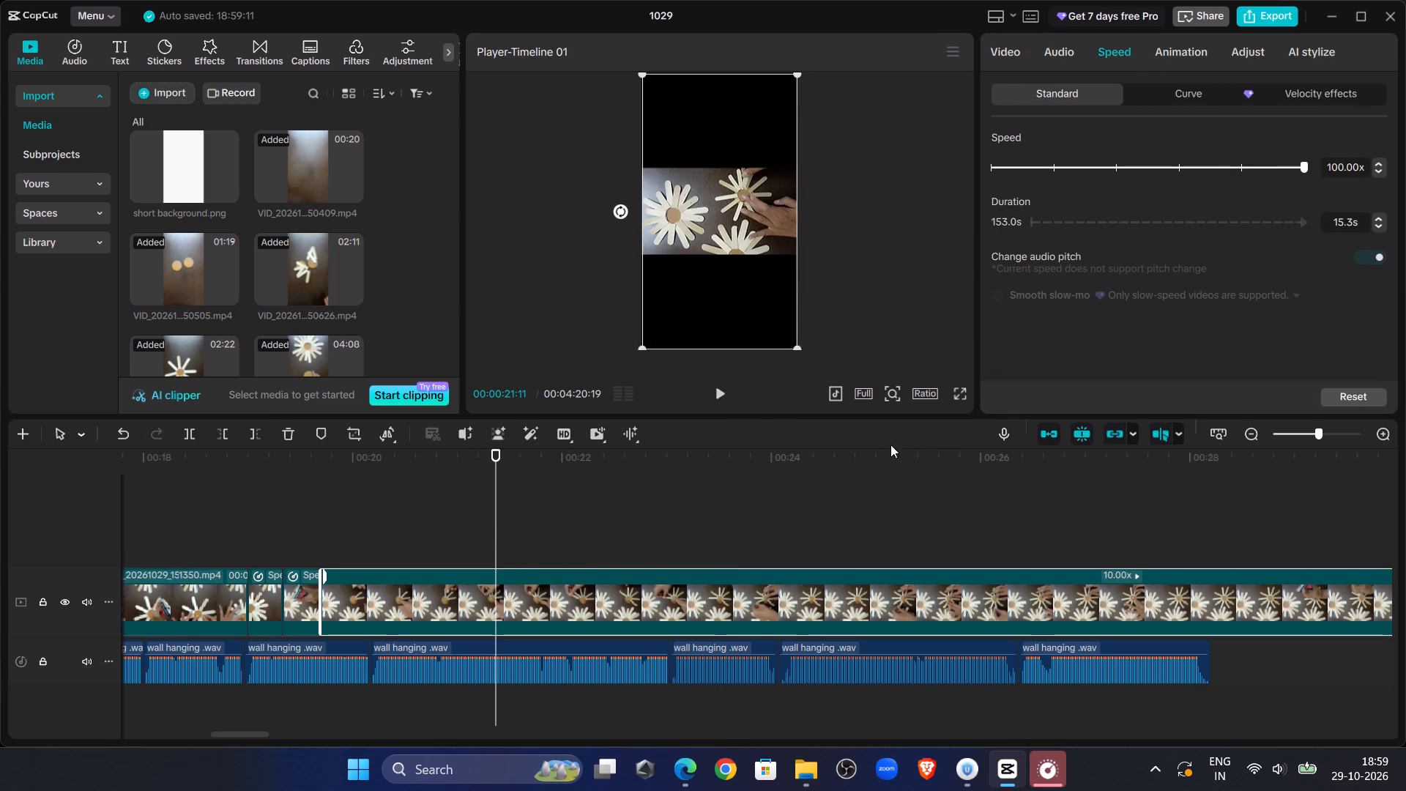
Replay the sped-up segment into VID_20261029_153652, then rotate that following clip to 90° and enlarge it to fill the vertical frame.
{"action": "left_click", "coordinate": [308, 508]}
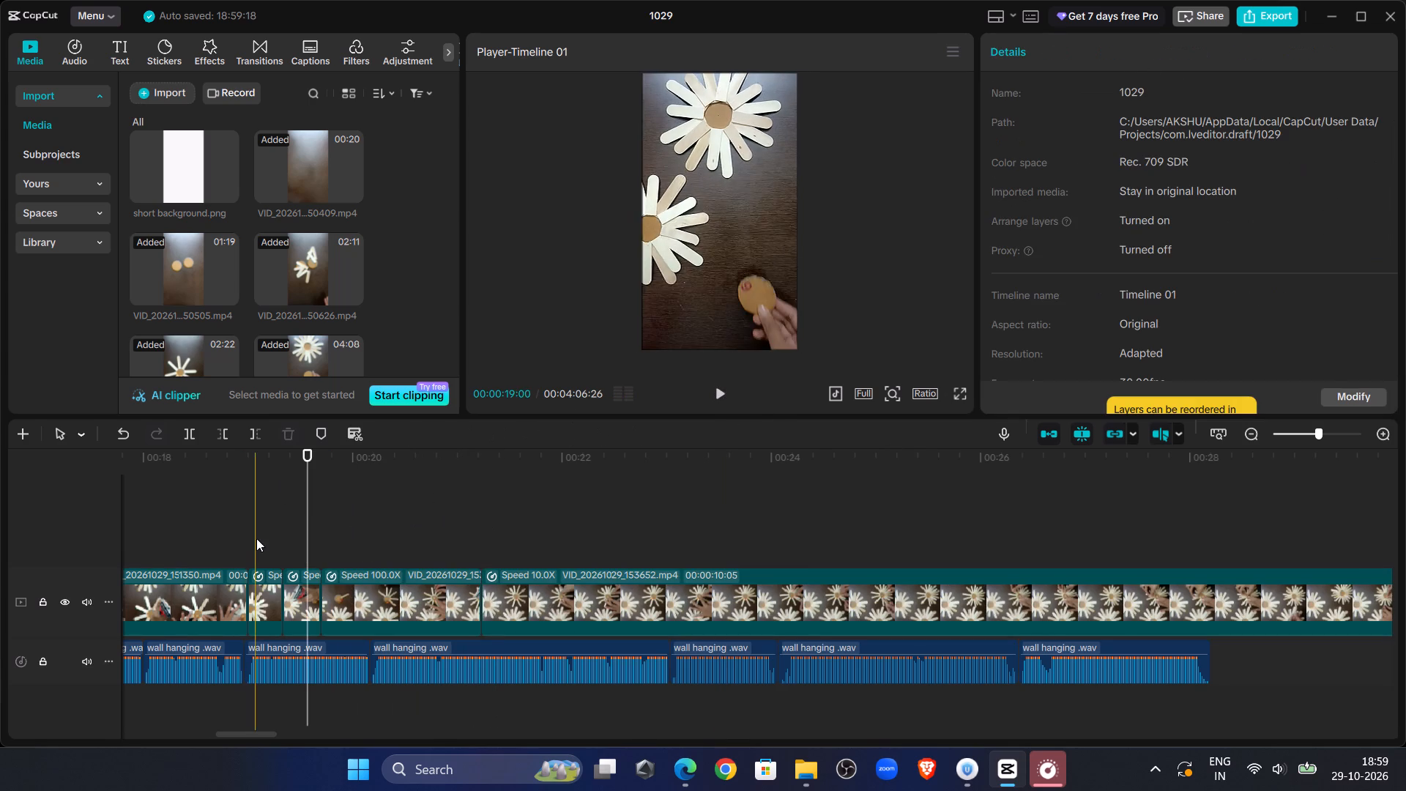
{"action": "left_click", "coordinate": [715, 393]}
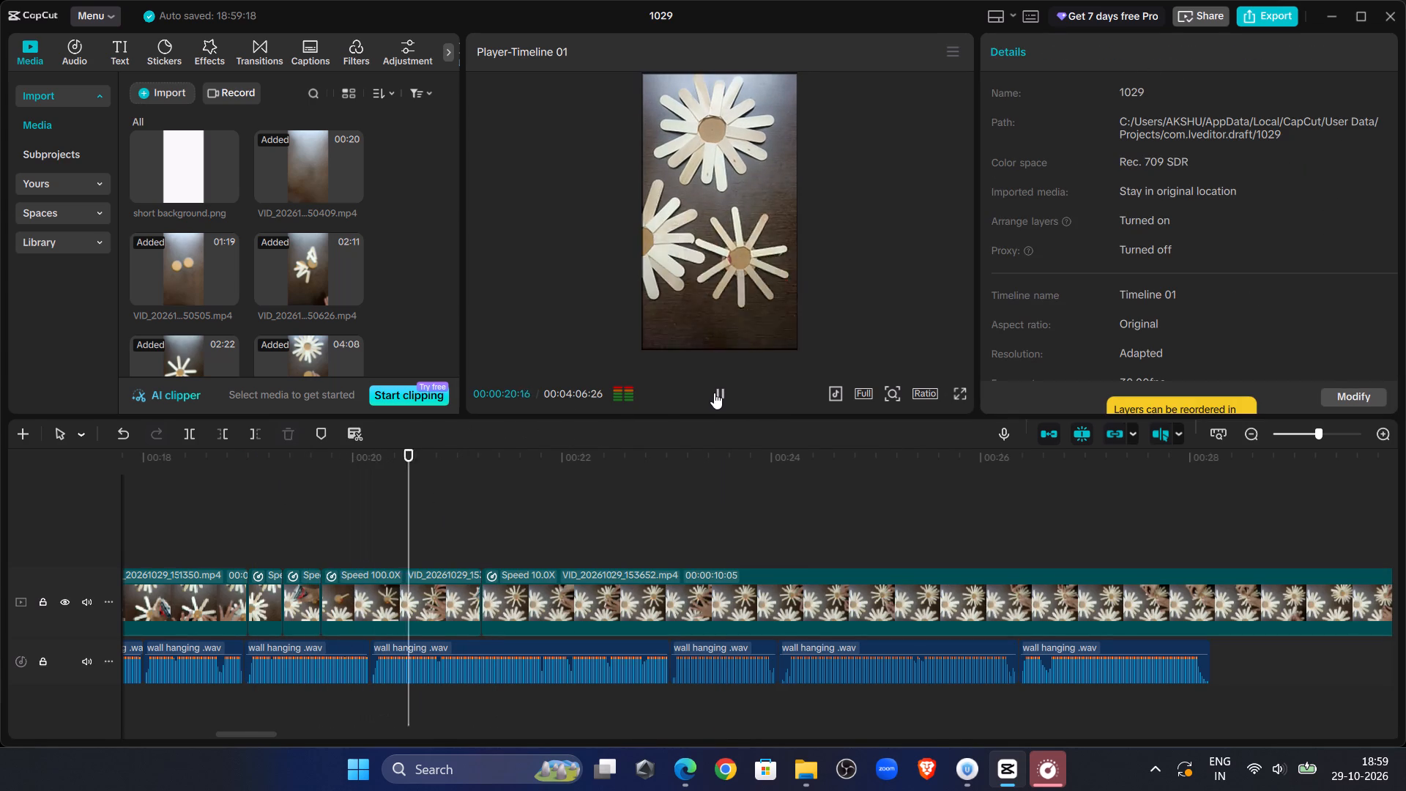
{"action": "left_click", "coordinate": [714, 393]}
{"action": "left_click", "coordinate": [607, 607]}
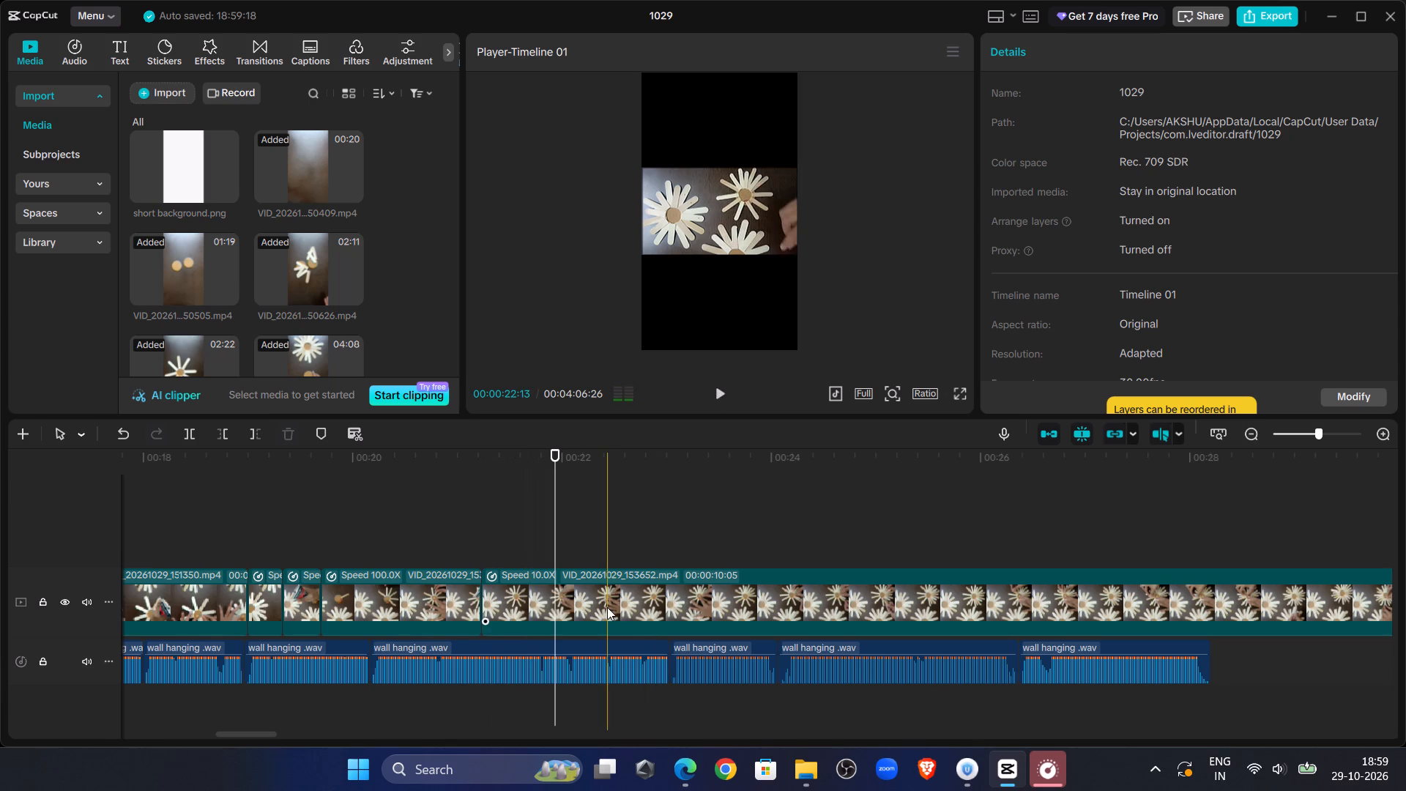
{"action": "left_click_drag", "start_coordinate": [720, 283], "coordinate": [633, 198]}
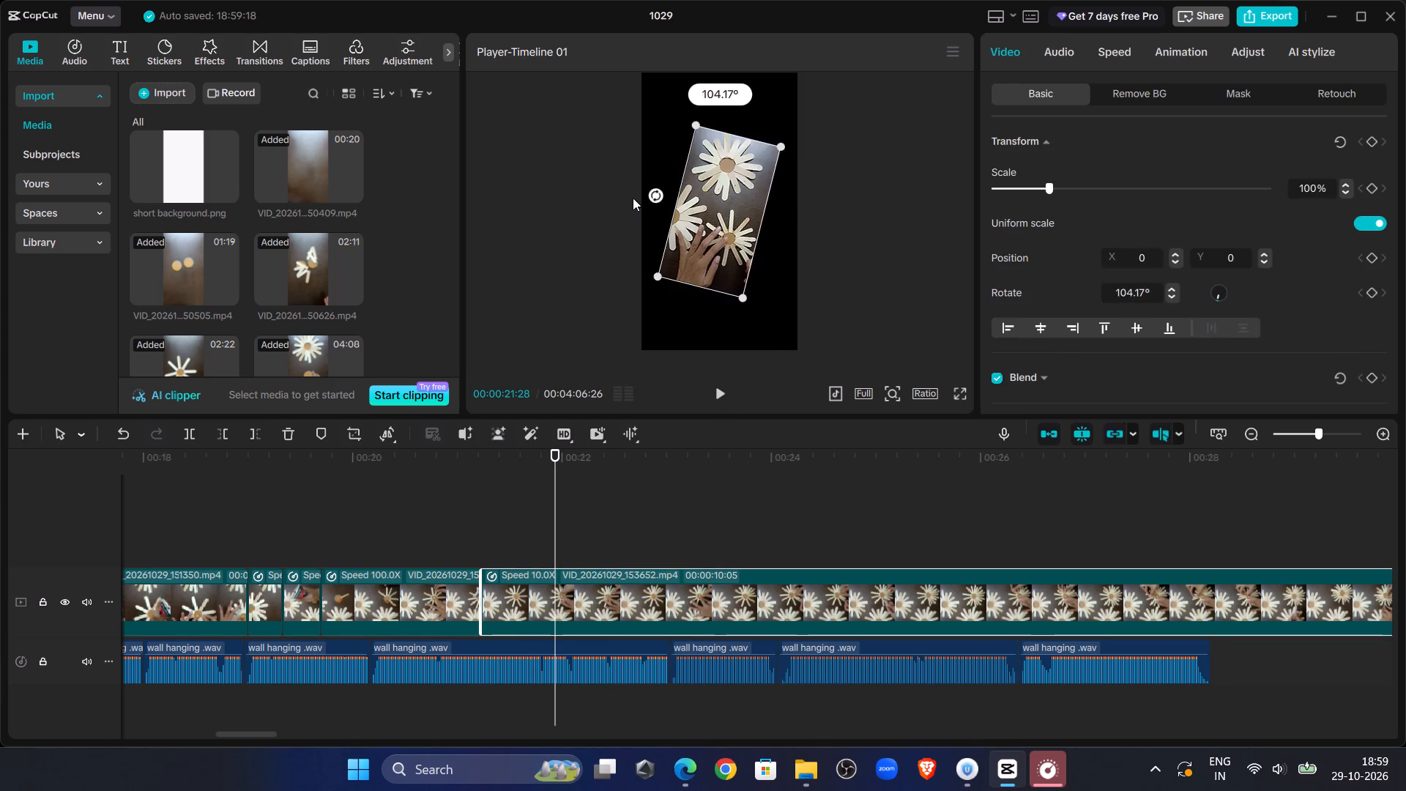
{"action": "left_click_drag", "start_coordinate": [633, 198], "coordinate": [642, 215]}
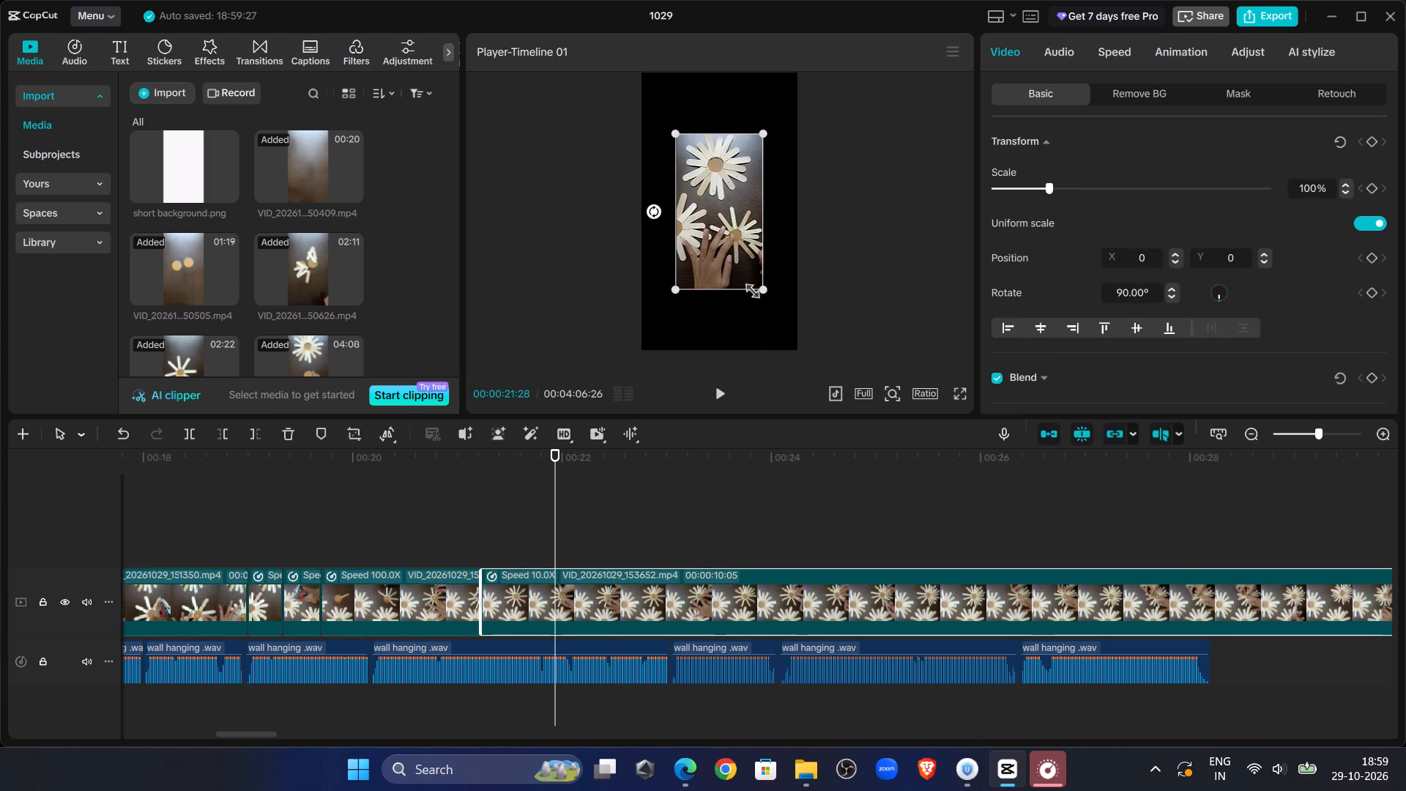
{"action": "left_click_drag", "start_coordinate": [767, 291], "coordinate": [847, 374]}
Replay from about 00:00:20:05 and set the speed of the VID_20261029_153652 clip to 100x.
{"action": "left_click", "coordinate": [367, 502]}
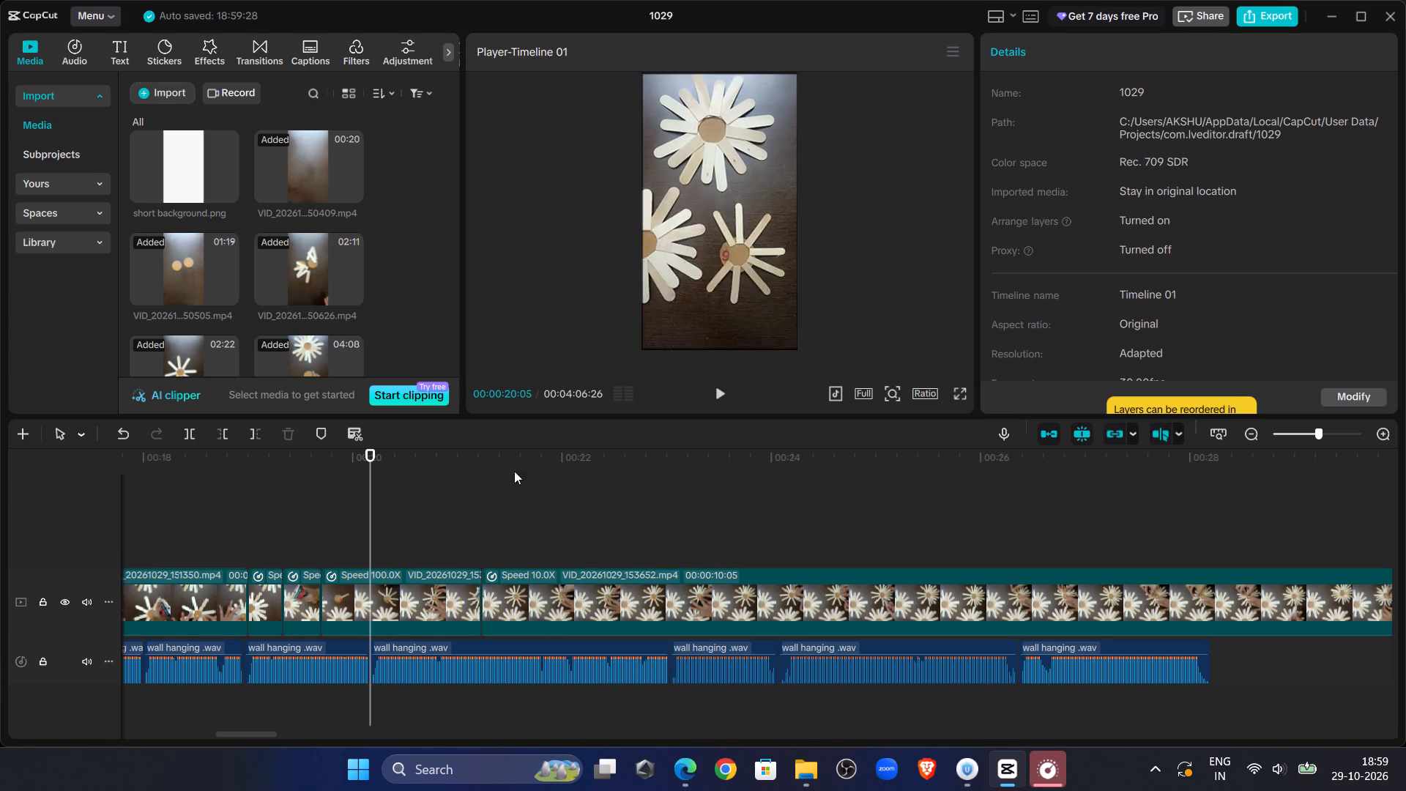
{"action": "left_click", "coordinate": [726, 393]}
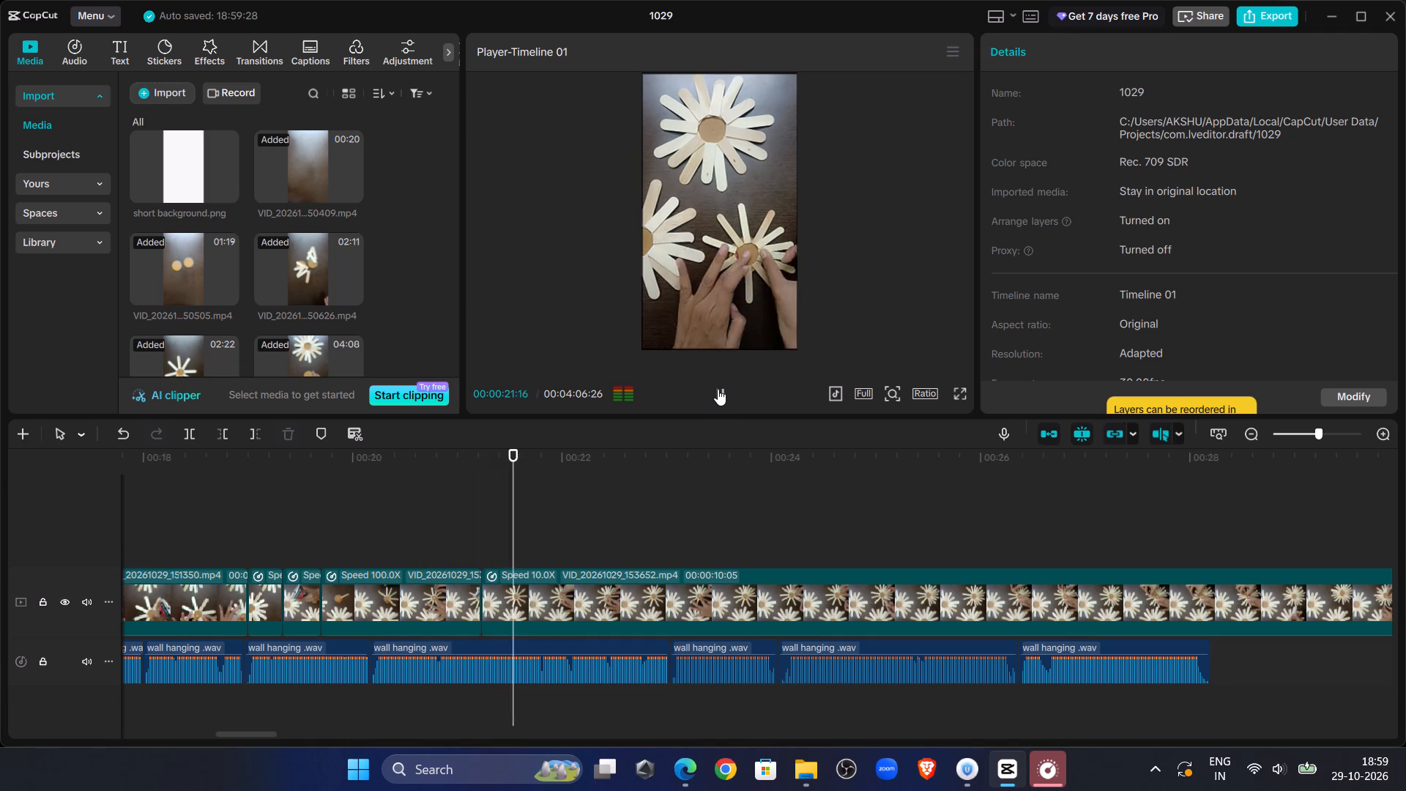
{"action": "left_click", "coordinate": [715, 387]}
{"action": "left_click", "coordinate": [615, 595]}
{"action": "left_click", "coordinate": [1129, 53]}
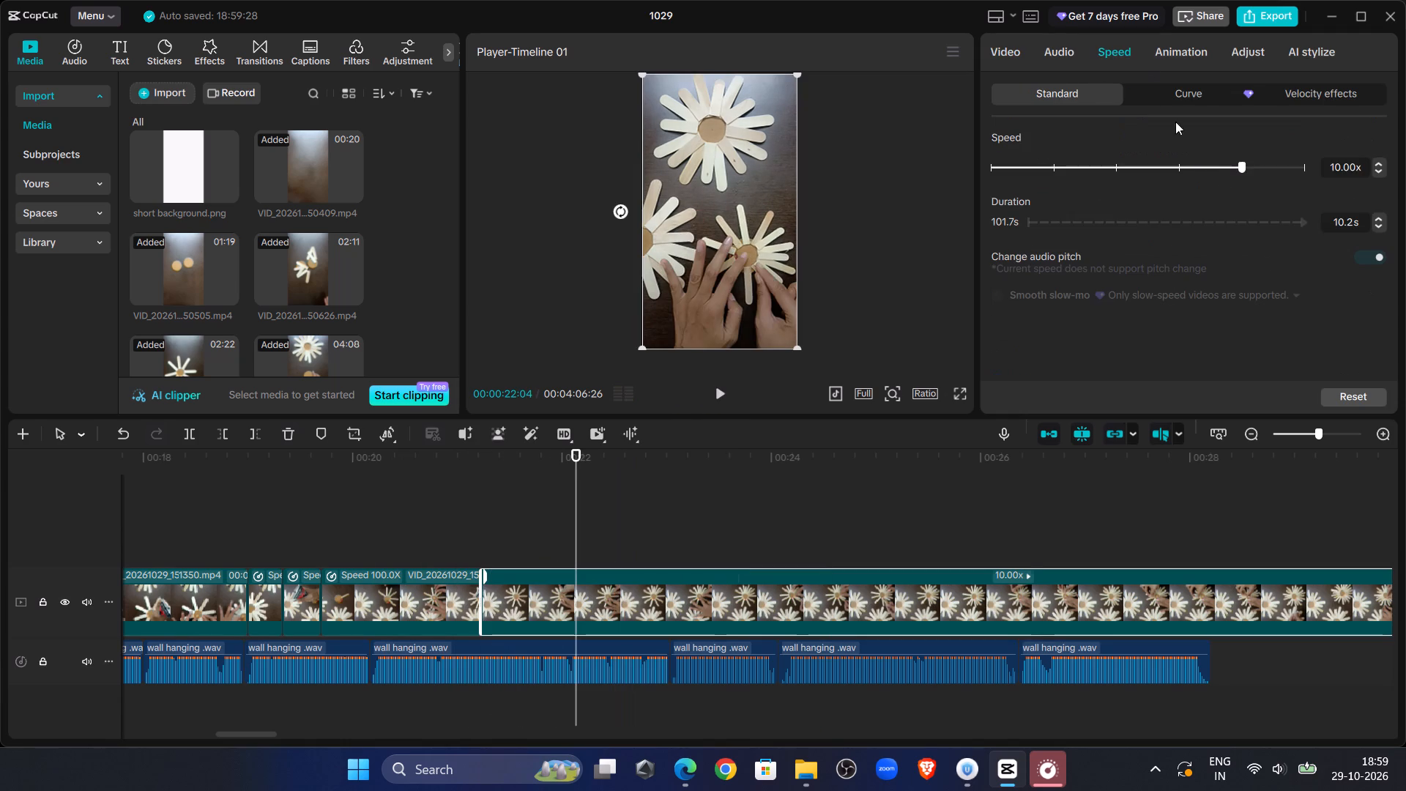
{"action": "left_click_drag", "start_coordinate": [1254, 168], "coordinate": [1372, 174]}
Replay into the VID_20261029_155138 clip, rotate it to 90° and enlarge it to 177% to fill the vertical frame.
{"action": "left_click", "coordinate": [467, 486]}
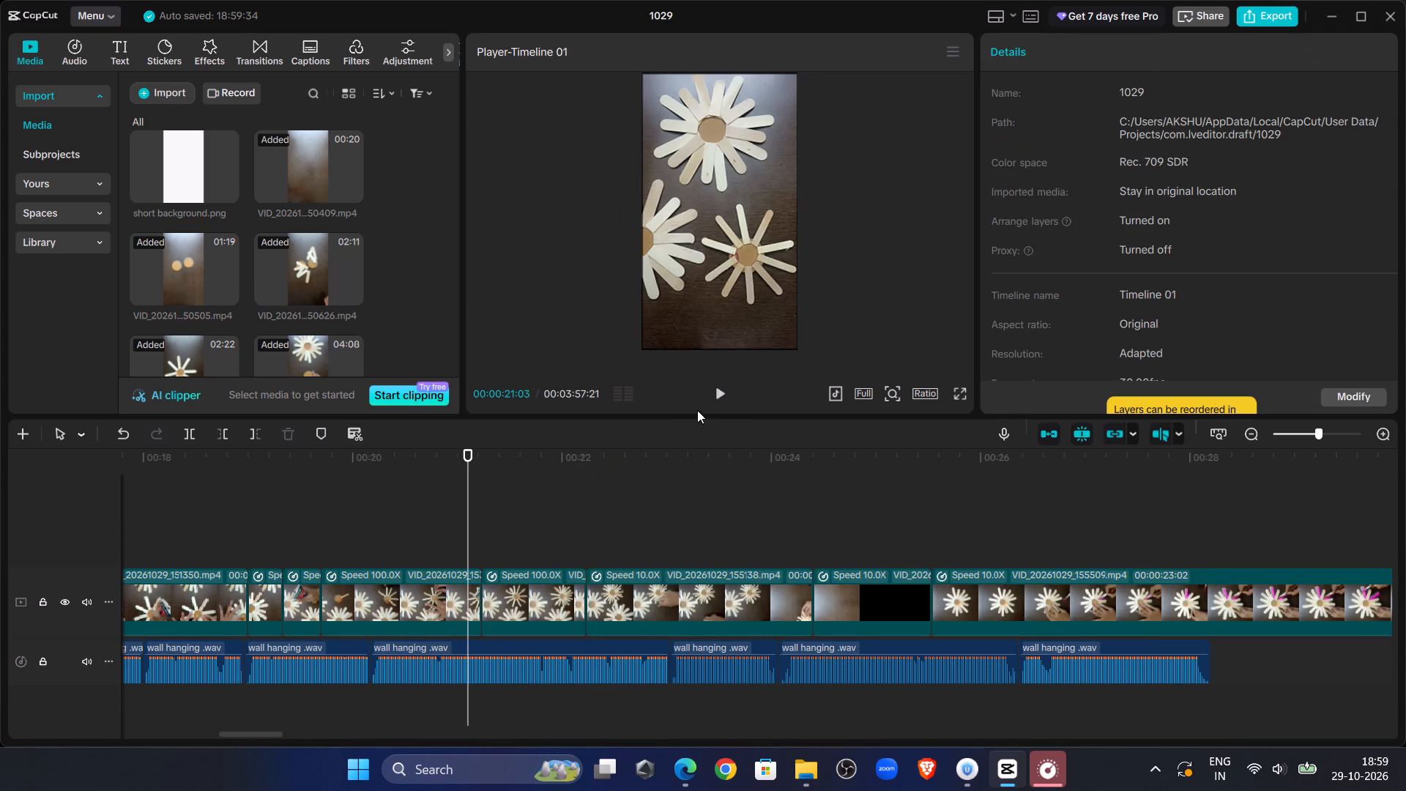
{"action": "left_click", "coordinate": [724, 397]}
{"action": "left_click", "coordinate": [724, 397]}
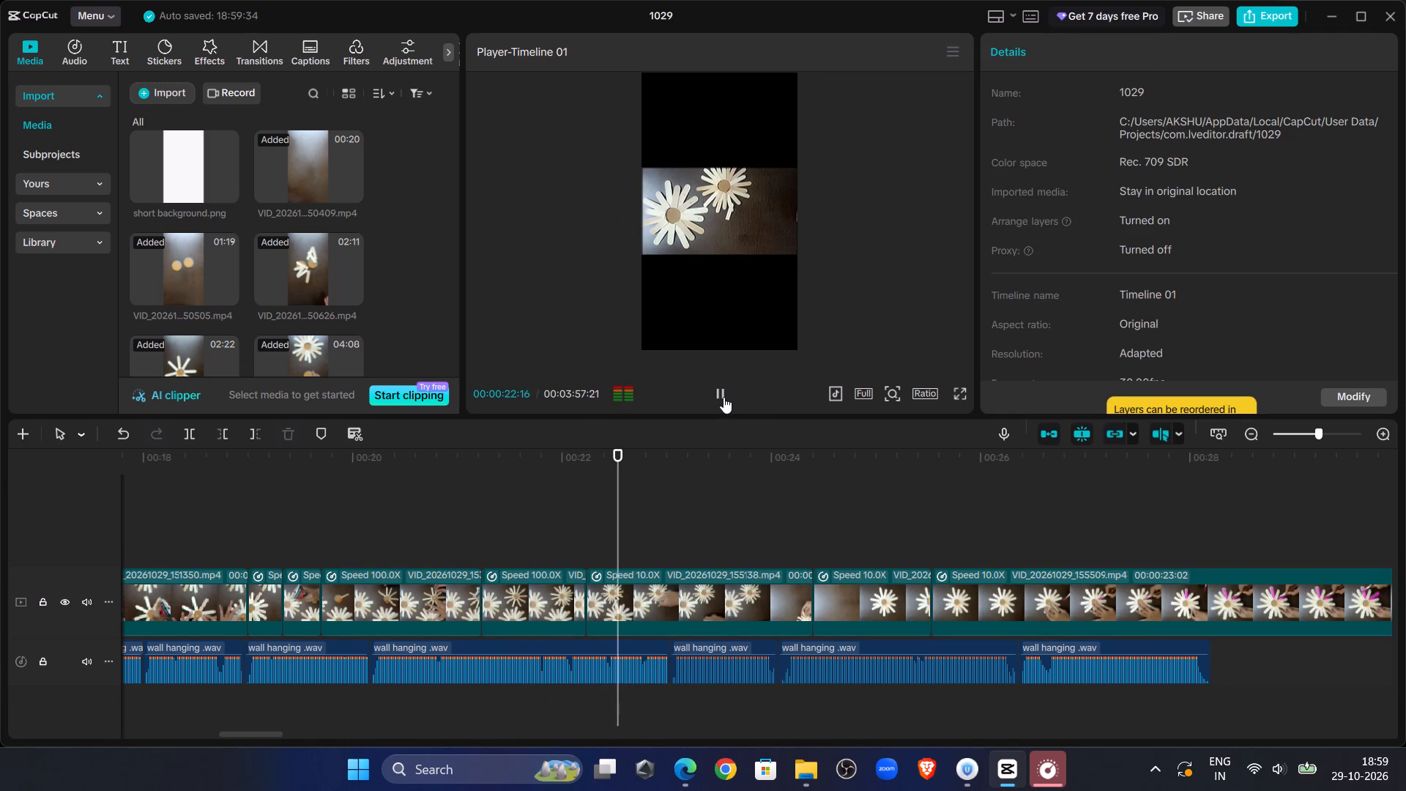
{"action": "left_click", "coordinate": [756, 214]}
{"action": "left_click_drag", "start_coordinate": [715, 277], "coordinate": [628, 224]}
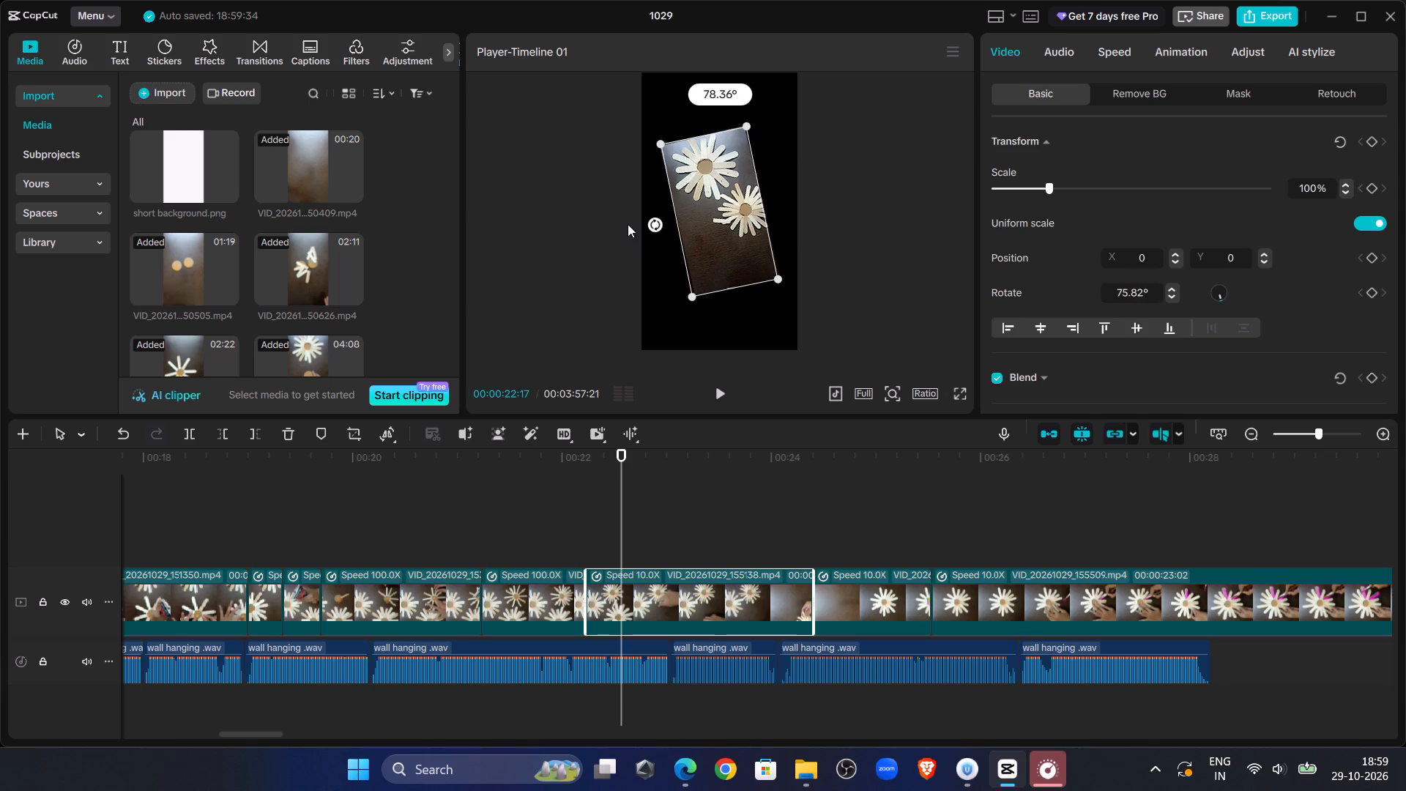
{"action": "left_click_drag", "start_coordinate": [628, 224], "coordinate": [622, 212]}
{"action": "left_click_drag", "start_coordinate": [767, 290], "coordinate": [831, 339]}
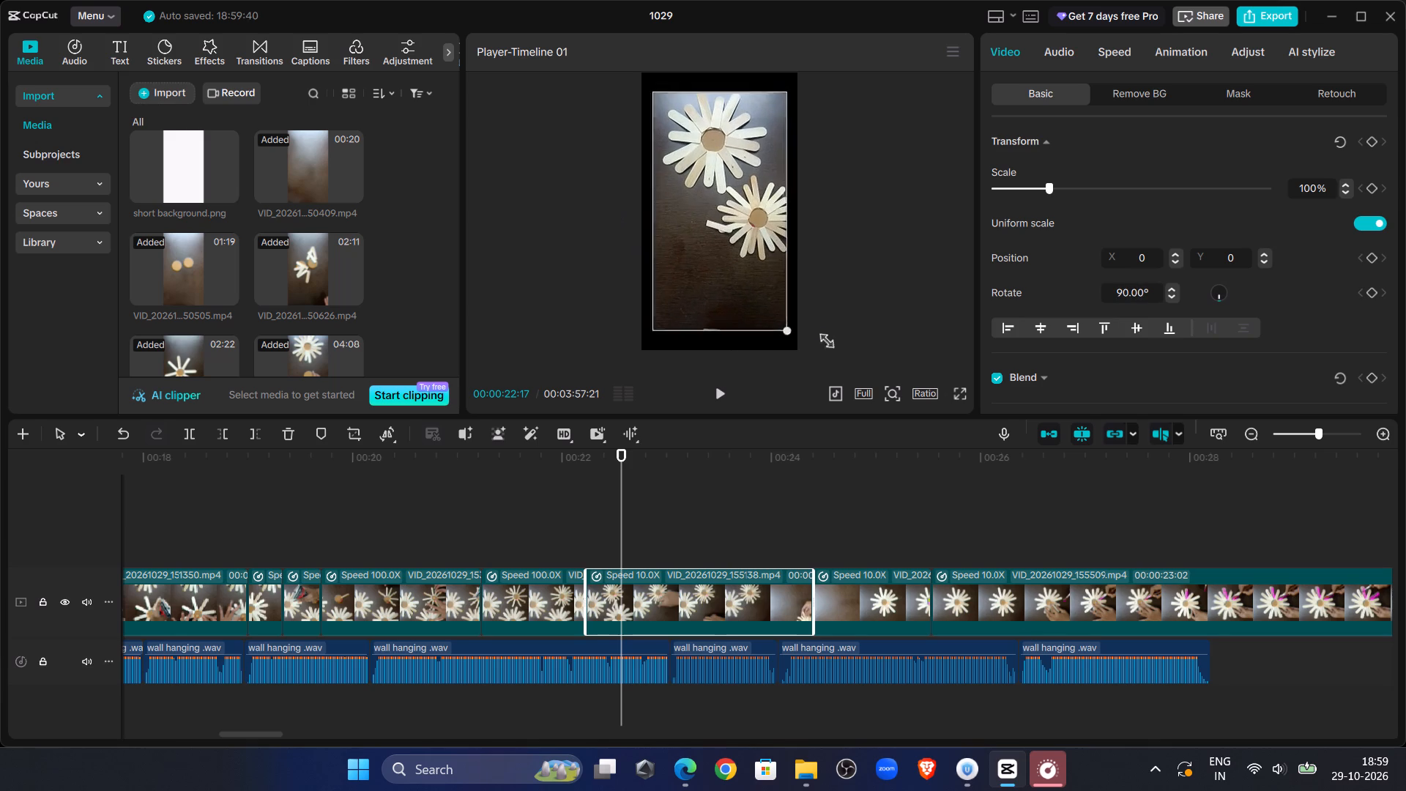
{"action": "left_click_drag", "start_coordinate": [831, 339], "coordinate": [853, 374]}
Replay VID_20261029_155138 and cut away its beginning up to about 00:00:23:11.
{"action": "left_click", "coordinate": [589, 521]}
{"action": "left_click", "coordinate": [711, 395]}
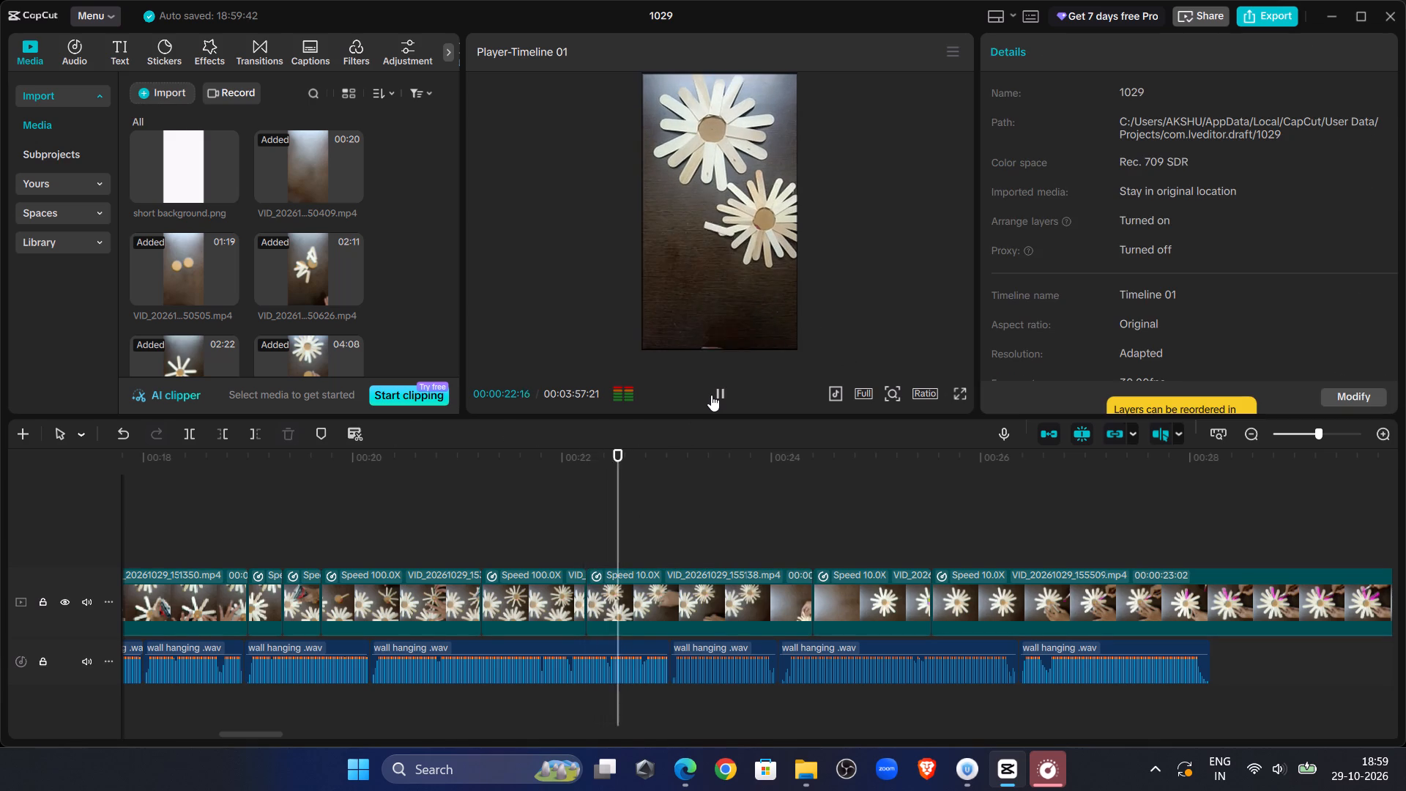
{"action": "left_click", "coordinate": [721, 389]}
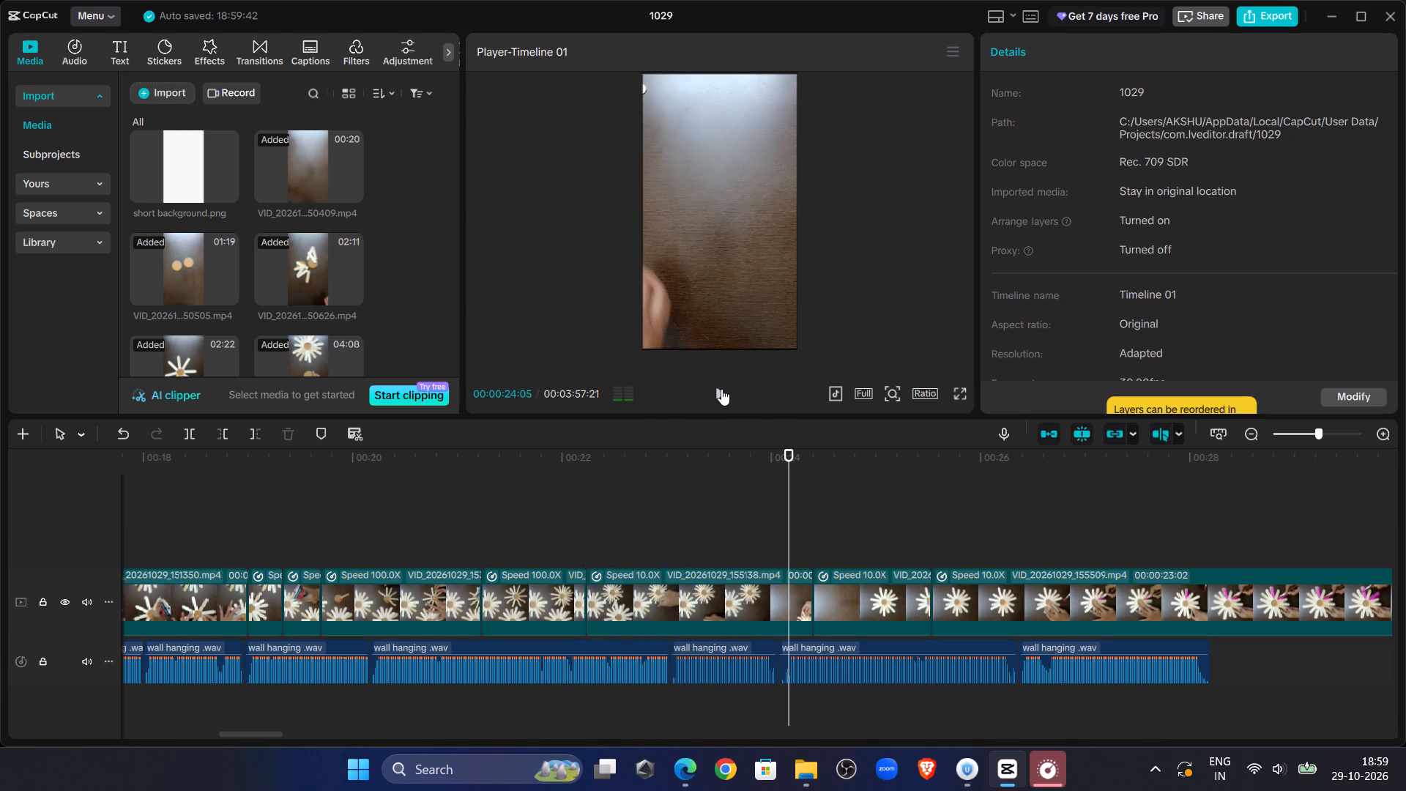
{"action": "left_click", "coordinate": [721, 389]}
{"action": "left_click", "coordinate": [721, 389]}
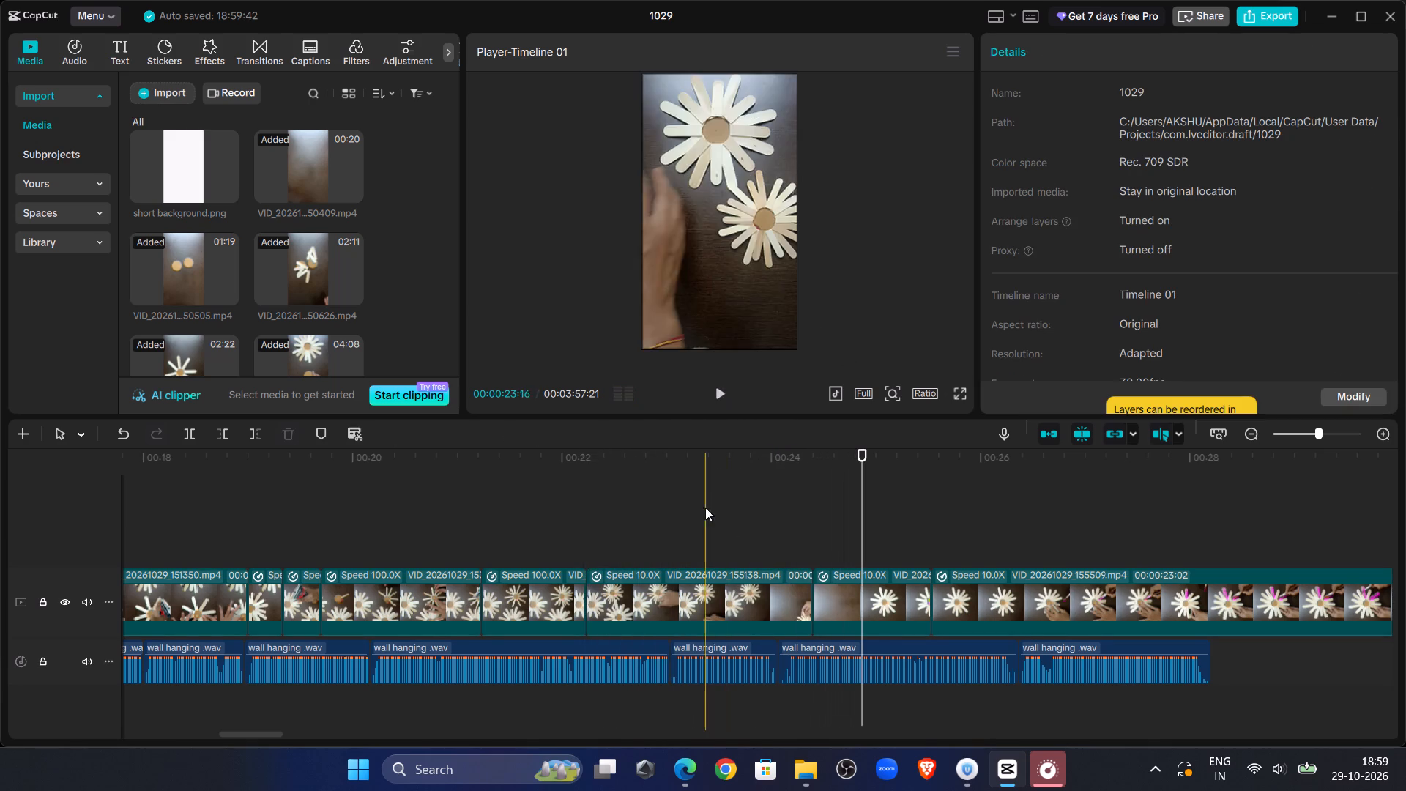
{"action": "left_click", "coordinate": [705, 508]}
{"action": "left_click", "coordinate": [656, 587]}
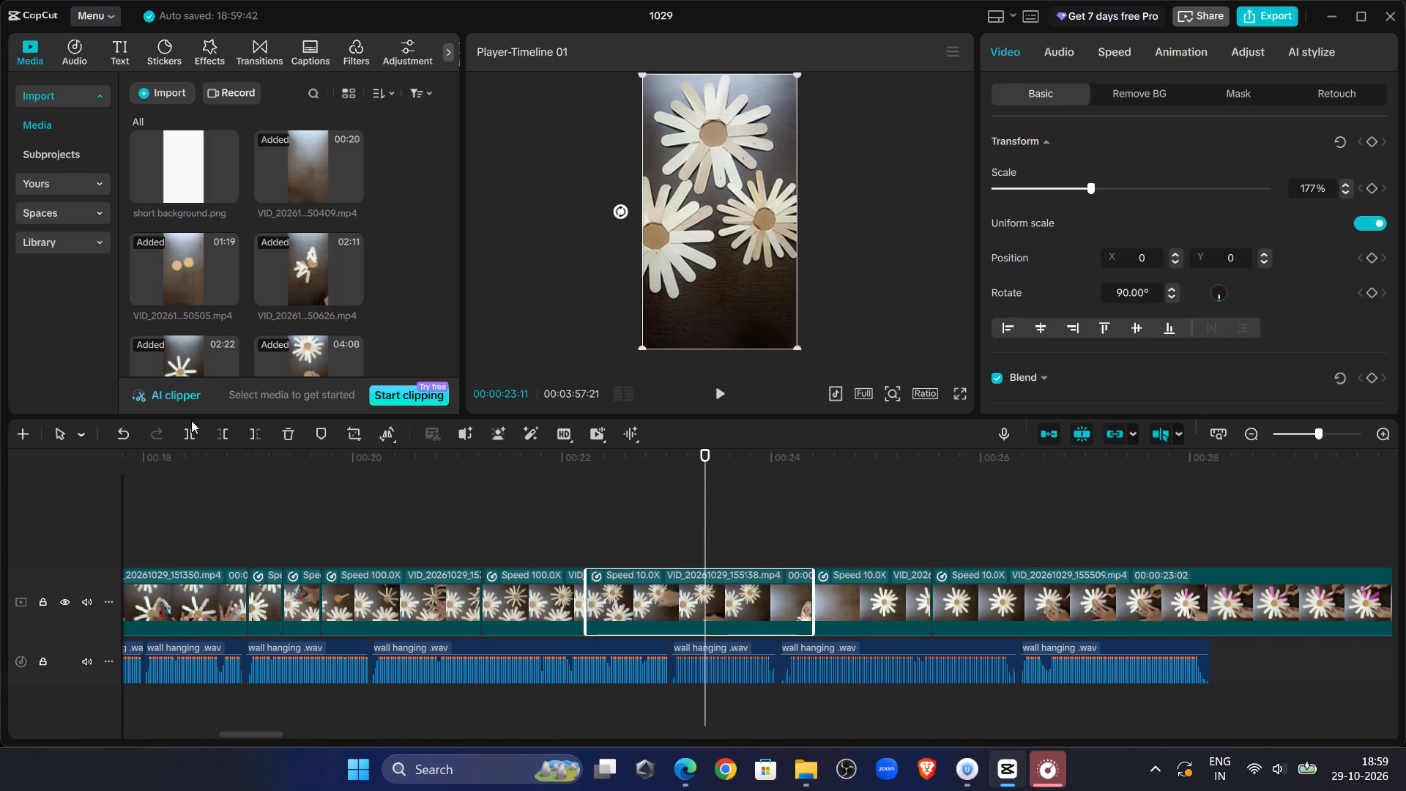
{"action": "left_click", "coordinate": [233, 441]}
Replay the shortened VID_20261029_155138 against the voiceover and trim away its end from about 00:00:22:28.
{"action": "left_click", "coordinate": [513, 484]}
{"action": "left_click", "coordinate": [716, 391]}
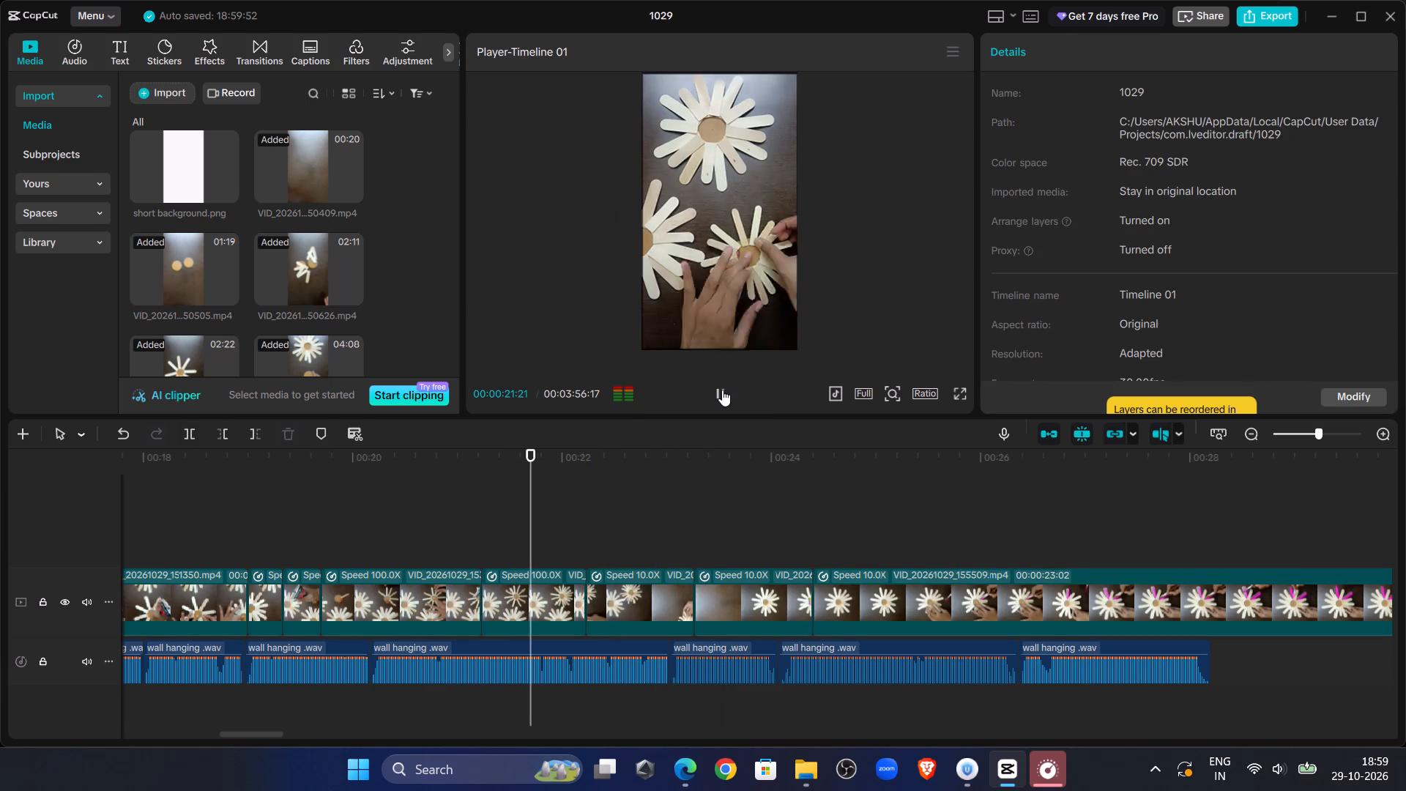
{"action": "left_click", "coordinate": [722, 390]}
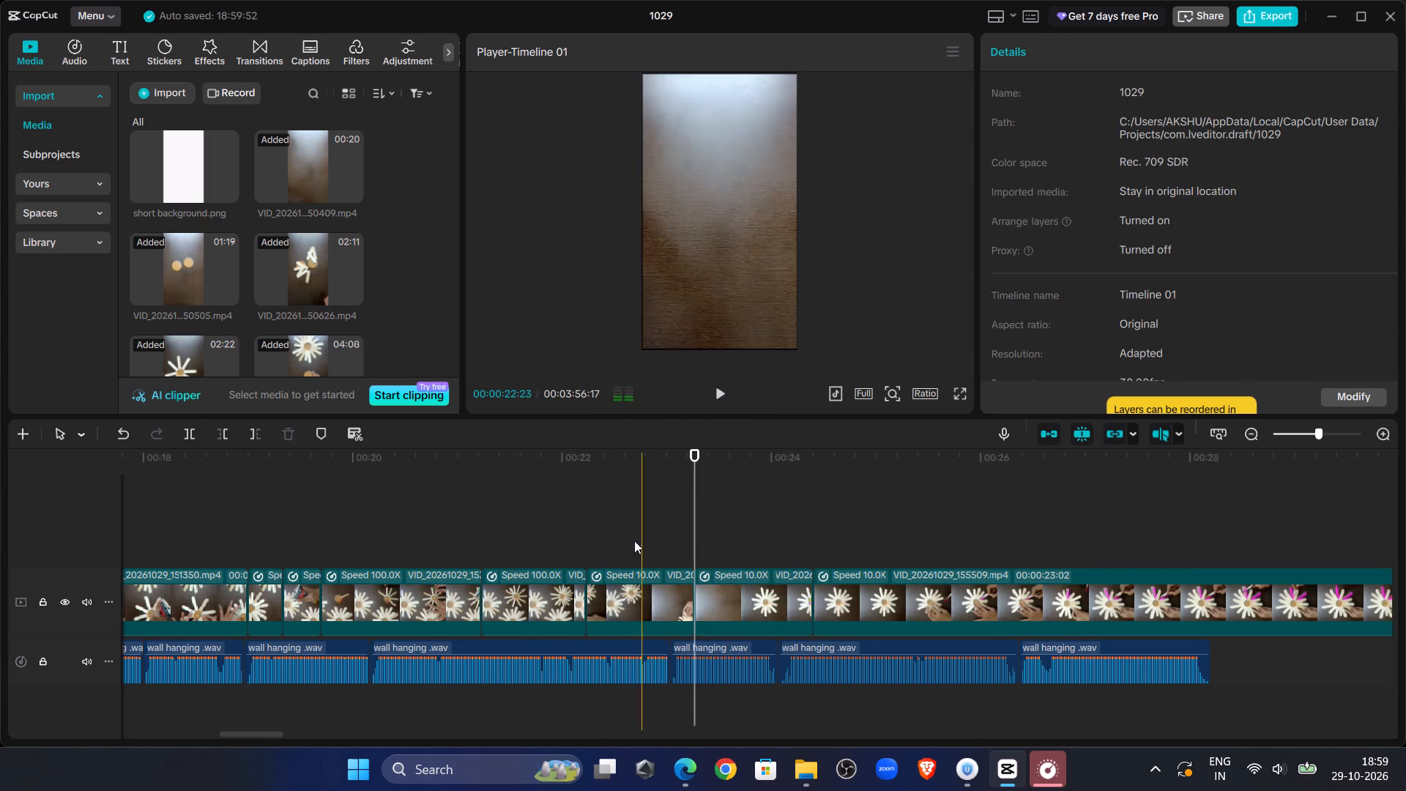
{"action": "left_click", "coordinate": [584, 511]}
{"action": "left_click", "coordinate": [712, 402]}
{"action": "left_click", "coordinate": [718, 396]}
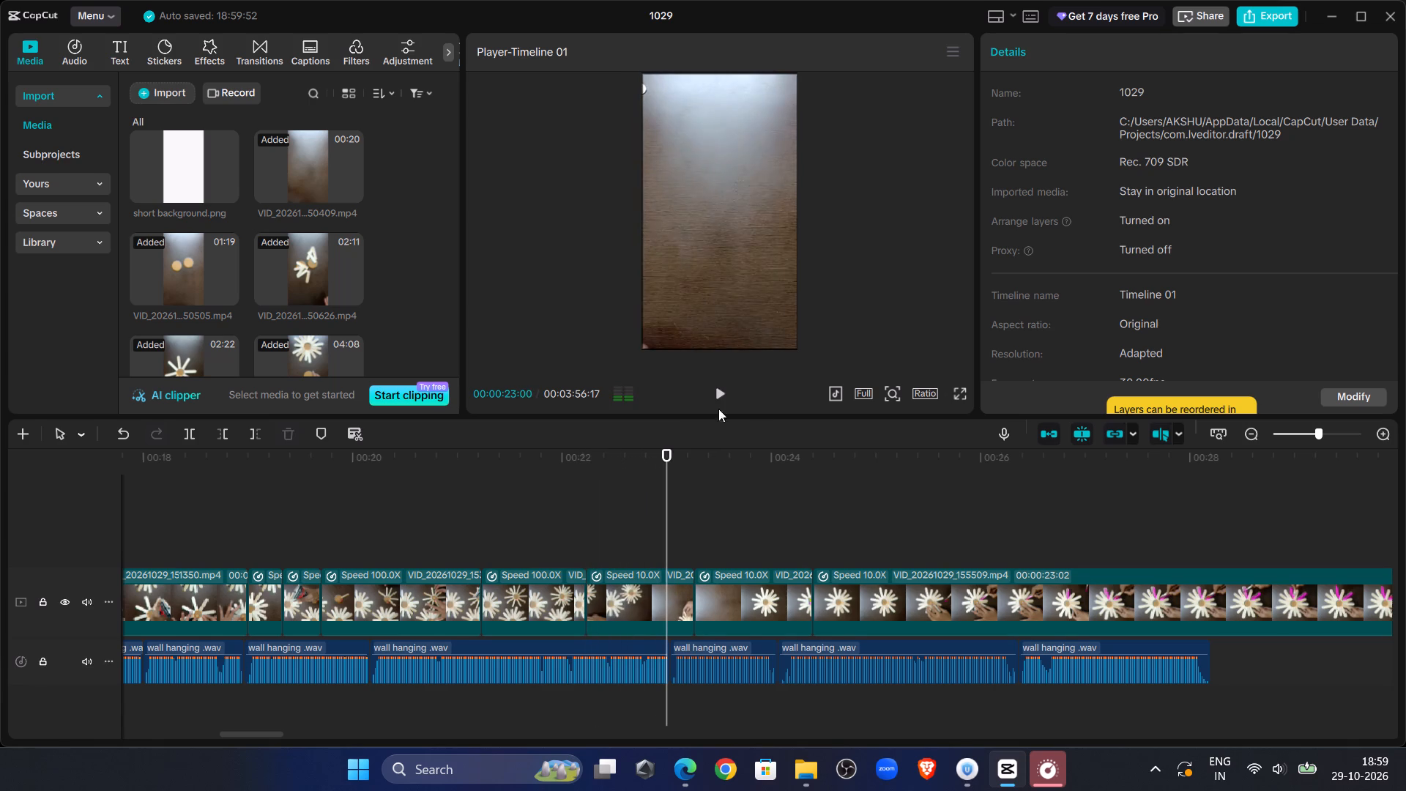
{"action": "left_click", "coordinate": [666, 552]}
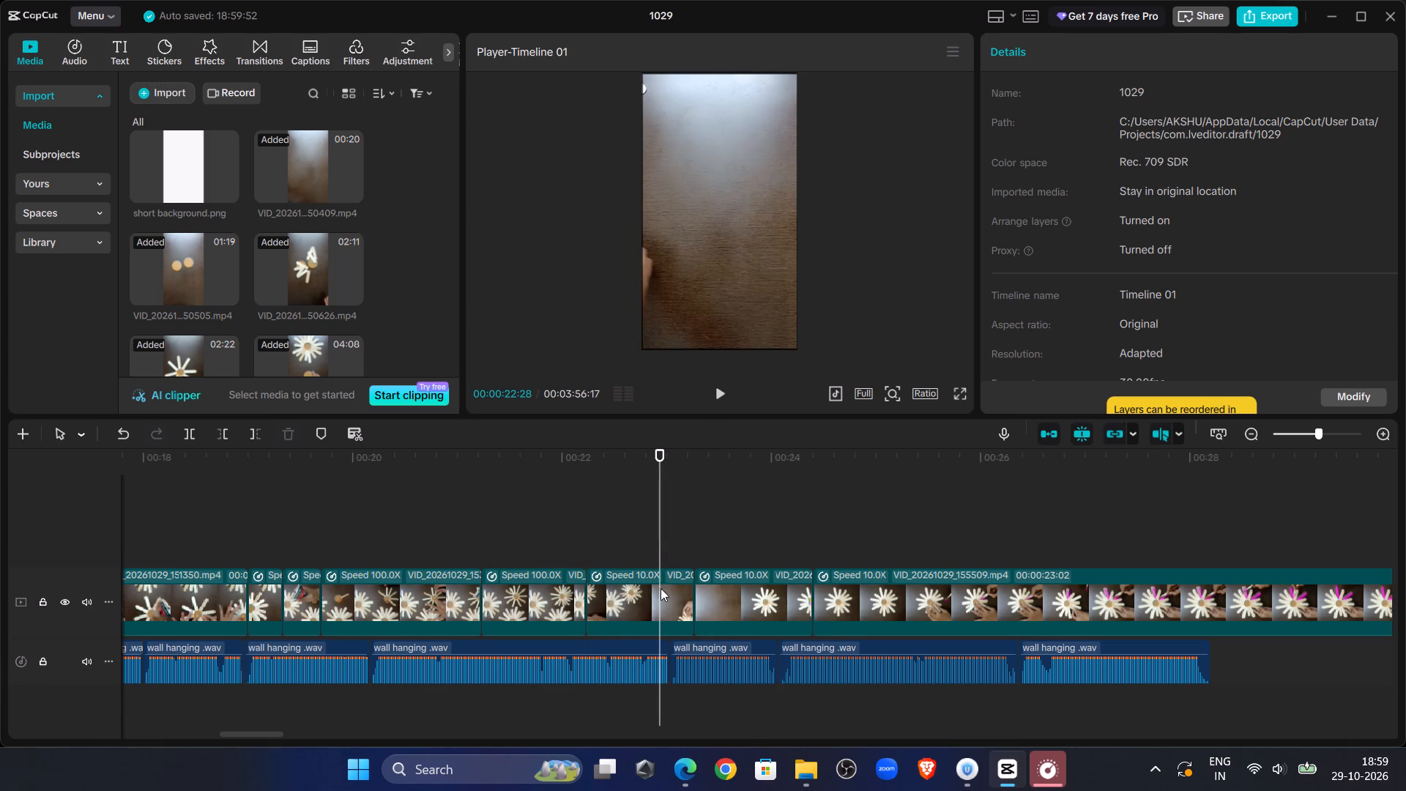
{"action": "left_click", "coordinate": [652, 614]}
{"action": "left_click", "coordinate": [248, 431]}
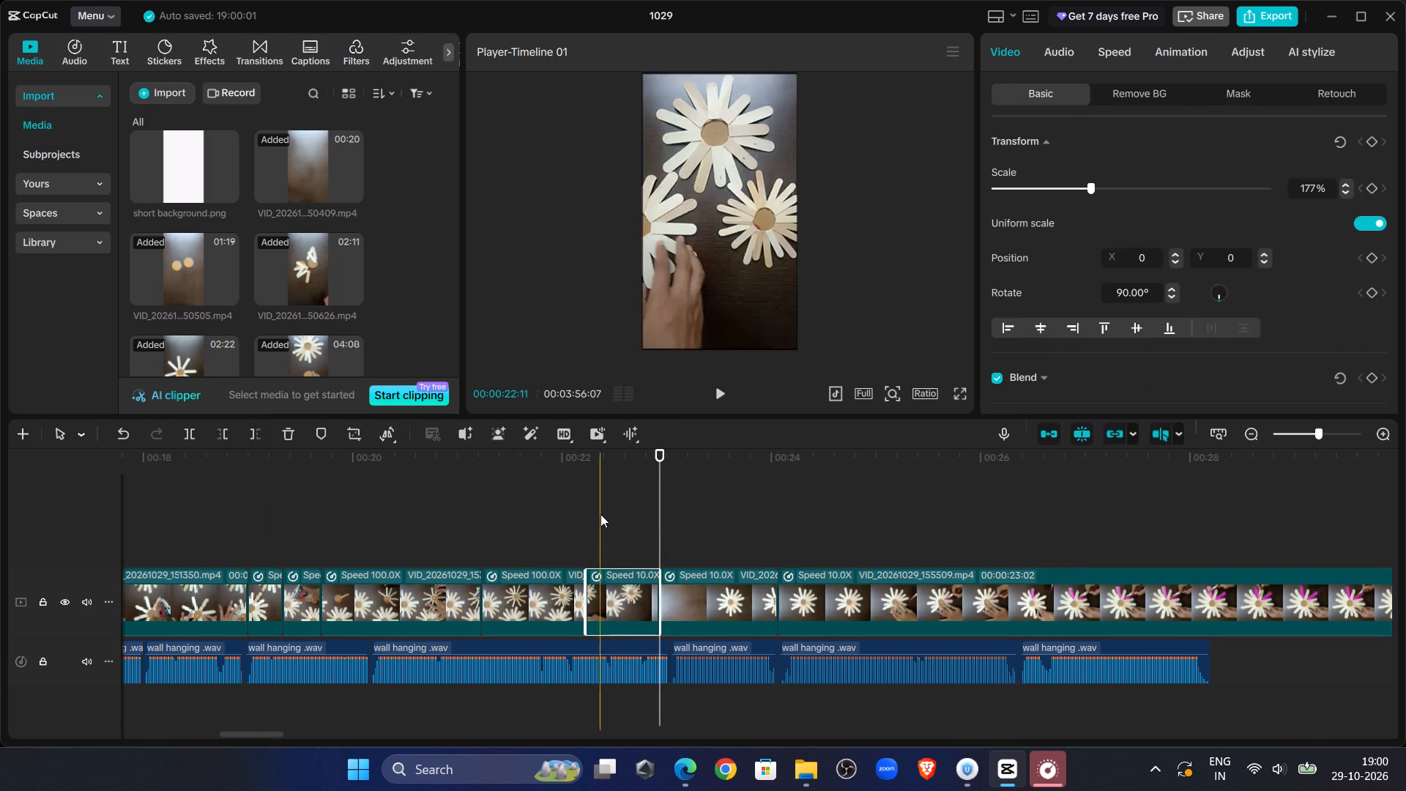
Replay into the short clip just before VID_20261029_155509, rotate it to 90° and enlarge it to 177% to fill the frame.
{"action": "left_click", "coordinate": [574, 502]}
{"action": "left_click", "coordinate": [727, 395]}
{"action": "left_click", "coordinate": [727, 395]}
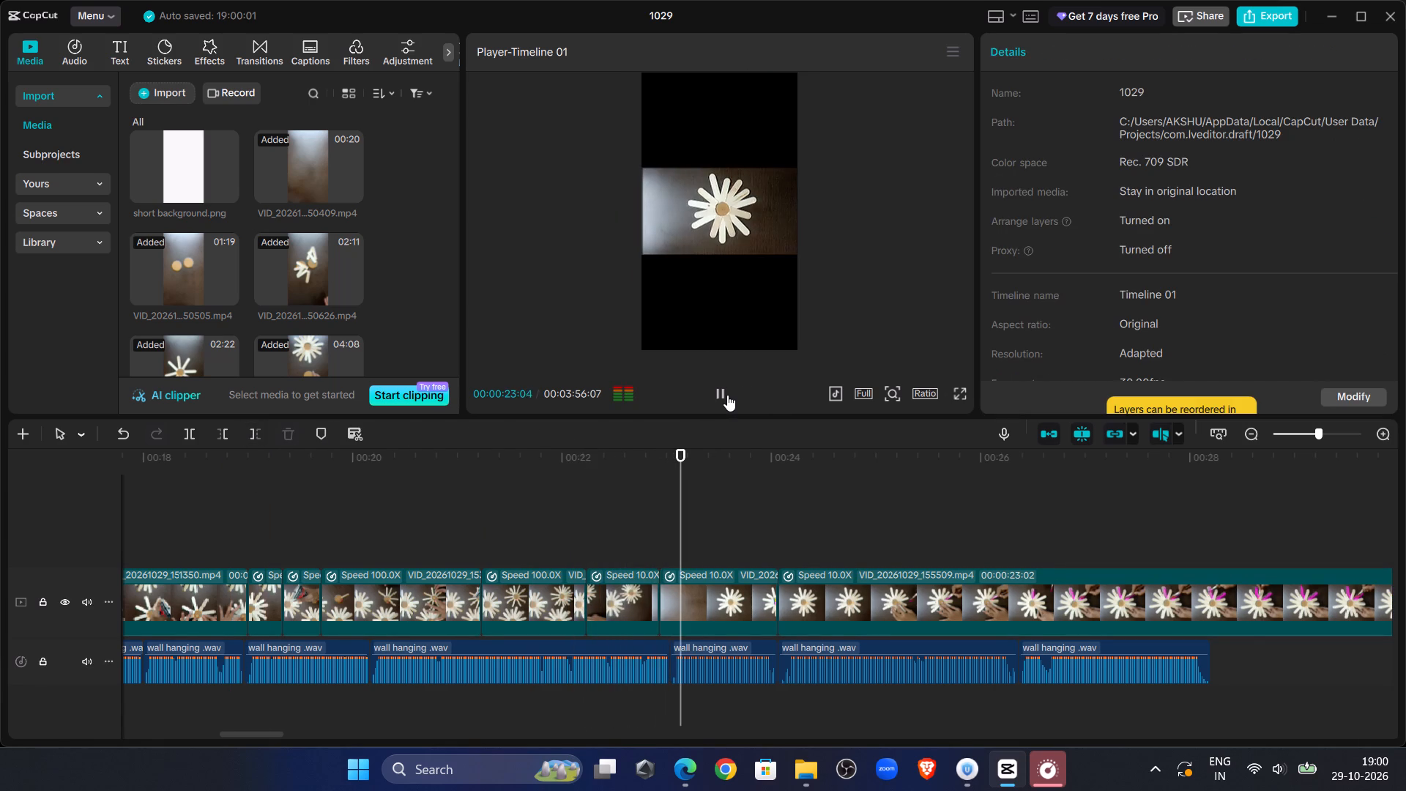
{"action": "left_click", "coordinate": [726, 591]}
{"action": "left_click_drag", "start_coordinate": [716, 281], "coordinate": [672, 261]}
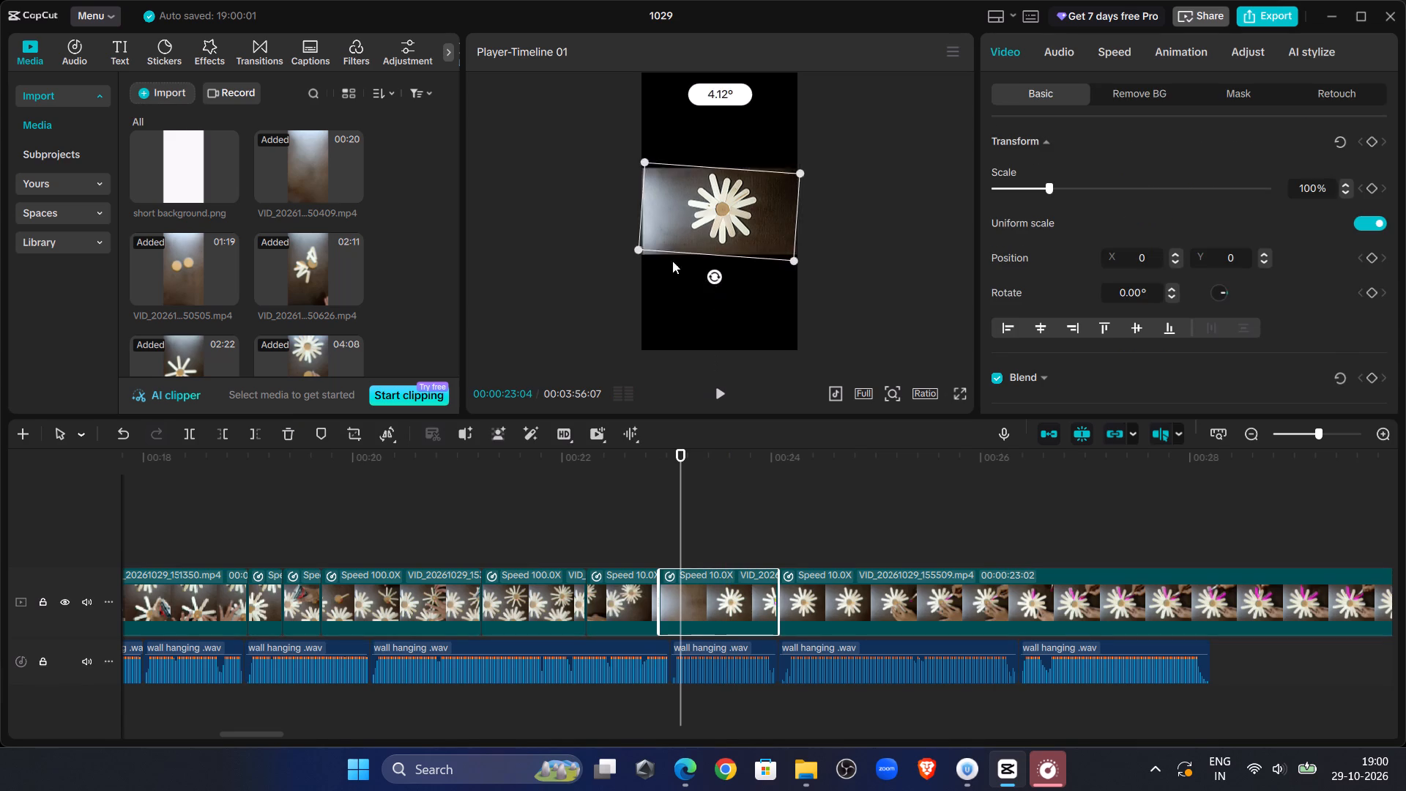
{"action": "left_click_drag", "start_coordinate": [672, 261], "coordinate": [632, 211]}
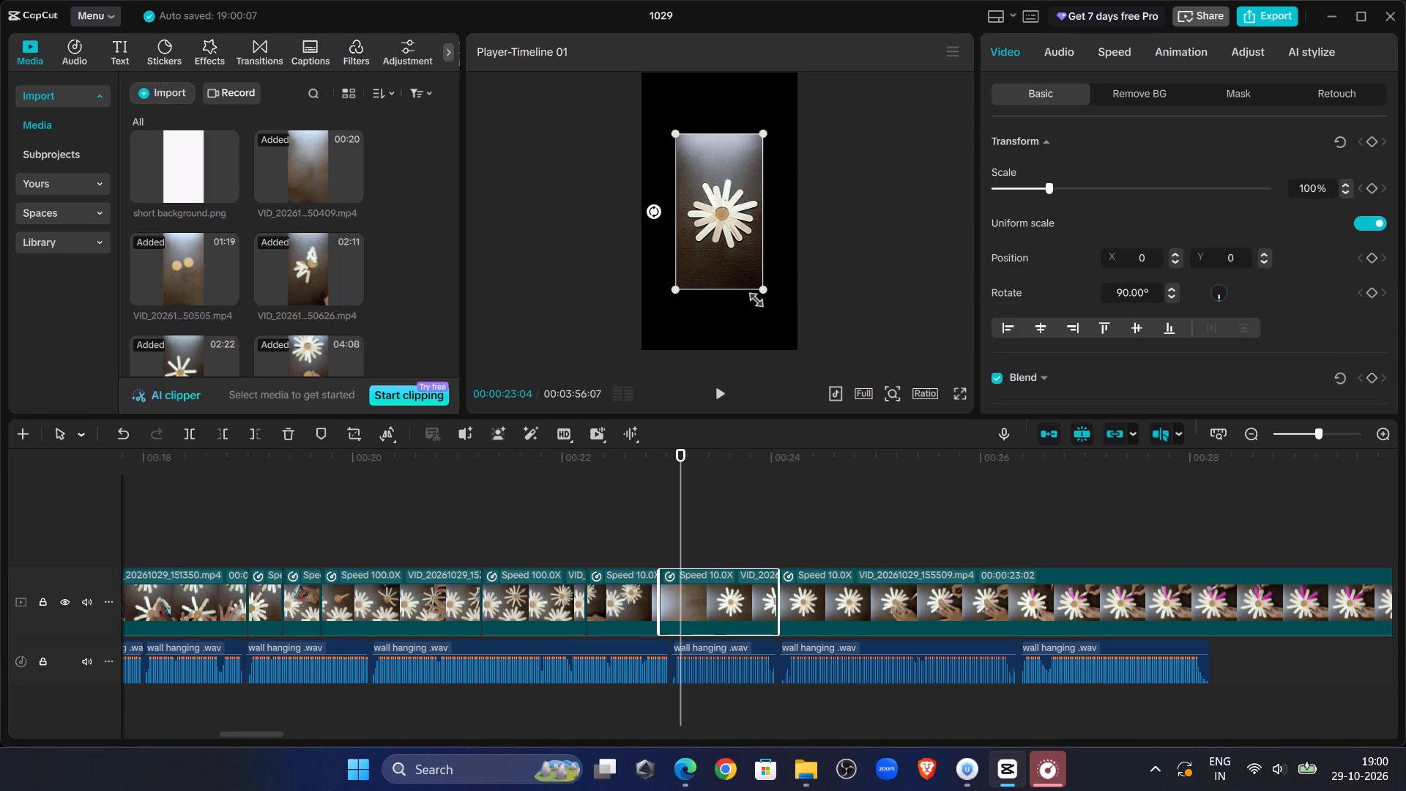
{"action": "left_click_drag", "start_coordinate": [763, 296], "coordinate": [827, 397]}
Replay the short clip before VID_20261029_155509 and trim away its end from 00:00:24:00.
{"action": "left_click", "coordinate": [647, 538]}
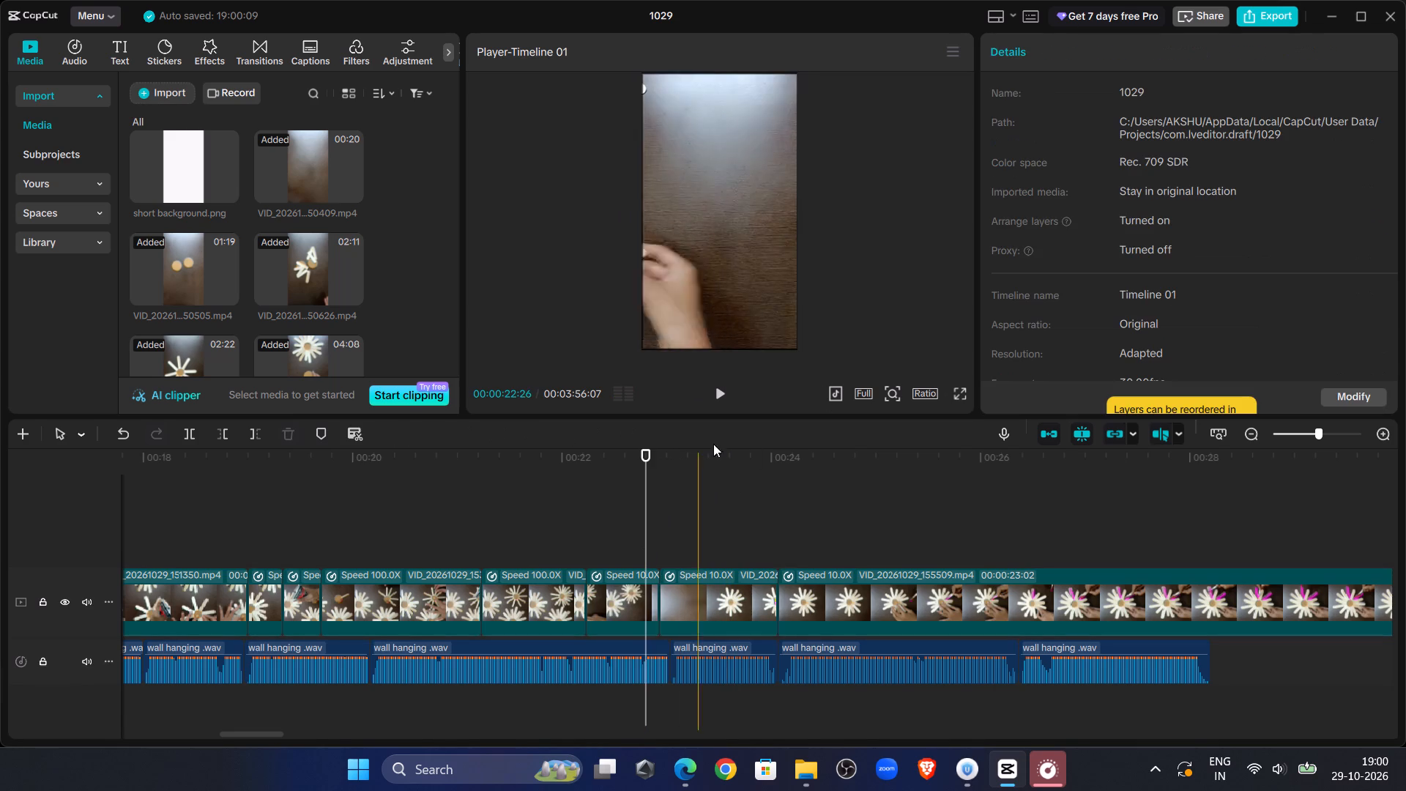
{"action": "left_click", "coordinate": [724, 394]}
{"action": "left_click", "coordinate": [720, 393]}
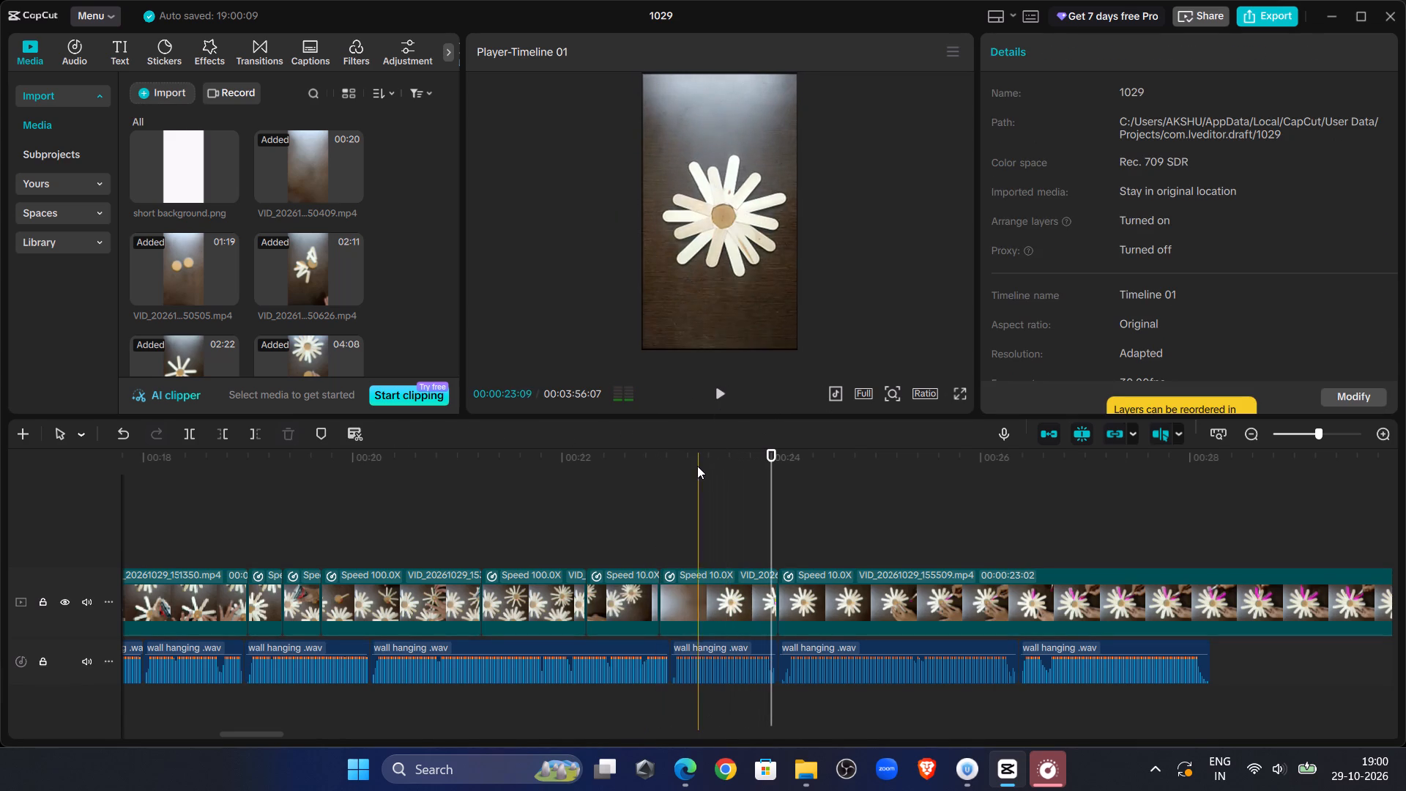
{"action": "left_click", "coordinate": [726, 600]}
{"action": "left_click", "coordinate": [246, 438]}
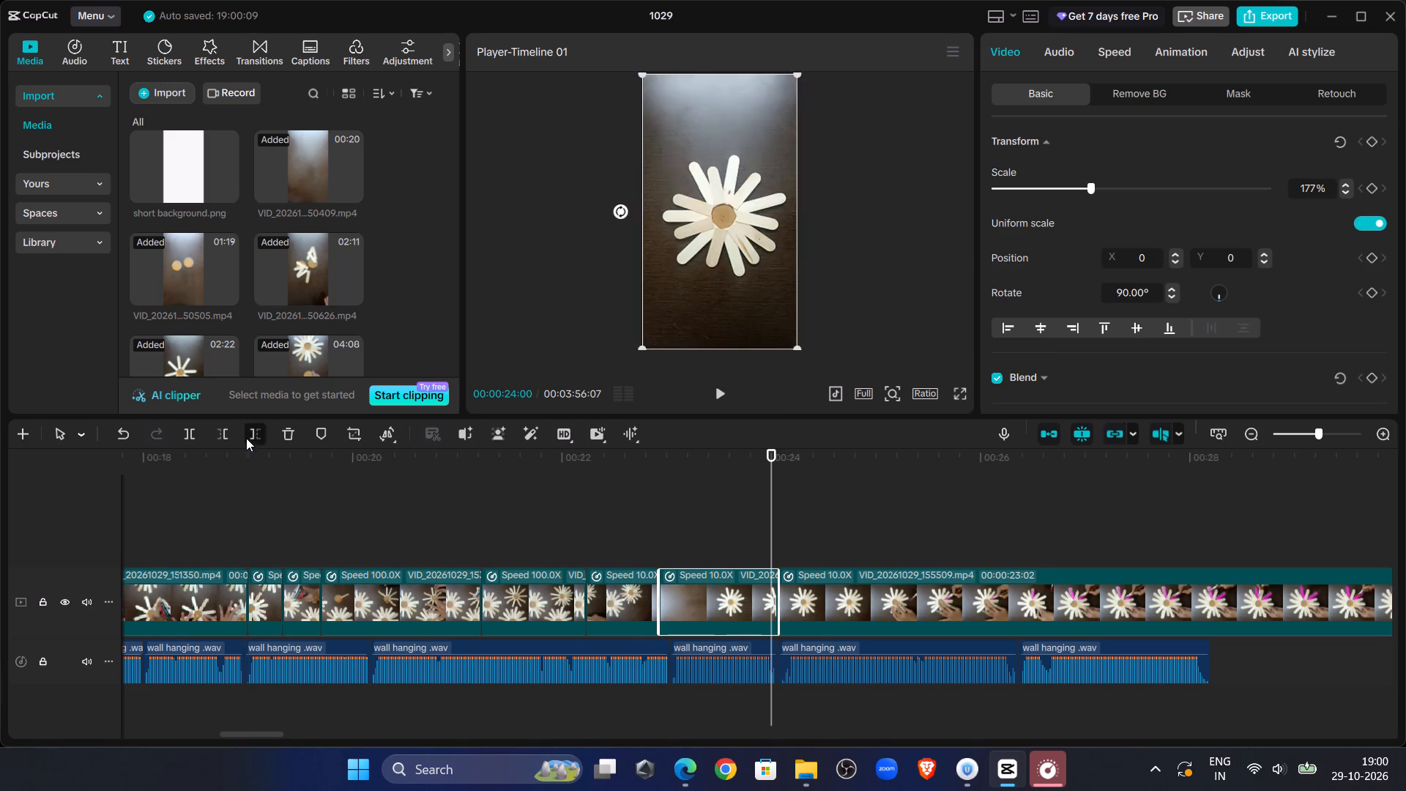
Replay into the VID_20261029_155509 clip, rotate it to 90° and enlarge it to 177% to fill the vertical frame.
{"action": "left_click", "coordinate": [710, 394]}
{"action": "left_click", "coordinate": [711, 394]}
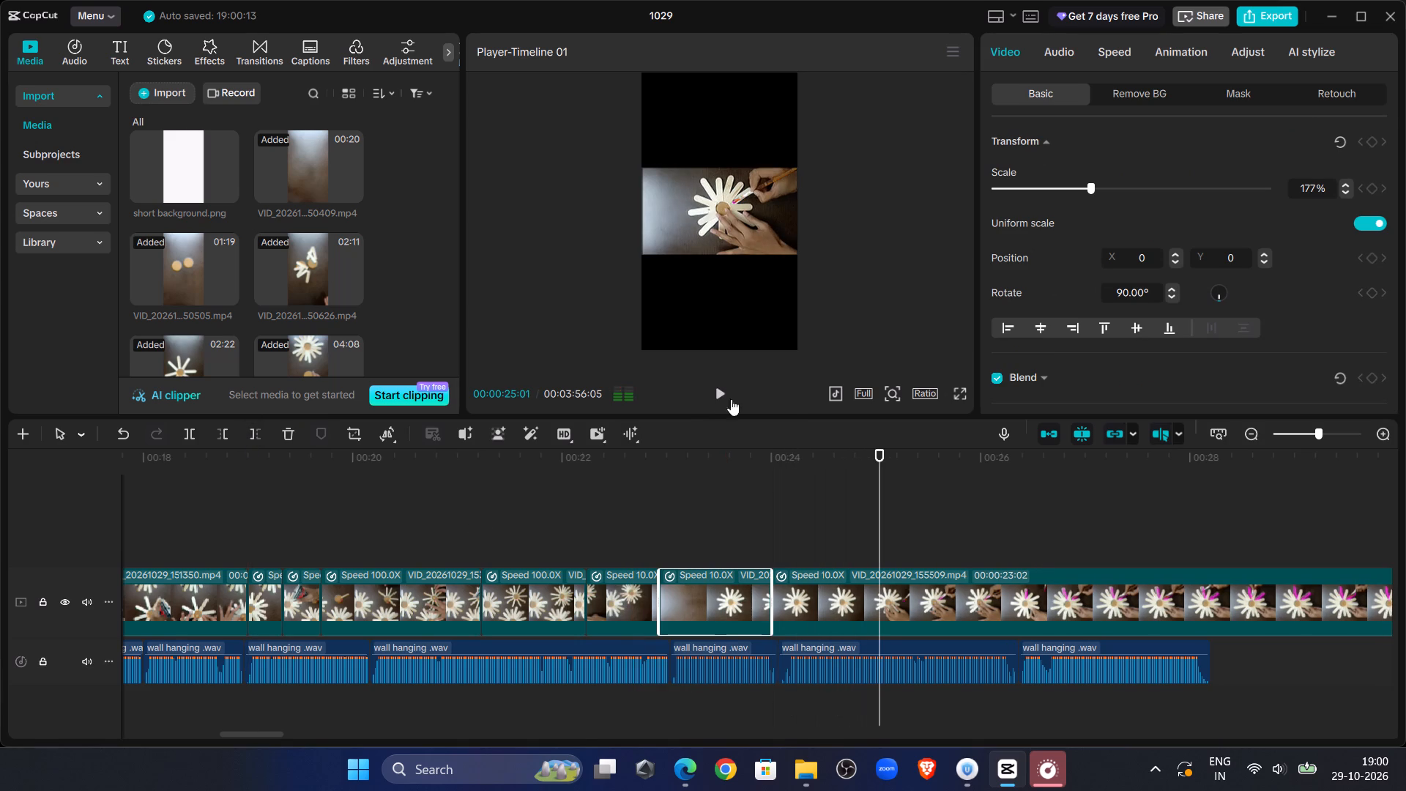
{"action": "left_click", "coordinate": [745, 231]}
{"action": "left_click_drag", "start_coordinate": [715, 285], "coordinate": [660, 208]}
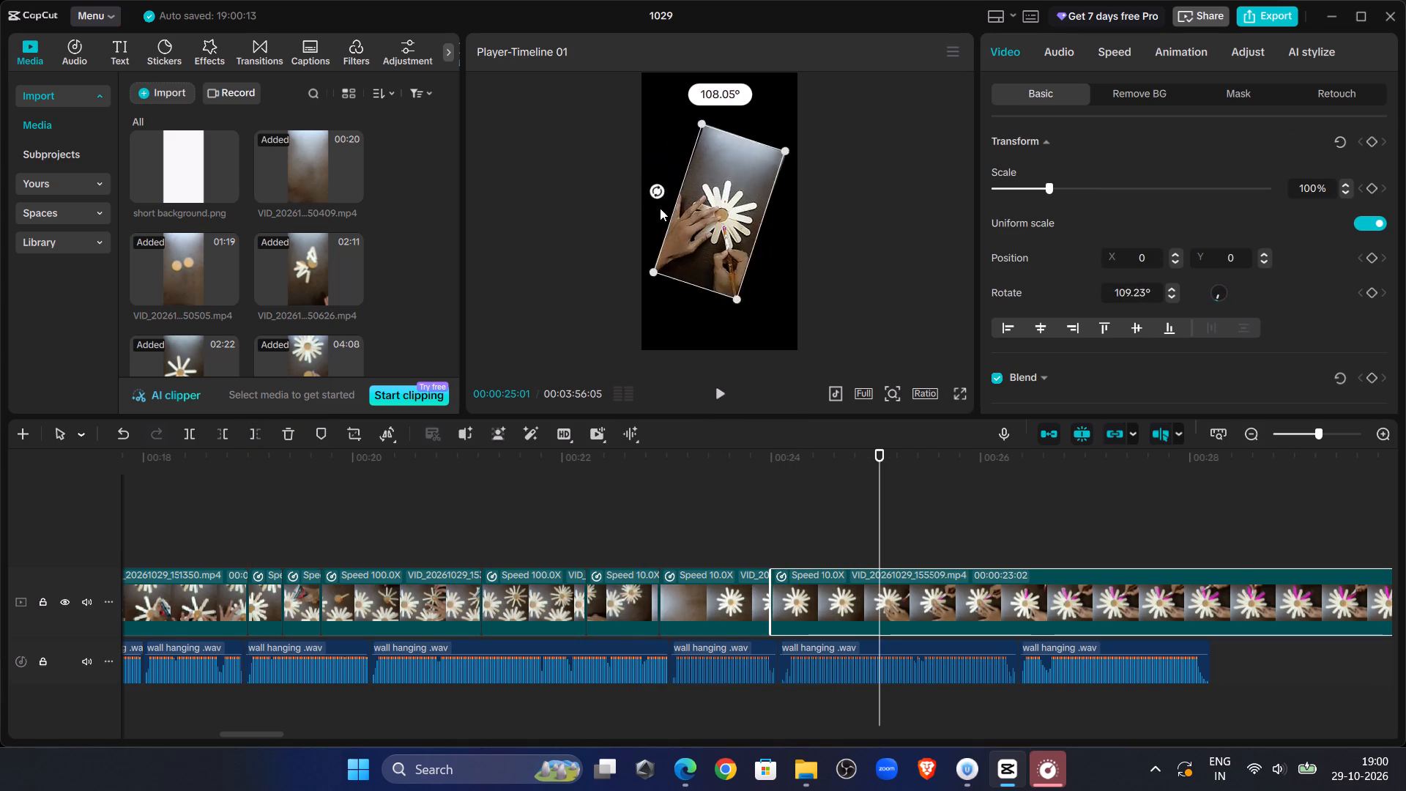
{"action": "left_click_drag", "start_coordinate": [660, 208], "coordinate": [660, 207]}
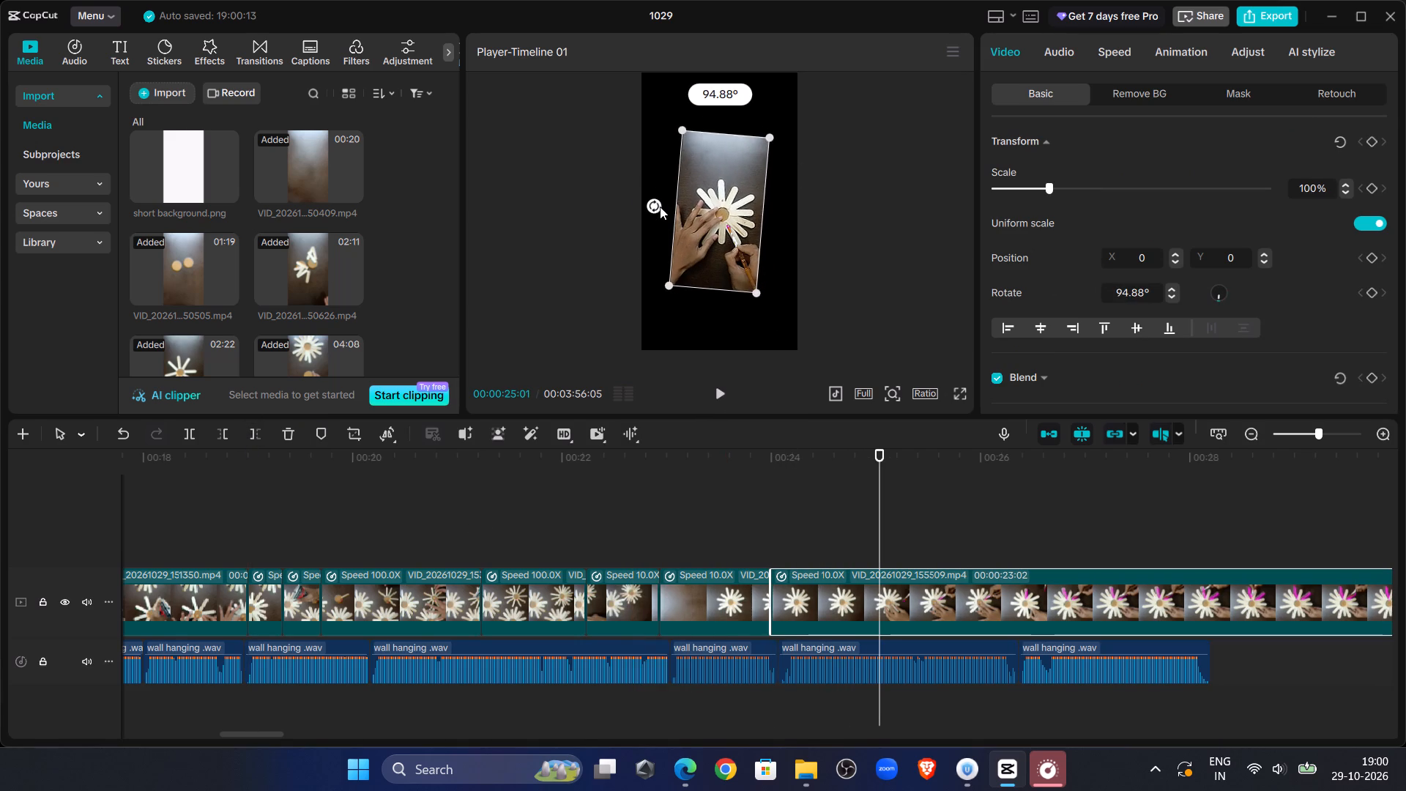
{"action": "left_click_drag", "start_coordinate": [660, 207], "coordinate": [663, 209]}
{"action": "left_click_drag", "start_coordinate": [759, 286], "coordinate": [813, 344]}
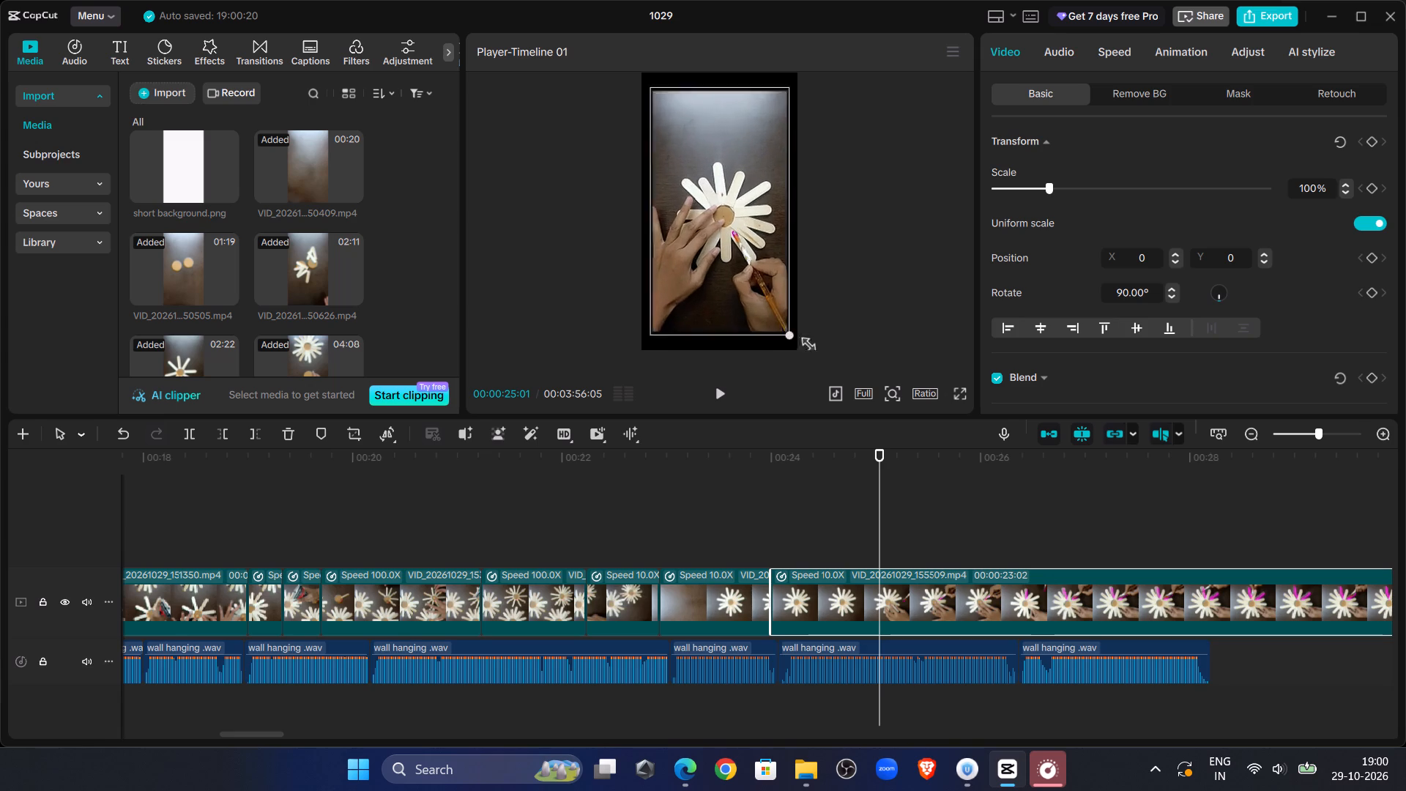
{"action": "left_click_drag", "start_coordinate": [813, 344], "coordinate": [826, 367]}
Replay the start of VID_20261029_155509 against the voiceover and cut away about its first second.
{"action": "left_click", "coordinate": [771, 502]}
{"action": "left_click", "coordinate": [716, 392]}
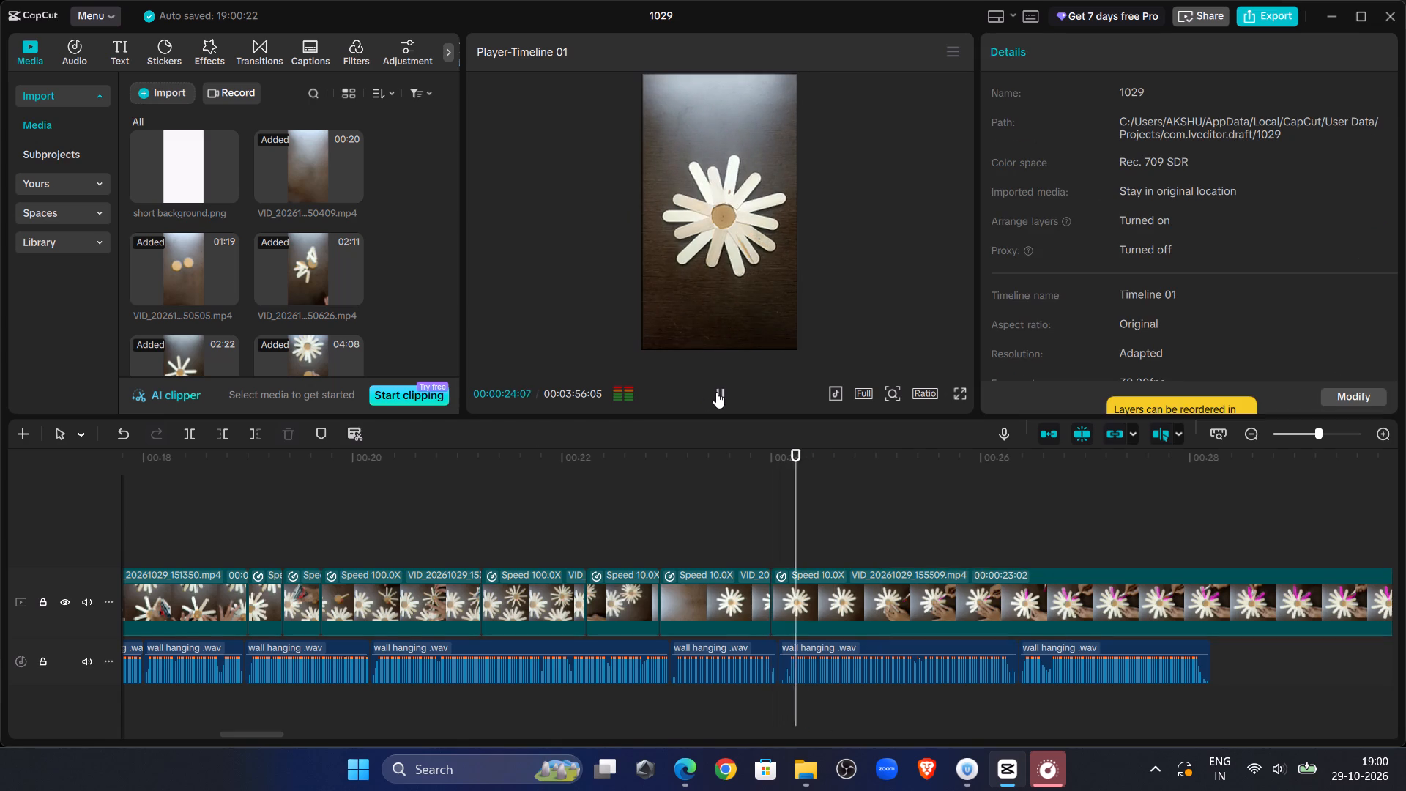
{"action": "left_click", "coordinate": [716, 392]}
{"action": "left_click", "coordinate": [836, 598]}
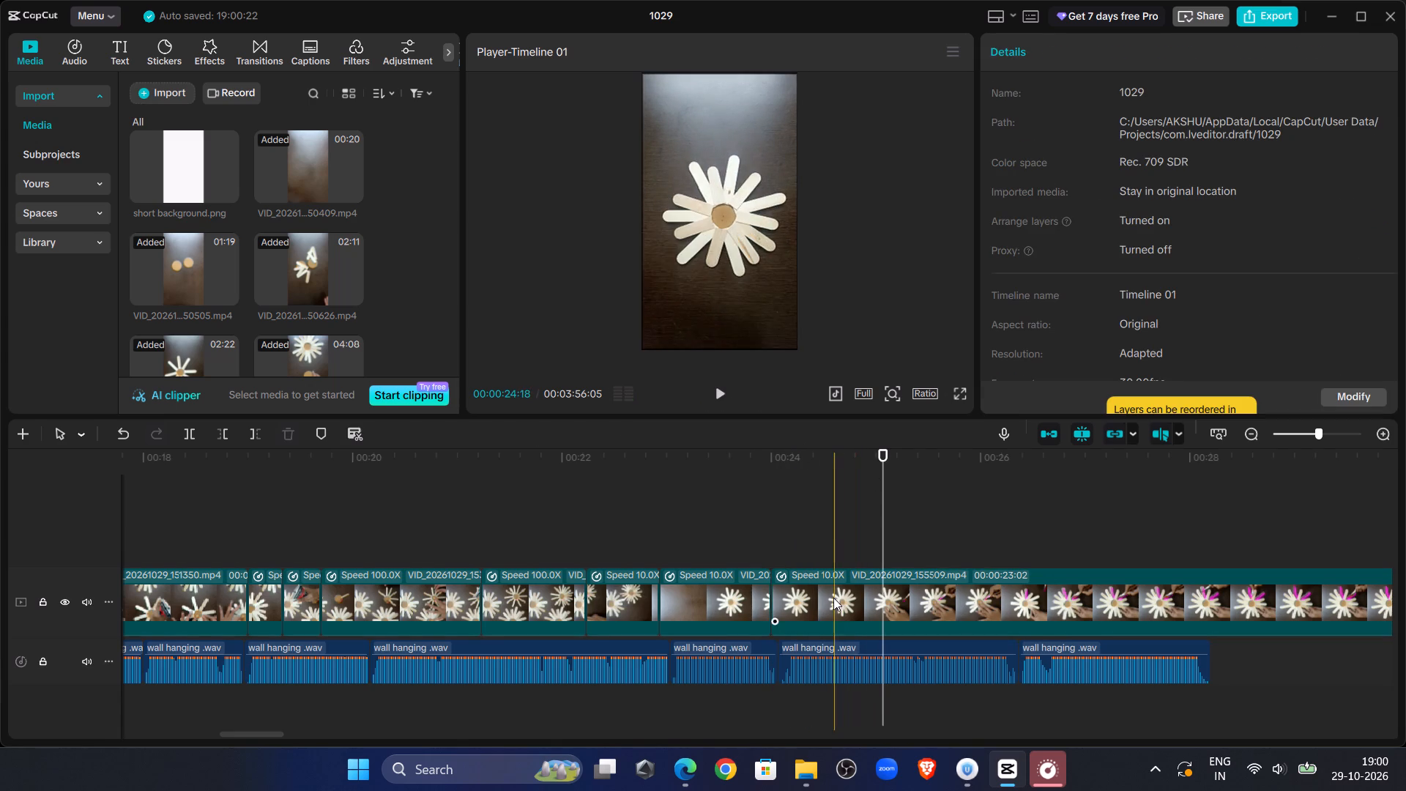
{"action": "left_click", "coordinate": [222, 436]}
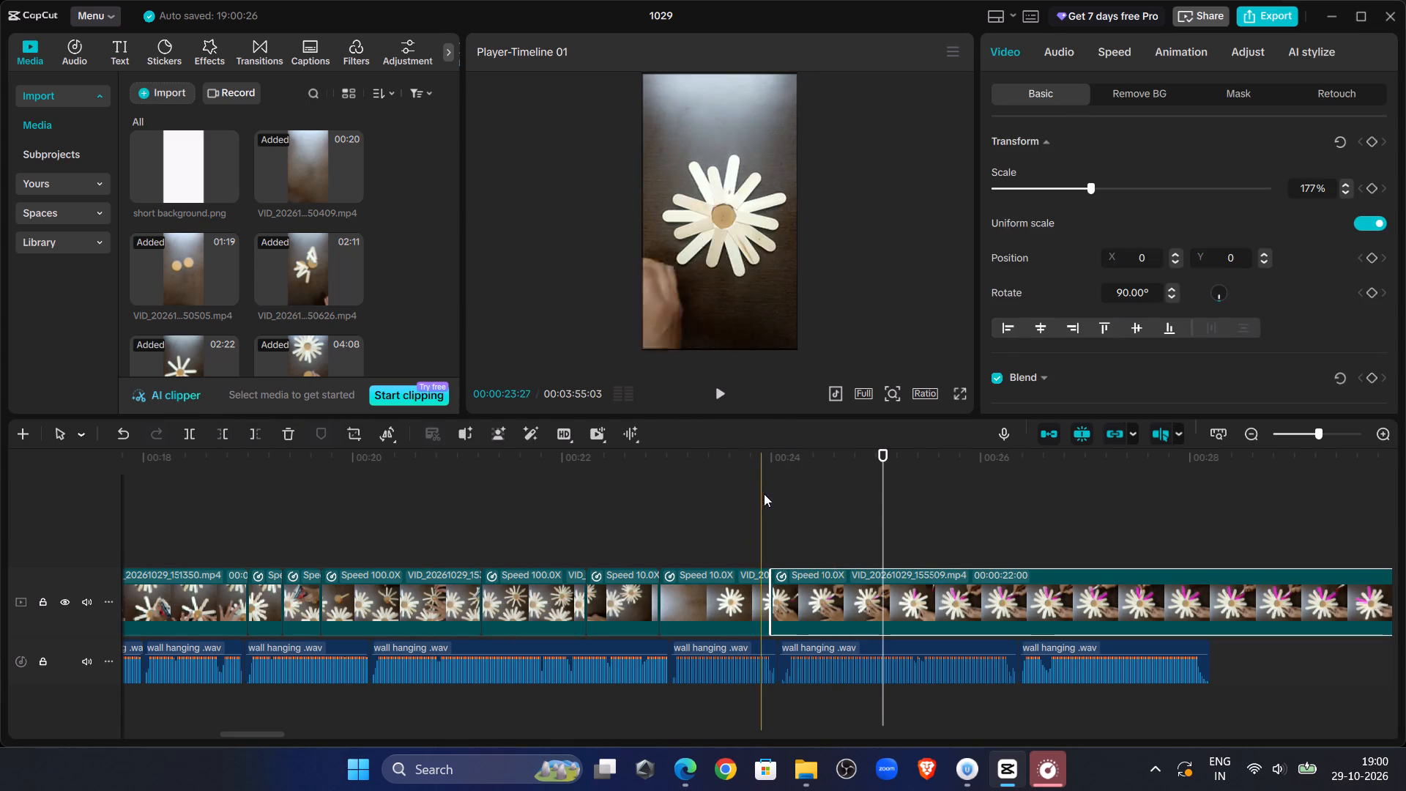
Replay the trimmed start of VID_20261029_155509 and set the clip's speed to 100x.
{"action": "left_click", "coordinate": [767, 497]}
{"action": "left_click", "coordinate": [726, 403]}
{"action": "left_click", "coordinate": [723, 401]}
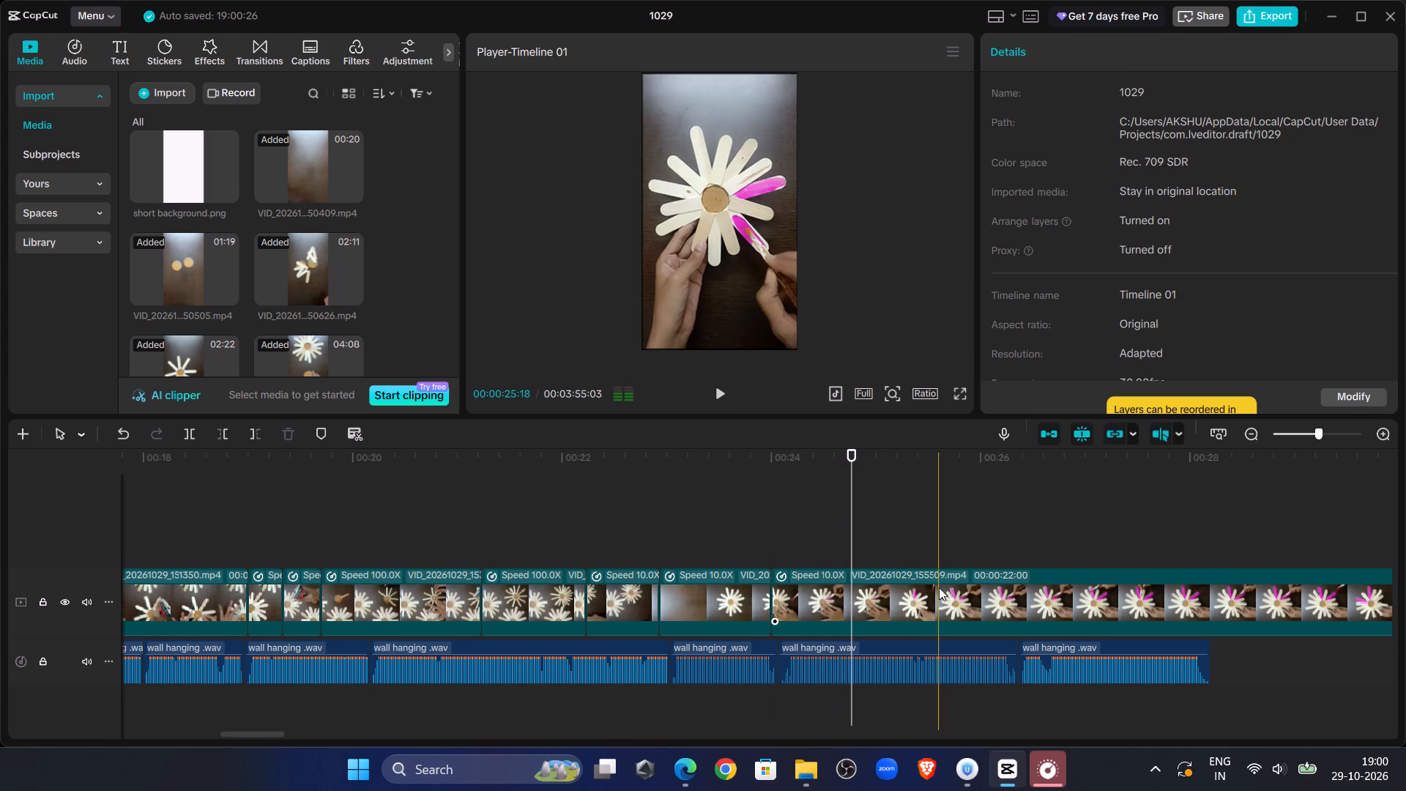
{"action": "left_click", "coordinate": [926, 615]}
{"action": "left_click", "coordinate": [1128, 51]}
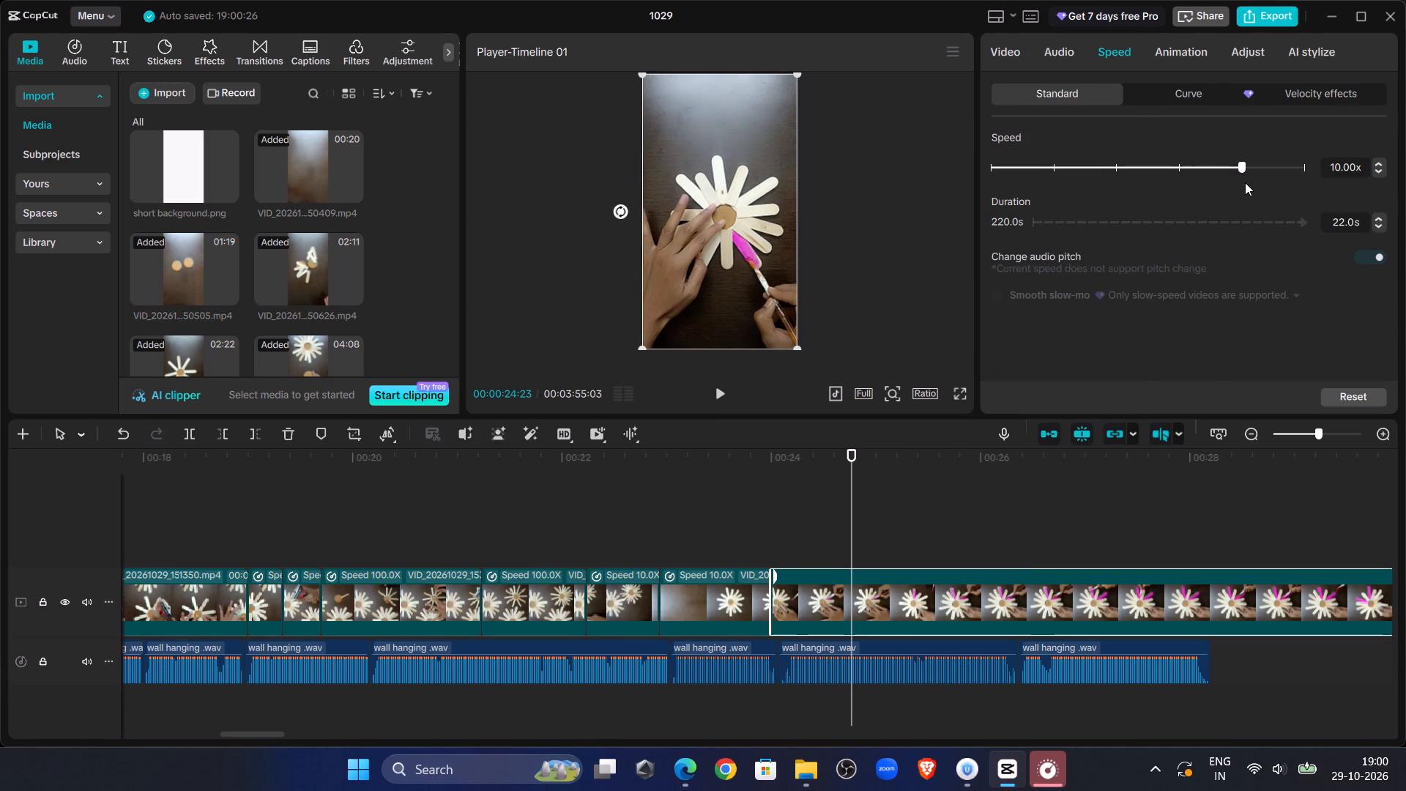
{"action": "left_click_drag", "start_coordinate": [1245, 182], "coordinate": [1328, 182]}
{"action": "left_click_drag", "start_coordinate": [1240, 162], "coordinate": [1405, 187]}
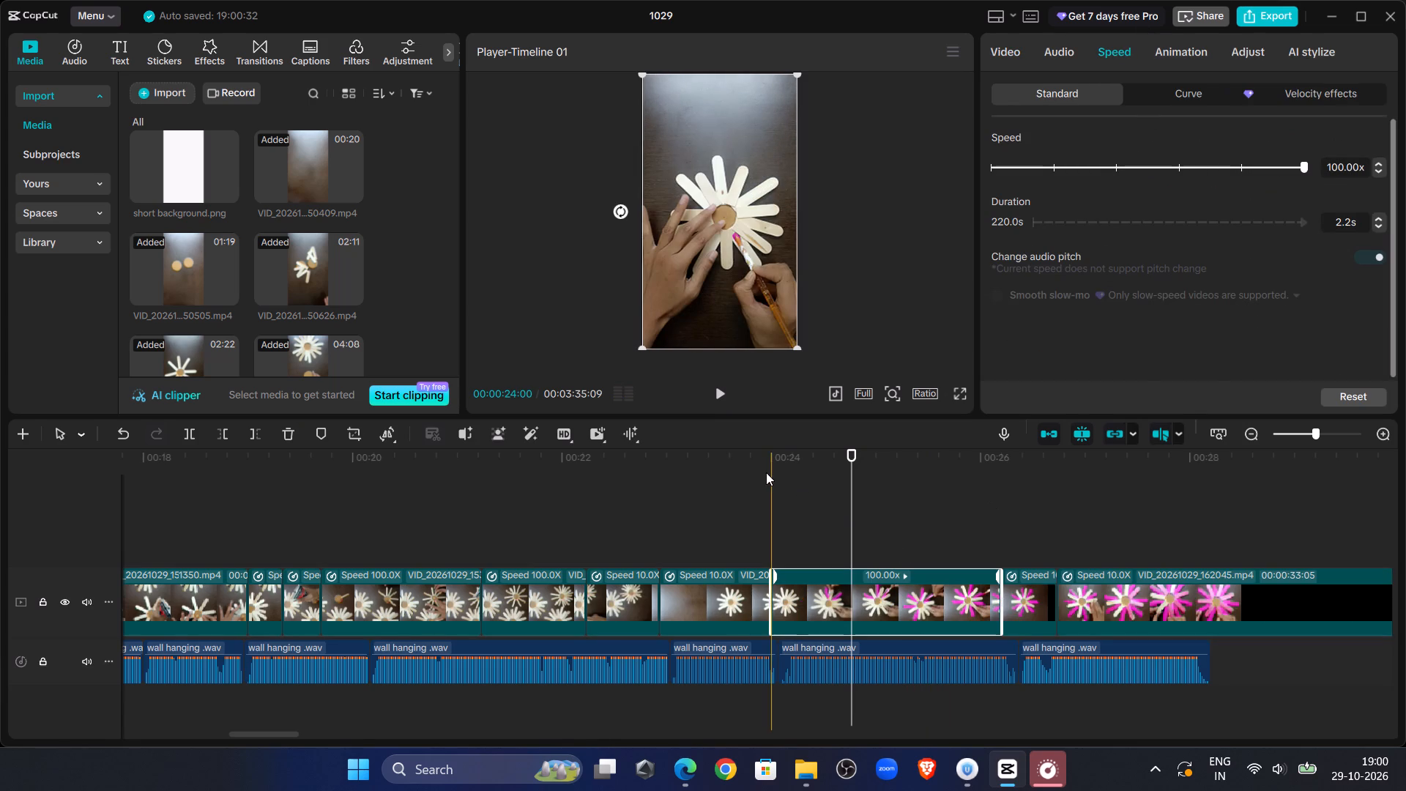
Replay the sped-up VID_20261029_155509 clip against the voiceover and delete the short unrotated clip that follows it.
{"action": "left_click", "coordinate": [766, 472]}
{"action": "left_click", "coordinate": [723, 392]}
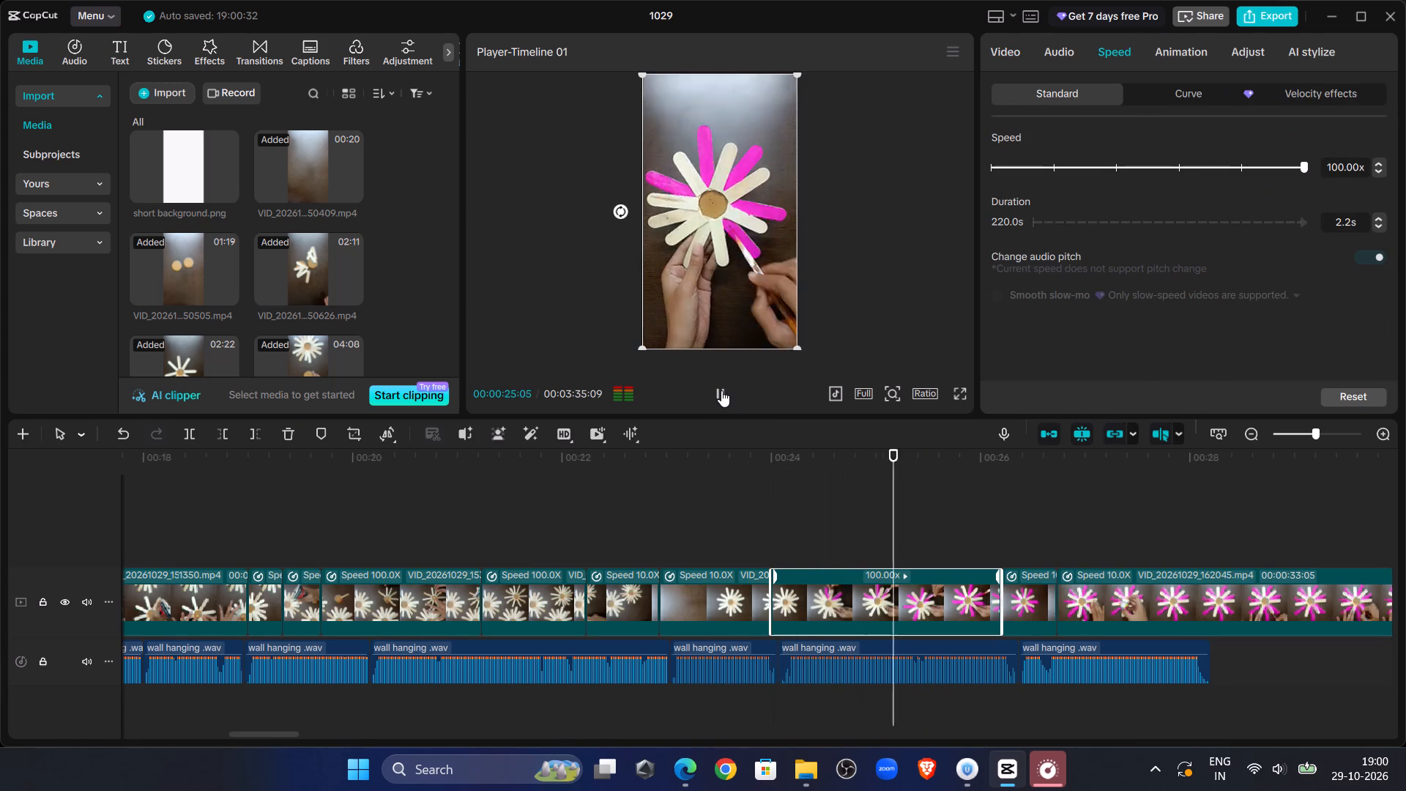
{"action": "left_click", "coordinate": [721, 390]}
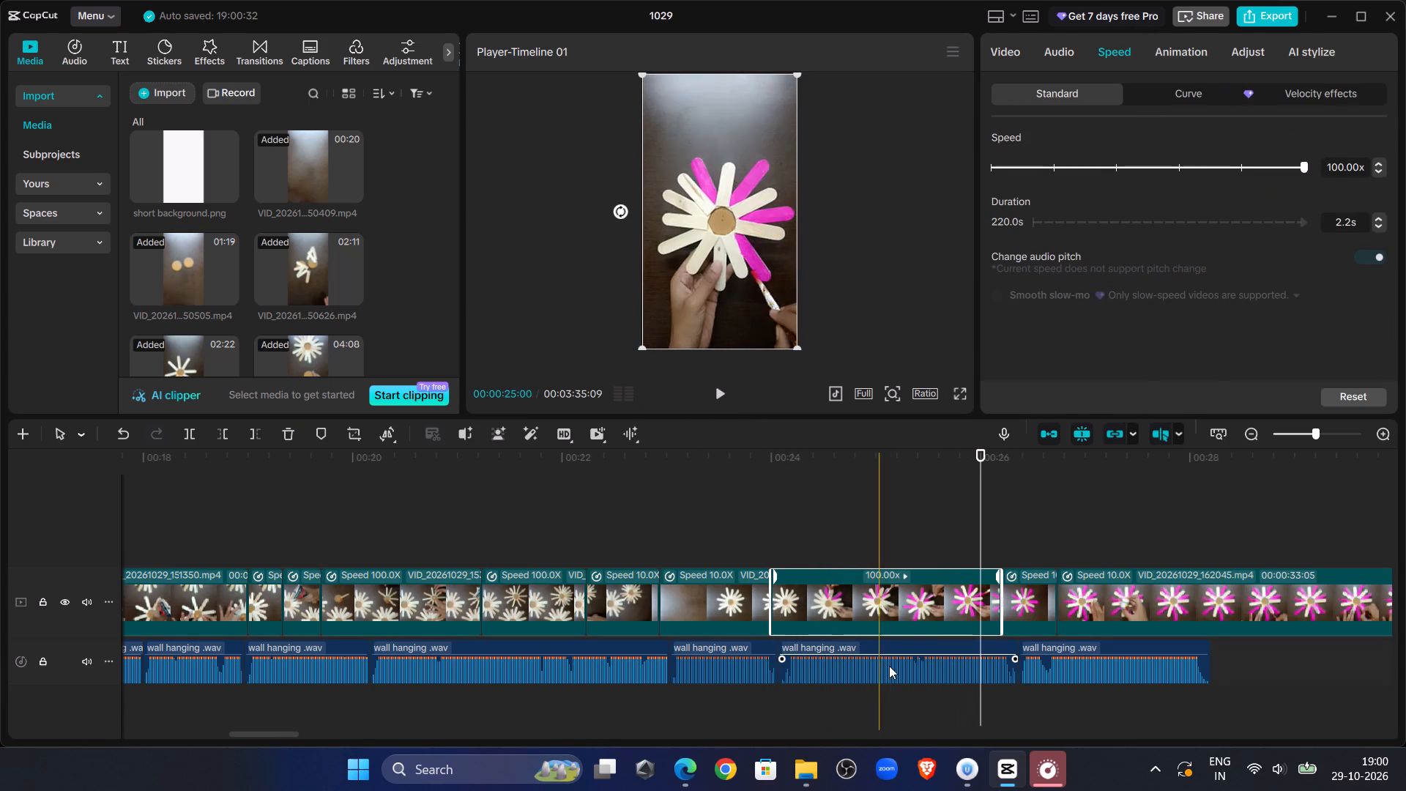
{"action": "left_click", "coordinate": [722, 385]}
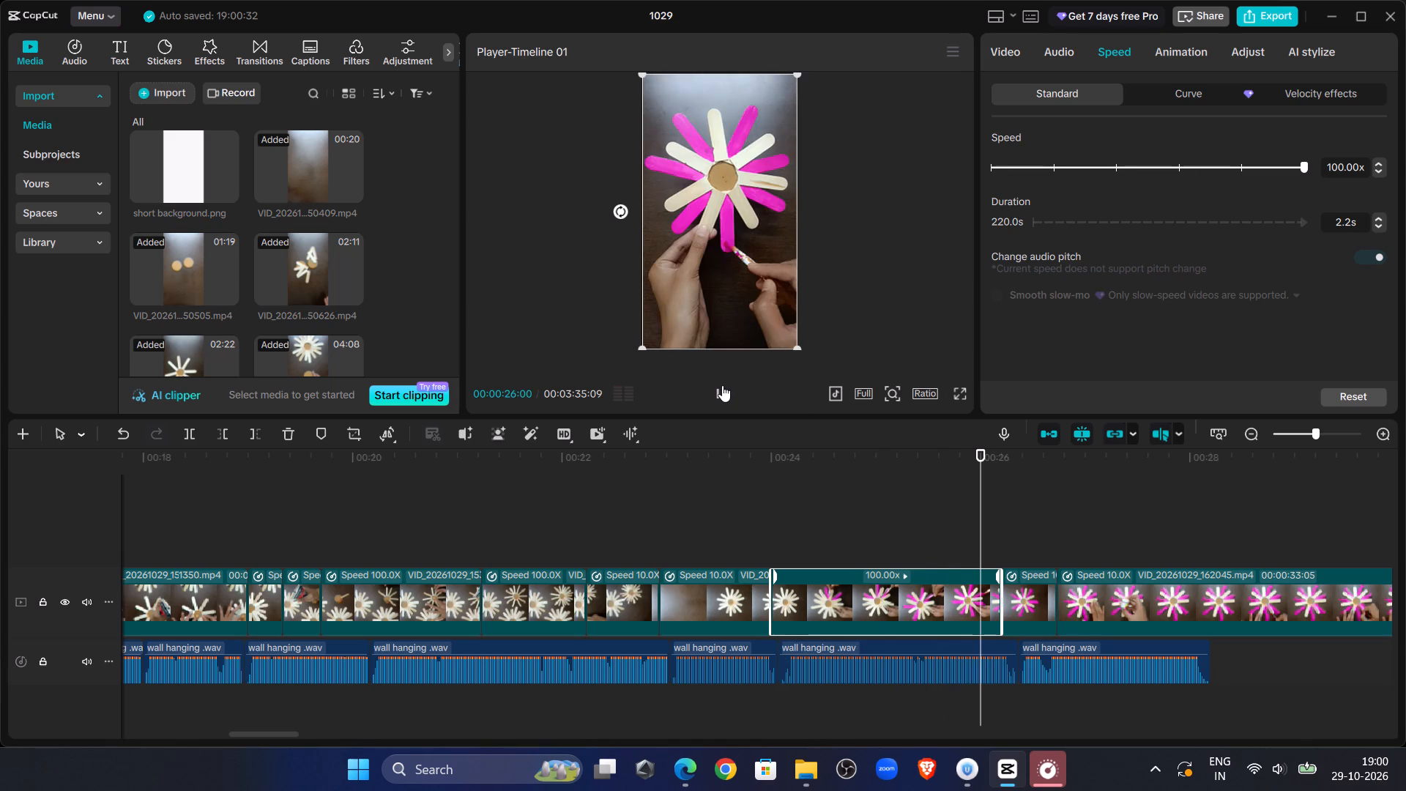
{"action": "left_click", "coordinate": [722, 385]}
{"action": "left_click", "coordinate": [951, 523]}
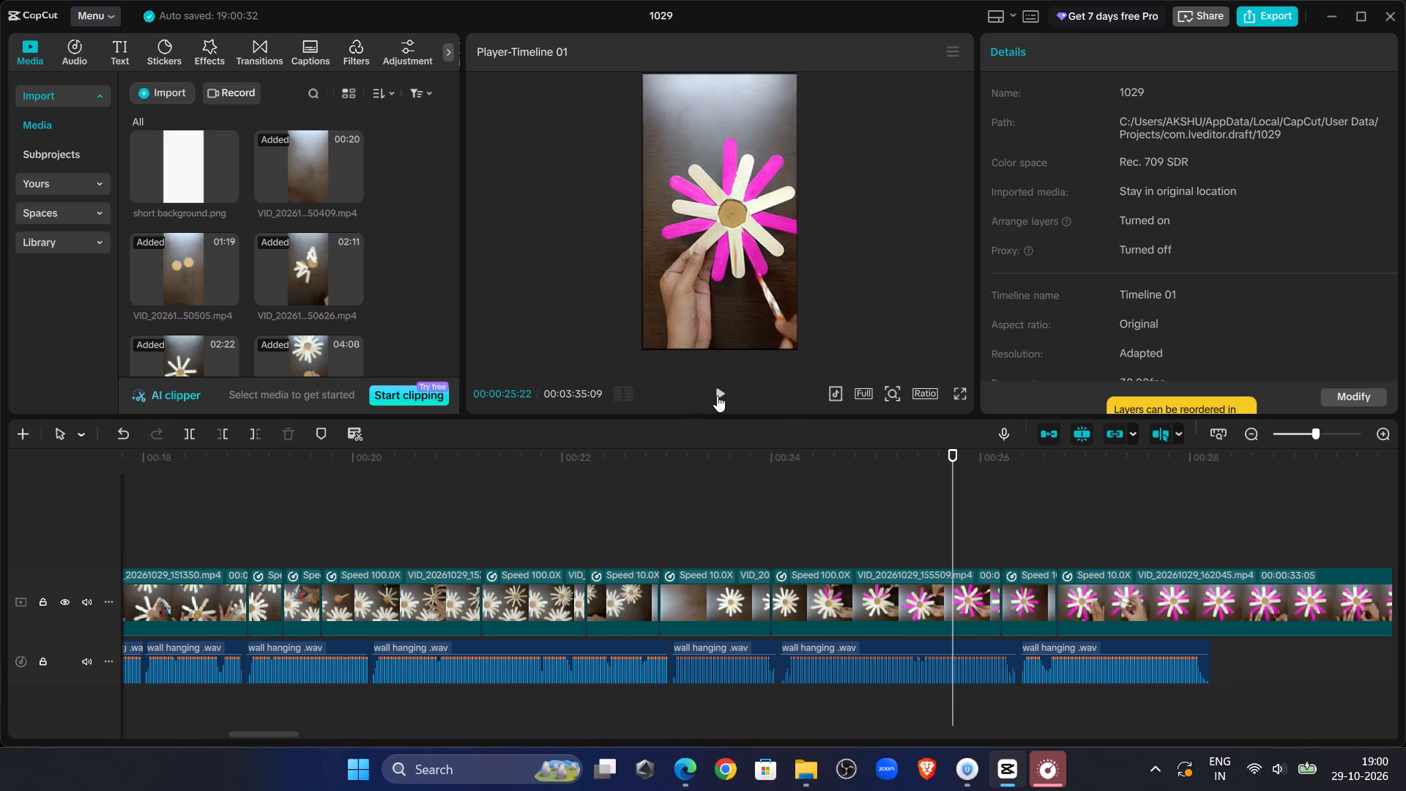
{"action": "double_click", "coordinate": [717, 395]}
{"action": "double_click", "coordinate": [717, 395]}
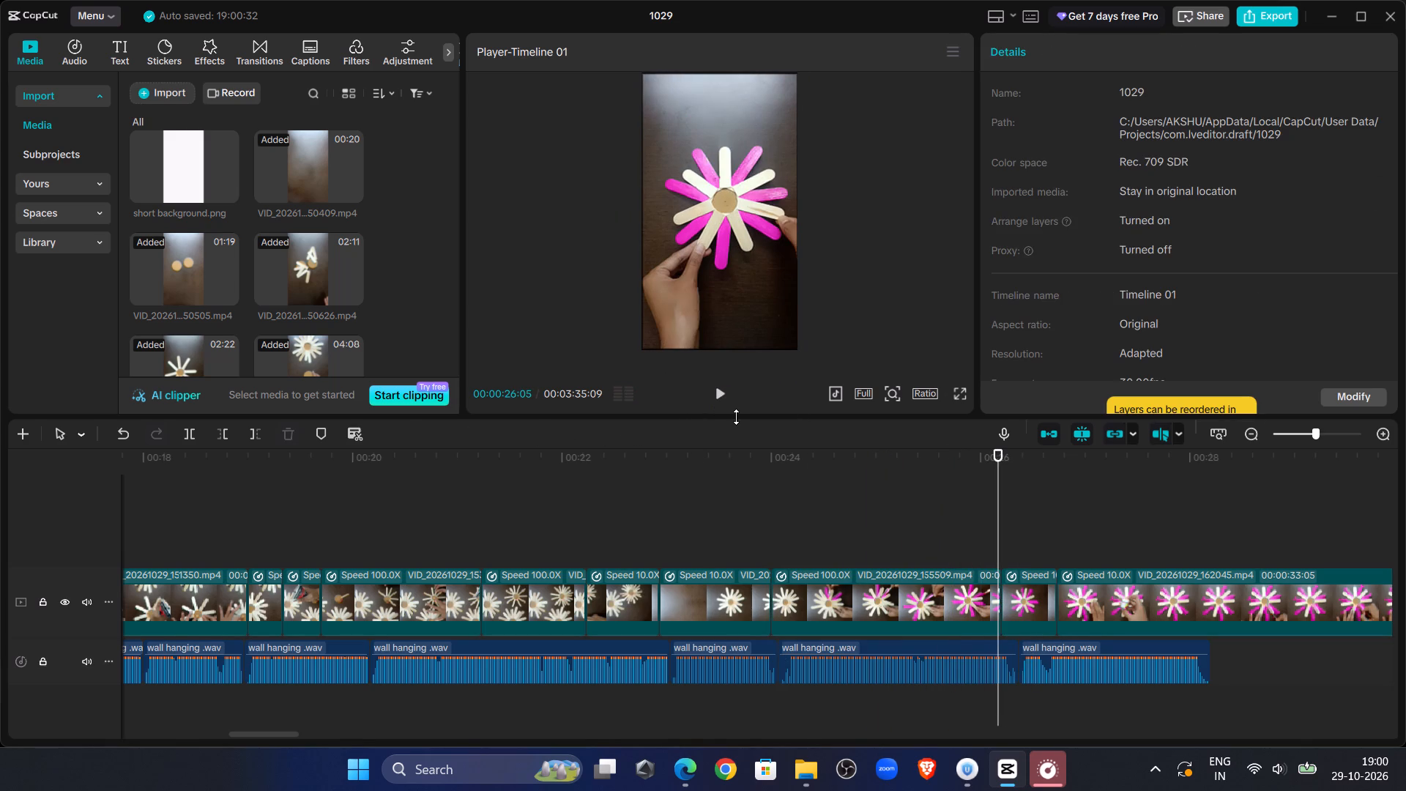
{"action": "left_click", "coordinate": [710, 385]}
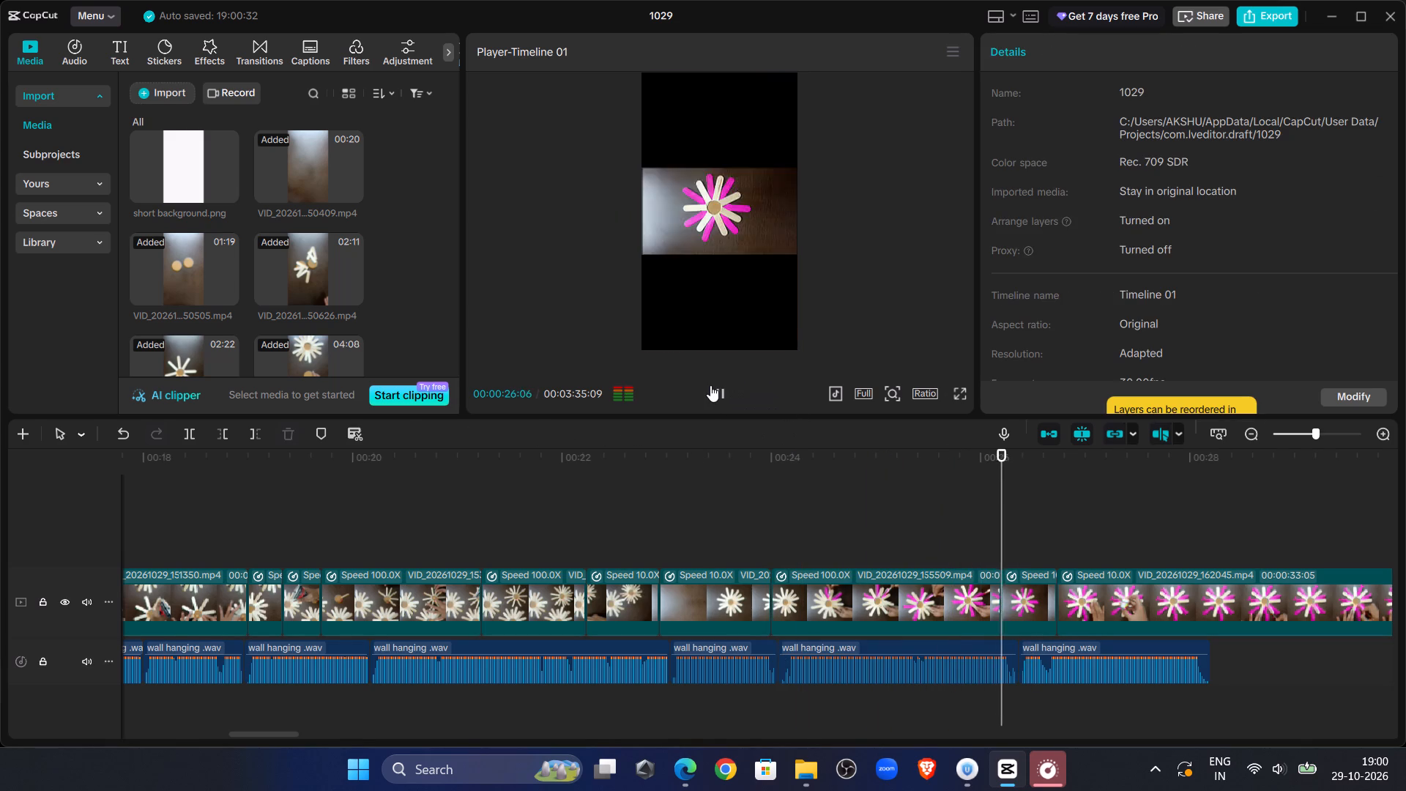
{"action": "left_click", "coordinate": [710, 385]}
{"action": "double_click", "coordinate": [716, 393]}
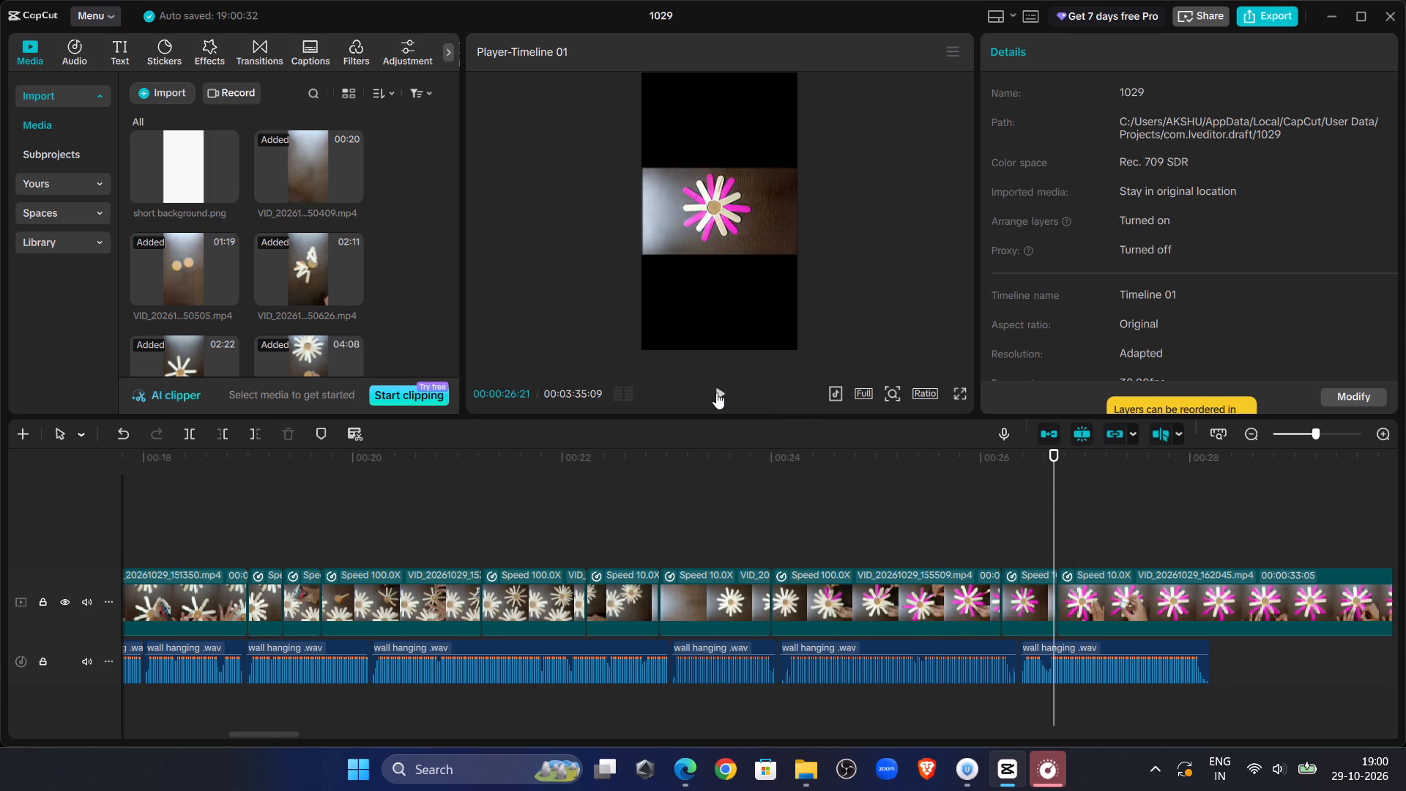
{"action": "left_click", "coordinate": [1042, 587]}
{"action": "key", "text": "Delete"}
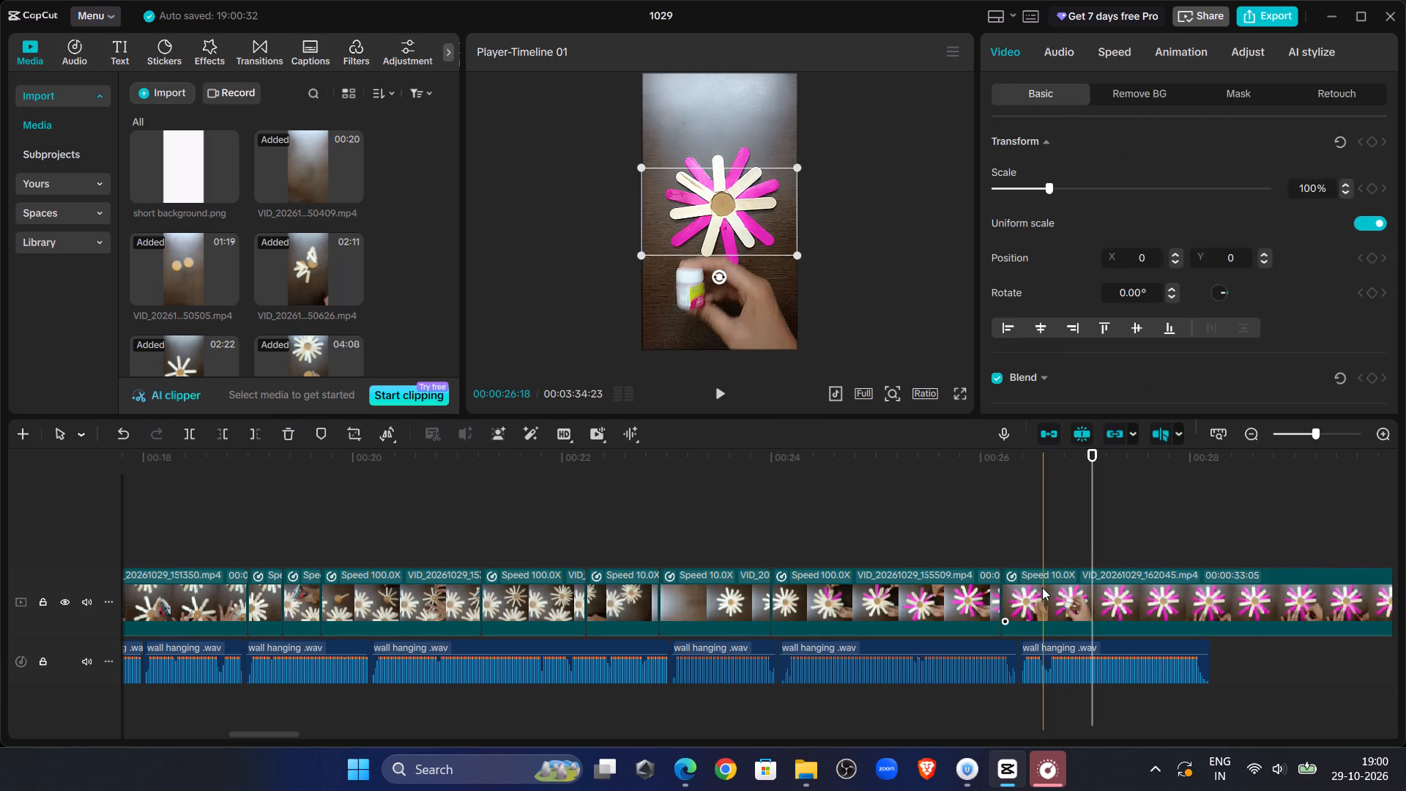
Replay into the VID_20261029_162045 clip and split it about 0.9 seconds after its start.
{"action": "left_click", "coordinate": [929, 467]}
{"action": "left_click", "coordinate": [718, 394]}
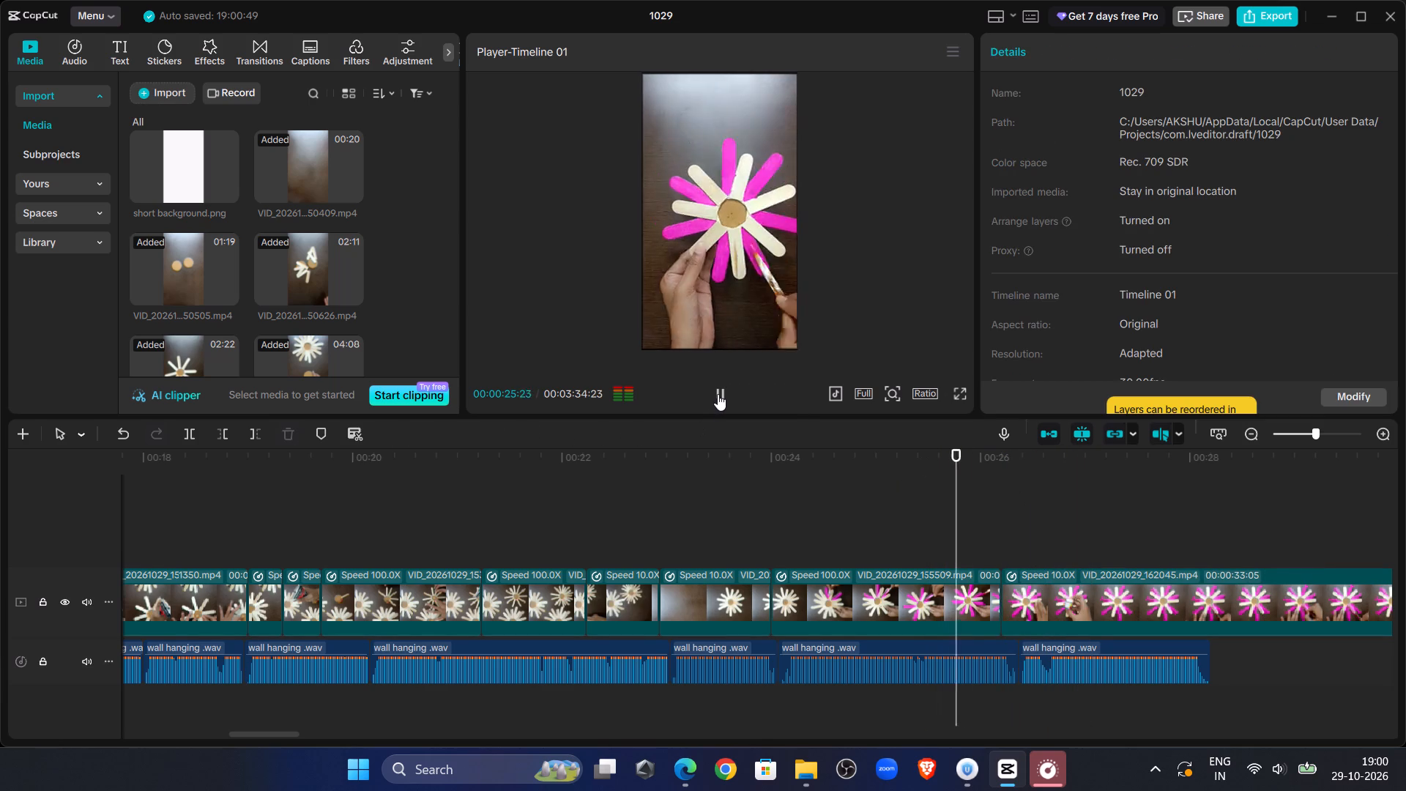
{"action": "left_click", "coordinate": [718, 394]}
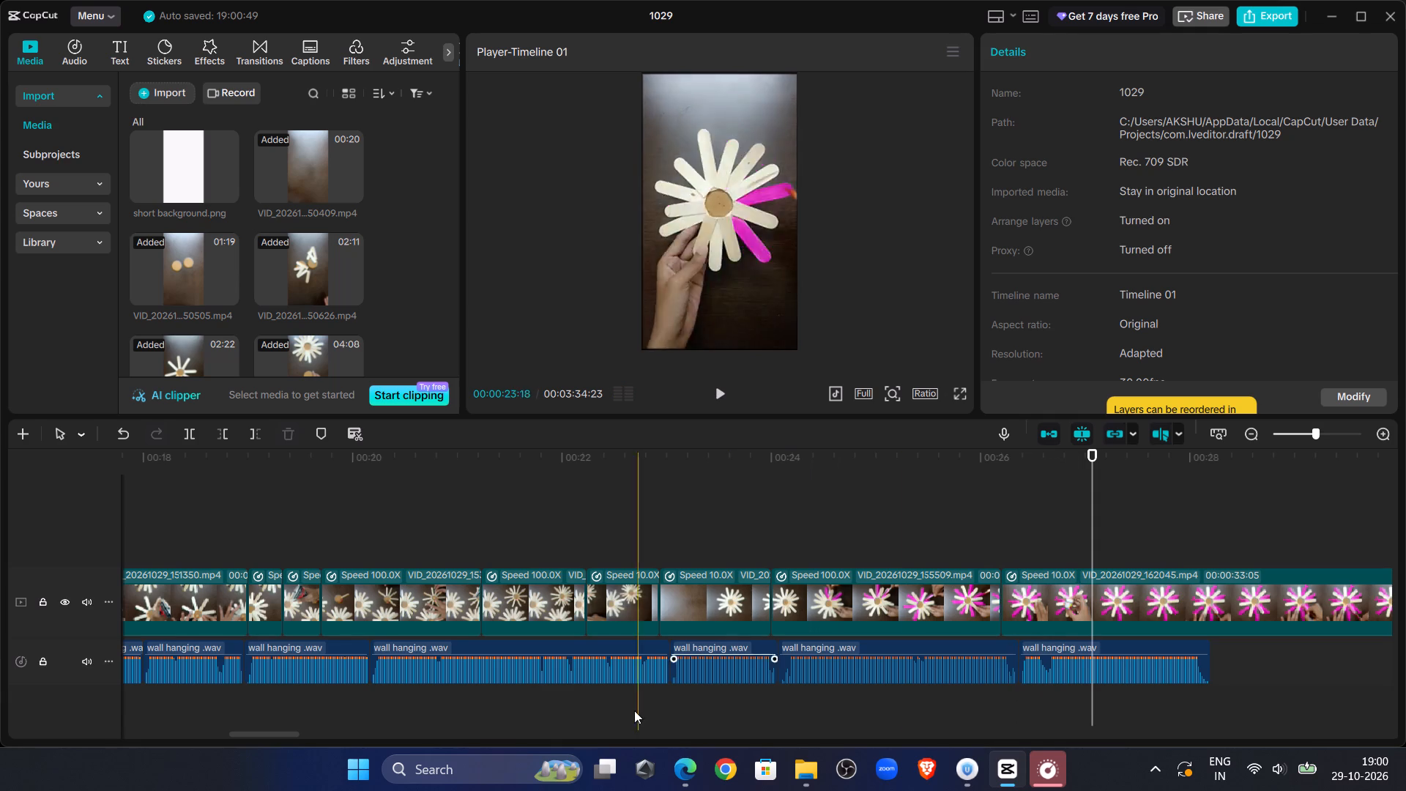
{"action": "left_click_drag", "start_coordinate": [250, 737], "coordinate": [286, 744]}
{"action": "left_click", "coordinate": [476, 612]}
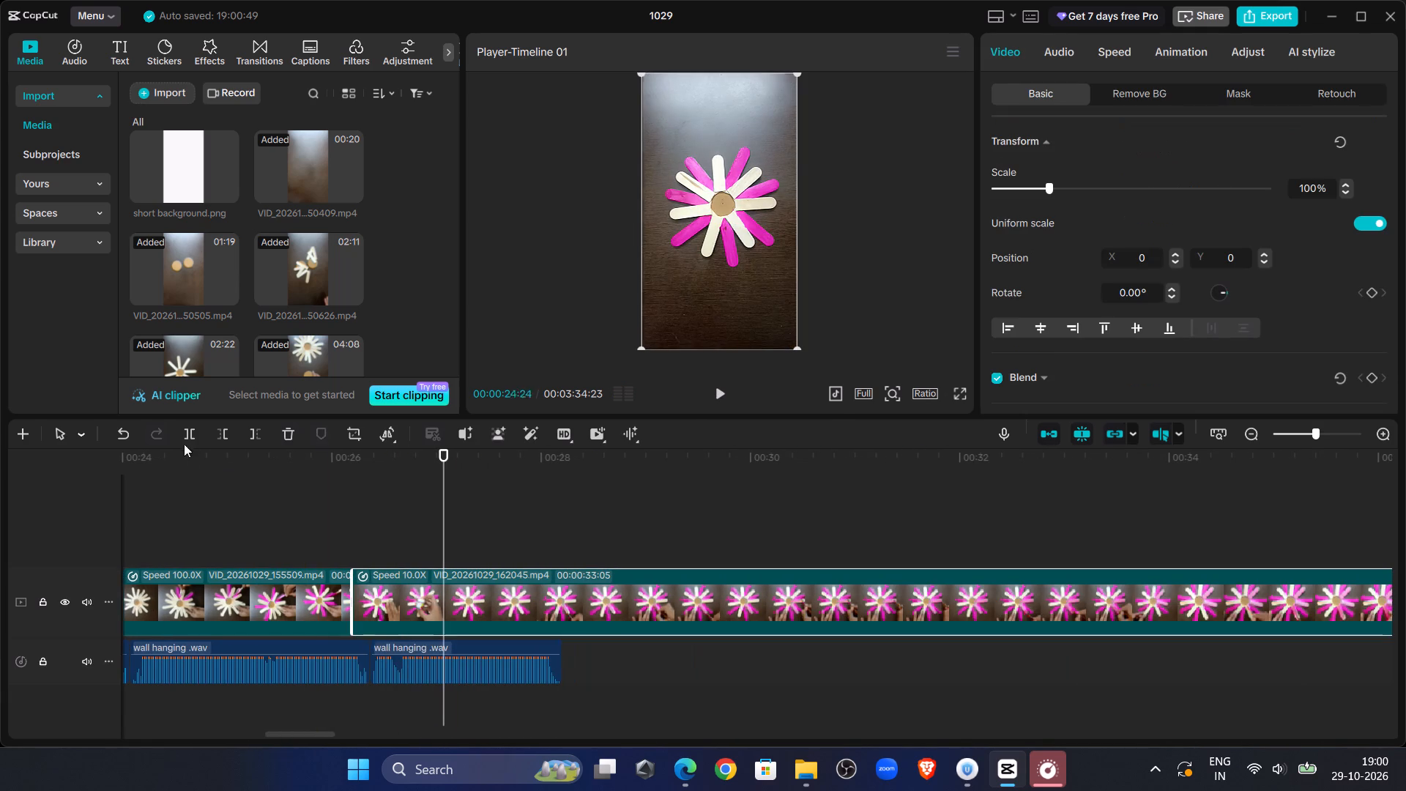
{"action": "left_click", "coordinate": [181, 434]}
Play on from the split in VID_20261029_162045 and cut away about the first second of its second part.
{"action": "left_click", "coordinate": [710, 395]}
{"action": "left_click", "coordinate": [710, 395]}
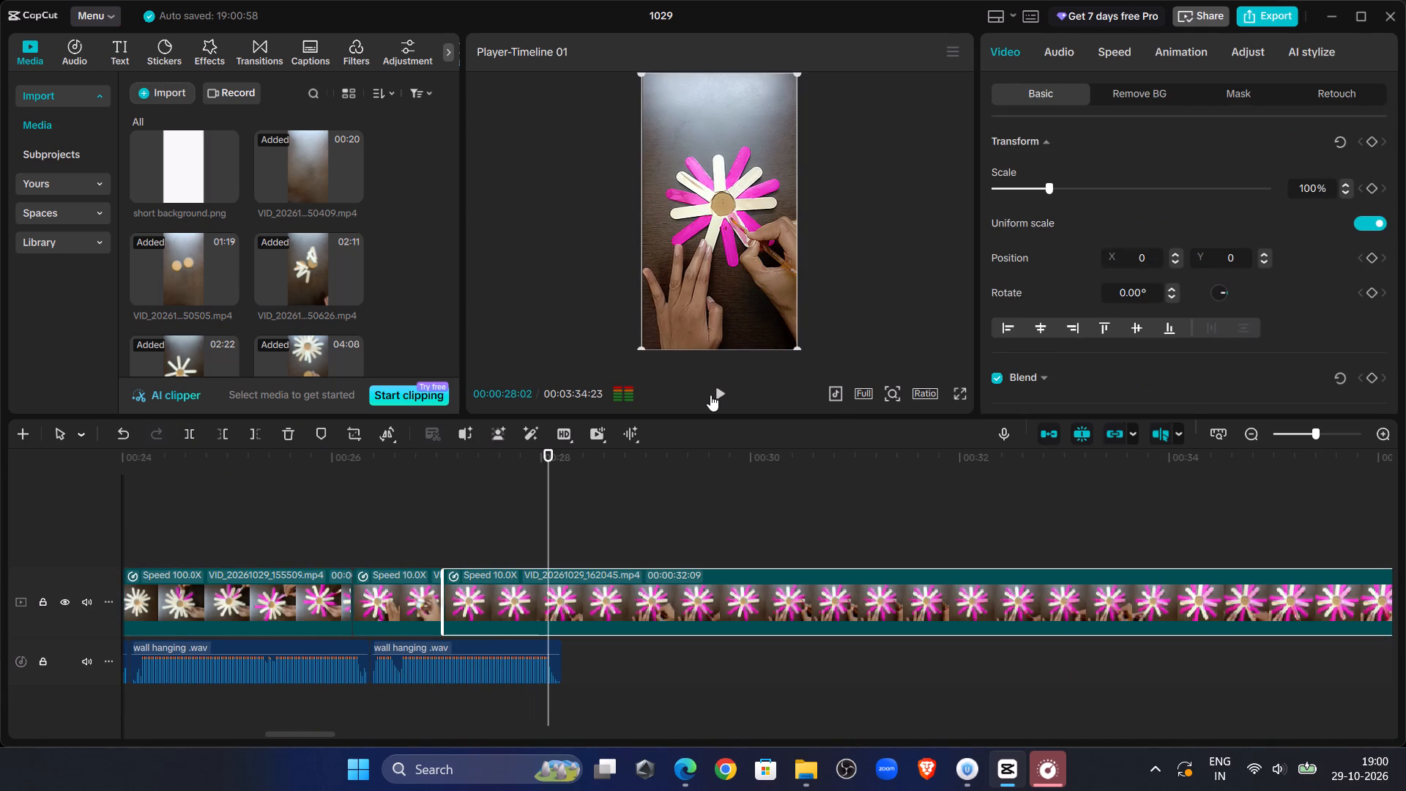
{"action": "left_click", "coordinate": [224, 437]}
Set the speed of the second part of VID_20261029_162045 to 100x.
{"action": "left_click", "coordinate": [429, 519]}
{"action": "left_click", "coordinate": [693, 602]}
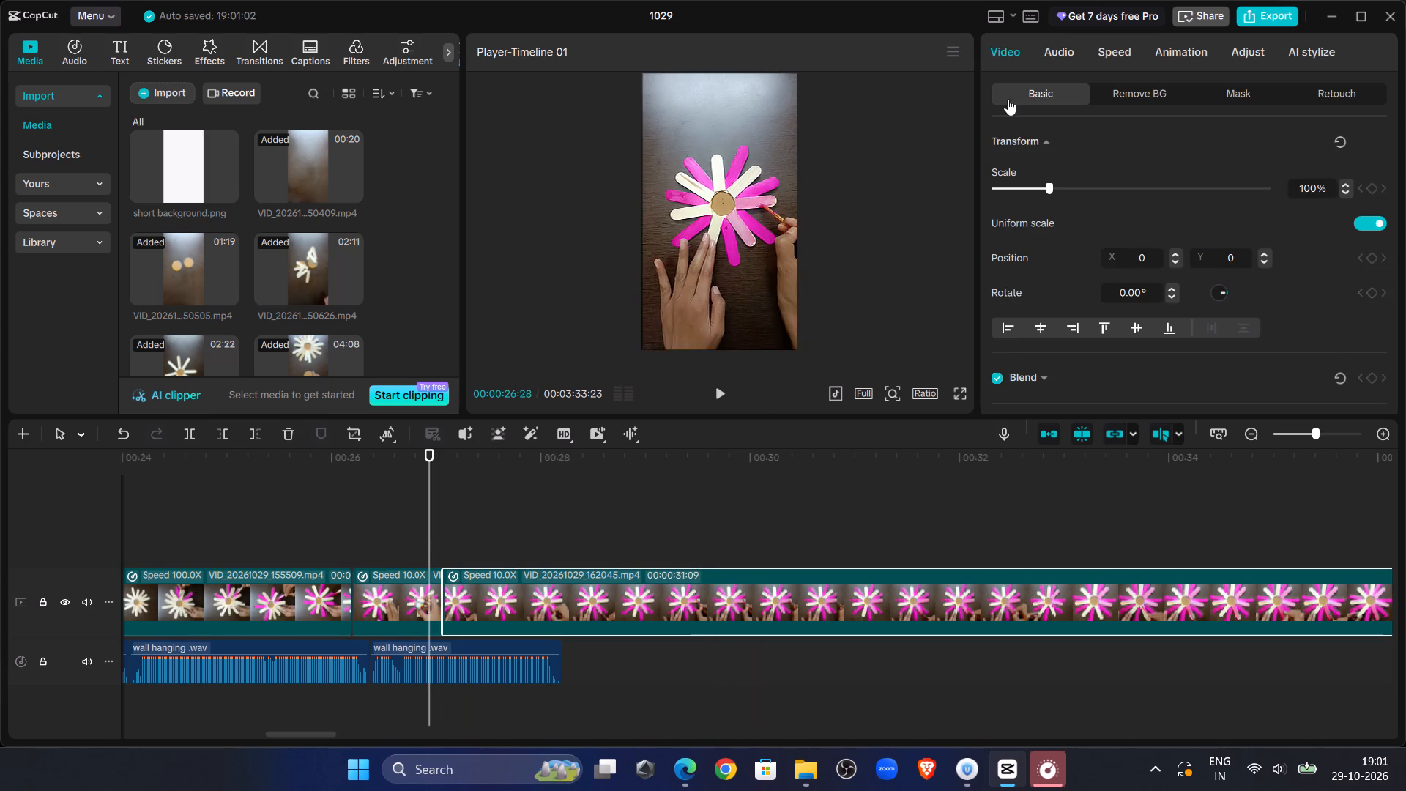
{"action": "left_click", "coordinate": [1104, 55]}
{"action": "left_click_drag", "start_coordinate": [1259, 167], "coordinate": [1405, 214]}
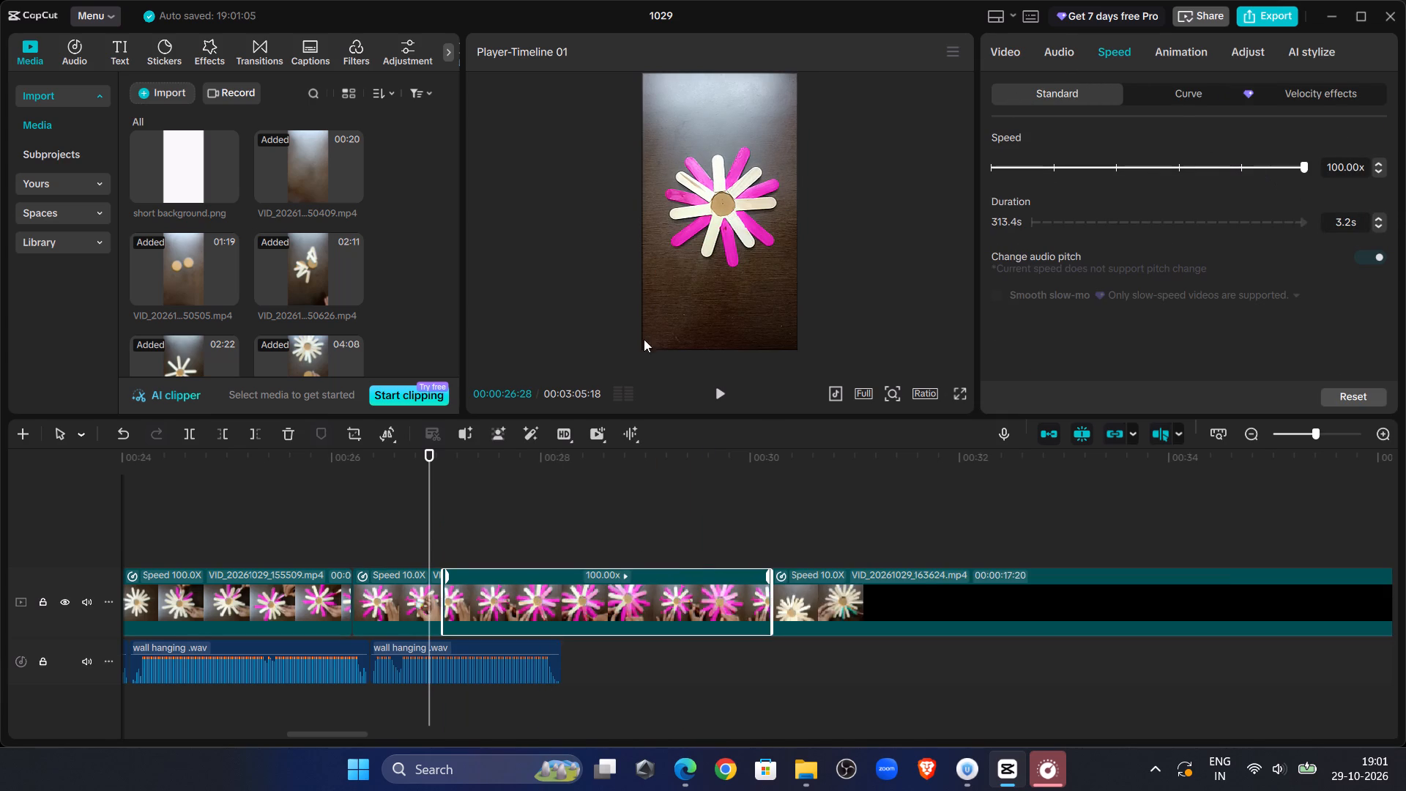
Replay the sped-up part of VID_20261029_162045 and trim away its end from 00:00:29:03.
{"action": "left_click", "coordinate": [717, 402]}
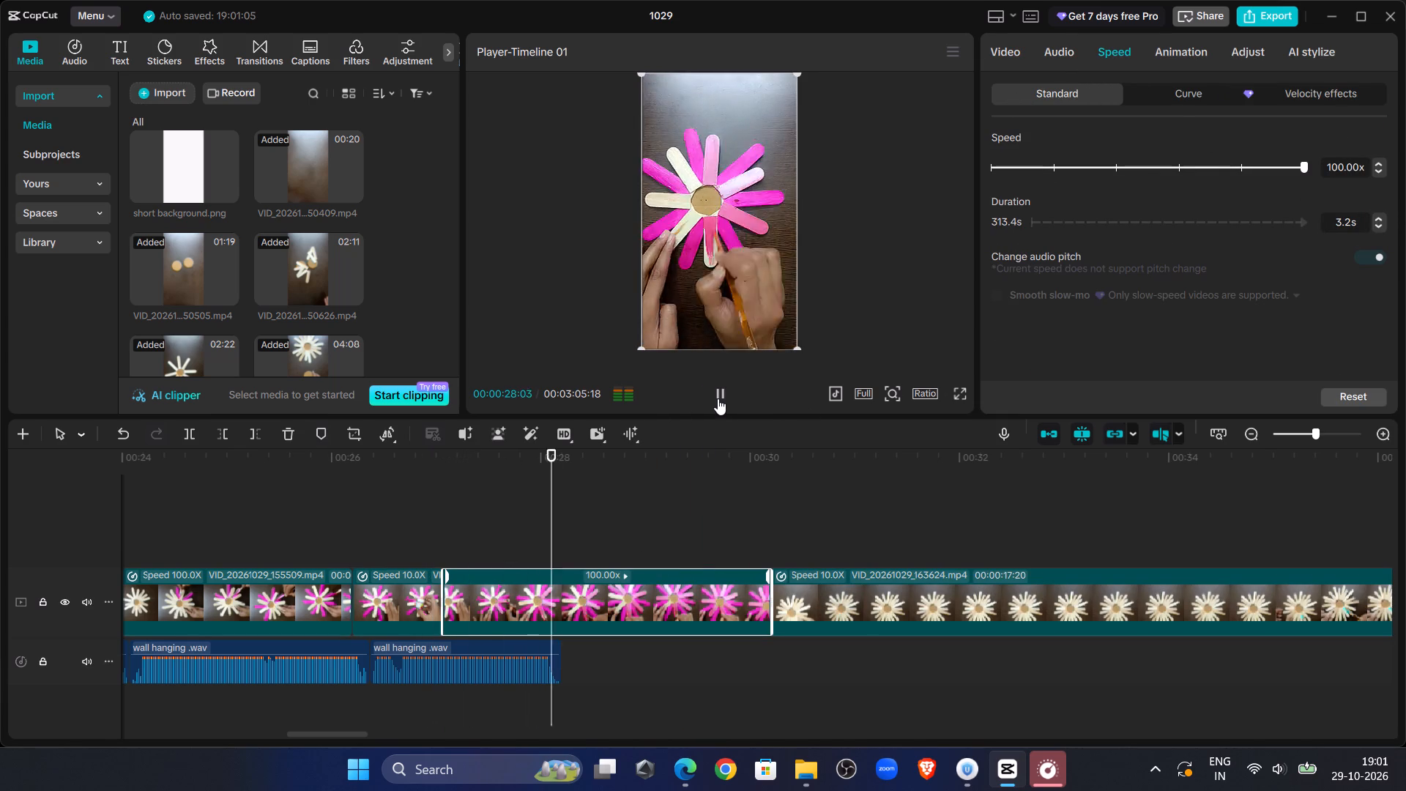
{"action": "left_click", "coordinate": [718, 398]}
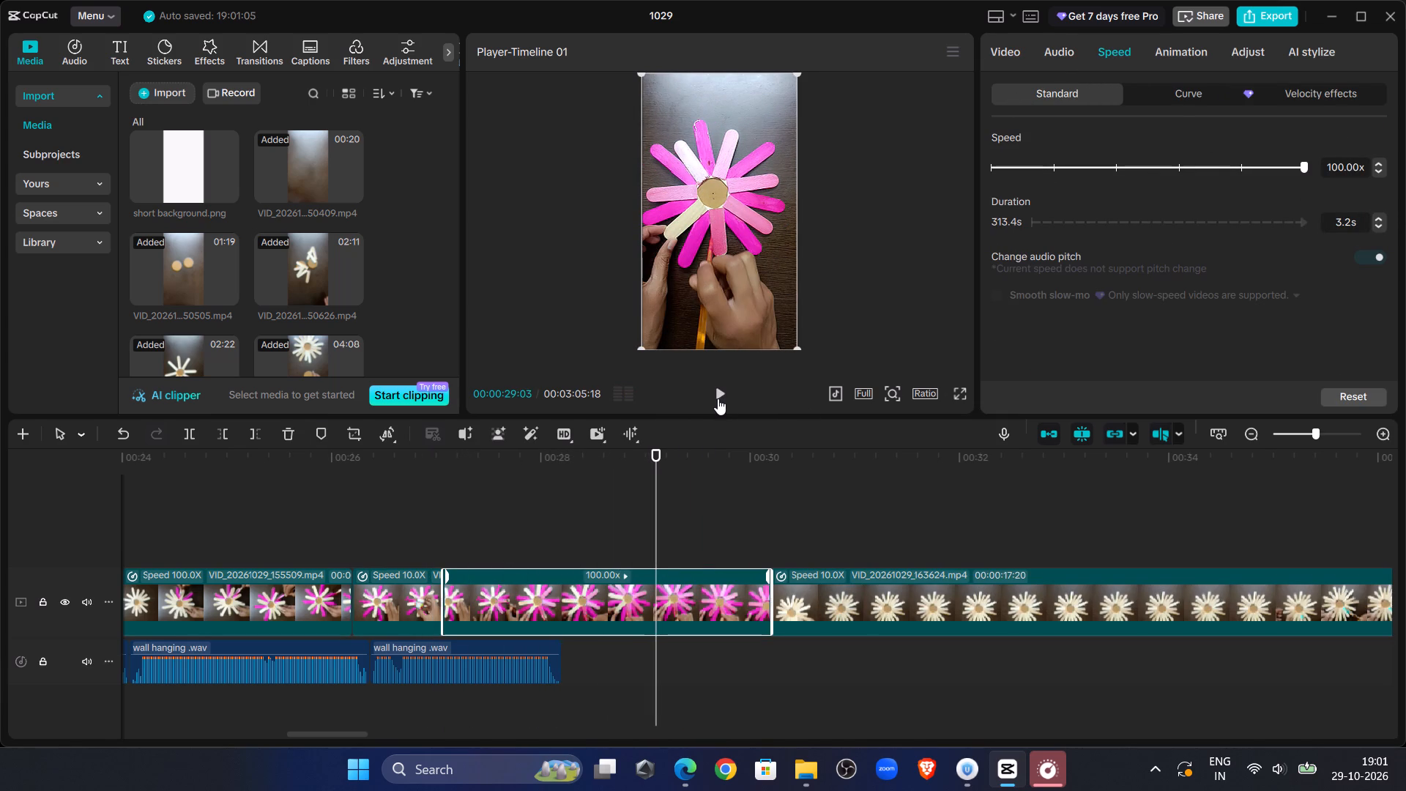
{"action": "left_click", "coordinate": [255, 426]}
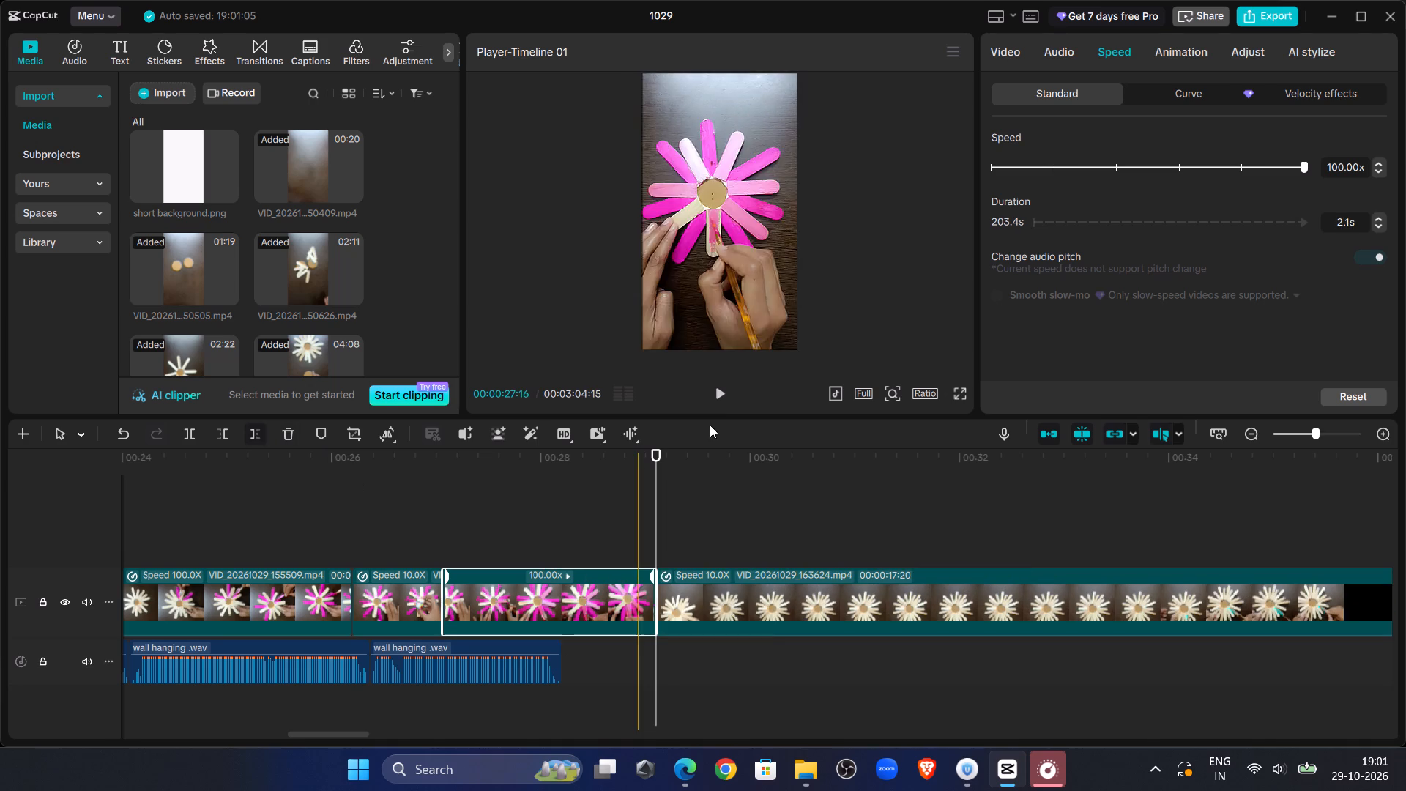
Play into the VID_20261029_163624 clip and cut away its beginning up to 00:00:36:20, where the teal painting is under way.
{"action": "left_click", "coordinate": [715, 394]}
{"action": "left_click", "coordinate": [719, 393]}
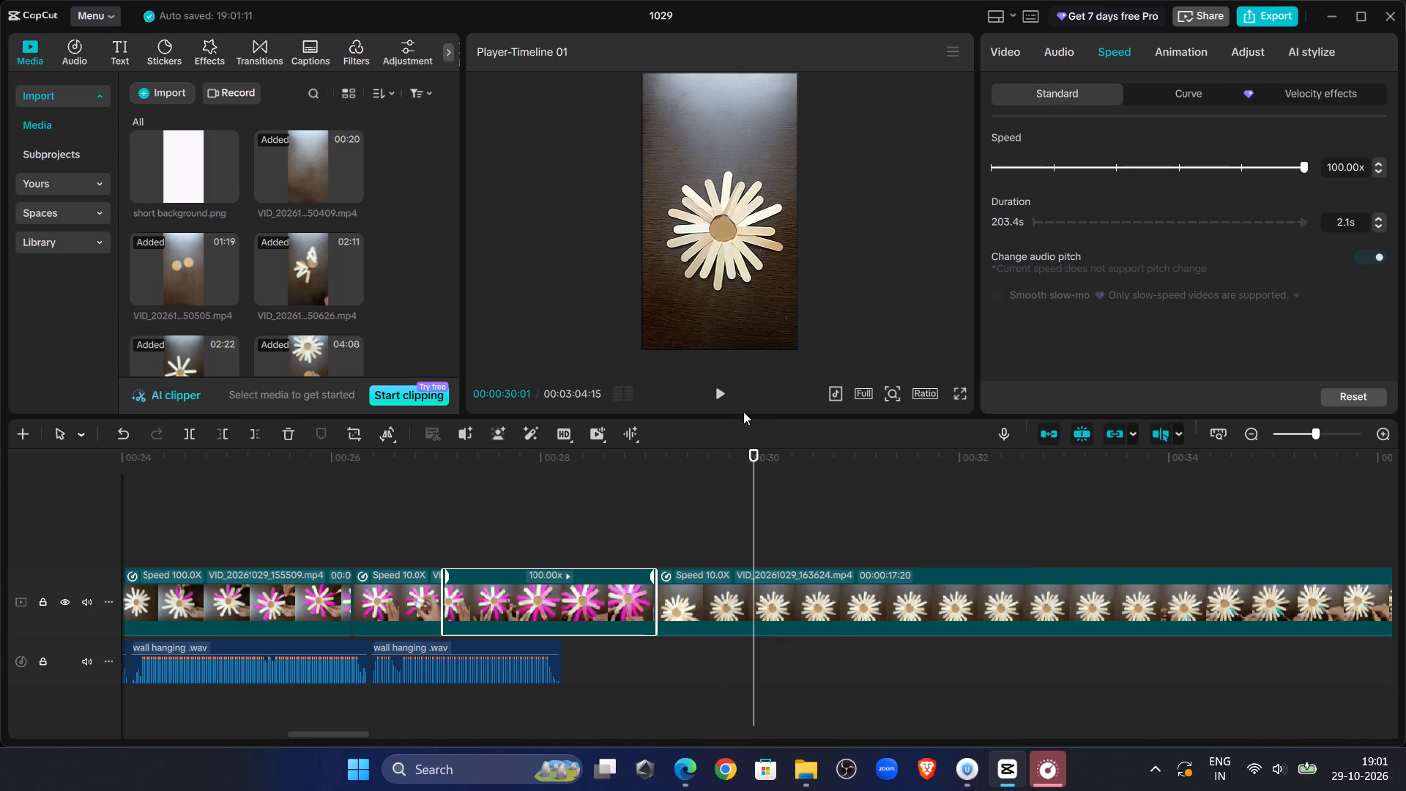
{"action": "left_click_drag", "start_coordinate": [754, 465], "coordinate": [1405, 571]}
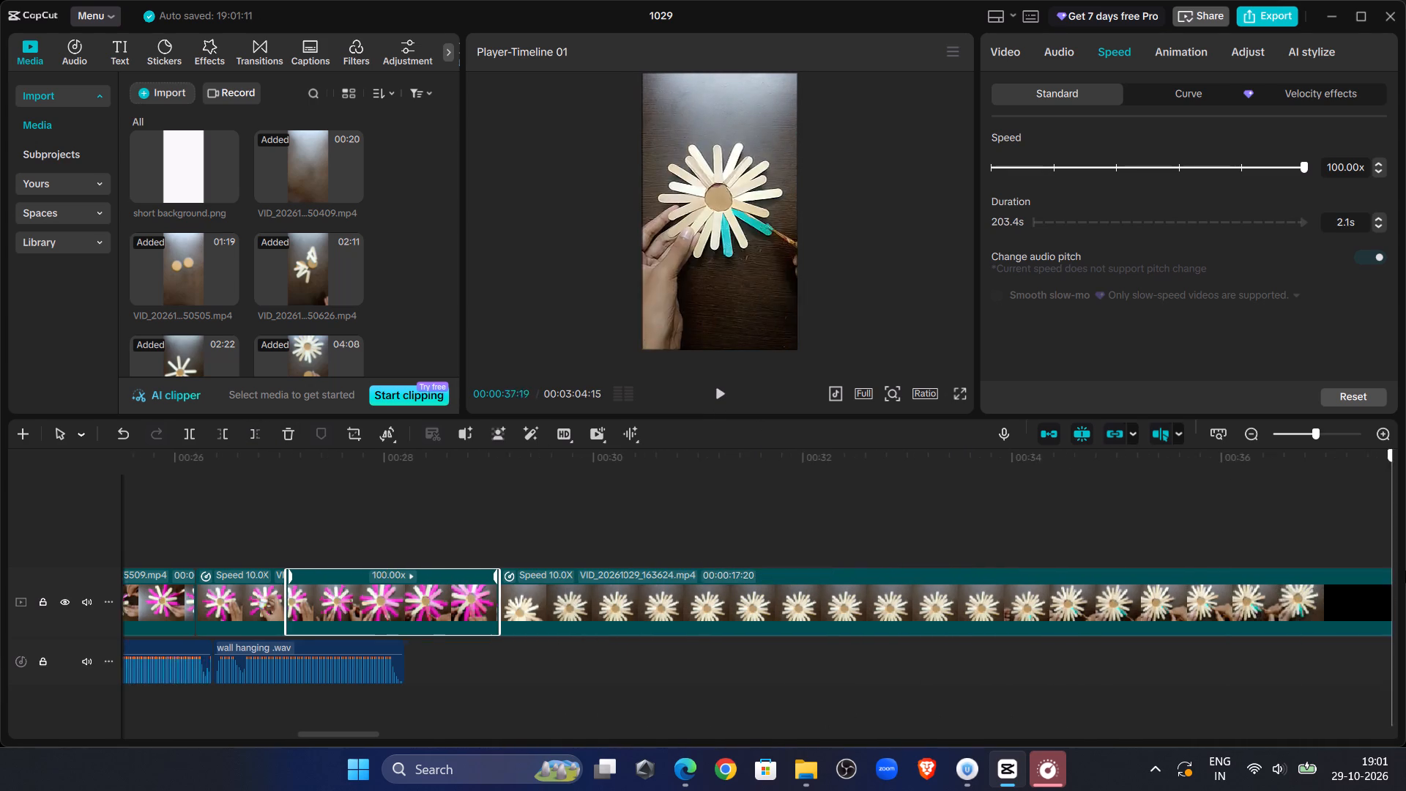
{"action": "left_click_drag", "start_coordinate": [1405, 571], "coordinate": [1084, 536]}
{"action": "left_click", "coordinate": [1076, 567]}
{"action": "left_click", "coordinate": [1076, 603]}
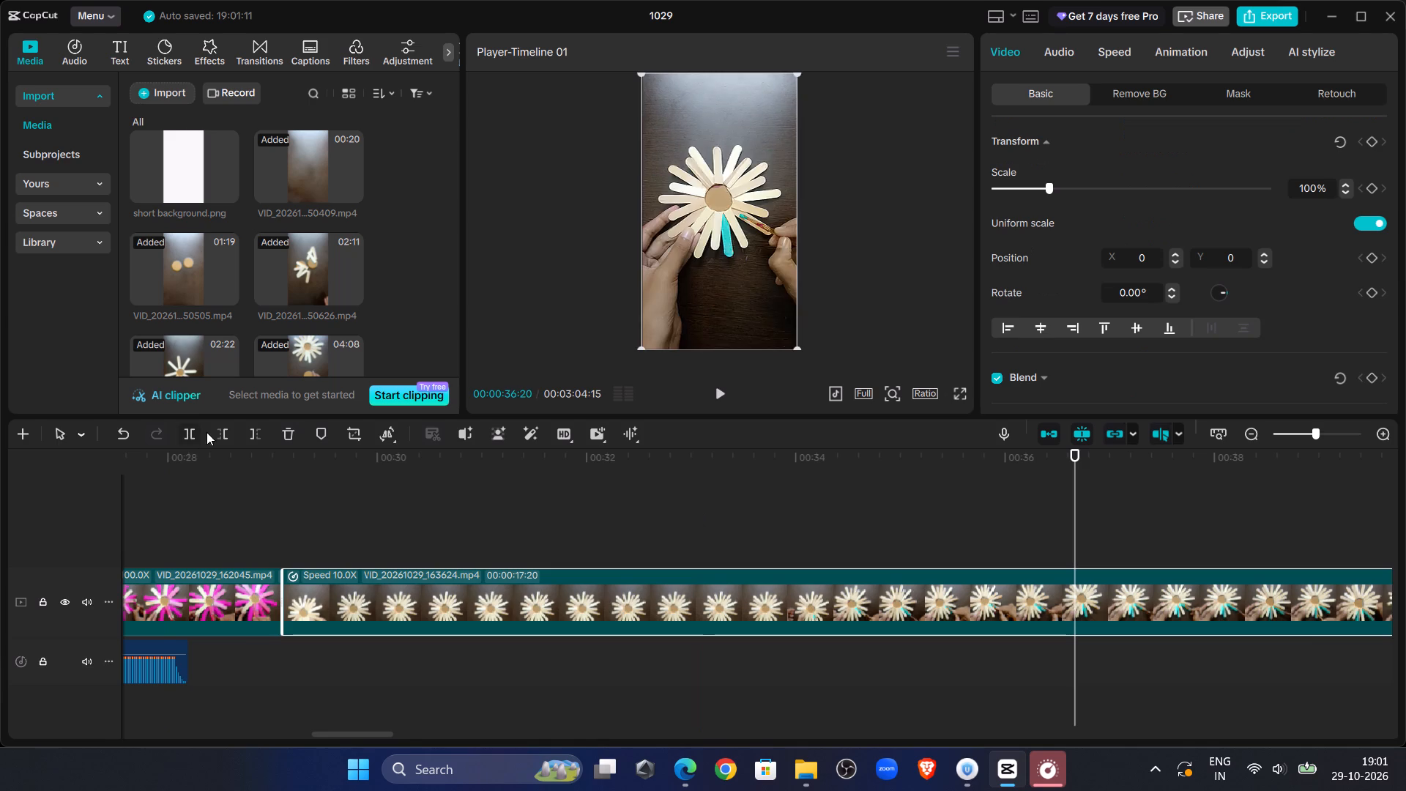
{"action": "left_click", "coordinate": [221, 430]}
Set the speed of the trimmed VID_20261029_163624 clip to 100x.
{"action": "left_click", "coordinate": [283, 521]}
{"action": "left_click", "coordinate": [366, 590]}
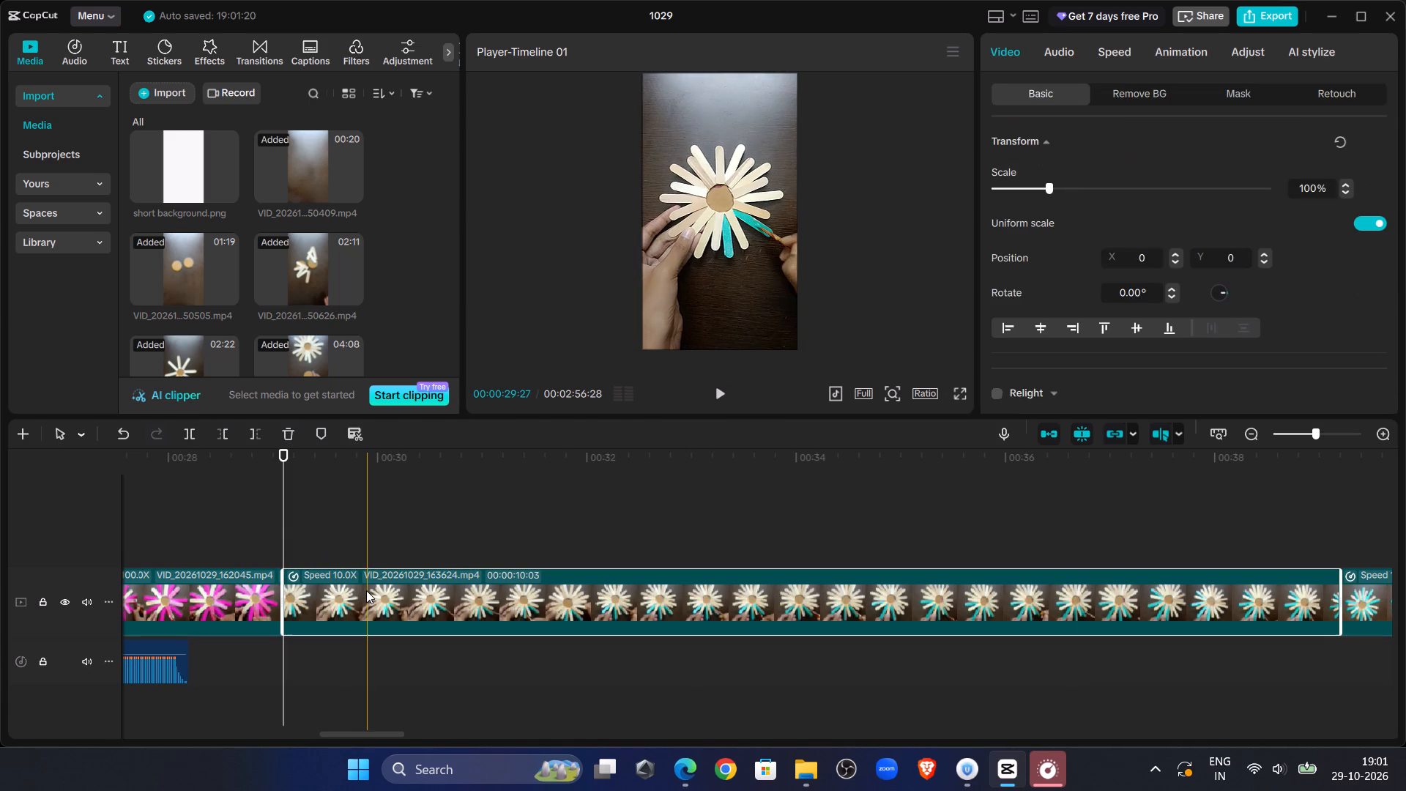
{"action": "left_click", "coordinate": [1118, 51]}
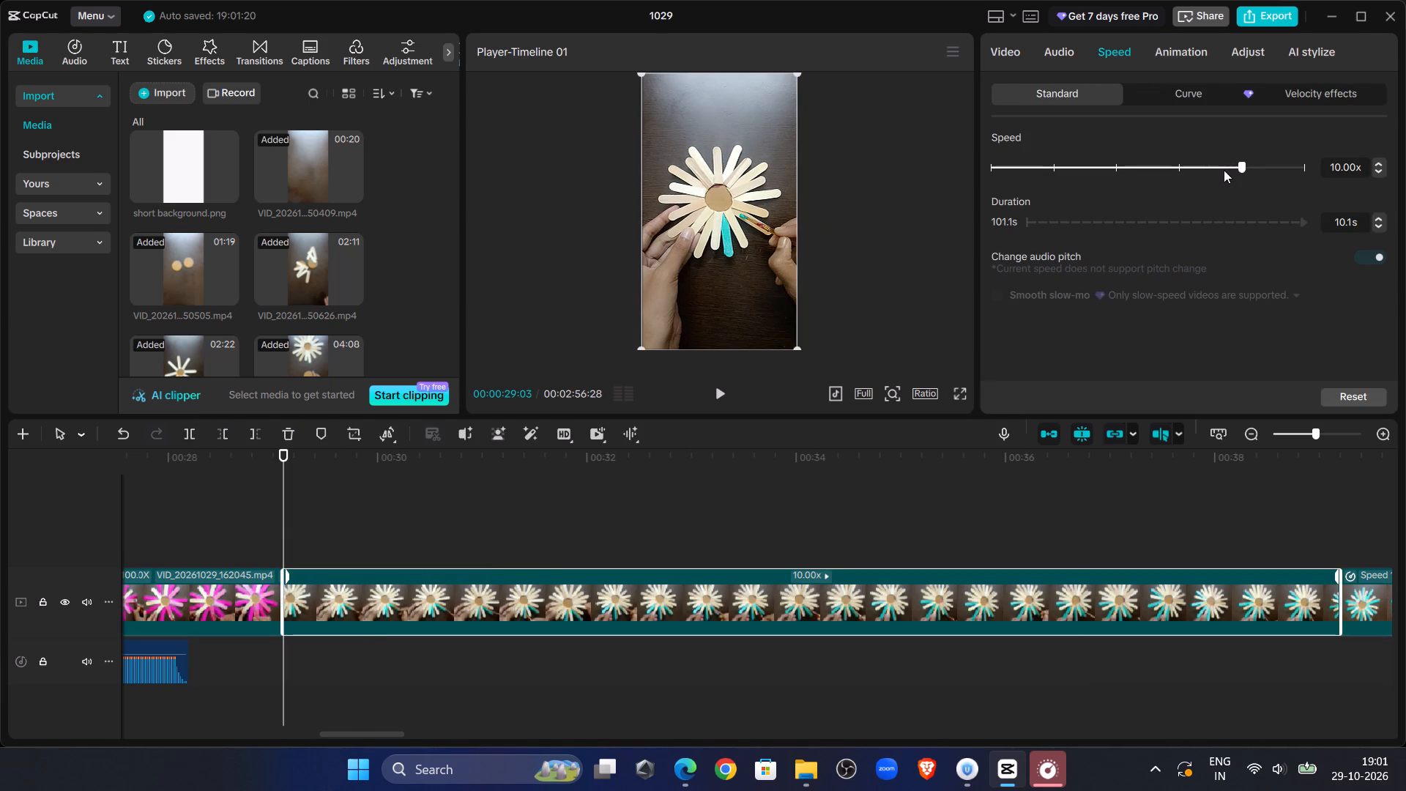
{"action": "left_click_drag", "start_coordinate": [1236, 171], "coordinate": [1405, 172]}
Replay the sped-up VID_20261029_163624 clip into VID_20261029_164614 and split the latter at 00:00:30:17.
{"action": "left_click", "coordinate": [218, 516]}
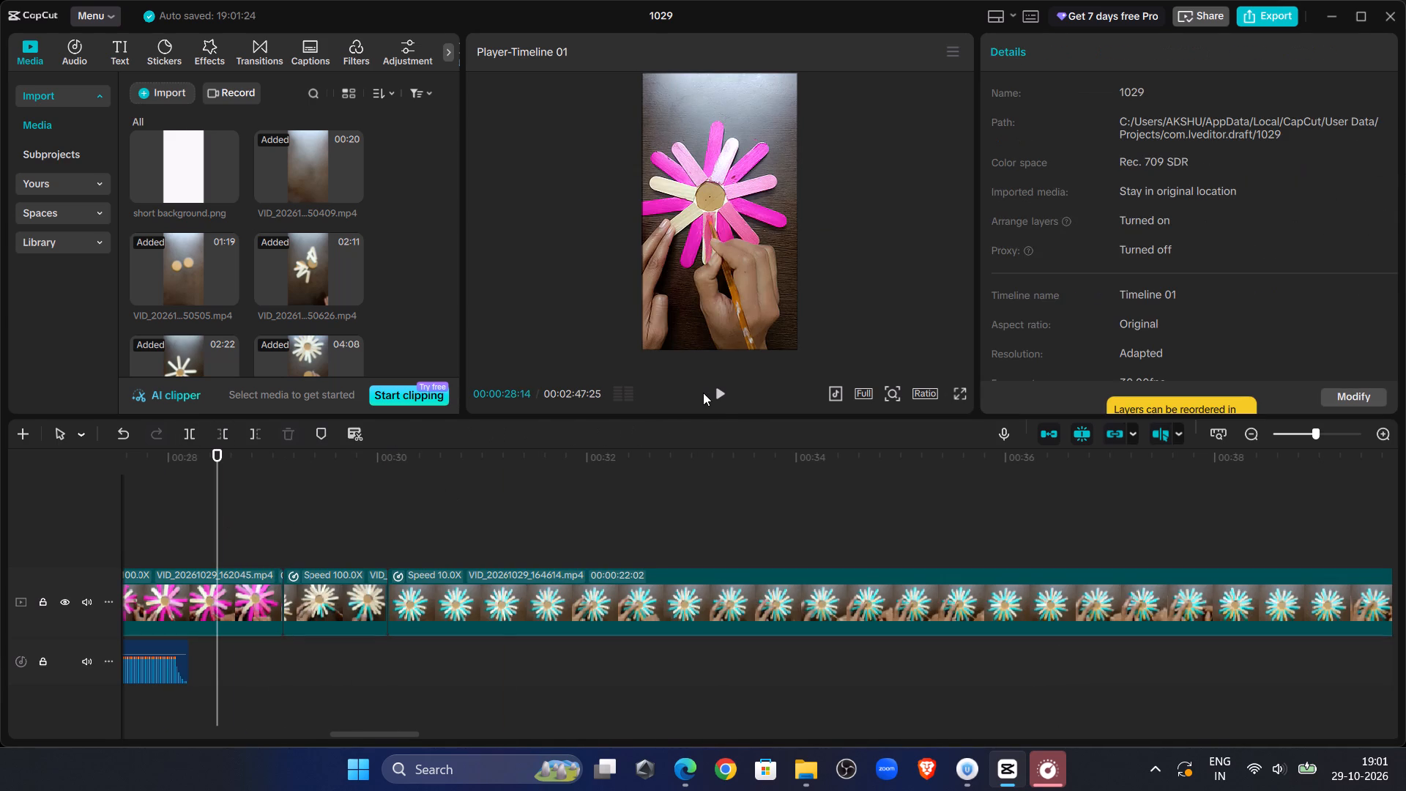
{"action": "left_click", "coordinate": [704, 393]}
{"action": "left_click", "coordinate": [723, 398]}
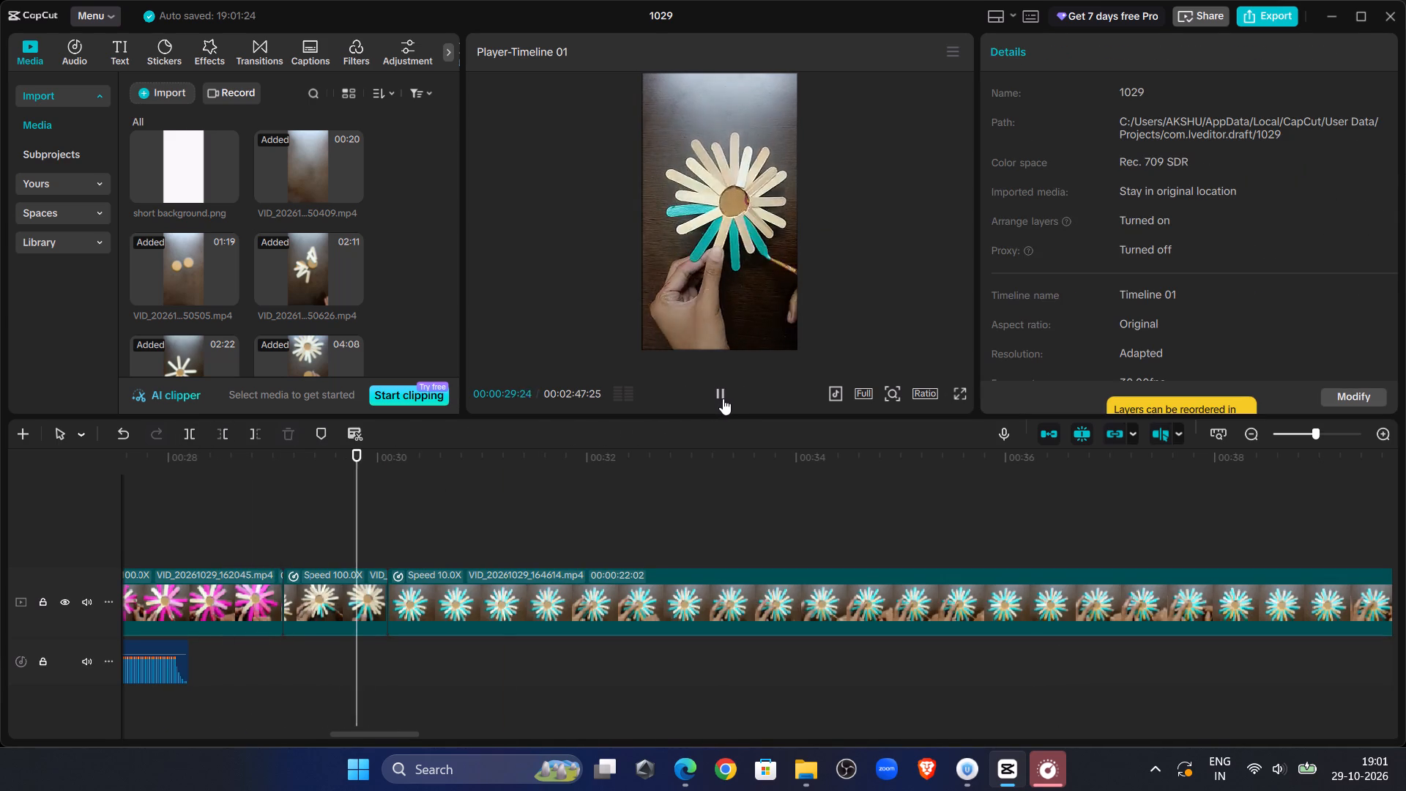
{"action": "left_click", "coordinate": [723, 398]}
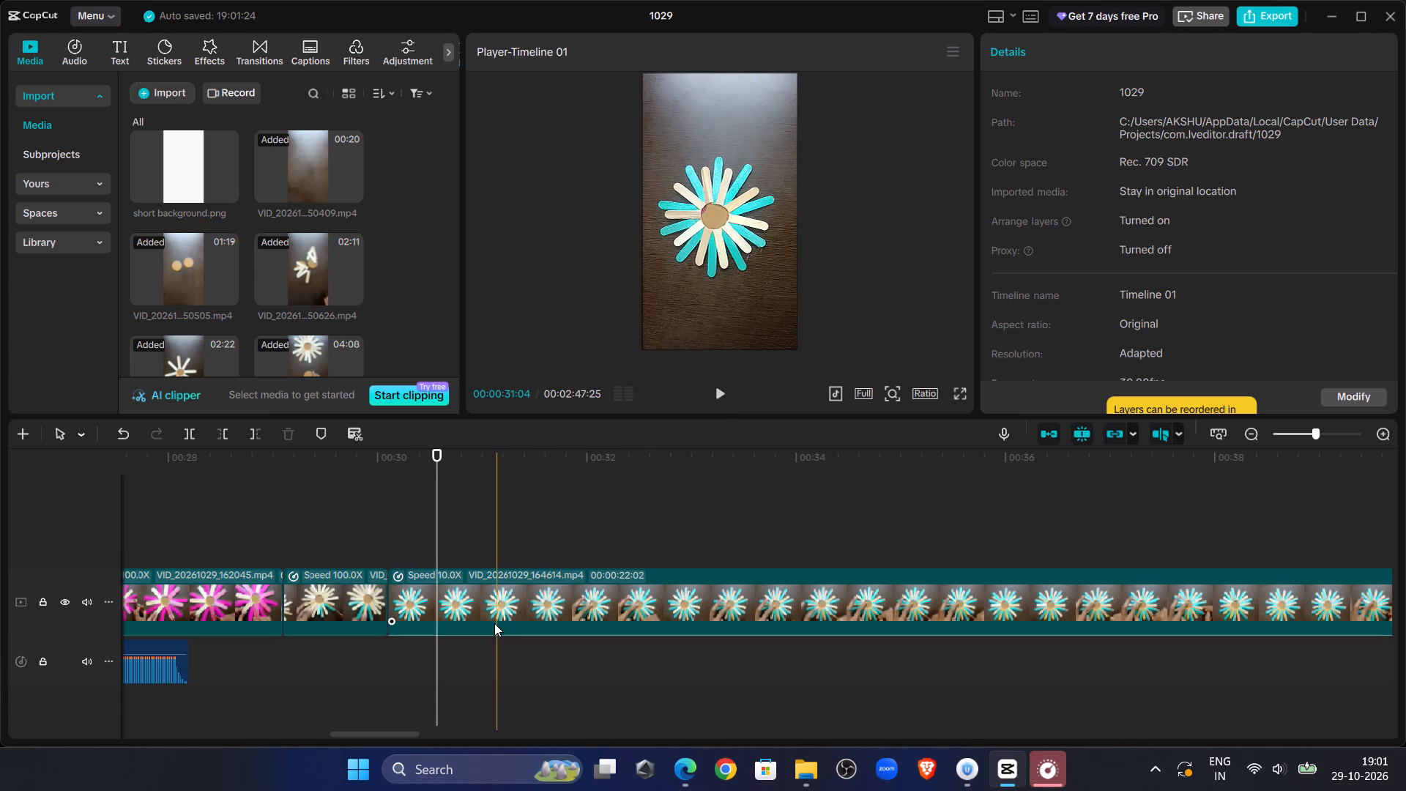
{"action": "left_click", "coordinate": [493, 620]}
{"action": "left_click", "coordinate": [183, 432]}
Cut away the beginning of the second part of VID_20261029_164614 up to 00:00:33:14.
{"action": "left_click", "coordinate": [723, 394]}
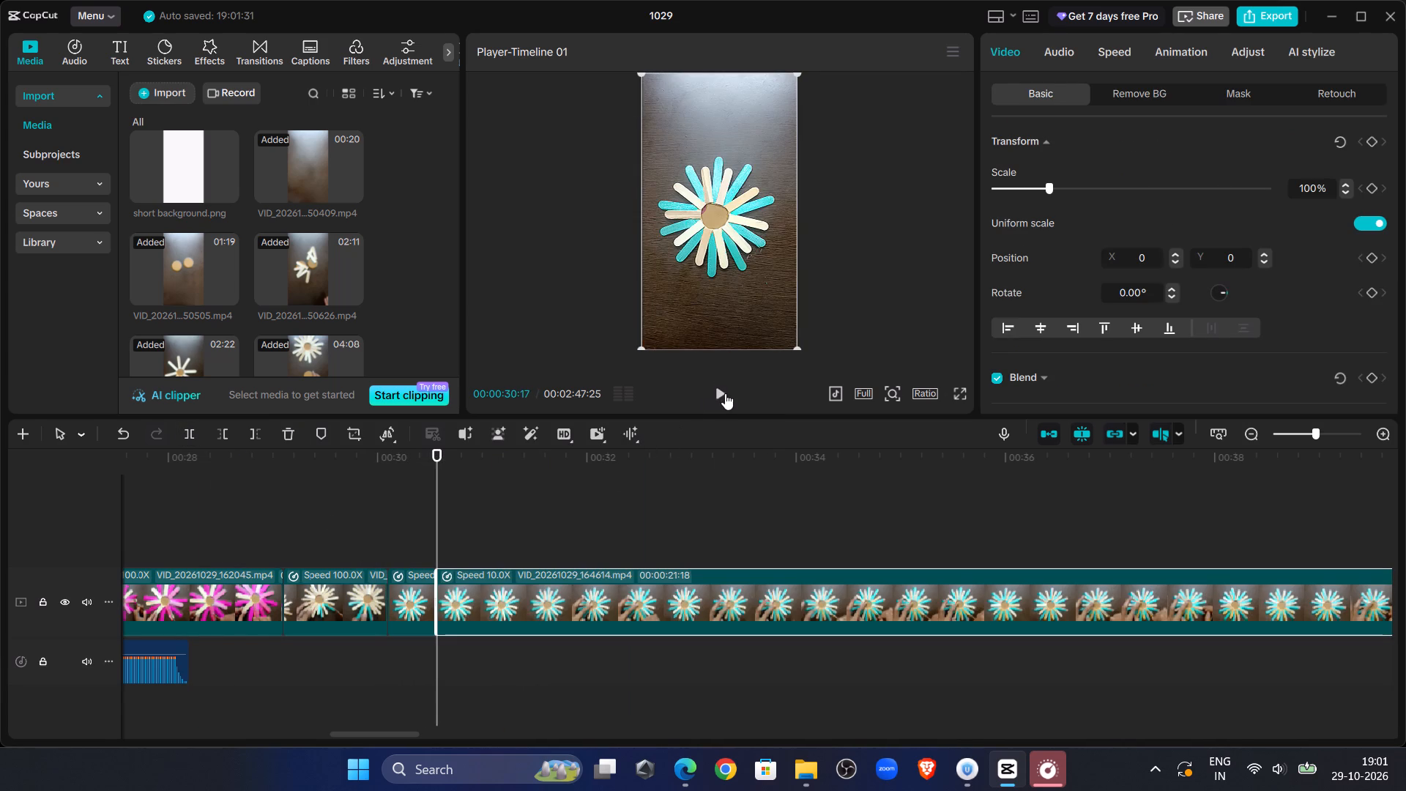
{"action": "left_click", "coordinate": [740, 486]}
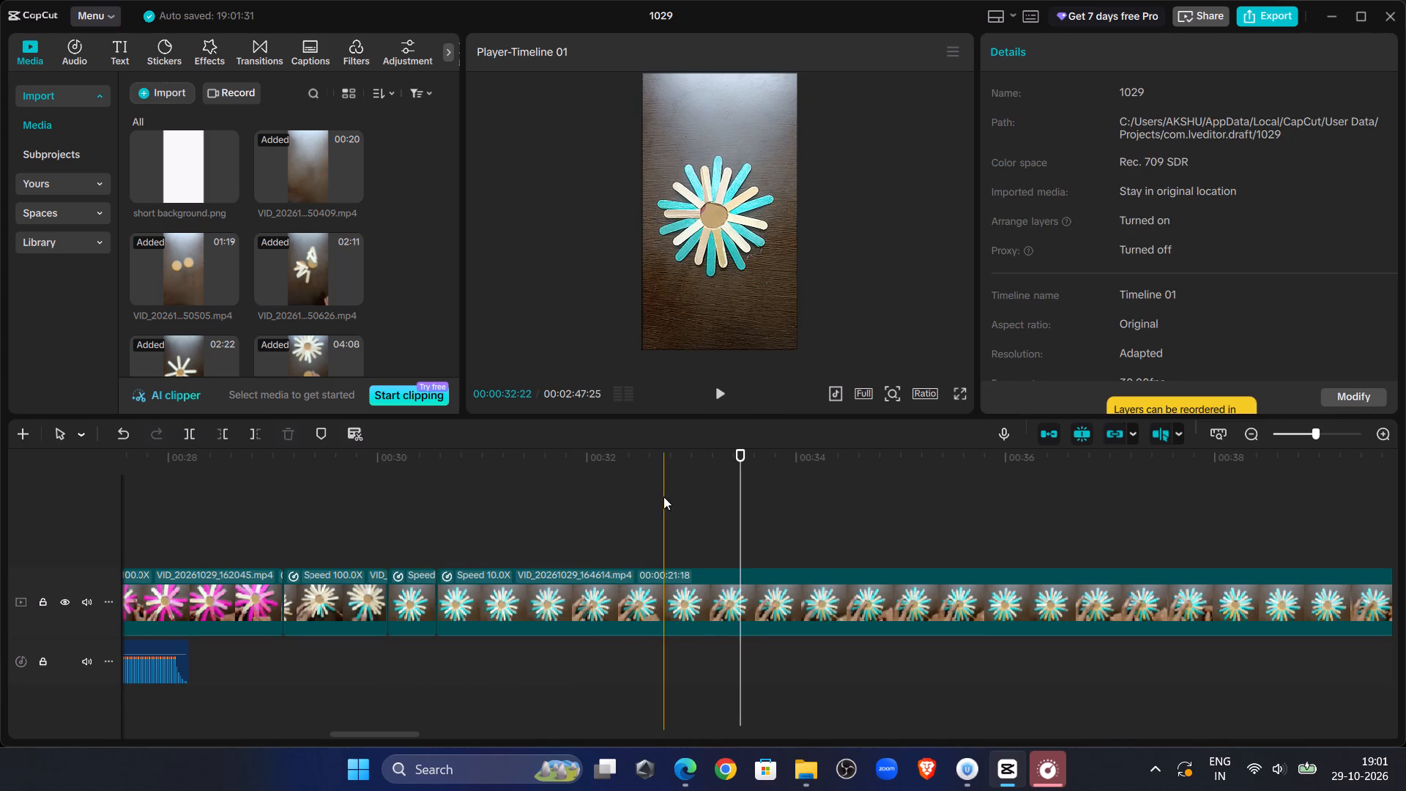
{"action": "left_click", "coordinate": [741, 590]}
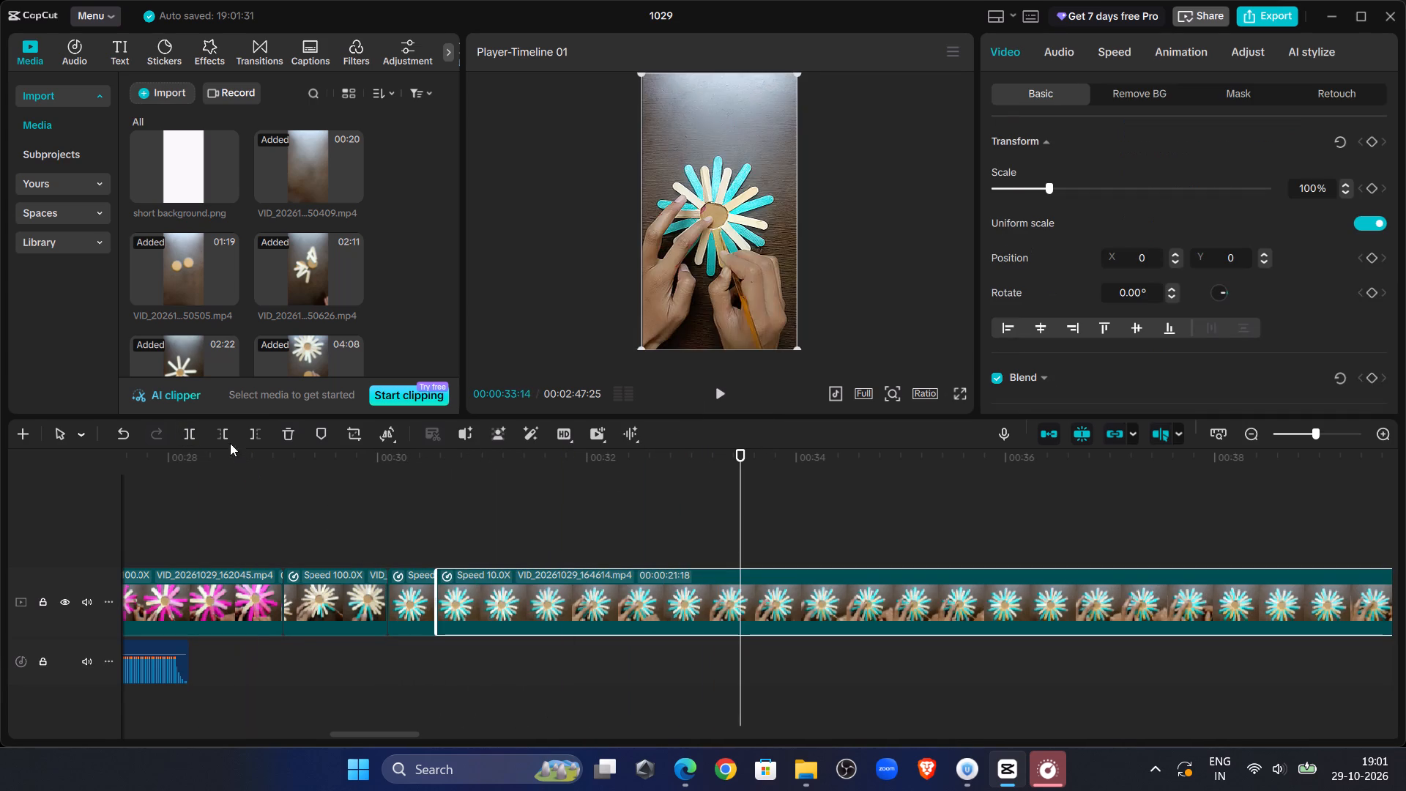
{"action": "left_click", "coordinate": [221, 428]}
Set the speed of the second part of VID_20261029_164614 to 100x.
{"action": "left_click", "coordinate": [1112, 47]}
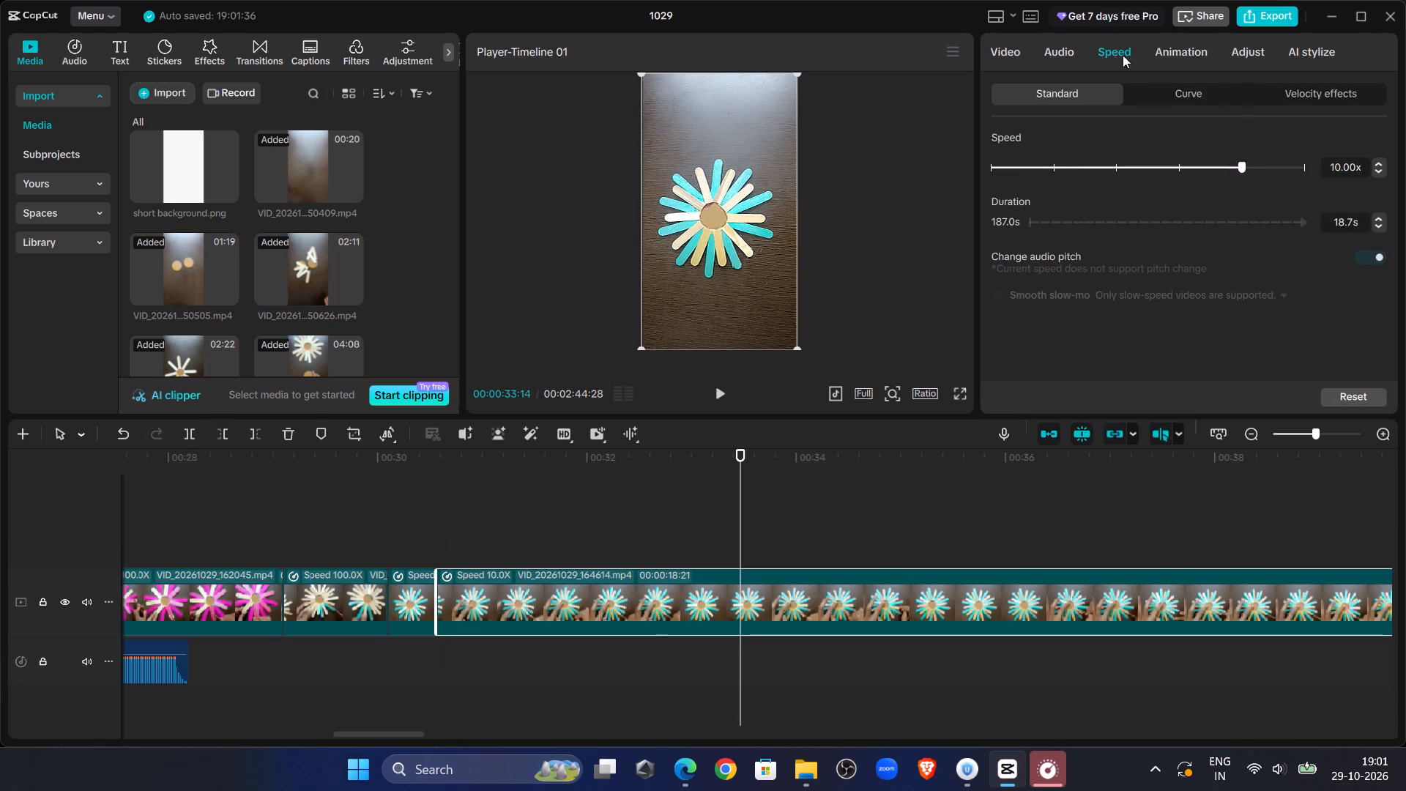
{"action": "left_click_drag", "start_coordinate": [1248, 164], "coordinate": [1405, 193]}
Replay the sped-up part of VID_20261029_164614 and trim away its end from 00:00:32:03.
{"action": "left_click", "coordinate": [427, 474]}
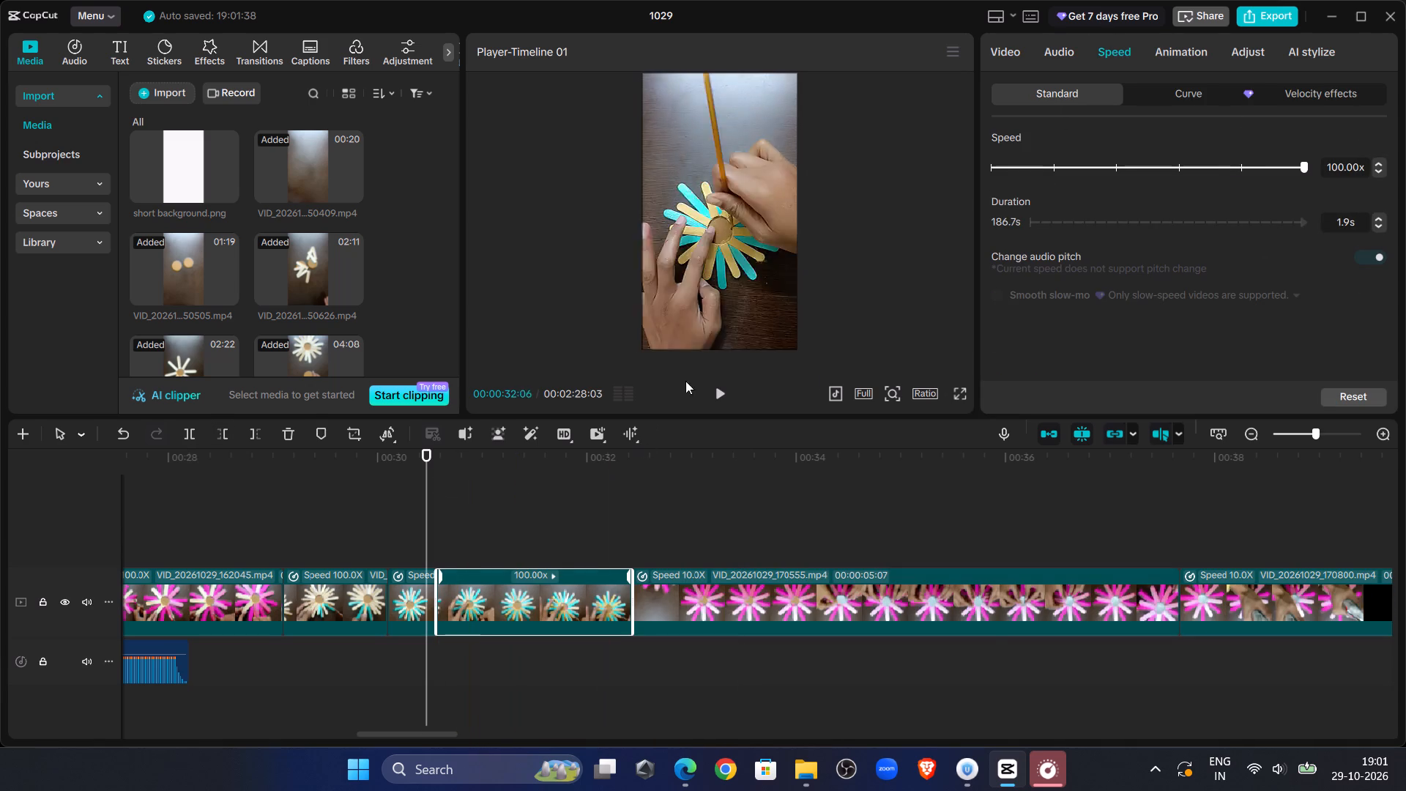
{"action": "left_click", "coordinate": [720, 380]}
{"action": "left_click", "coordinate": [725, 398]}
{"action": "left_click", "coordinate": [723, 398]}
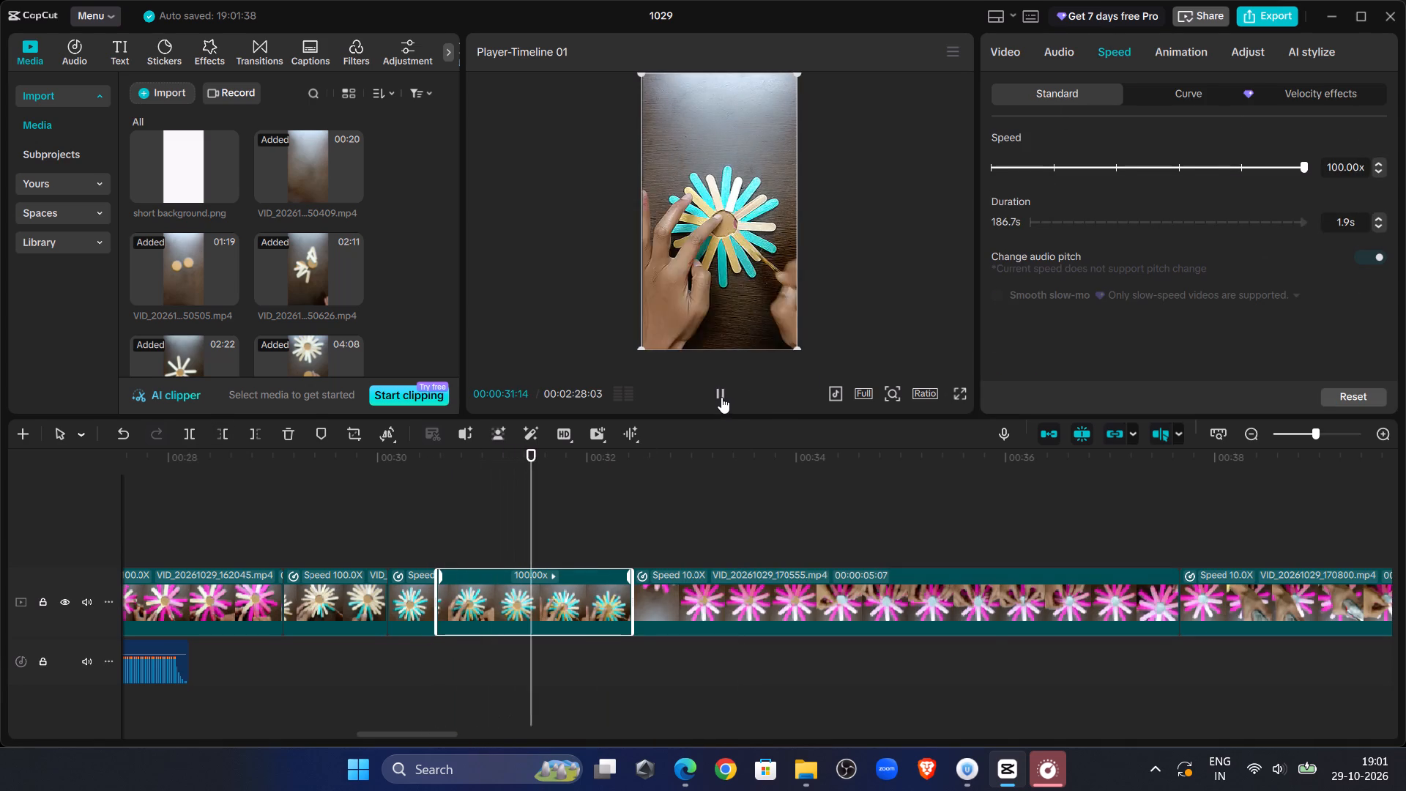
{"action": "left_click", "coordinate": [720, 390]}
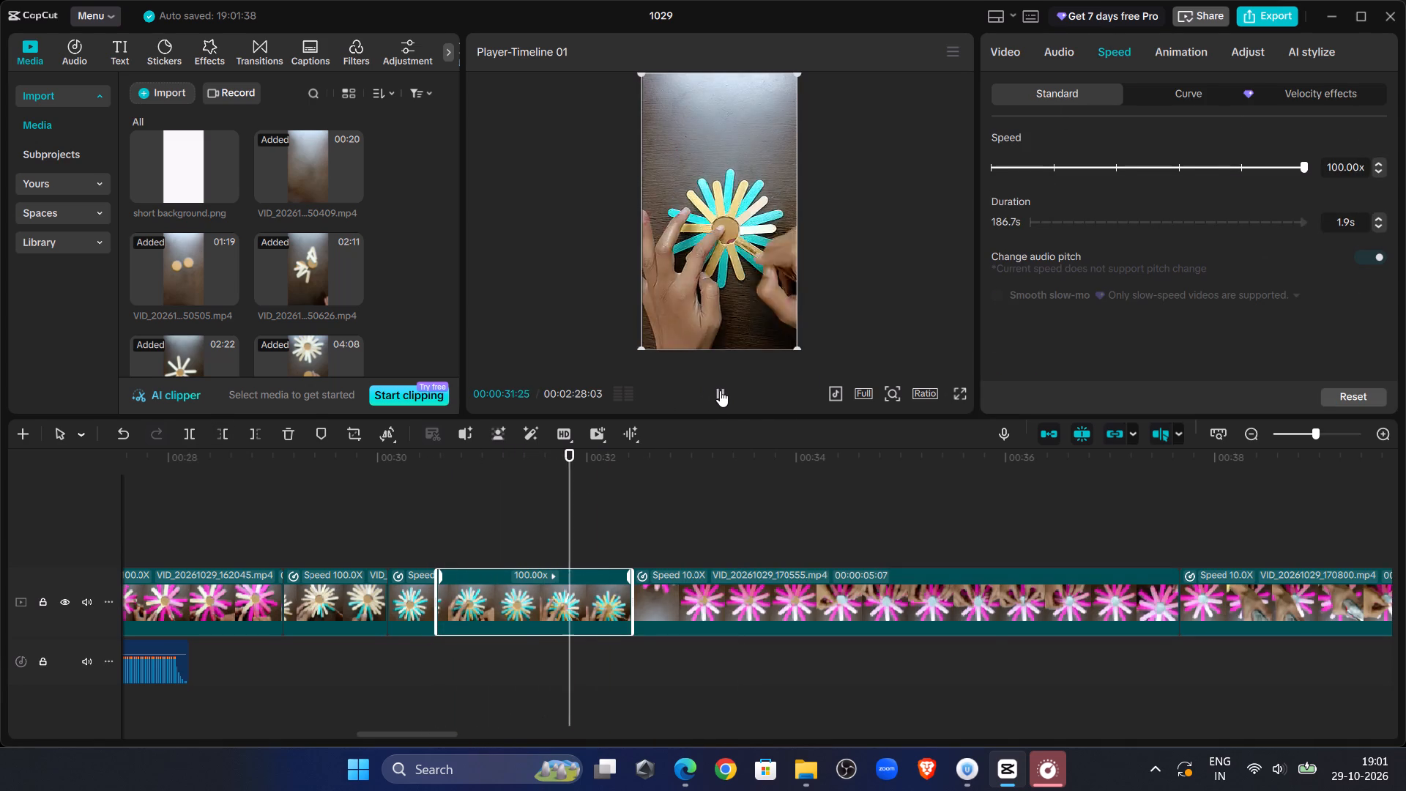
{"action": "left_click", "coordinate": [720, 390]}
{"action": "left_click", "coordinate": [564, 594]}
{"action": "double_click", "coordinate": [242, 434]}
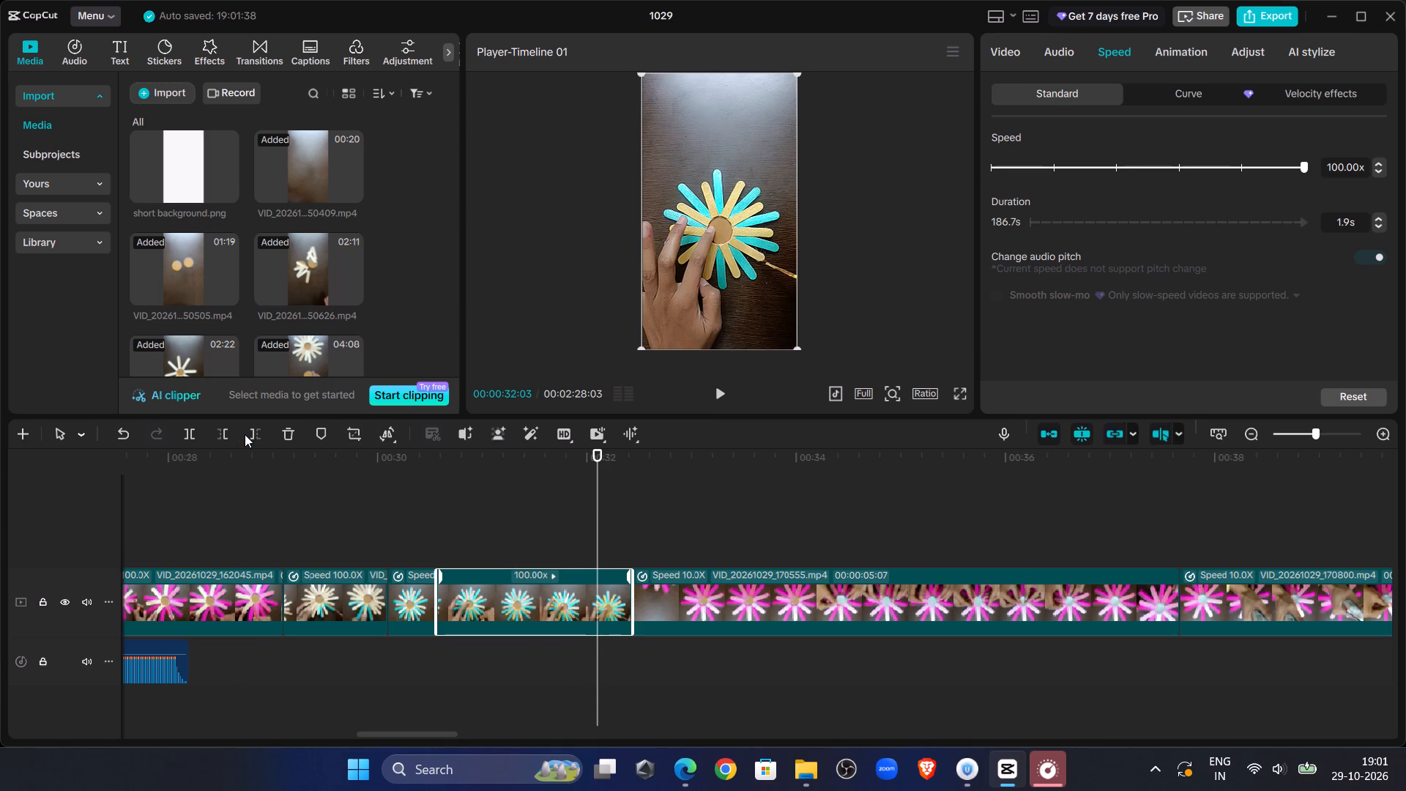
Rotate the VID_20261029_170555 clip to -180° and centre it in the frame at position 0, 0.
{"action": "left_click", "coordinate": [724, 393]}
{"action": "left_click", "coordinate": [724, 393]}
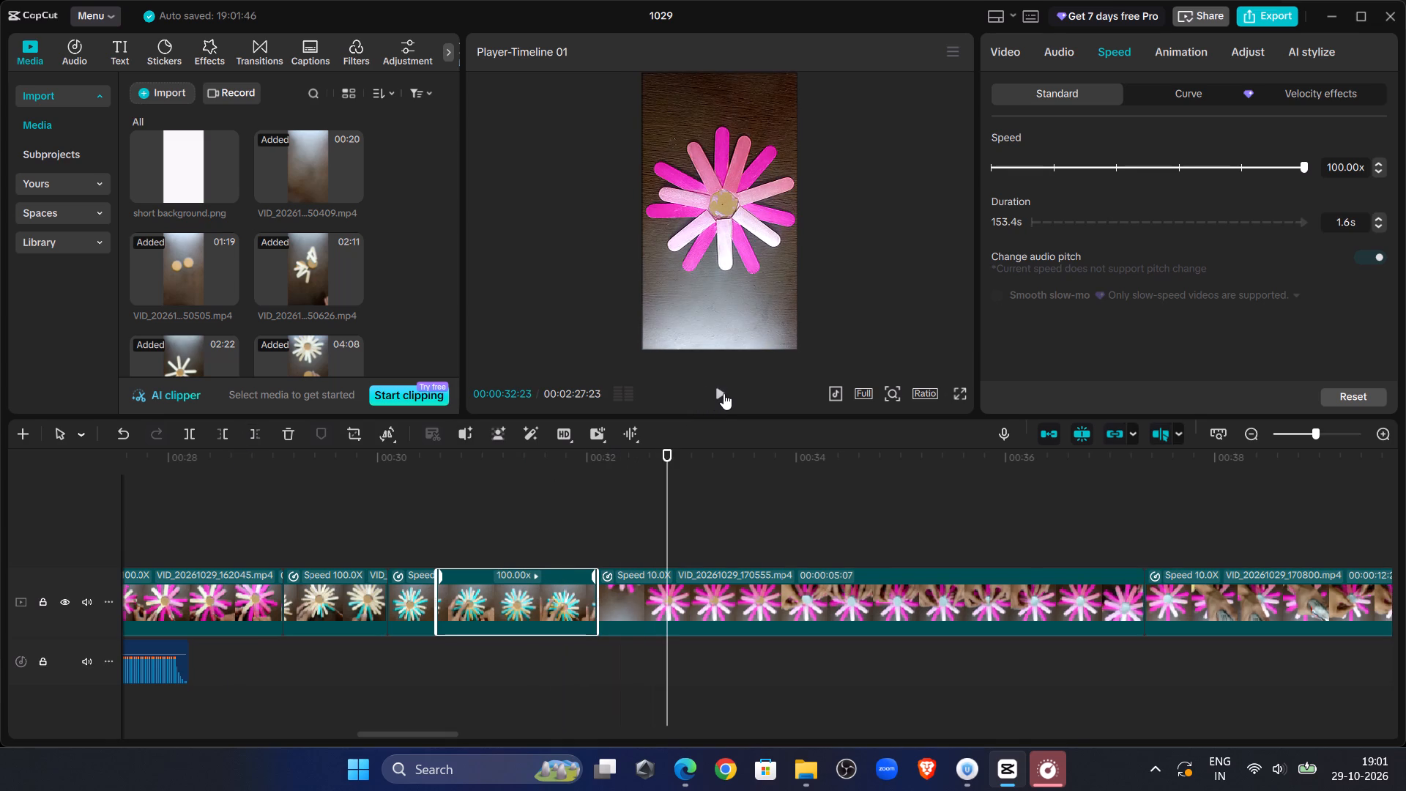
{"action": "left_click", "coordinate": [724, 393]}
{"action": "left_click", "coordinate": [724, 393]}
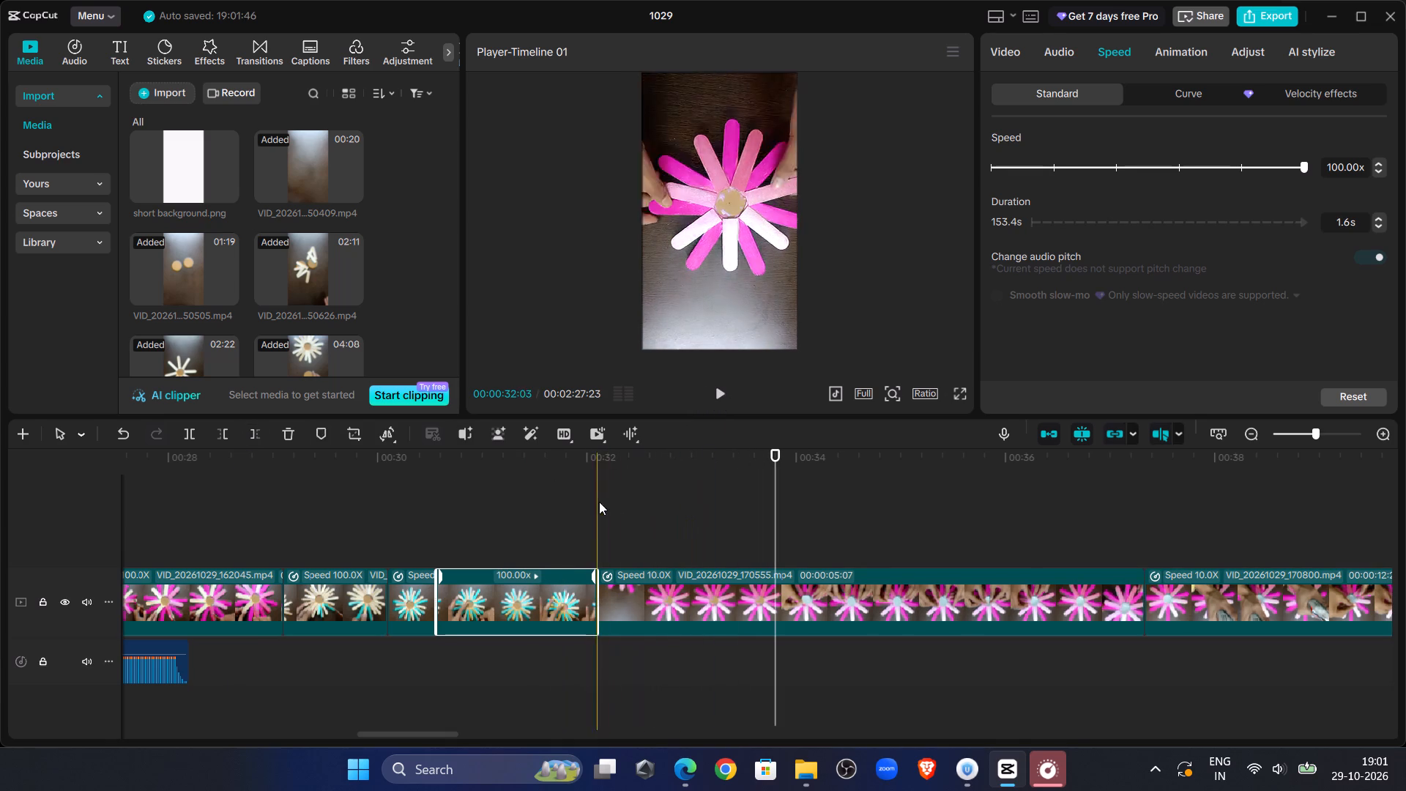
{"action": "left_click", "coordinate": [686, 303]}
{"action": "left_click_drag", "start_coordinate": [732, 201], "coordinate": [758, 166]}
{"action": "left_click_drag", "start_coordinate": [741, 335], "coordinate": [765, 64]}
{"action": "left_click_drag", "start_coordinate": [746, 138], "coordinate": [720, 170]}
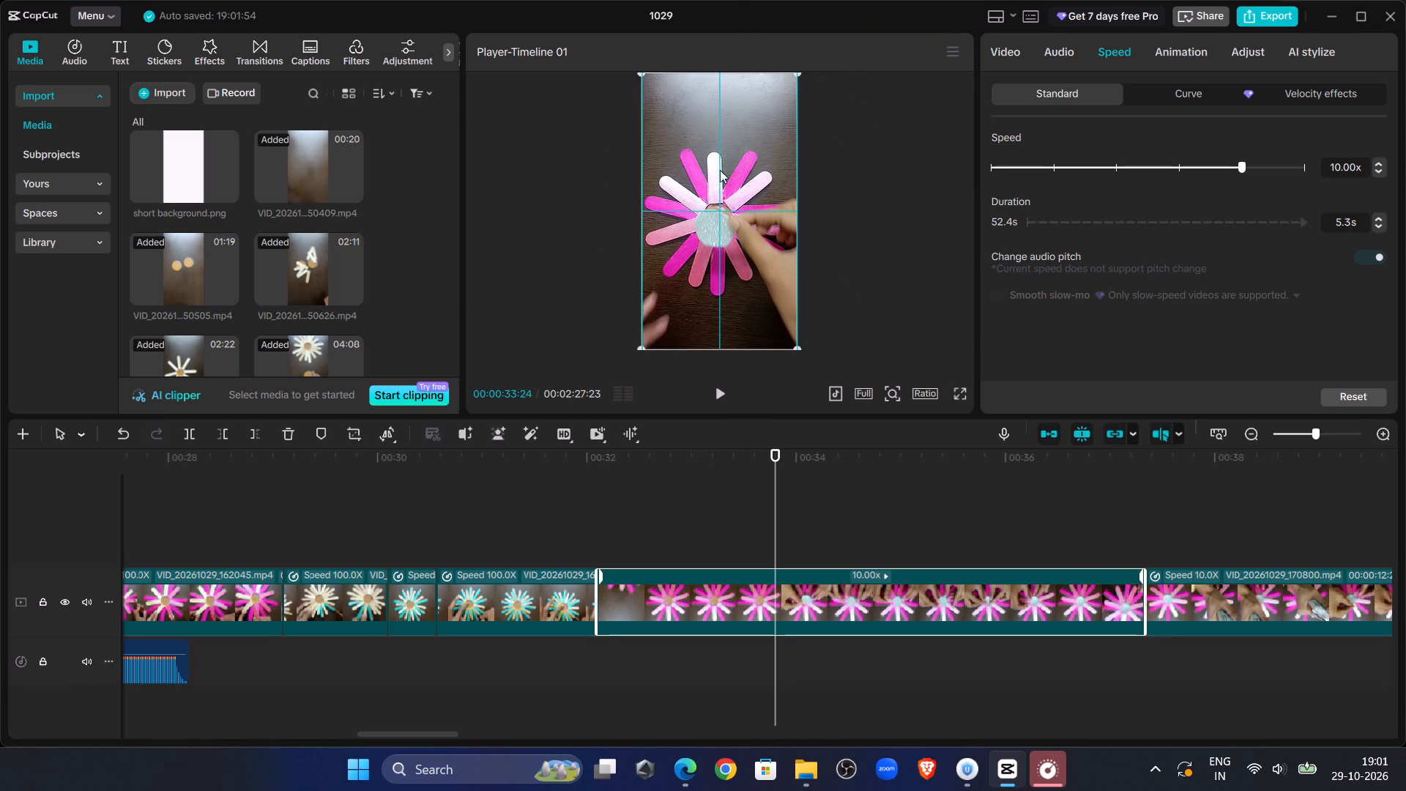
{"action": "left_click_drag", "start_coordinate": [720, 170], "coordinate": [721, 169]}
Replay VID_20261029_170555 from its start and split it at 00:00:32:20.
{"action": "left_click", "coordinate": [595, 461]}
{"action": "left_click", "coordinate": [718, 397]}
{"action": "left_click", "coordinate": [719, 396]}
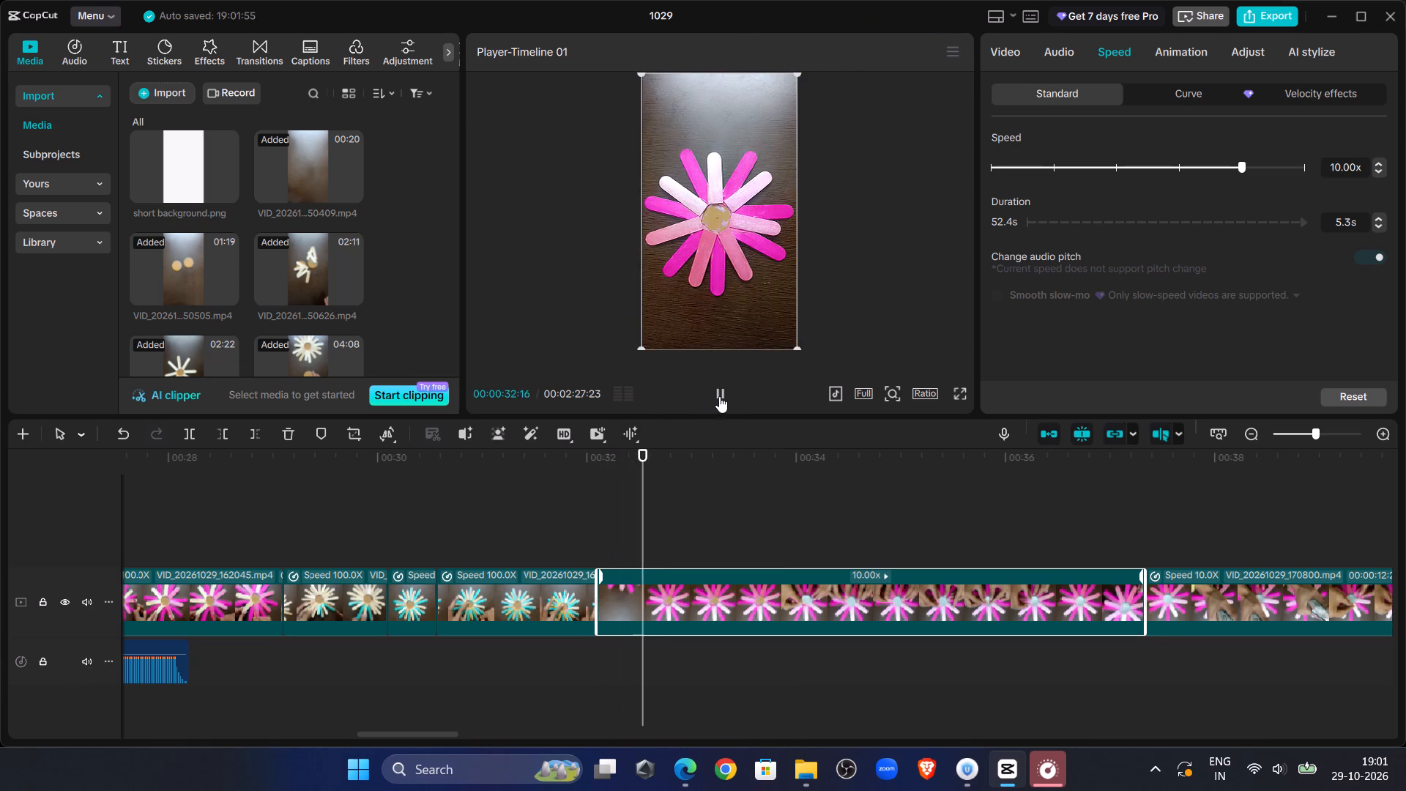
{"action": "left_click", "coordinate": [642, 594]}
{"action": "left_click", "coordinate": [185, 430]}
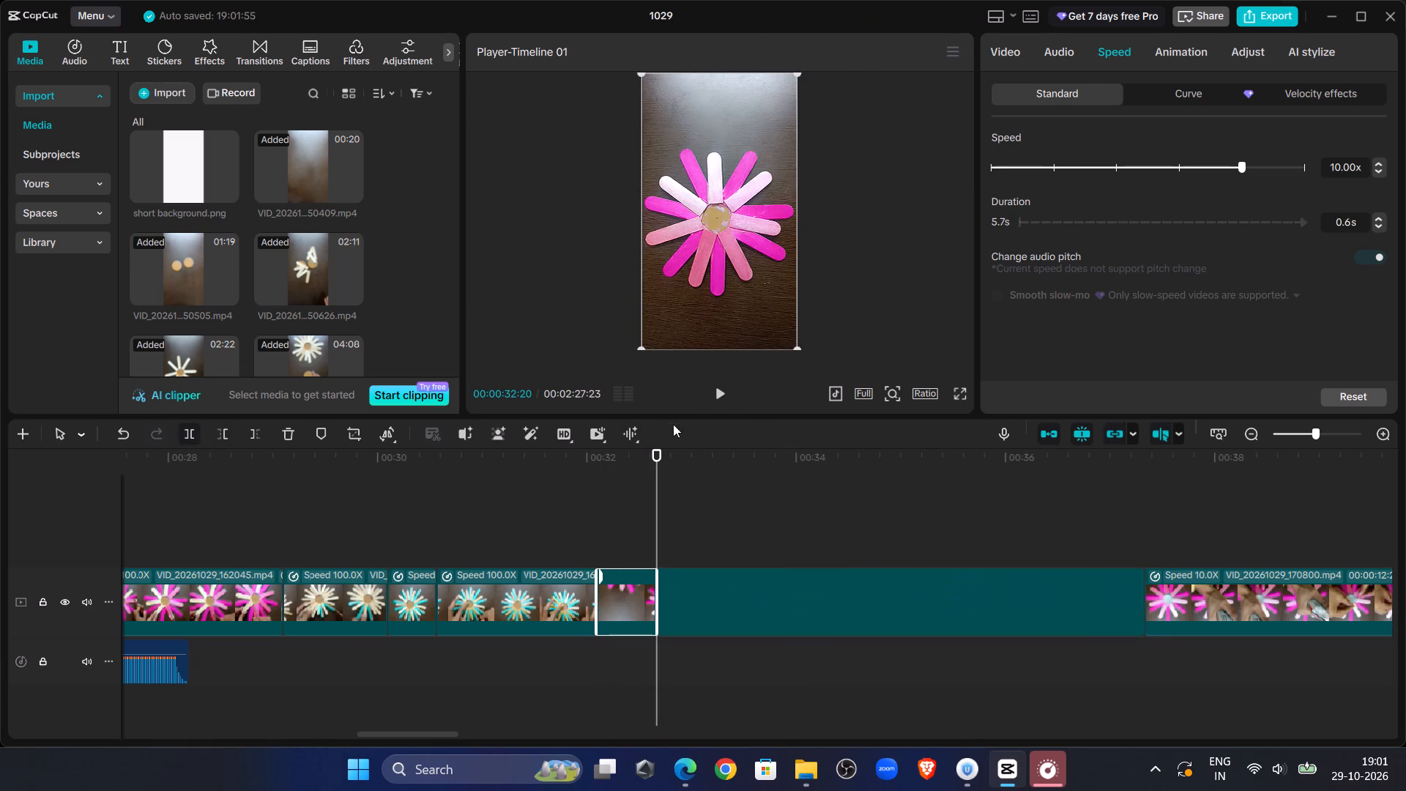
Cut away the beginning of the second part of VID_20261029_170555 up to 00:00:33:22.
{"action": "left_click", "coordinate": [714, 391]}
{"action": "left_click", "coordinate": [718, 391]}
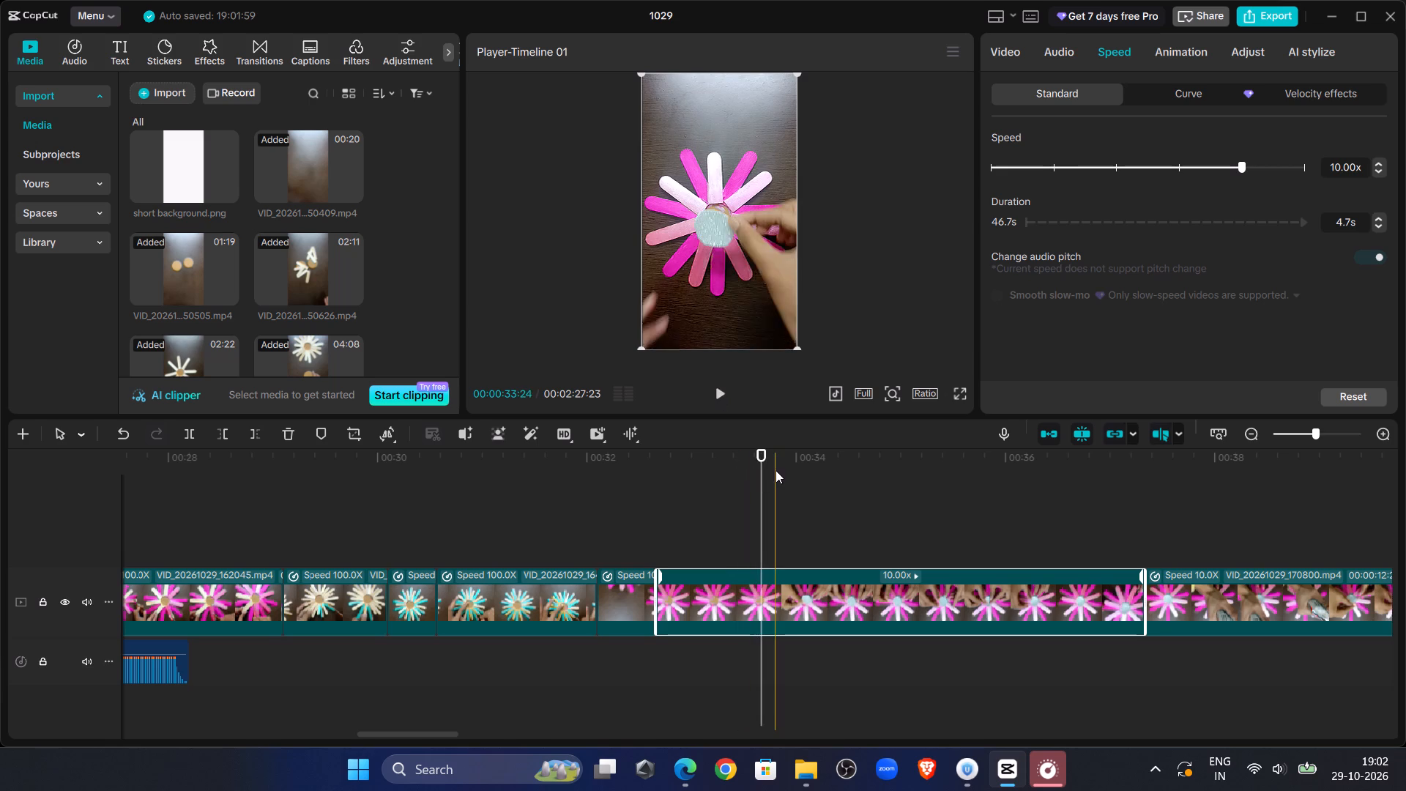
{"action": "left_click_drag", "start_coordinate": [764, 457], "coordinate": [792, 469]}
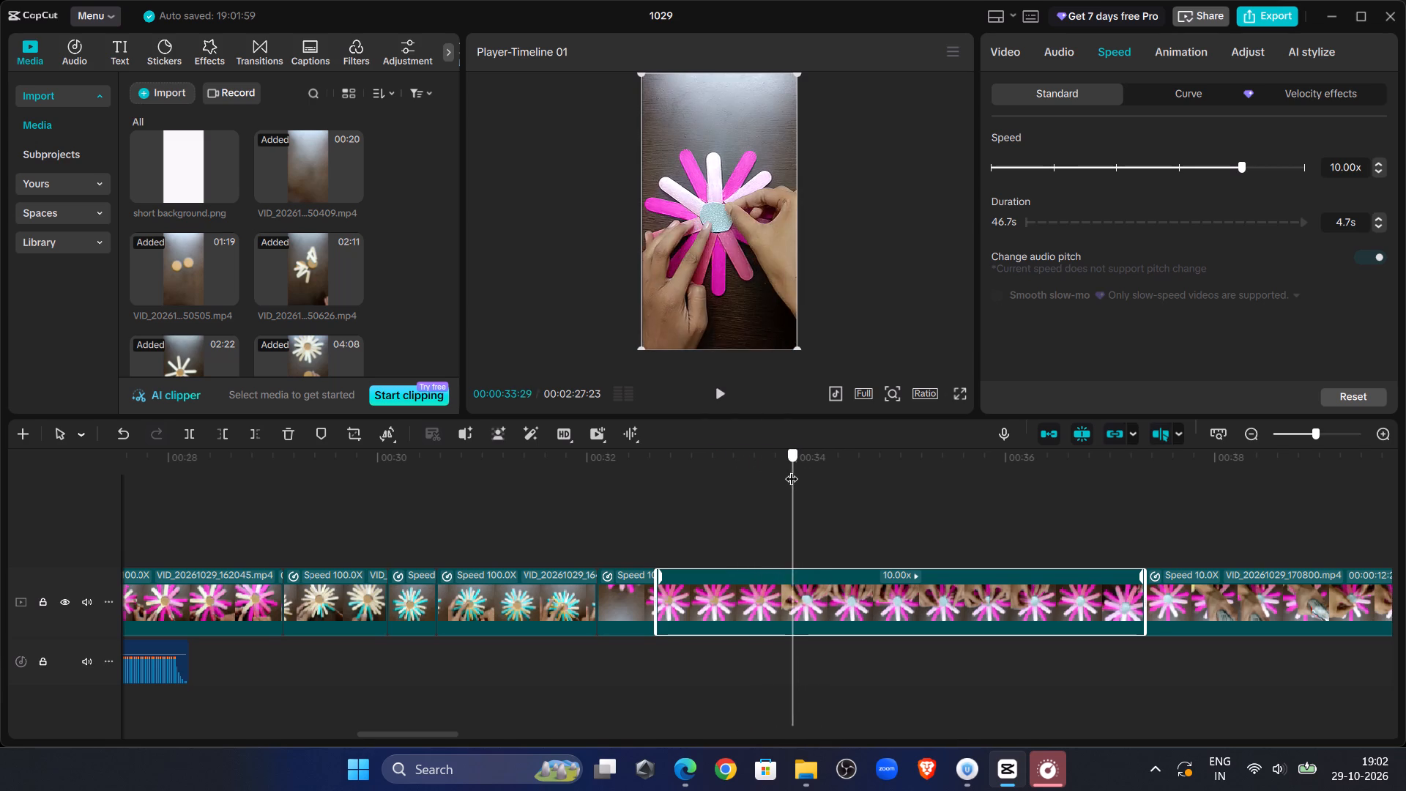
{"action": "left_click_drag", "start_coordinate": [792, 469], "coordinate": [769, 464]}
{"action": "left_click", "coordinate": [223, 428]}
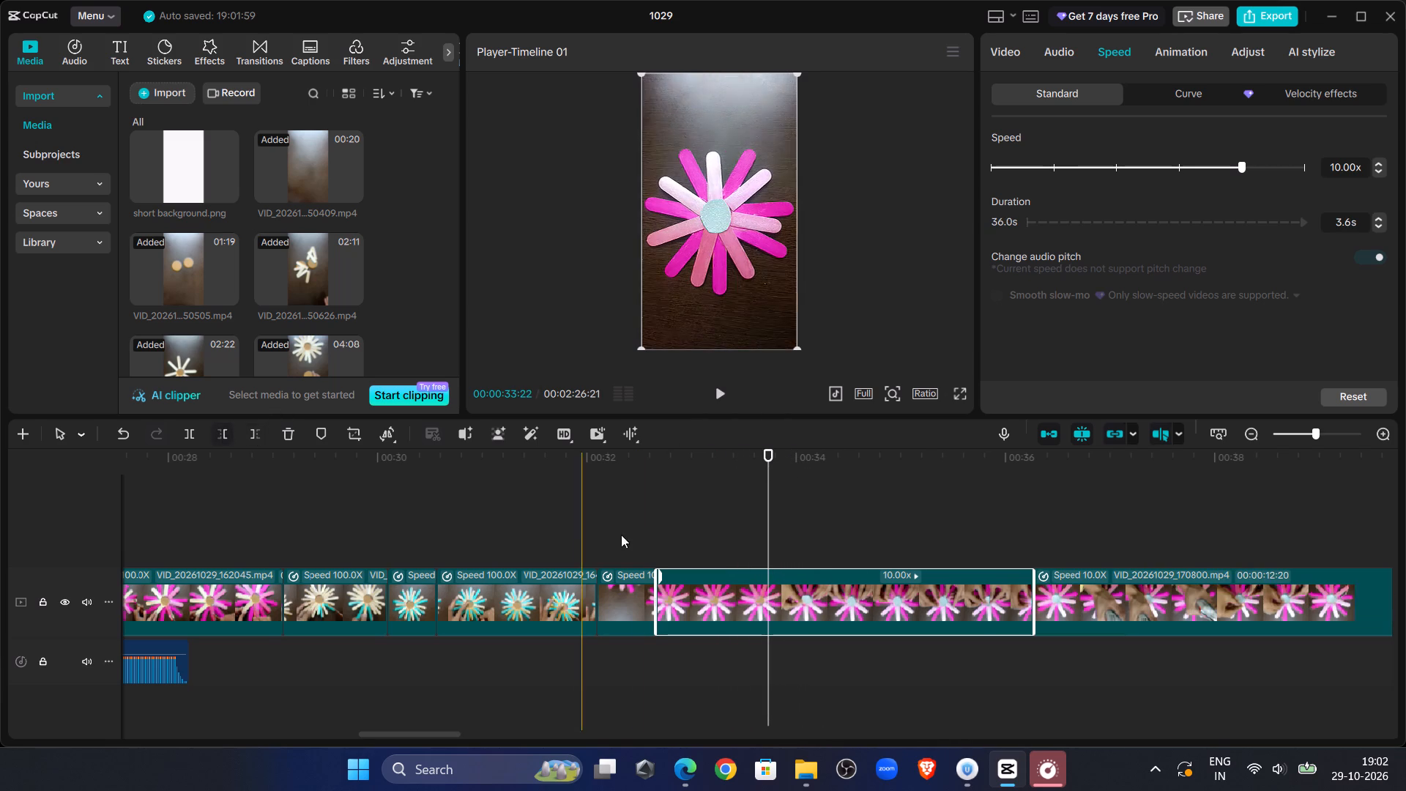
Split the second part of VID_20261029_170555 at 00:00:33:10 and delete the remainder before VID_20261029_170800.
{"action": "left_click", "coordinate": [641, 504]}
{"action": "left_click", "coordinate": [714, 392]}
{"action": "left_click", "coordinate": [715, 392]}
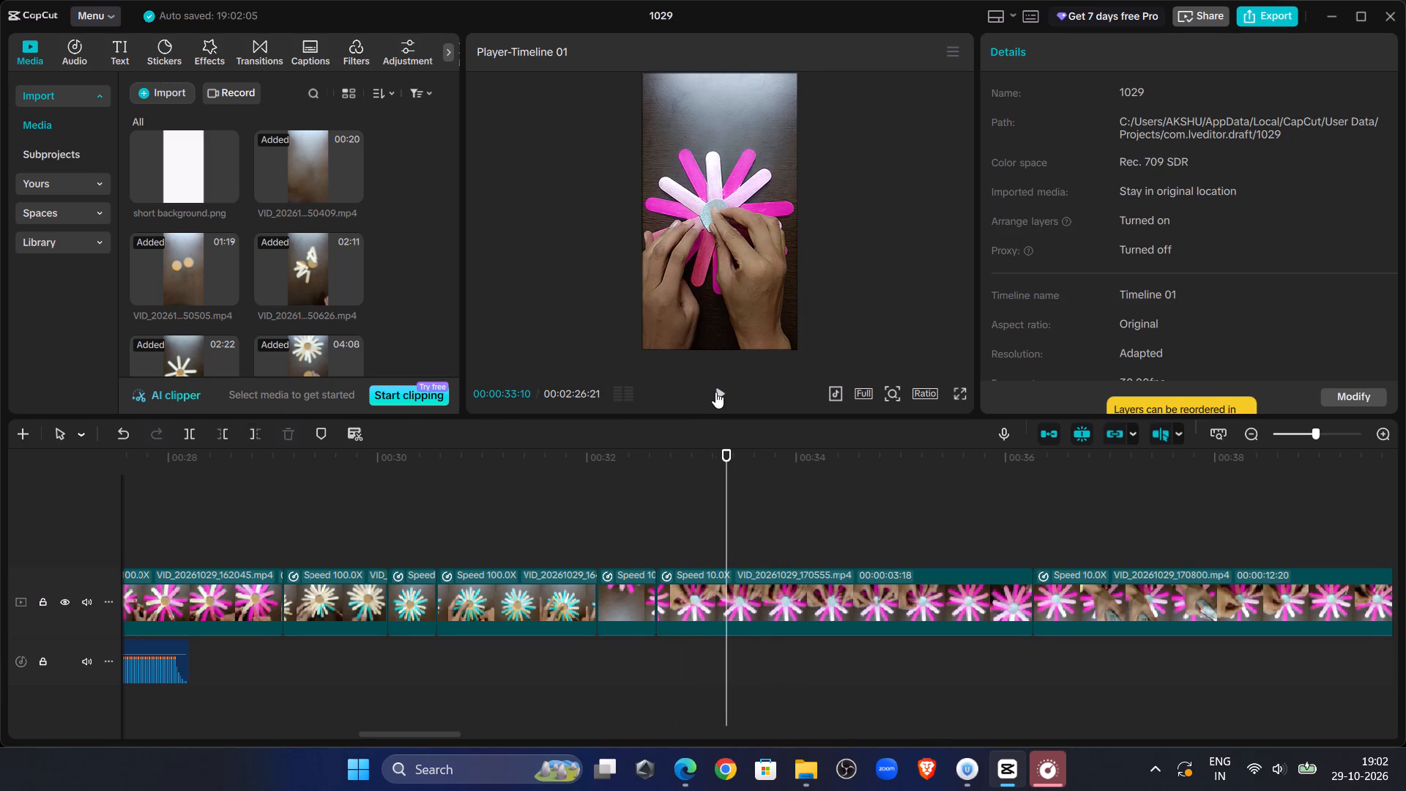
{"action": "left_click", "coordinate": [752, 598]}
{"action": "left_click", "coordinate": [186, 434]}
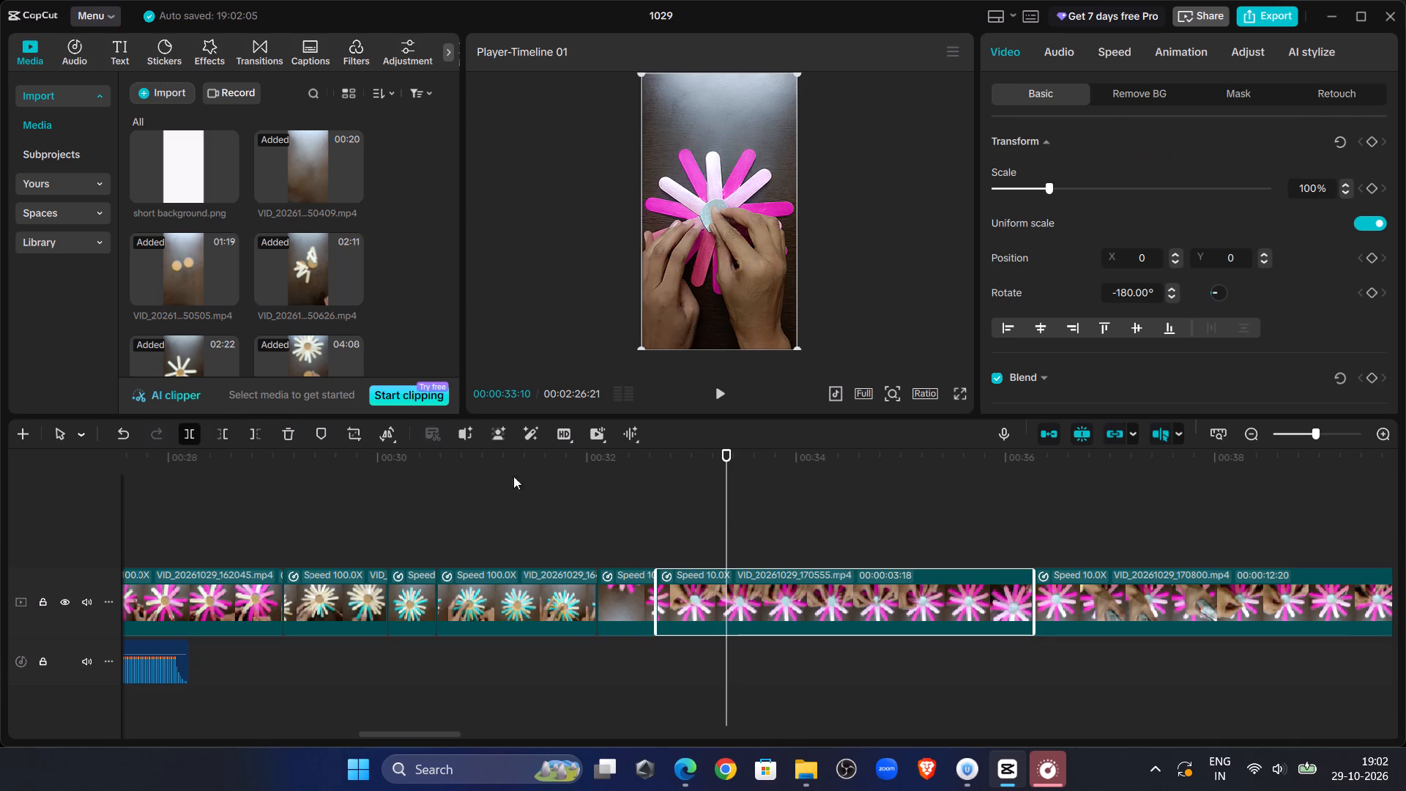
{"action": "left_click_drag", "start_coordinate": [730, 467], "coordinate": [1039, 510]}
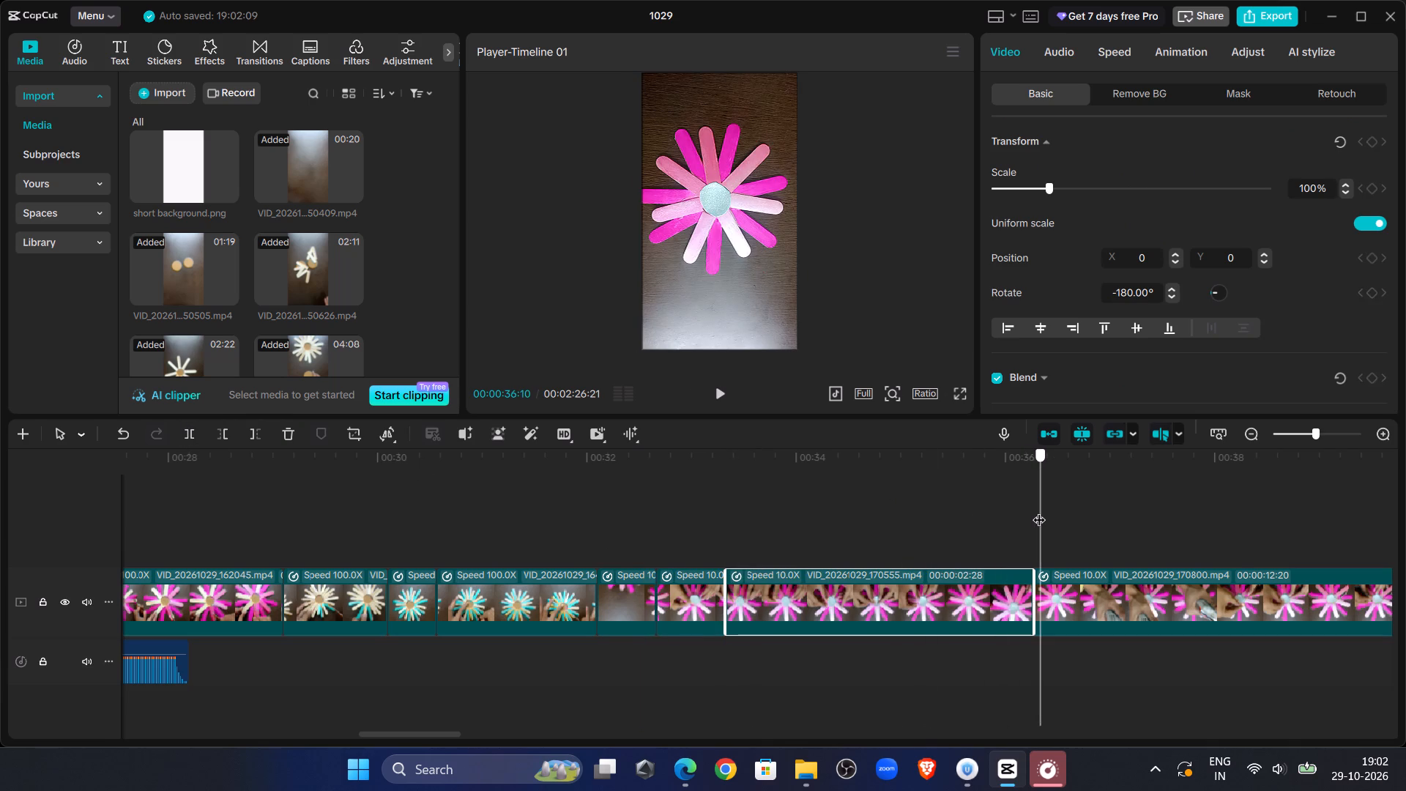
{"action": "left_click_drag", "start_coordinate": [1039, 510], "coordinate": [980, 531]}
{"action": "key", "text": "Delete"}
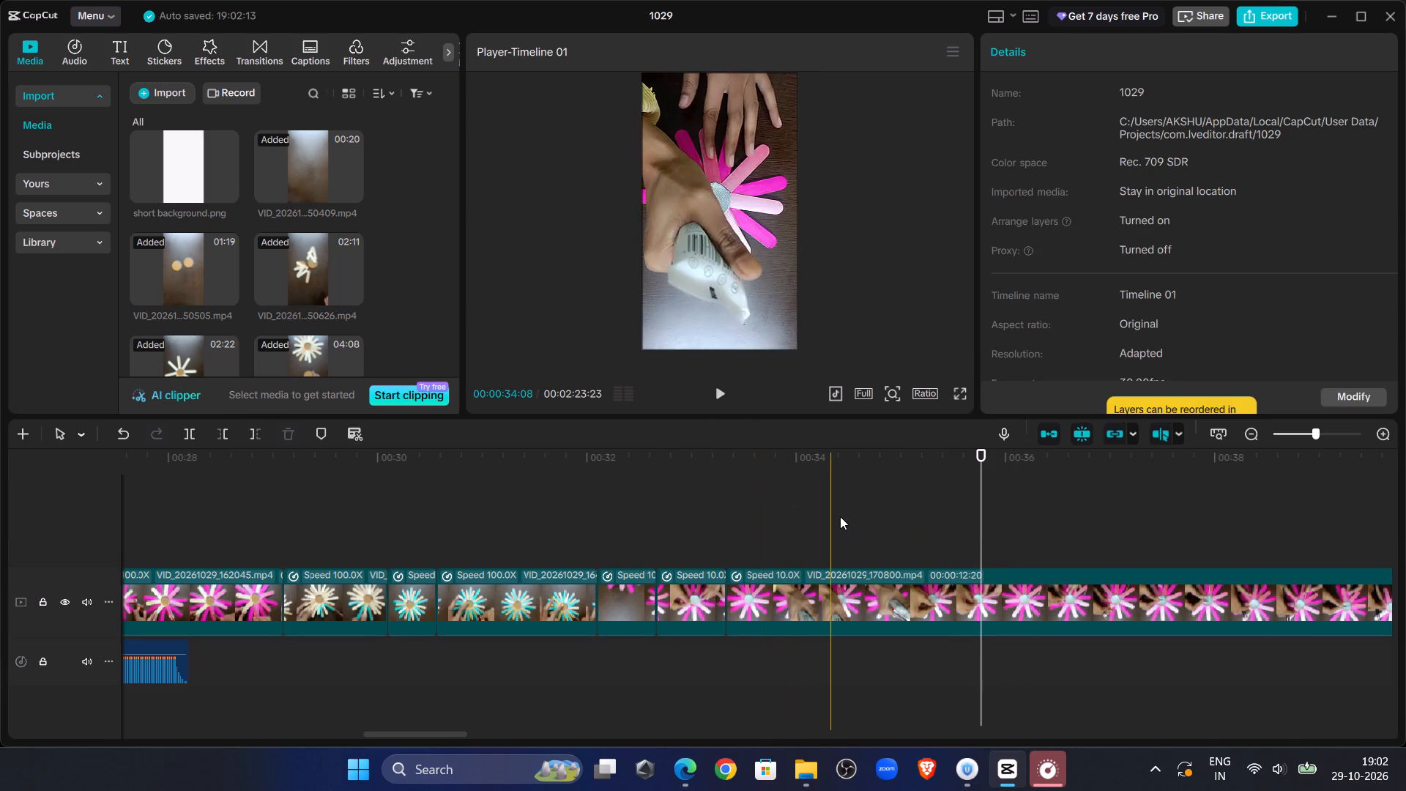
Cut away the beginning of VID_20261029_170800 up to 00:00:34:28.
{"action": "left_click", "coordinate": [895, 526]}
{"action": "left_click", "coordinate": [891, 627]}
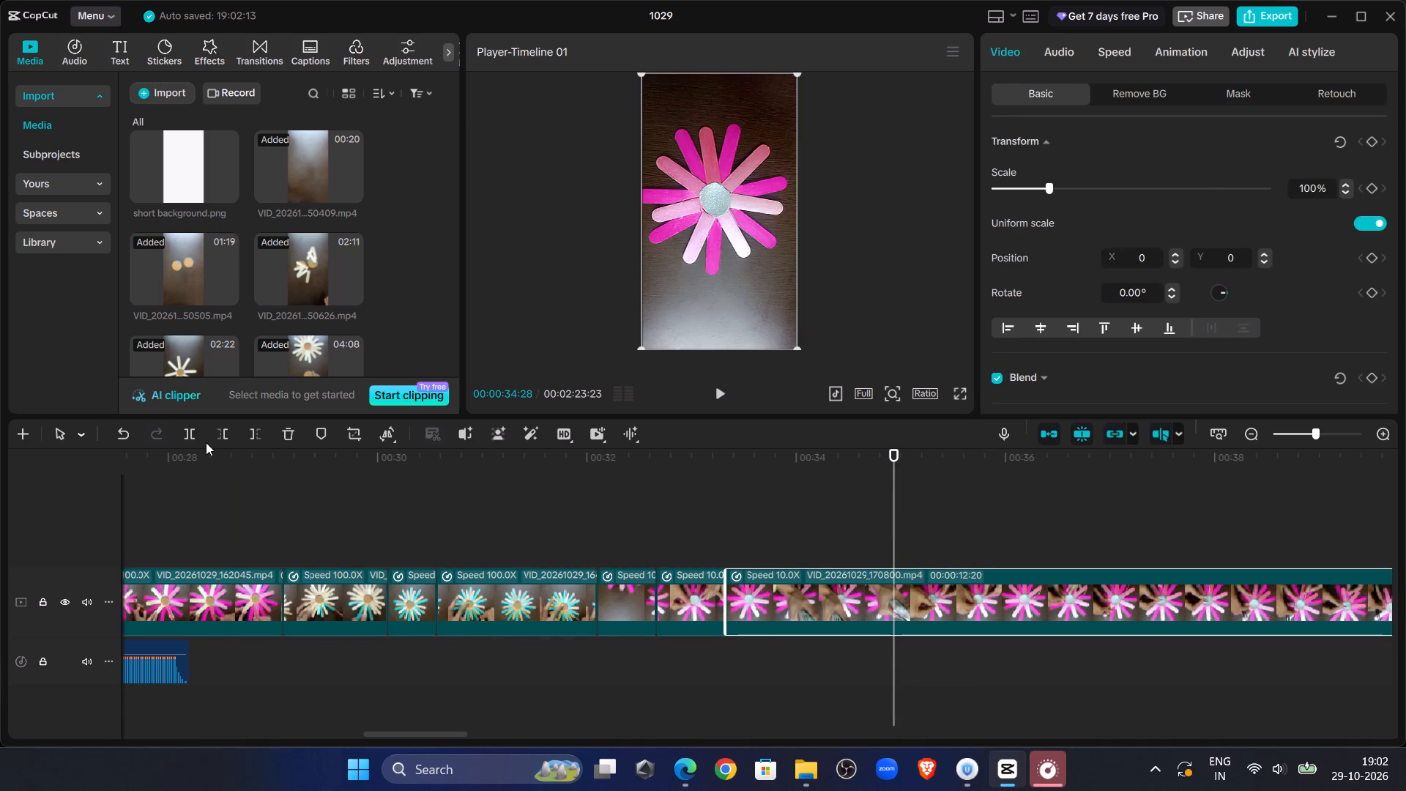
{"action": "left_click", "coordinate": [220, 432]}
Rotate the VID_20261029_170800 clip to -180° and centre it in the frame at position 0, 0.
{"action": "left_click_drag", "start_coordinate": [759, 266], "coordinate": [751, 175]}
{"action": "left_click_drag", "start_coordinate": [708, 282], "coordinate": [715, 78]}
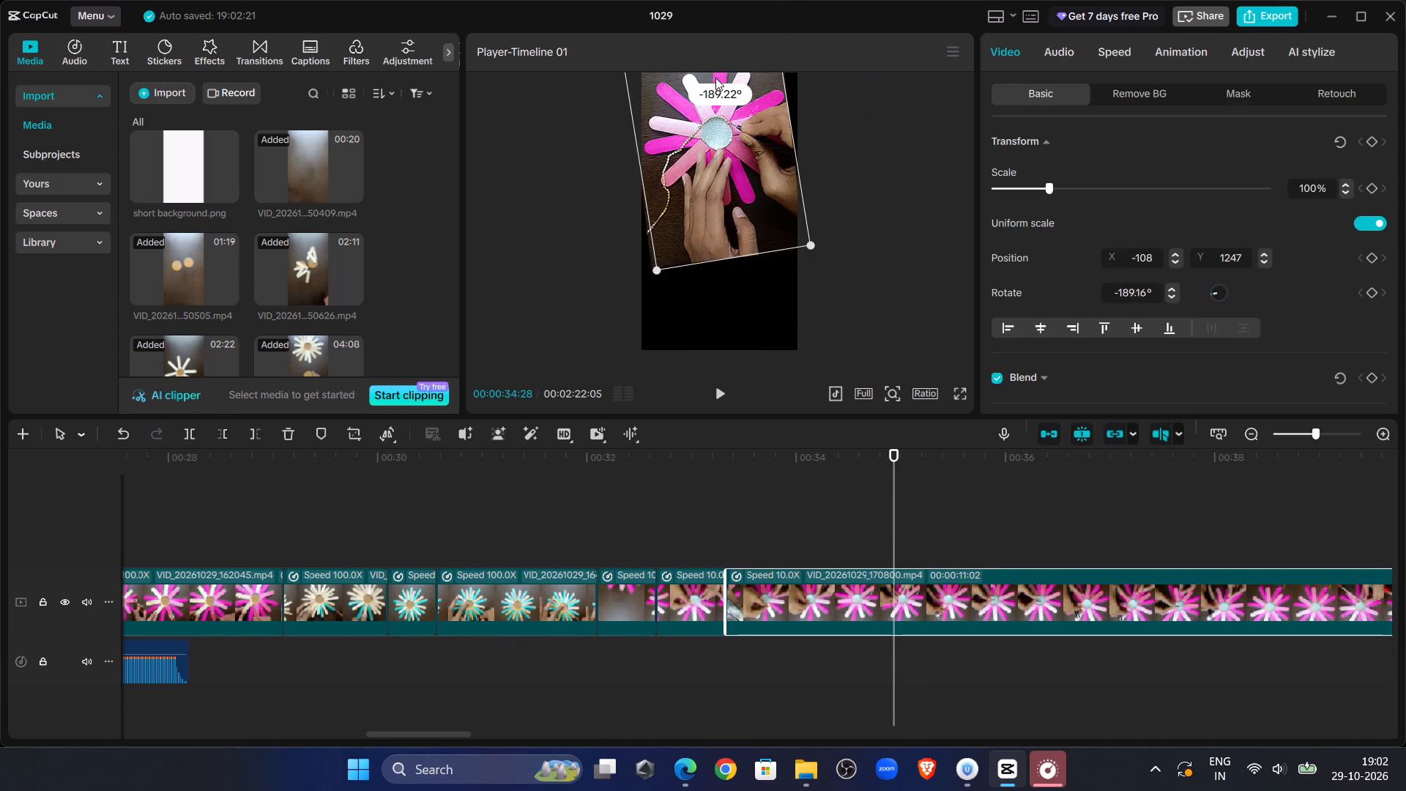
{"action": "left_click_drag", "start_coordinate": [715, 78], "coordinate": [718, 102]}
{"action": "left_click_drag", "start_coordinate": [729, 183], "coordinate": [748, 289]}
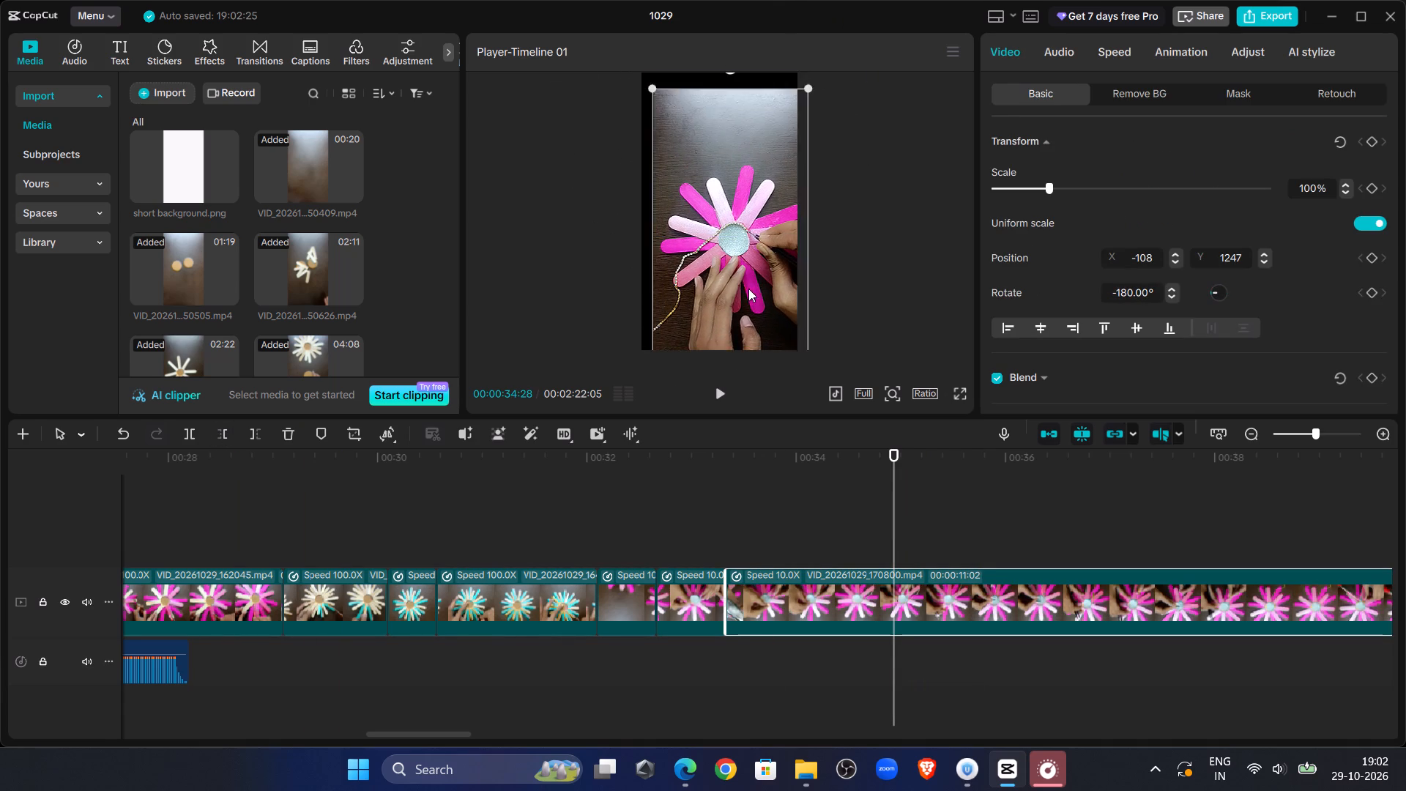
{"action": "left_click_drag", "start_coordinate": [748, 289], "coordinate": [735, 274]}
Replay the transition into VID_20261029_170800 and set that clip's speed to 100x.
{"action": "left_click", "coordinate": [690, 547]}
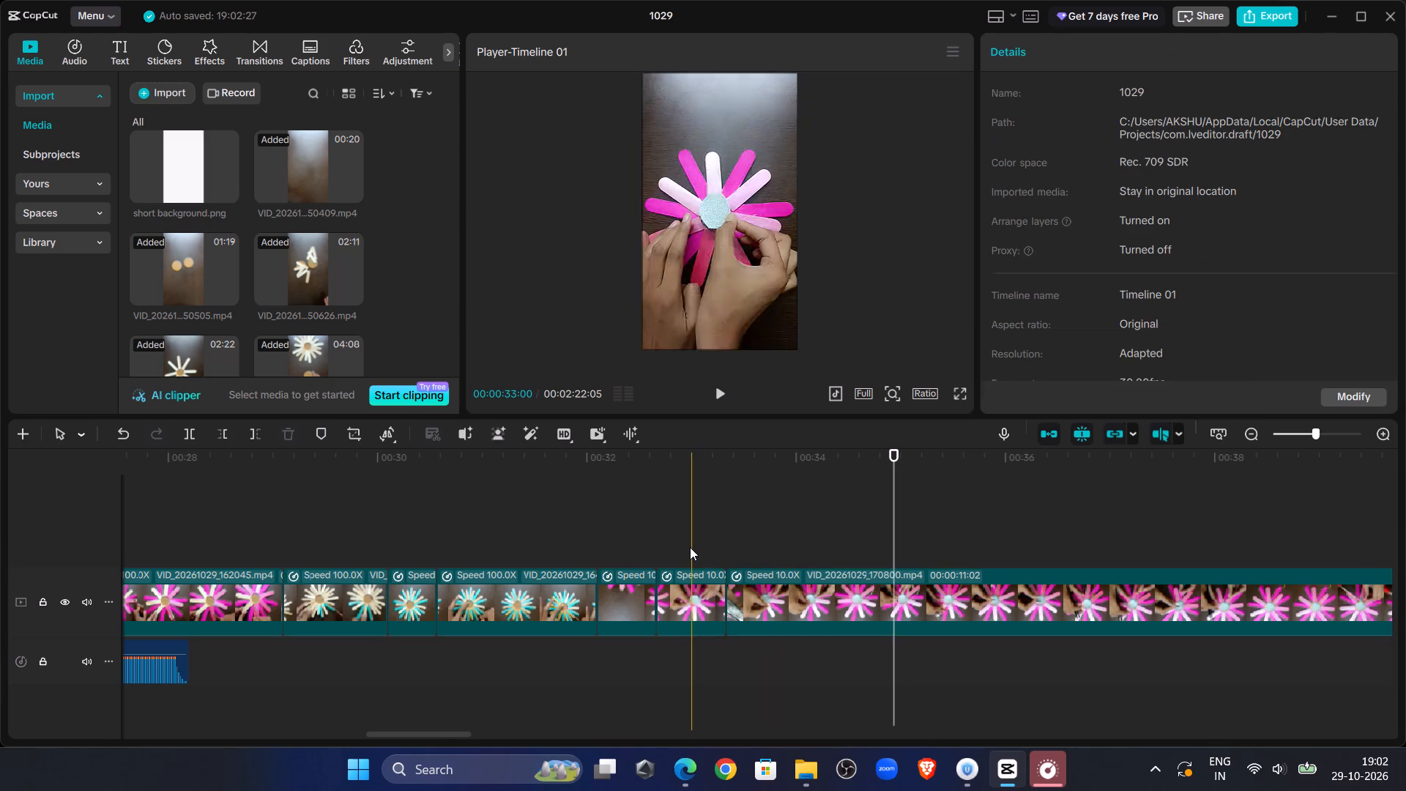
{"action": "left_click", "coordinate": [714, 403]}
{"action": "left_click", "coordinate": [715, 399]}
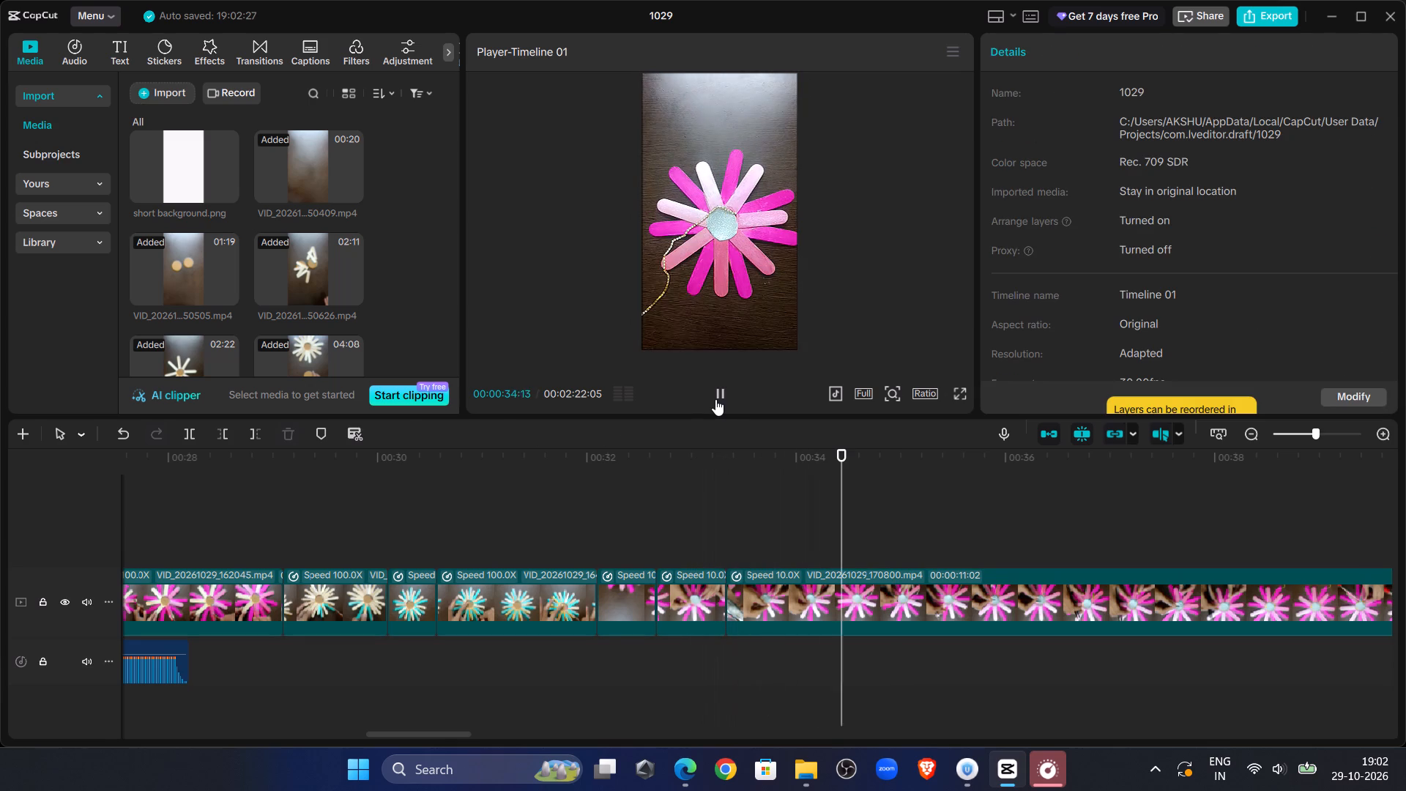
{"action": "left_click", "coordinate": [811, 599]}
{"action": "left_click", "coordinate": [1119, 55]}
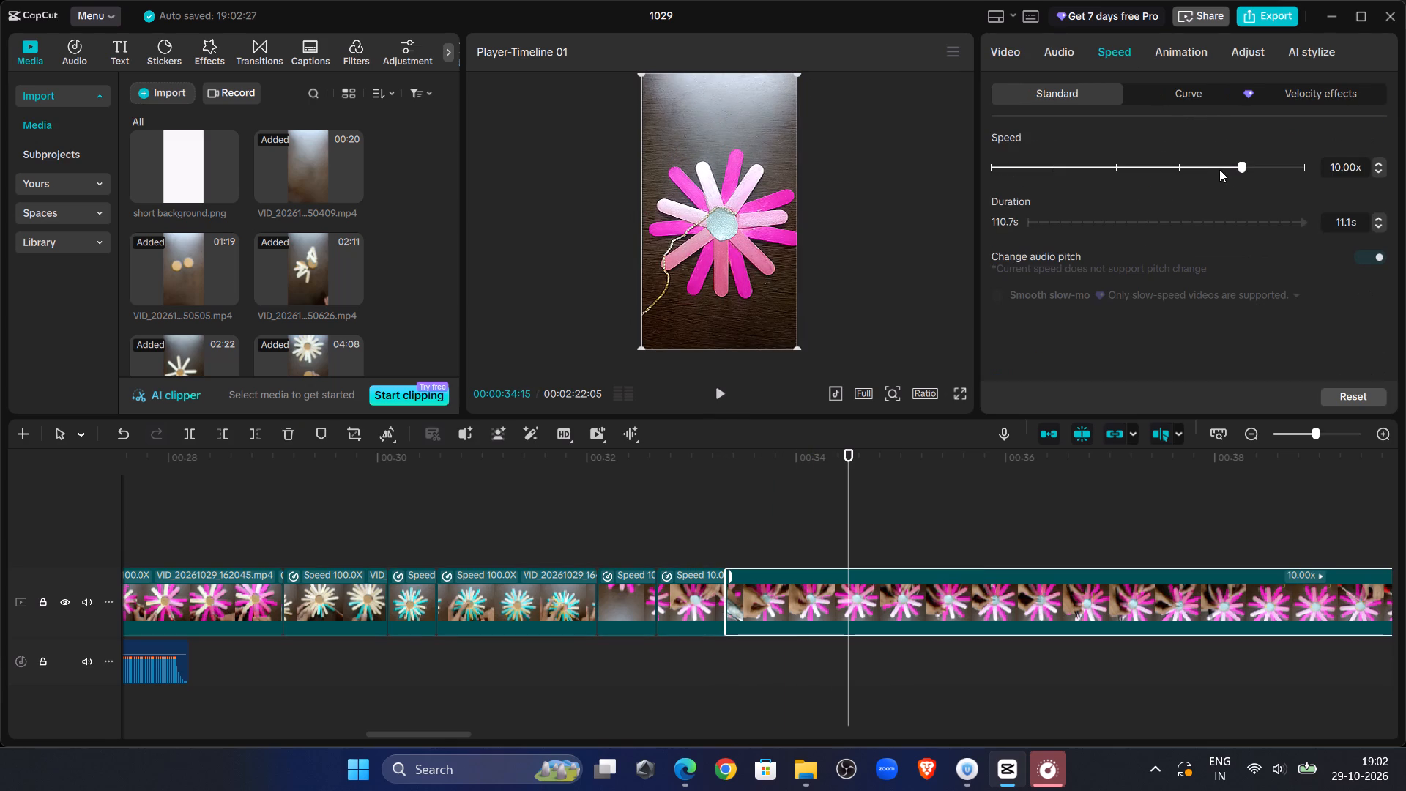
{"action": "left_click_drag", "start_coordinate": [1233, 169], "coordinate": [1405, 177]}
Replay the sped-up VID_20261029_170800 clip and trim away its end from 00:00:34:09.
{"action": "left_click", "coordinate": [711, 507]}
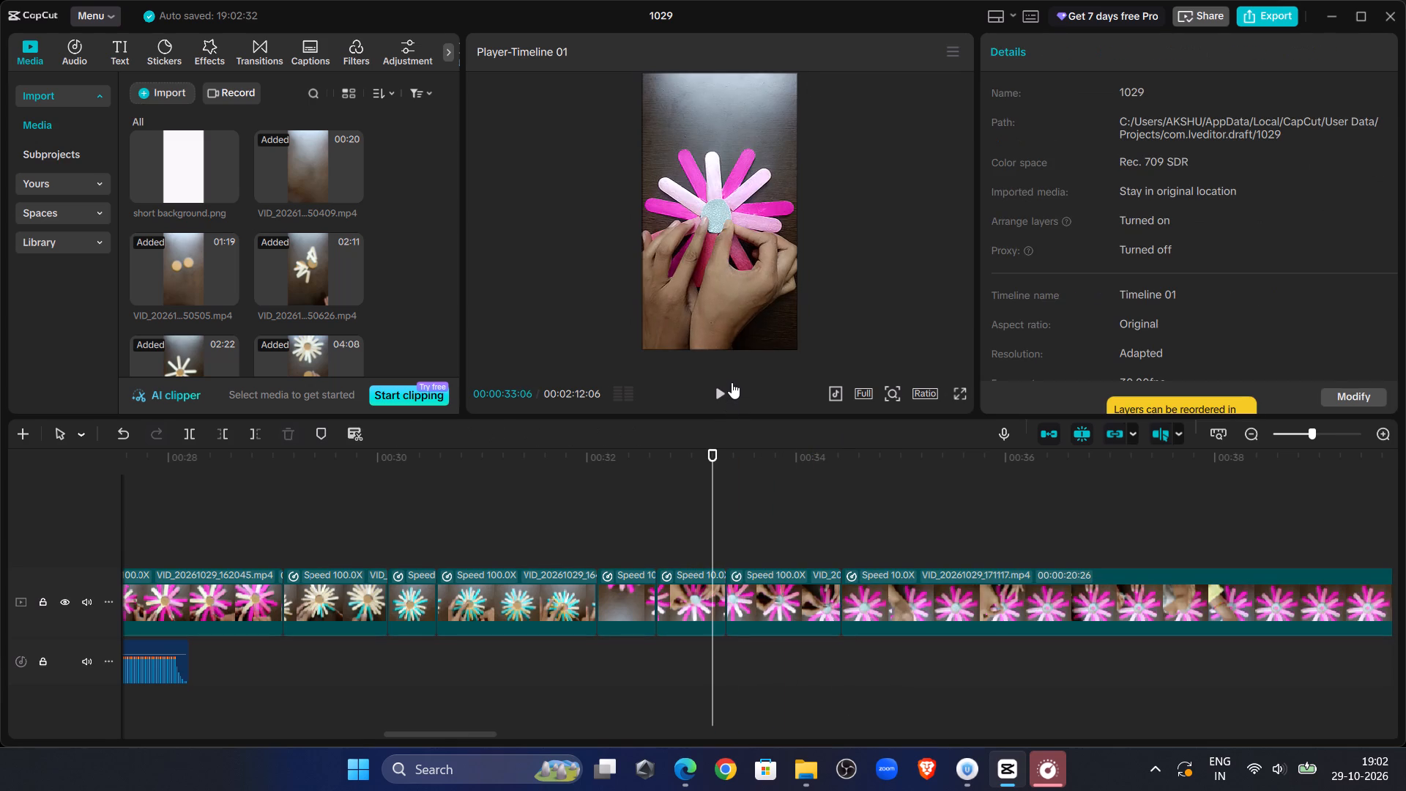
{"action": "left_click", "coordinate": [723, 391]}
{"action": "left_click", "coordinate": [723, 391]}
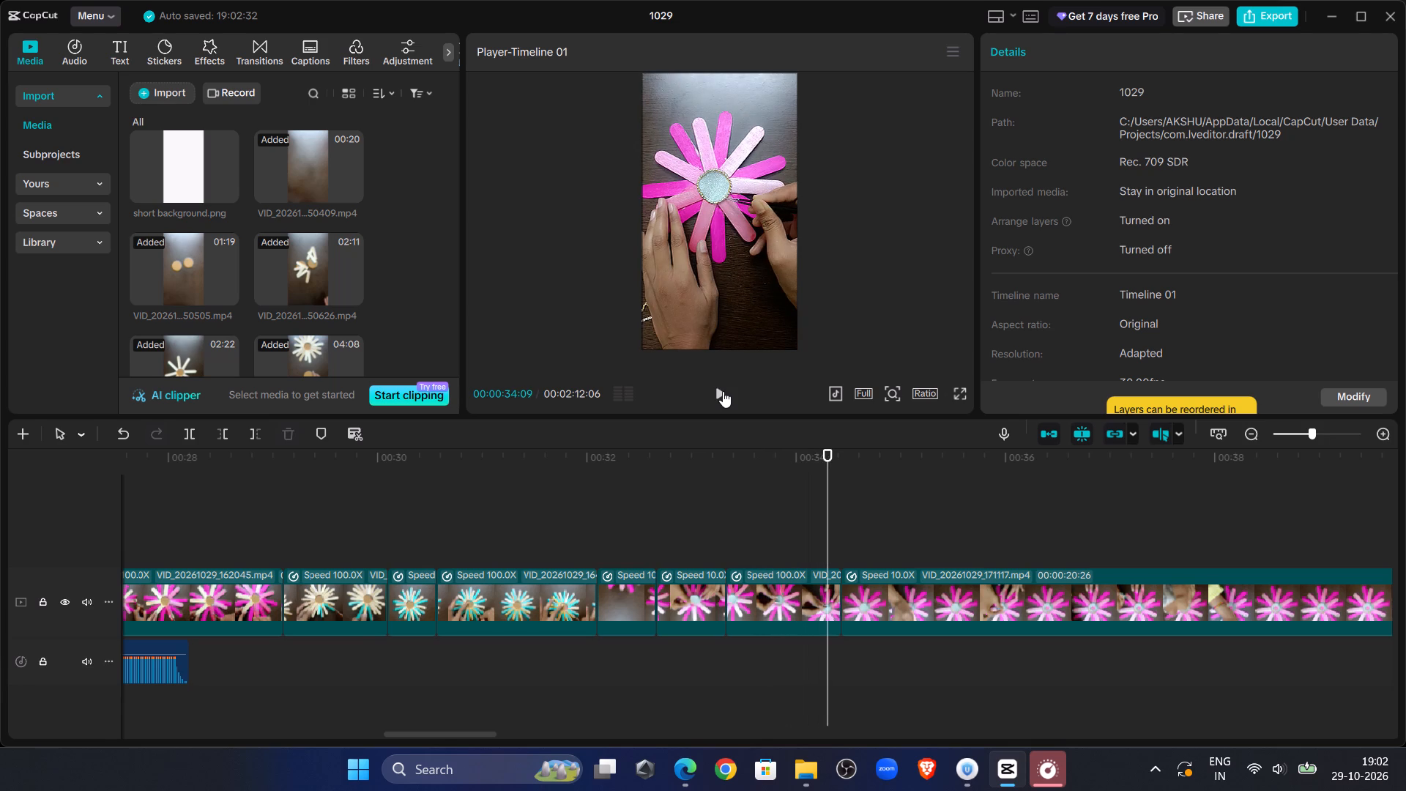
{"action": "left_click", "coordinate": [794, 603]}
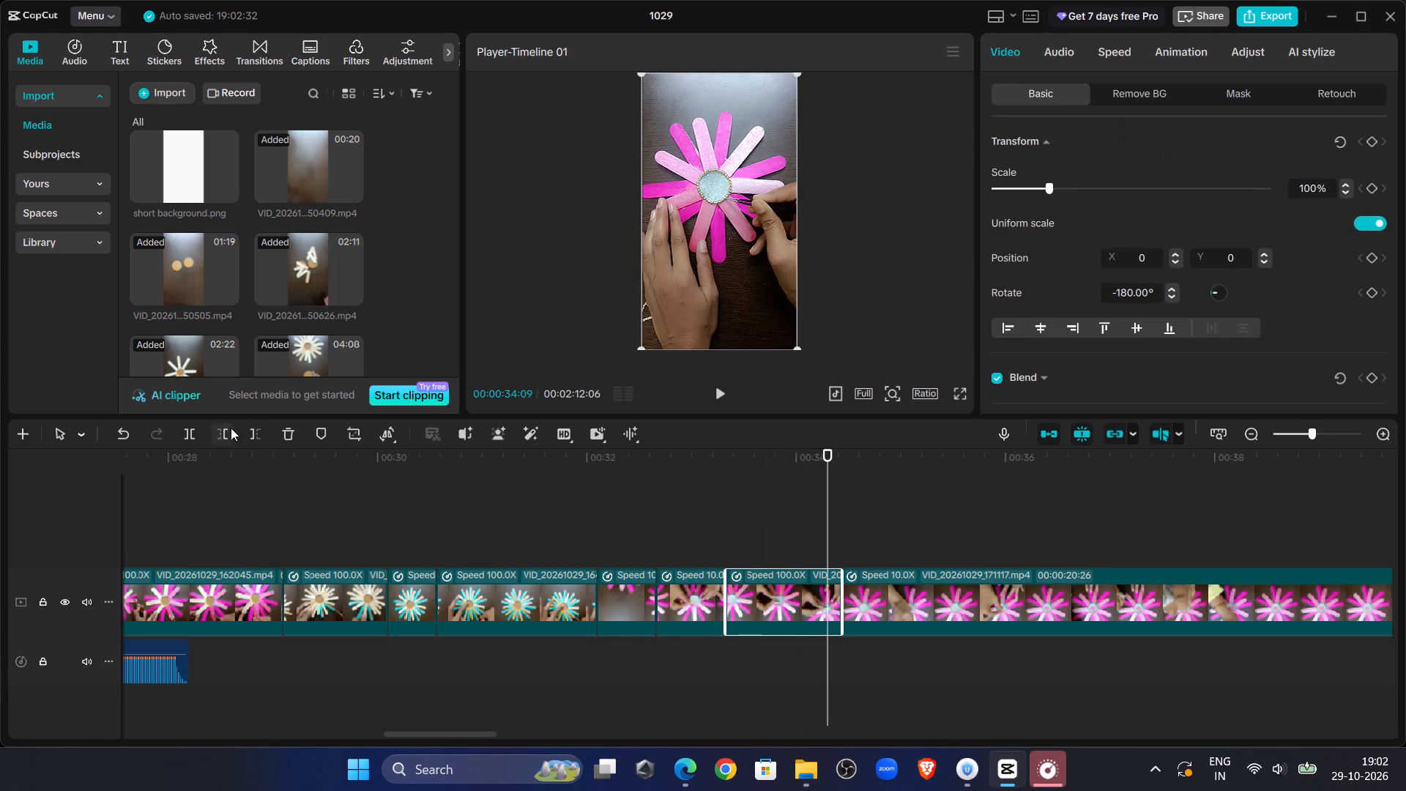
{"action": "left_click", "coordinate": [256, 431]}
Rotate the VID_20261029_171117 clip to -180° and centre it in the frame at position 0, 0.
{"action": "left_click", "coordinate": [710, 392]}
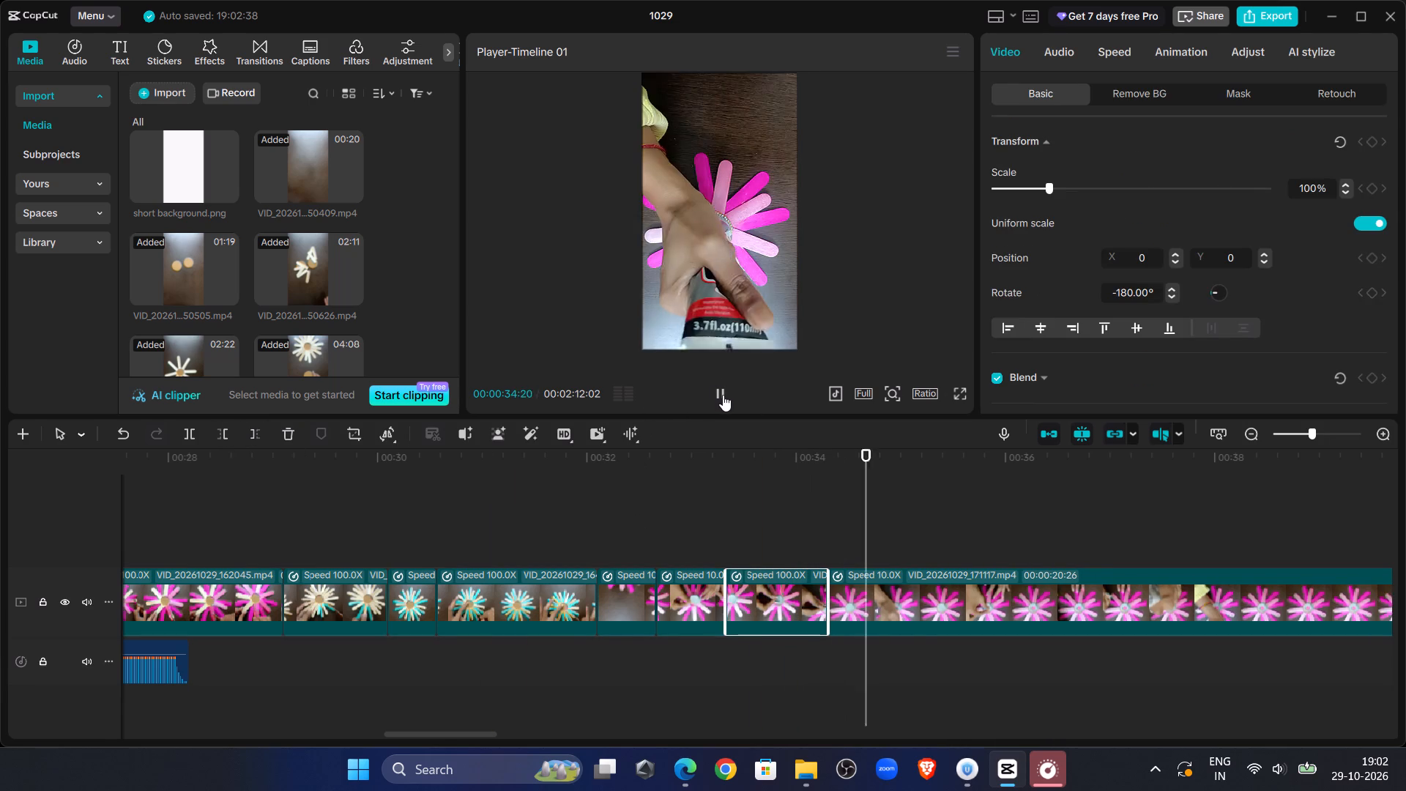
{"action": "left_click", "coordinate": [723, 395]}
{"action": "left_click", "coordinate": [862, 606]}
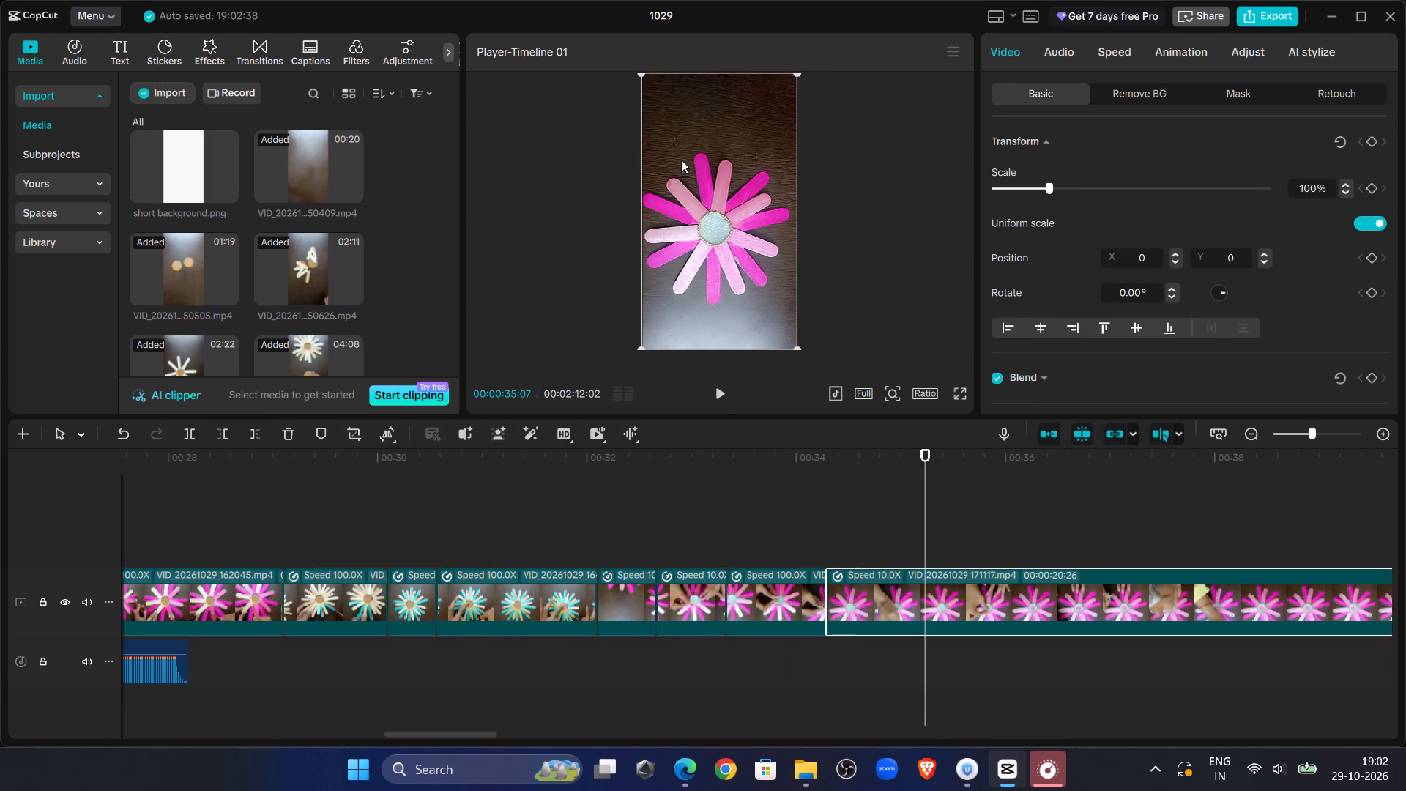
{"action": "left_click_drag", "start_coordinate": [737, 270], "coordinate": [718, 167]}
{"action": "left_click_drag", "start_coordinate": [701, 266], "coordinate": [677, 15]}
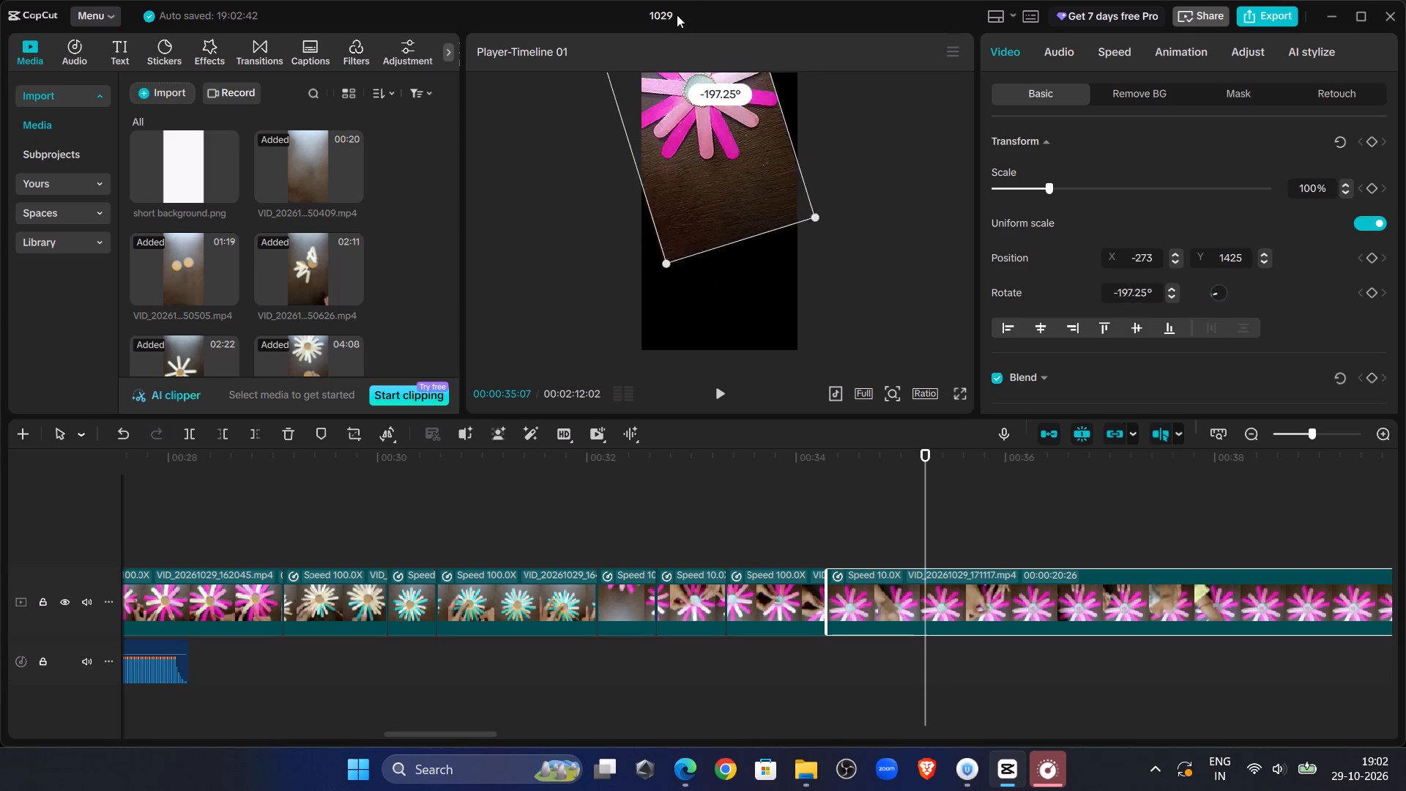
{"action": "left_click_drag", "start_coordinate": [677, 15], "coordinate": [722, 5]}
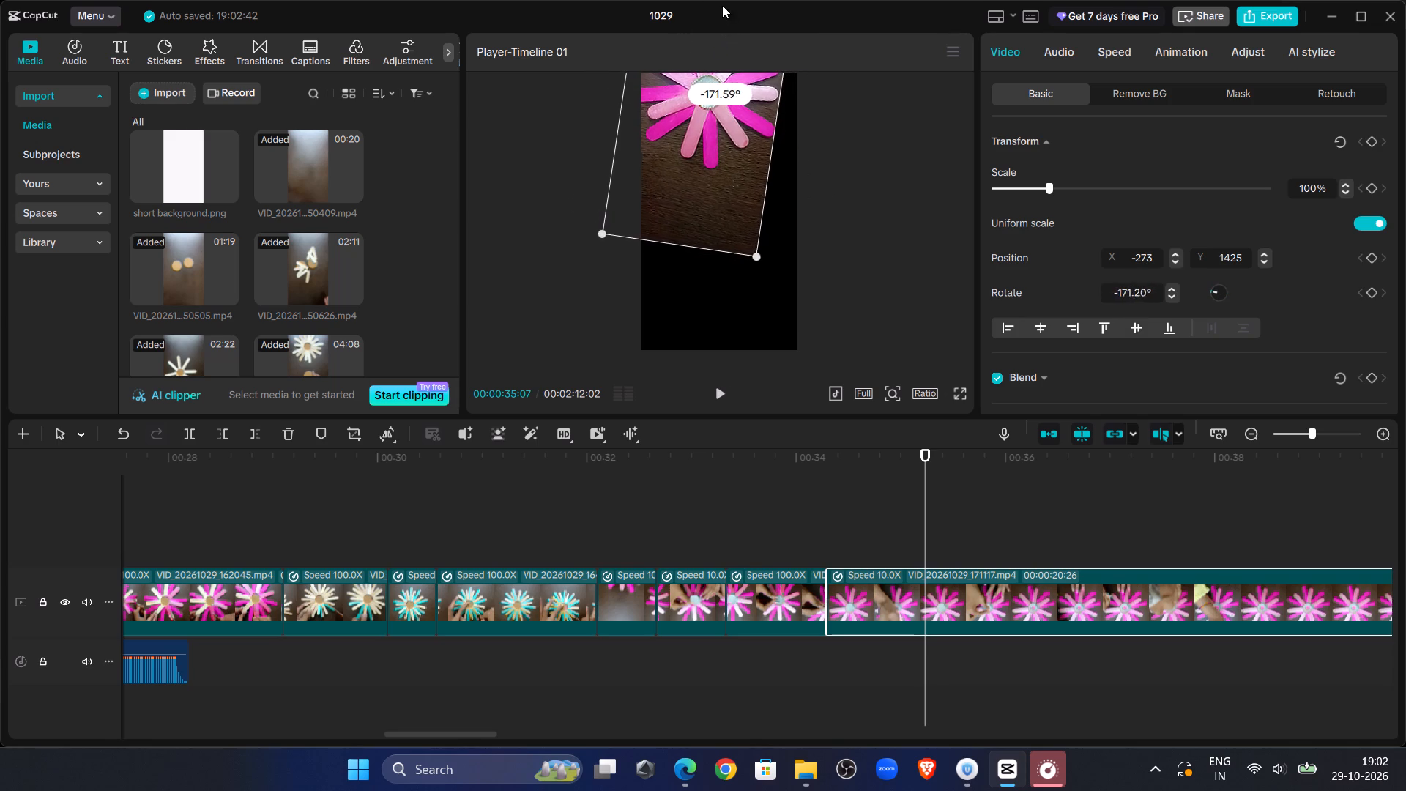
{"action": "left_click_drag", "start_coordinate": [722, 5], "coordinate": [707, 83]}
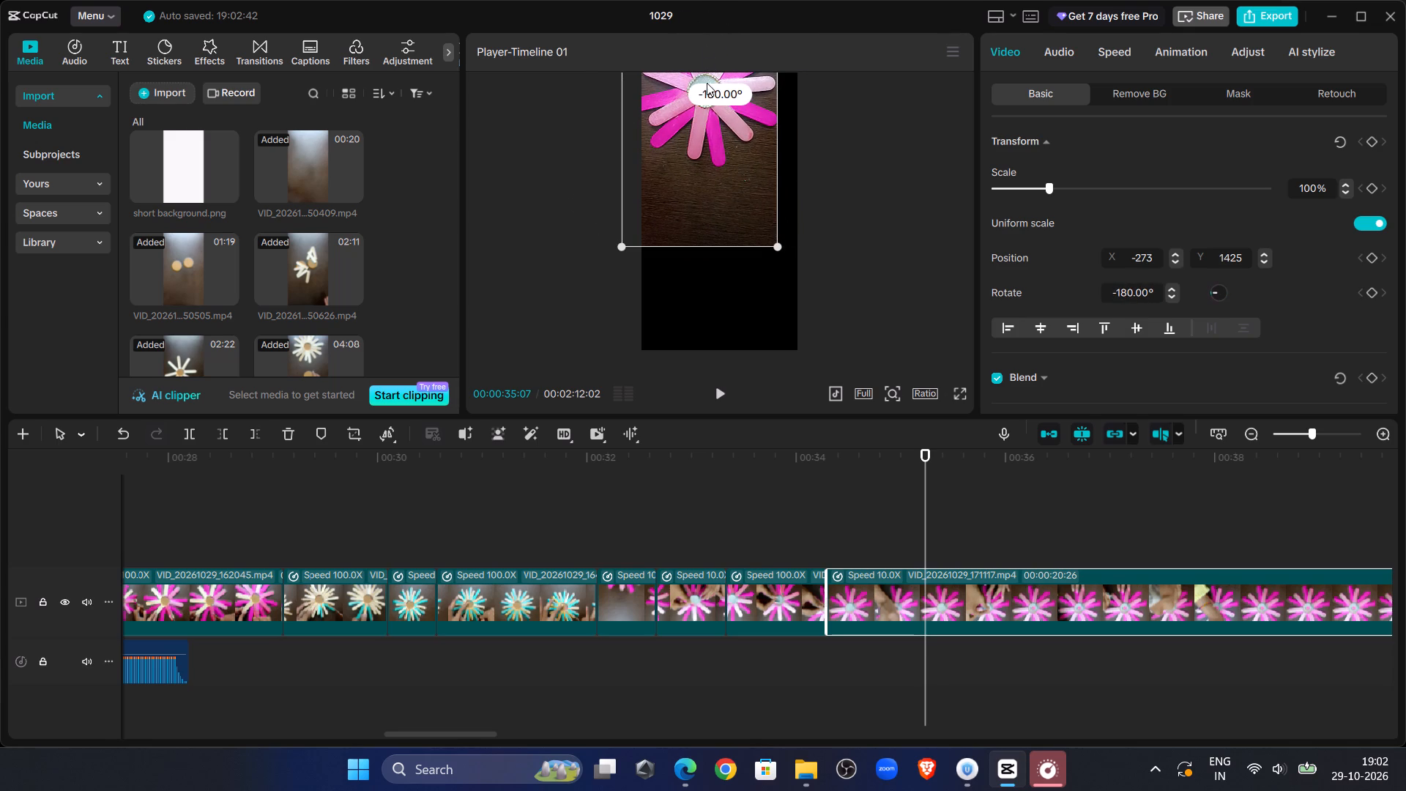
{"action": "left_click_drag", "start_coordinate": [707, 83], "coordinate": [705, 83]}
{"action": "left_click_drag", "start_coordinate": [719, 188], "coordinate": [737, 291]}
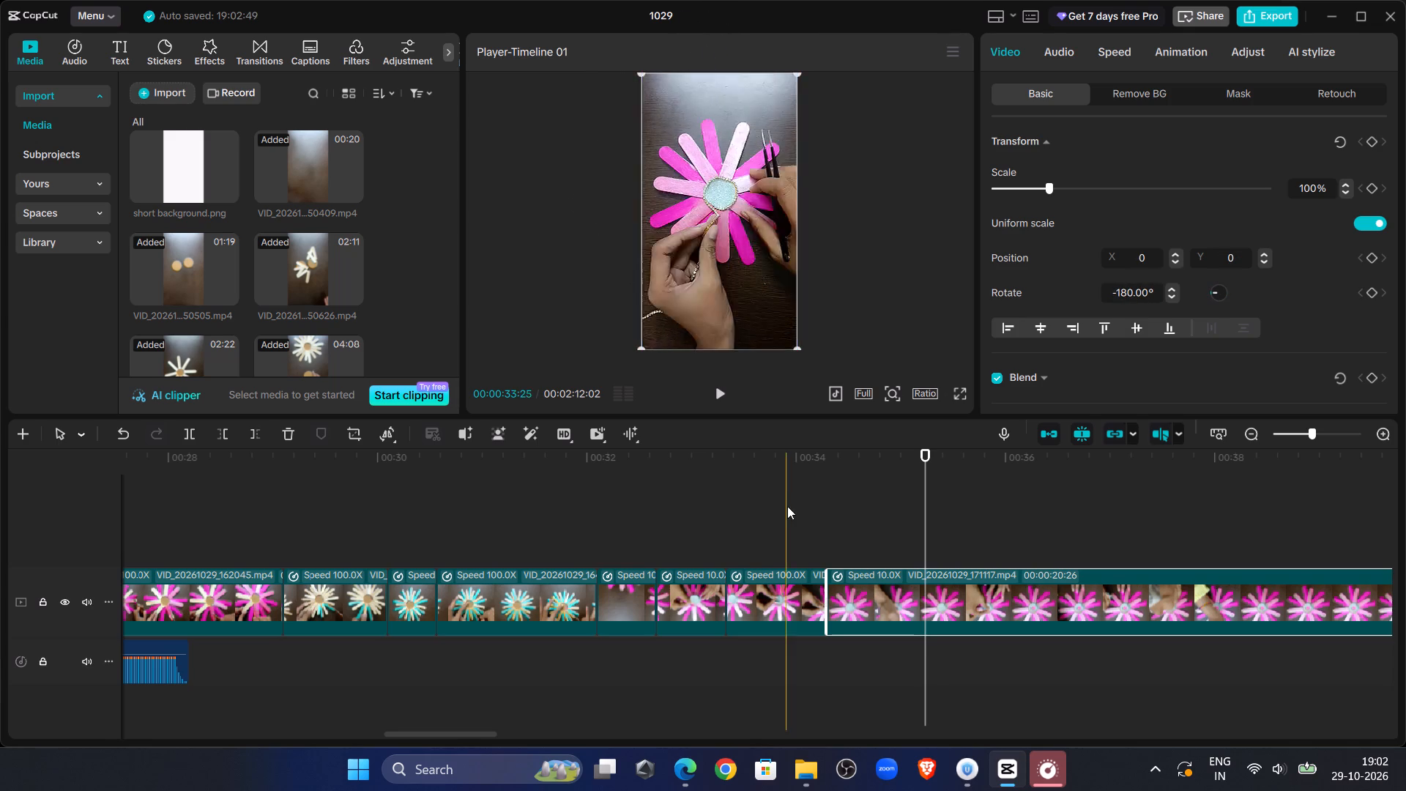
Replay the opening of VID_20261029_171117 and split the clip at 00:00:36:01.
{"action": "left_click", "coordinate": [798, 520]}
{"action": "left_click", "coordinate": [725, 403]}
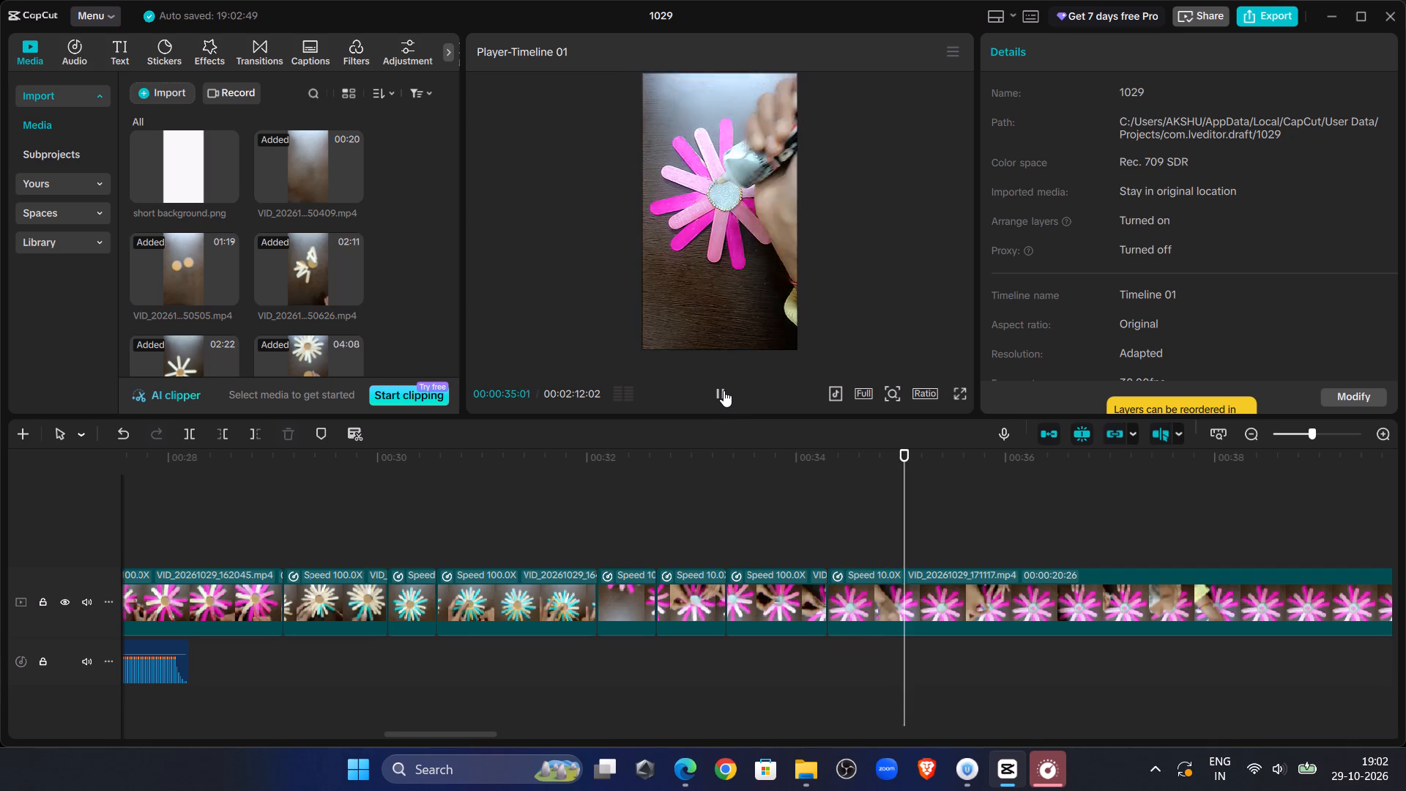
{"action": "left_click", "coordinate": [724, 390]}
{"action": "left_click", "coordinate": [940, 584]}
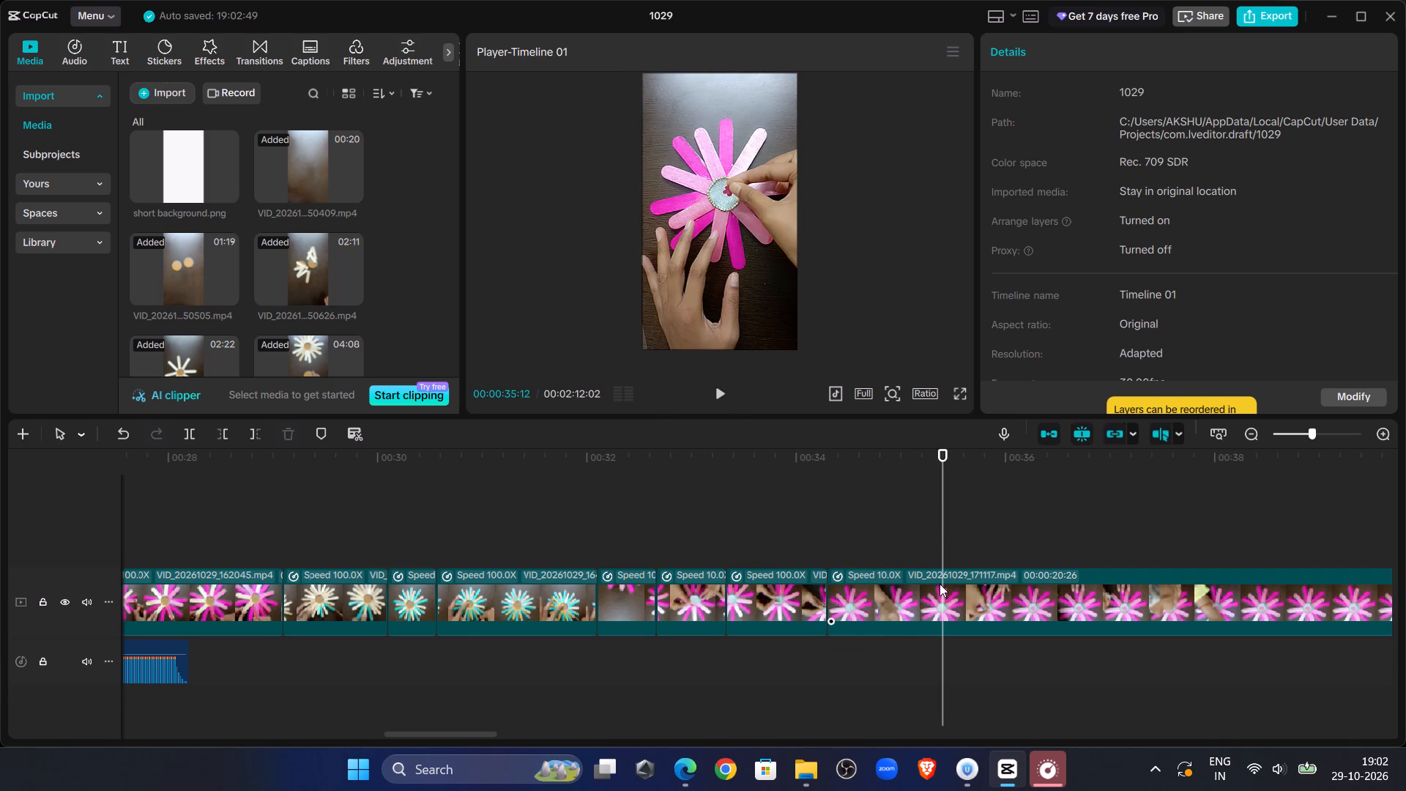
{"action": "left_click", "coordinate": [830, 497]}
{"action": "left_click", "coordinate": [726, 389]}
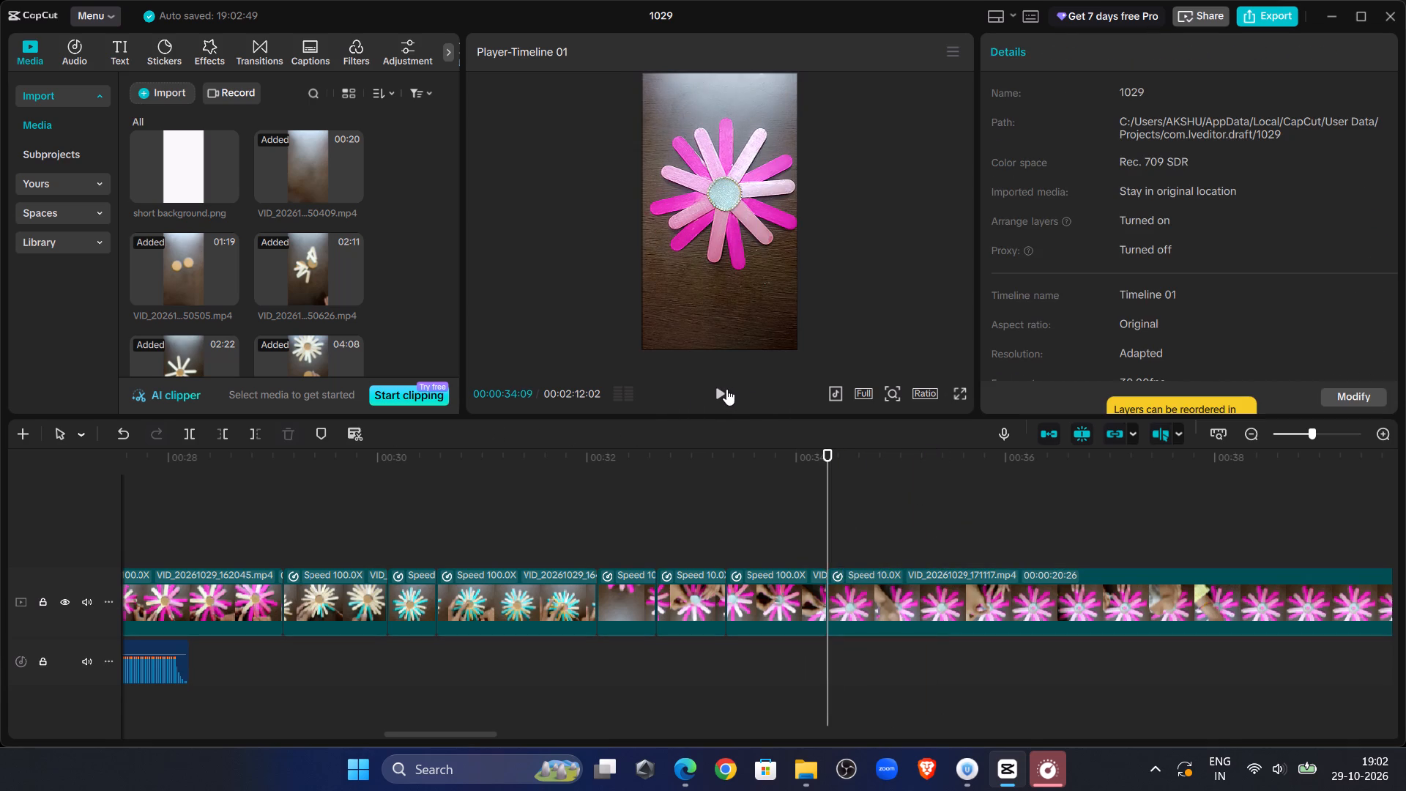
{"action": "left_click", "coordinate": [726, 390]}
{"action": "double_click", "coordinate": [726, 390]}
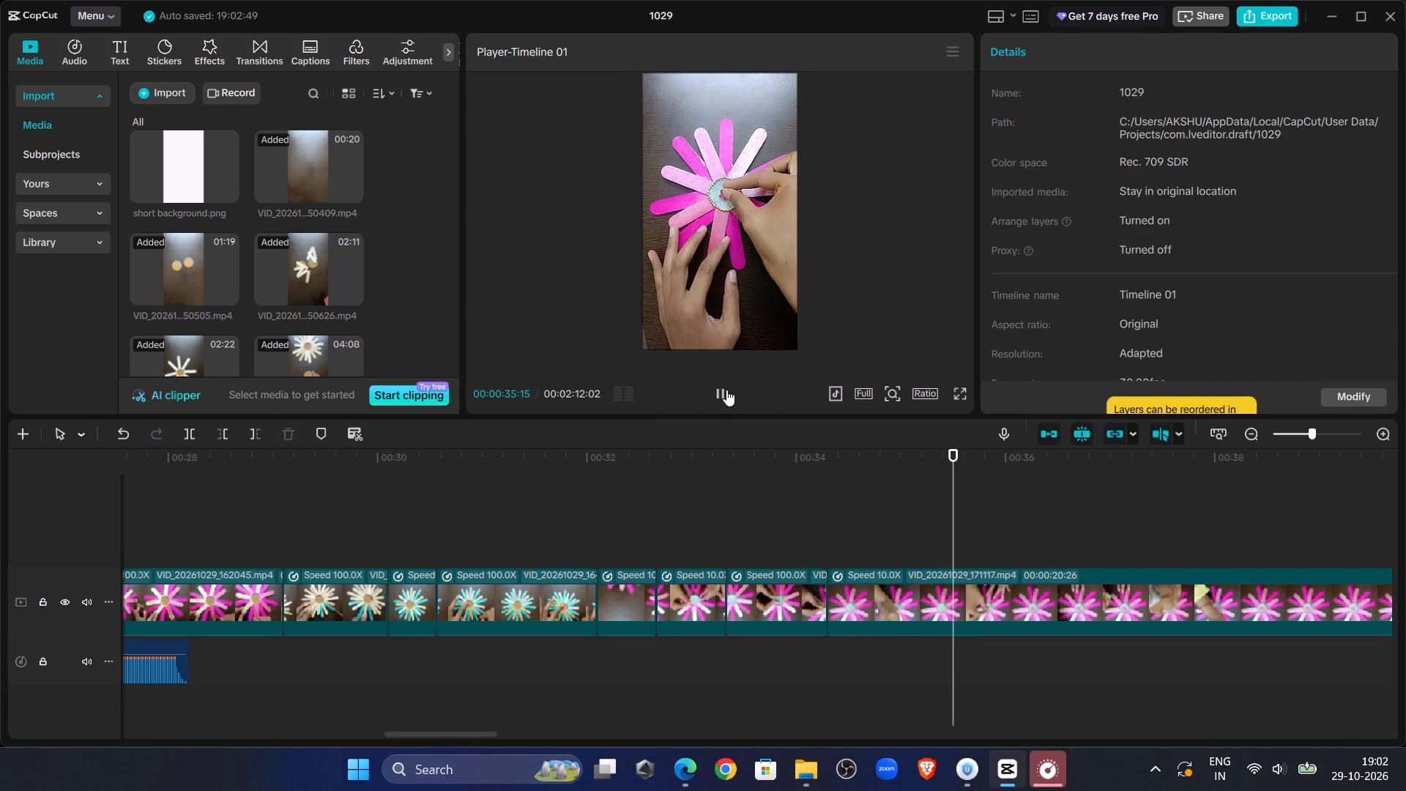
{"action": "double_click", "coordinate": [726, 390]}
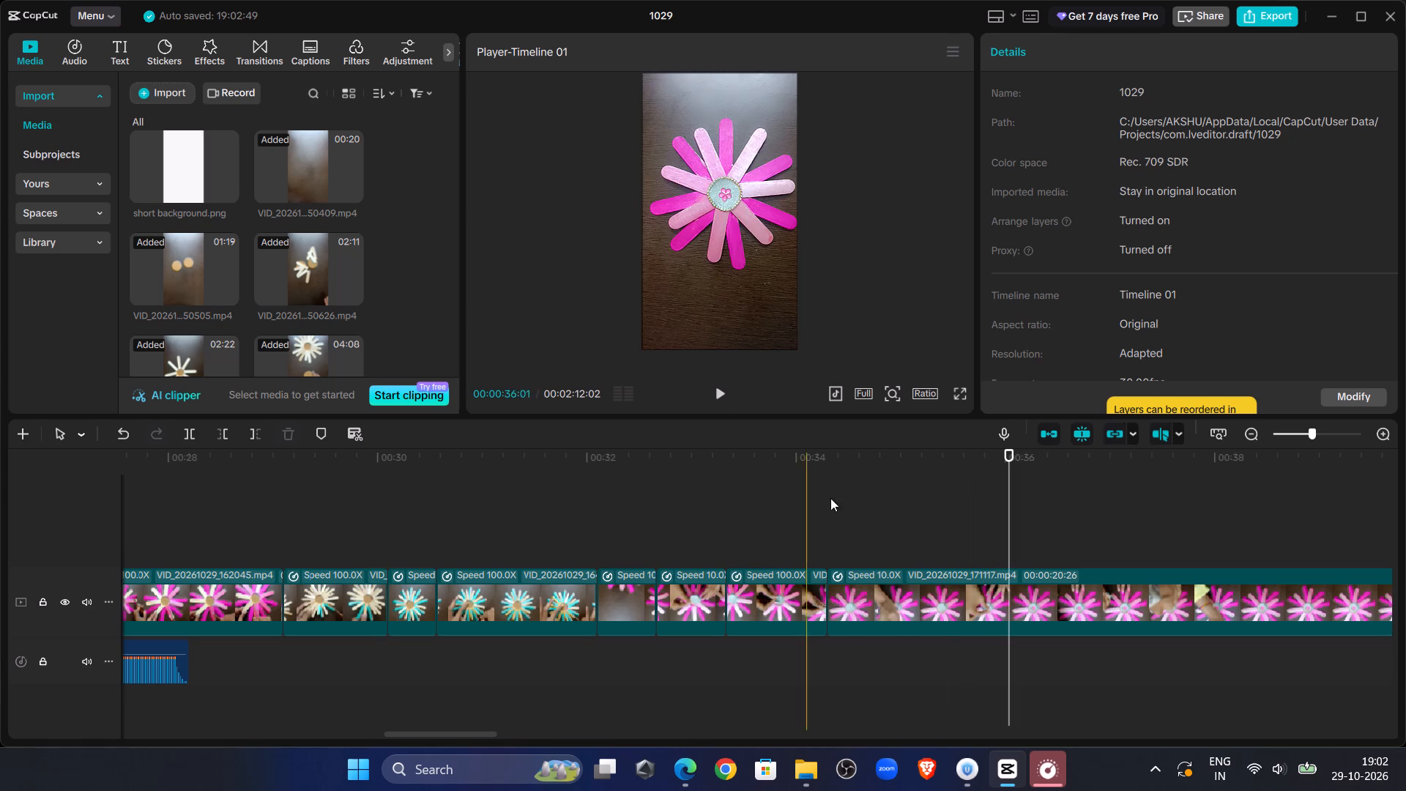
{"action": "left_click", "coordinate": [981, 601]}
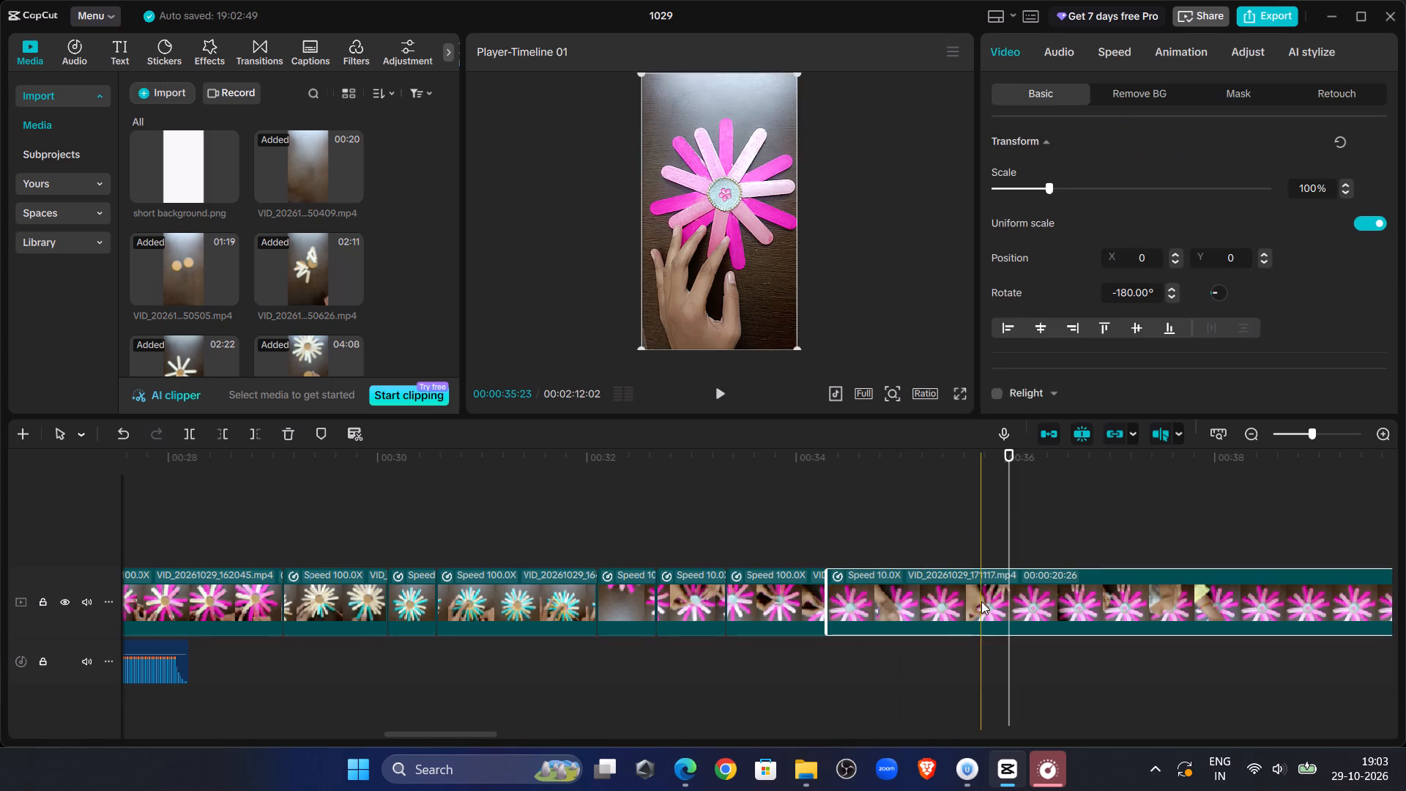
{"action": "left_click", "coordinate": [188, 437]}
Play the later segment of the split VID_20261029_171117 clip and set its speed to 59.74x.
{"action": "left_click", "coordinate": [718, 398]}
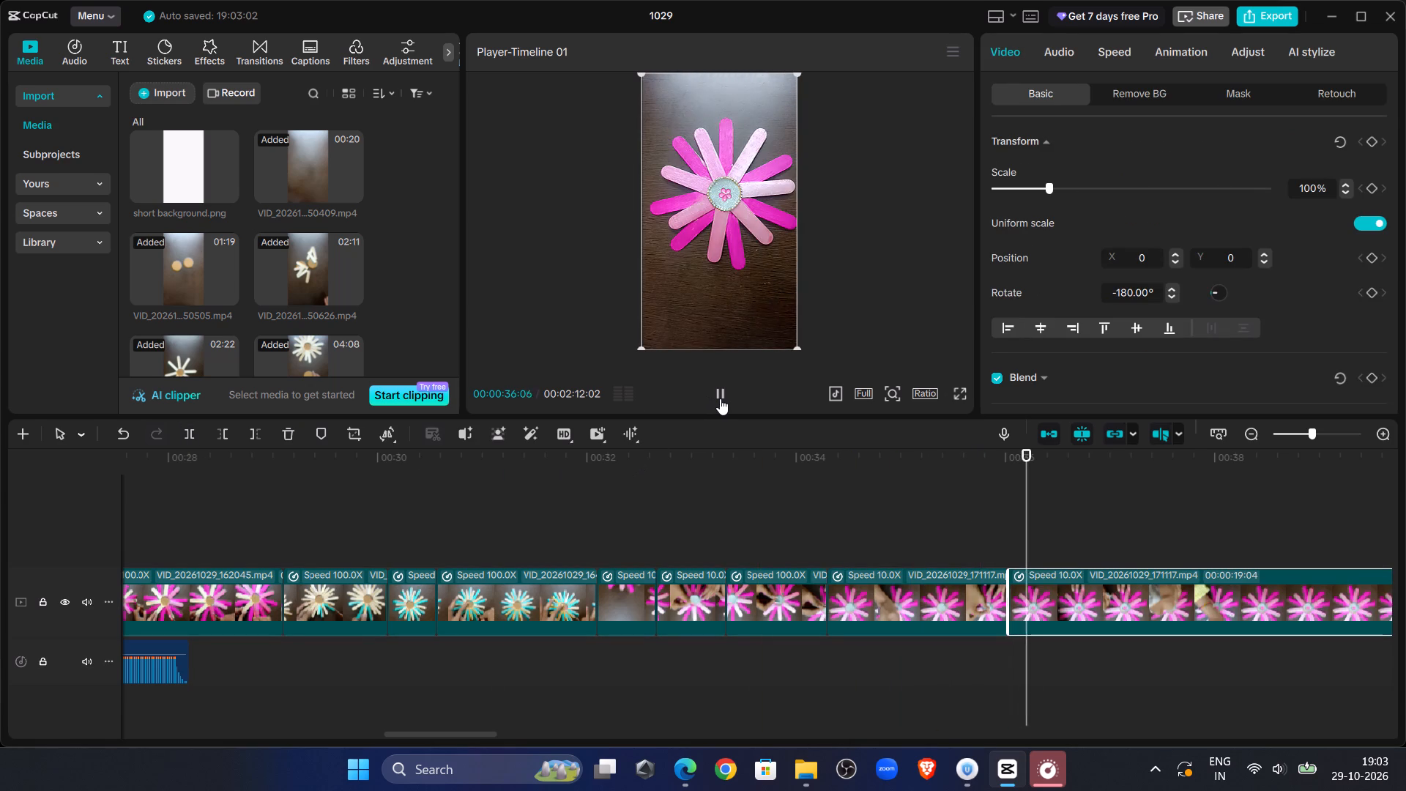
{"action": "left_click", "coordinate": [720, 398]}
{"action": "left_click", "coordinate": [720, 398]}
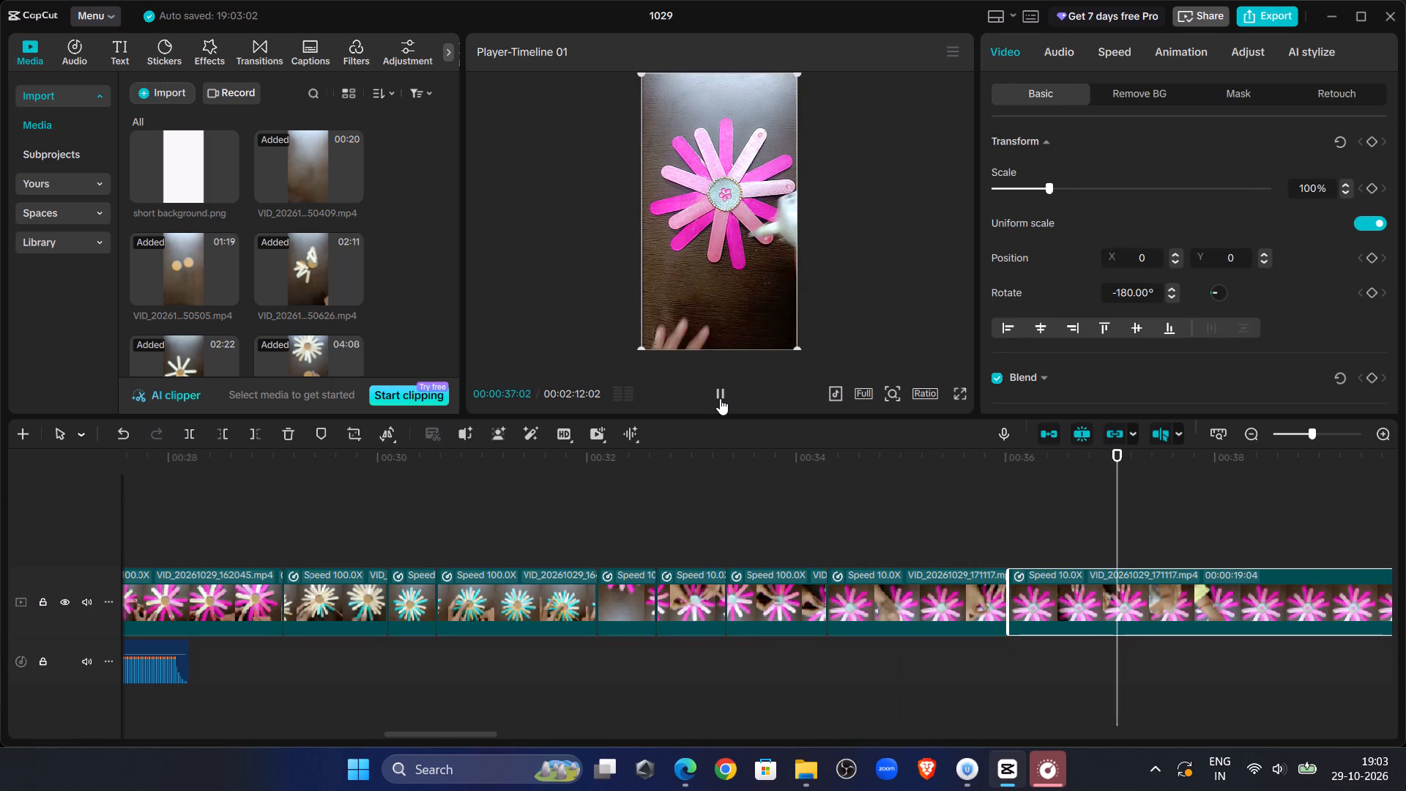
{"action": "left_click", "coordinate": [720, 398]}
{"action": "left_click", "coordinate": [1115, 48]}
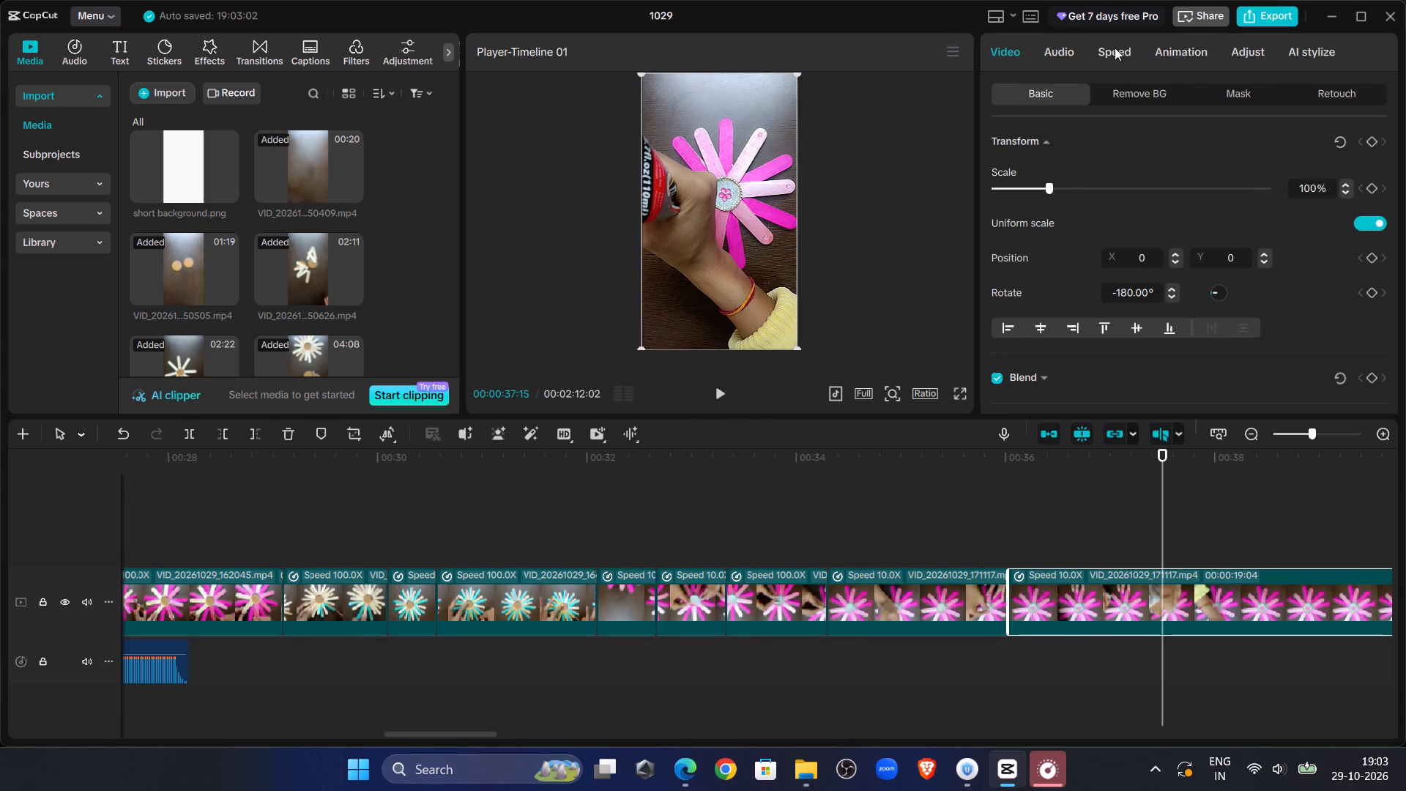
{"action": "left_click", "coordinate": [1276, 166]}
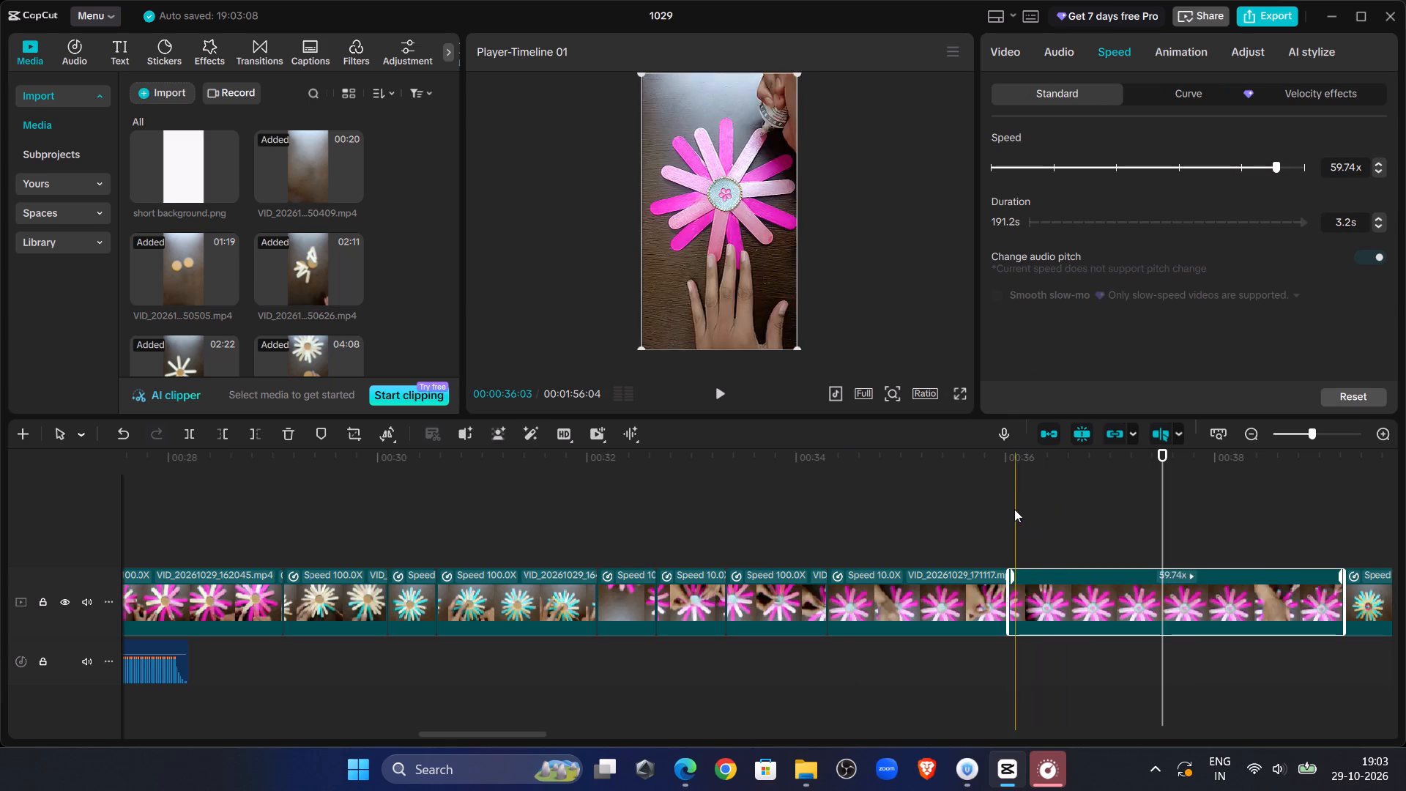
Replay the later VID_20261029_171117 segment from its start and set its speed to 100x.
{"action": "left_click", "coordinate": [1010, 505]}
{"action": "left_click", "coordinate": [718, 385]}
{"action": "left_click", "coordinate": [718, 385]}
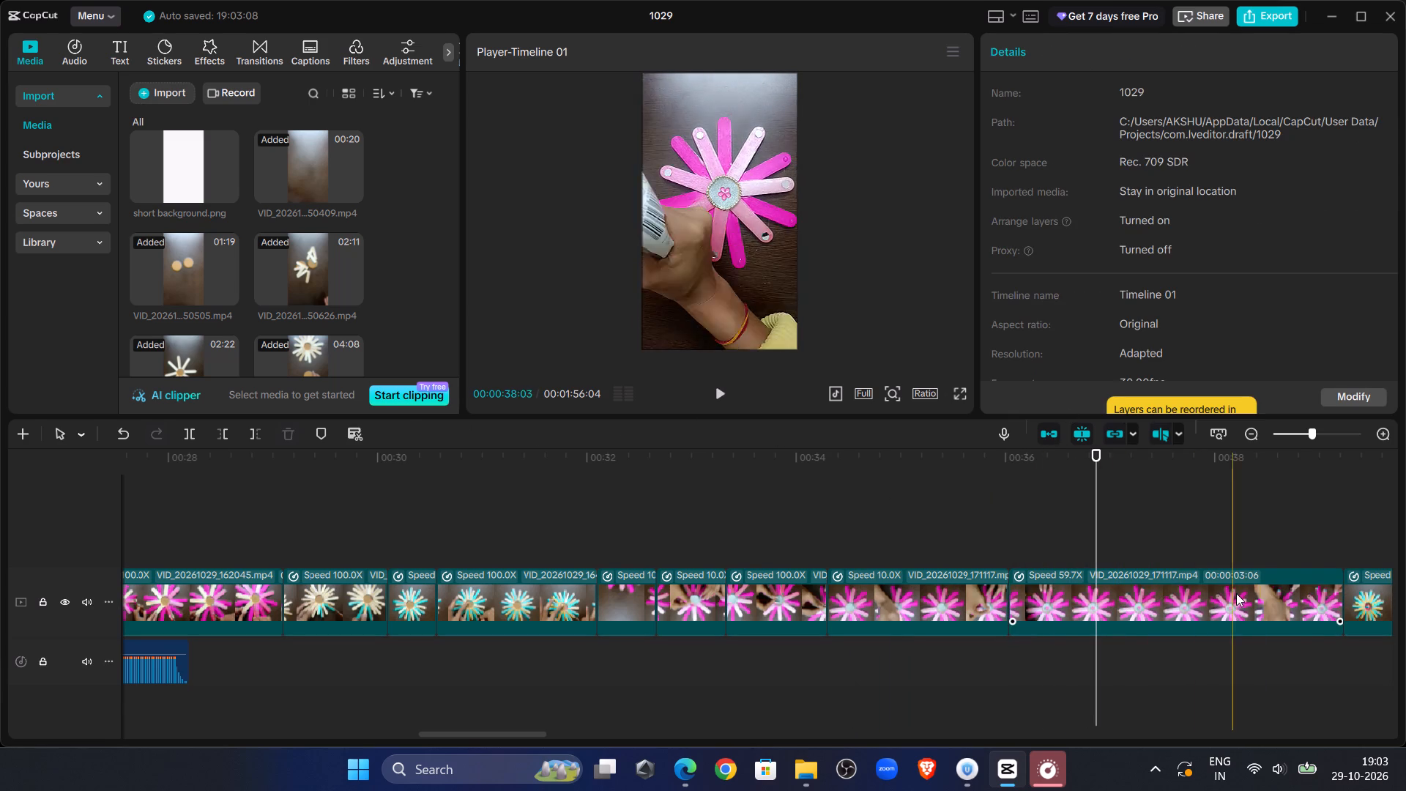
{"action": "left_click", "coordinate": [1258, 619]}
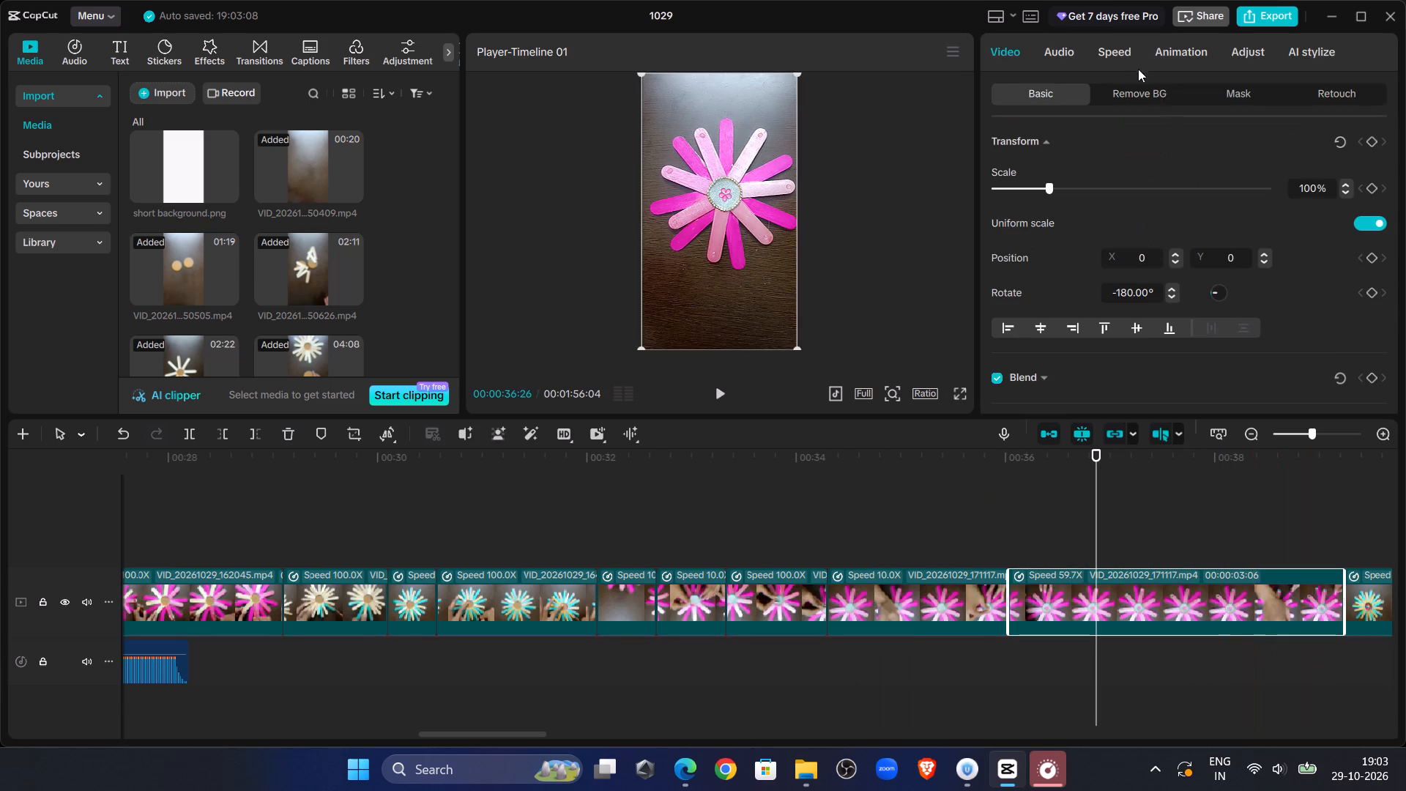
{"action": "left_click", "coordinate": [1132, 62]}
{"action": "left_click_drag", "start_coordinate": [1273, 169], "coordinate": [1405, 187]}
Replay the 100x VID_20261029_171117 segment and trim away its end from 00:00:37:08.
{"action": "left_click", "coordinate": [1024, 501]}
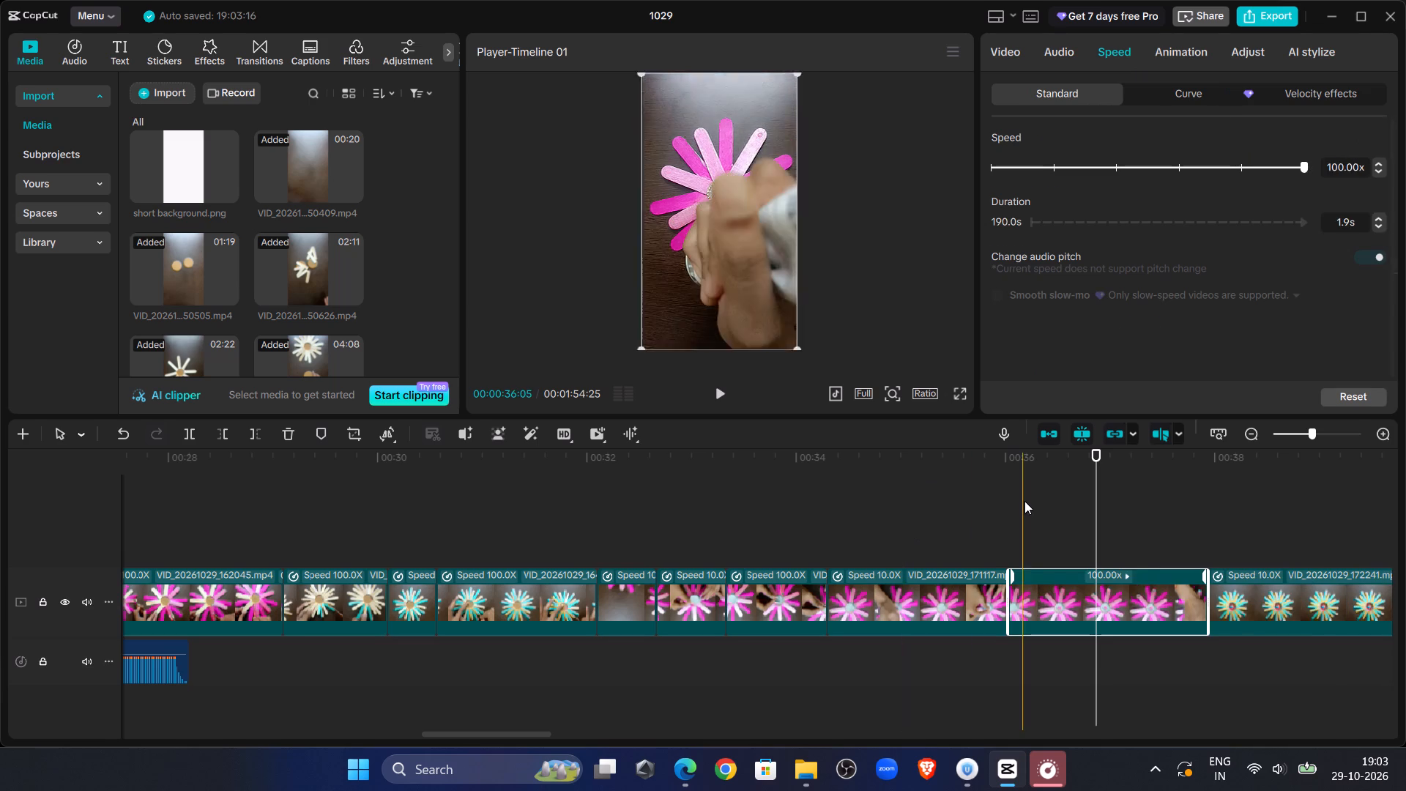
{"action": "left_click", "coordinate": [1011, 500]}
{"action": "left_click", "coordinate": [728, 388]}
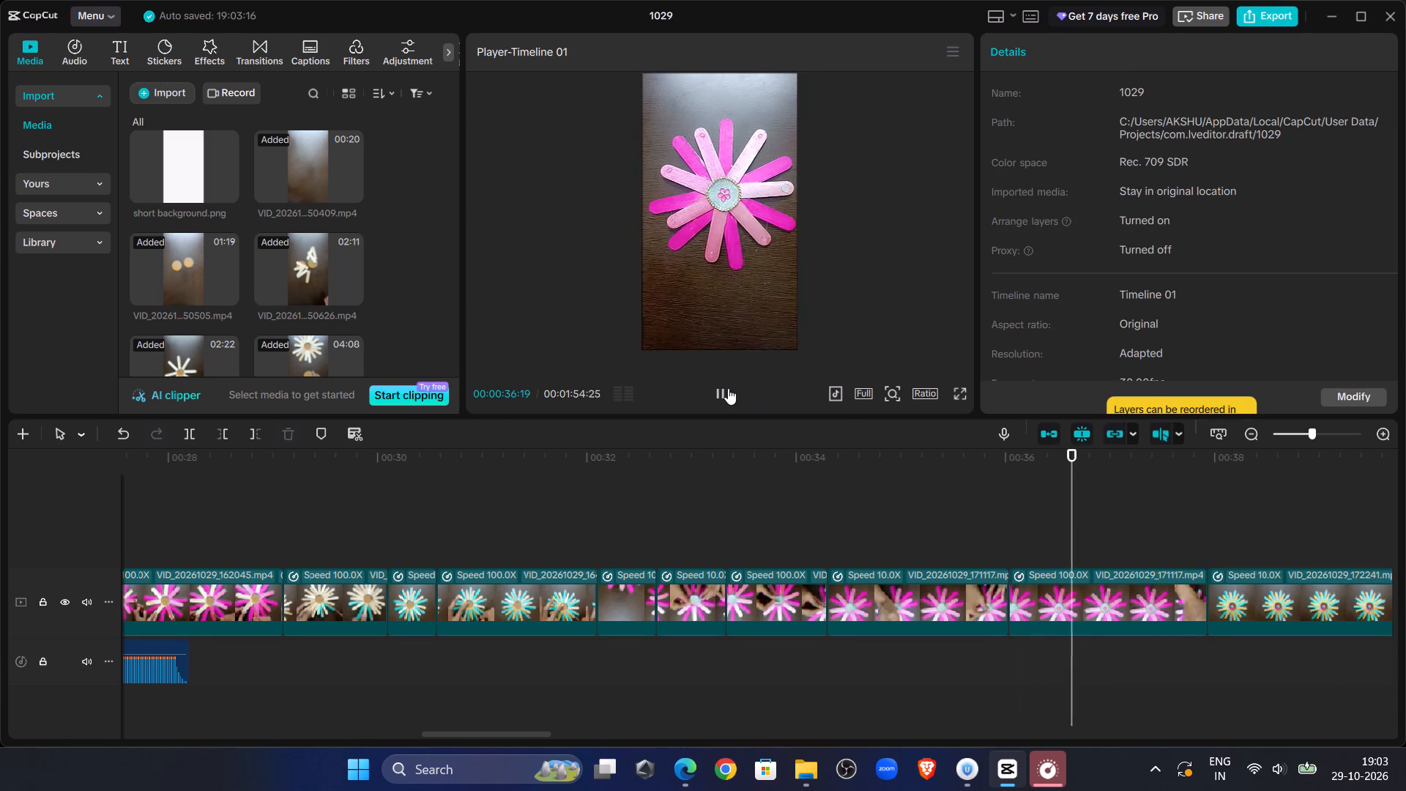
{"action": "left_click", "coordinate": [728, 388]}
{"action": "left_click", "coordinate": [1060, 603]}
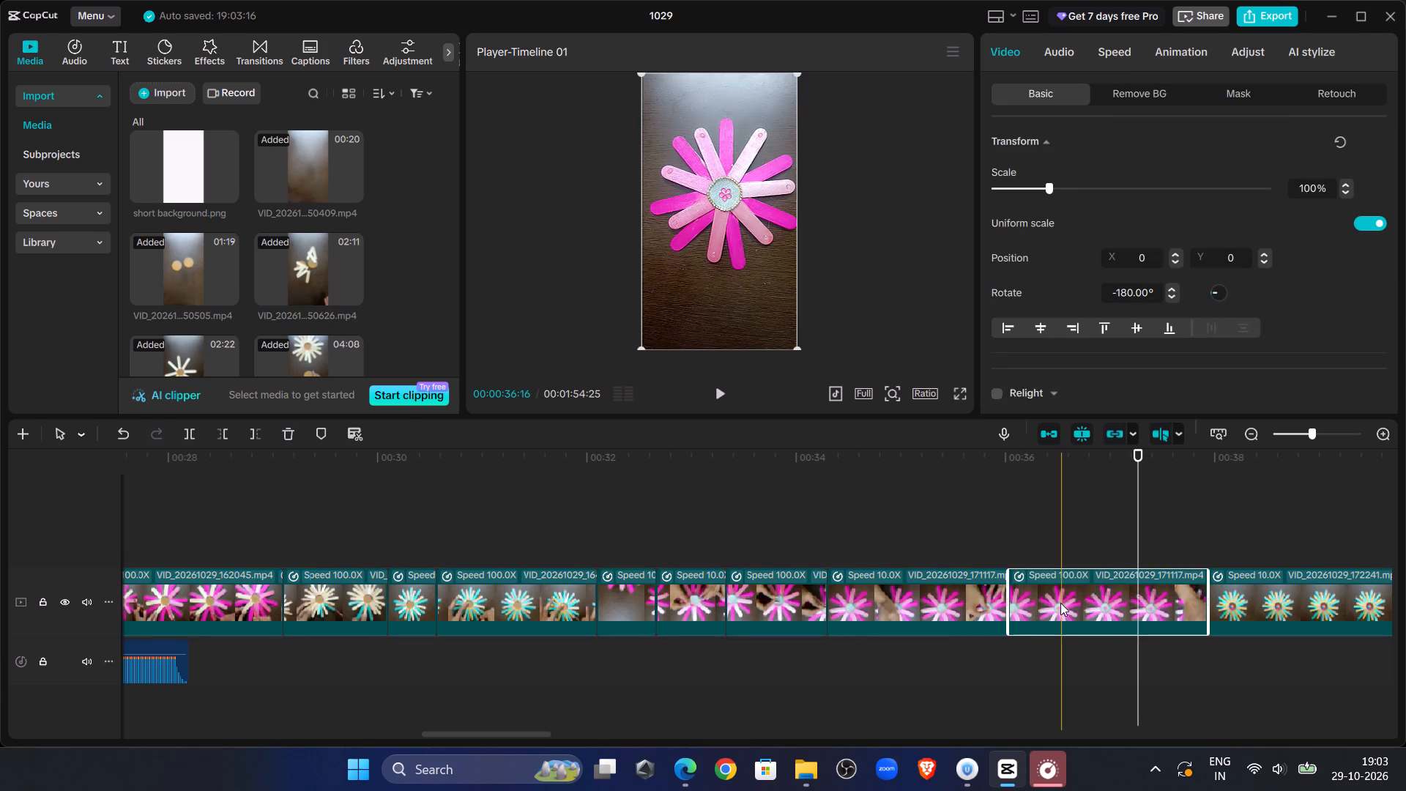
{"action": "left_click", "coordinate": [260, 433]}
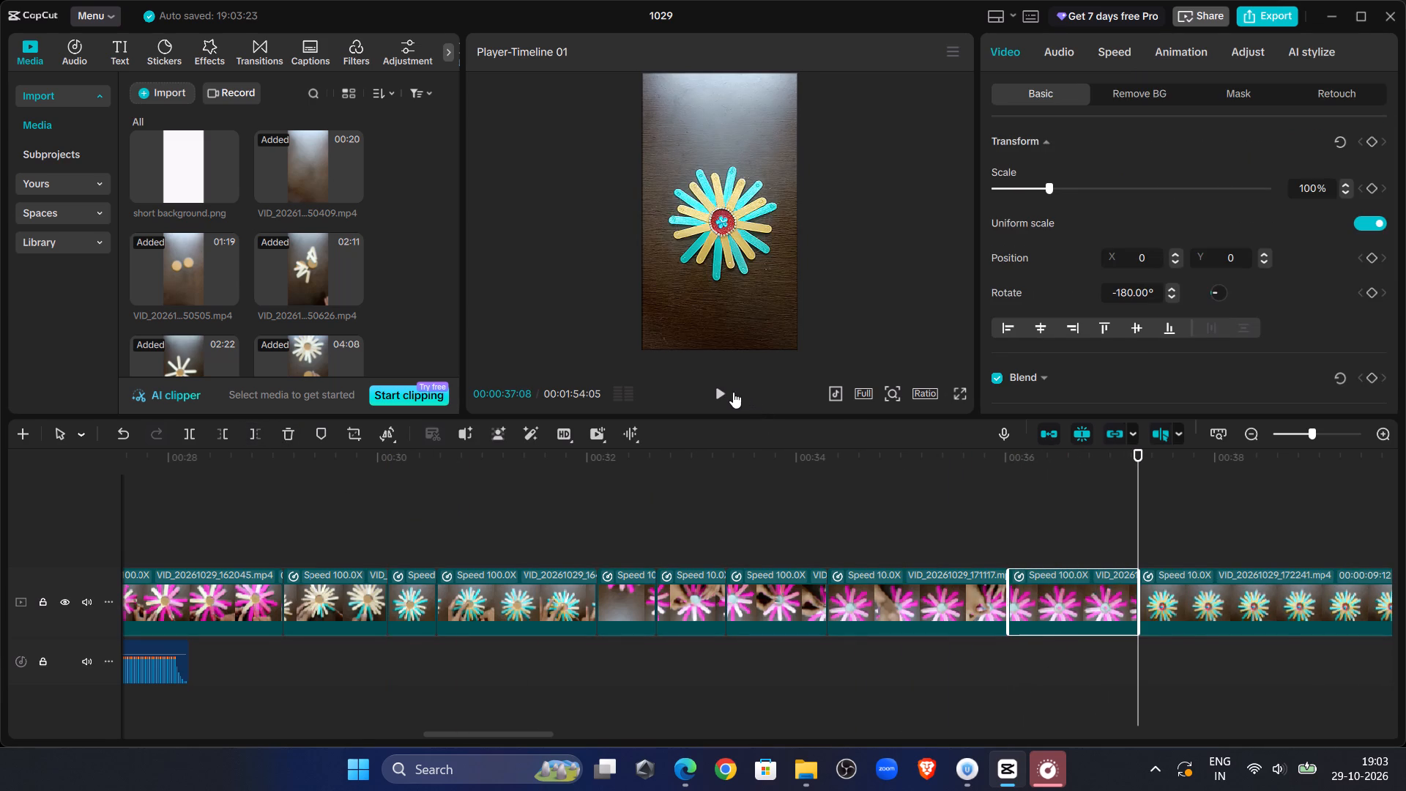
Play the opening of VID_20261029_172241 and set that clip's speed to 100x.
{"action": "left_click", "coordinate": [732, 390]}
{"action": "left_click", "coordinate": [728, 394]}
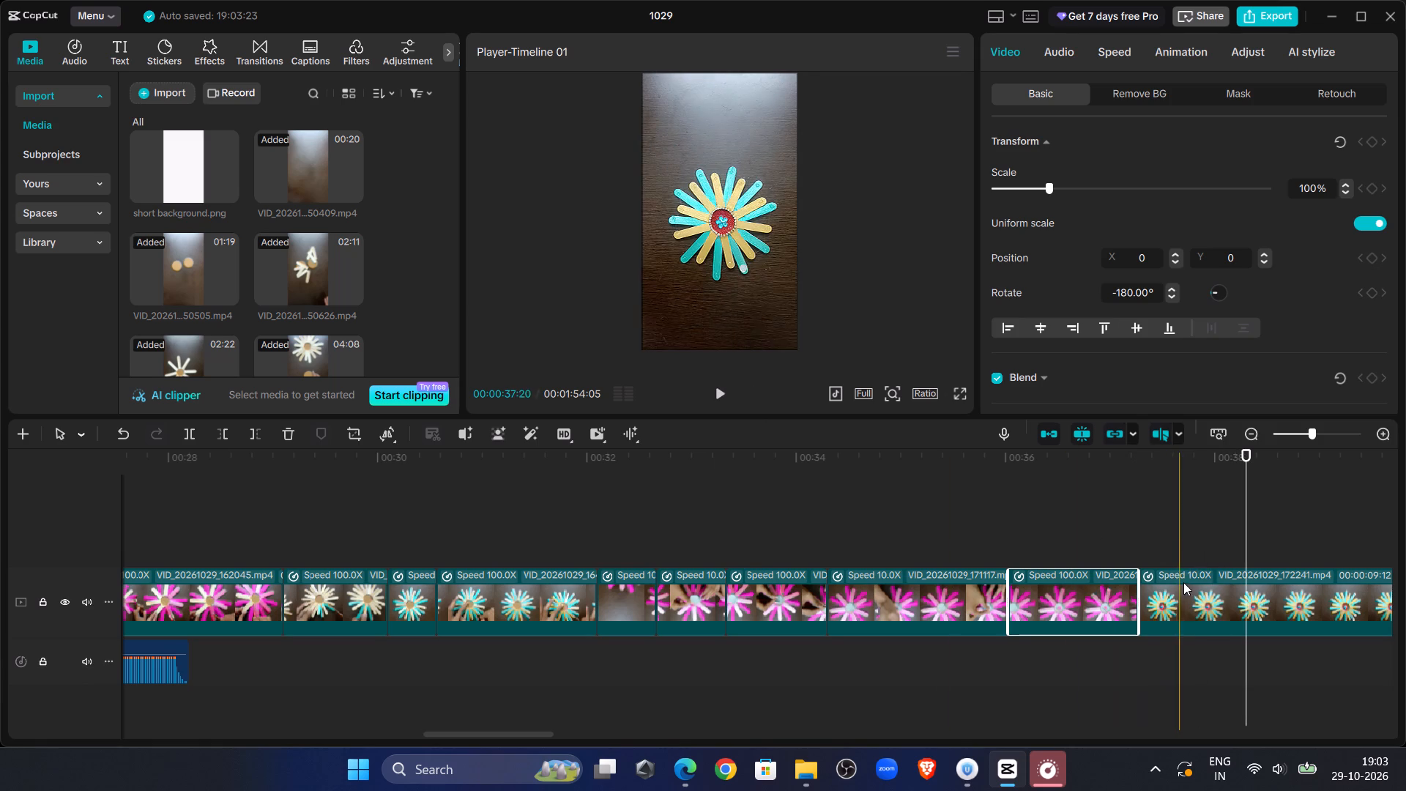
{"action": "left_click", "coordinate": [1183, 583]}
{"action": "left_click", "coordinate": [1133, 56]}
{"action": "left_click_drag", "start_coordinate": [1250, 166], "coordinate": [1405, 206]}
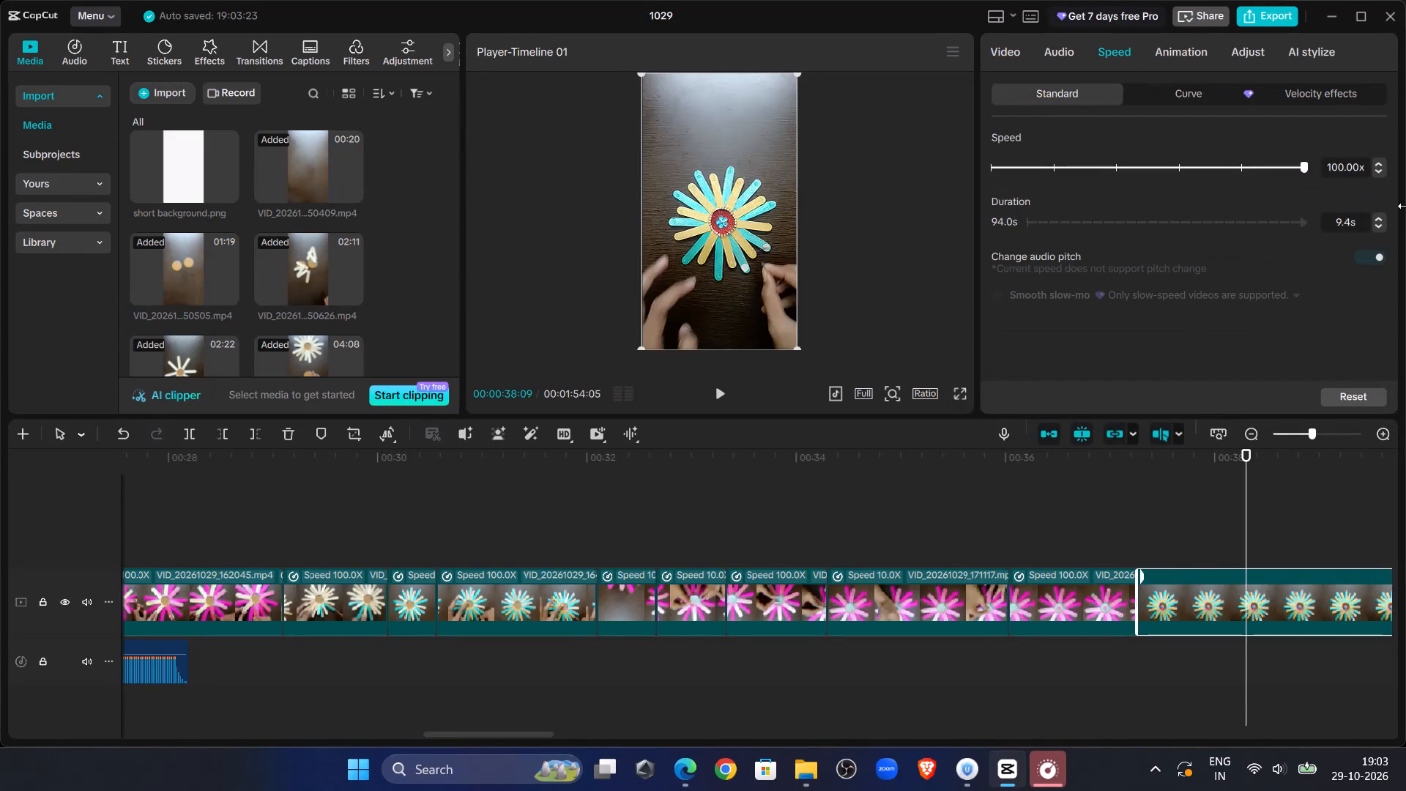
Replay VID_20261029_172241 into the following clip and trim away the start of VID_20261029_172511 up to 00:00:38:09.
{"action": "left_click", "coordinate": [1138, 502]}
{"action": "left_click", "coordinate": [705, 401]}
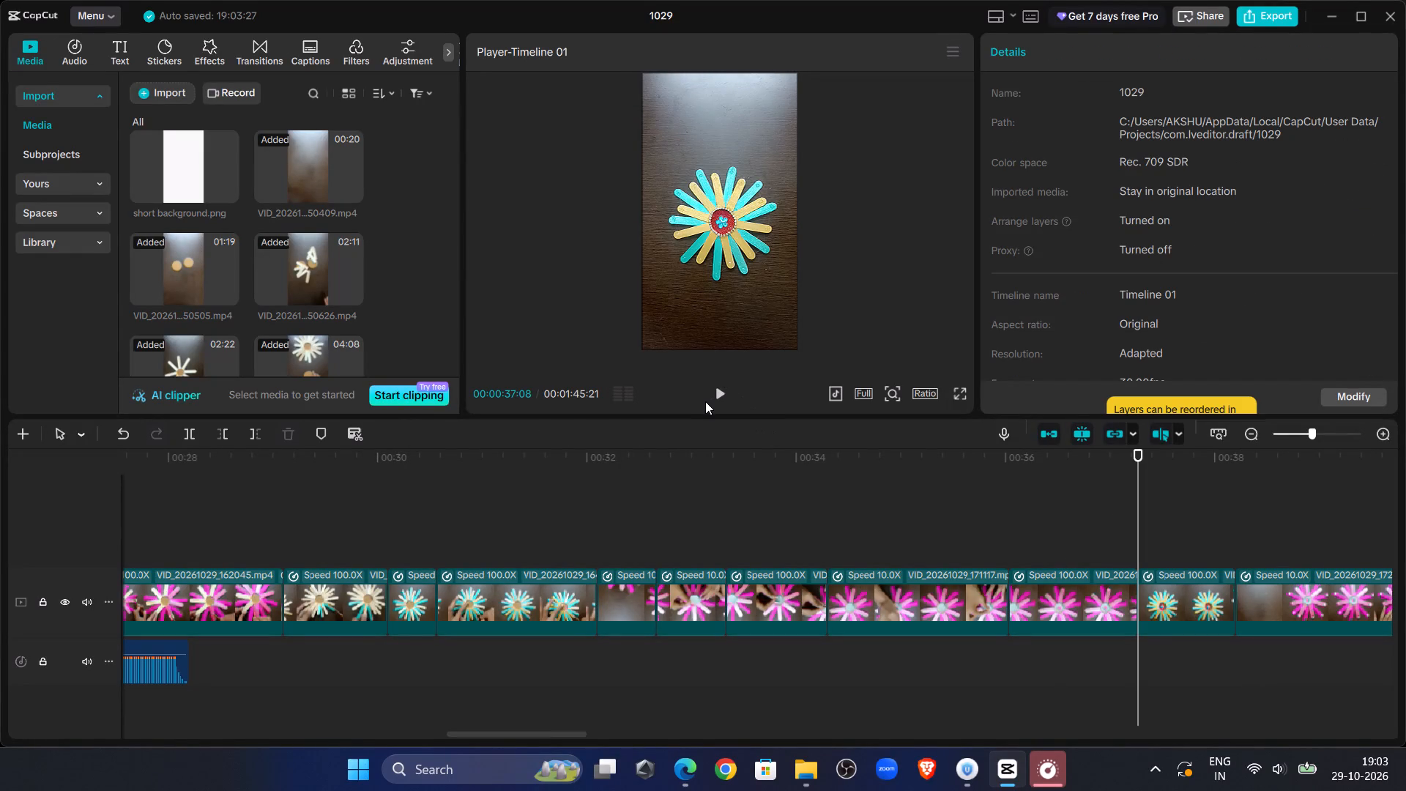
{"action": "left_click", "coordinate": [719, 390]}
{"action": "left_click", "coordinate": [719, 390]}
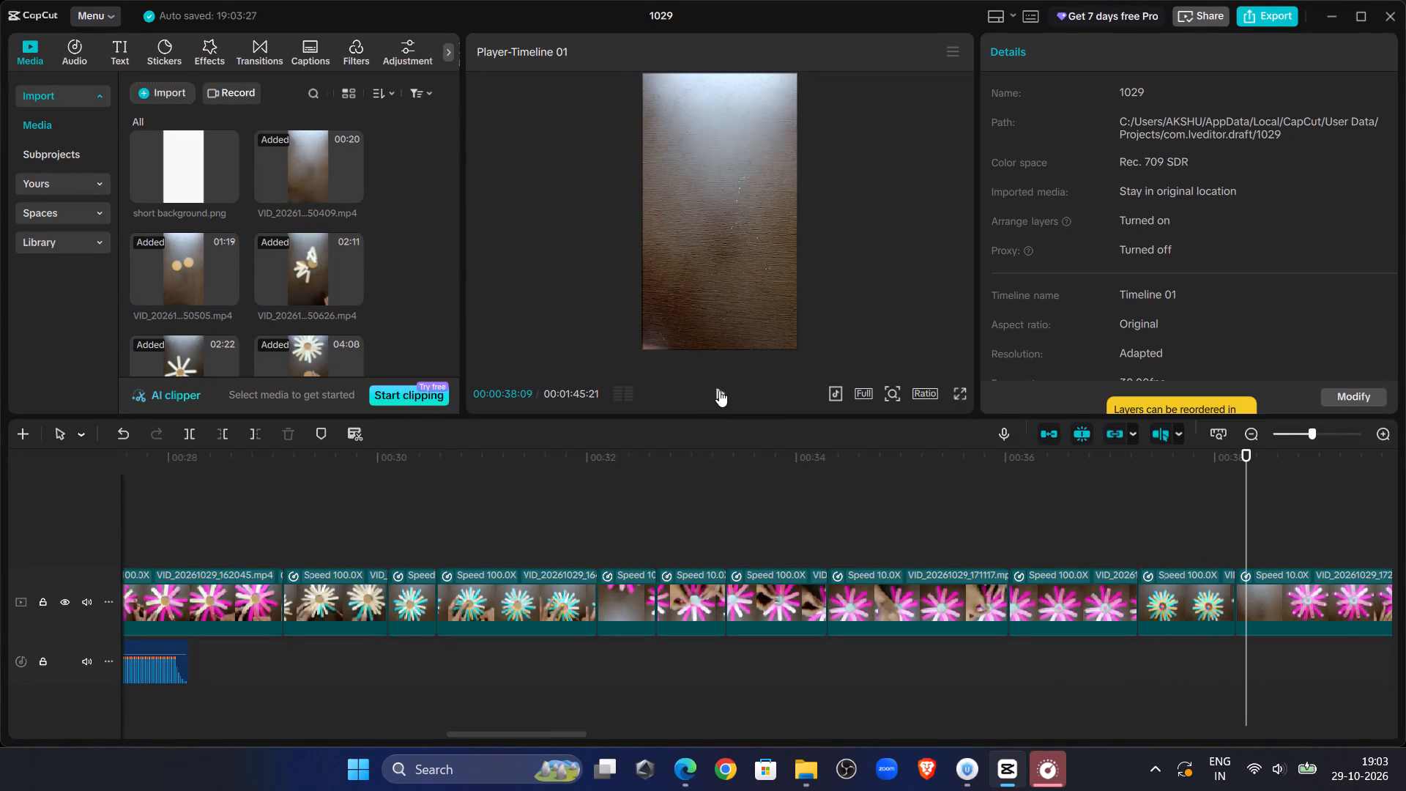
{"action": "left_click_drag", "start_coordinate": [1250, 519], "coordinate": [1290, 541]}
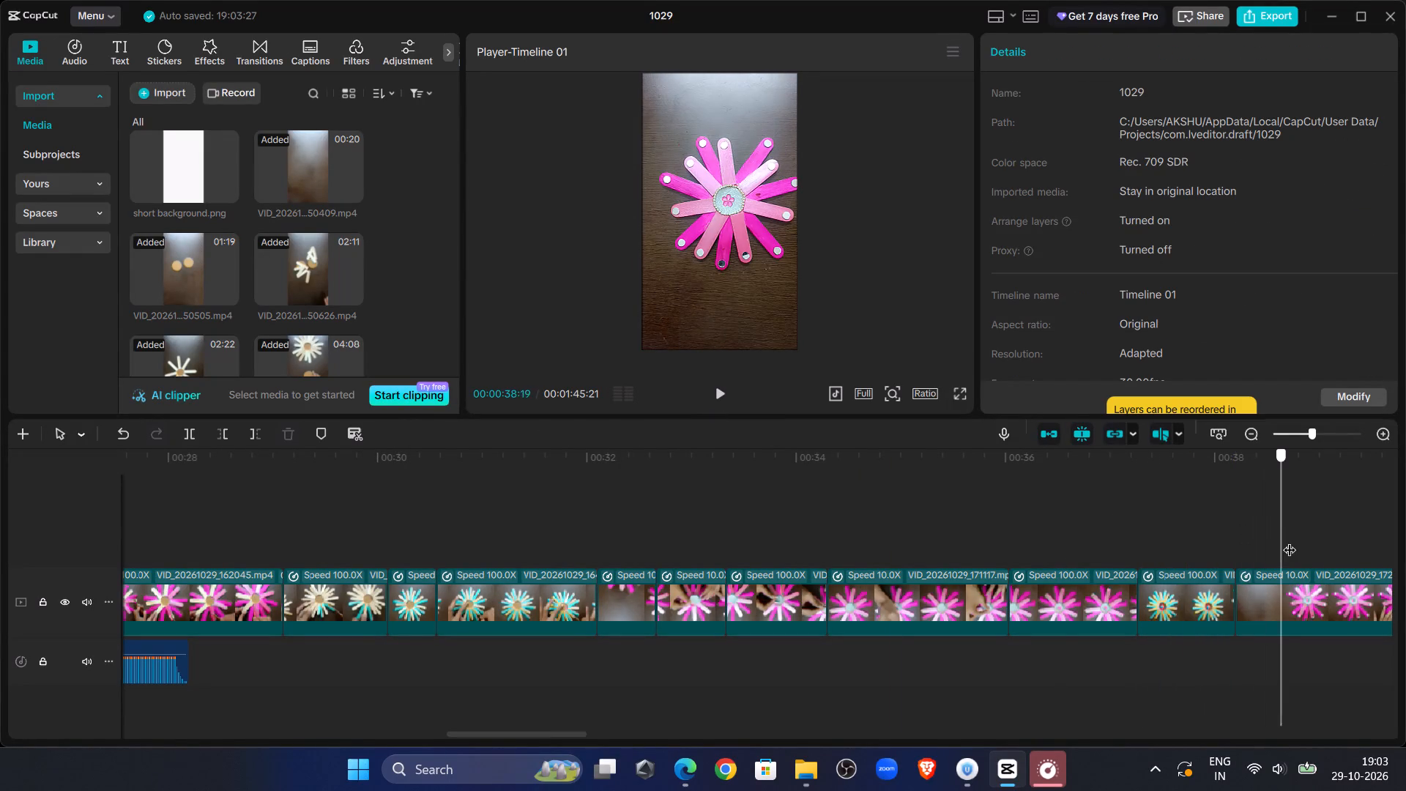
{"action": "left_click_drag", "start_coordinate": [1290, 541], "coordinate": [1291, 520]}
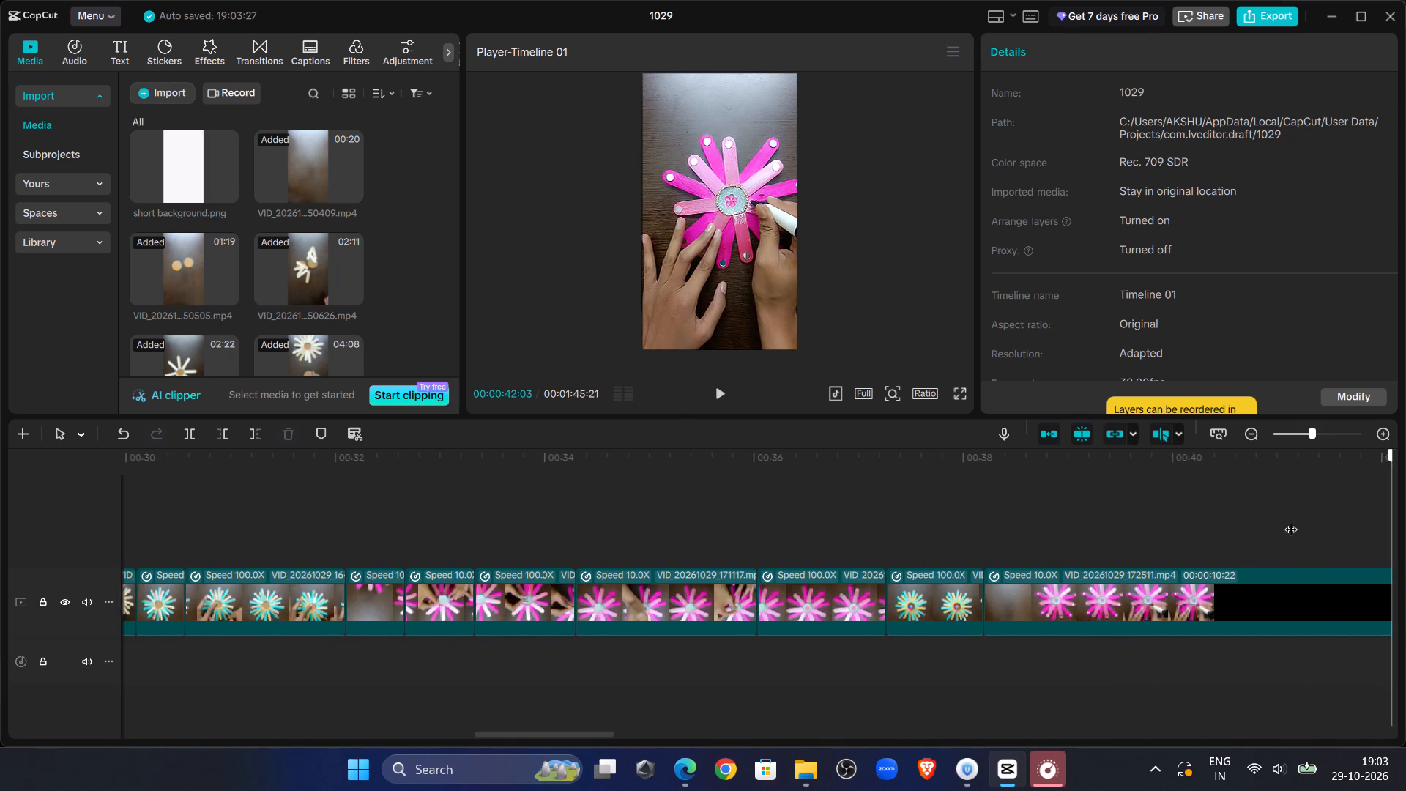
{"action": "left_click_drag", "start_coordinate": [1291, 520], "coordinate": [998, 510]}
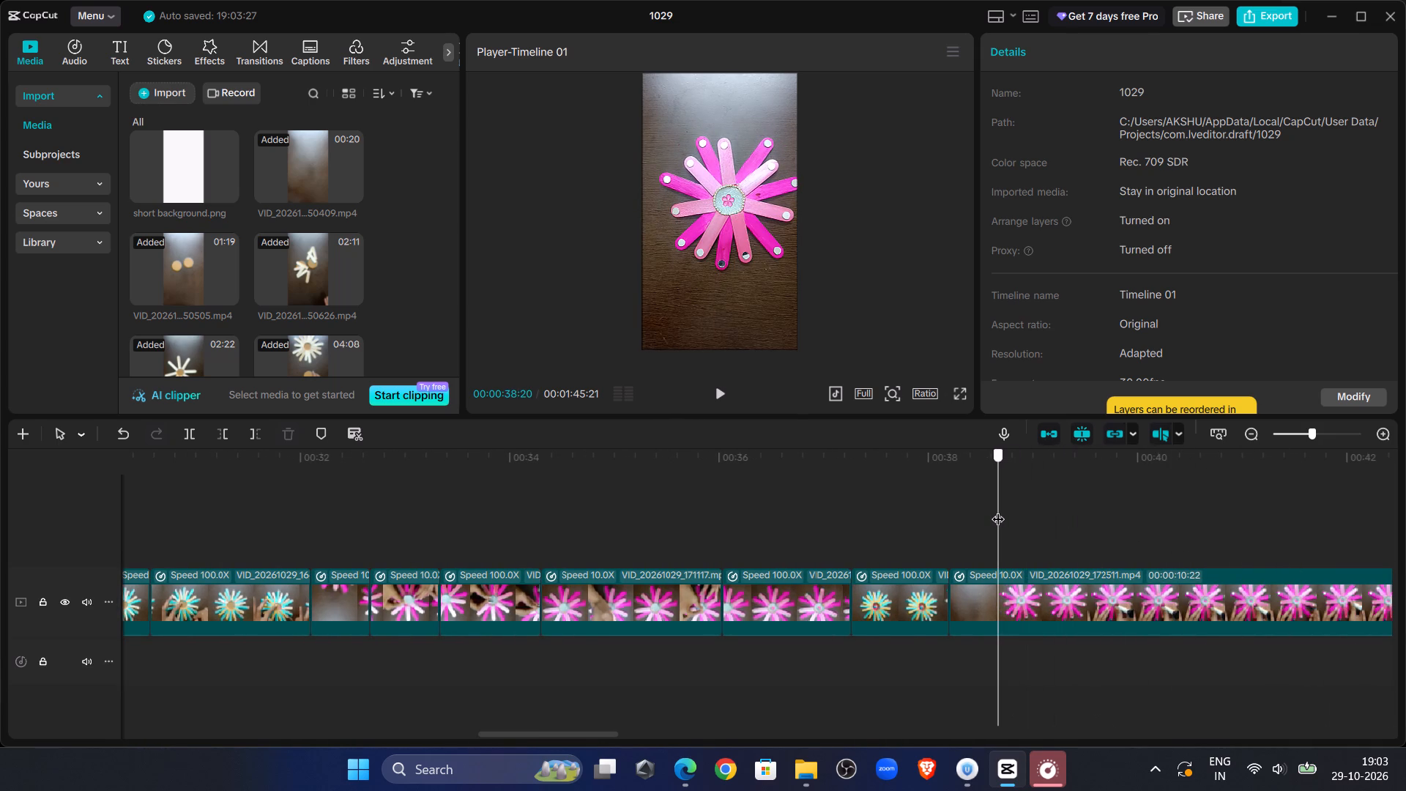
{"action": "left_click_drag", "start_coordinate": [998, 510], "coordinate": [964, 514]}
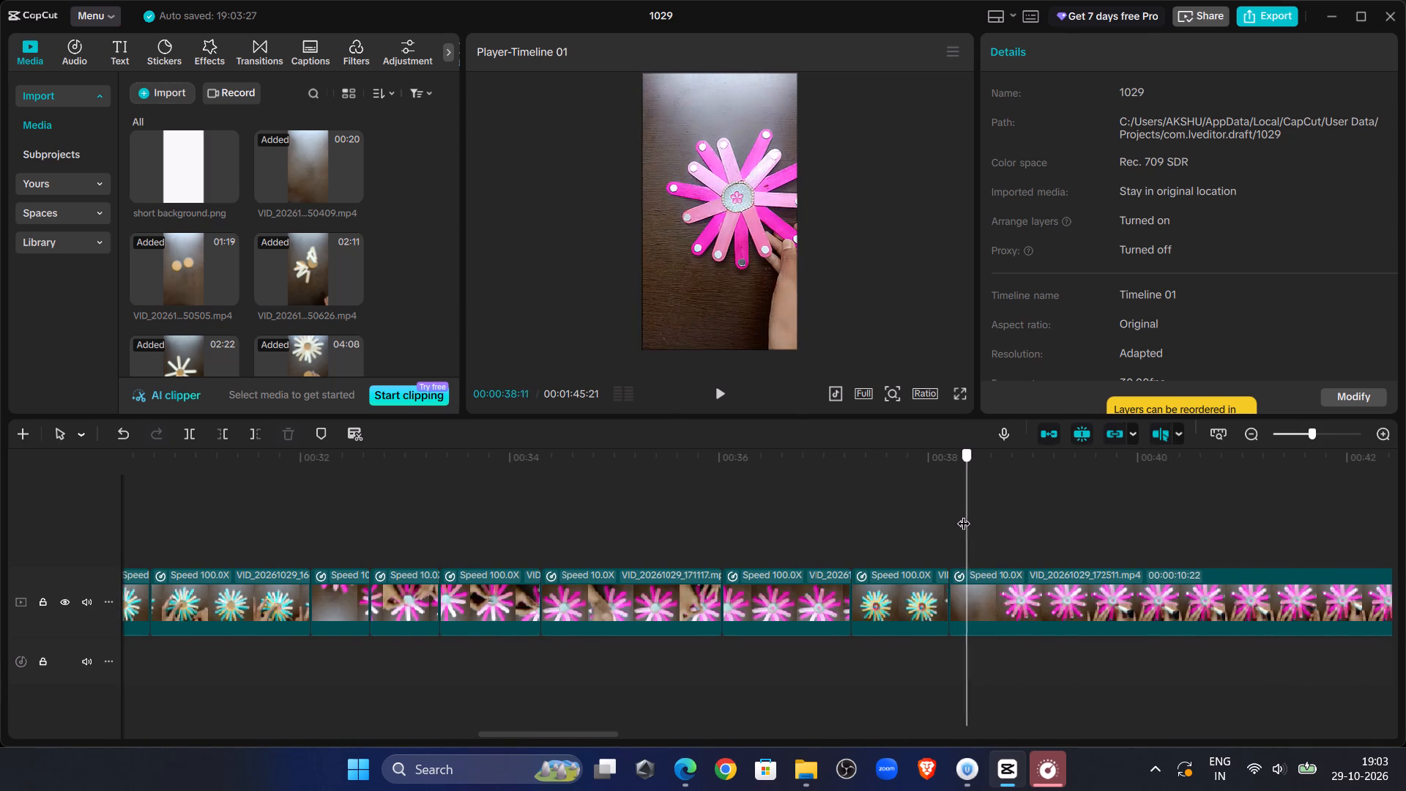
{"action": "left_click_drag", "start_coordinate": [964, 514], "coordinate": [959, 515]}
{"action": "left_click", "coordinate": [989, 597]}
{"action": "left_click", "coordinate": [219, 428]}
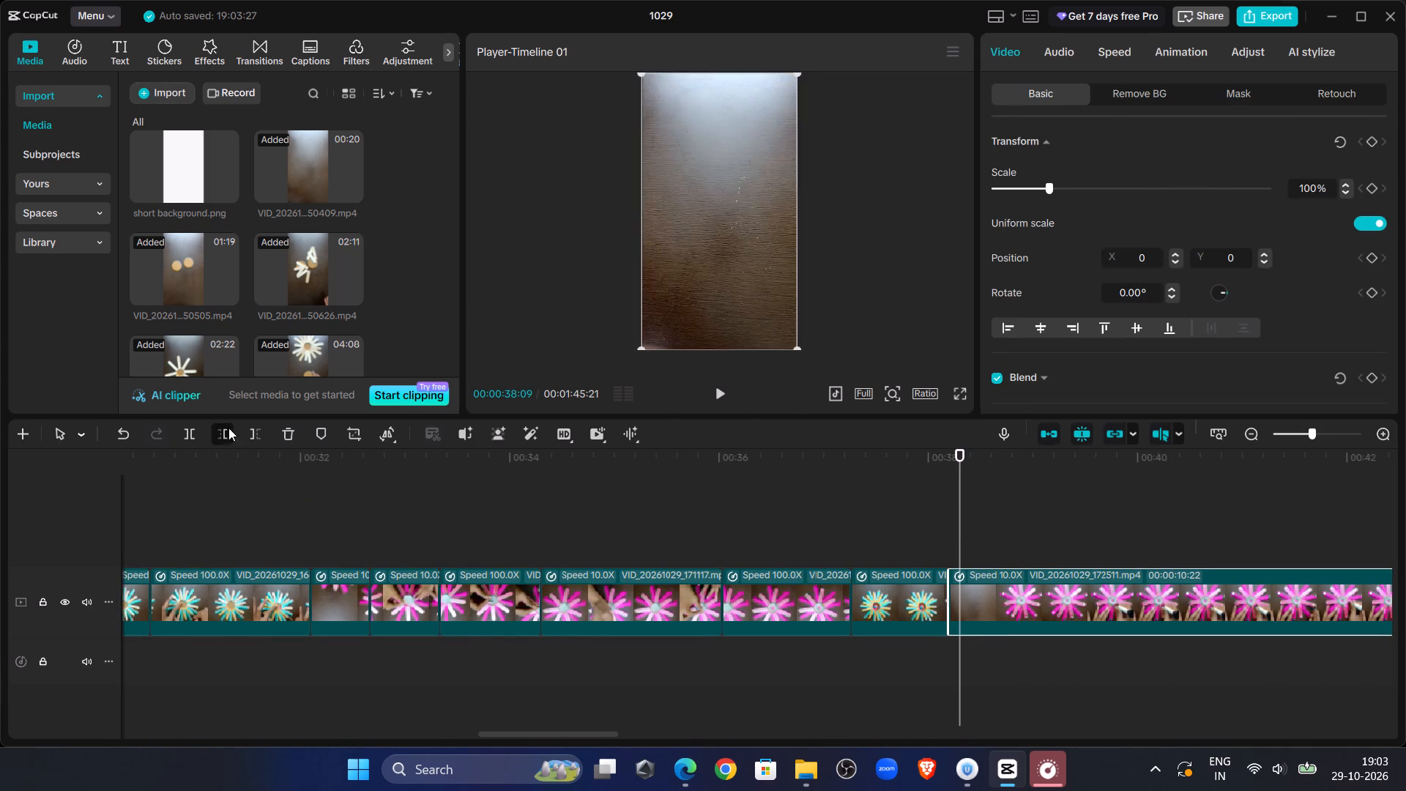
Replay the transition into VID_20261029_172511 and set that clip's speed to 59.74x.
{"action": "left_click", "coordinate": [921, 496]}
{"action": "left_click", "coordinate": [732, 392]}
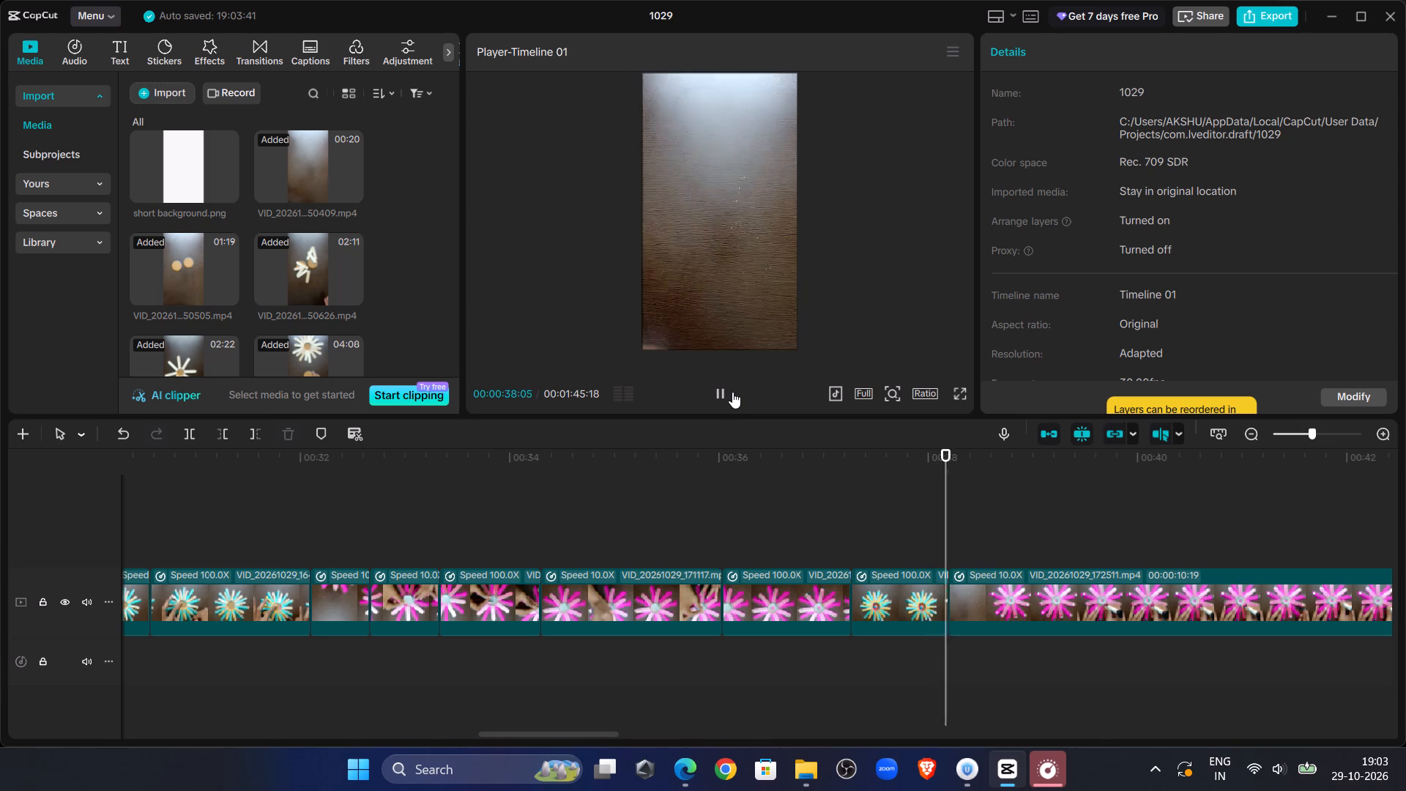
{"action": "left_click", "coordinate": [732, 392]}
{"action": "left_click", "coordinate": [984, 617]}
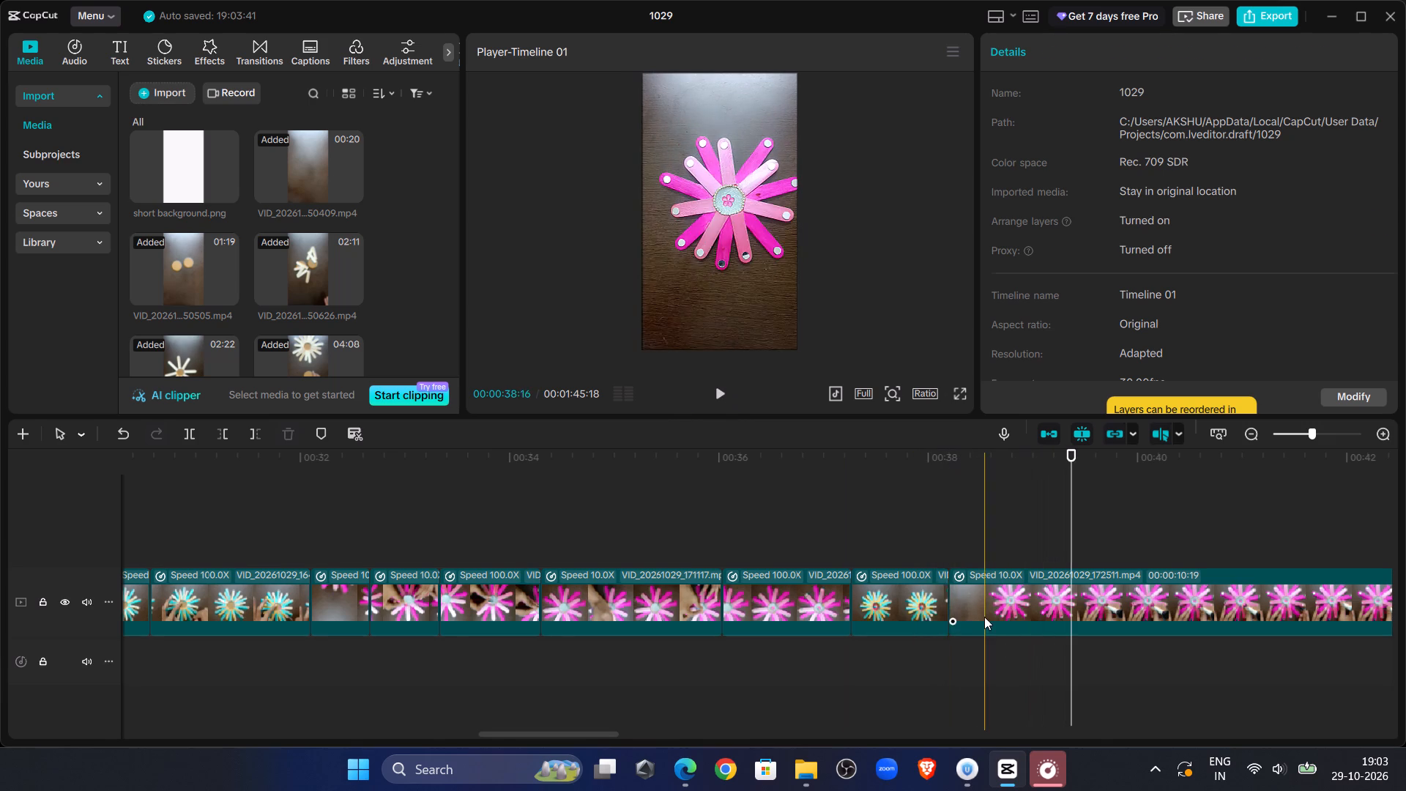
{"action": "left_click", "coordinate": [1114, 53]}
{"action": "left_click", "coordinate": [1276, 168]}
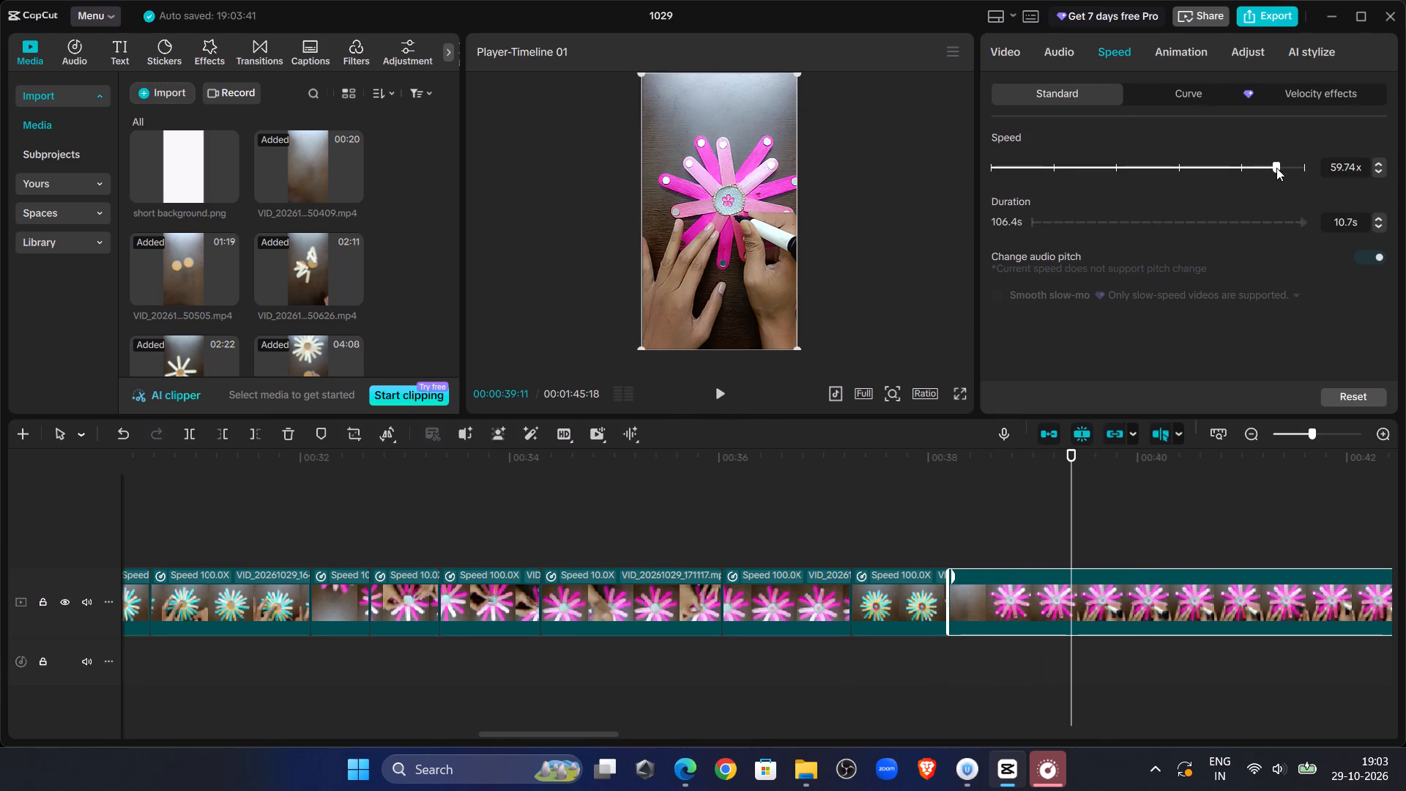
Replay the sped-up VID_20261029_172511 clip through to its end and set the VID_20261029_172705 clip's speed to 47.1x.
{"action": "left_click", "coordinate": [945, 527]}
{"action": "left_click", "coordinate": [729, 393]}
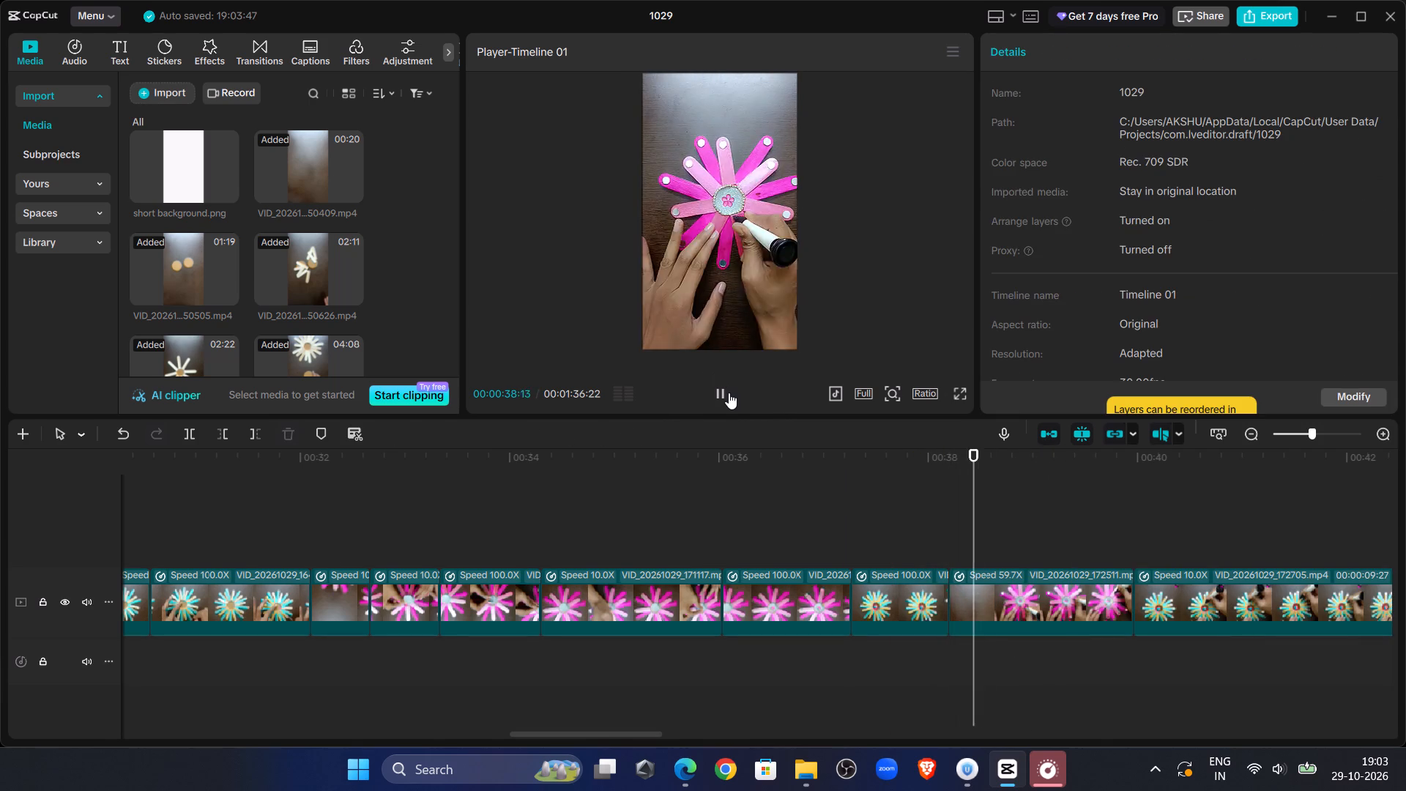
{"action": "left_click", "coordinate": [729, 393]}
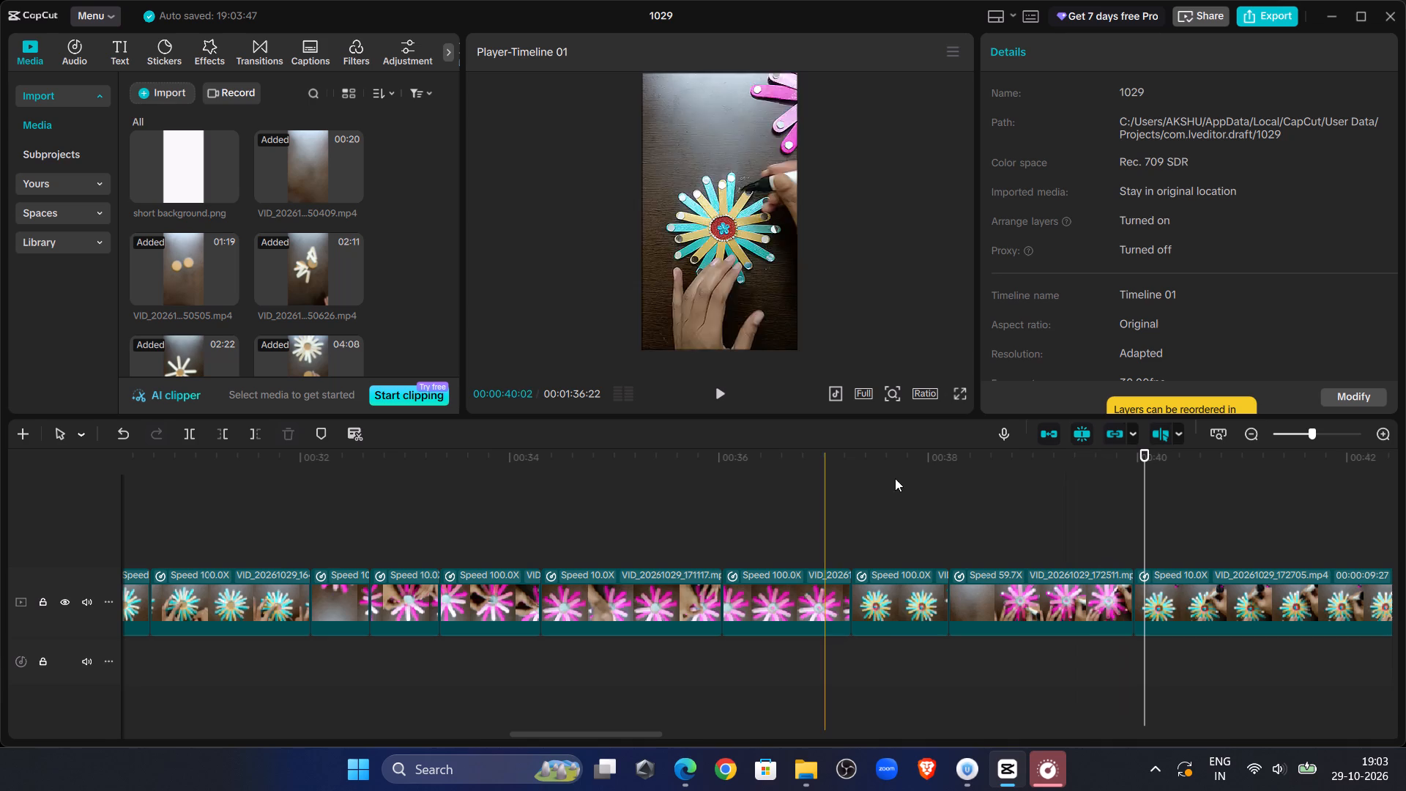
{"action": "left_click", "coordinate": [1157, 595]}
{"action": "left_click", "coordinate": [1126, 52]}
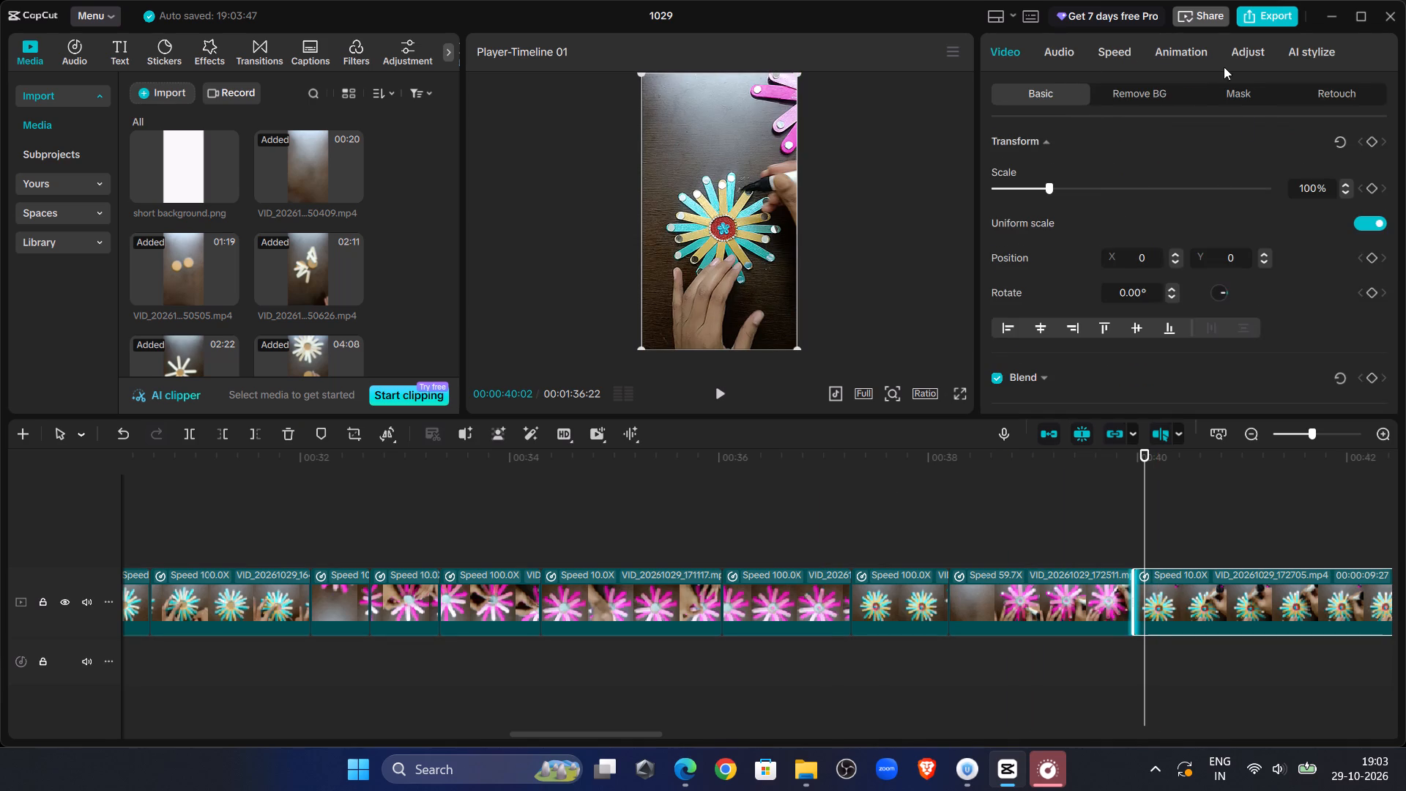
{"action": "left_click", "coordinate": [1268, 170]}
Replay the sped-up VID_20261029_172705 clip and trim away its end from 00:00:41:08.
{"action": "left_click", "coordinate": [1125, 524]}
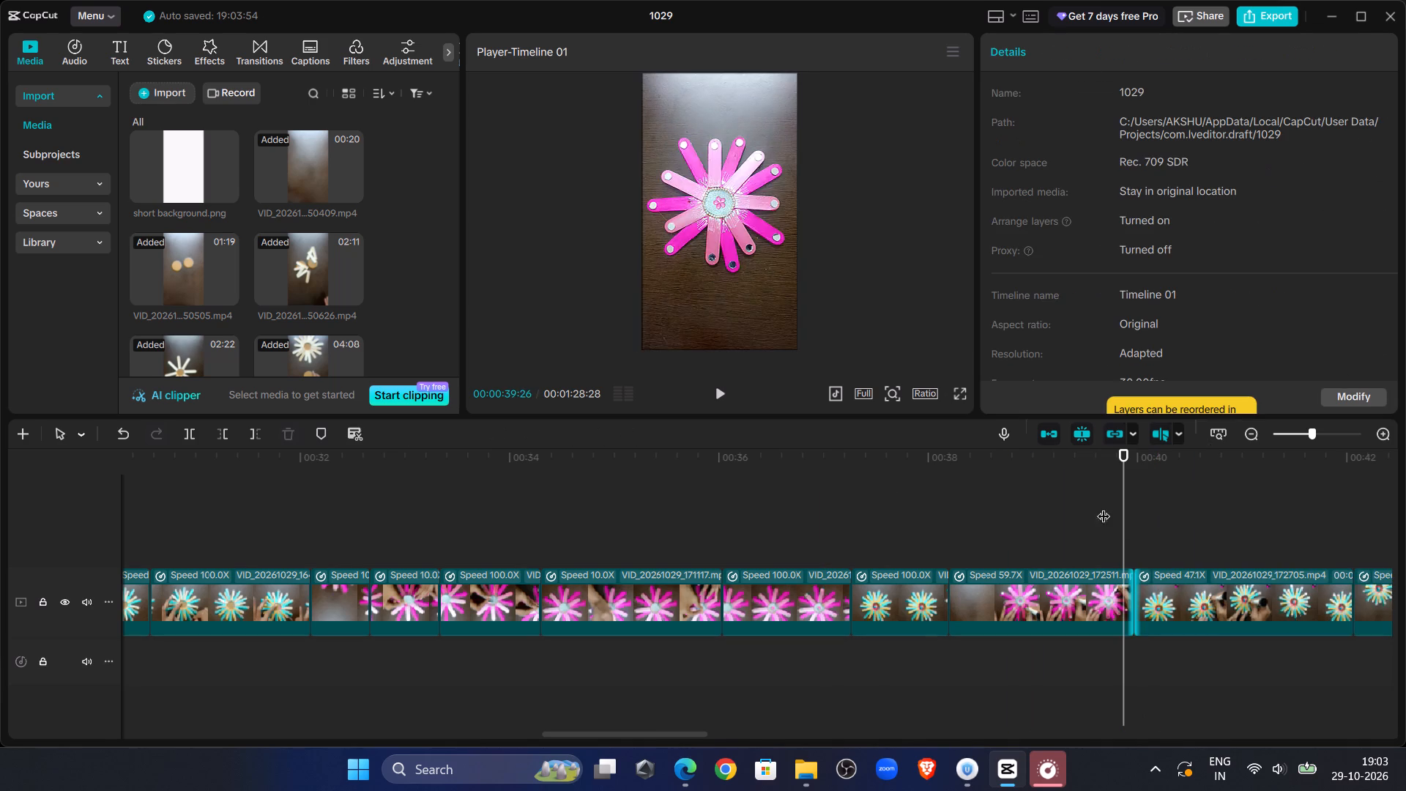
{"action": "left_click", "coordinate": [722, 390]}
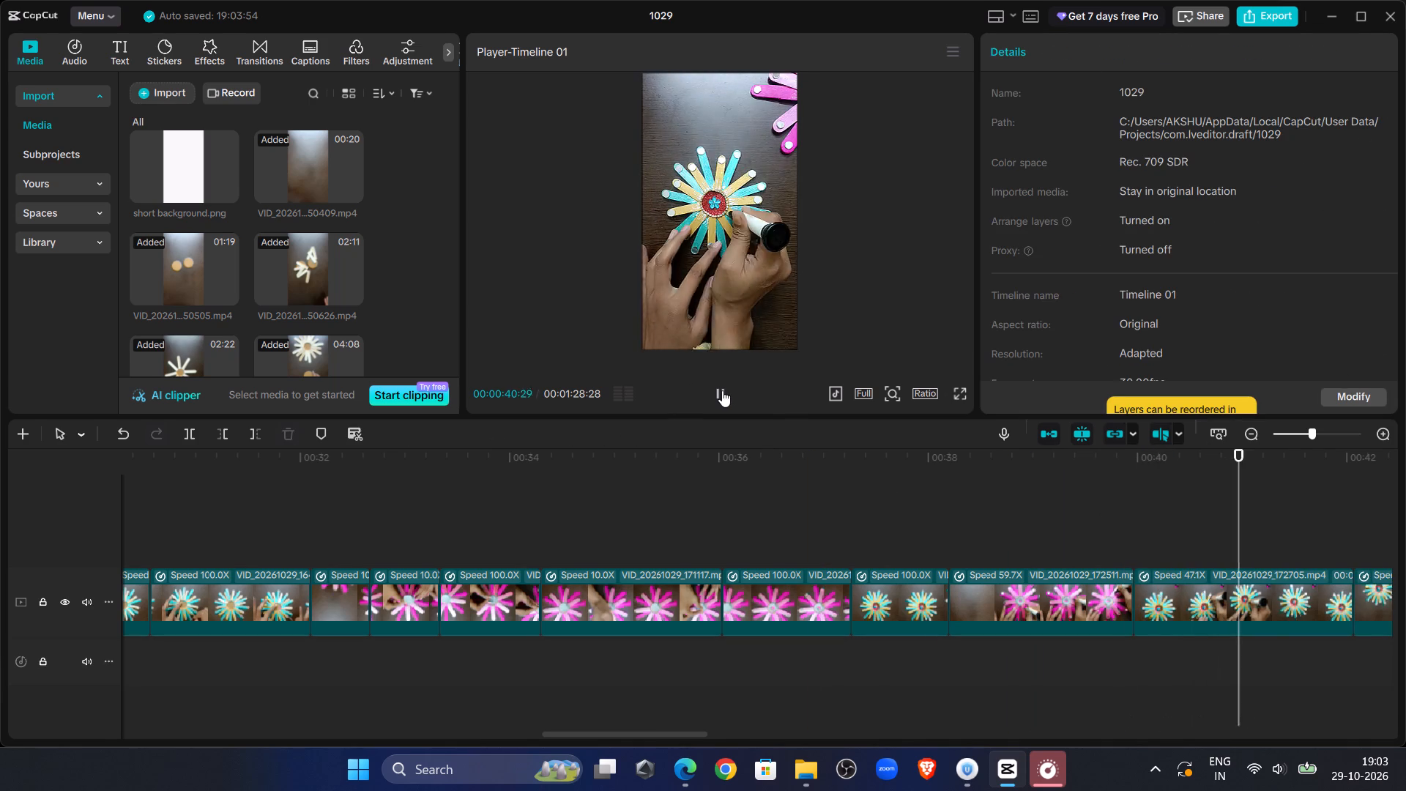
{"action": "left_click", "coordinate": [722, 390]}
{"action": "left_click", "coordinate": [1258, 600]}
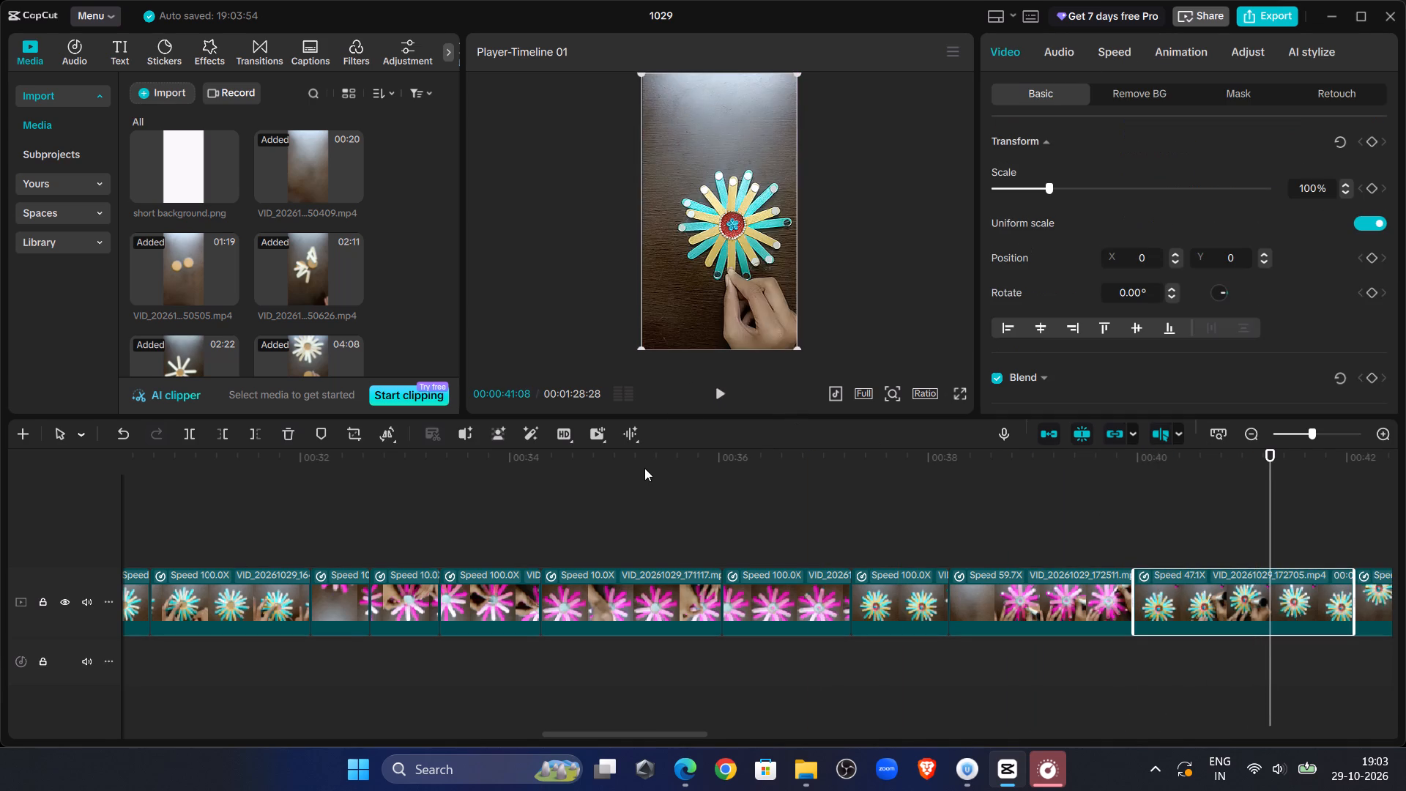
{"action": "left_click", "coordinate": [248, 431]}
Review the clip following VID_20261029_172705, where the flowers are arranged, and trim away its end from 00:00:42:14.
{"action": "left_click", "coordinate": [721, 393]}
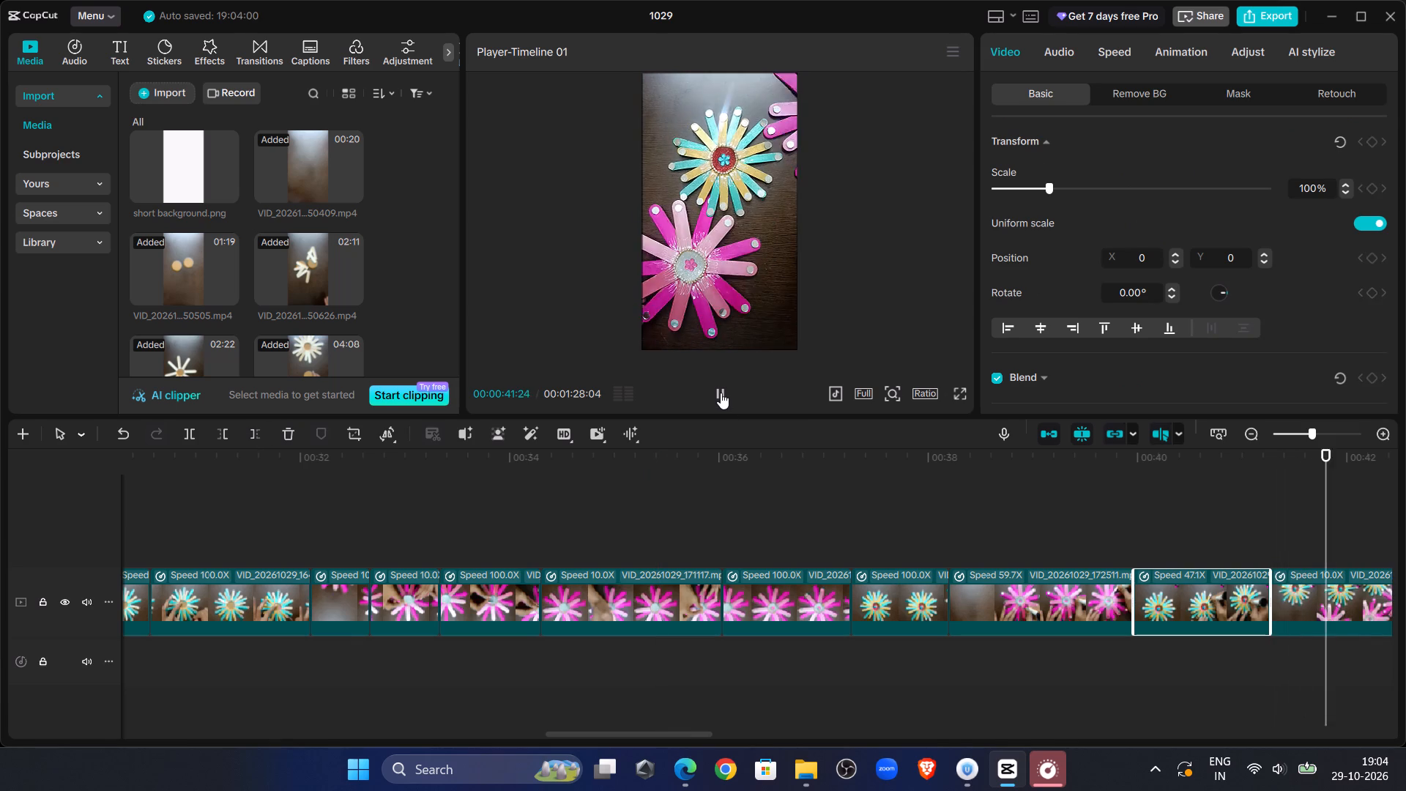
{"action": "left_click", "coordinate": [721, 393]}
{"action": "left_click_drag", "start_coordinate": [617, 736], "coordinate": [718, 730]}
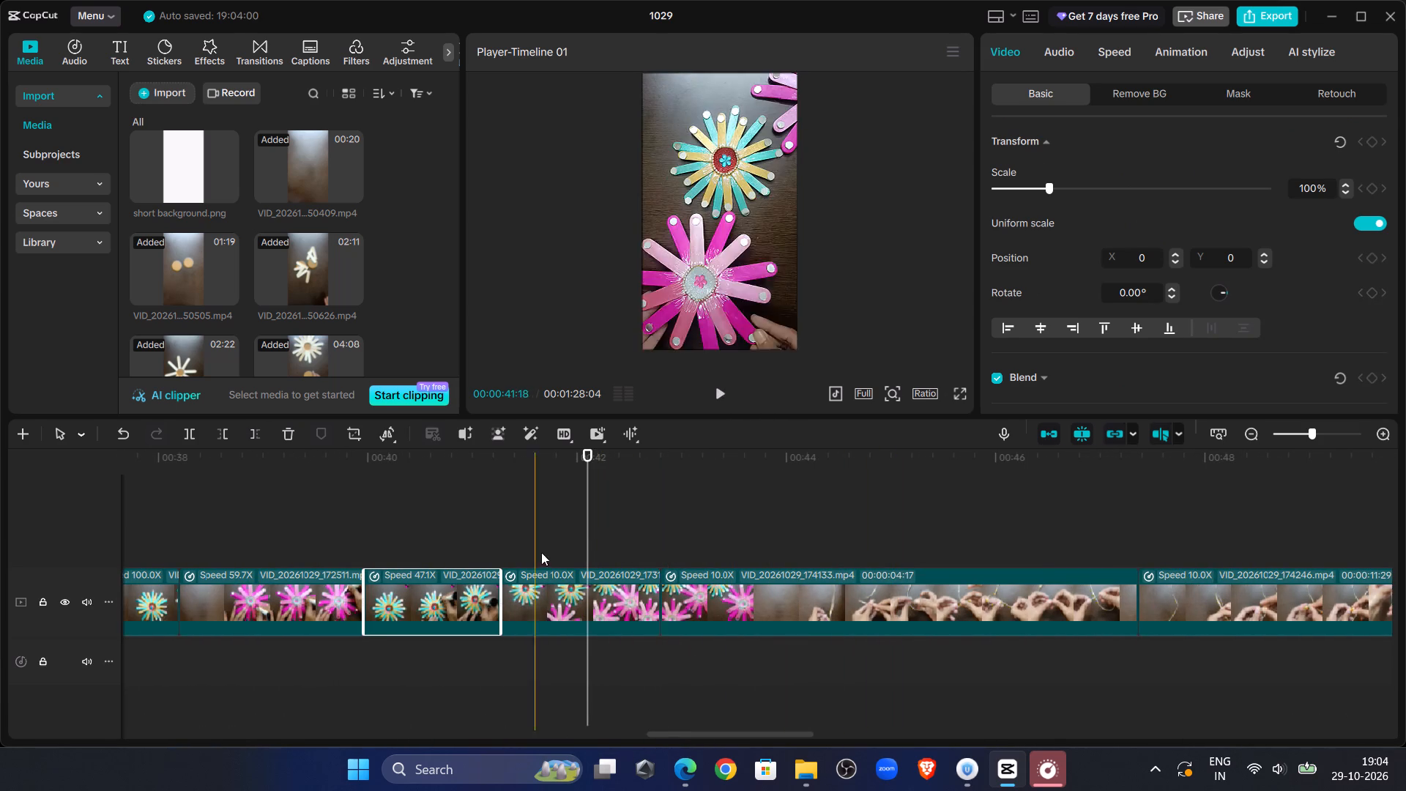
{"action": "left_click", "coordinate": [552, 578]}
{"action": "left_click", "coordinate": [486, 524]}
{"action": "left_click", "coordinate": [729, 386]}
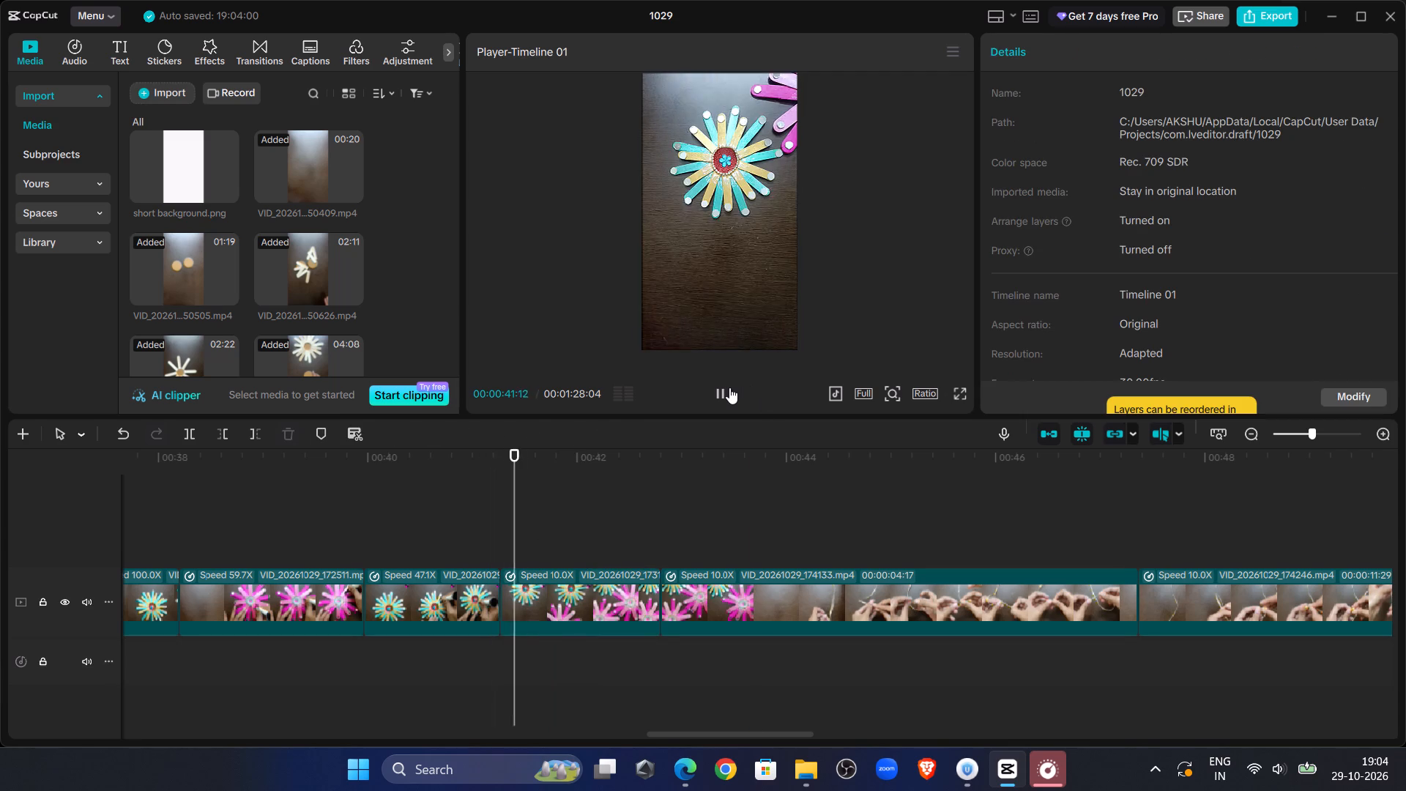
{"action": "left_click", "coordinate": [729, 387]}
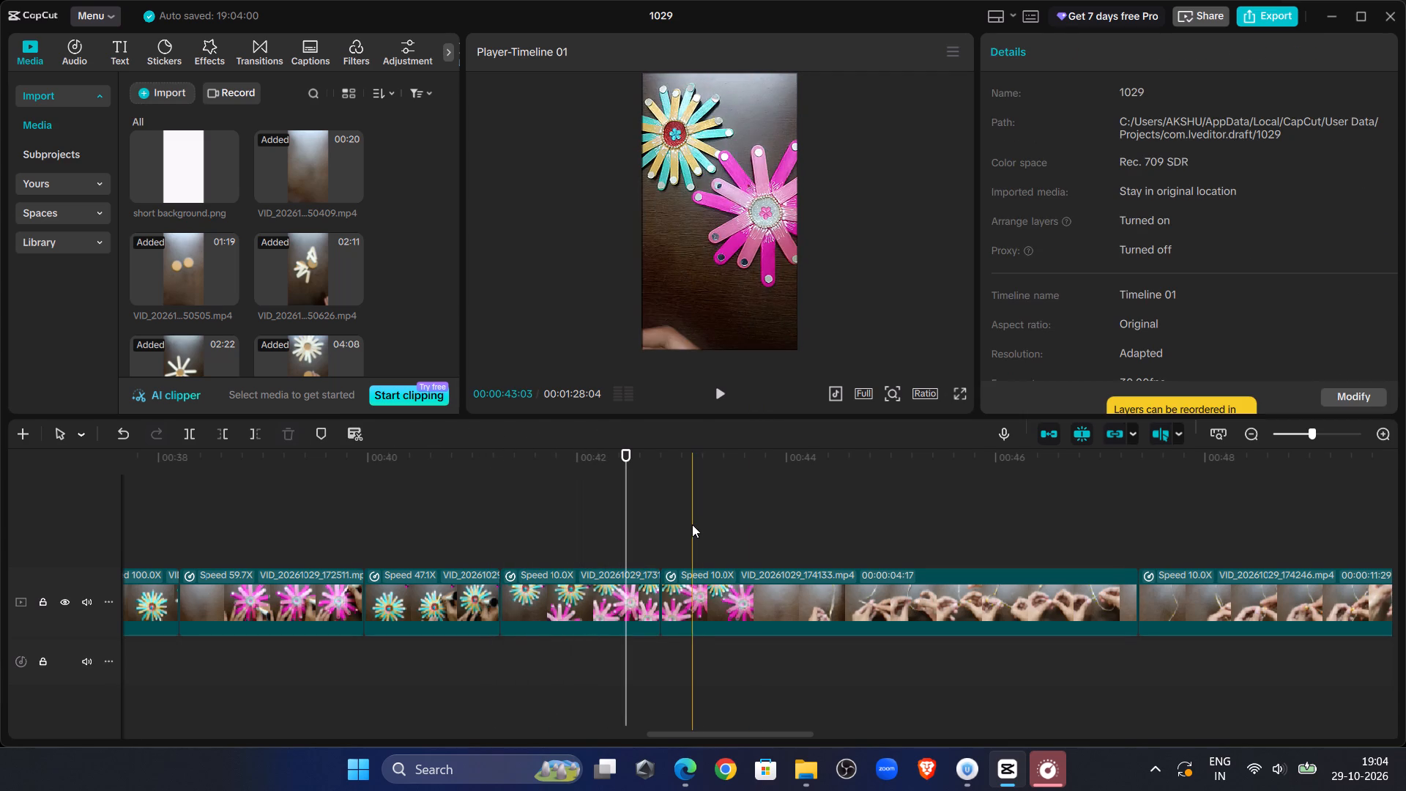
{"action": "left_click", "coordinate": [614, 598]}
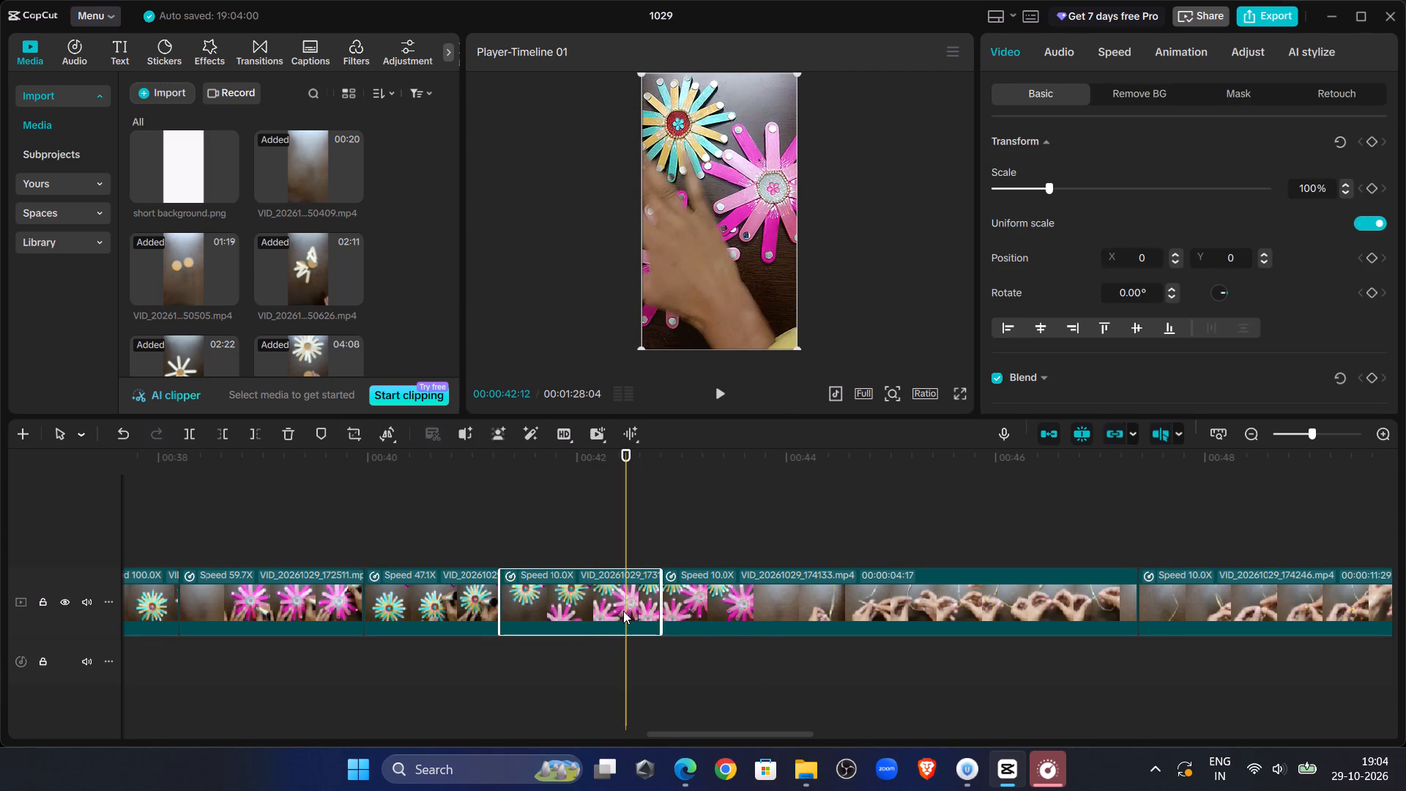
{"action": "left_click", "coordinate": [247, 428]}
Play through the VID_20261029_174133 clip of the thread being knotted and delete that clip.
{"action": "left_click", "coordinate": [707, 388]}
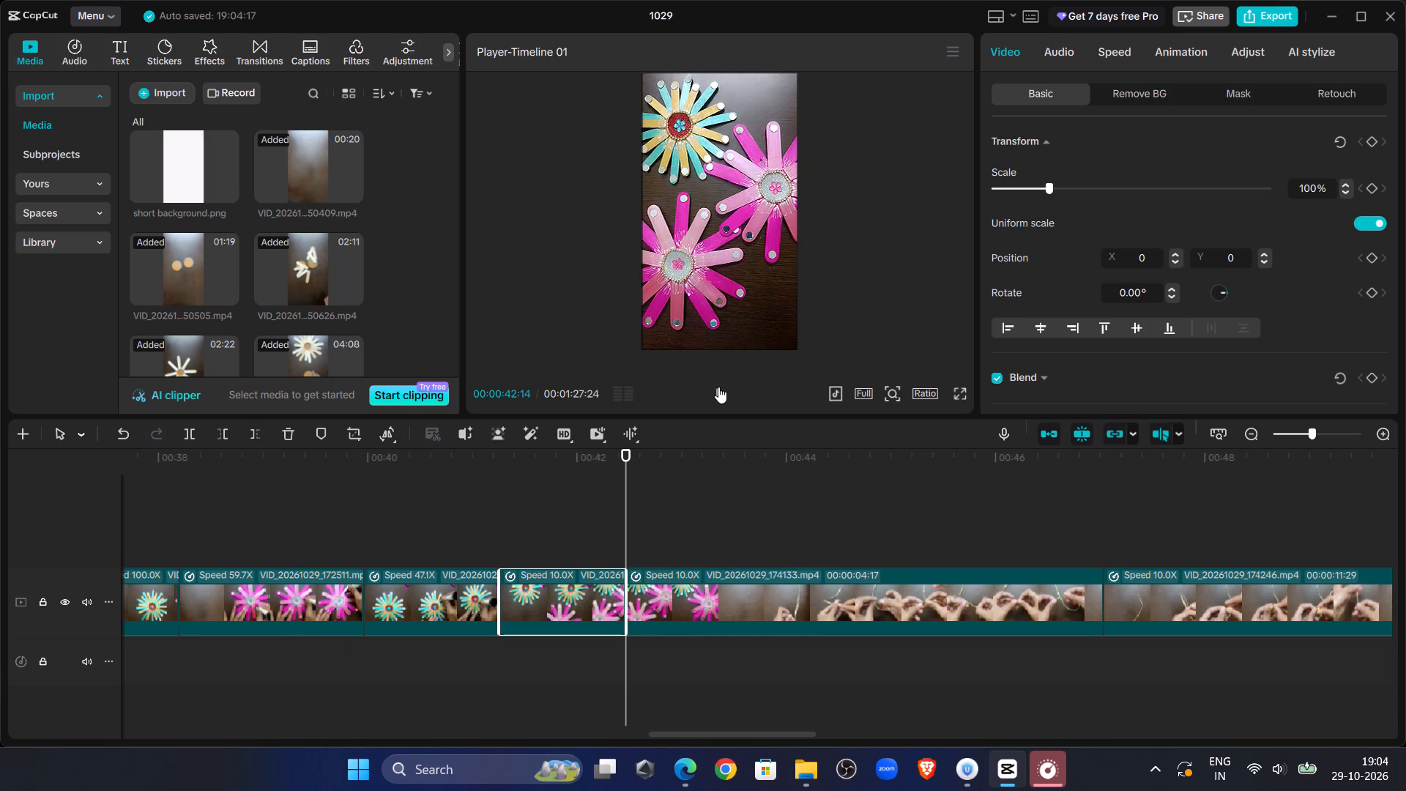
{"action": "left_click", "coordinate": [720, 387]}
{"action": "left_click", "coordinate": [722, 387]}
{"action": "left_click", "coordinate": [748, 421]}
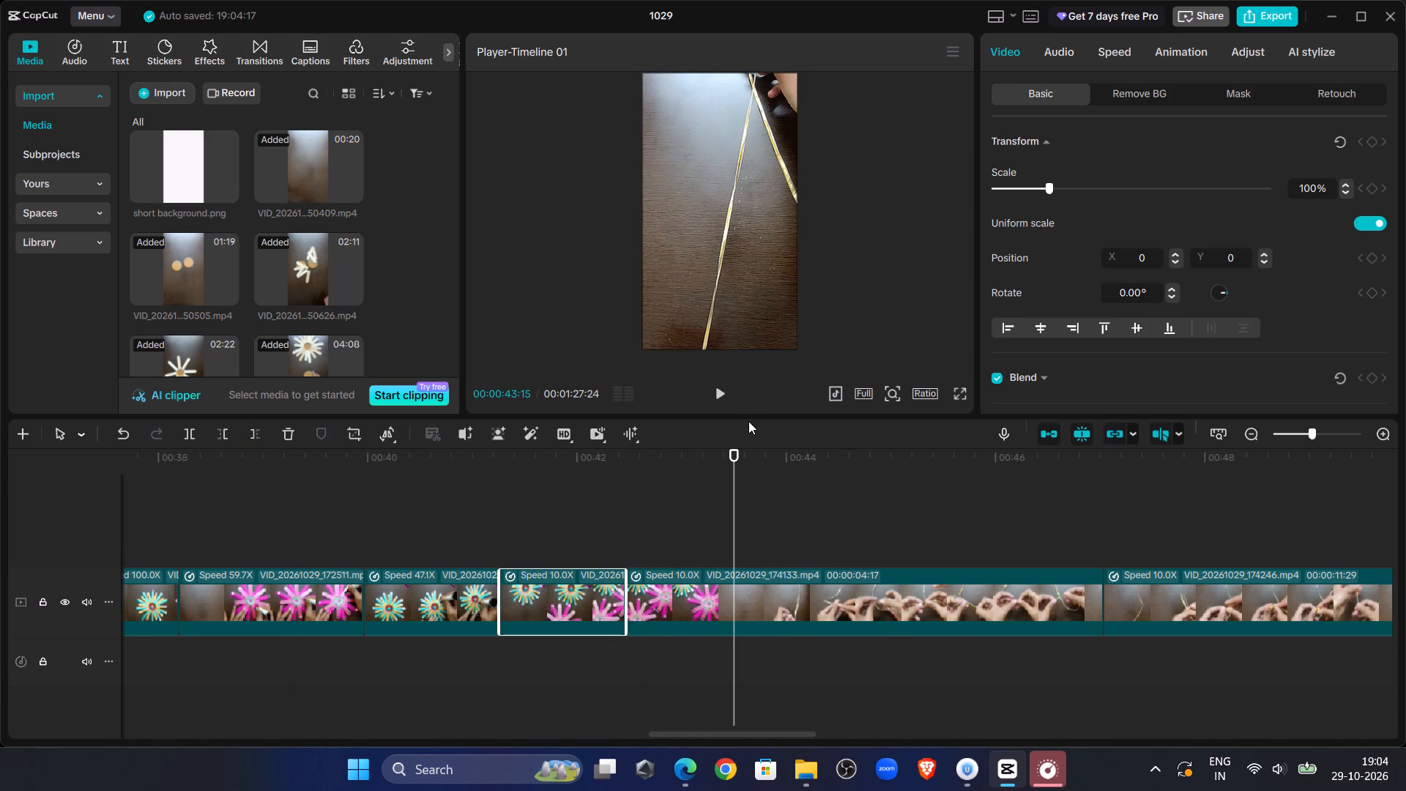
{"action": "left_click", "coordinate": [707, 388]}
{"action": "left_click", "coordinate": [726, 395]}
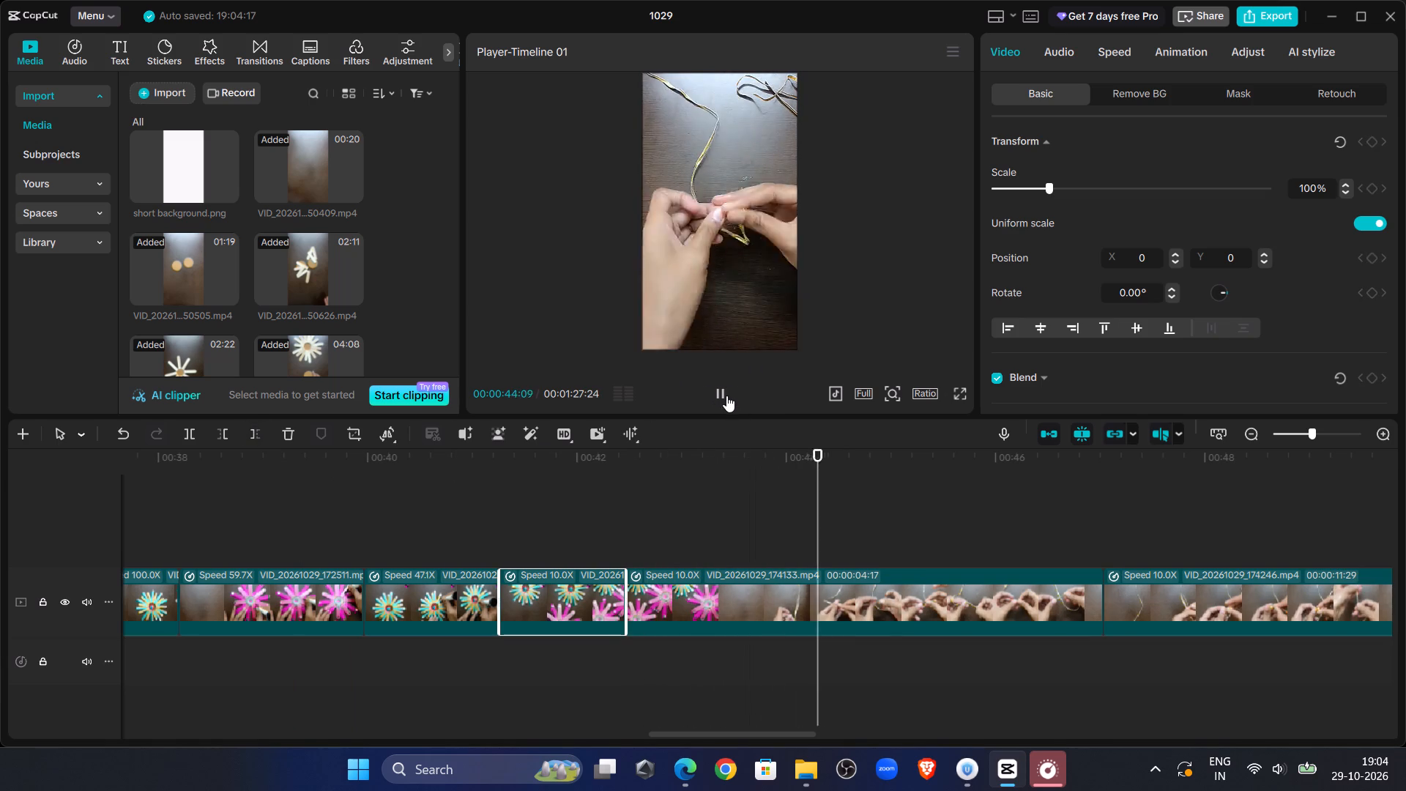
{"action": "left_click", "coordinate": [726, 395]}
{"action": "left_click", "coordinate": [726, 395]}
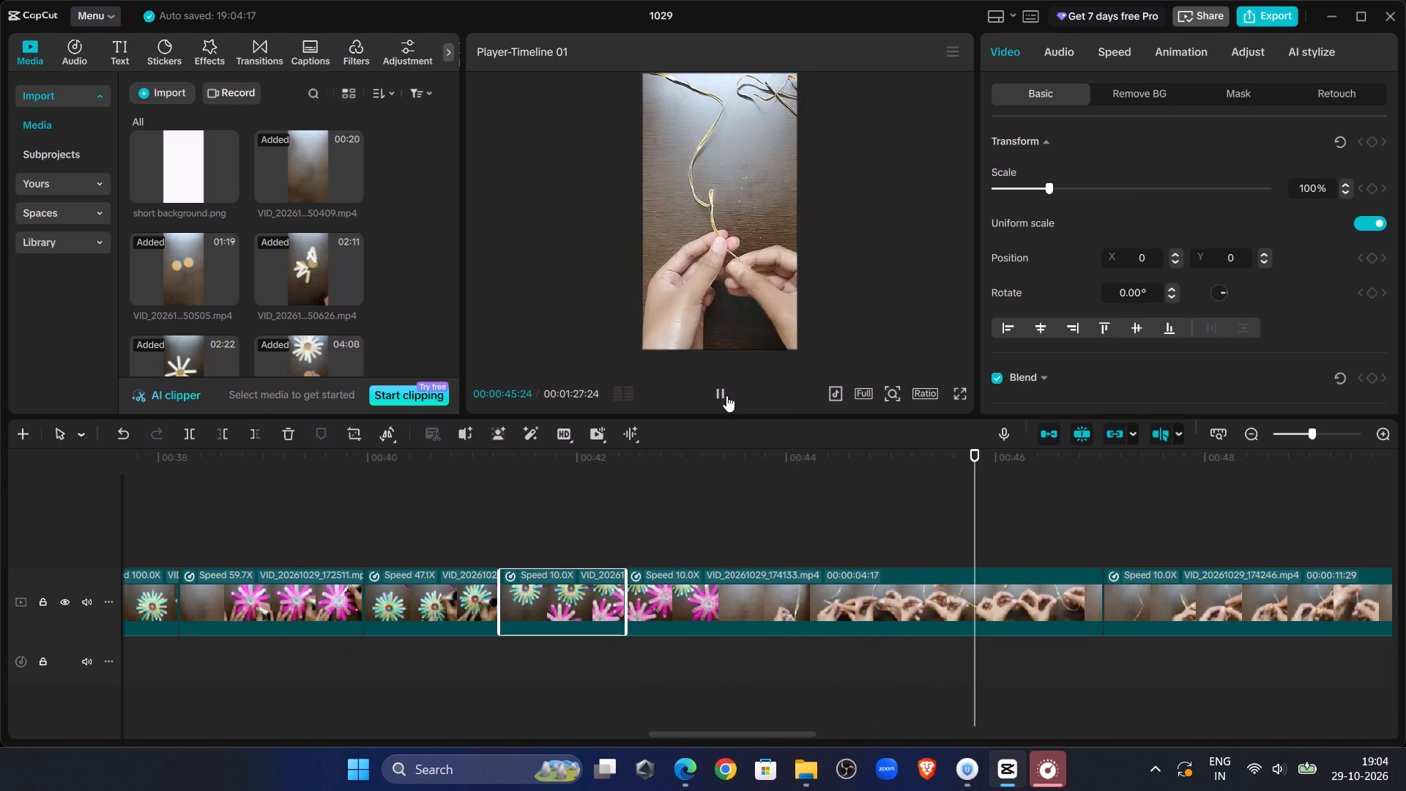
{"action": "left_click", "coordinate": [726, 395]}
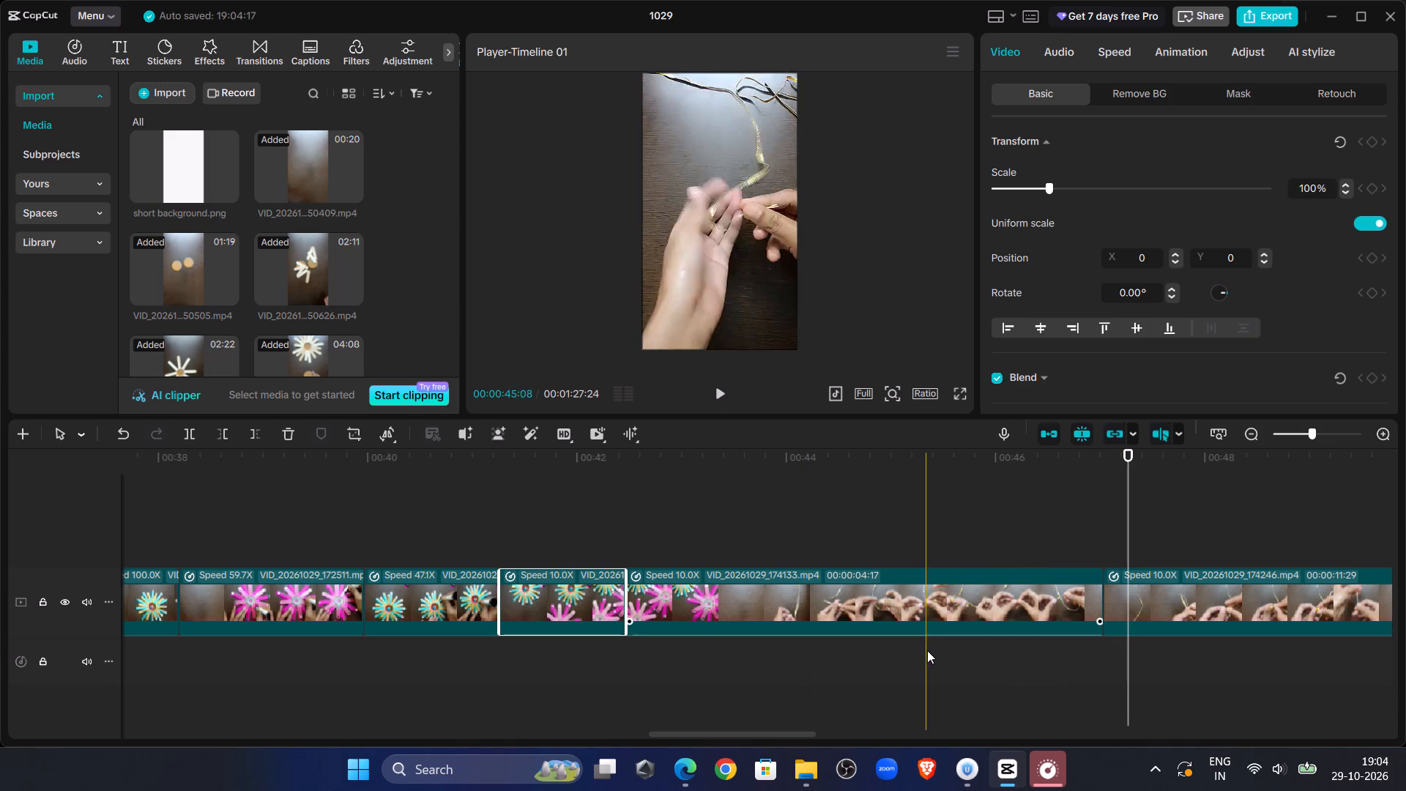
{"action": "left_click", "coordinate": [917, 623]}
{"action": "key", "text": "Delete"}
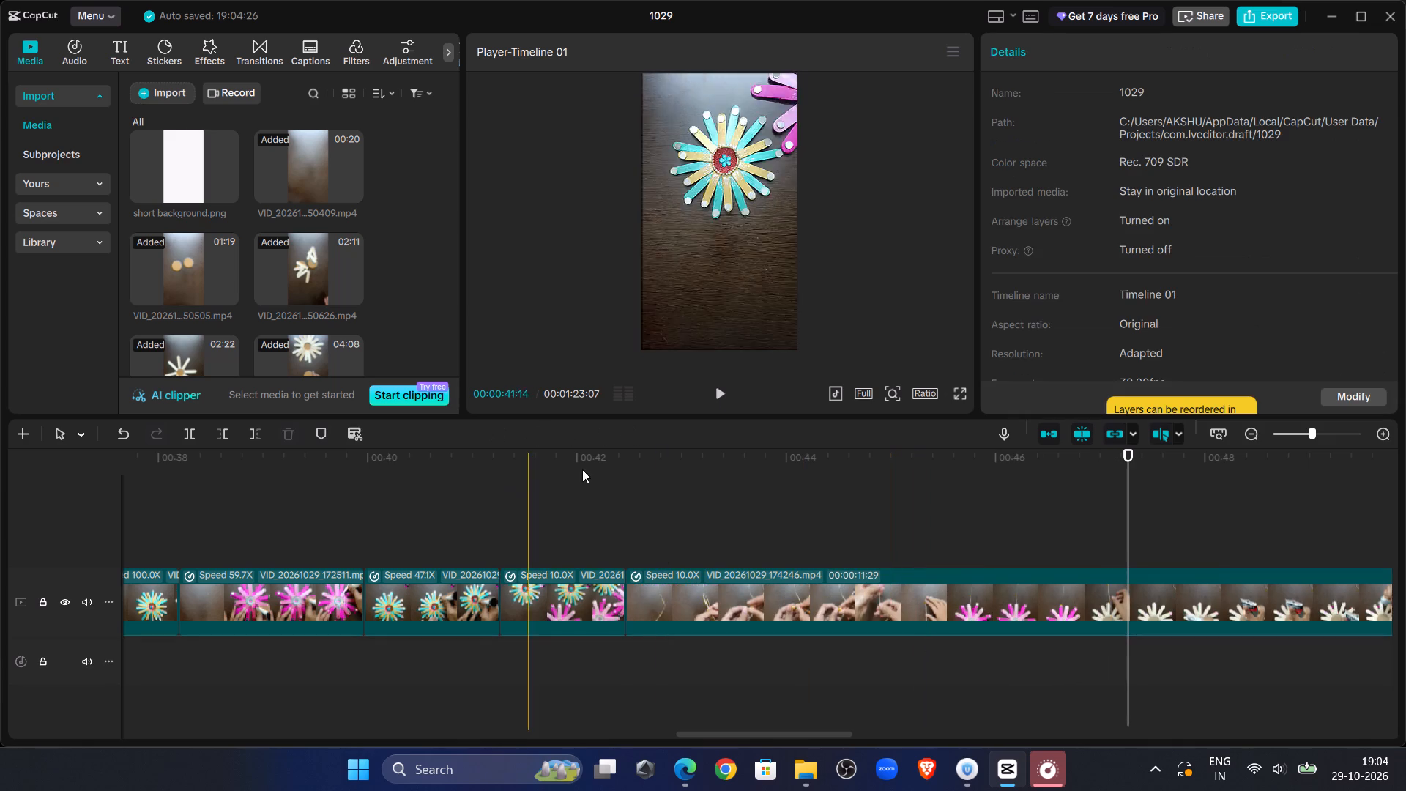
Play the VID_20261029_174246 clip from its start and split it about 1.8 s in, during the bead threading.
{"action": "left_click", "coordinate": [628, 472]}
{"action": "left_click", "coordinate": [713, 395]}
{"action": "left_click", "coordinate": [715, 393]}
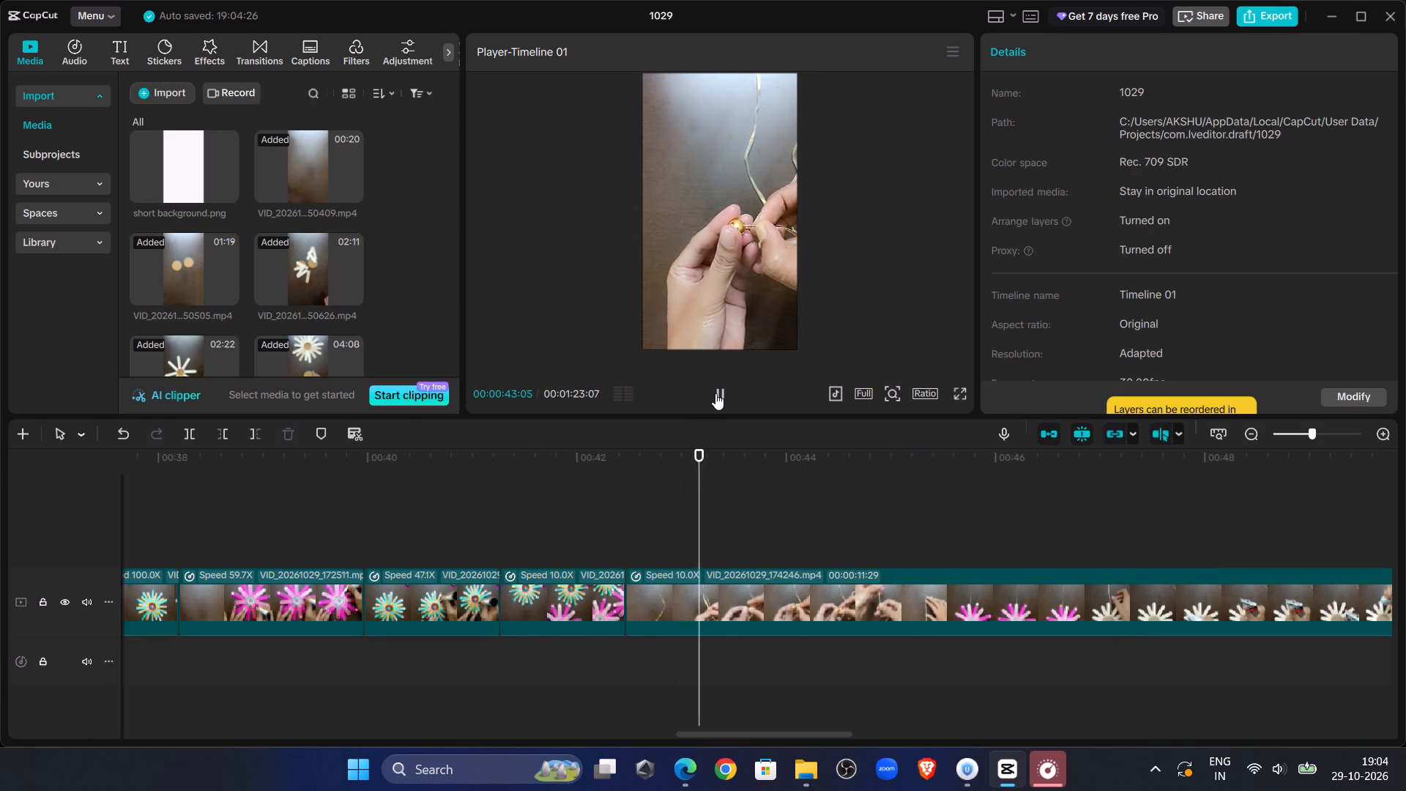
{"action": "left_click", "coordinate": [715, 393]}
{"action": "left_click", "coordinate": [716, 393]}
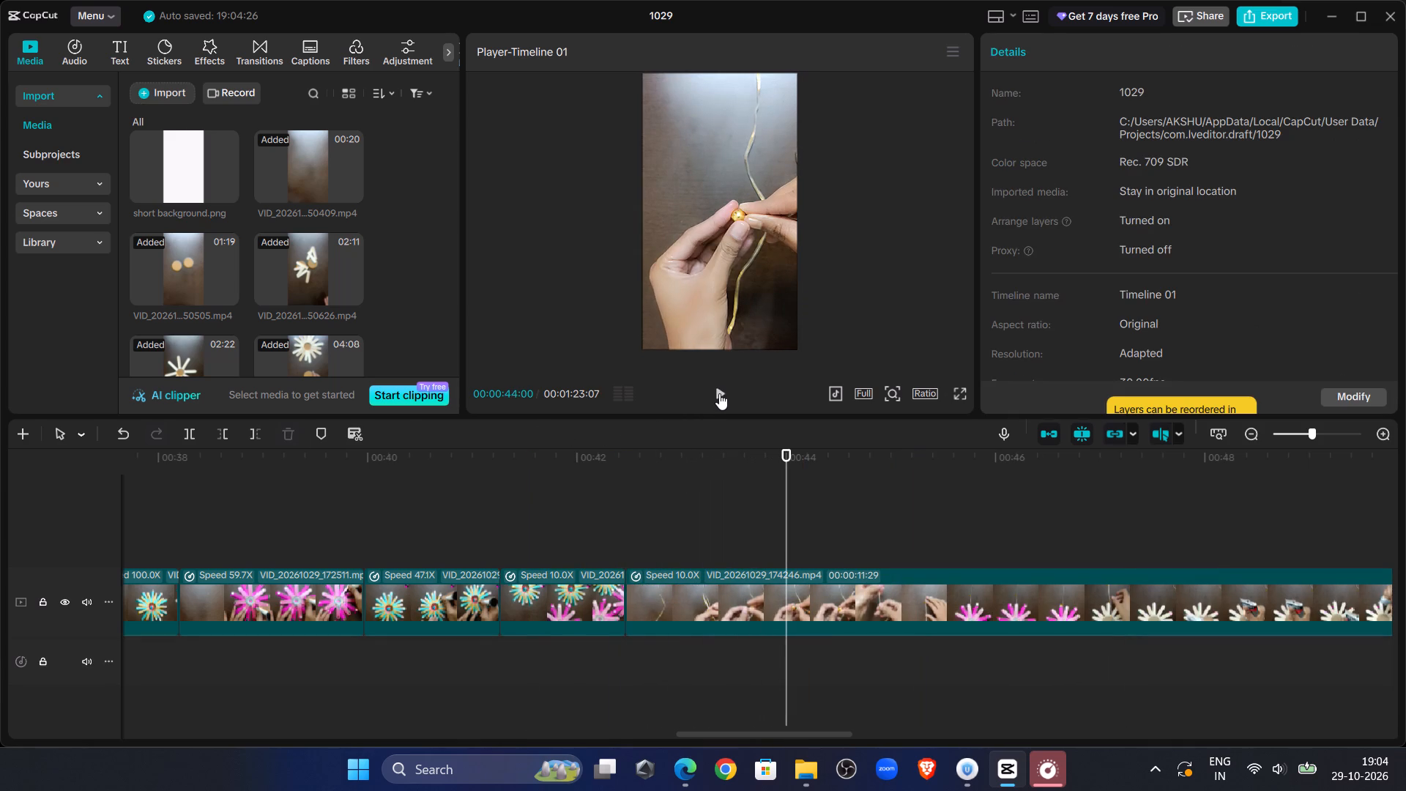
{"action": "double_click", "coordinate": [719, 393]}
{"action": "left_click", "coordinate": [746, 594]}
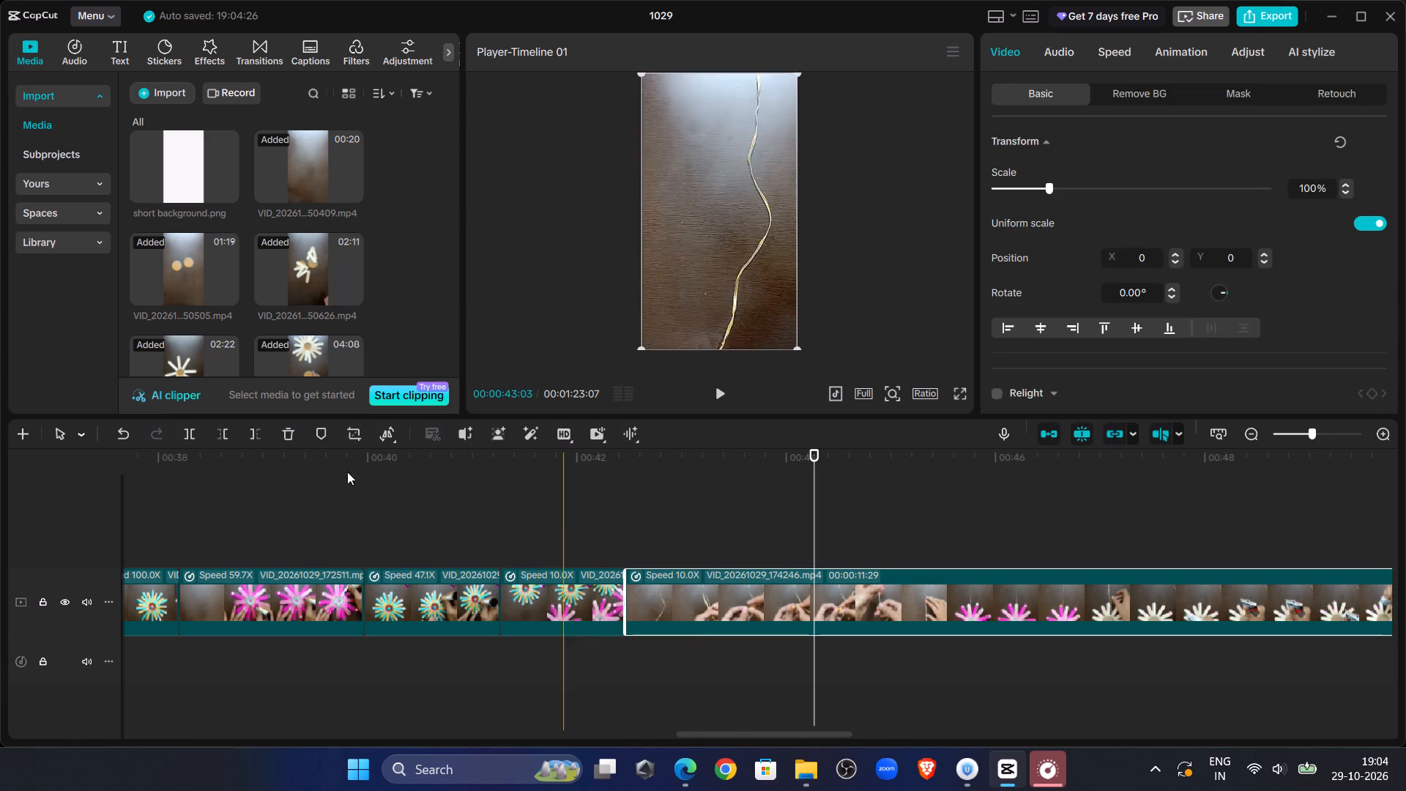
{"action": "left_click", "coordinate": [191, 437]}
Scrub the second part of VID_20261029_174246 and trim away its beginning up to 00:00:44:24.
{"action": "left_click_drag", "start_coordinate": [817, 459], "coordinate": [1263, 459]}
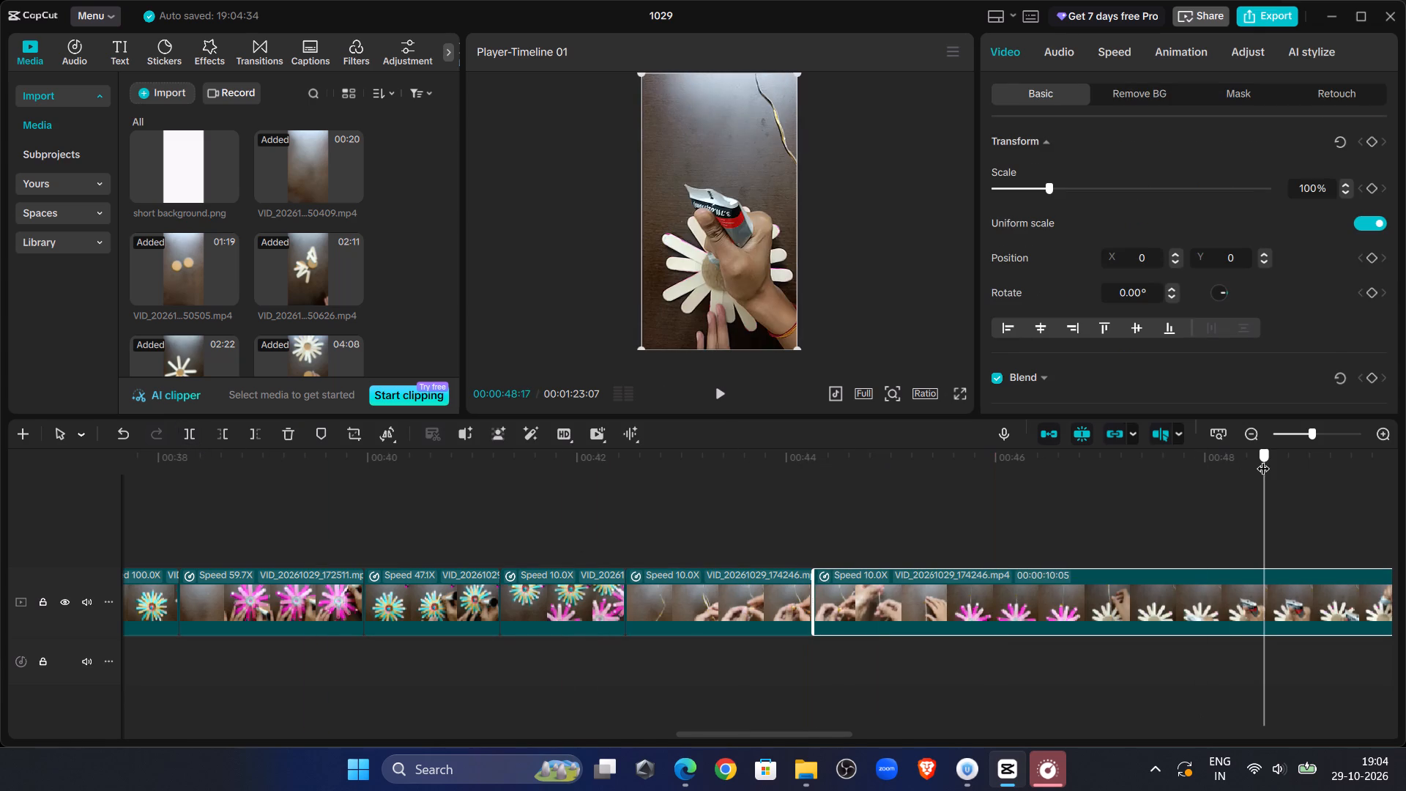
{"action": "left_click_drag", "start_coordinate": [1263, 459], "coordinate": [940, 497]}
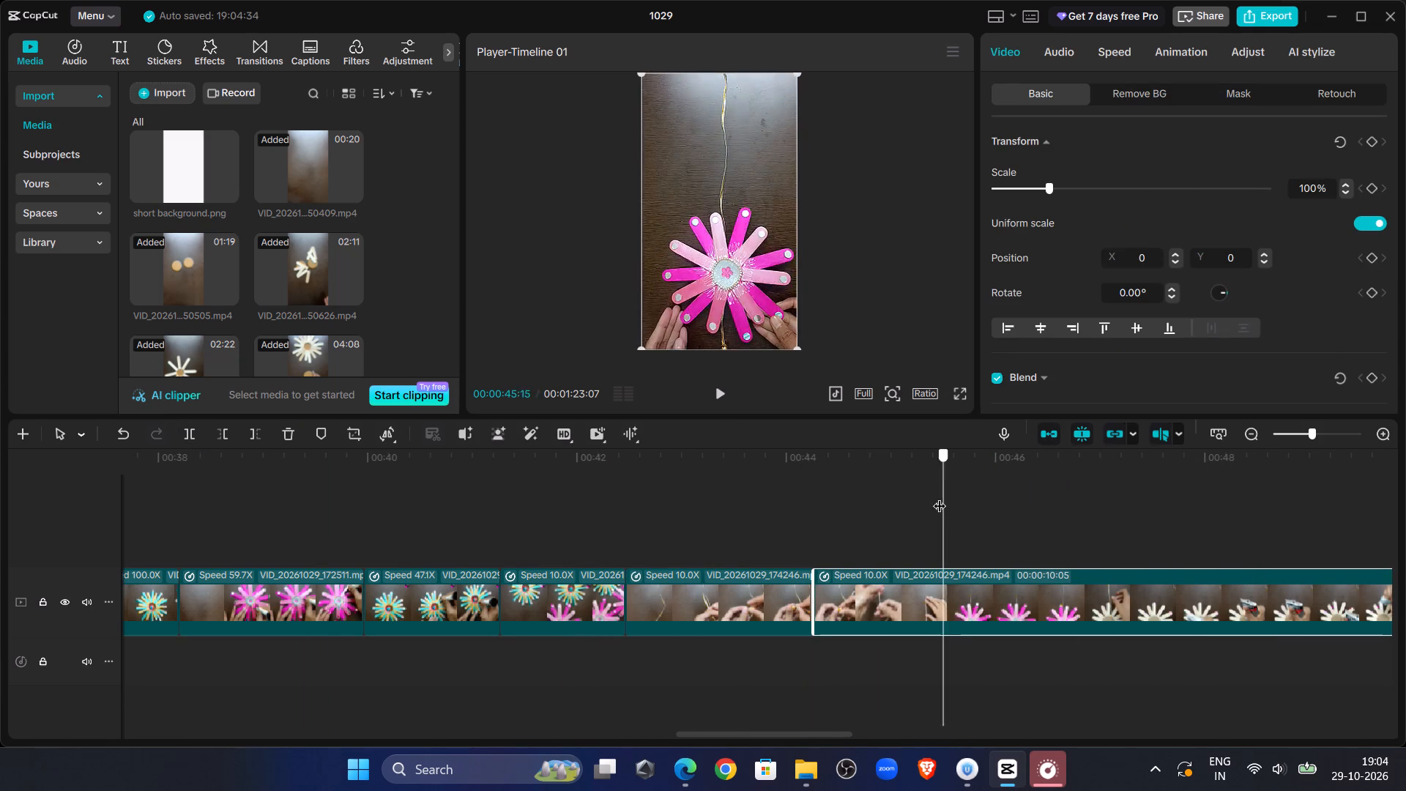
{"action": "left_click_drag", "start_coordinate": [940, 497], "coordinate": [879, 525]}
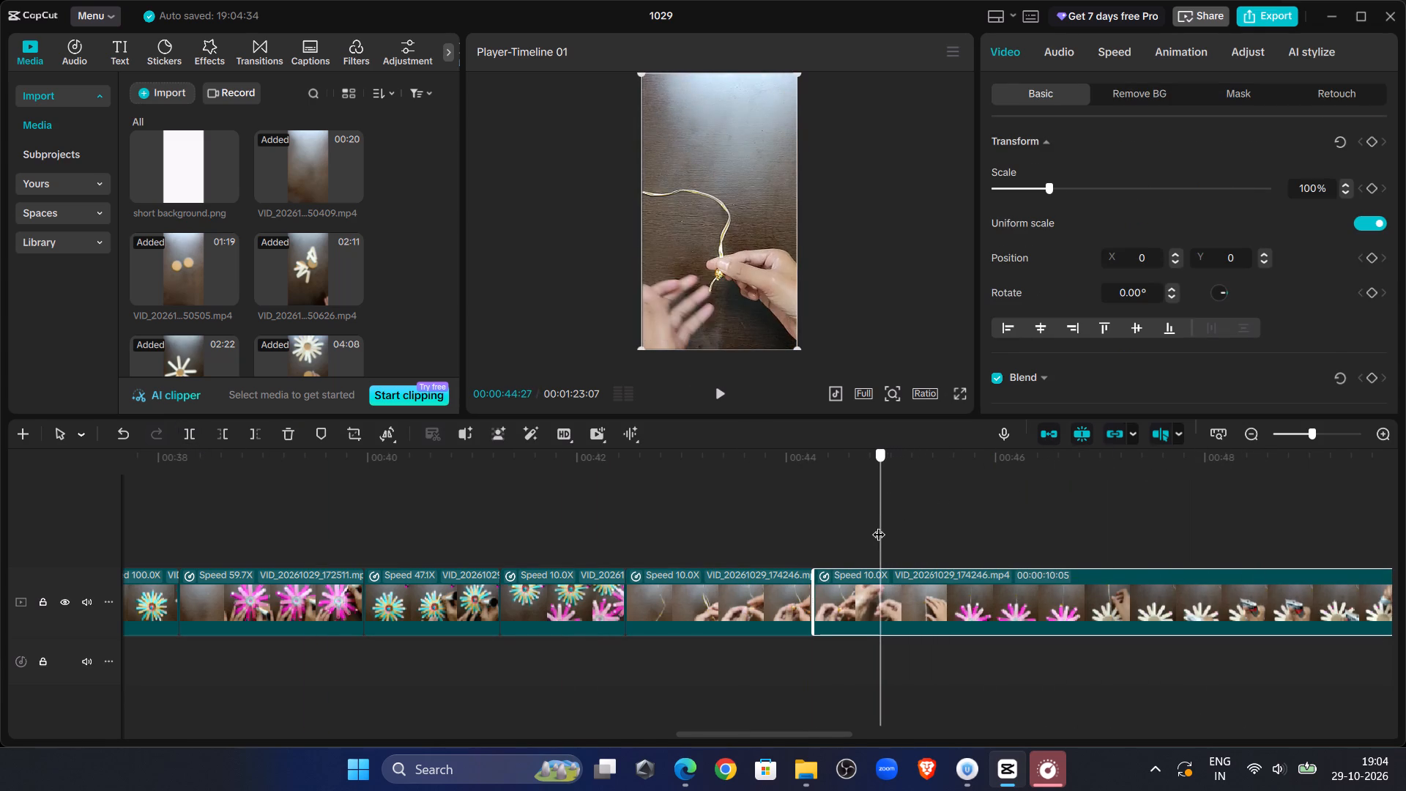
{"action": "left_click_drag", "start_coordinate": [879, 525], "coordinate": [870, 533]}
{"action": "left_click", "coordinate": [215, 436]}
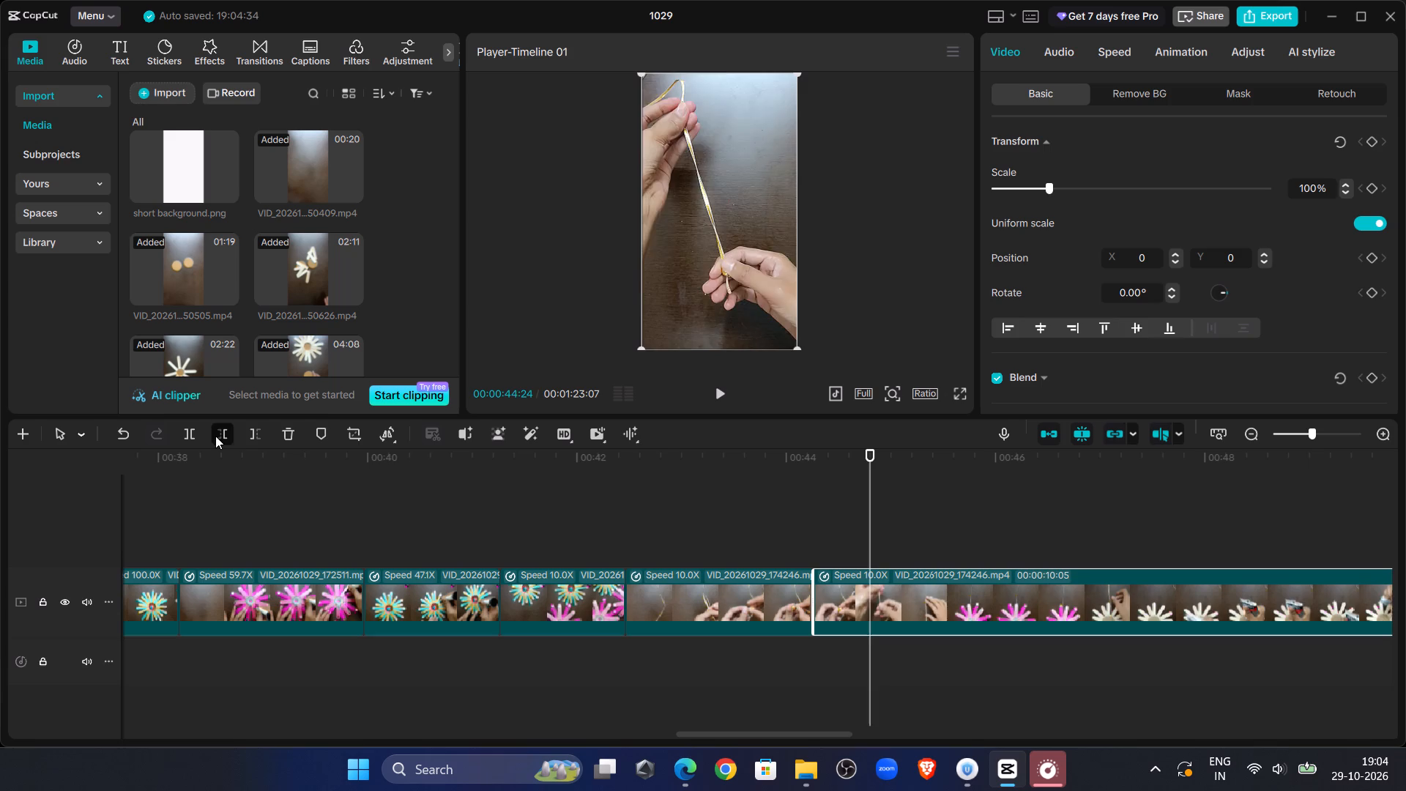
Raise the speed of the first part of VID_20261029_174246, the bead threading, well above 10x.
{"action": "left_click", "coordinate": [670, 583]}
{"action": "left_click", "coordinate": [1126, 40]}
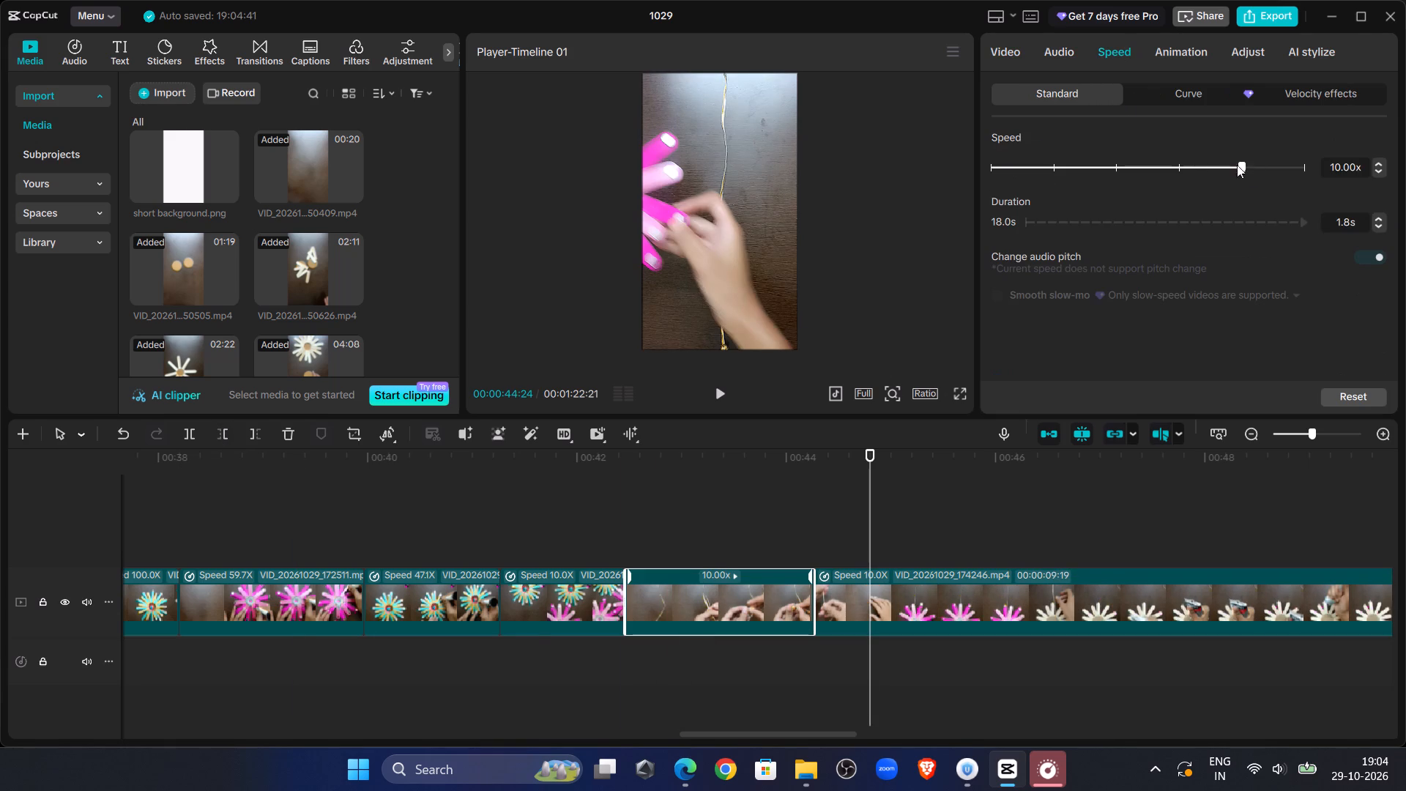
{"action": "left_click", "coordinate": [1269, 167]}
Replay the sped-up bead threading and the part after it, and split VID_20261029_174246 at 00:00:43:29, where the pink flower lies on the thread.
{"action": "left_click", "coordinate": [614, 494]}
{"action": "left_click", "coordinate": [728, 394]}
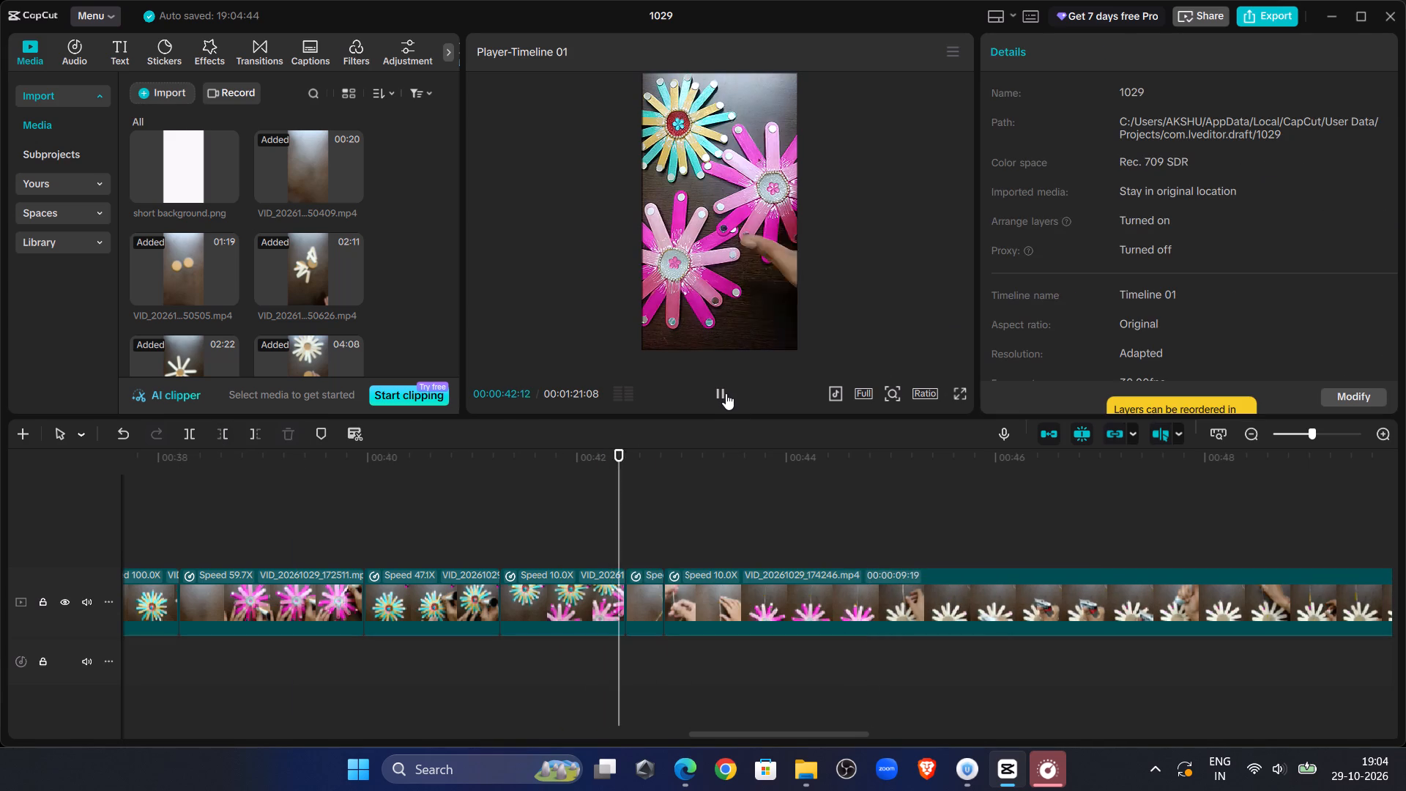
{"action": "left_click", "coordinate": [726, 393]}
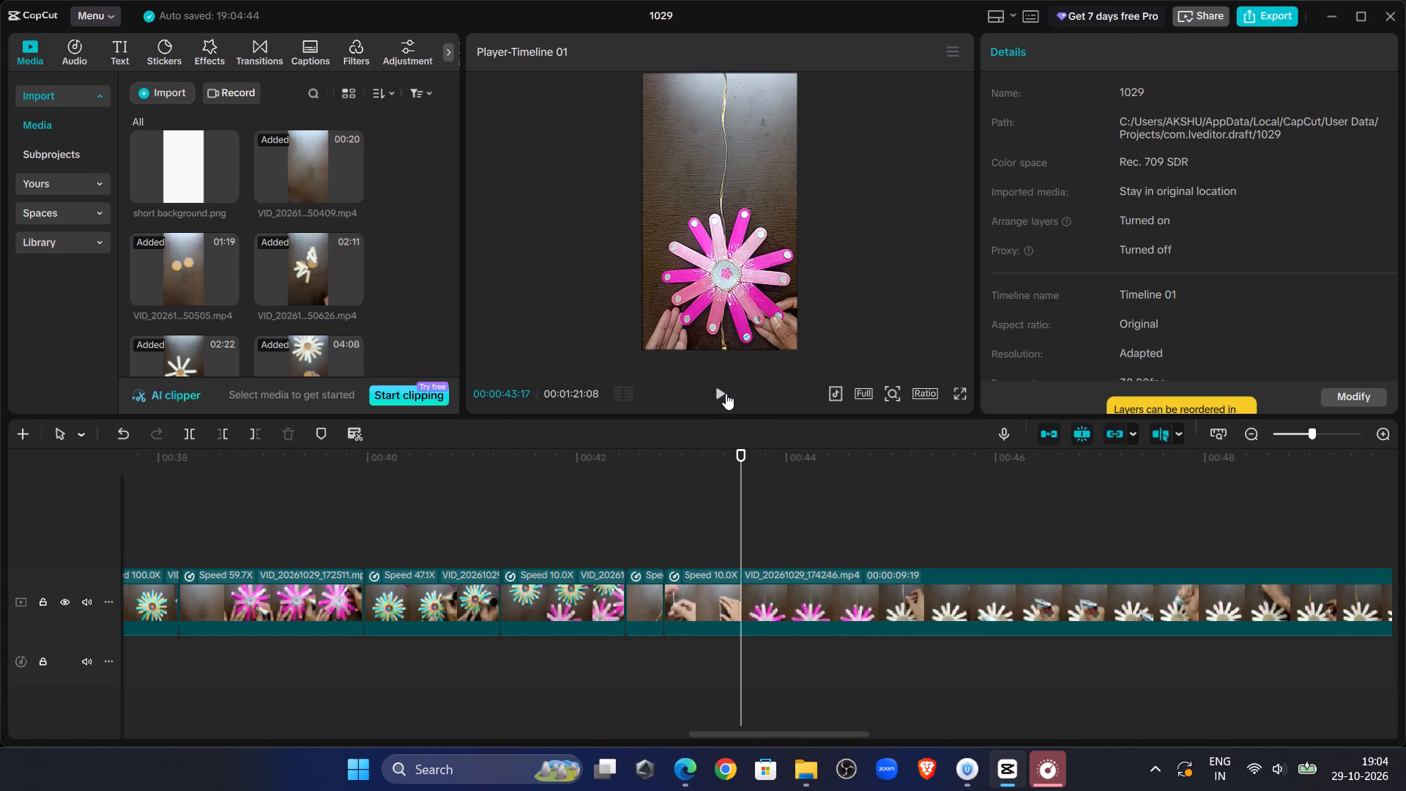
{"action": "double_click", "coordinate": [726, 393]}
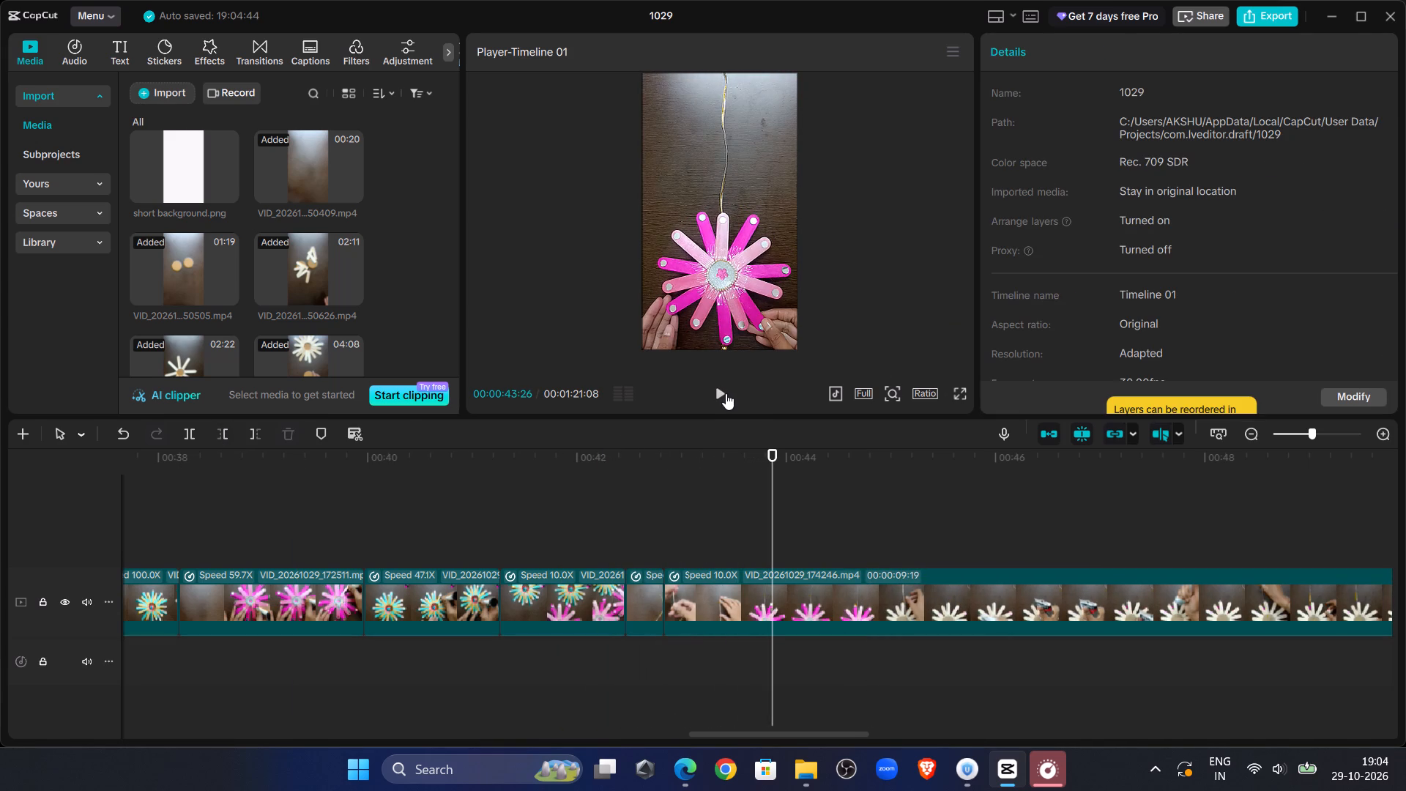
{"action": "left_click", "coordinate": [726, 393]}
{"action": "left_click", "coordinate": [726, 393]}
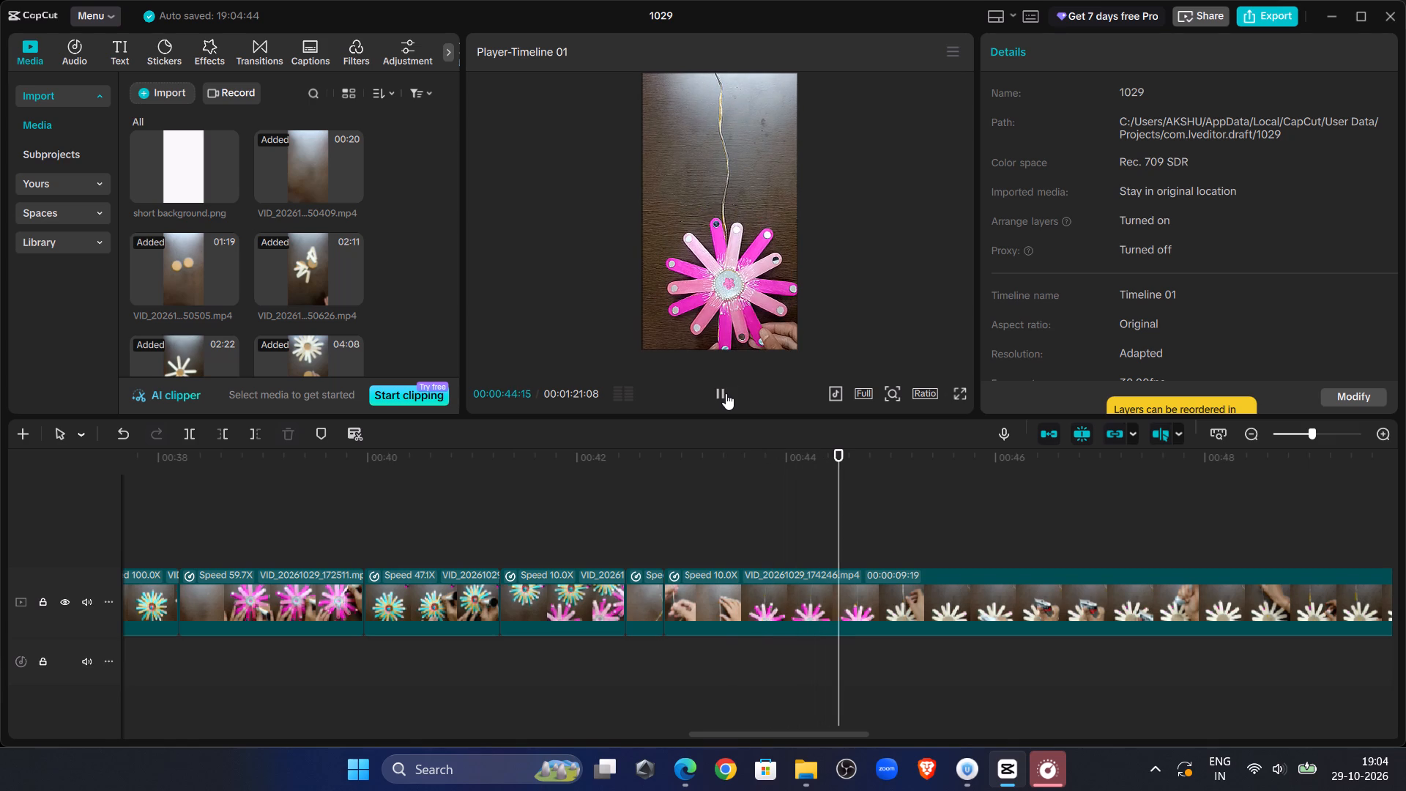
{"action": "left_click", "coordinate": [870, 605]}
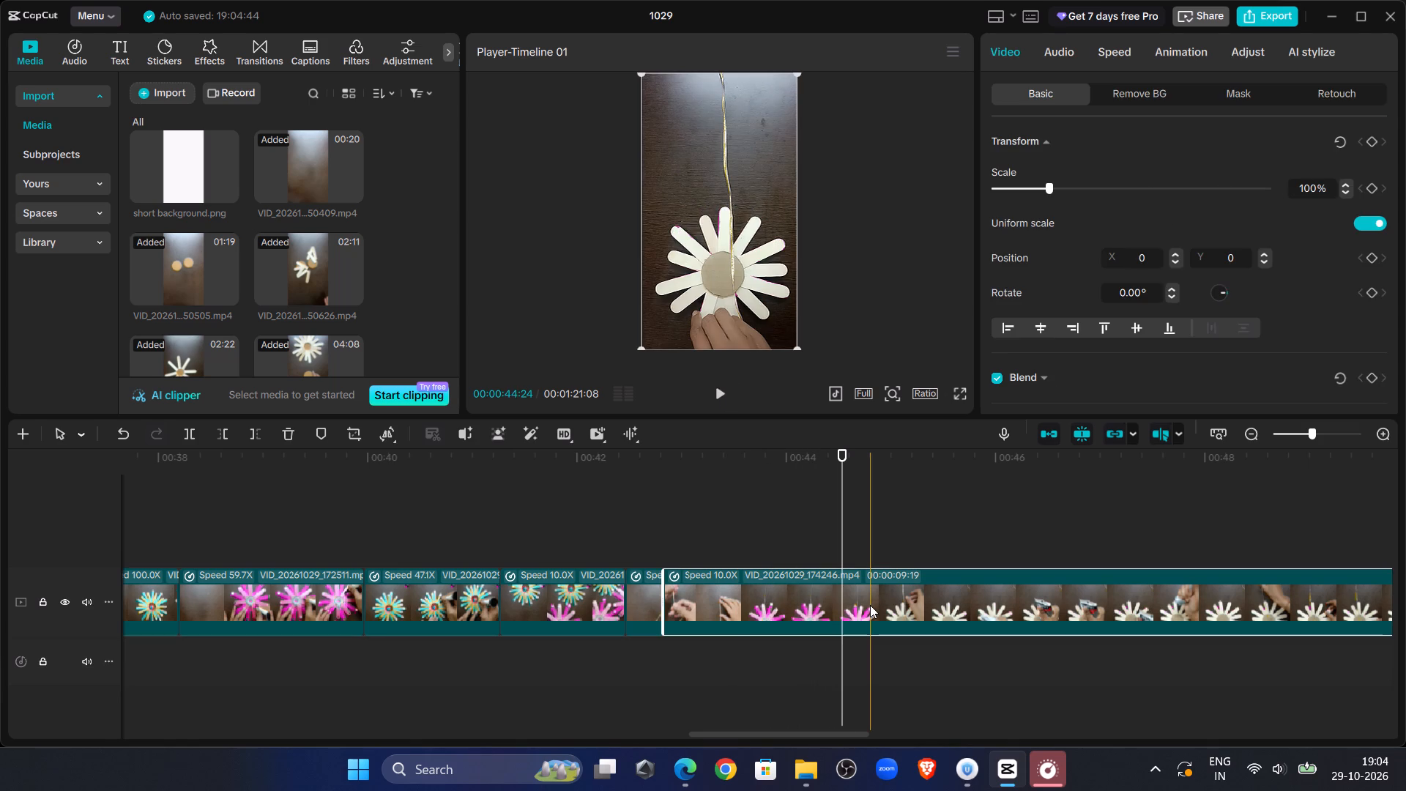
{"action": "left_click", "coordinate": [664, 507]}
{"action": "left_click", "coordinate": [714, 400]}
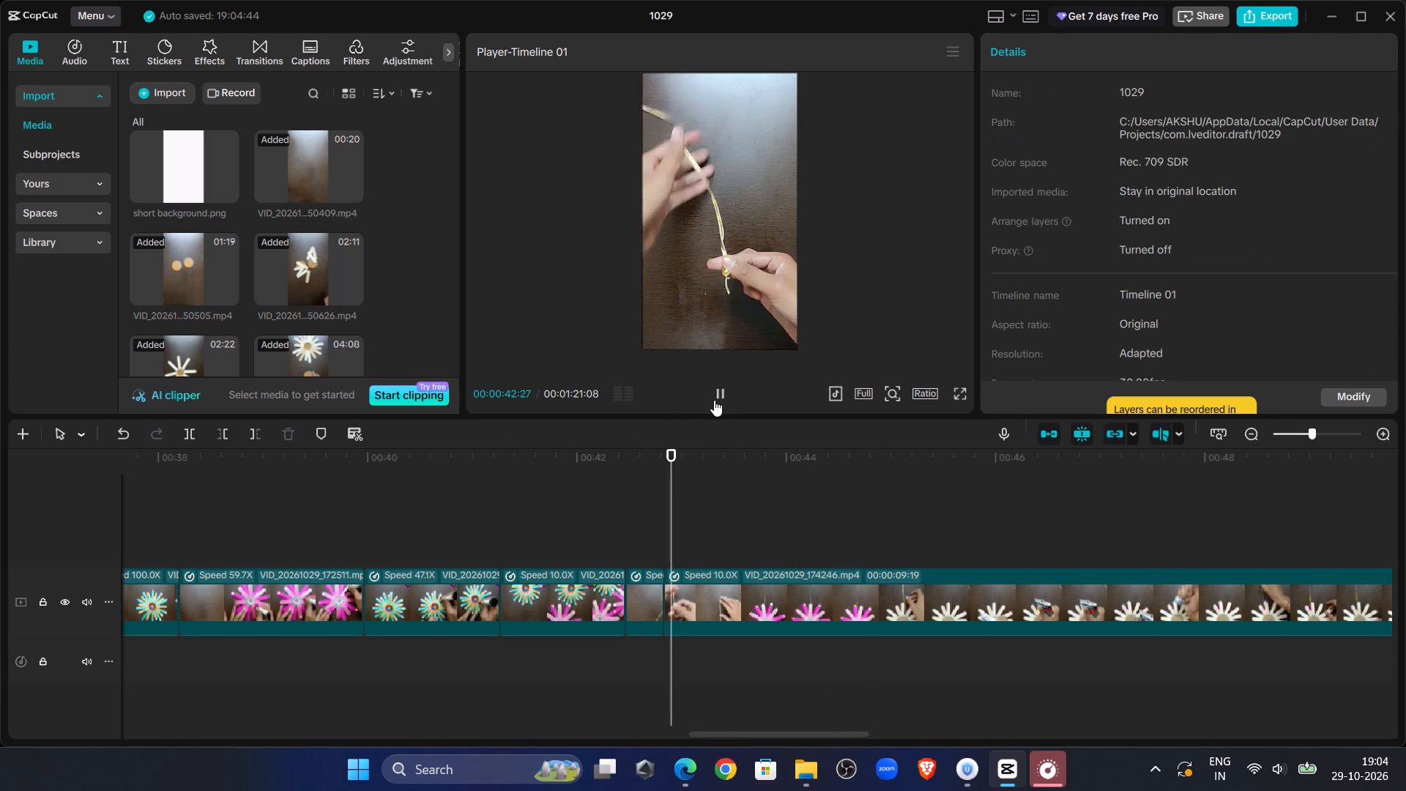
{"action": "left_click", "coordinate": [714, 400]}
{"action": "left_click", "coordinate": [863, 582]}
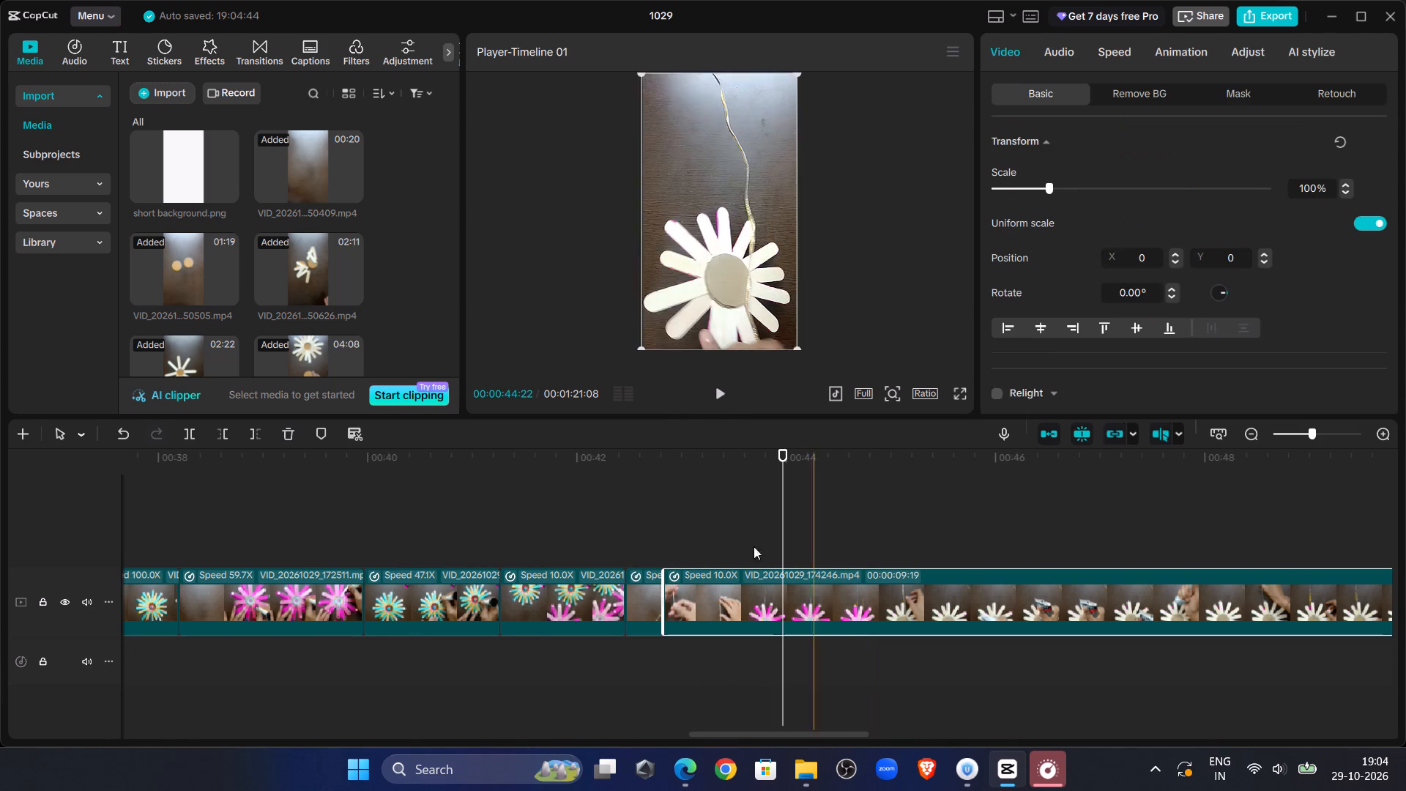
{"action": "left_click", "coordinate": [182, 434]}
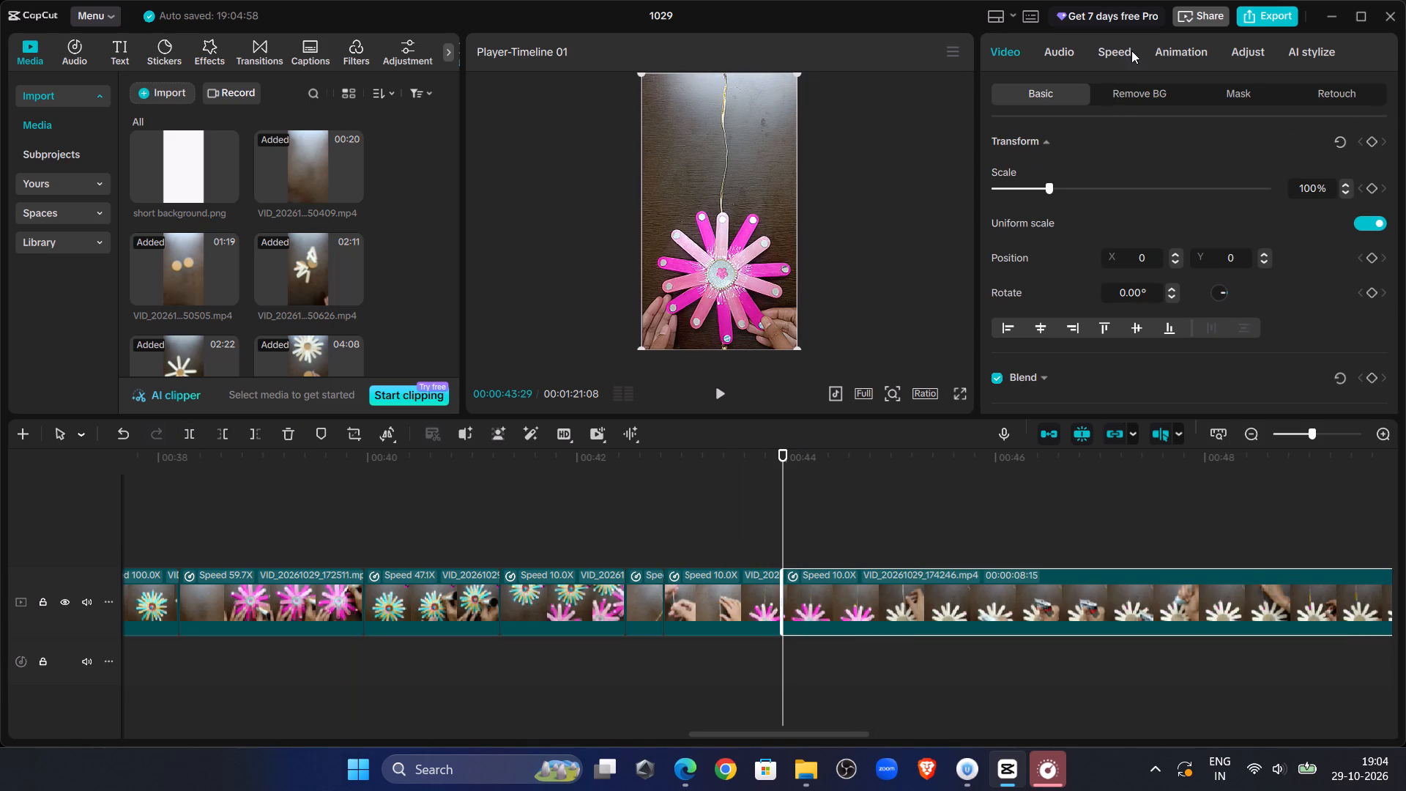
Set the speed of the last VID_20261029_174246 part, following the split, to 100x.
{"action": "left_click", "coordinate": [1131, 51]}
{"action": "left_click_drag", "start_coordinate": [1253, 167], "coordinate": [1405, 250]}
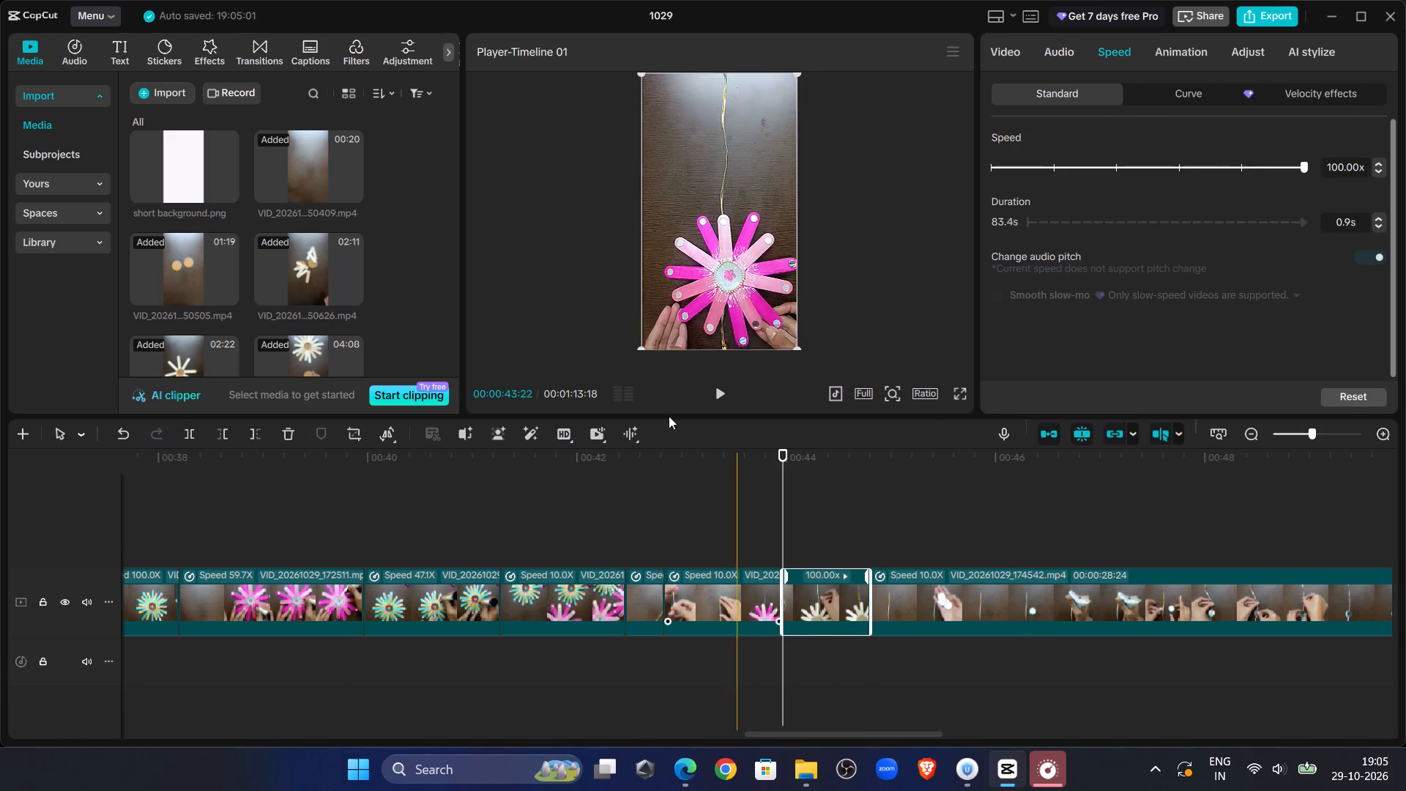
Play on into the VID_20261029_174542 clip and set that clip's speed to 100x.
{"action": "left_click", "coordinate": [724, 395]}
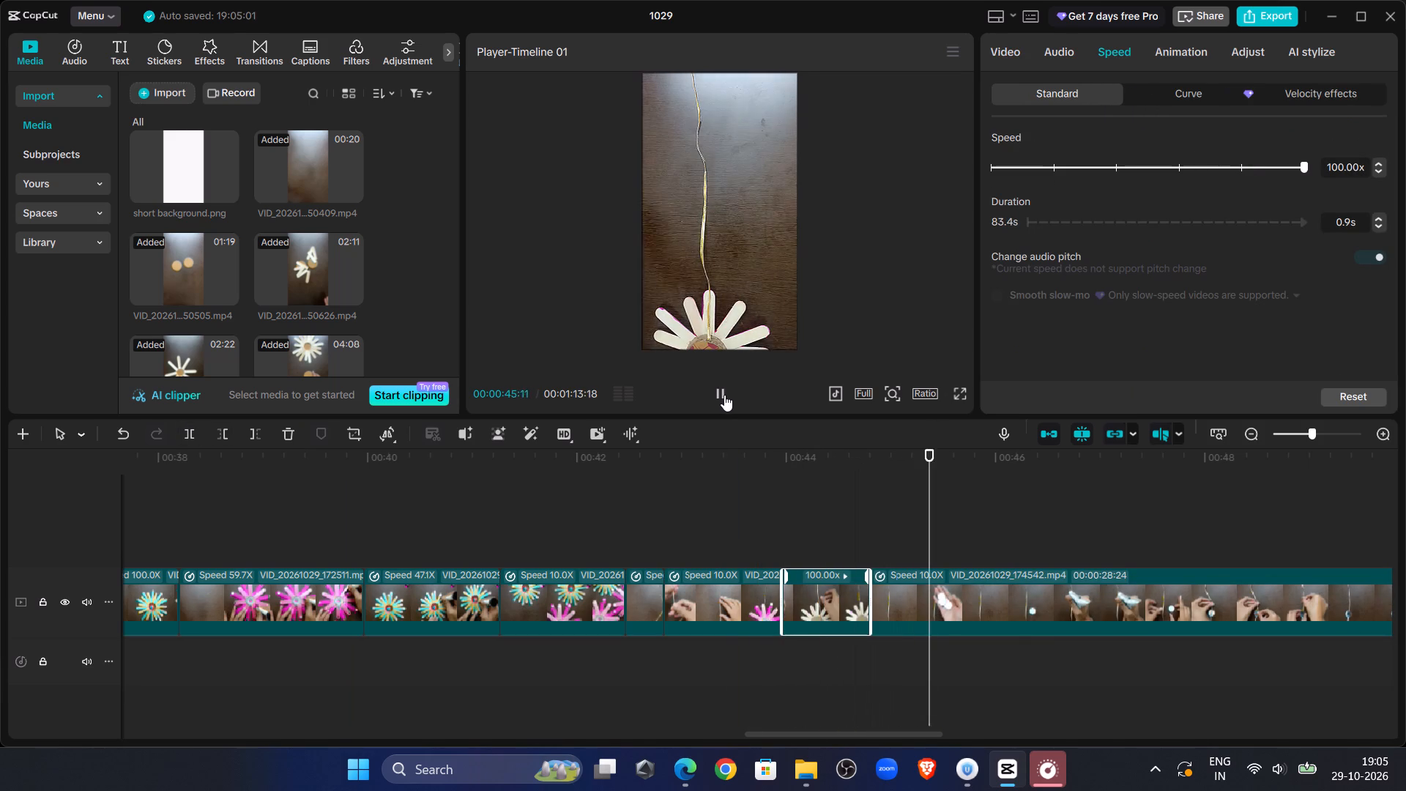
{"action": "left_click", "coordinate": [724, 395]}
{"action": "left_click", "coordinate": [1010, 579]}
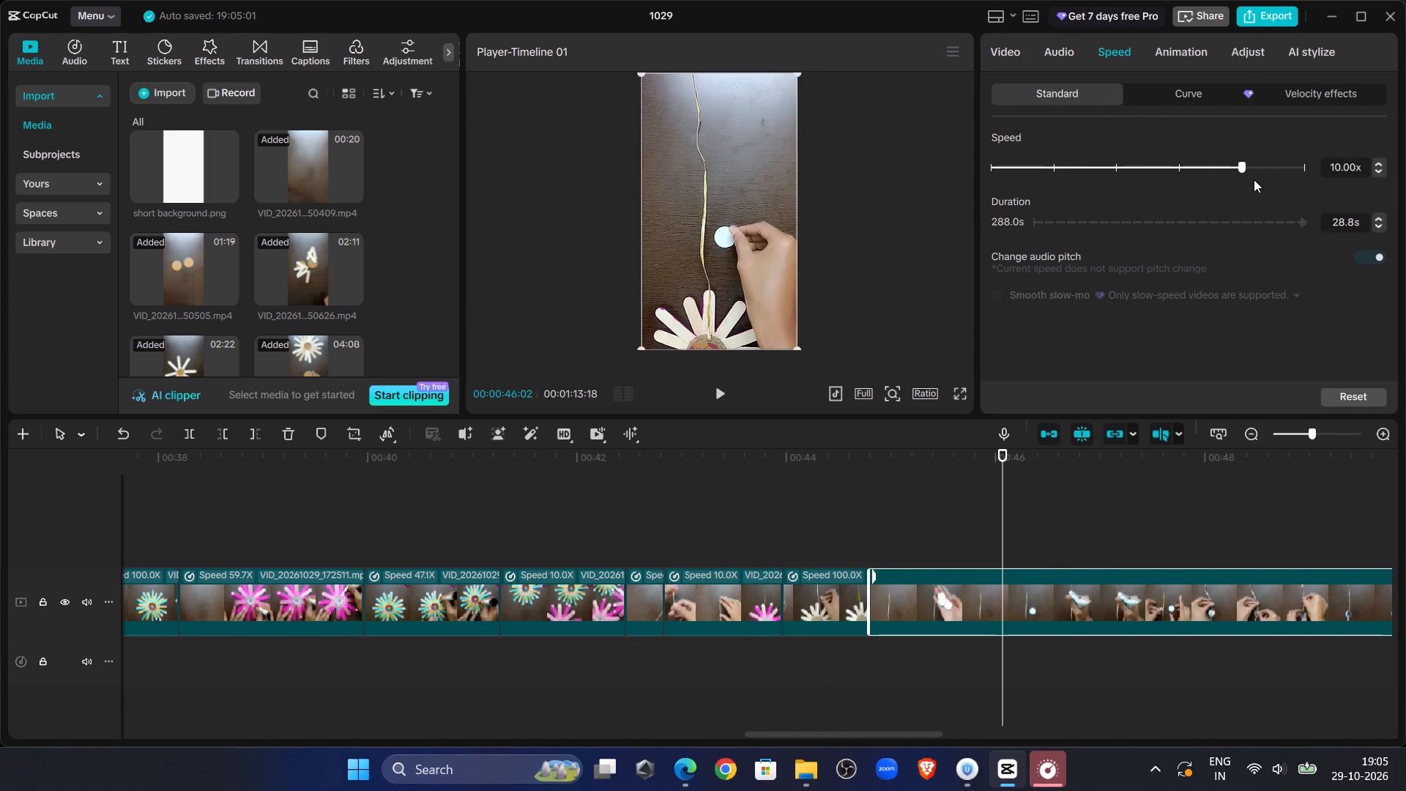
{"action": "left_click_drag", "start_coordinate": [1247, 160], "coordinate": [1405, 205]}
Replay the two 100x clips from 00:00:43:29 to the end and examine the whole timeline through its last frame.
{"action": "left_click", "coordinate": [779, 497]}
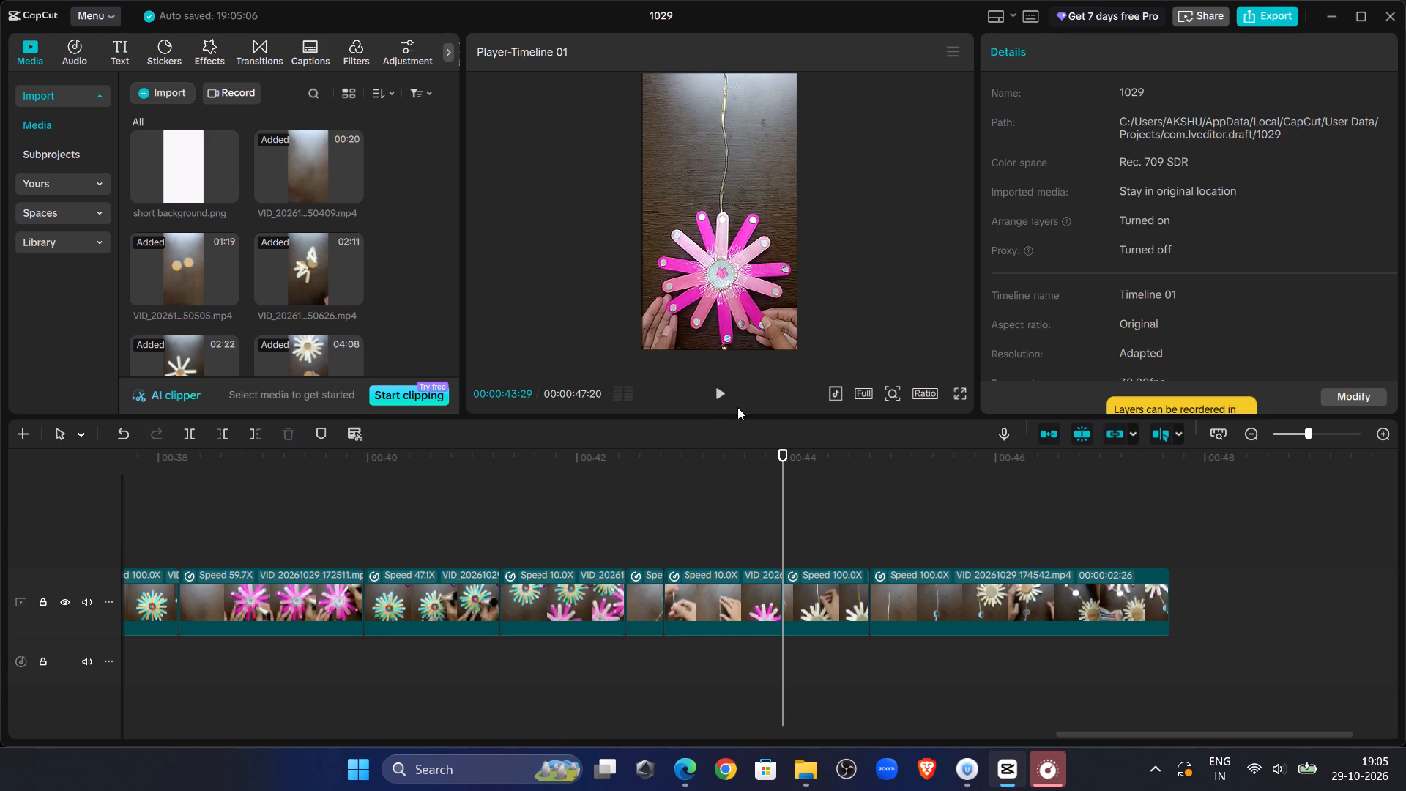
{"action": "left_click", "coordinate": [727, 393]}
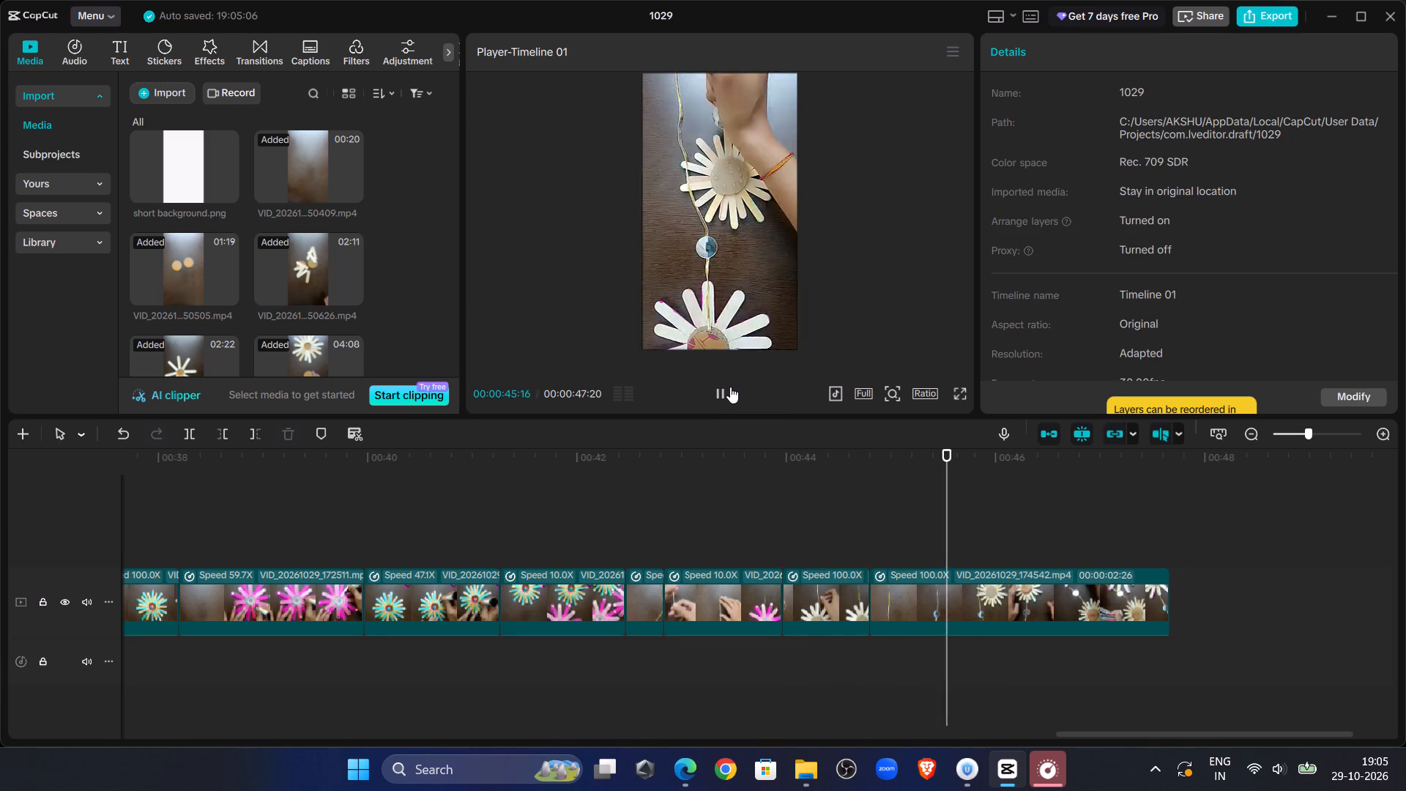
{"action": "left_click", "coordinate": [730, 387]}
{"action": "left_click", "coordinate": [730, 387]}
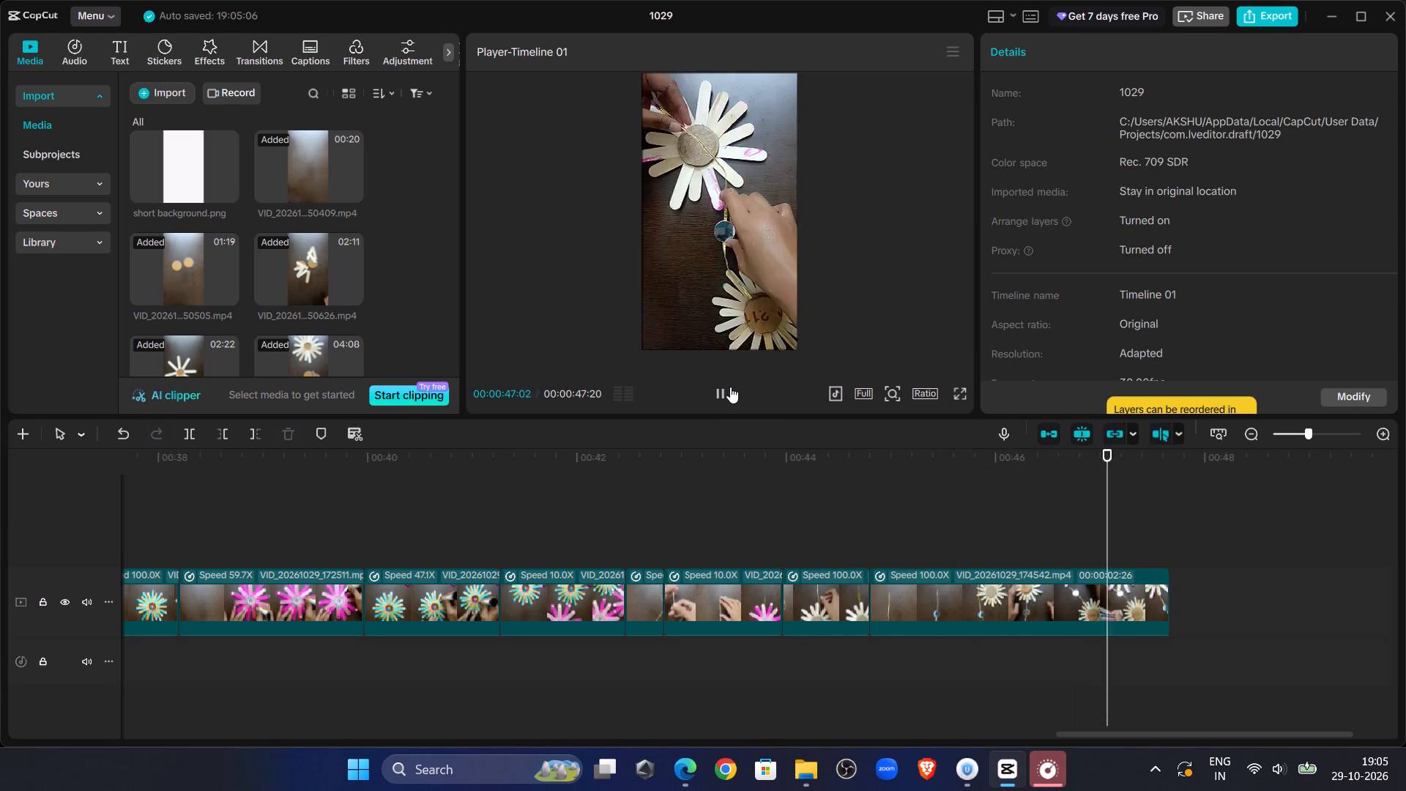
{"action": "left_click", "coordinate": [730, 387]}
{"action": "double_click", "coordinate": [730, 387]}
{"action": "left_click", "coordinate": [730, 387]}
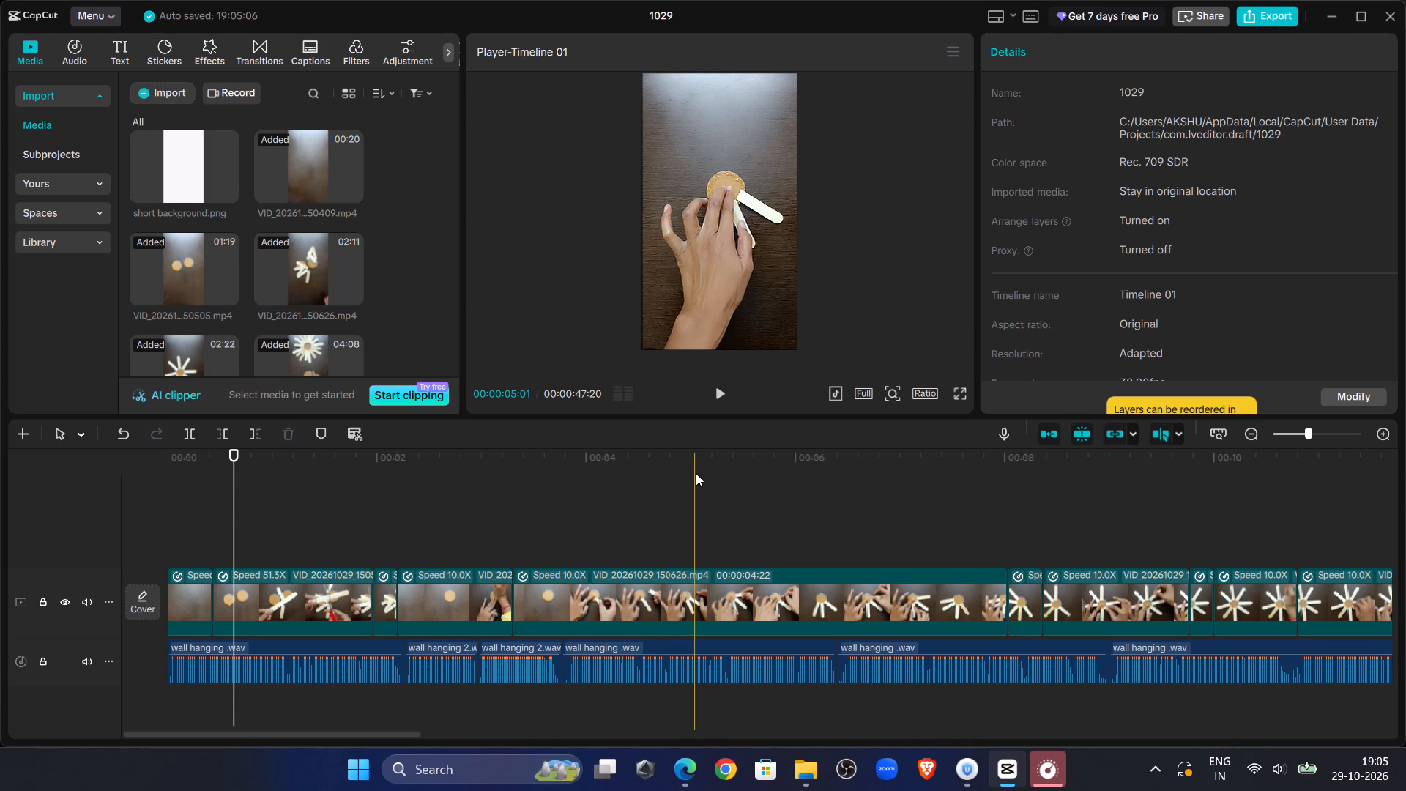
{"action": "left_click", "coordinate": [1291, 431]}
{"action": "left_click_drag", "start_coordinate": [1291, 431], "coordinate": [1175, 425]}
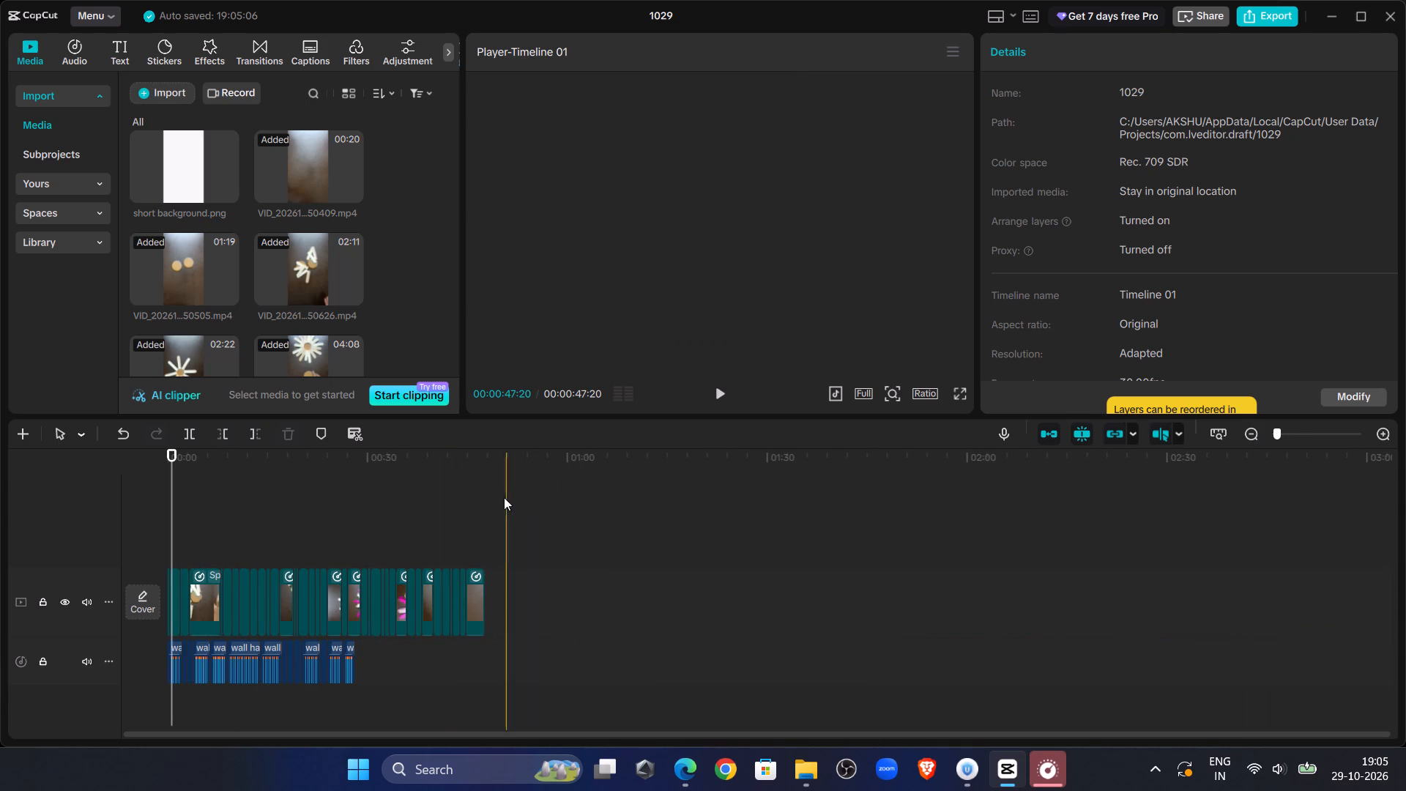
{"action": "left_click", "coordinate": [480, 494]}
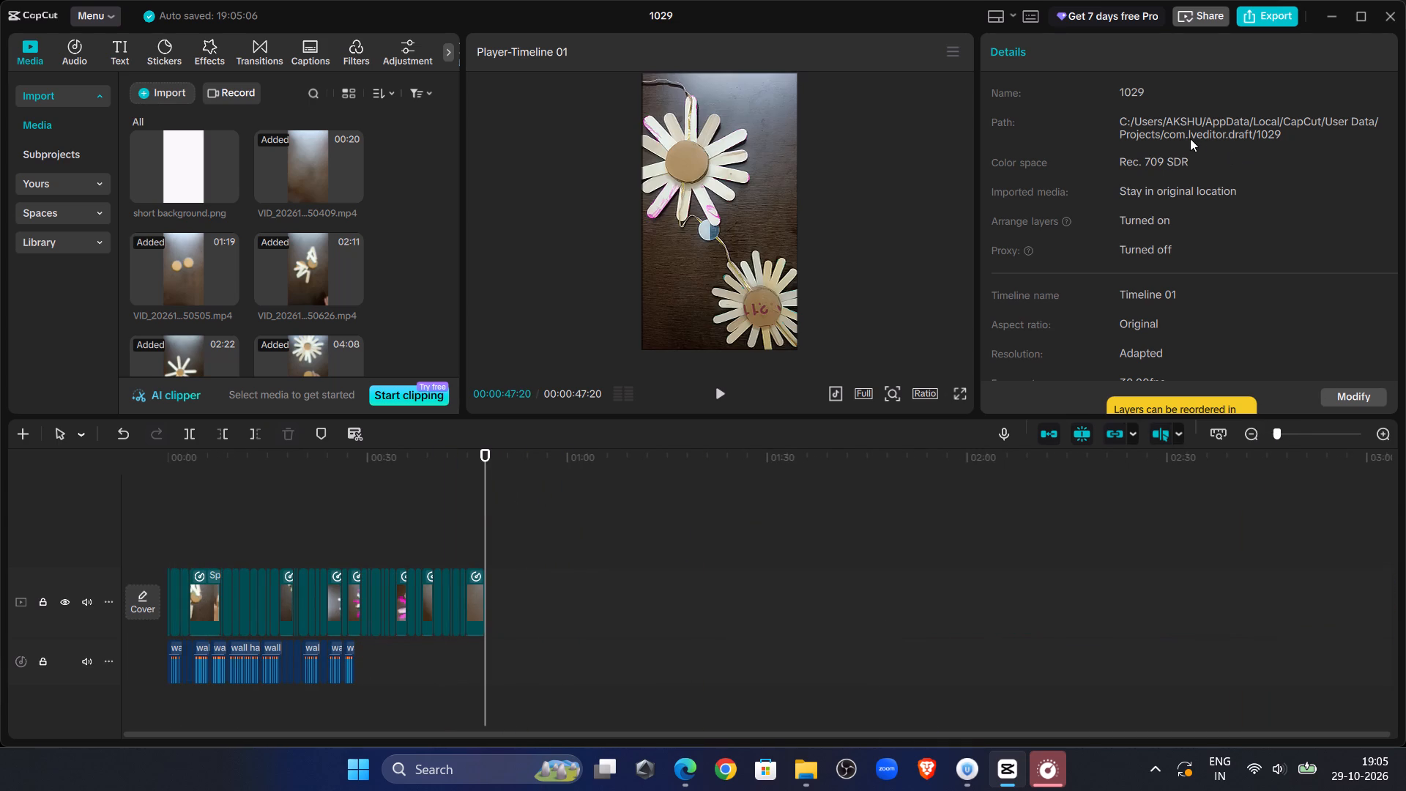
Switch to File Explorer, take the external drive's craft video folder tab back to This PC and refresh the drive list.
{"action": "left_click", "coordinate": [796, 762]}
{"action": "left_click", "coordinate": [863, 300]}
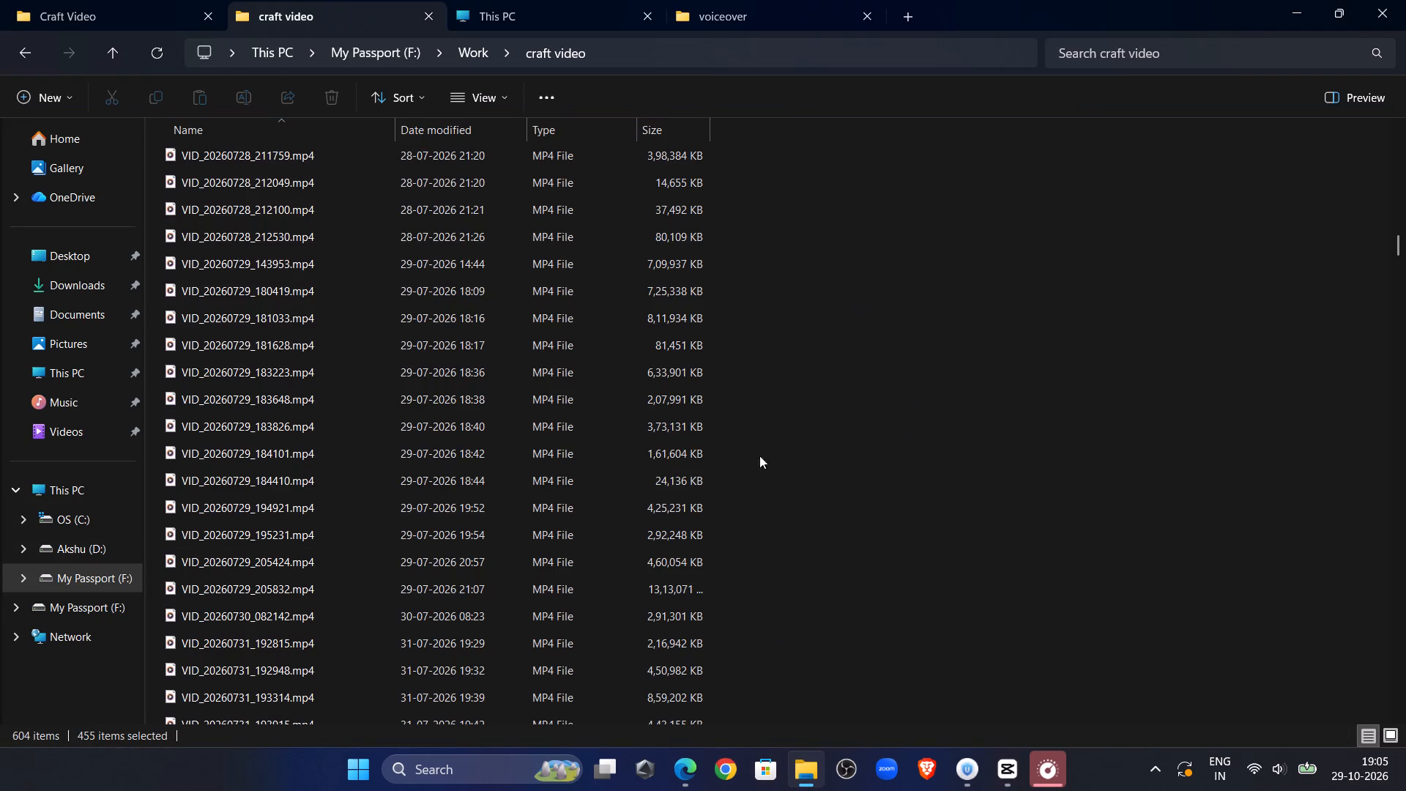
{"action": "scroll", "coordinate": [733, 456], "scroll_direction": "up", "scroll_amount": 6}
{"action": "scroll", "coordinate": [516, 281], "scroll_direction": "up", "scroll_amount": 5}
{"action": "left_click", "coordinate": [26, 50]}
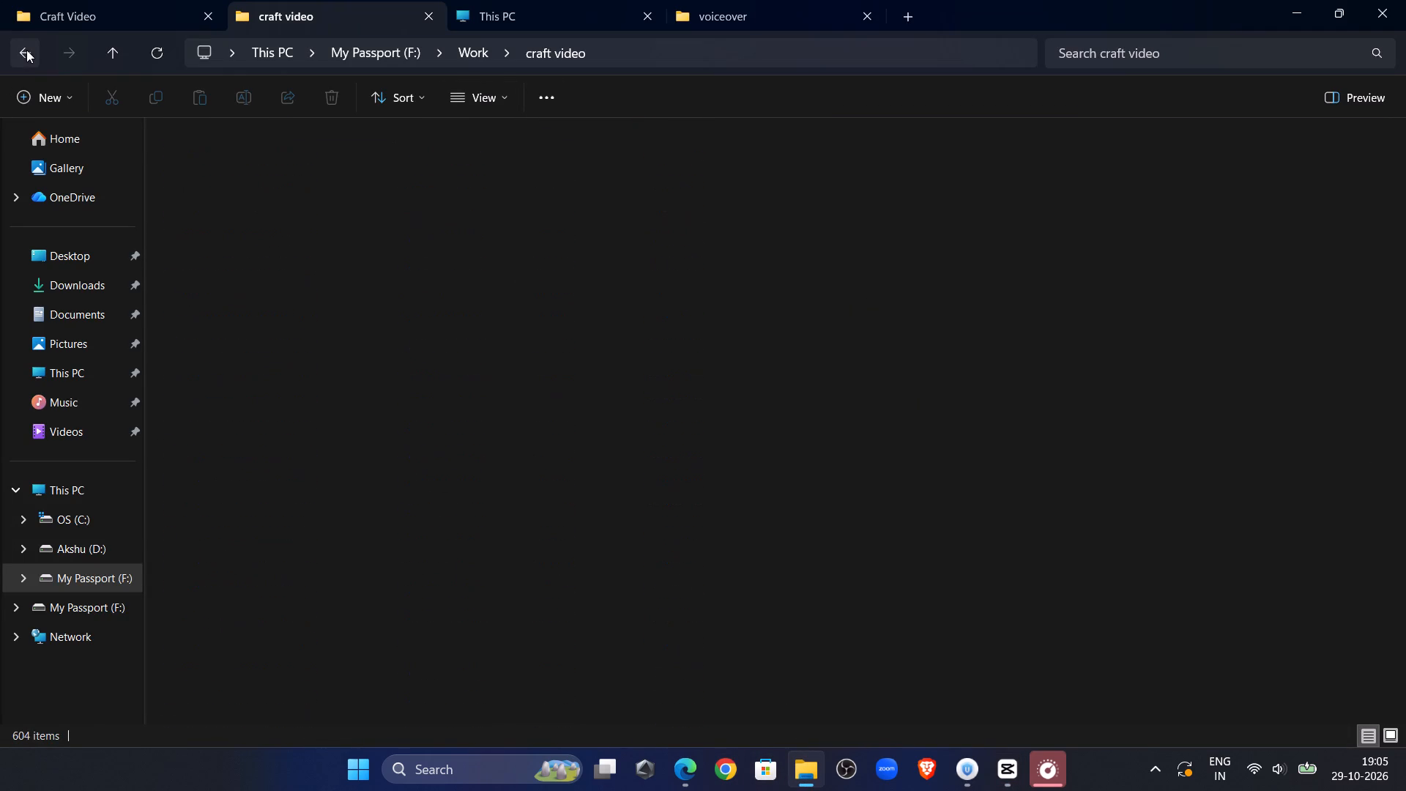
{"action": "left_click", "coordinate": [26, 50]}
{"action": "left_click", "coordinate": [26, 50]}
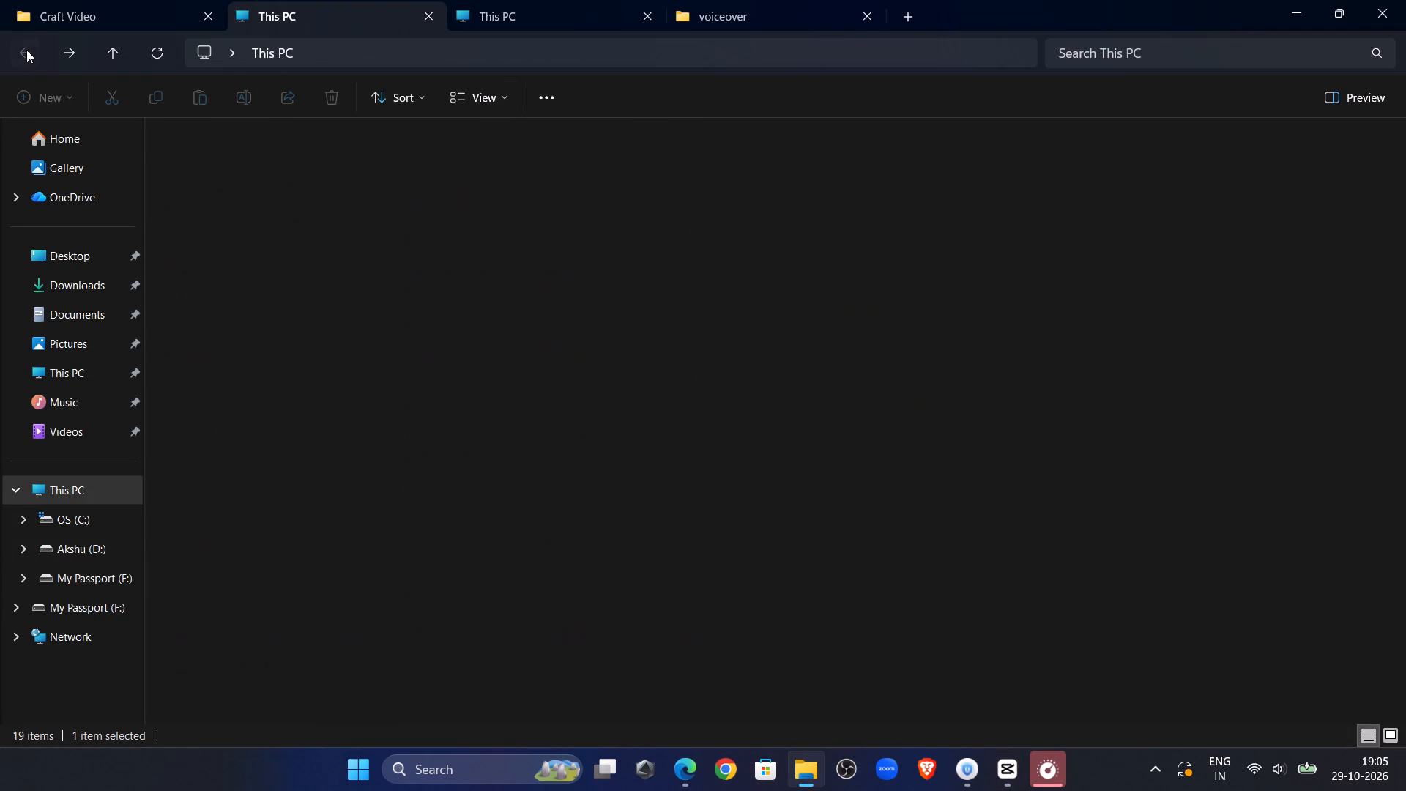
{"action": "right_click", "coordinate": [589, 272]}
{"action": "left_click", "coordinate": [643, 498]}
{"action": "left_click", "coordinate": [640, 494]}
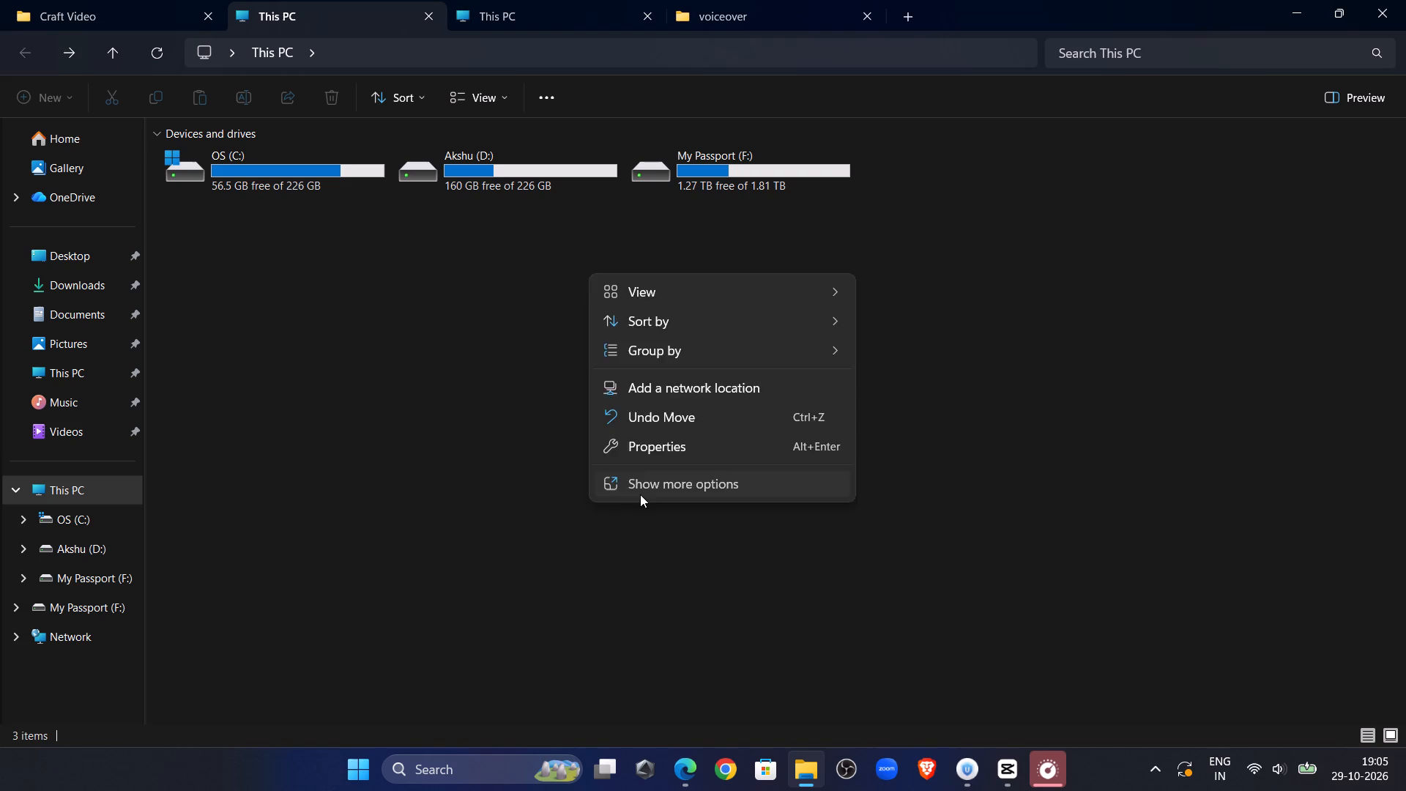
{"action": "left_click", "coordinate": [650, 363]}
Search drive D: for "my", check the My video collection folder and its Craft Video subfolder, and return to This PC.
{"action": "double_click", "coordinate": [557, 179]}
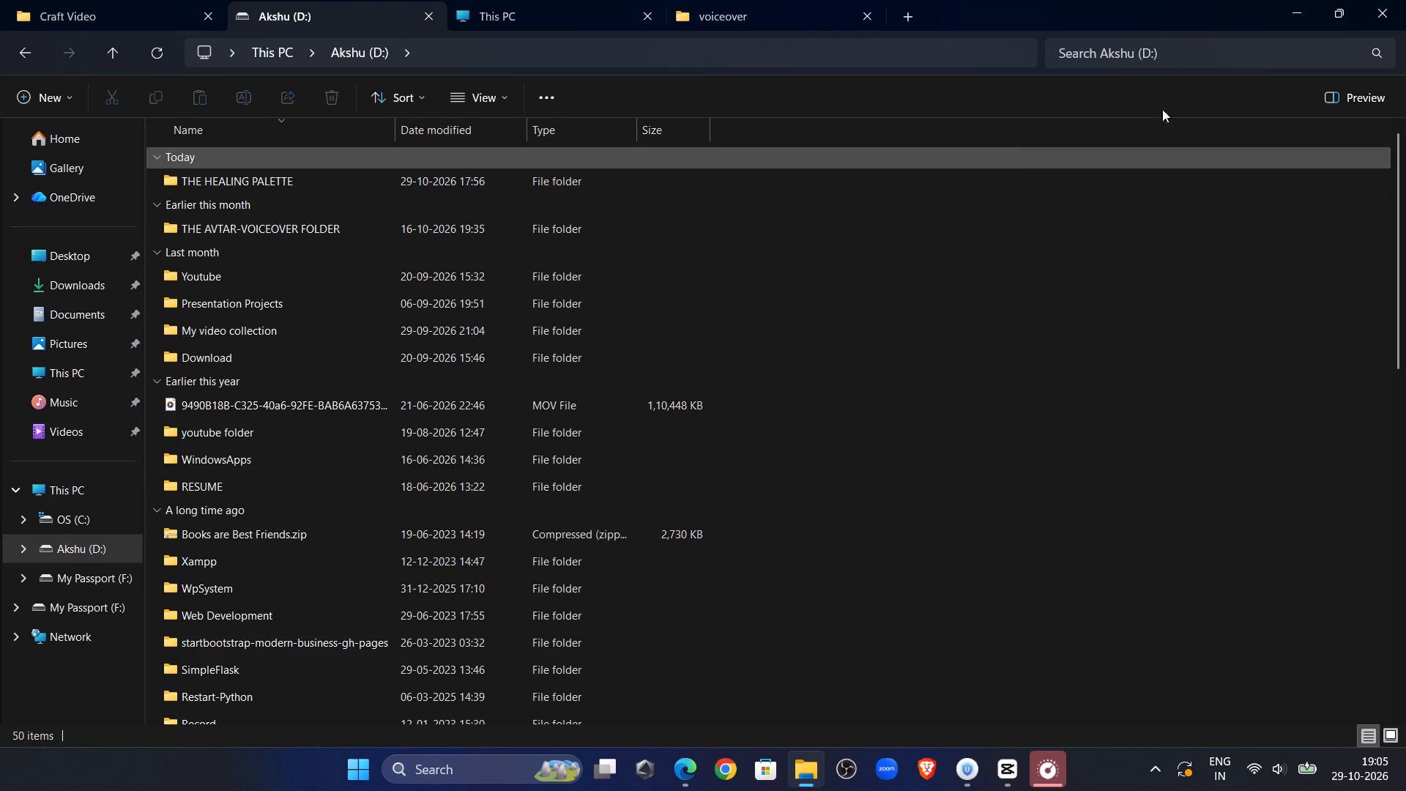
{"action": "left_click", "coordinate": [1124, 51]}
{"action": "type", "text": "my"}
{"action": "key", "text": "Return"}
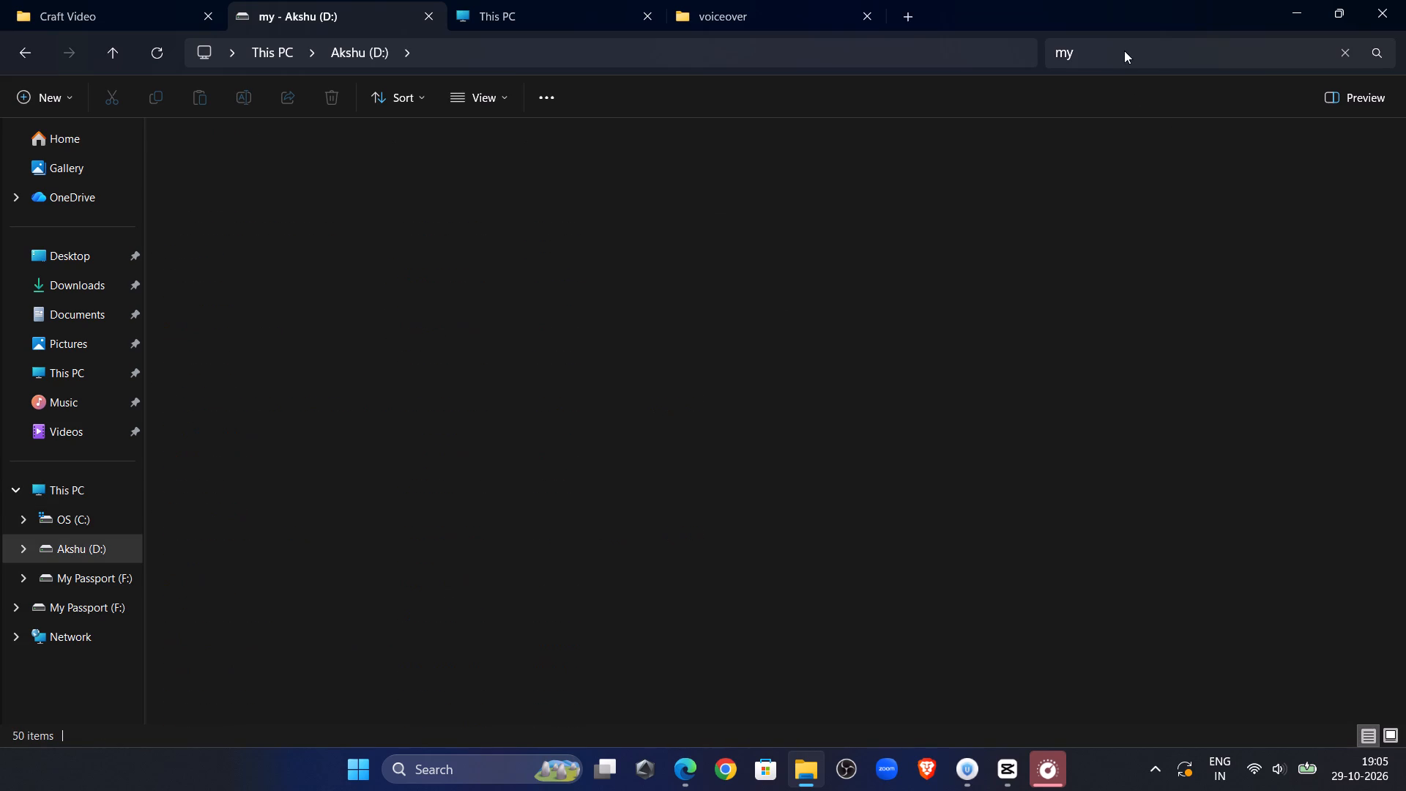
{"action": "double_click", "coordinate": [408, 149]}
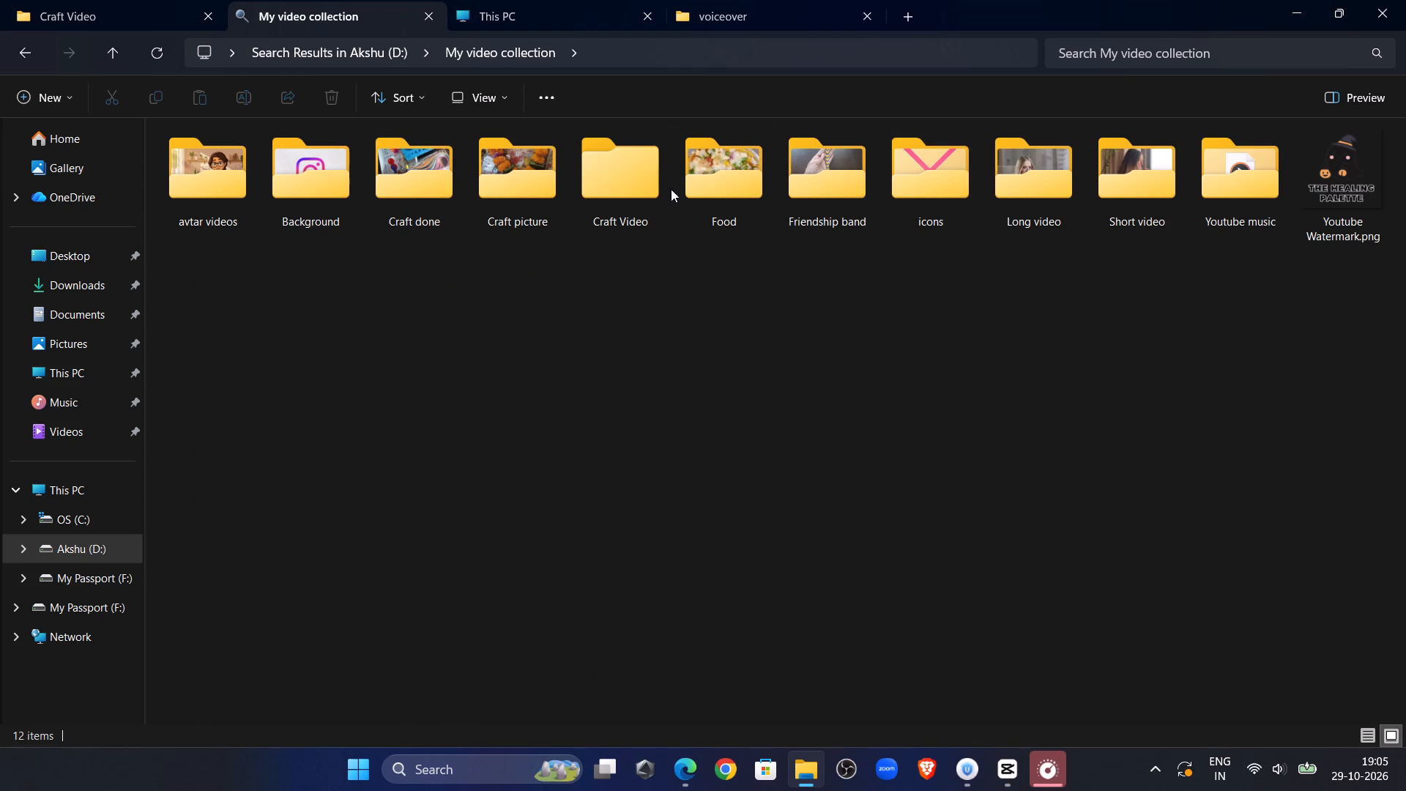
{"action": "double_click", "coordinate": [587, 188]}
{"action": "triple_click", "coordinate": [21, 53]}
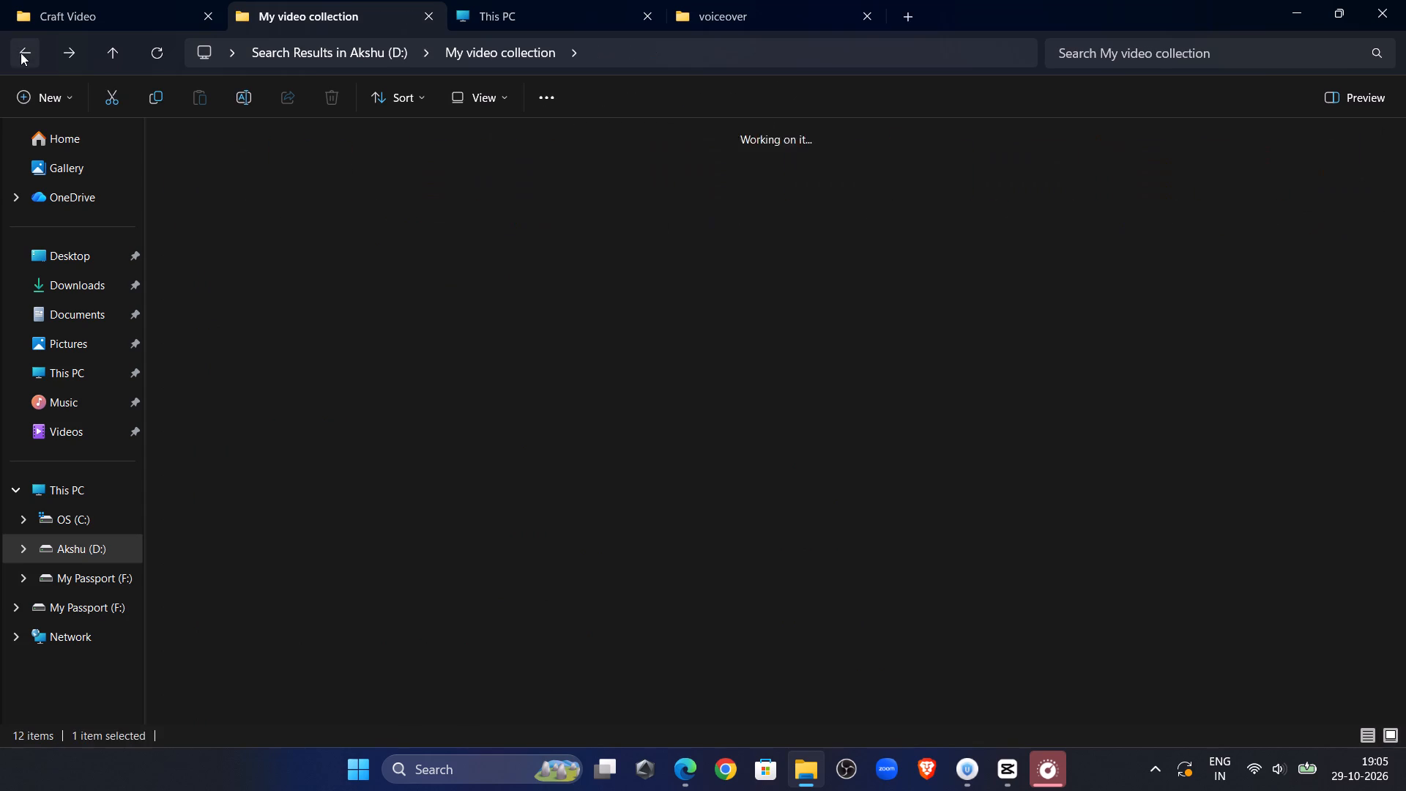
{"action": "left_click", "coordinate": [21, 53]}
Safely eject the My Passport USB storage device and refresh the drive list.
{"action": "right_click", "coordinate": [301, 271]}
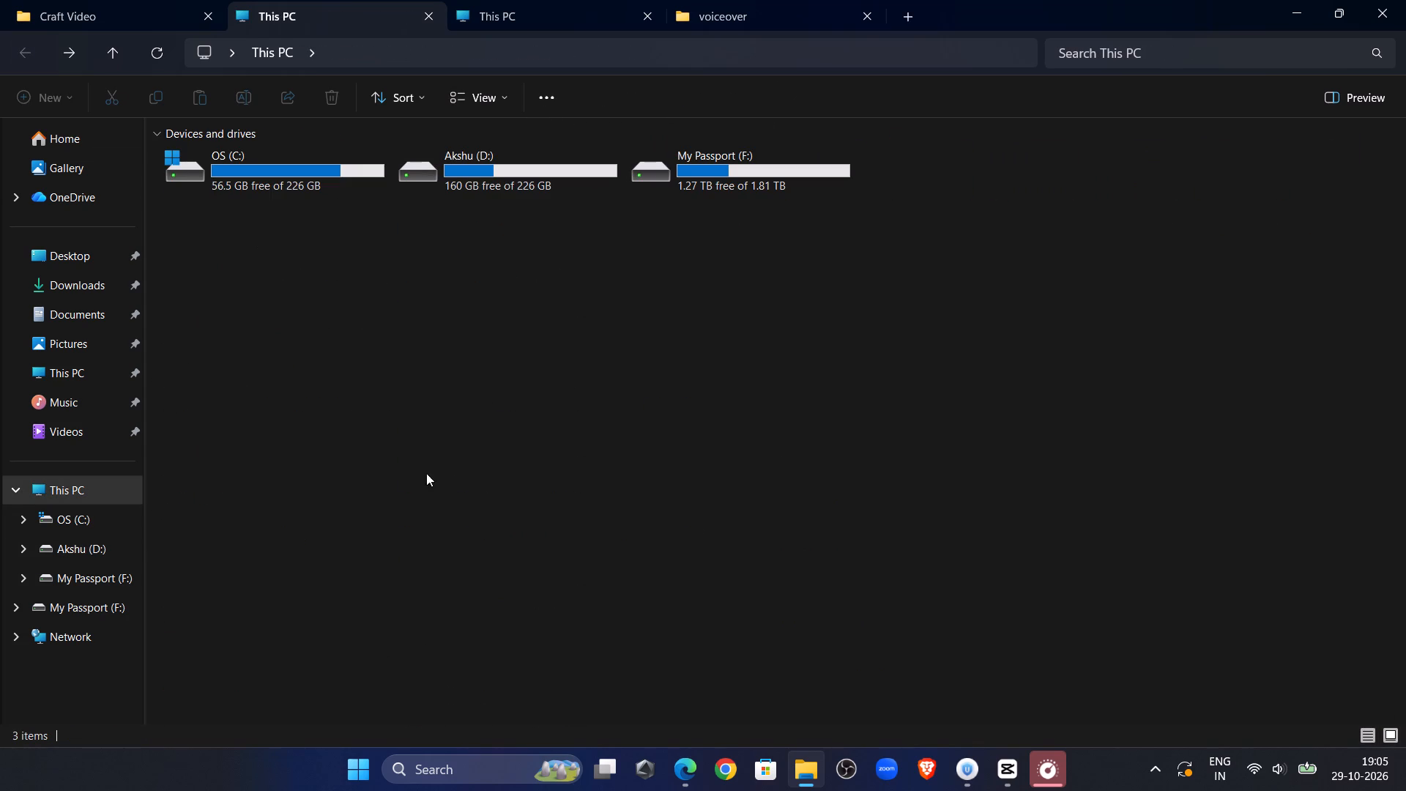
{"action": "left_click", "coordinate": [409, 491]}
{"action": "left_click", "coordinate": [399, 362]}
{"action": "left_click", "coordinate": [1149, 773]}
{"action": "left_click", "coordinate": [1241, 673]}
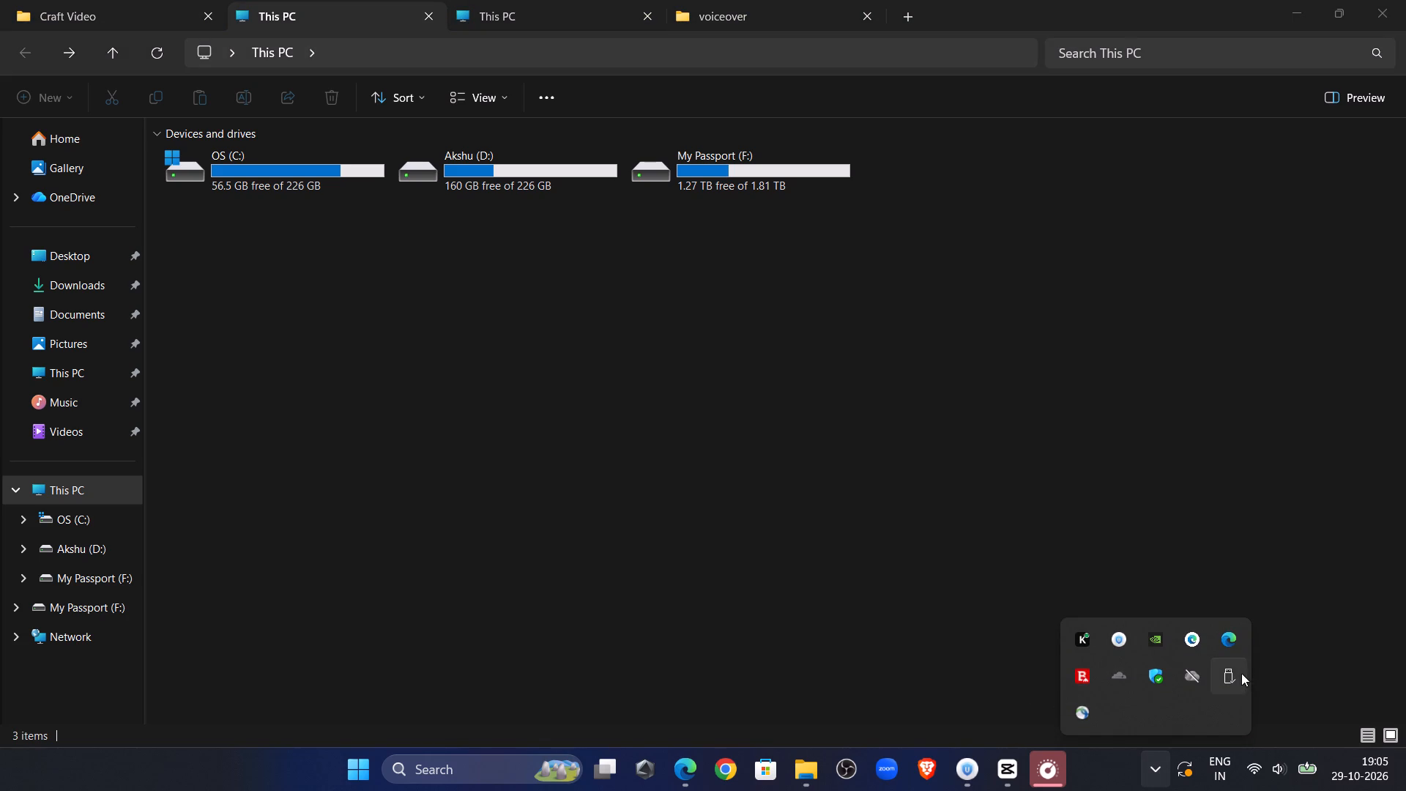
{"action": "left_click", "coordinate": [1233, 716]}
{"action": "right_click", "coordinate": [891, 298]}
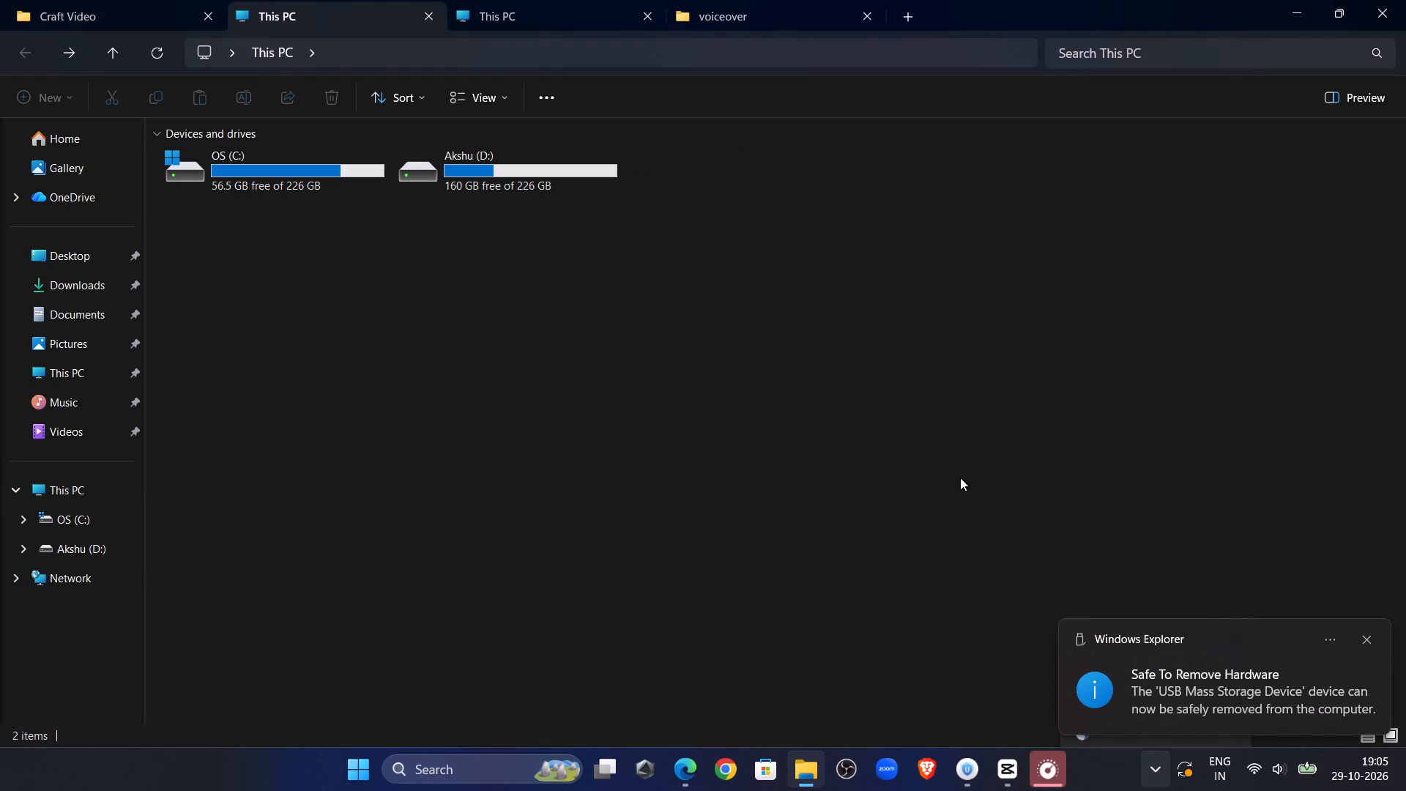
{"action": "left_click", "coordinate": [977, 508]}
{"action": "left_click", "coordinate": [965, 384]}
Close the Craft Video and both This PC tabs, look through the remaining voiceover folder's clips, and minimize File Explorer.
{"action": "left_click", "coordinate": [98, 21]}
{"action": "left_click", "coordinate": [207, 18]}
{"action": "left_click", "coordinate": [391, 12]}
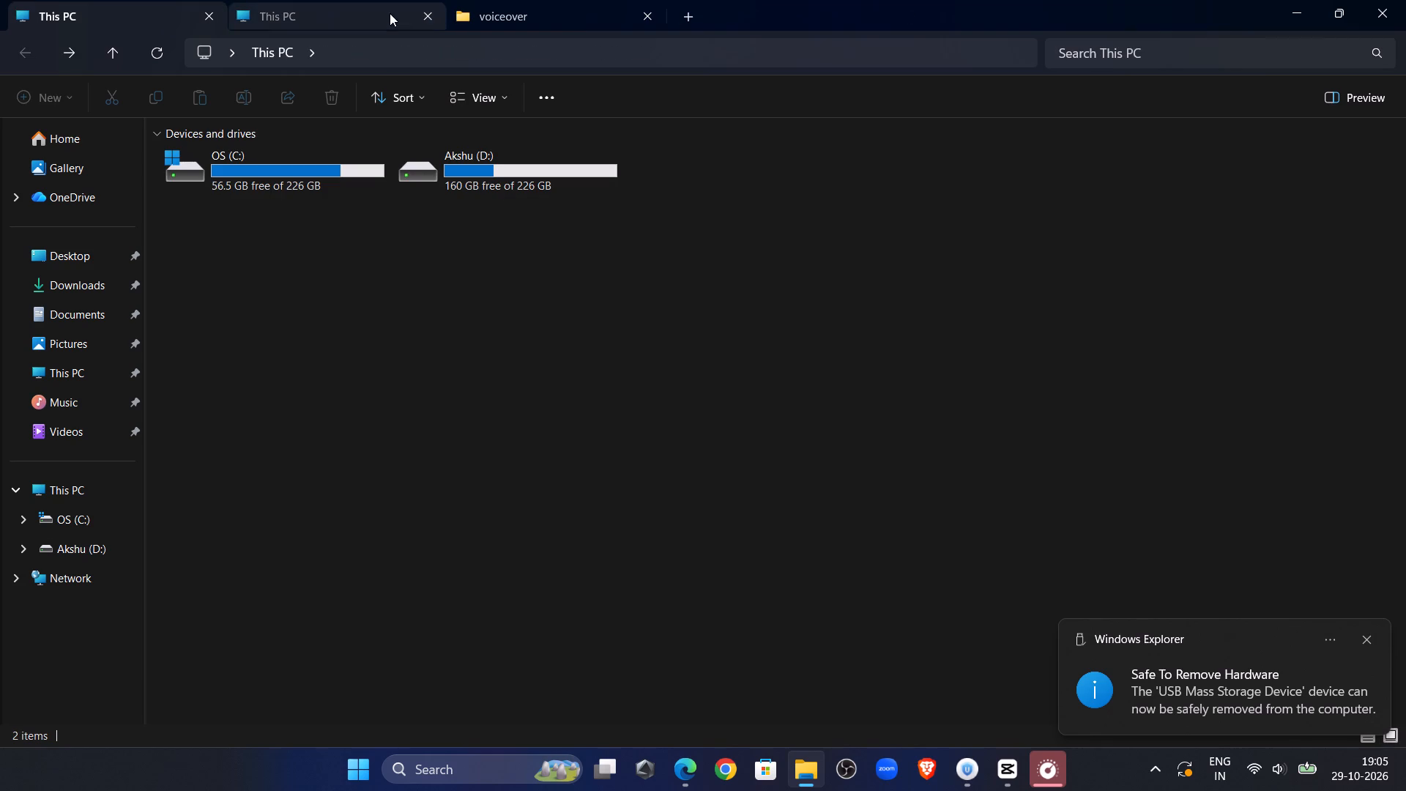
{"action": "left_click", "coordinate": [422, 16]}
{"action": "left_click", "coordinate": [184, 6]}
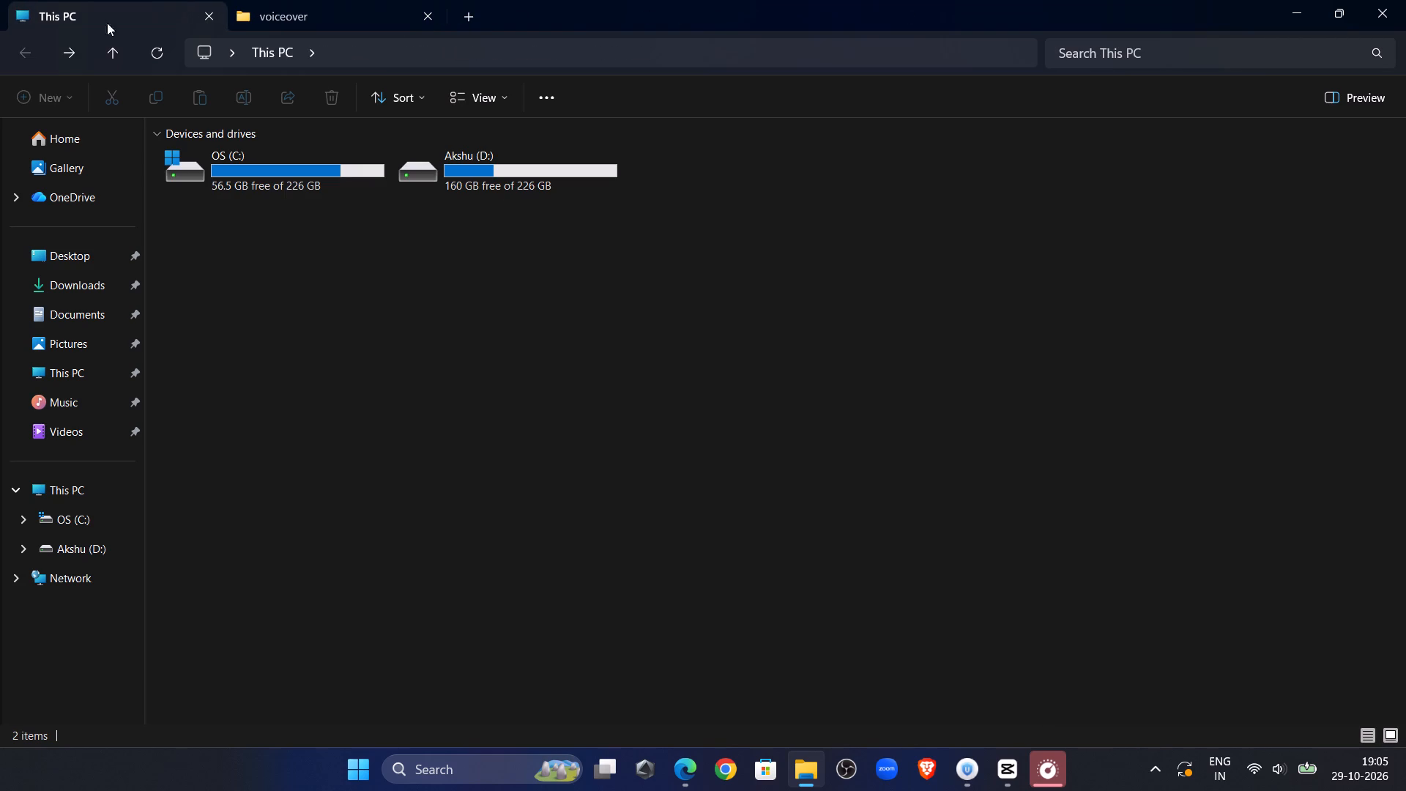
{"action": "left_click", "coordinate": [203, 15]}
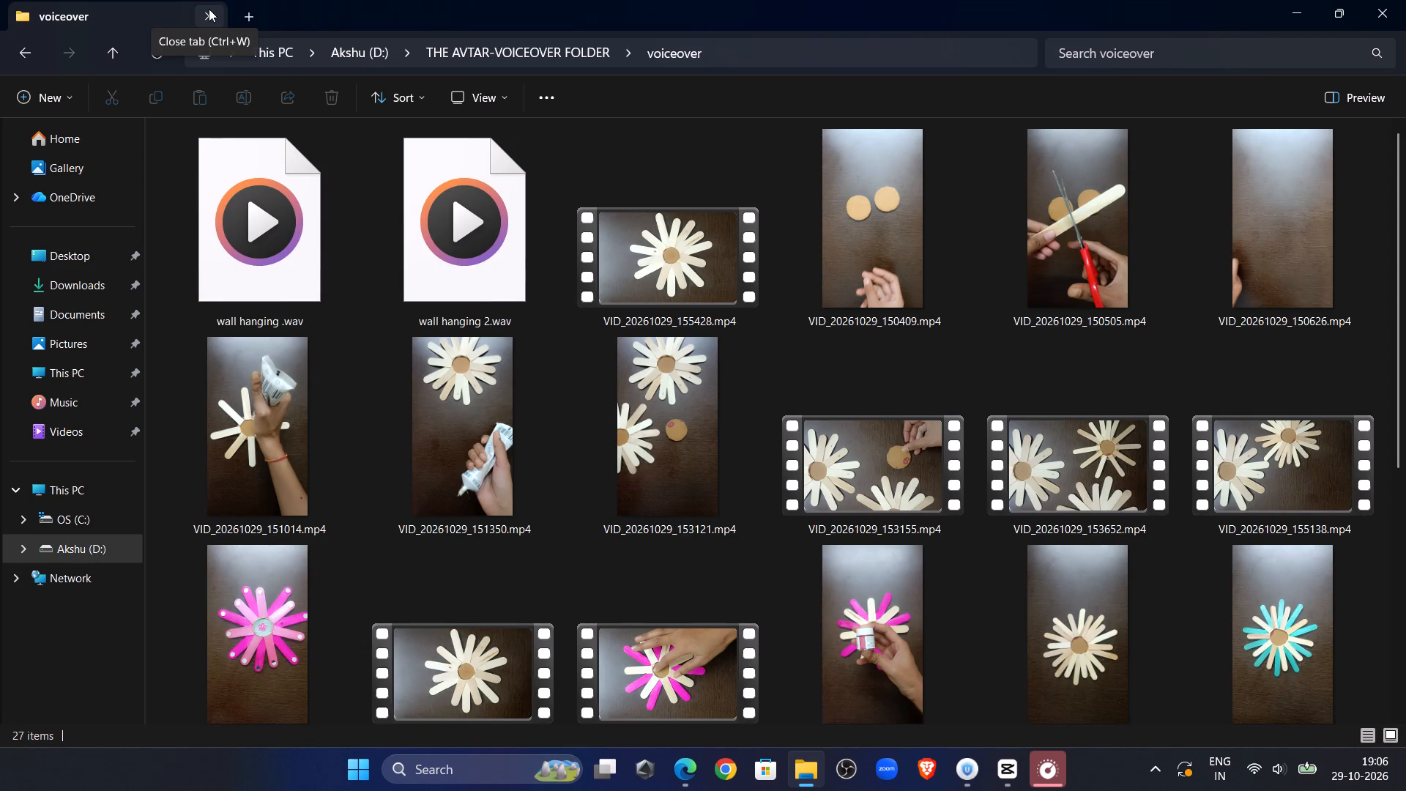
{"action": "scroll", "coordinate": [1056, 440], "scroll_direction": "down", "scroll_amount": 5}
{"action": "scroll", "coordinate": [1024, 464], "scroll_direction": "up", "scroll_amount": 3}
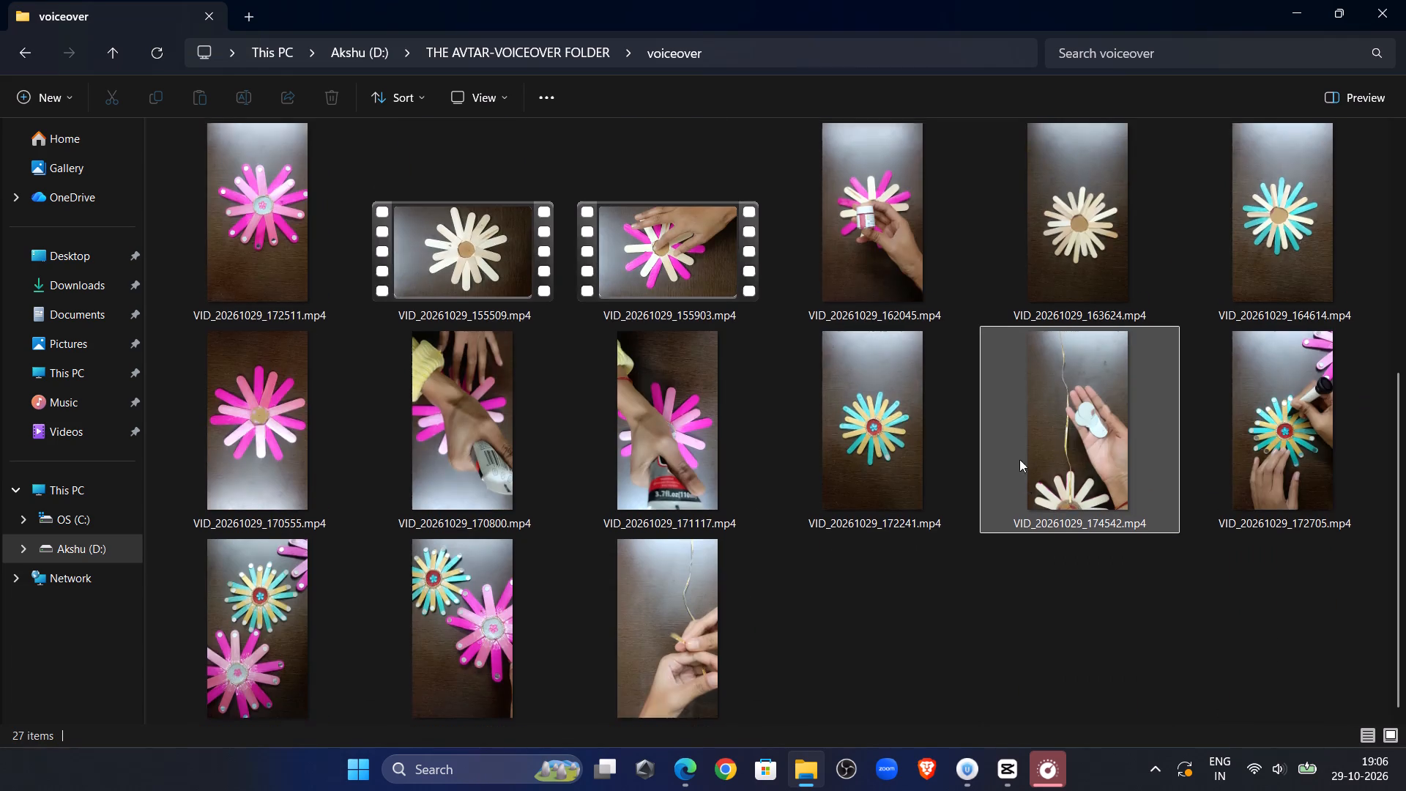
{"action": "scroll", "coordinate": [1019, 459], "scroll_direction": "up", "scroll_amount": 3}
{"action": "left_click", "coordinate": [1298, 12]}
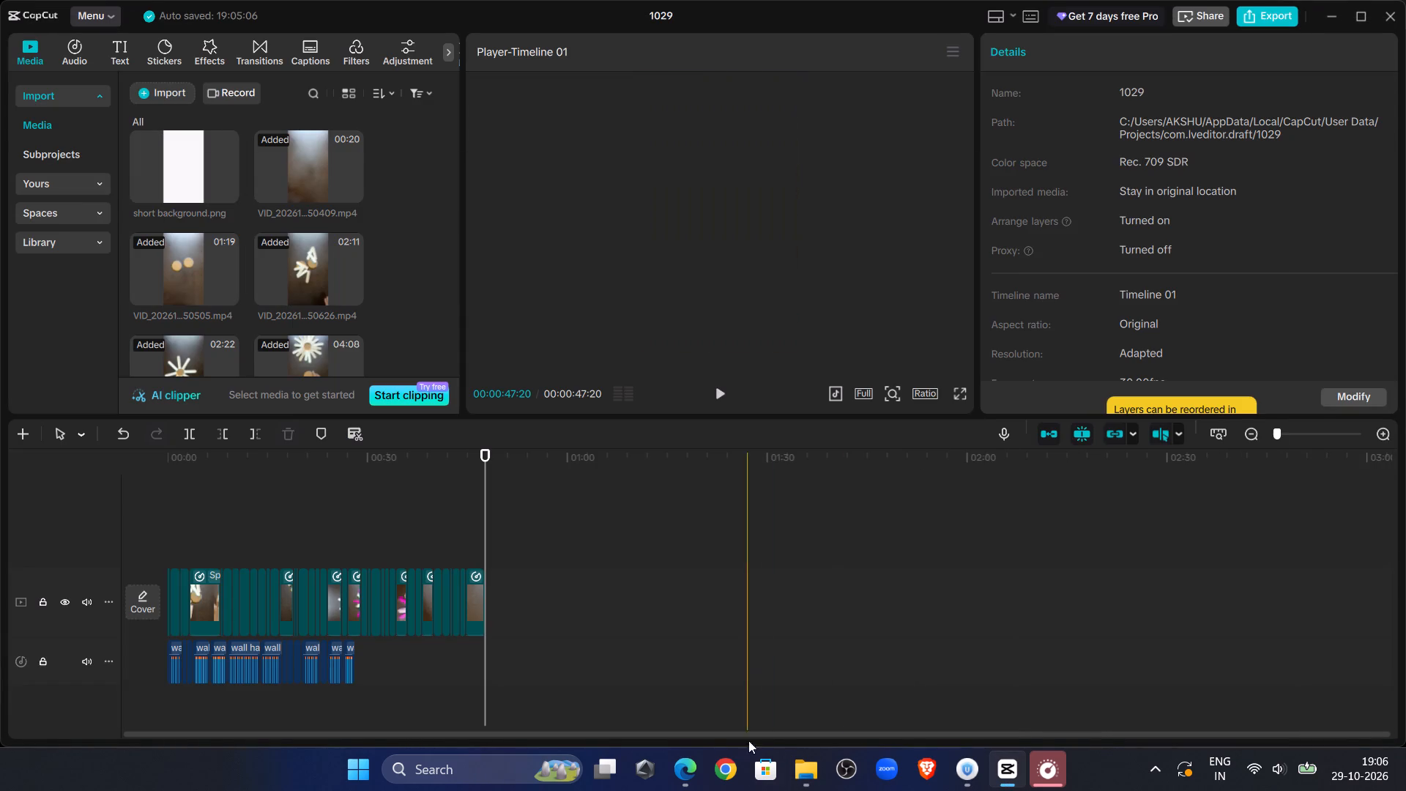
Examine the DCIM Camera folder on the POCO M4 Pro phone, return to This PC and refresh it.
{"action": "left_click", "coordinate": [799, 778]}
{"action": "left_click", "coordinate": [255, 16]}
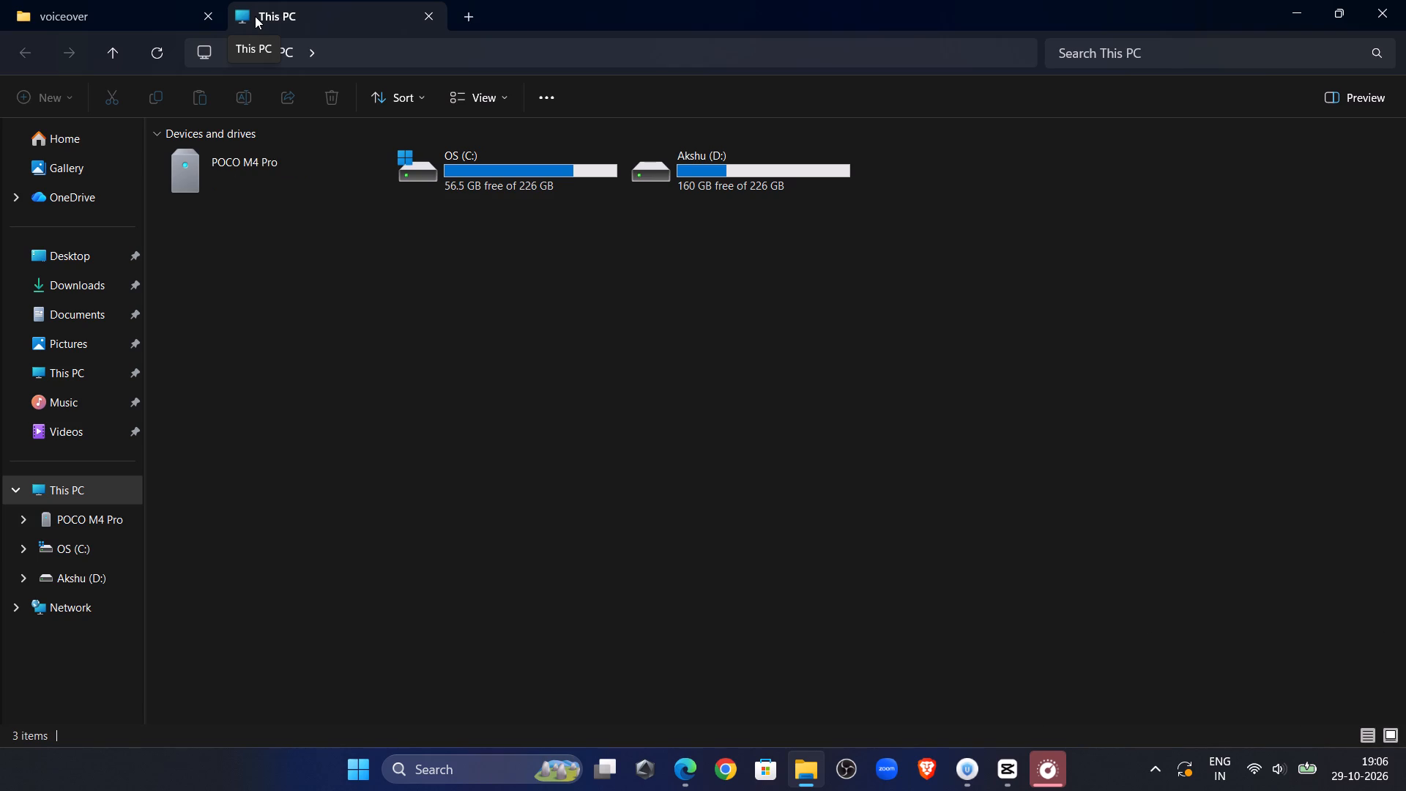
{"action": "double_click", "coordinate": [239, 190]}
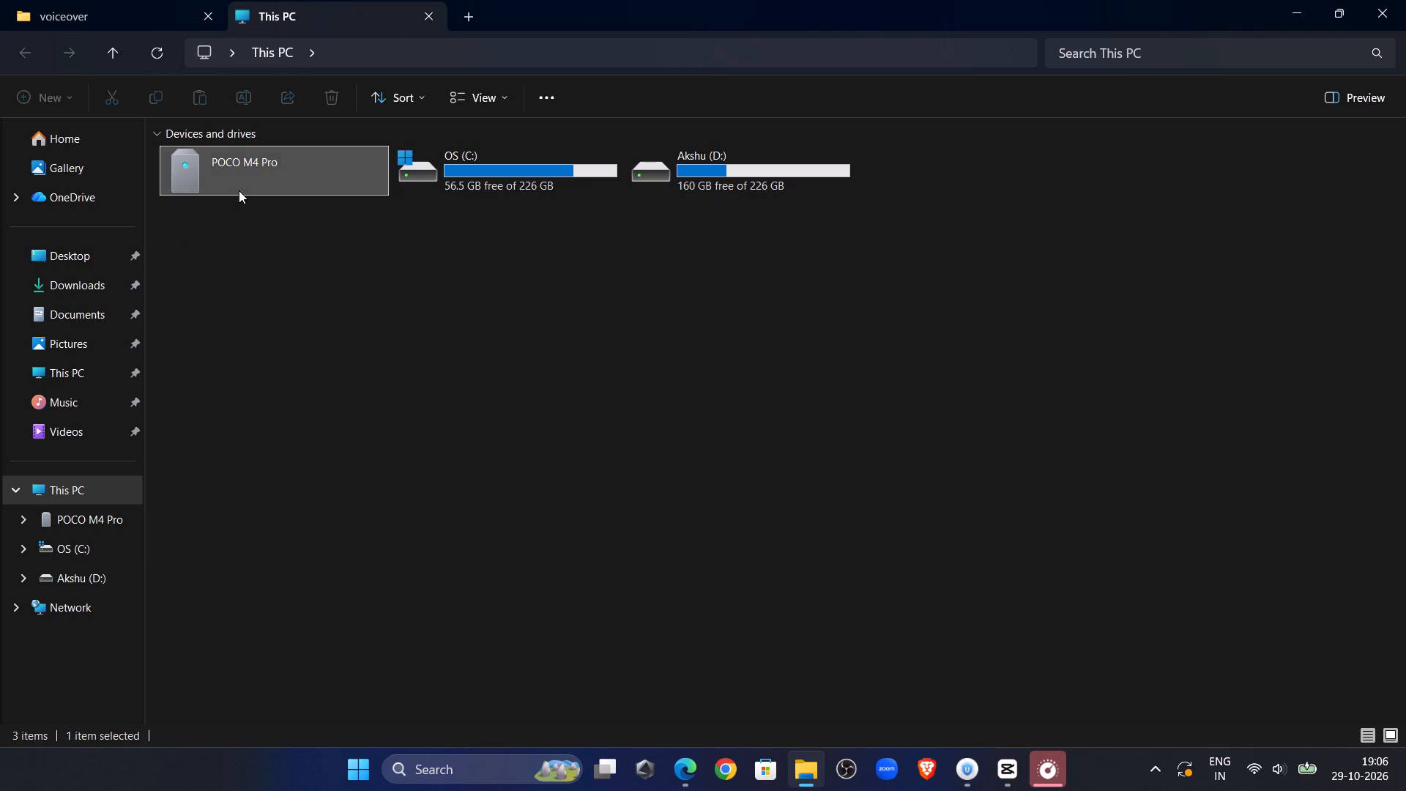
{"action": "double_click", "coordinate": [292, 157]}
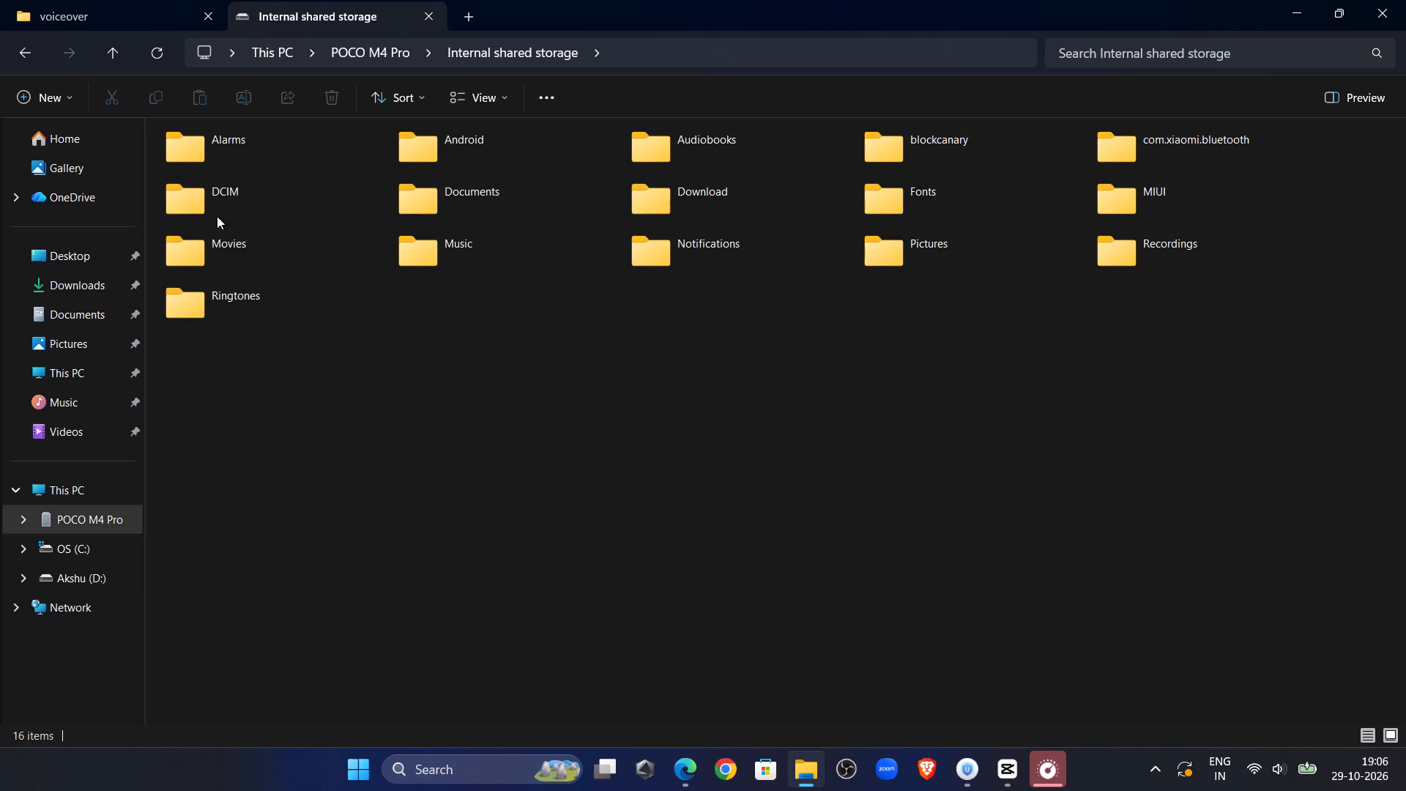
{"action": "double_click", "coordinate": [231, 200]}
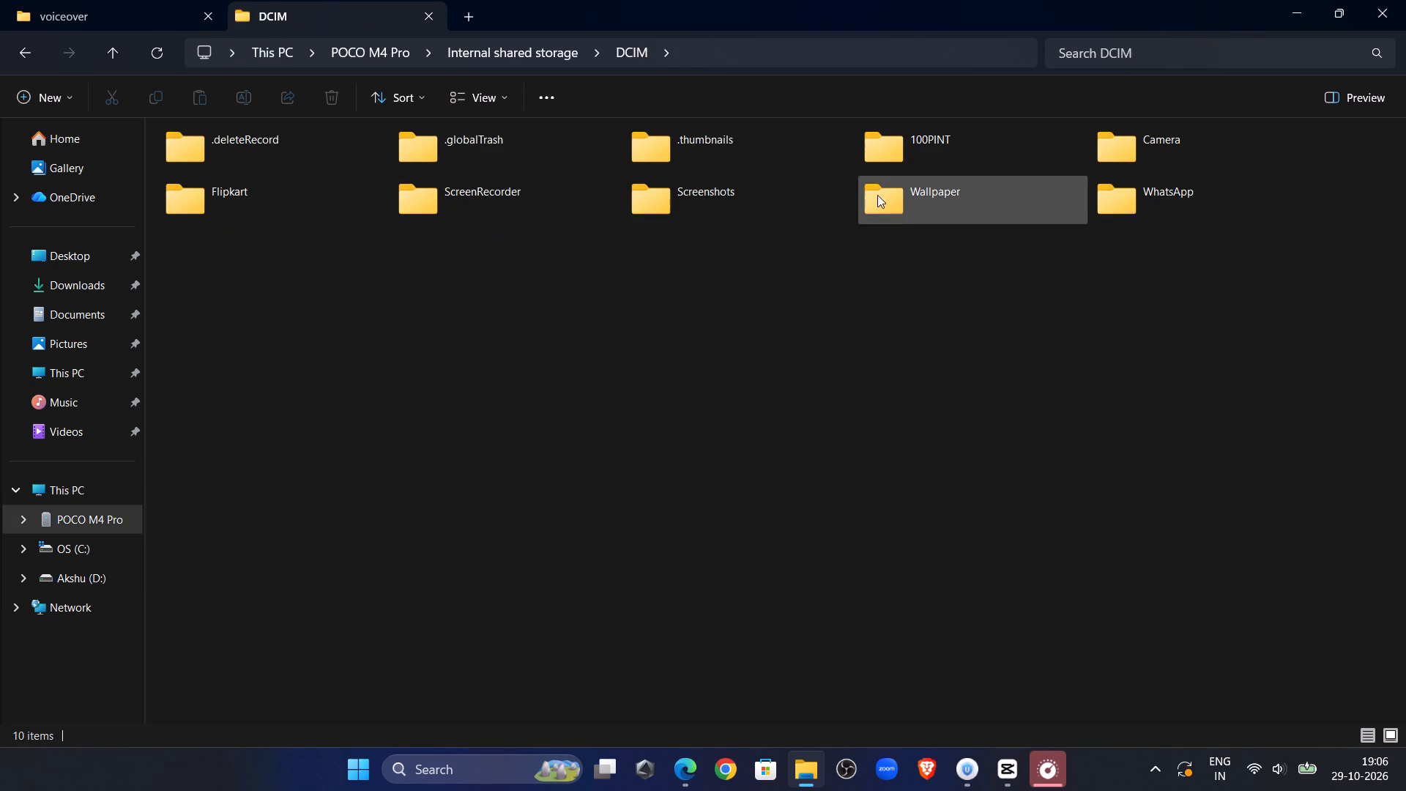
{"action": "double_click", "coordinate": [1116, 145]}
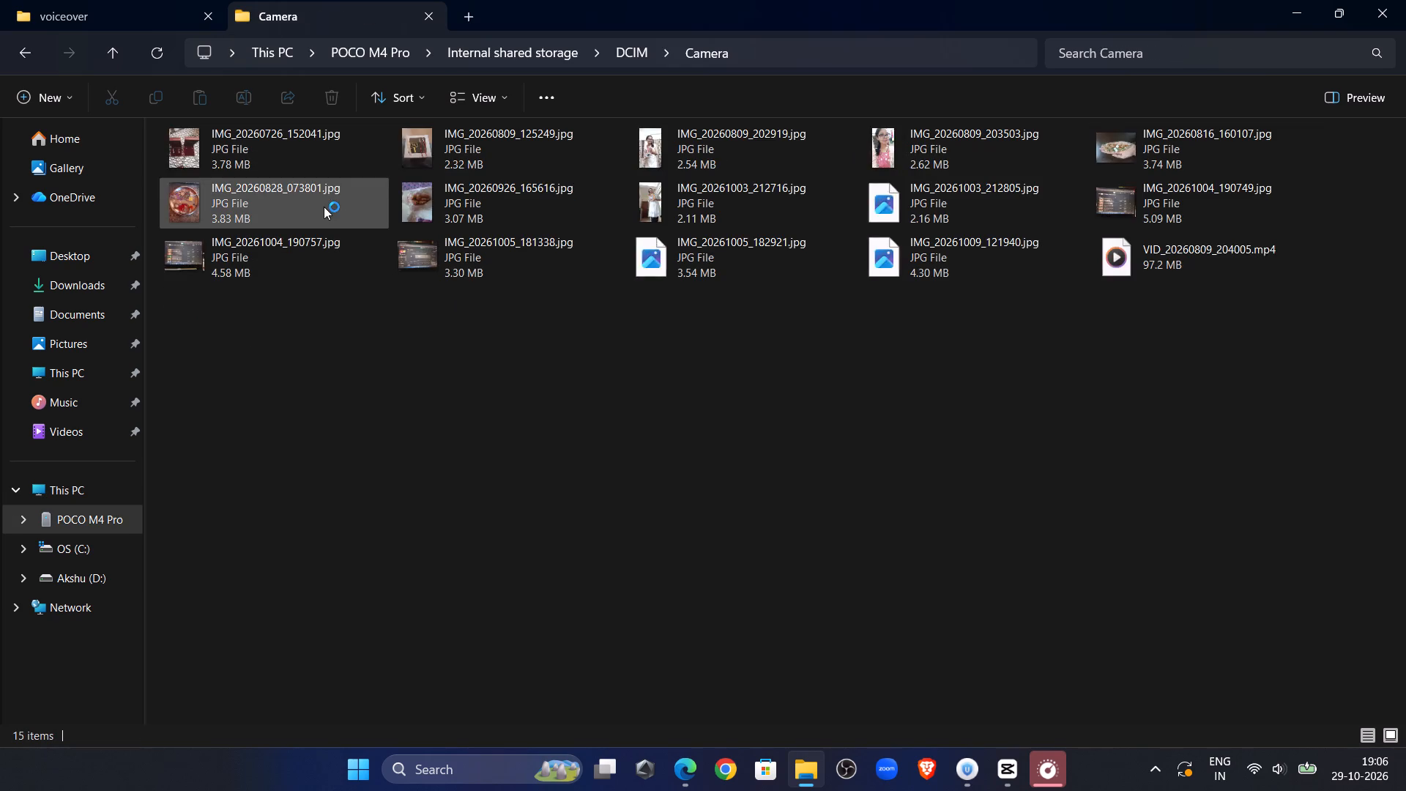
{"action": "scroll", "coordinate": [267, 421], "scroll_direction": "down", "scroll_amount": 4}
{"action": "left_click", "coordinate": [26, 41]}
{"action": "left_click", "coordinate": [26, 54]}
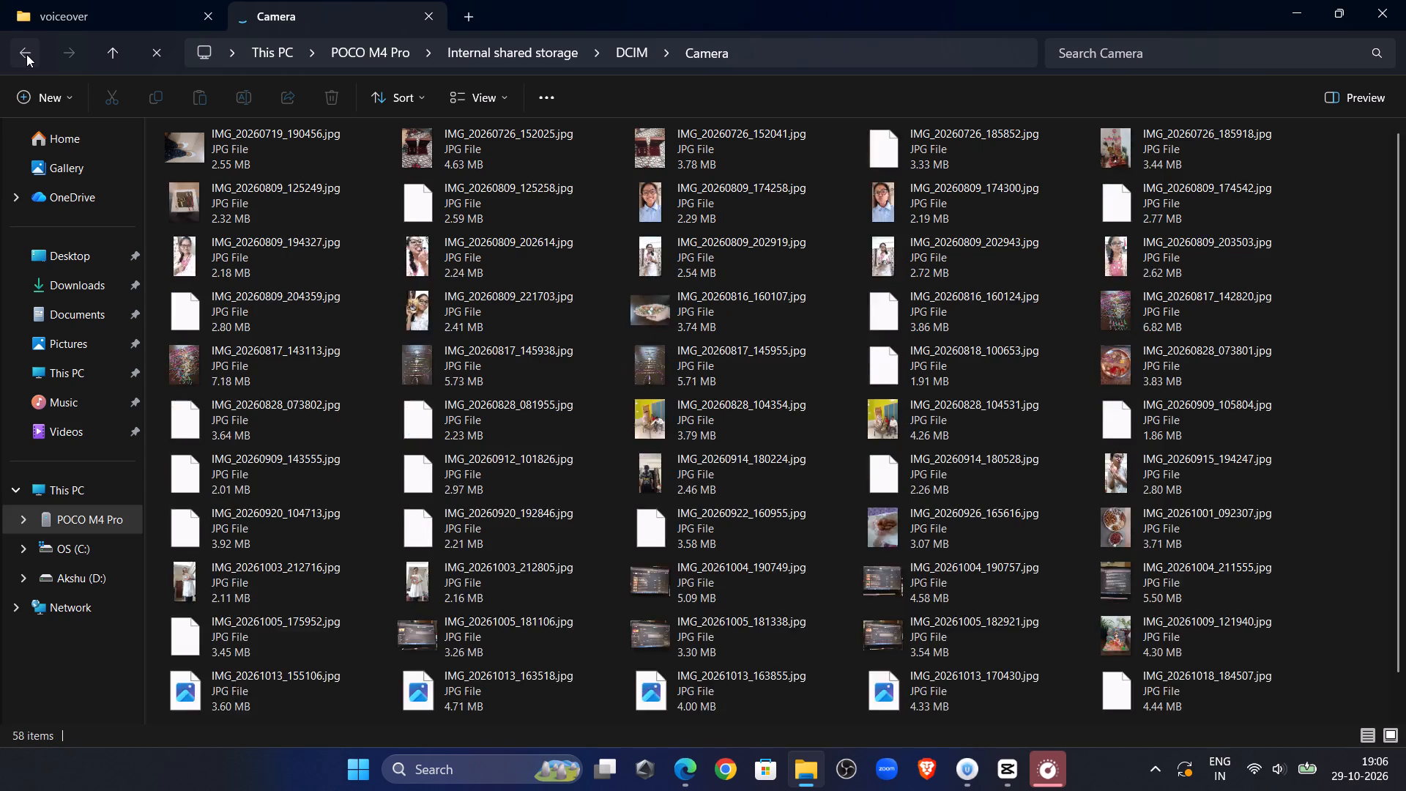
{"action": "left_click", "coordinate": [26, 54]}
{"action": "left_click", "coordinate": [26, 54]}
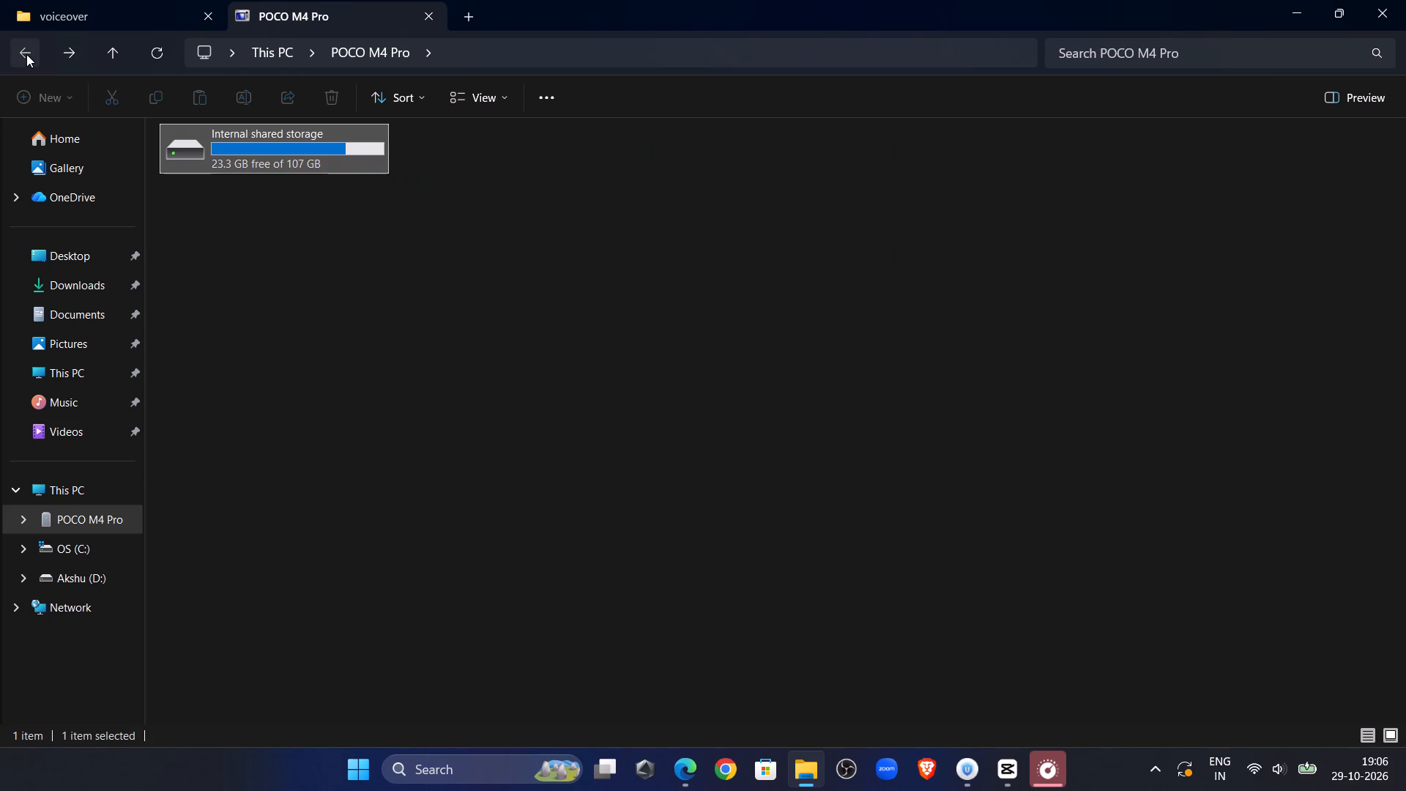
{"action": "right_click", "coordinate": [248, 248]}
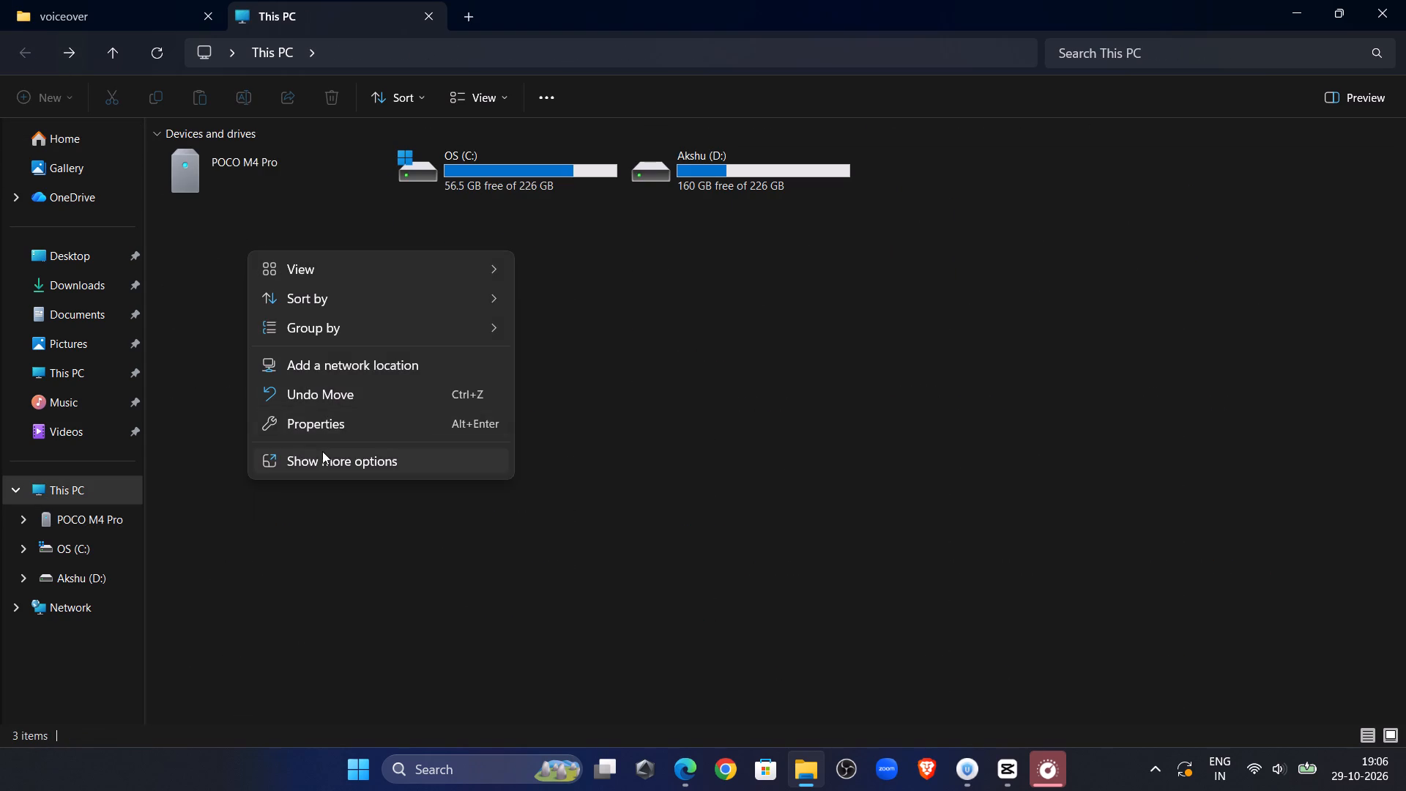
{"action": "left_click", "coordinate": [320, 454]}
{"action": "left_click", "coordinate": [309, 319]}
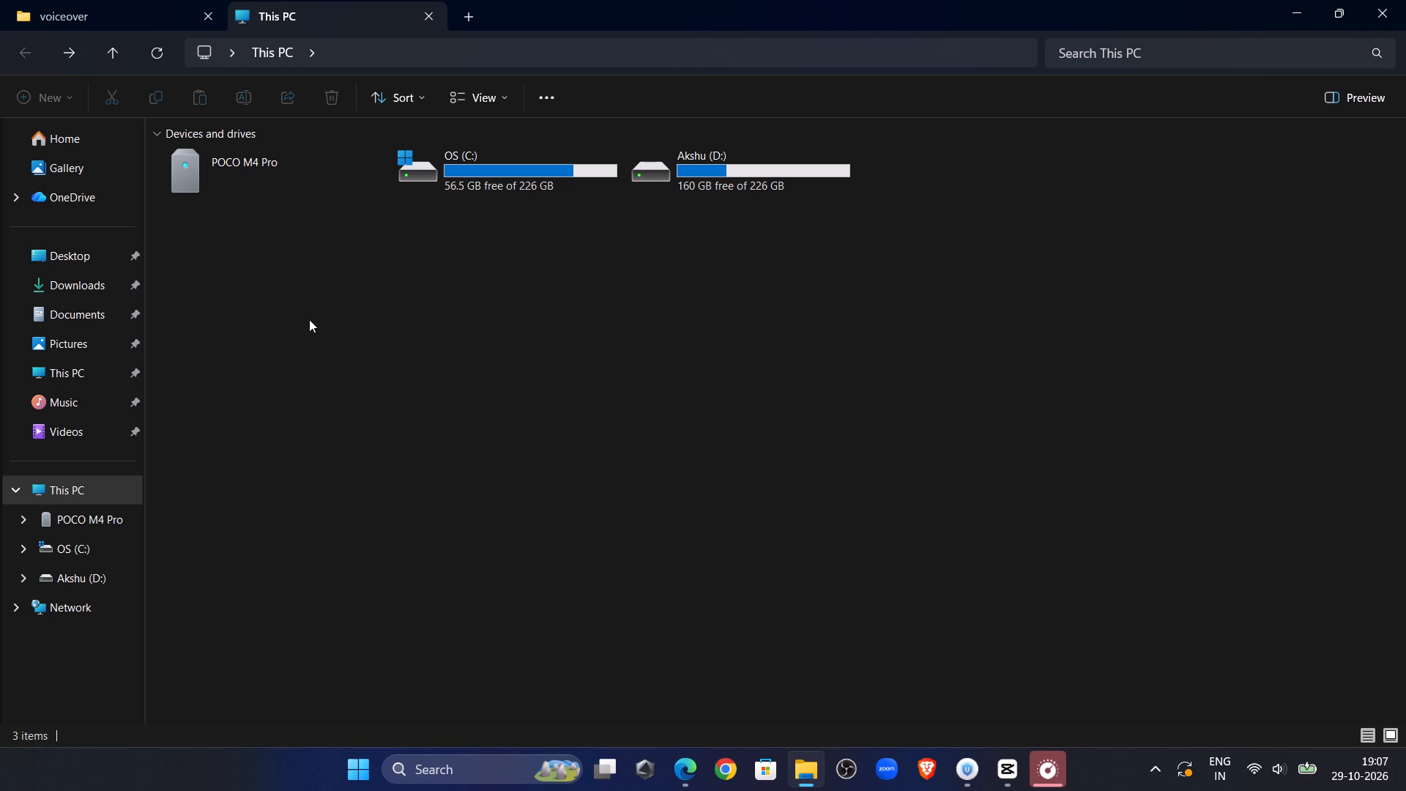
Open the craft folder under Pictures > Gallery > owner in the POCO M4 Pro's internal shared storage.
{"action": "left_click", "coordinate": [151, 60]}
{"action": "double_click", "coordinate": [240, 171]}
{"action": "double_click", "coordinate": [374, 144]}
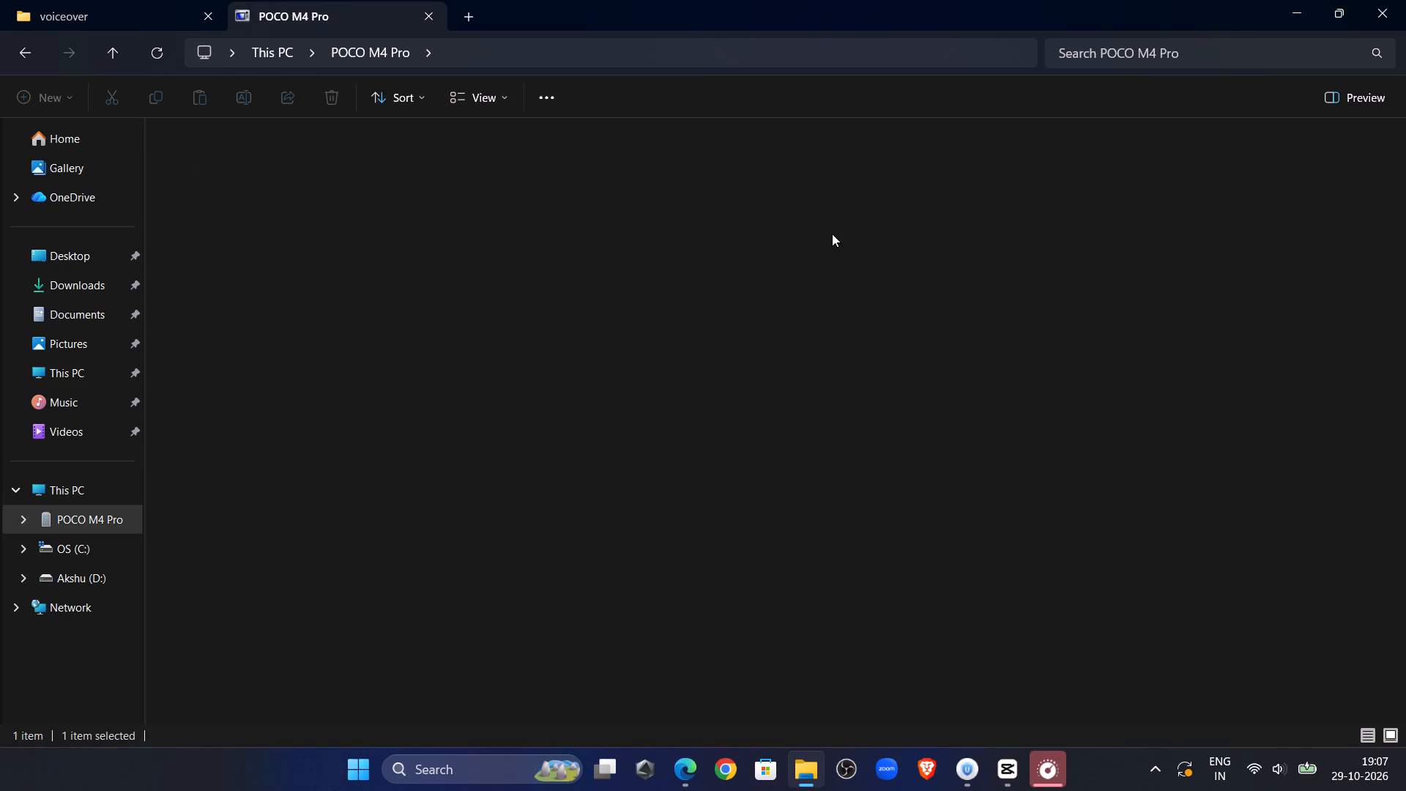
{"action": "double_click", "coordinate": [968, 244]}
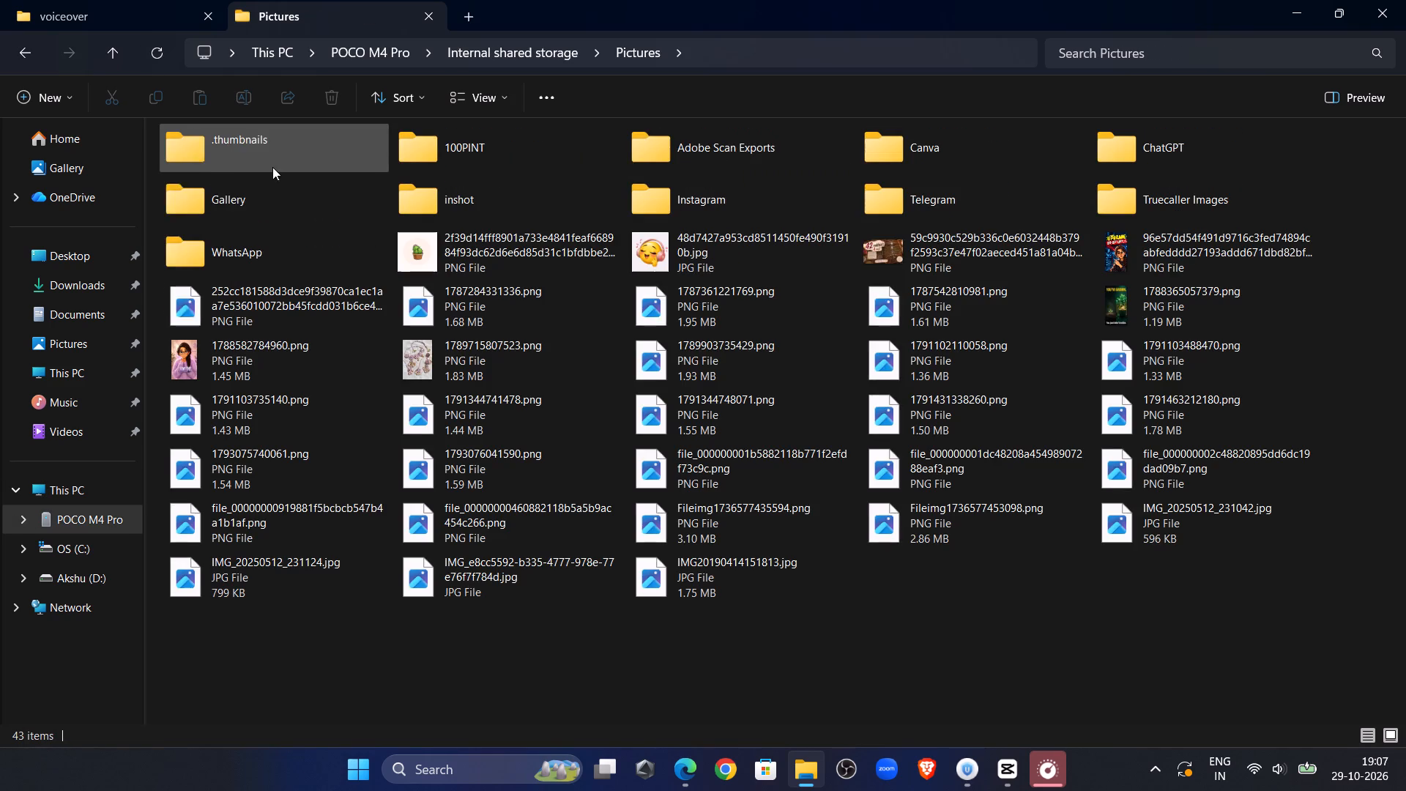
{"action": "double_click", "coordinate": [237, 206]}
{"action": "double_click", "coordinate": [245, 166]}
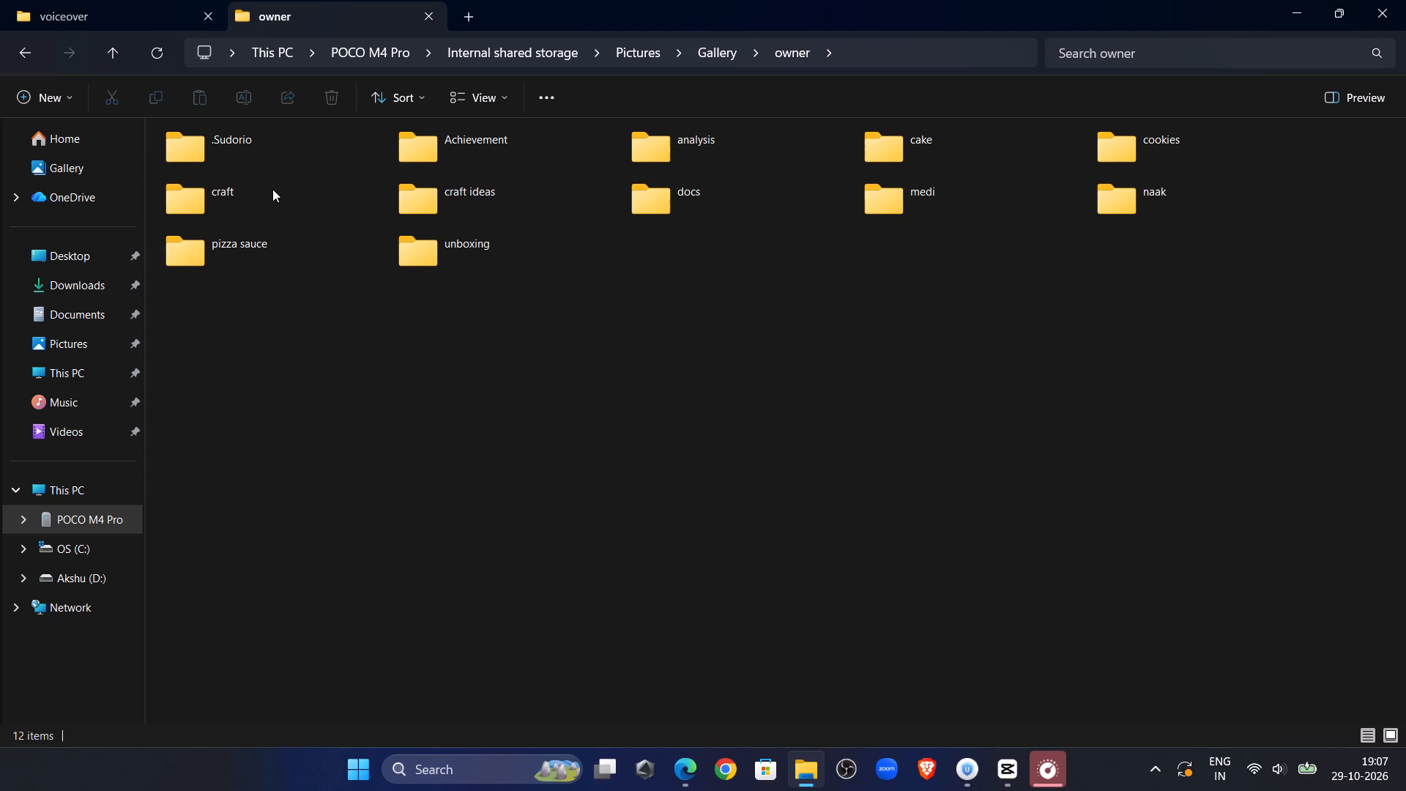
{"action": "double_click", "coordinate": [272, 189]}
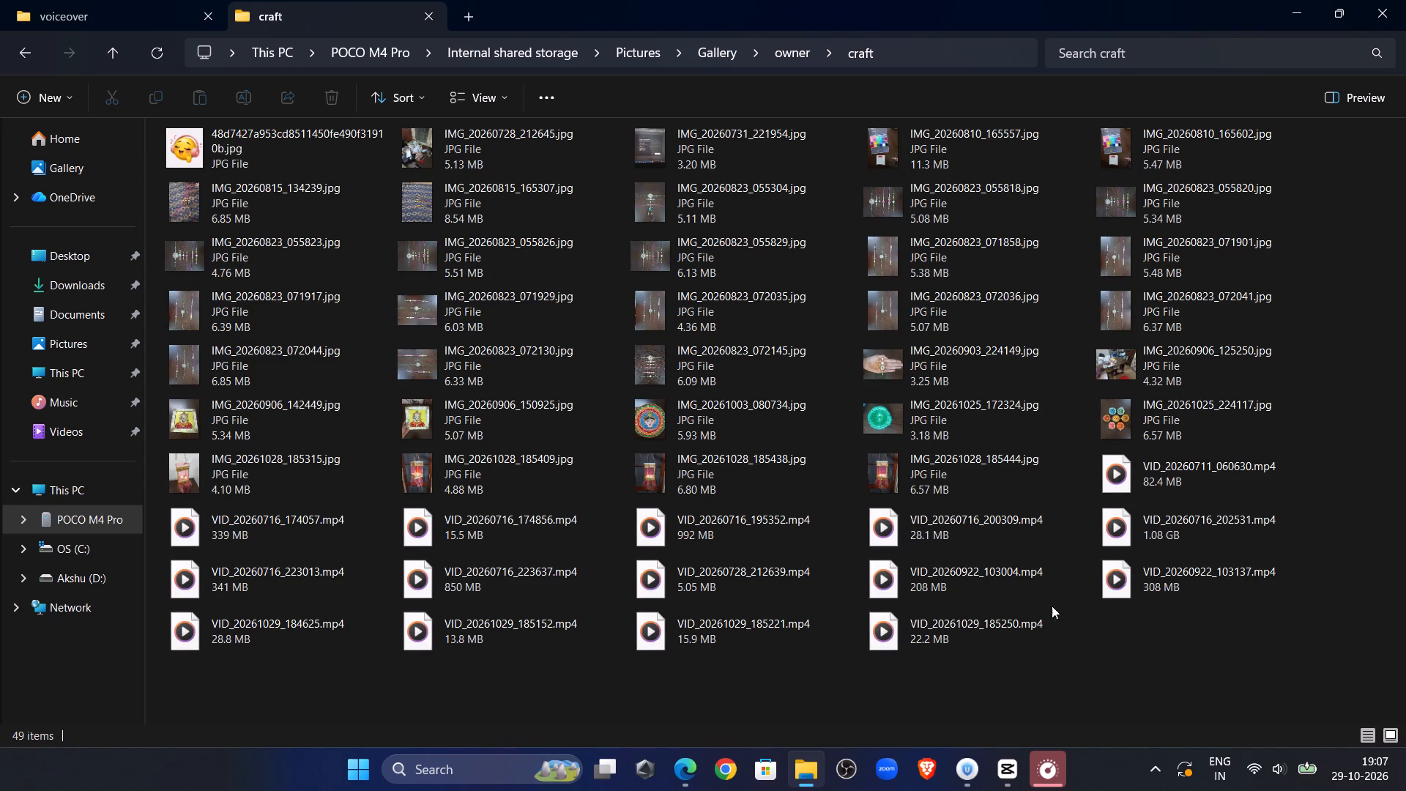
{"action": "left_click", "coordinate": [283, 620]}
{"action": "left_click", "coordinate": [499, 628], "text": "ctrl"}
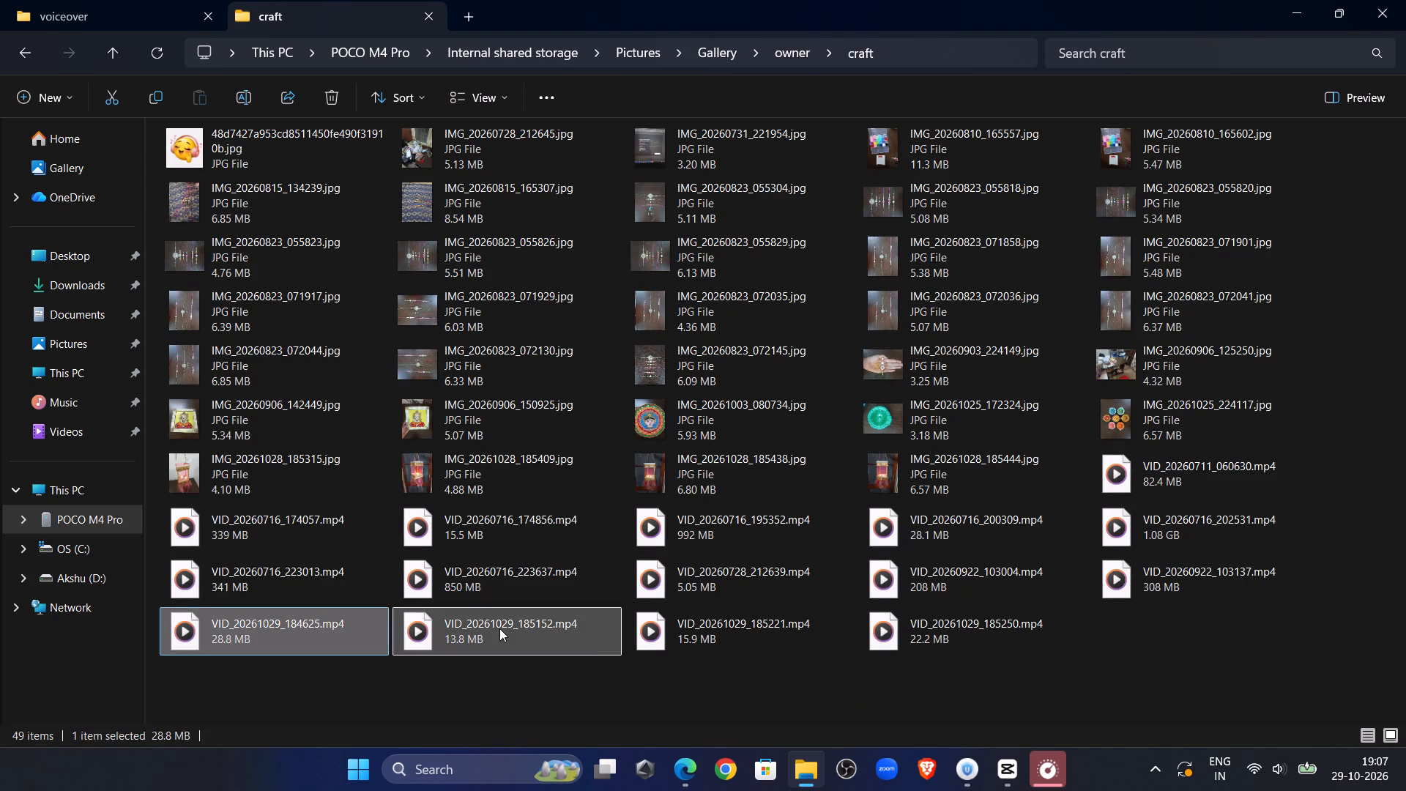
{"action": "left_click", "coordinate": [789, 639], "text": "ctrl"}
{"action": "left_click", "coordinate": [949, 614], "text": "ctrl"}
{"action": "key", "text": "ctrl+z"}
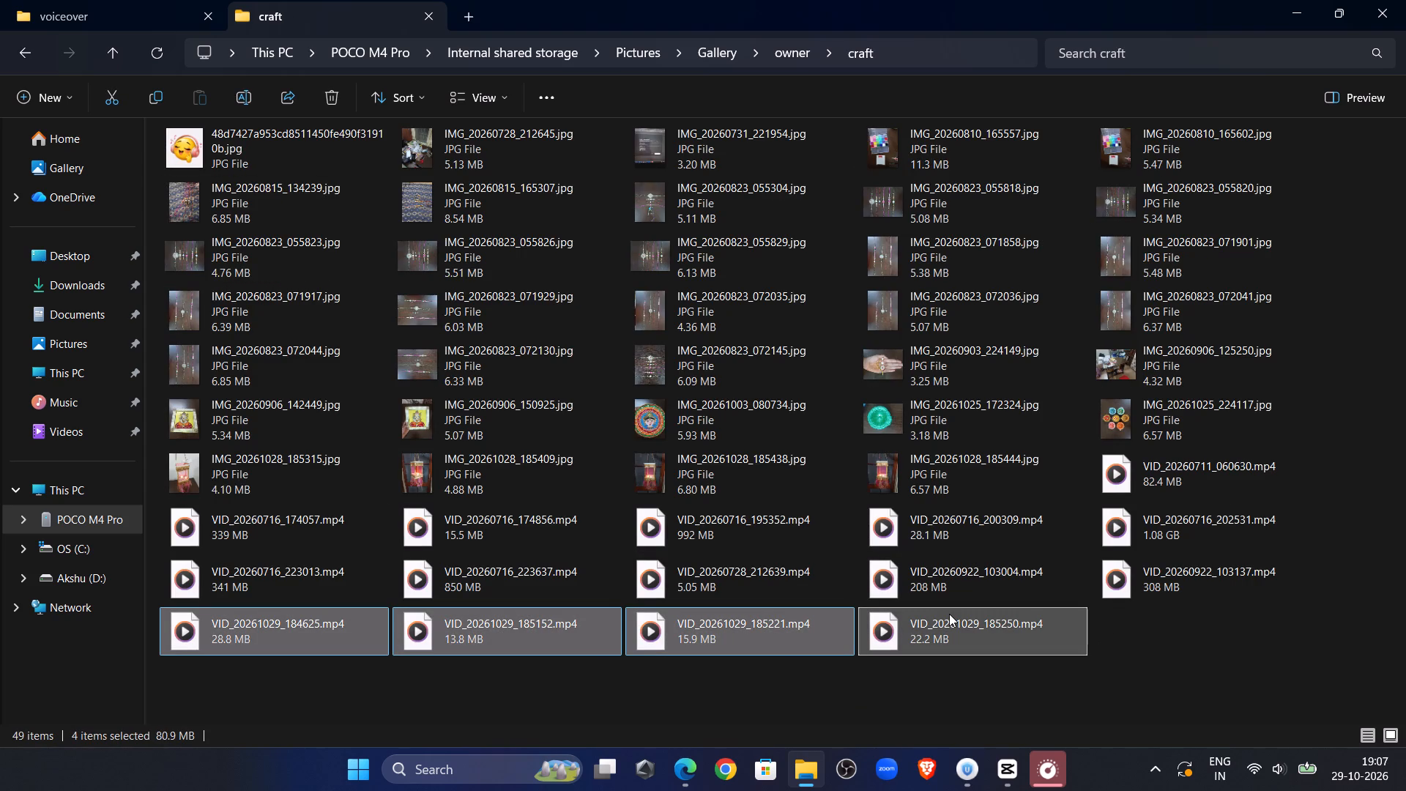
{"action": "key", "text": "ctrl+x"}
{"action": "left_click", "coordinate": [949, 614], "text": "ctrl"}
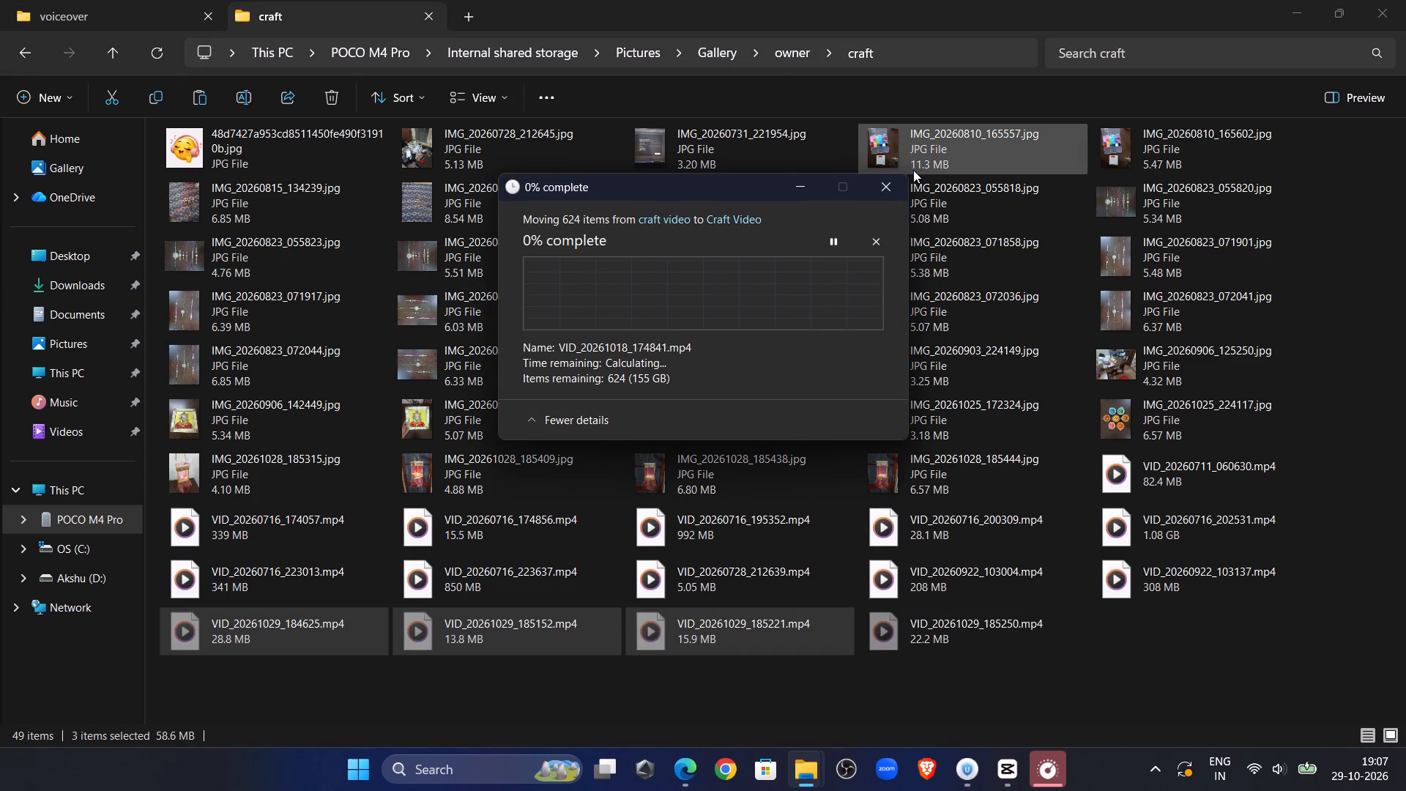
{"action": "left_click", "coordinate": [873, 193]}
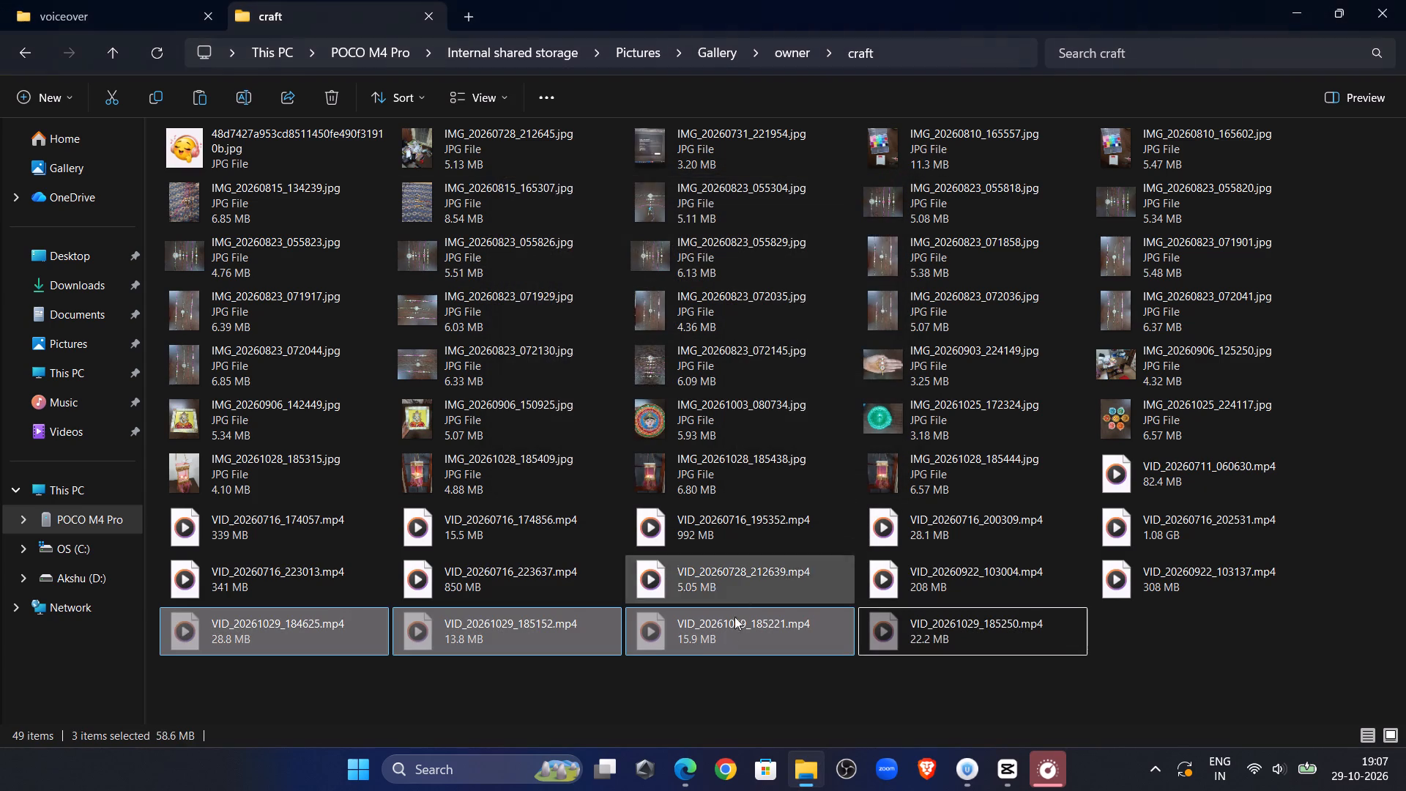
Move VID_20261029_184625, 185152, 185221 and 185250 from the phone's craft folder into the voiceover folder on drive D.
{"action": "left_click", "coordinate": [723, 698]}
{"action": "left_click", "coordinate": [261, 625]}
{"action": "left_click", "coordinate": [506, 639]}
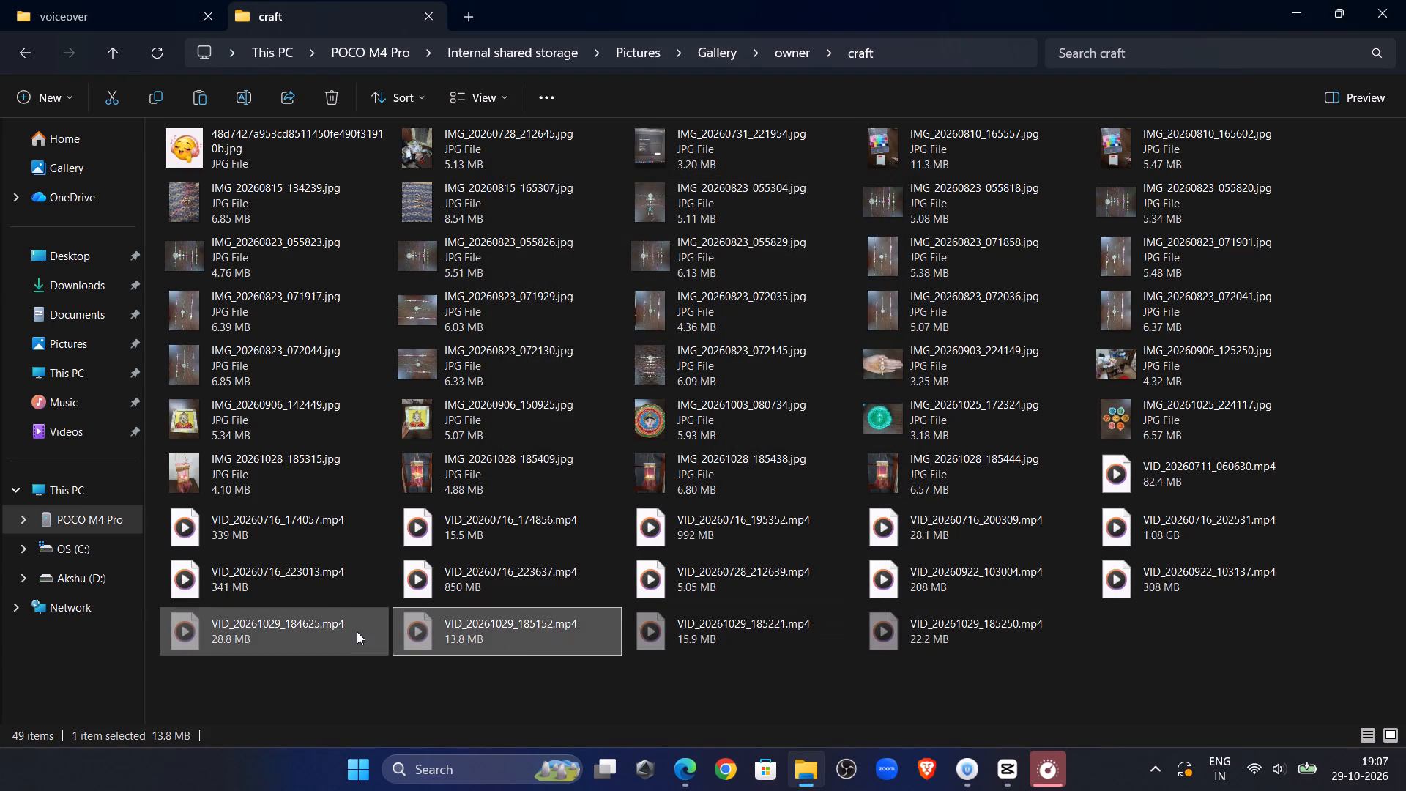
{"action": "left_click", "coordinate": [357, 631]}
{"action": "left_click", "coordinate": [502, 628], "text": "shift"}
{"action": "left_click", "coordinate": [663, 644], "text": "shift"}
{"action": "left_click", "coordinate": [923, 641], "text": "shift"}
{"action": "key", "text": "ctrl+x"}
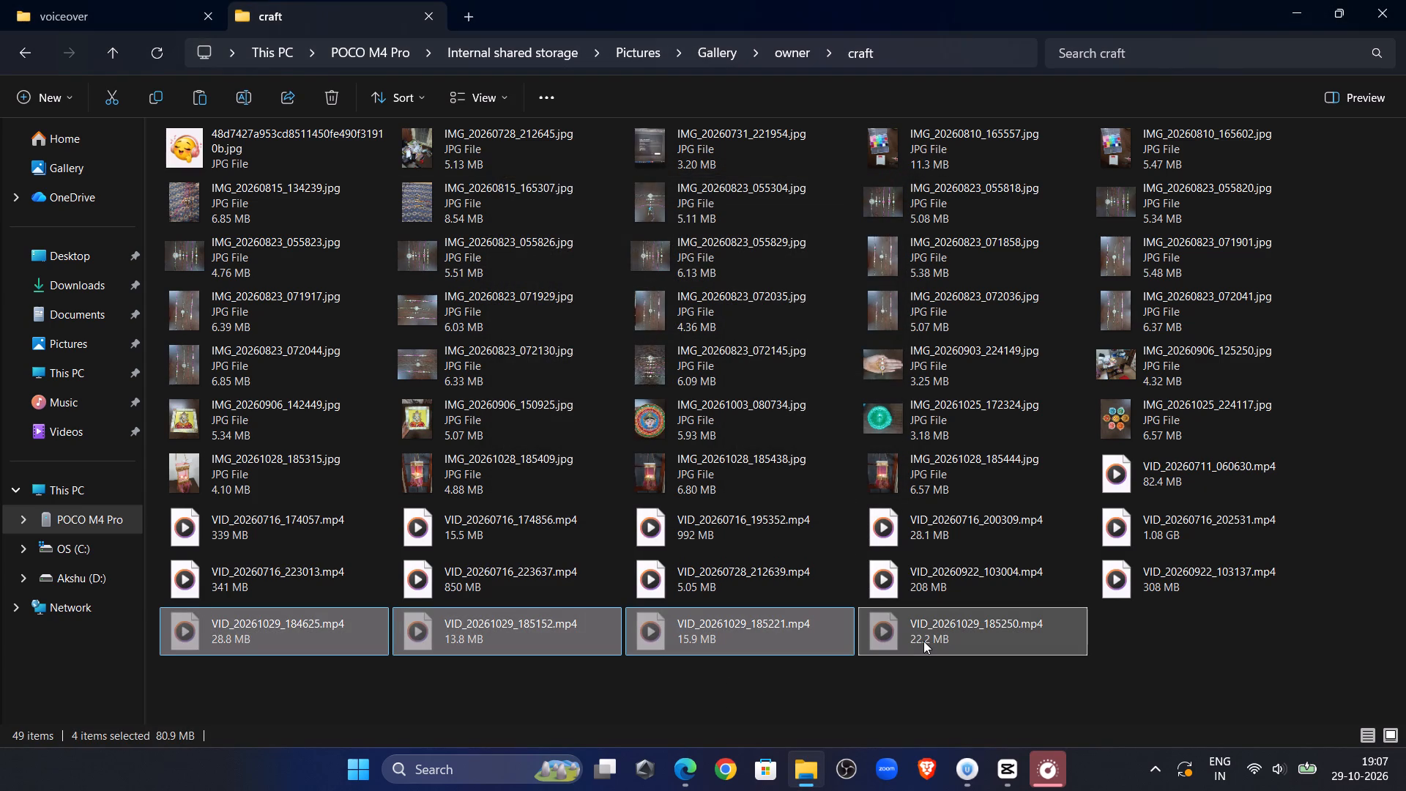
{"action": "left_click", "coordinate": [94, 15]}
{"action": "scroll", "coordinate": [448, 464], "scroll_direction": "down", "scroll_amount": 2}
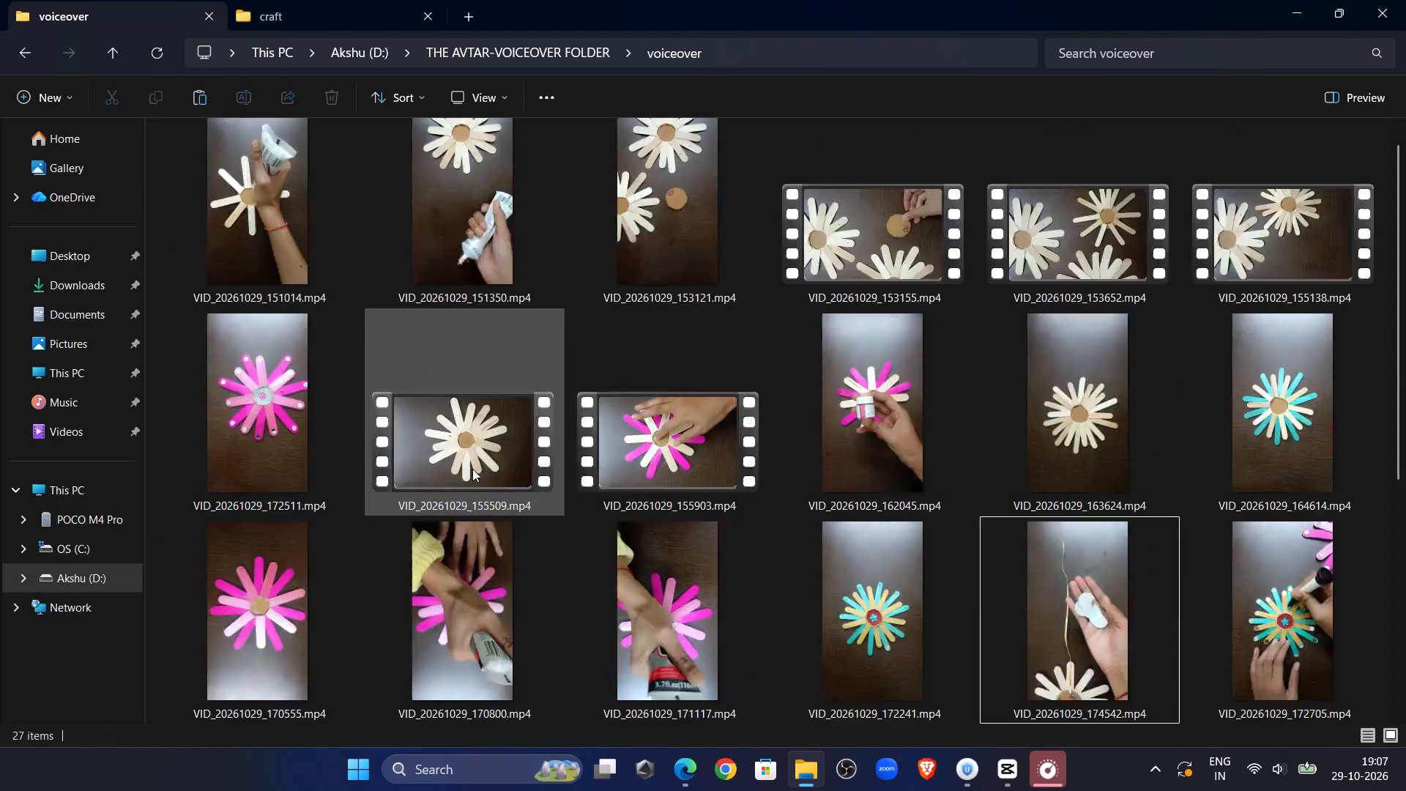
{"action": "scroll", "coordinate": [472, 469], "scroll_direction": "down", "scroll_amount": 8}
{"action": "key", "text": "ctrl+v"}
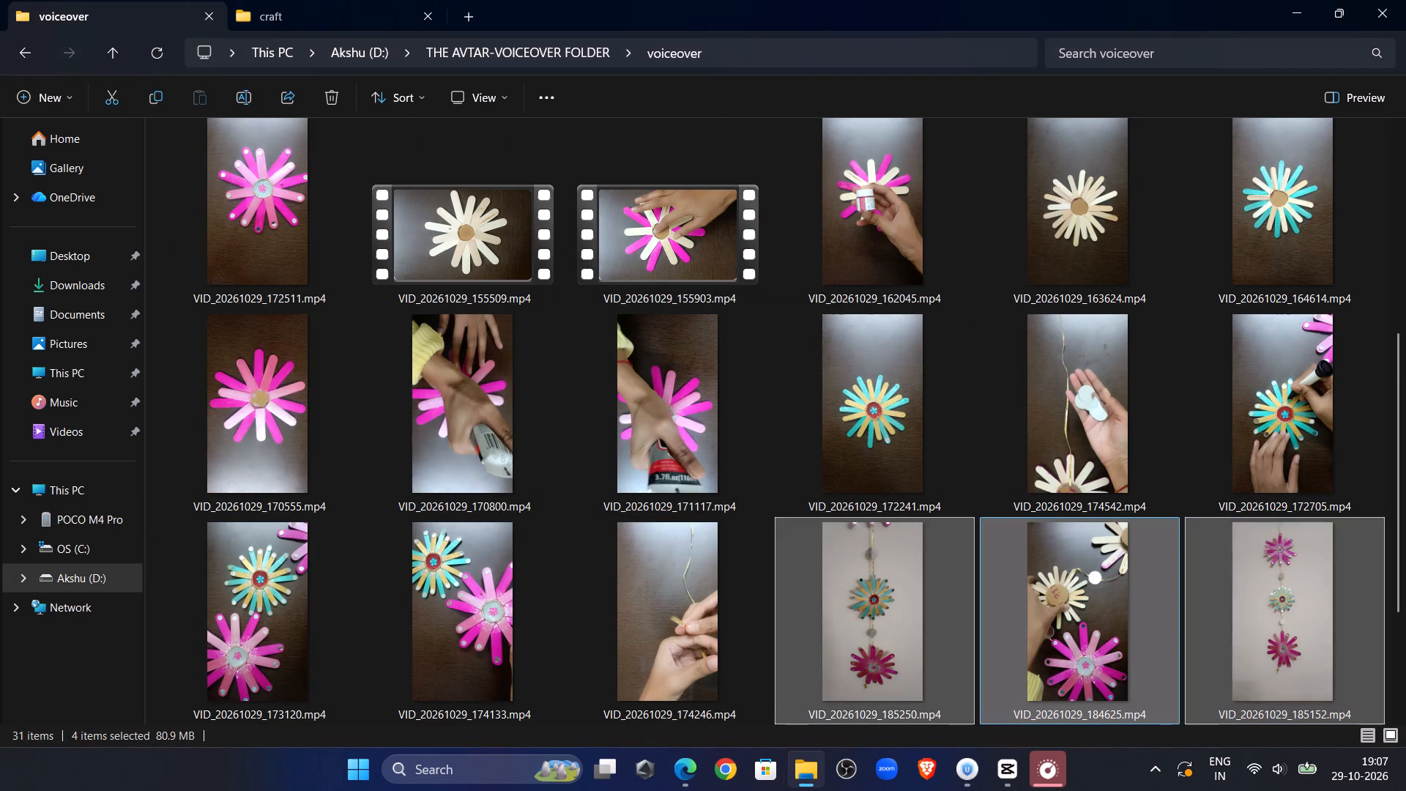
{"action": "left_click", "coordinate": [1380, 402]}
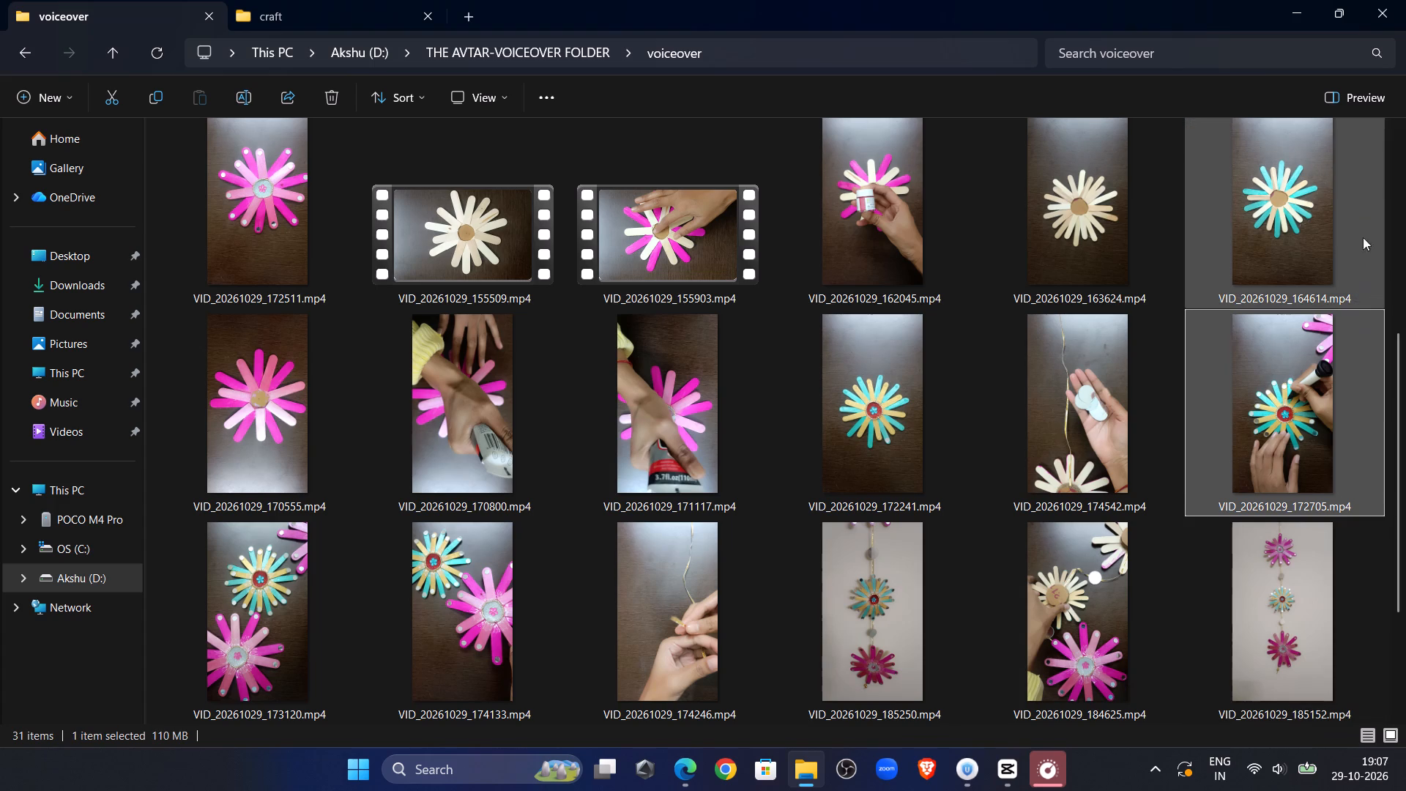
{"action": "left_click", "coordinate": [336, 0]}
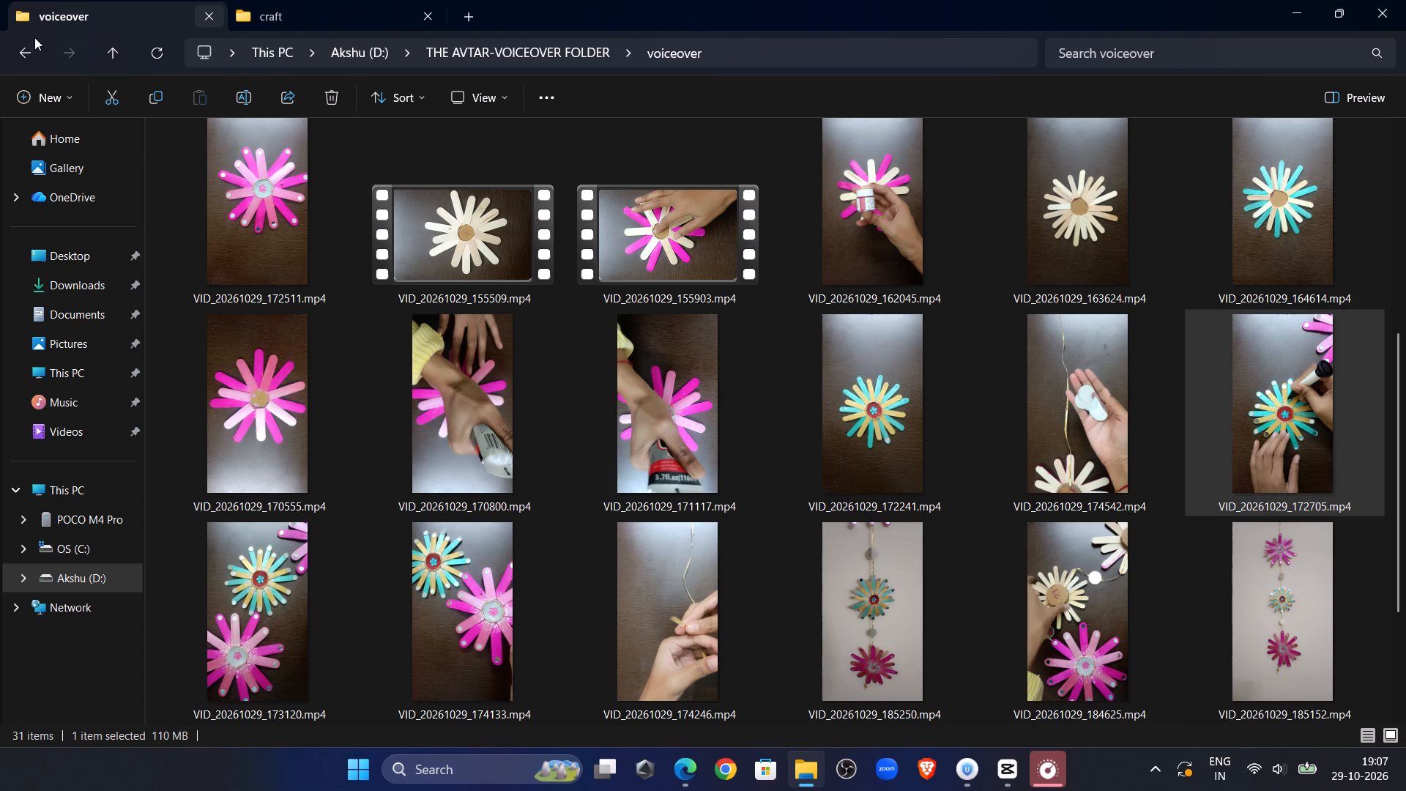
Go back to THE AVTAR-VOICEOVER FOLDER, open This PC in a new tab and refresh it.
{"action": "left_click", "coordinate": [19, 50]}
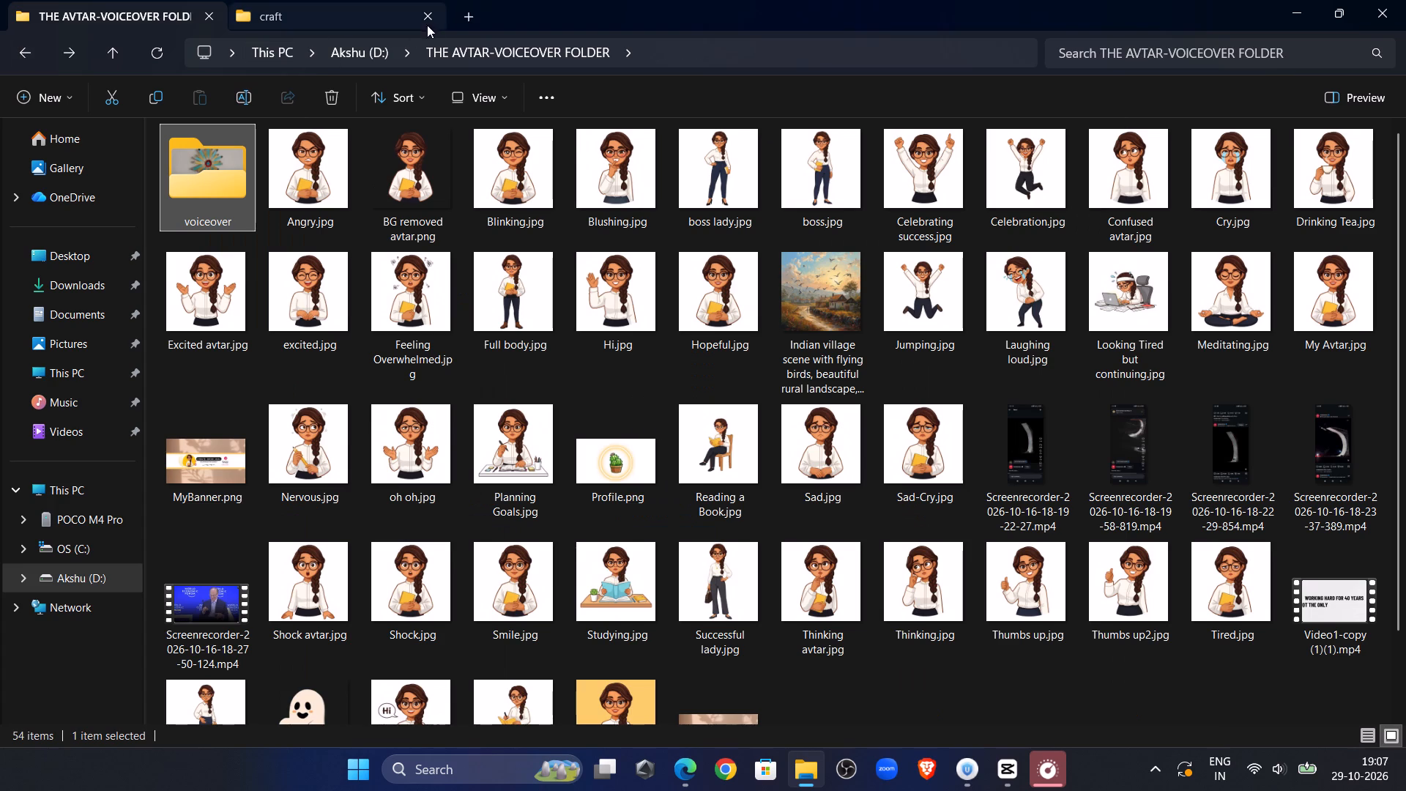
{"action": "left_click", "coordinate": [467, 17]}
{"action": "right_click", "coordinate": [370, 308]}
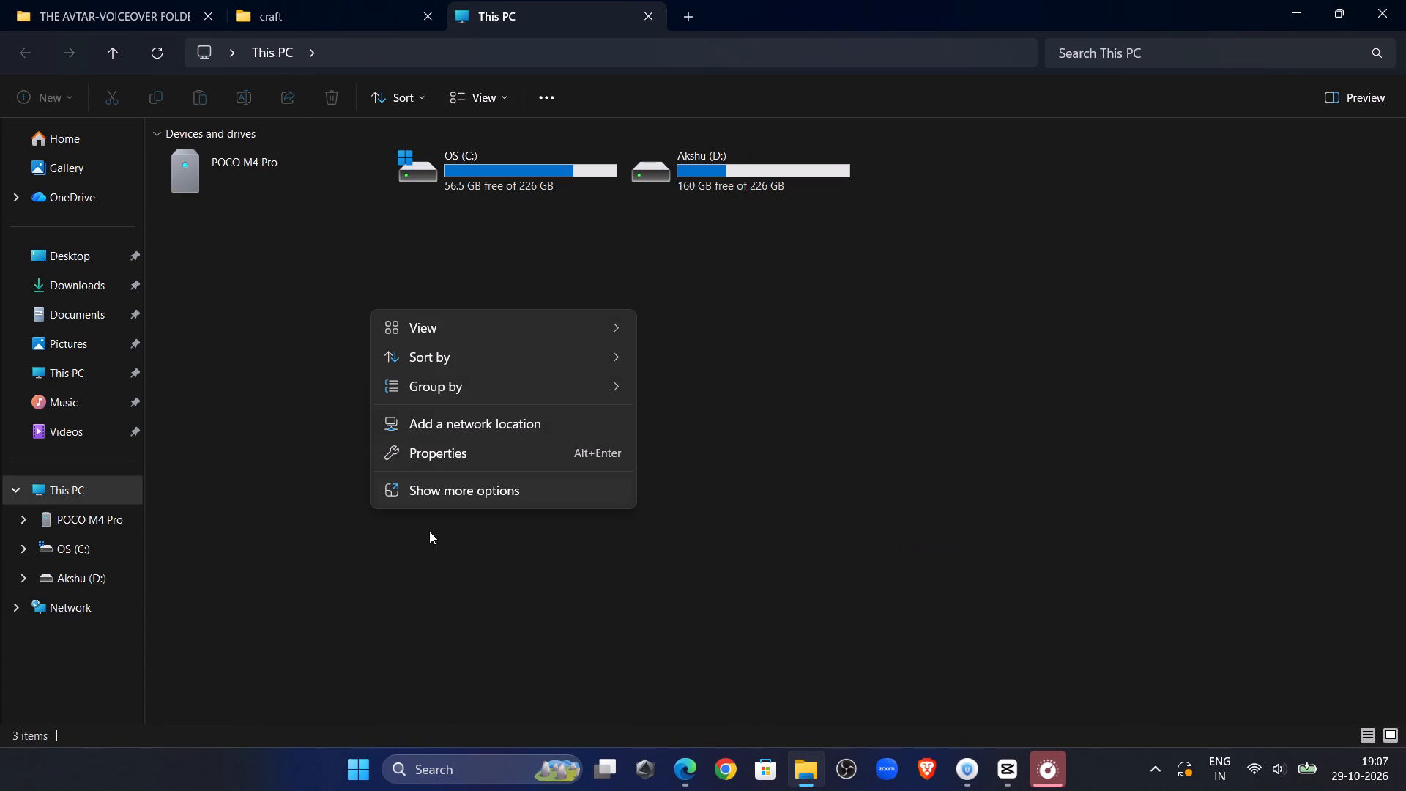
{"action": "left_click", "coordinate": [431, 497]}
{"action": "left_click", "coordinate": [439, 391]}
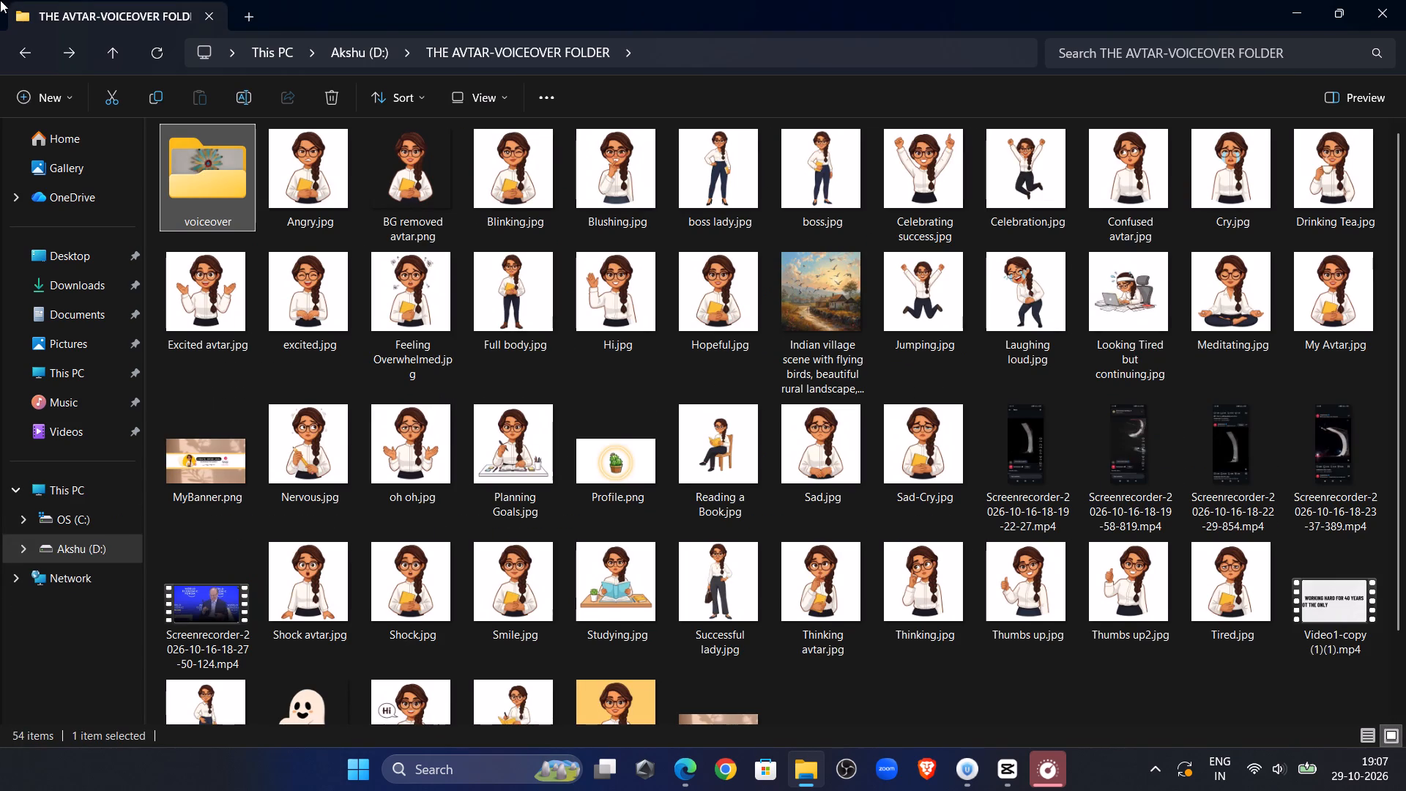
Switch to CapCut and import VID_20261029_184625, 185152, 185221 and 185250 from the voiceover folder into the project media.
{"action": "left_click", "coordinate": [1000, 778]}
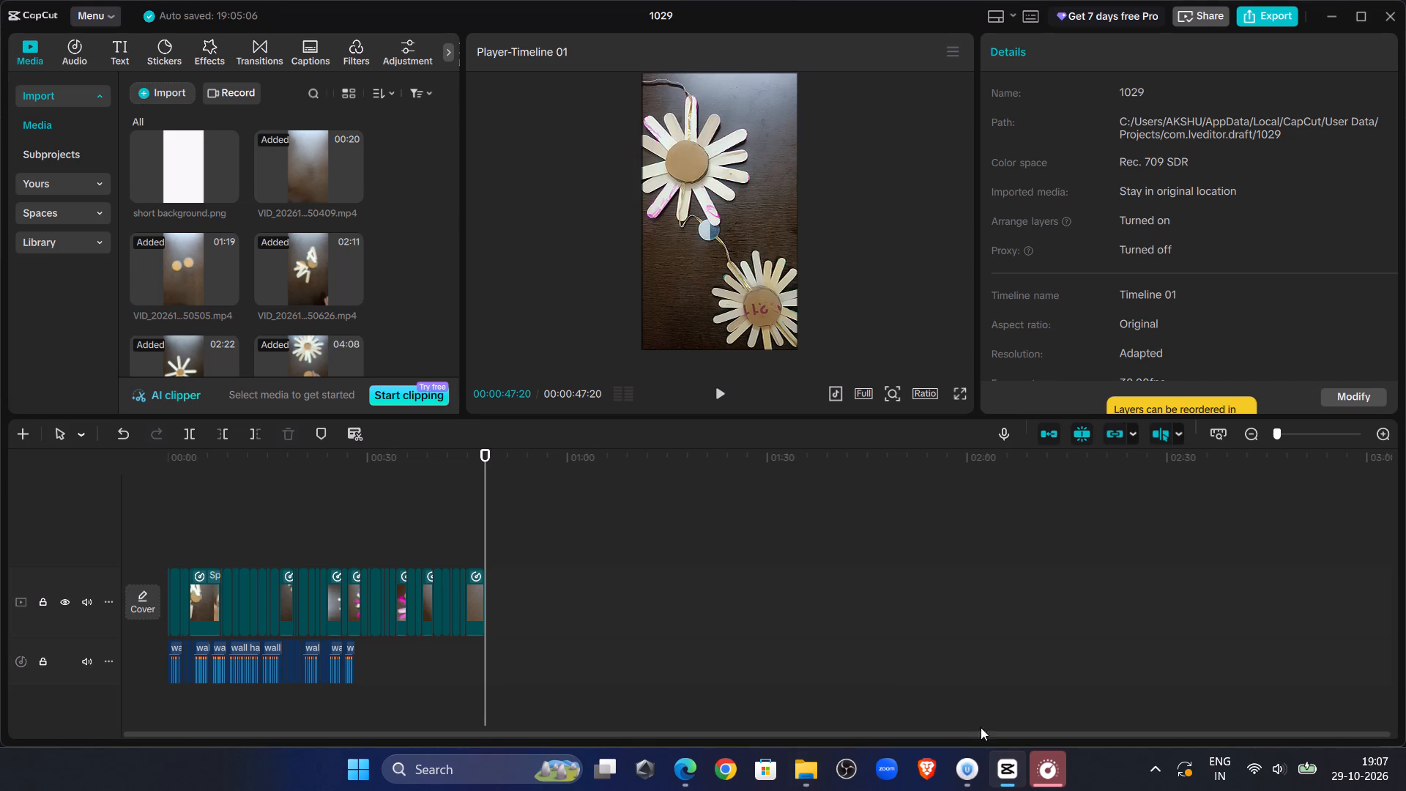
{"action": "left_click", "coordinate": [152, 92]}
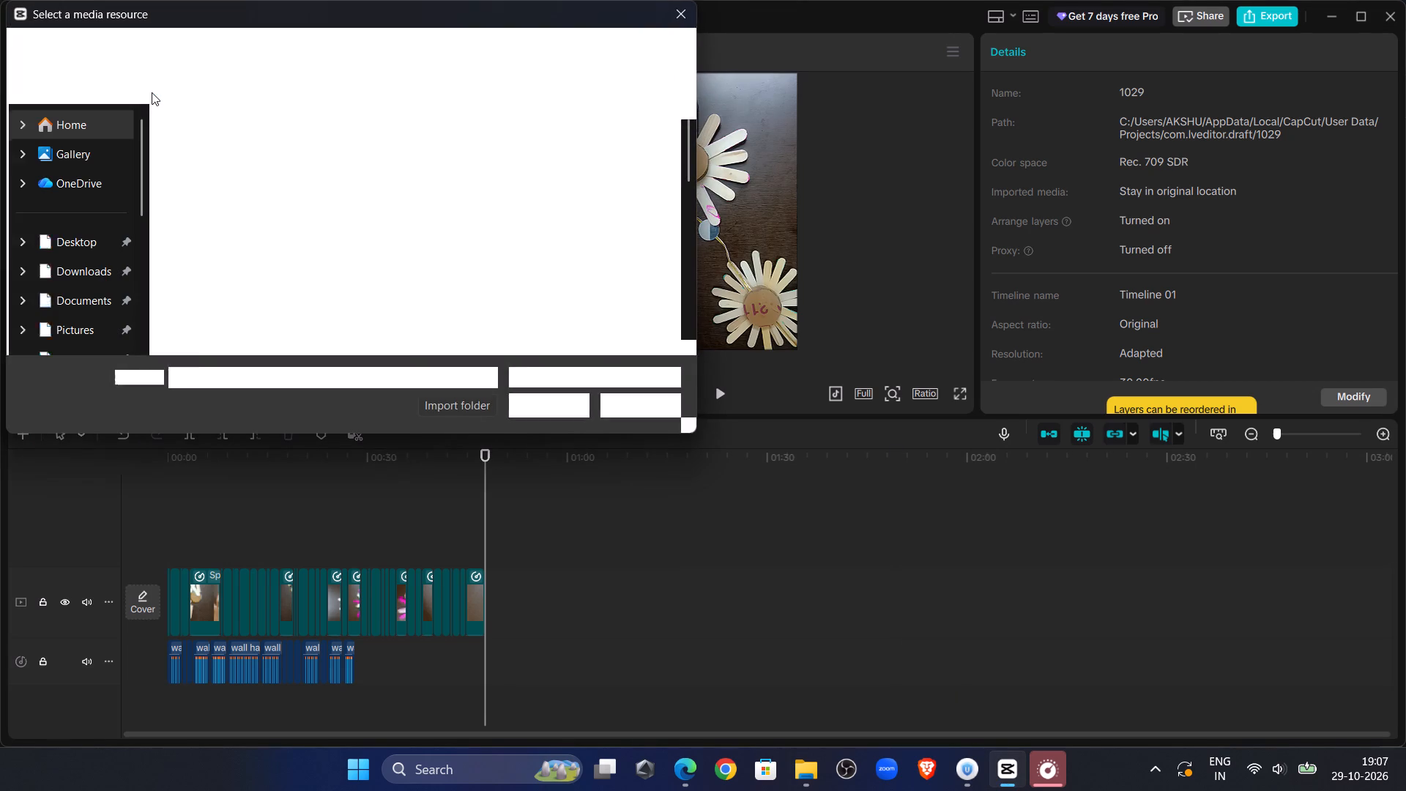
{"action": "scroll", "coordinate": [498, 229], "scroll_direction": "down", "scroll_amount": 20}
{"action": "scroll", "coordinate": [498, 229], "scroll_direction": "down", "scroll_amount": 2}
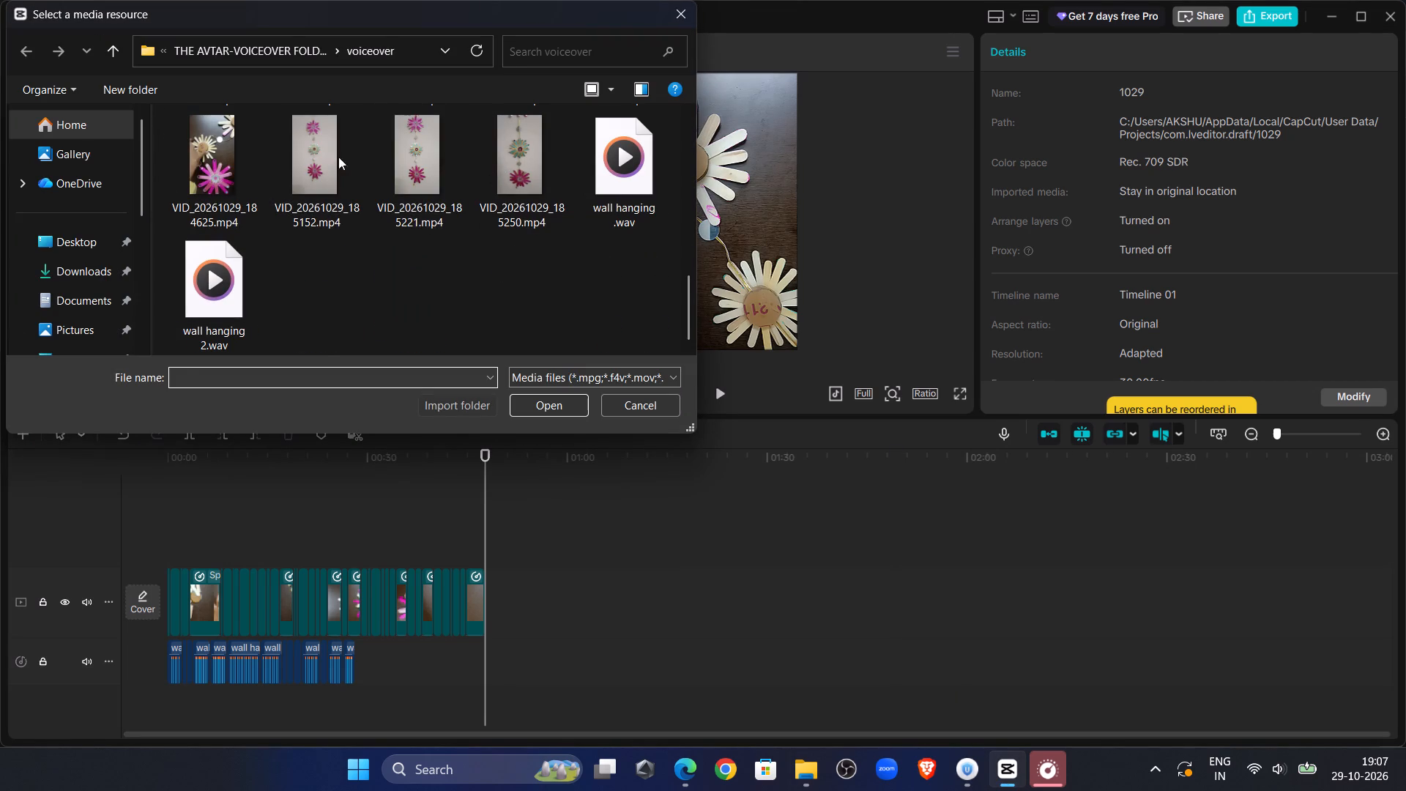
{"action": "left_click", "coordinate": [302, 168]}
{"action": "left_click", "coordinate": [414, 168], "text": "shift"}
{"action": "left_click", "coordinate": [550, 162], "text": "shift"}
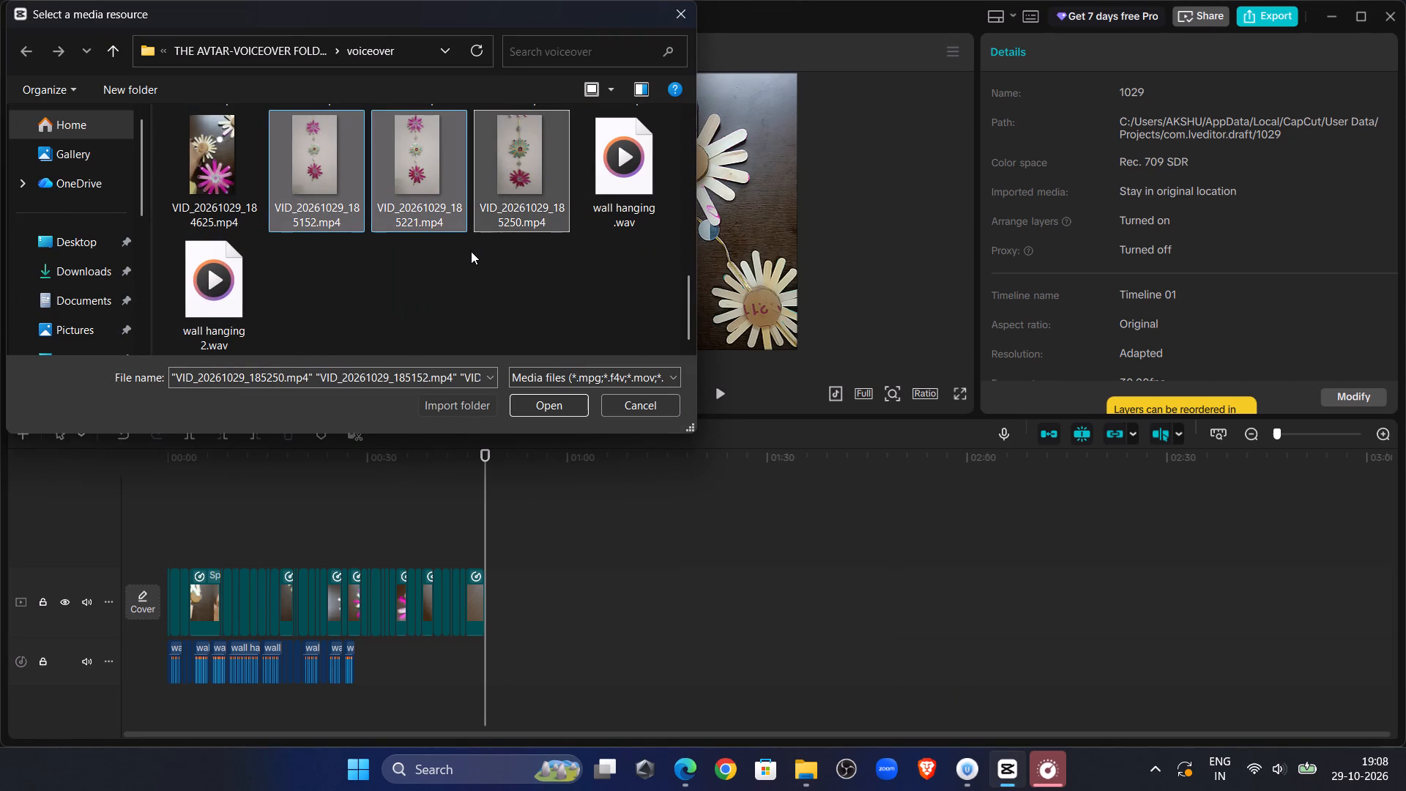
{"action": "left_click", "coordinate": [171, 144]}
{"action": "left_click", "coordinate": [289, 155], "text": "shift"}
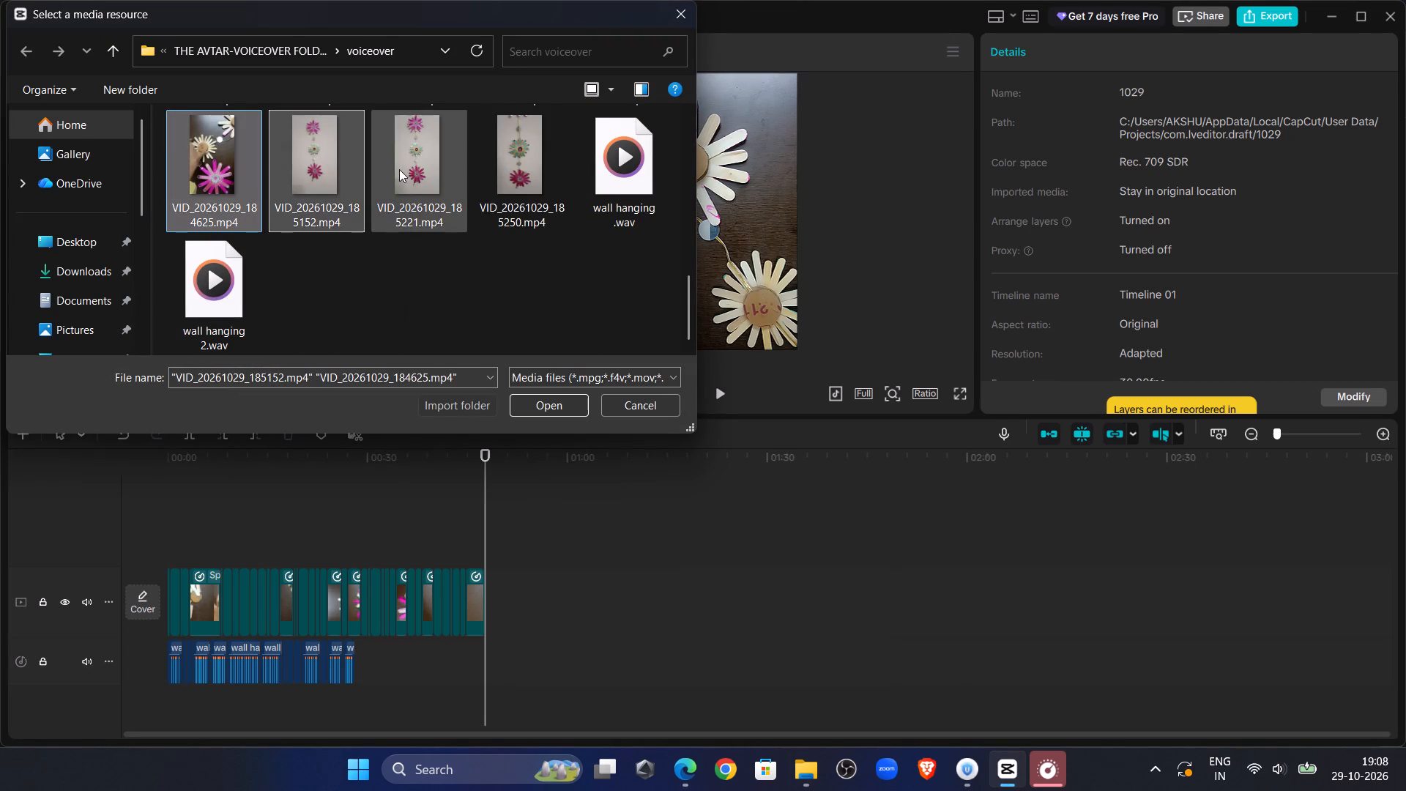
{"action": "left_click", "coordinate": [402, 169], "text": "shift"}
{"action": "left_click", "coordinate": [513, 169], "text": "shift"}
{"action": "key", "text": "ctrl+x"}
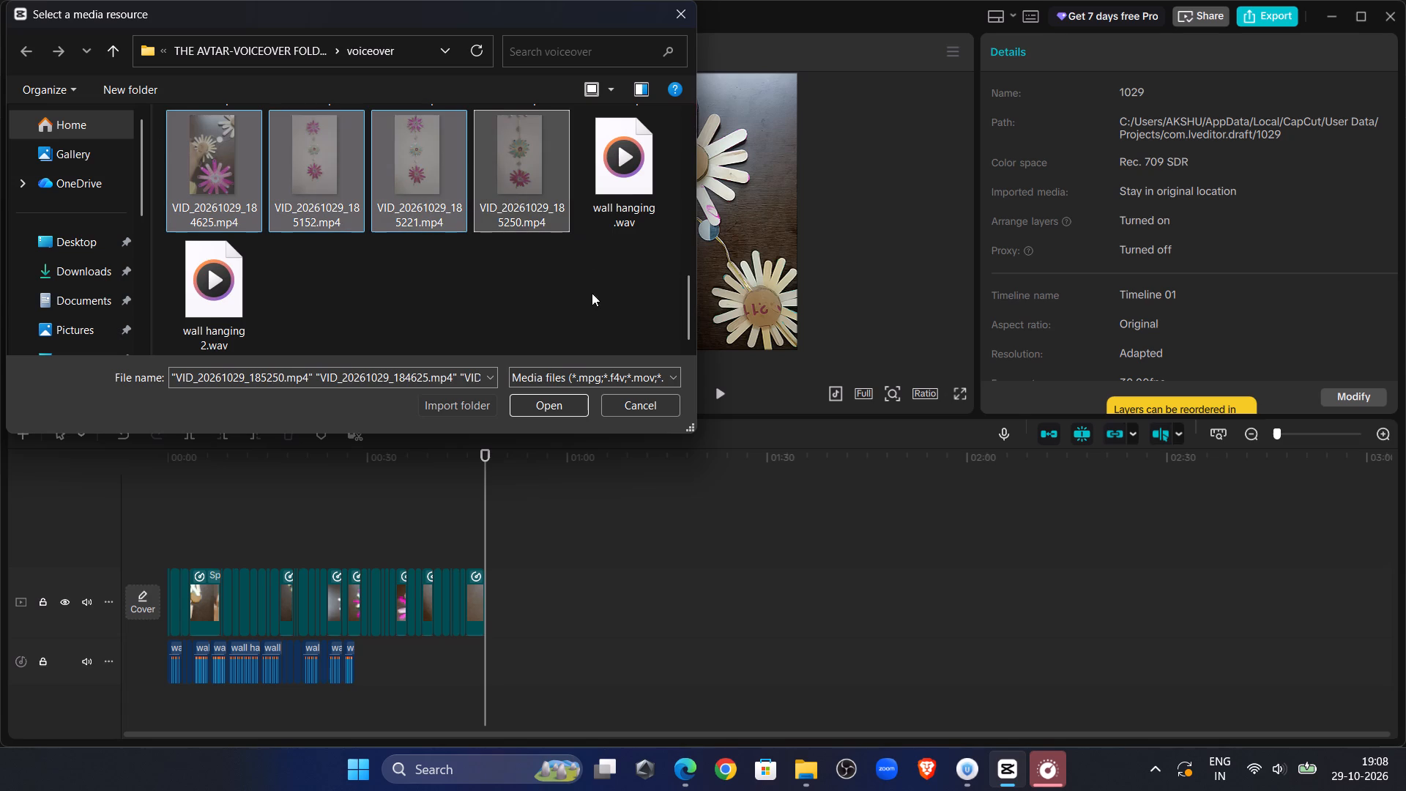
{"action": "left_click", "coordinate": [534, 406]}
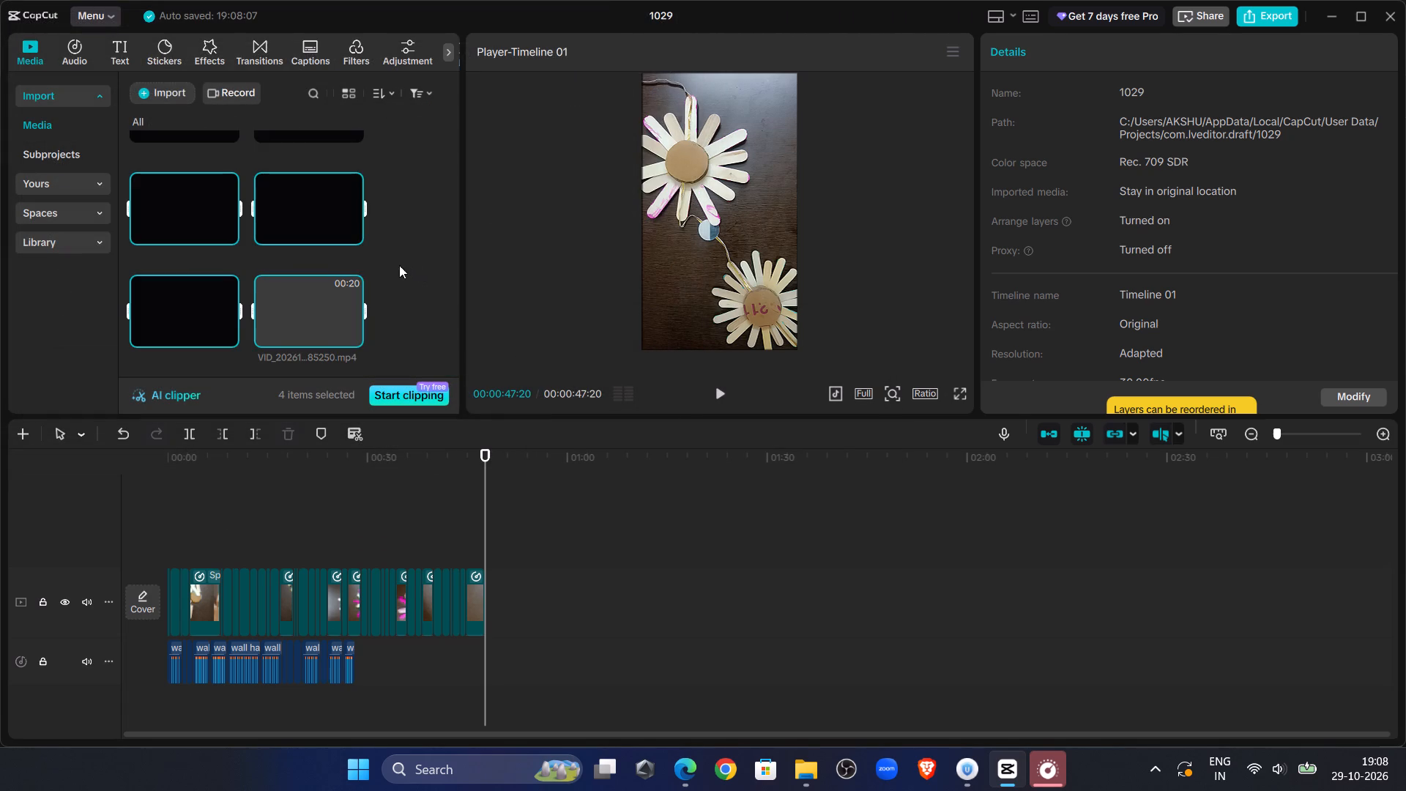
Add the four newly imported clips to the end of the main video track.
{"action": "scroll", "coordinate": [368, 261], "scroll_direction": "down", "scroll_amount": 6}
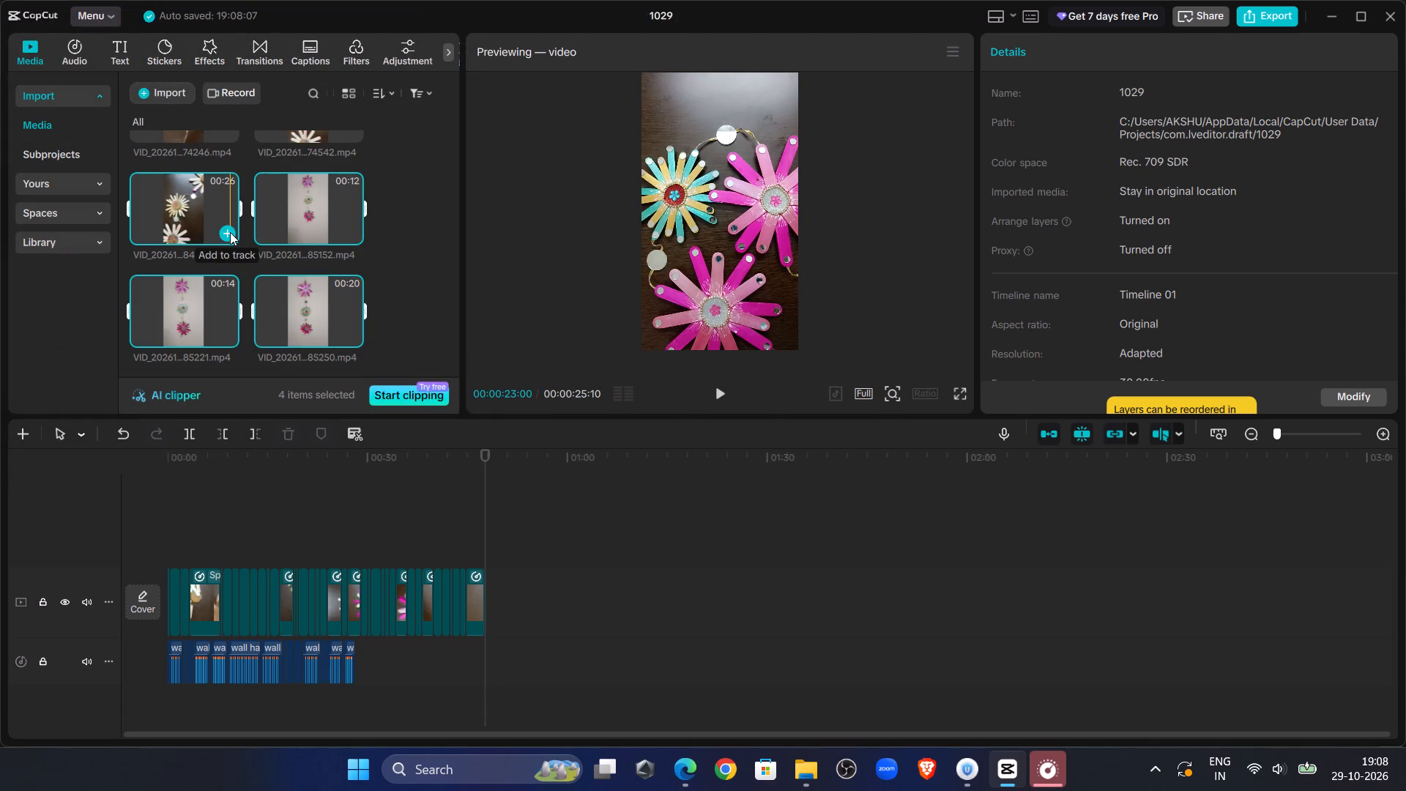
{"action": "left_click", "coordinate": [230, 232]}
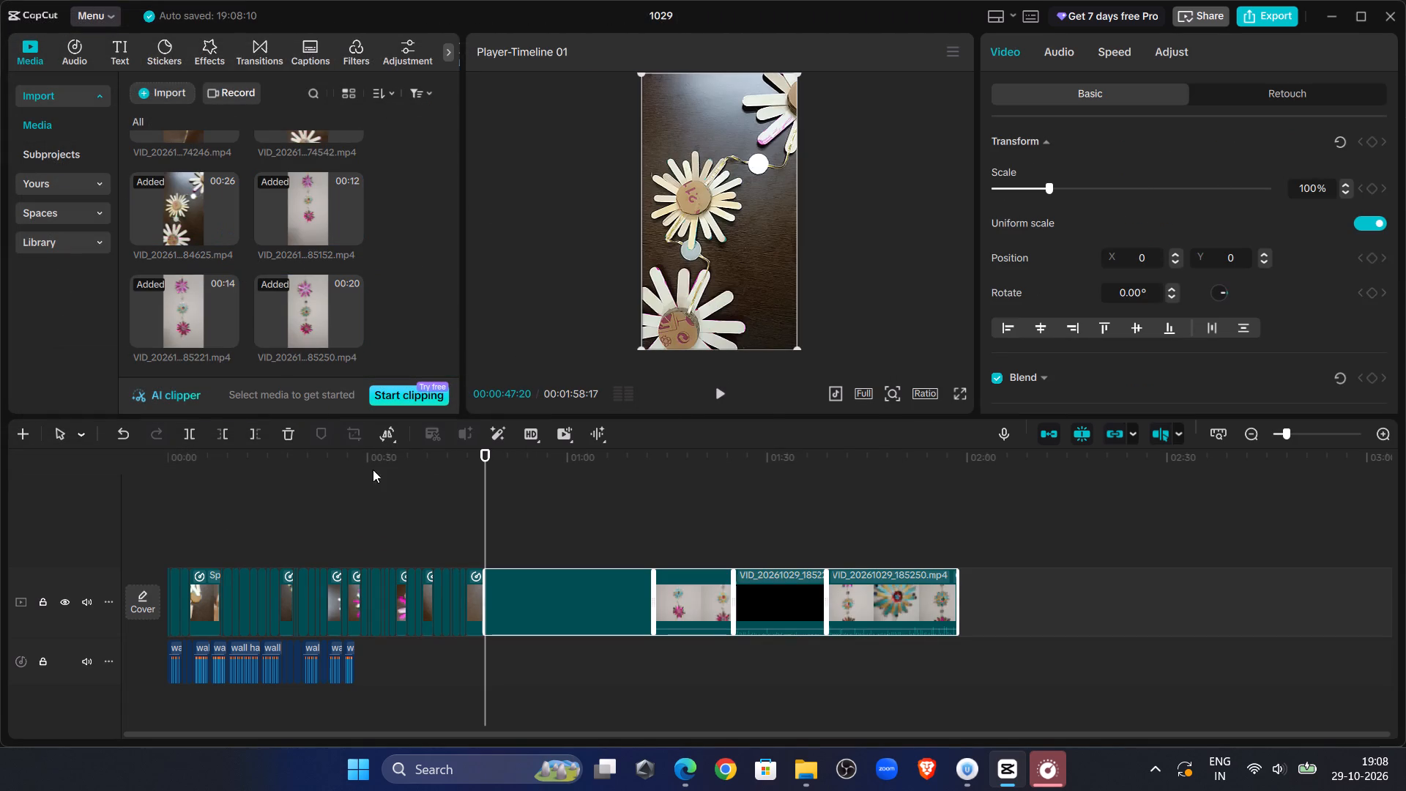
Briefly play the four added clips and lower their audio volume to the minimum.
{"action": "left_click", "coordinate": [728, 390]}
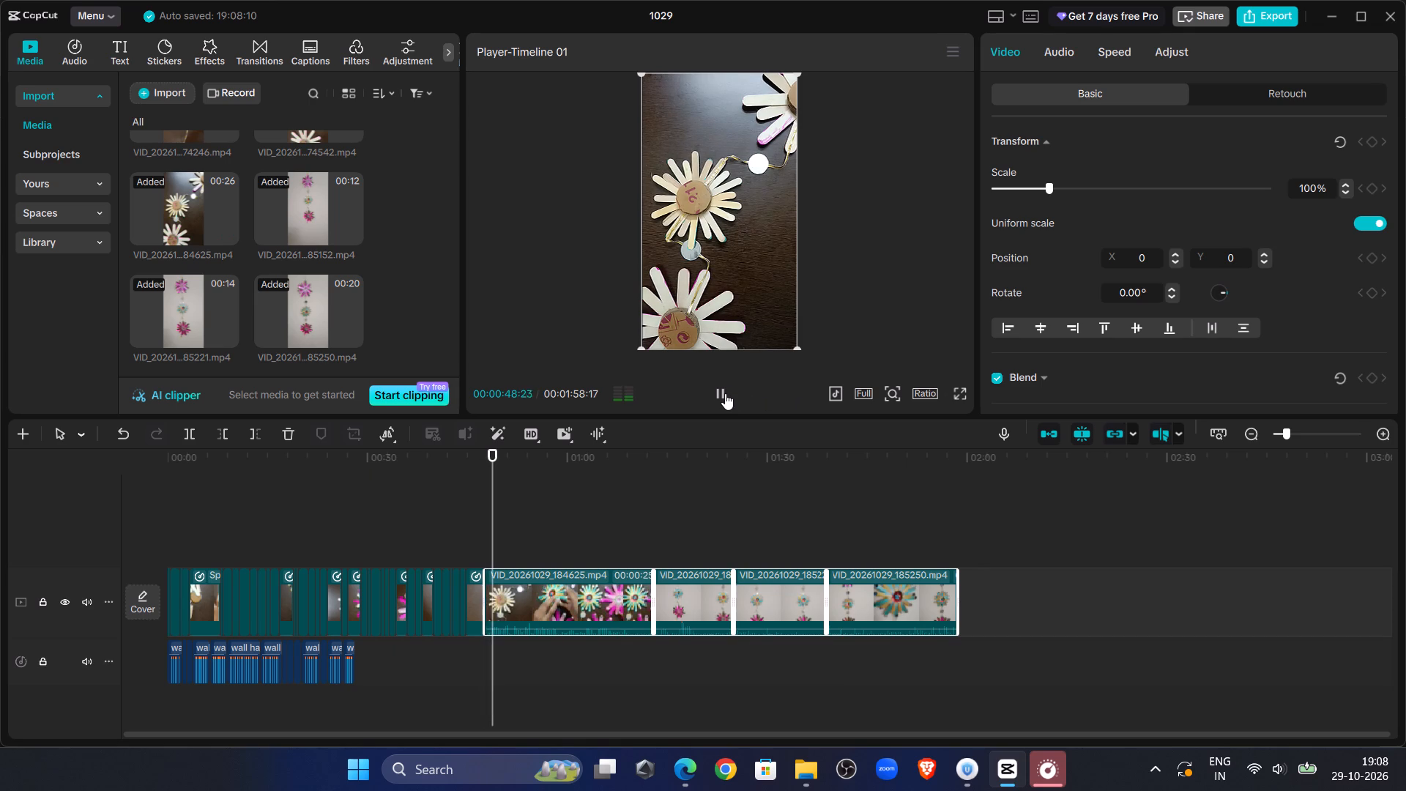
{"action": "left_click", "coordinate": [725, 393]}
{"action": "left_click", "coordinate": [1106, 48]}
{"action": "left_click", "coordinate": [1062, 58]}
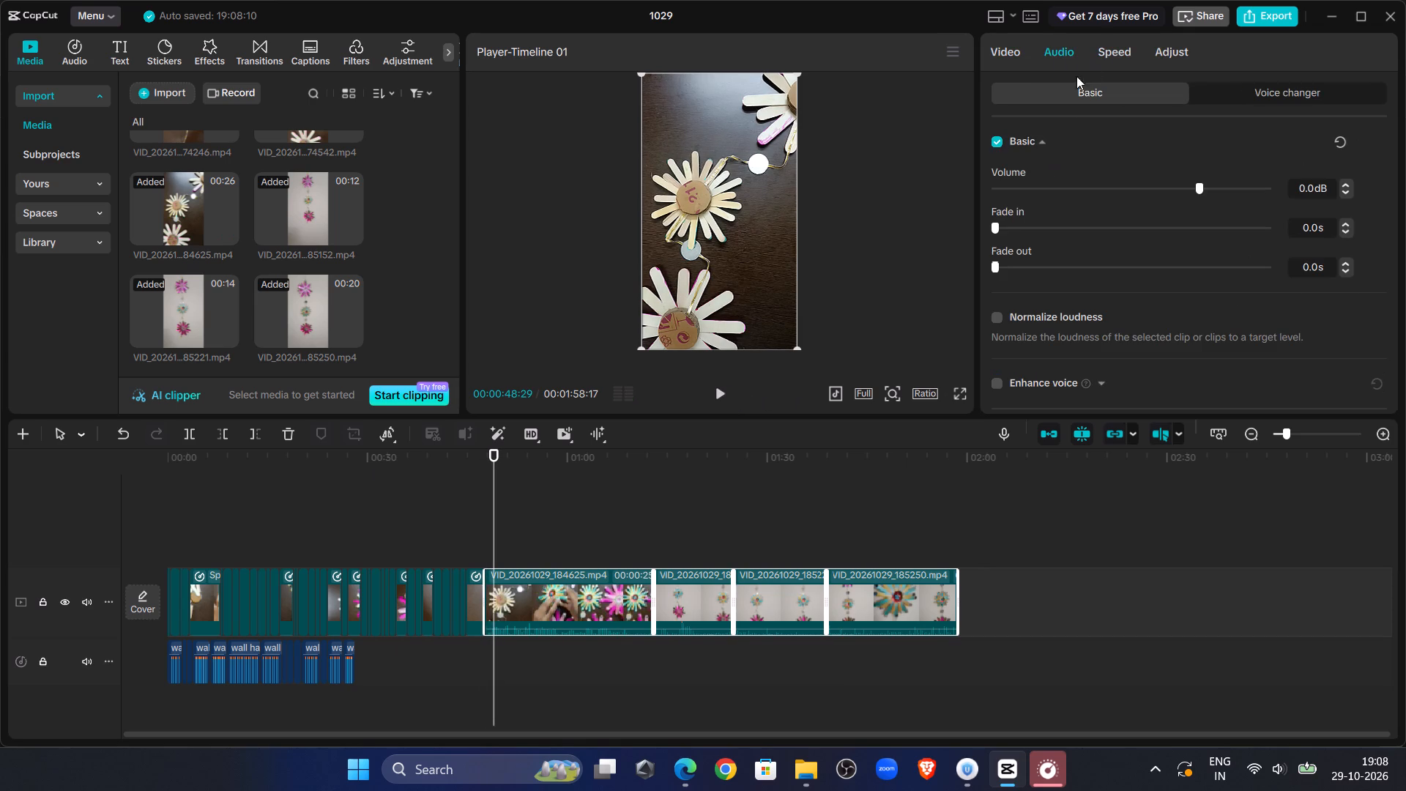
{"action": "left_click_drag", "start_coordinate": [1193, 184], "coordinate": [908, 178]}
Set the playback speed of the four added clips to 5.00x.
{"action": "left_click", "coordinate": [1126, 42]}
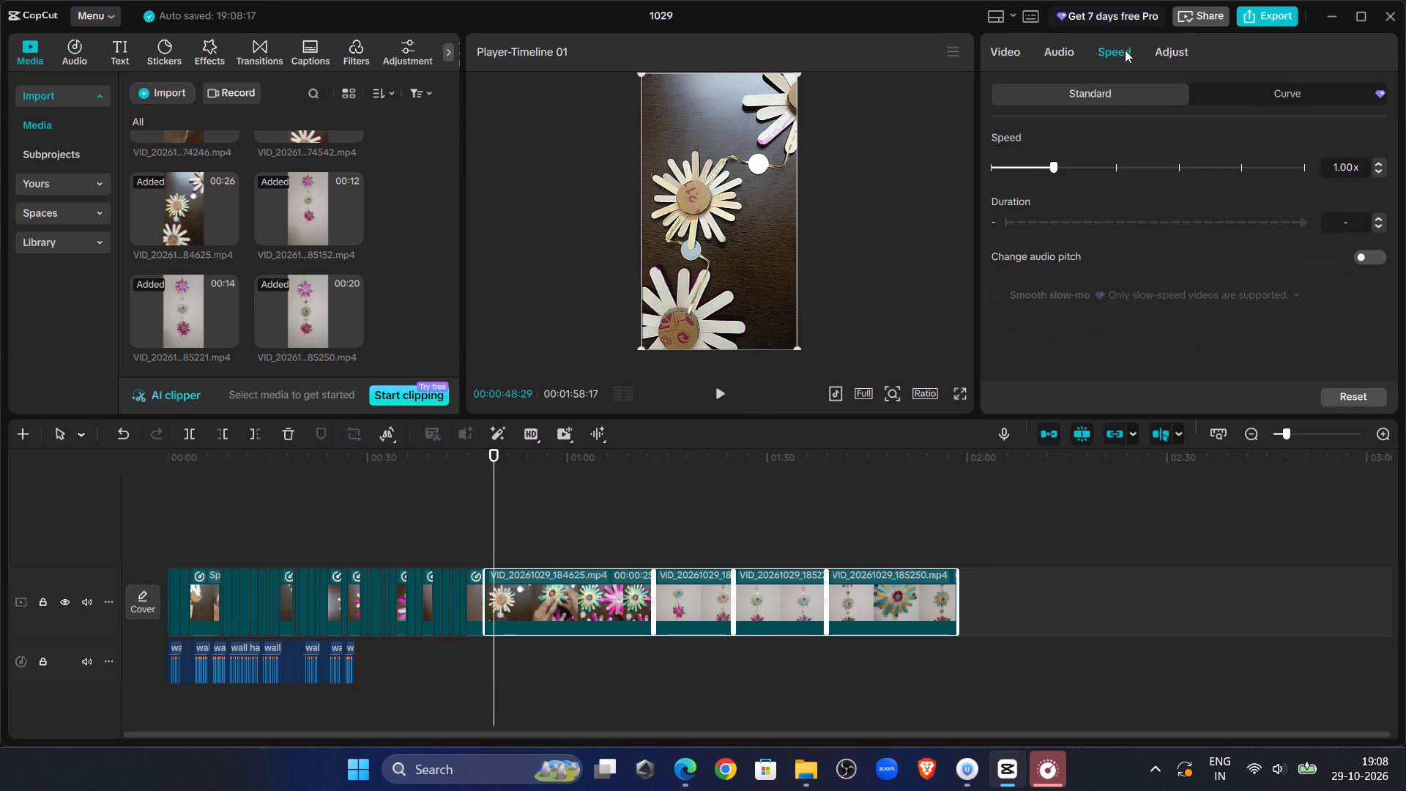
{"action": "left_click", "coordinate": [1178, 167]}
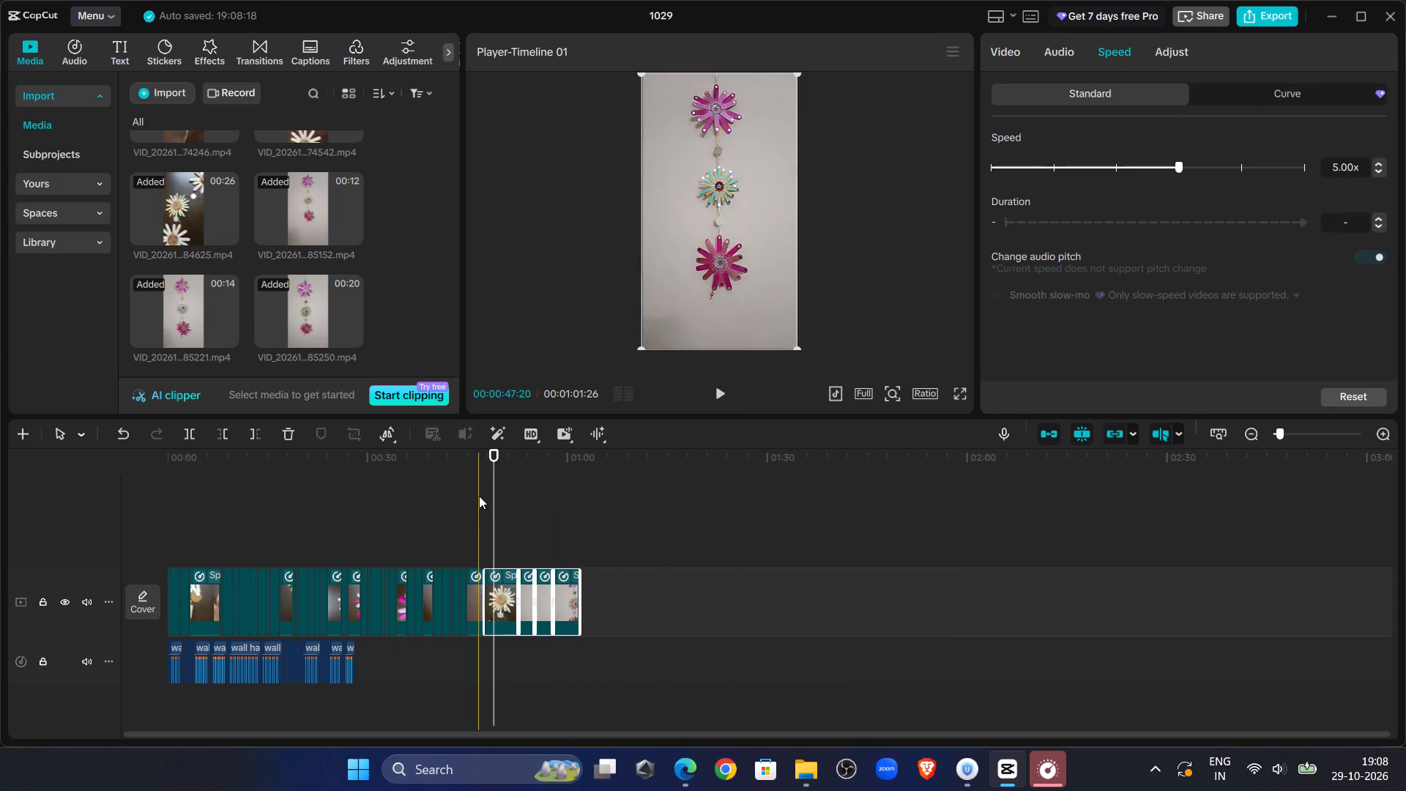
Play through VID_20261029_184625 and trim away the part after 00:00:50:28, before the hands form a heart.
{"action": "left_click_drag", "start_coordinate": [494, 502], "coordinate": [486, 505]}
{"action": "left_click", "coordinate": [711, 381]}
{"action": "left_click", "coordinate": [722, 393]}
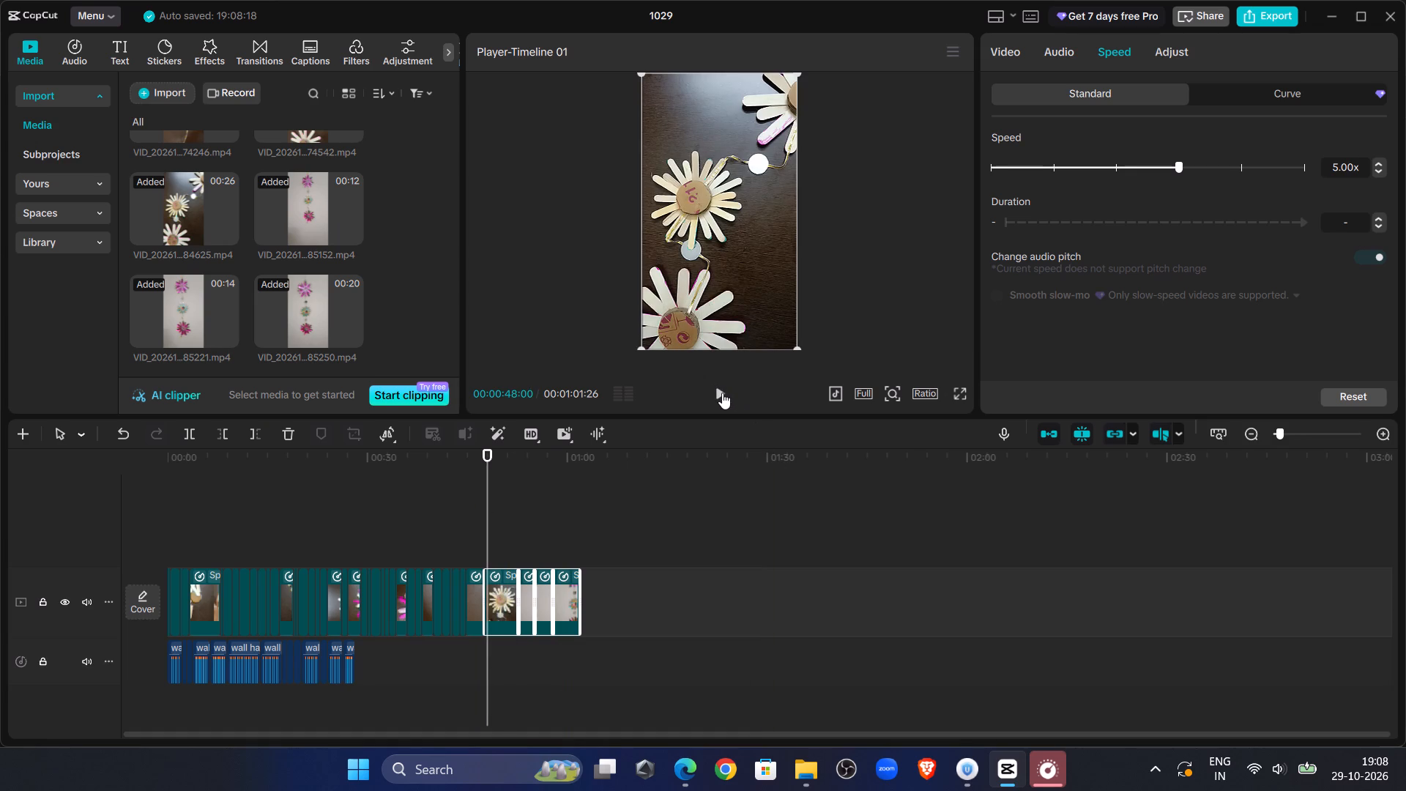
{"action": "left_click", "coordinate": [722, 393]}
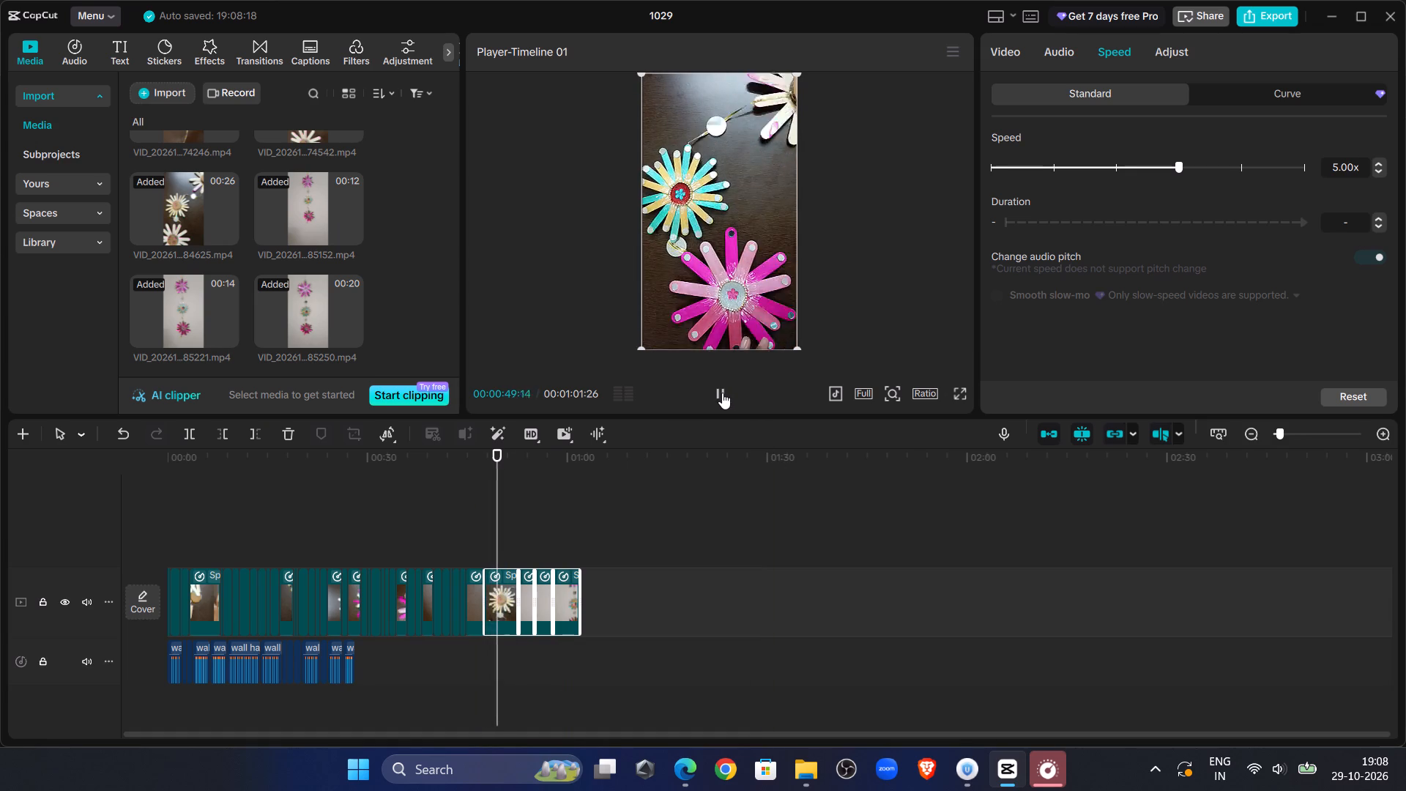
{"action": "left_click", "coordinate": [722, 393]}
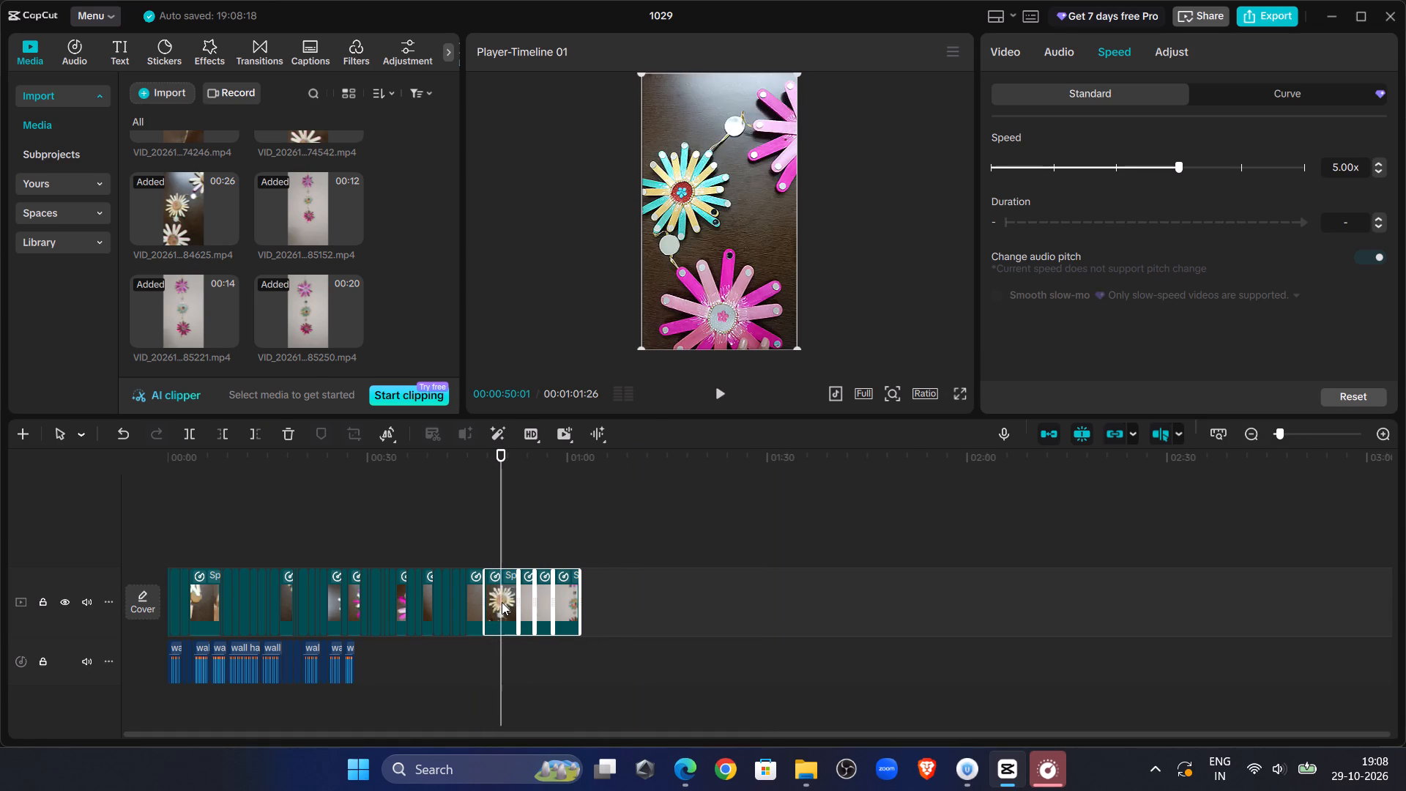
{"action": "left_click_drag", "start_coordinate": [501, 538], "coordinate": [508, 540]}
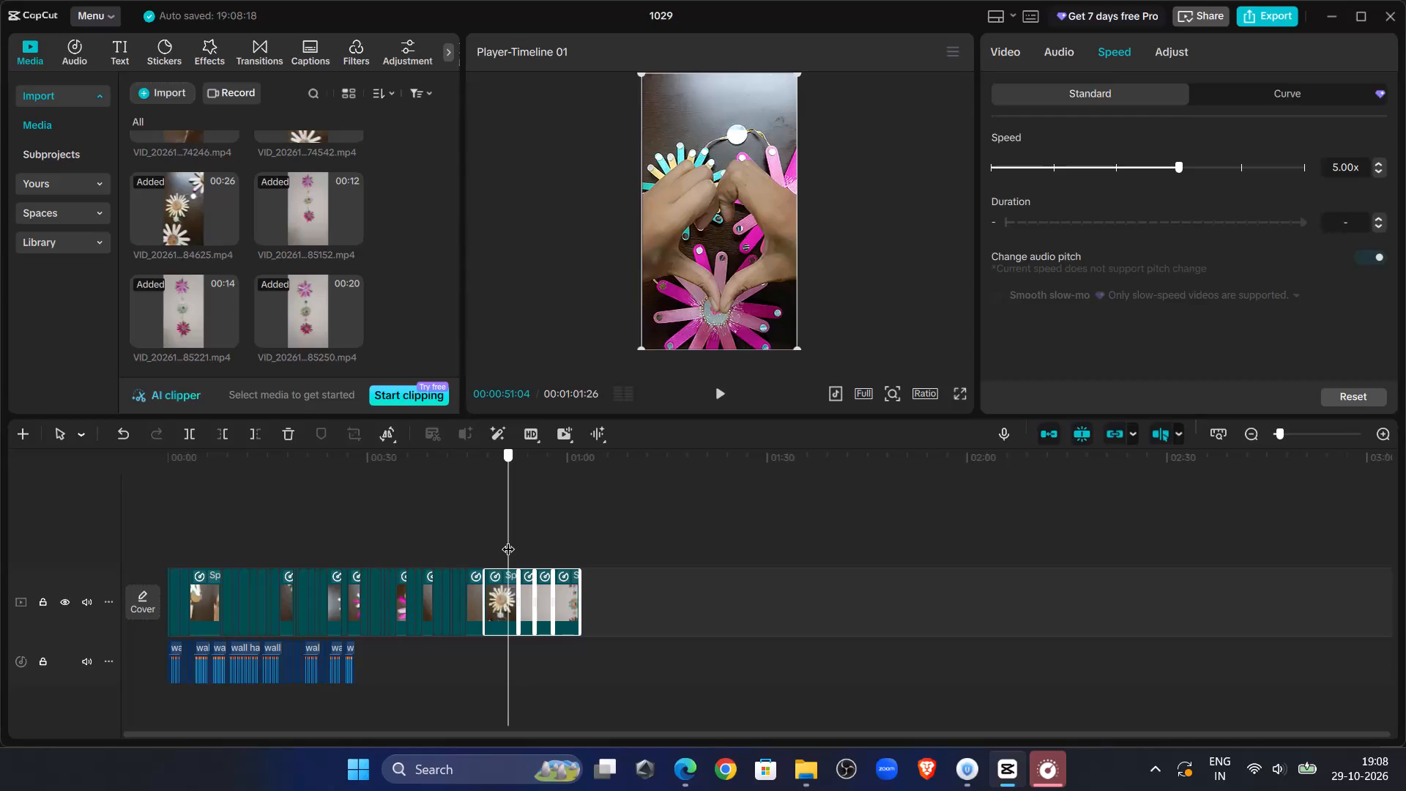
{"action": "left_click_drag", "start_coordinate": [508, 540], "coordinate": [486, 538]}
{"action": "left_click", "coordinate": [720, 390]}
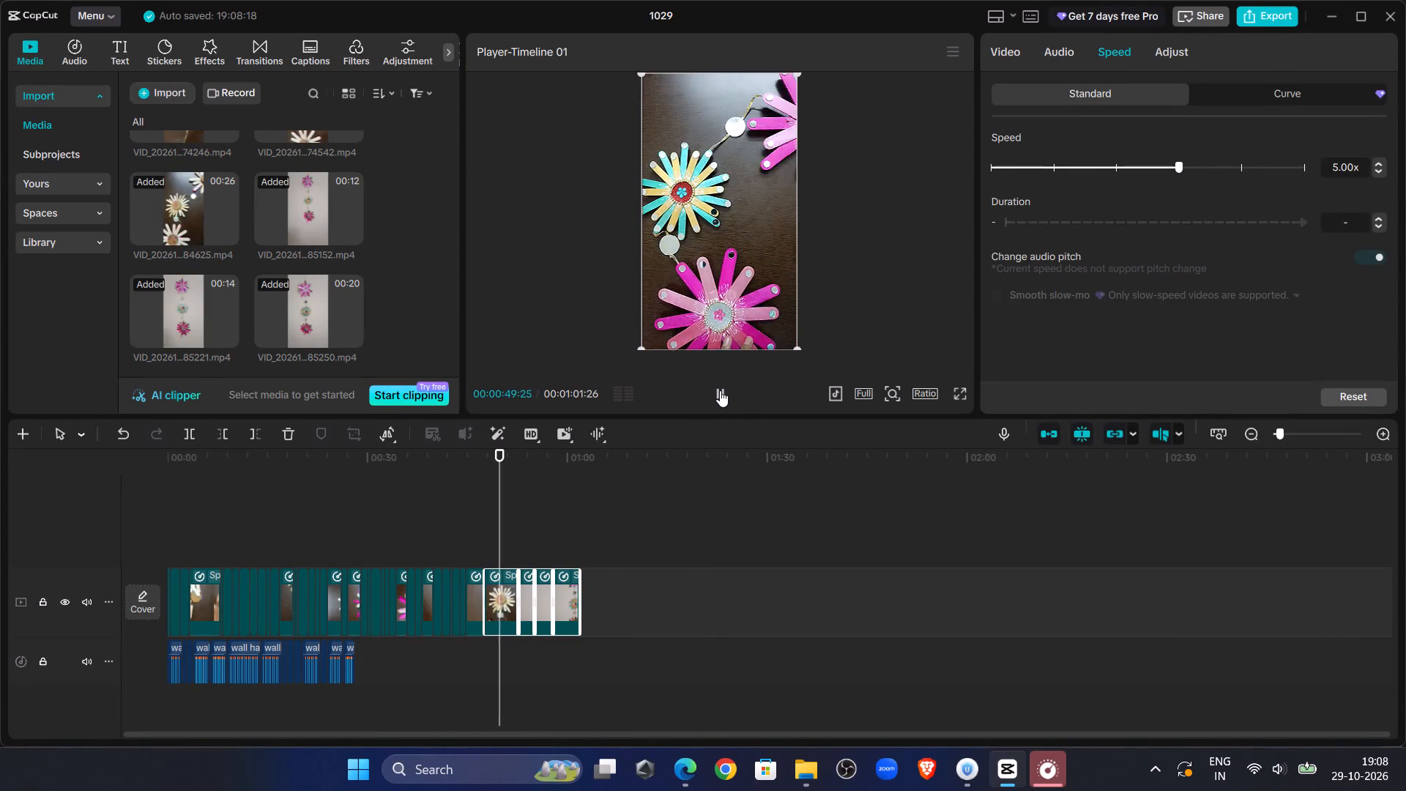
{"action": "left_click", "coordinate": [720, 390]}
{"action": "double_click", "coordinate": [720, 390]}
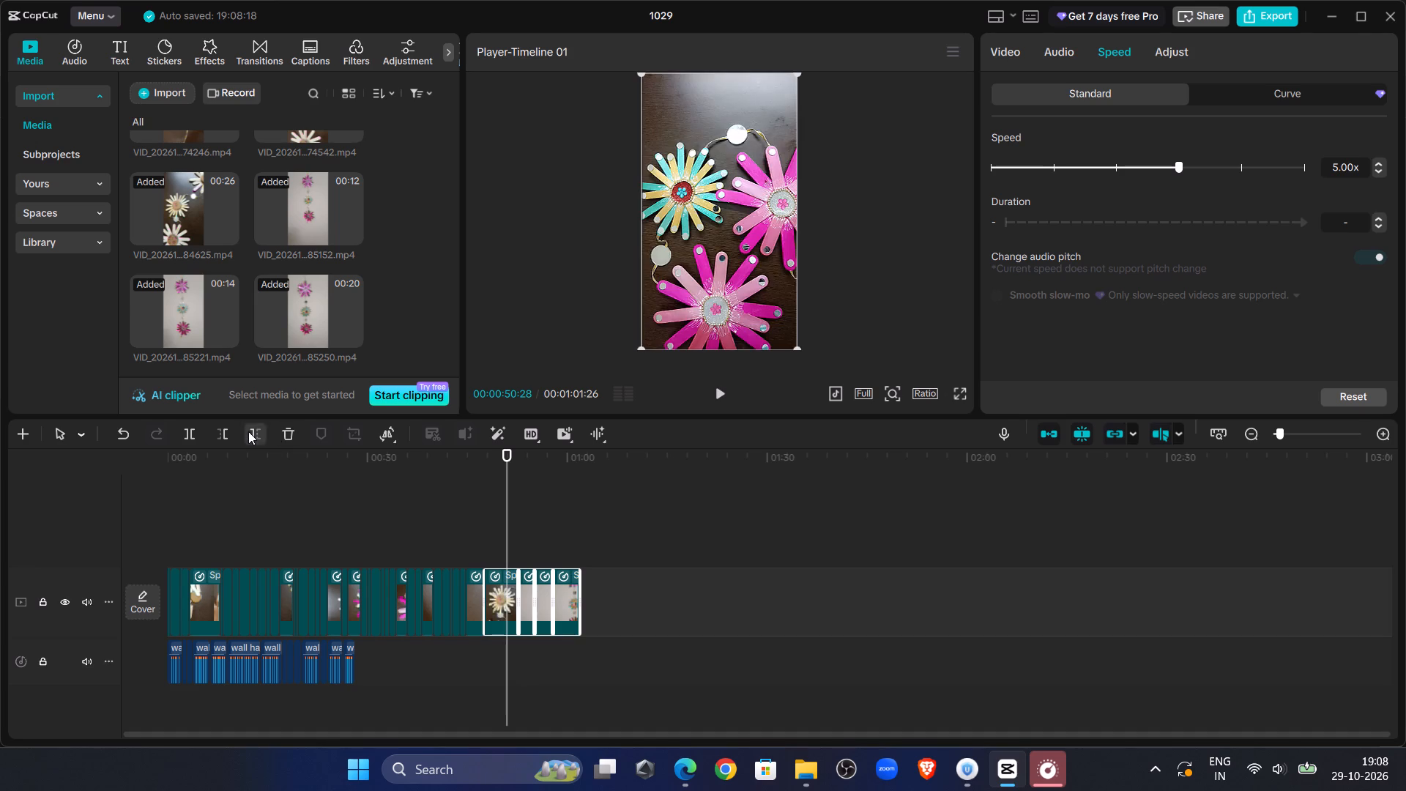
{"action": "left_click", "coordinate": [248, 431]}
Play through the finished-product clips at the end of the track and delete VID_20261029_185152.
{"action": "left_click", "coordinate": [713, 395]}
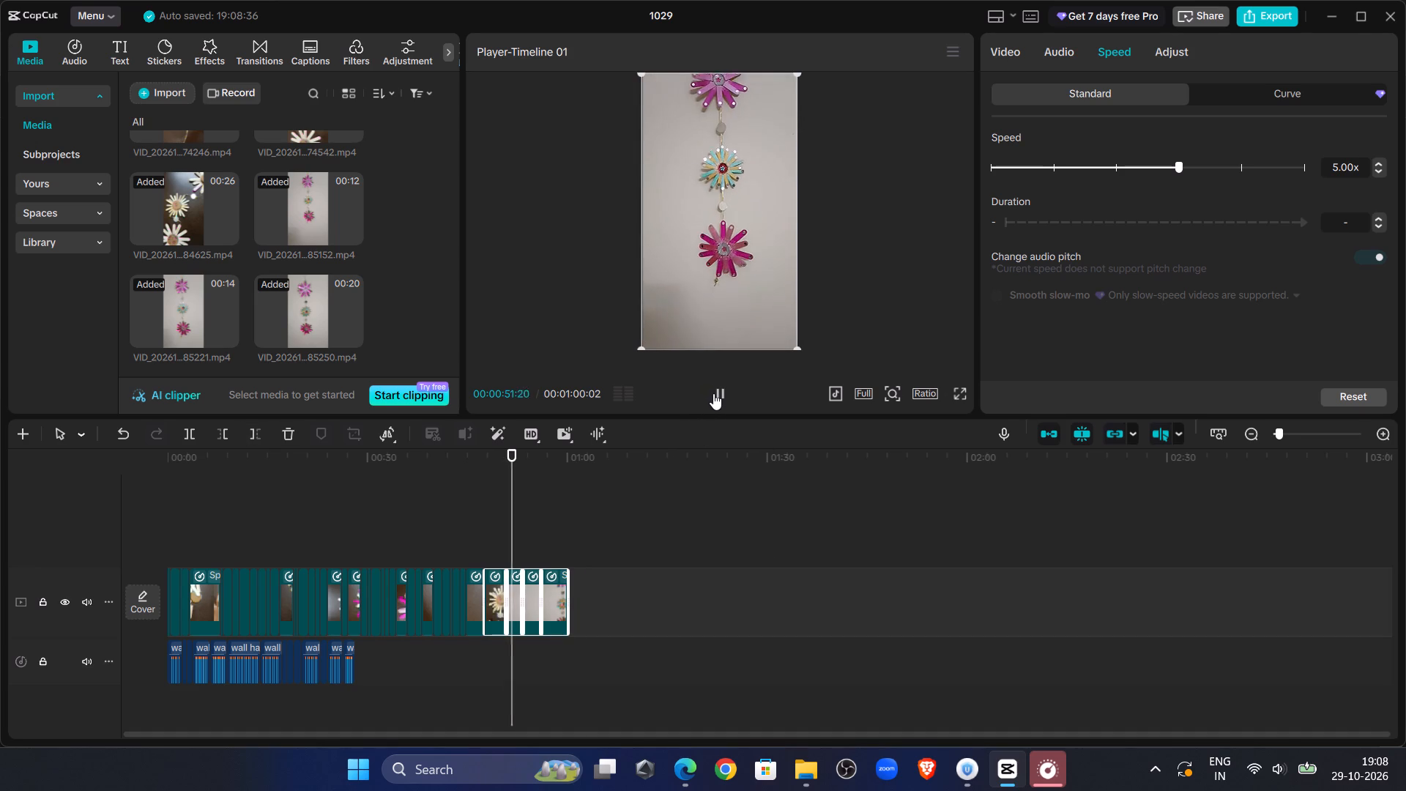
{"action": "left_click", "coordinate": [1309, 436]}
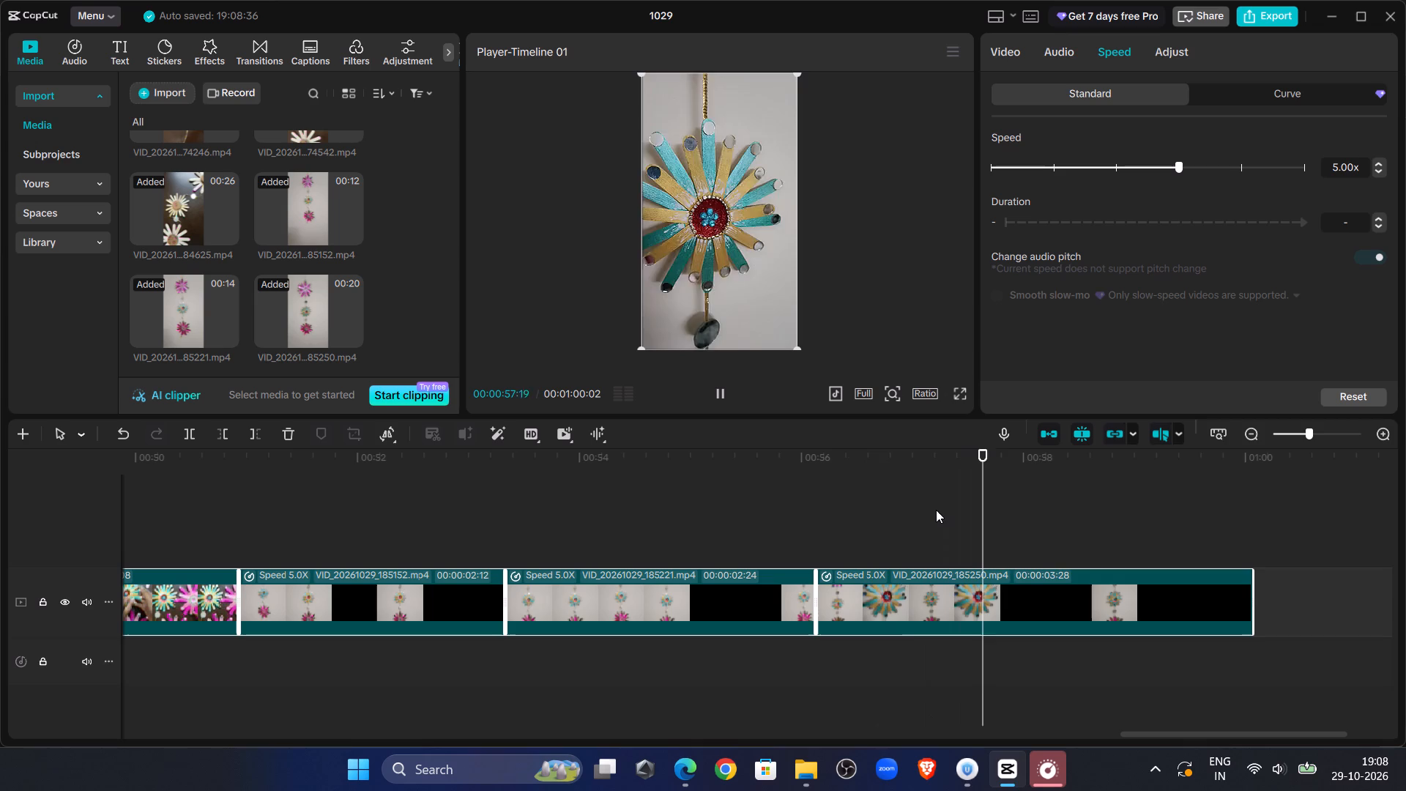
{"action": "left_click", "coordinate": [879, 560]}
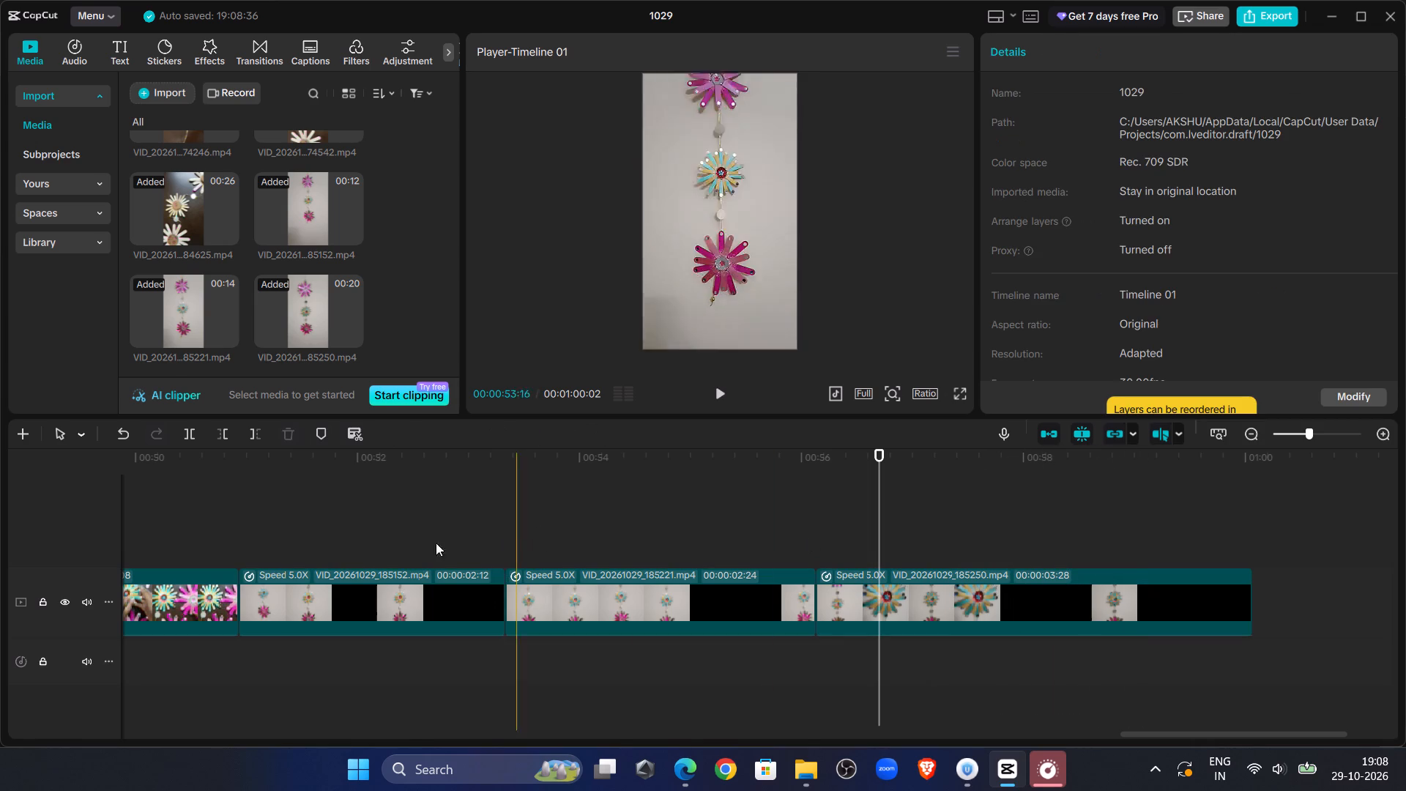
{"action": "left_click", "coordinate": [239, 512]}
{"action": "left_click", "coordinate": [722, 394]}
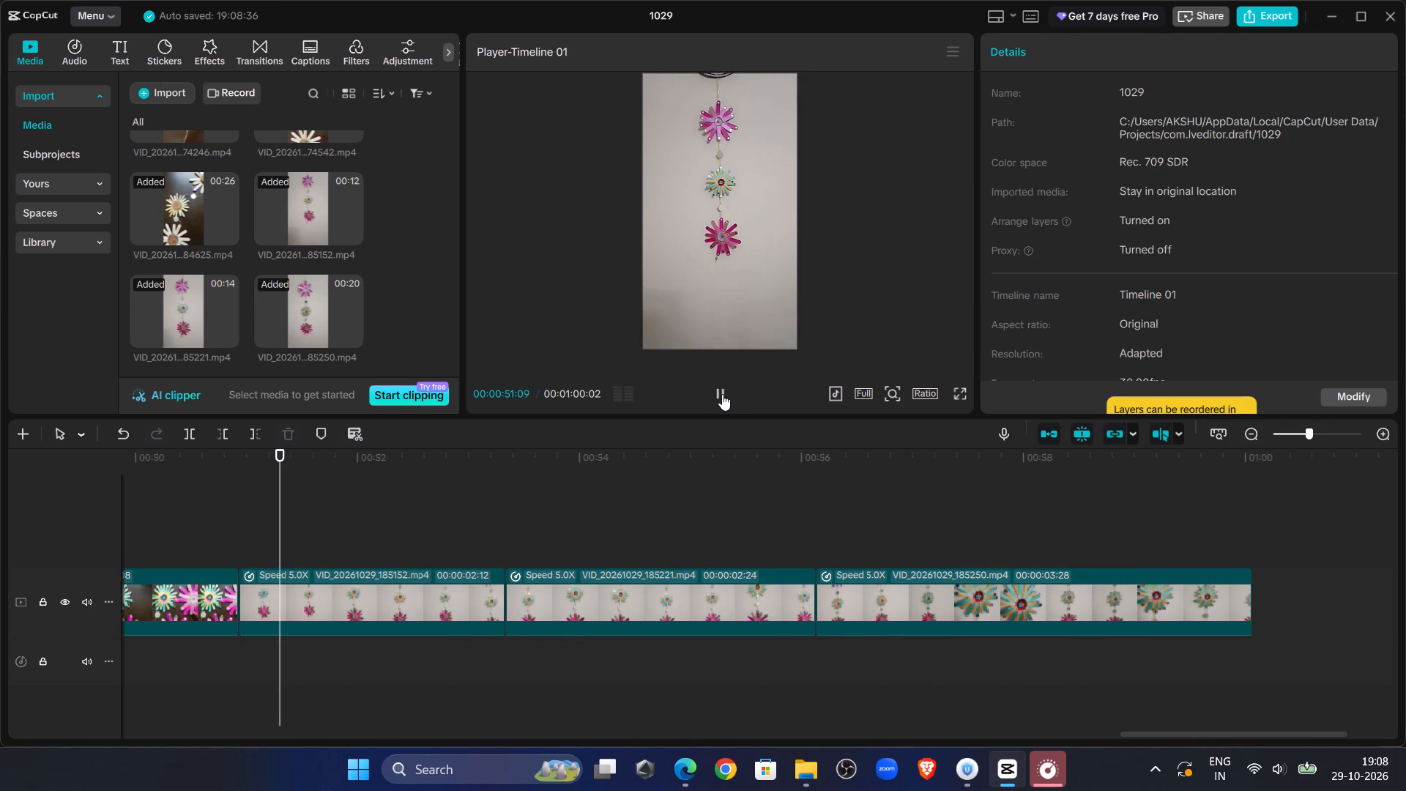
{"action": "left_click", "coordinate": [723, 394]}
{"action": "left_click", "coordinate": [461, 585]}
{"action": "key", "text": "Delete"}
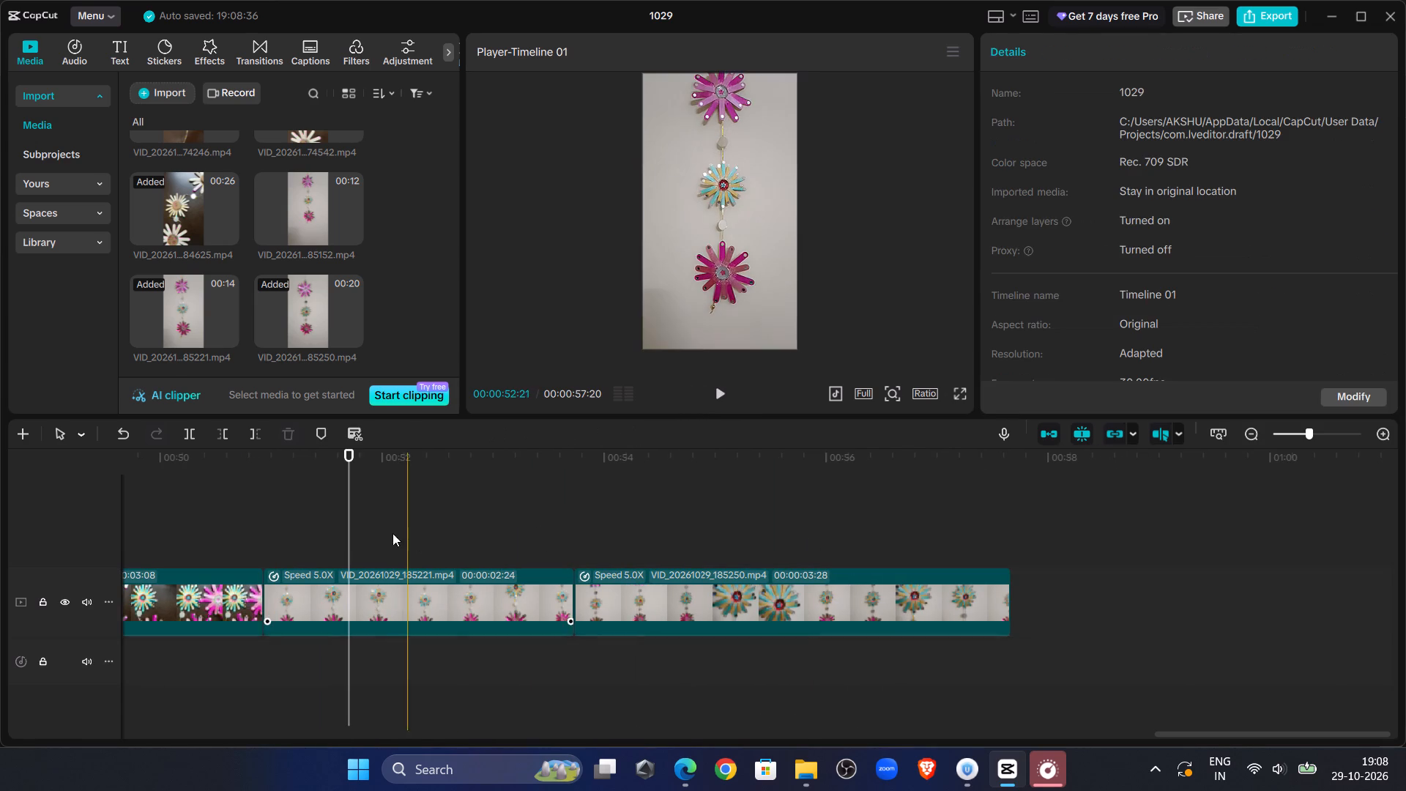
Compare VID_20261029_185221 and VID_20261029_185250 in full-screen playback, and delete VID_20261029_185250 from the end of the track.
{"action": "left_click", "coordinate": [263, 511]}
{"action": "left_click", "coordinate": [715, 392]}
{"action": "left_click", "coordinate": [718, 391]}
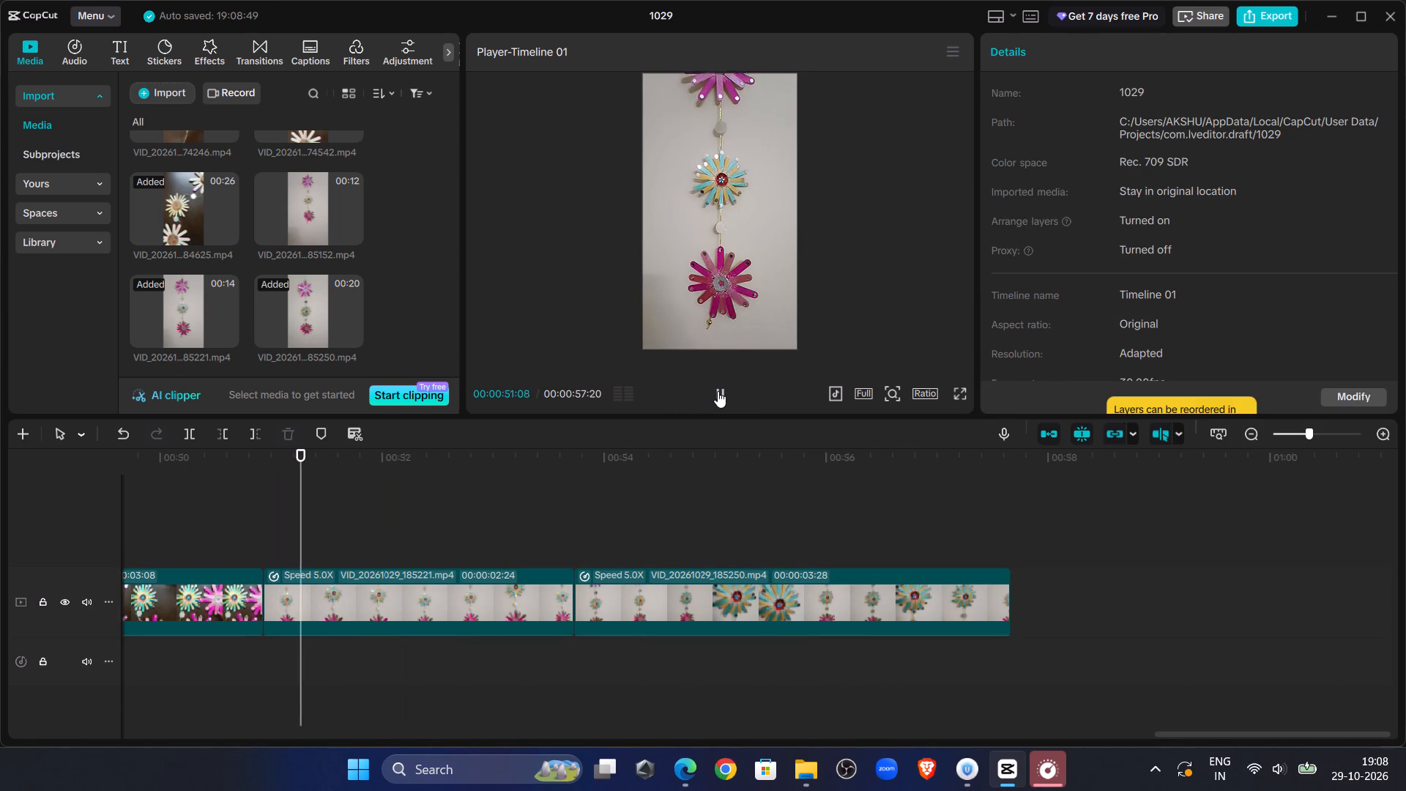
{"action": "left_click", "coordinate": [967, 390]}
{"action": "left_click", "coordinate": [959, 392]}
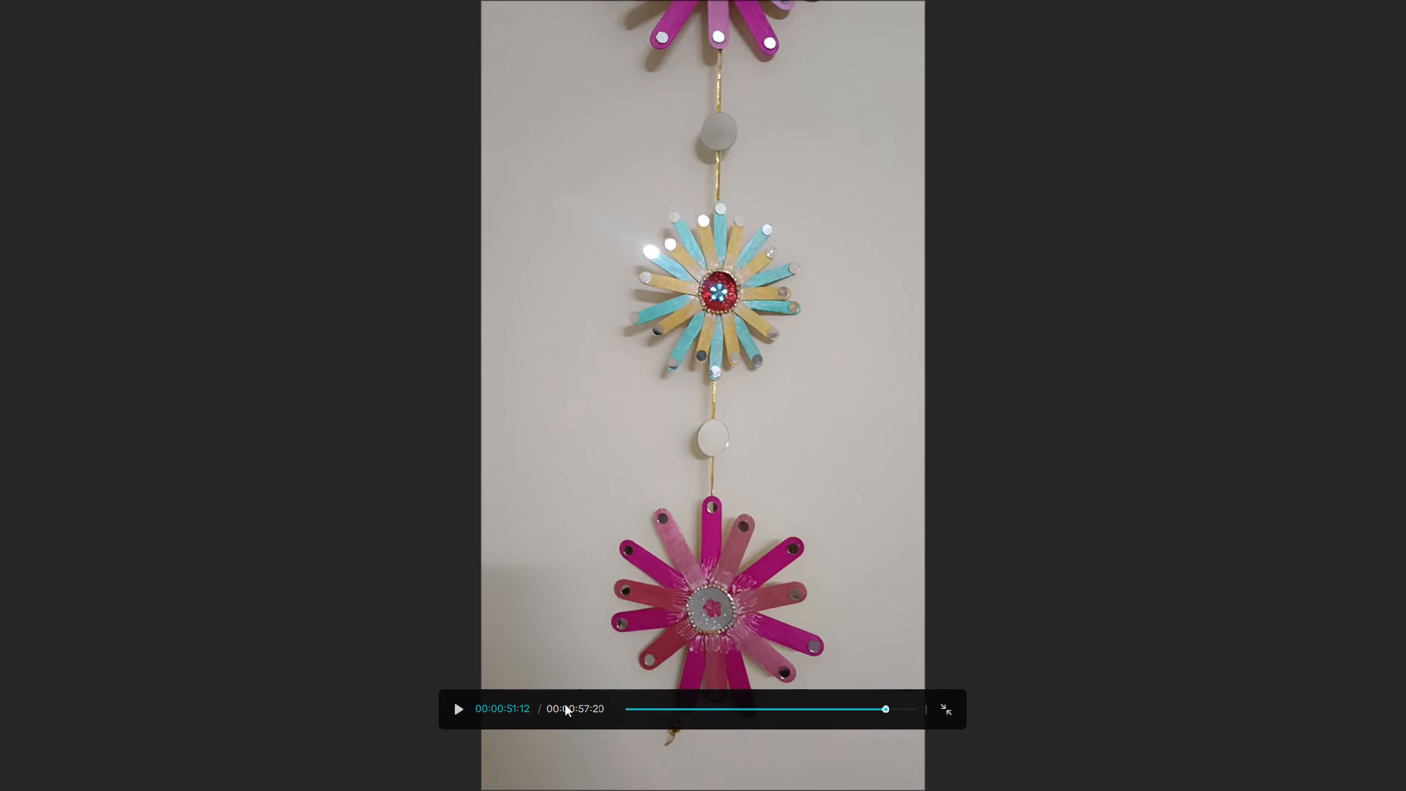
{"action": "left_click", "coordinate": [461, 708]}
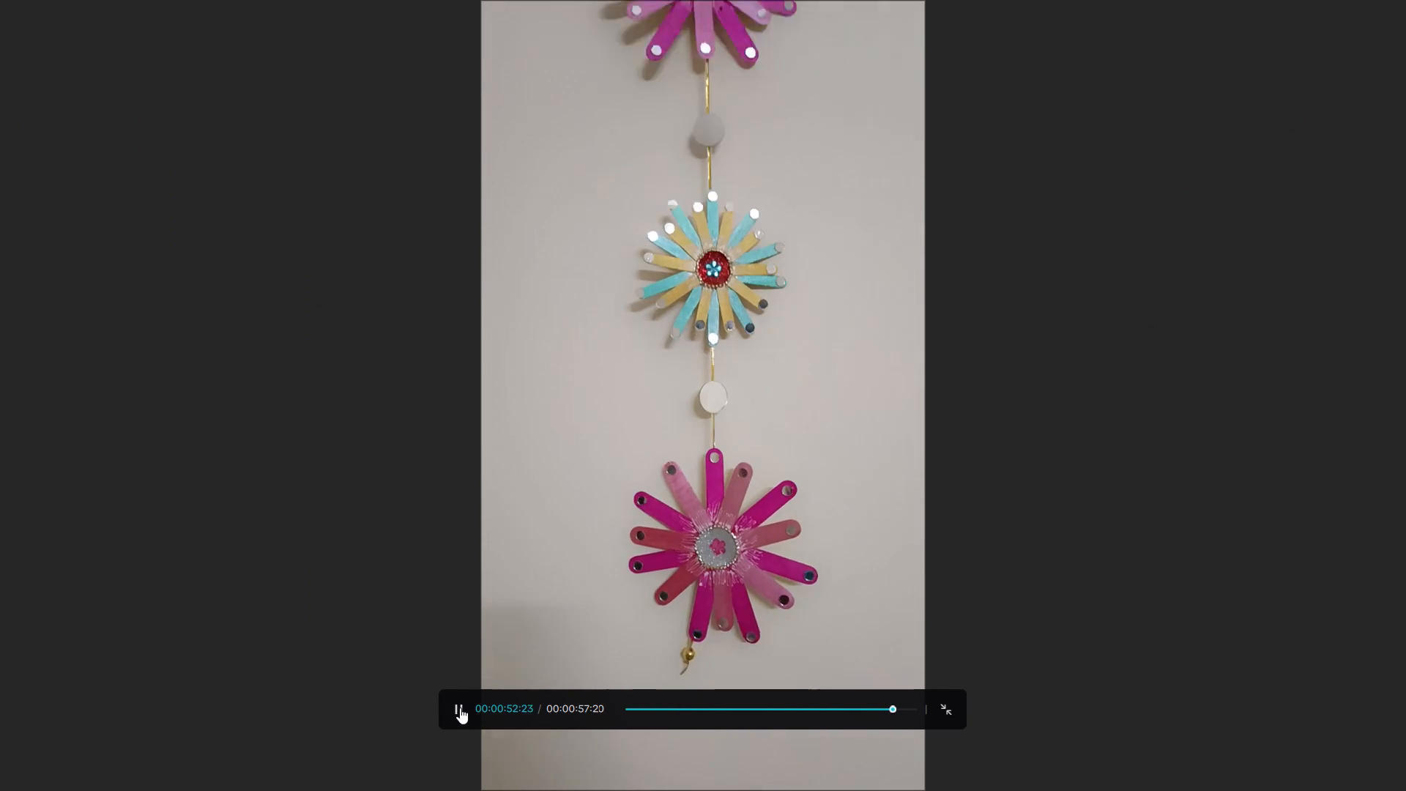
{"action": "left_click", "coordinate": [460, 708]}
{"action": "left_click", "coordinate": [460, 708]}
{"action": "left_click", "coordinate": [460, 708]}
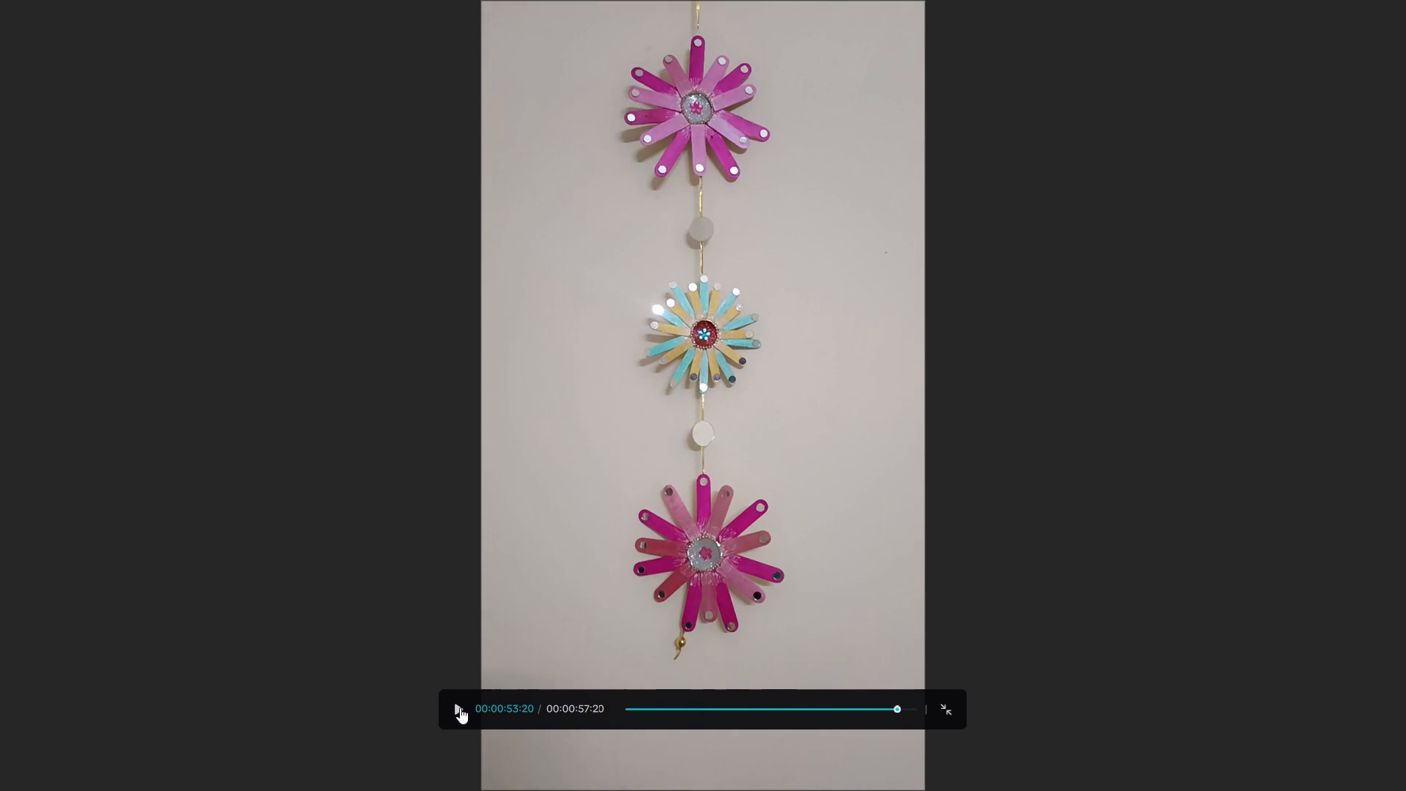
{"action": "left_click", "coordinate": [460, 708]}
{"action": "left_click", "coordinate": [460, 708]}
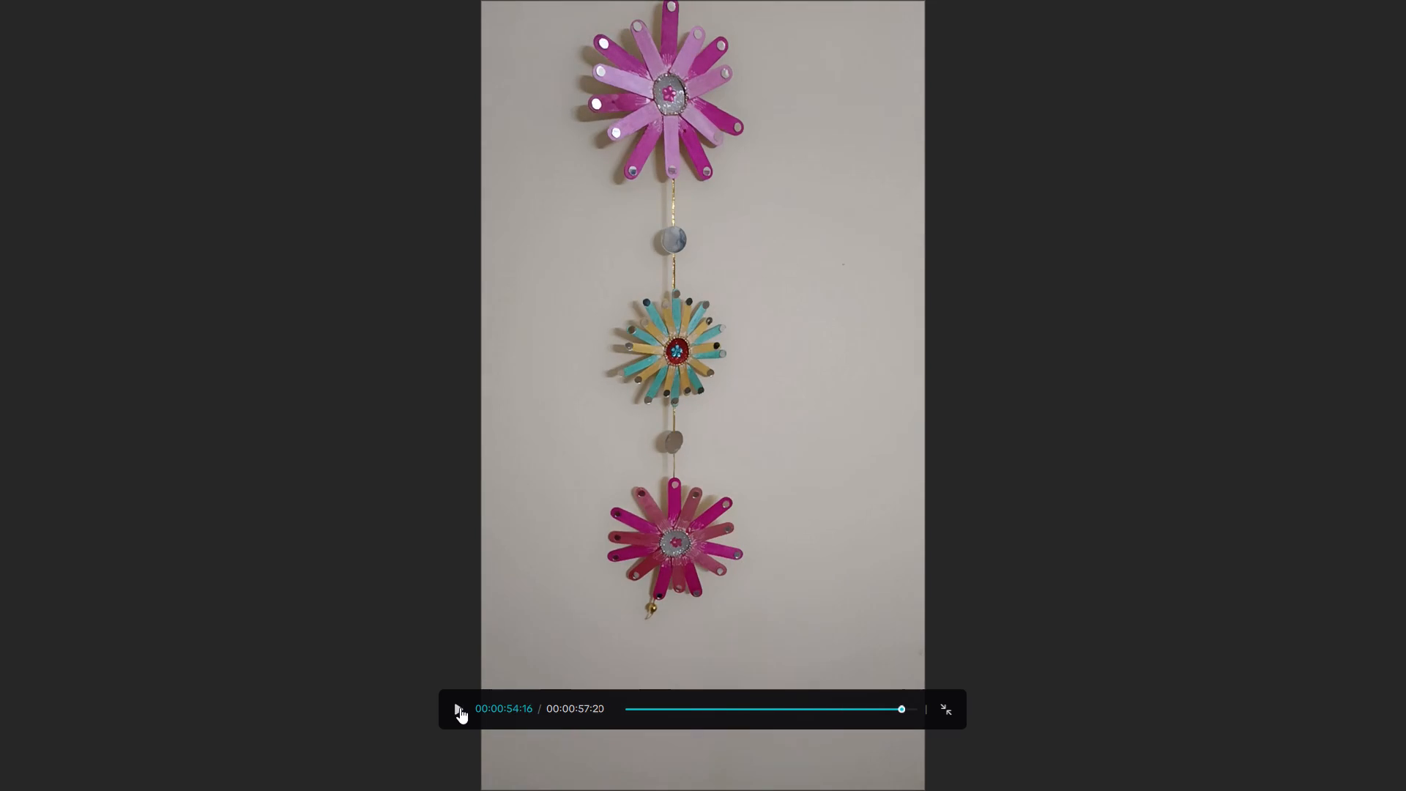
{"action": "left_click", "coordinate": [460, 708]}
{"action": "left_click", "coordinate": [460, 708]}
{"action": "double_click", "coordinate": [460, 708]}
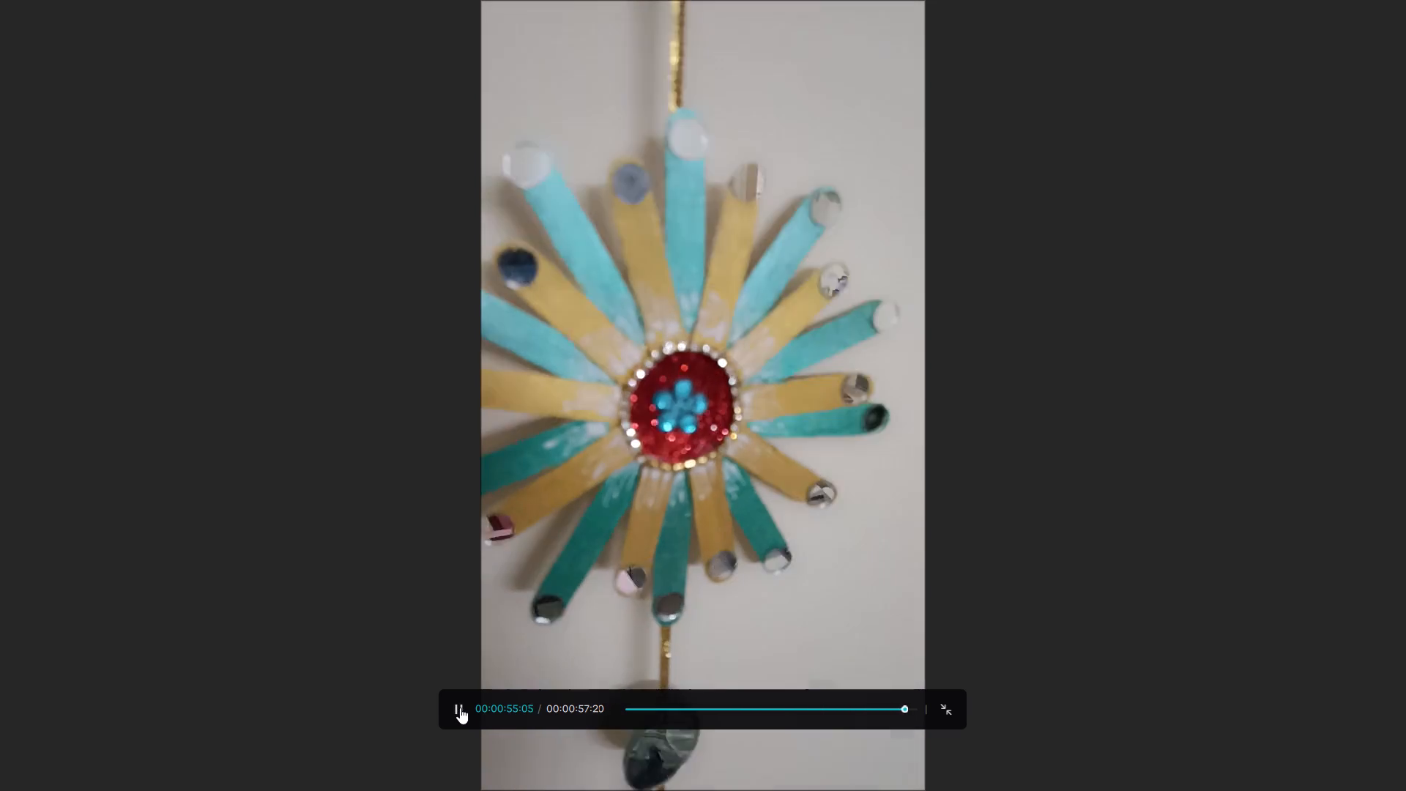
{"action": "left_click", "coordinate": [946, 702]}
{"action": "left_click", "coordinate": [851, 623]}
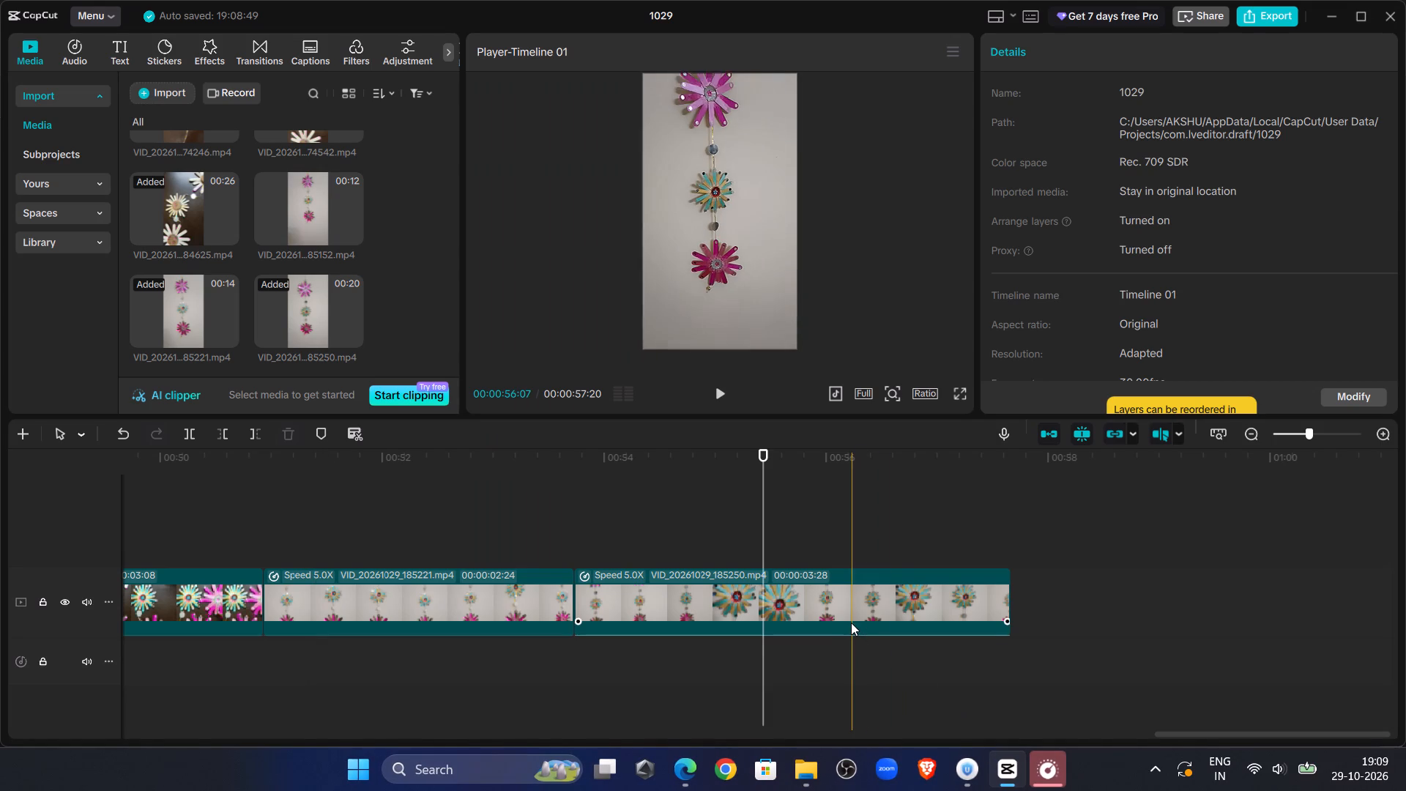
{"action": "key", "text": "Delete"}
Review the playback from the assembly clip VID_20261029_184625 through the finished-product clip VID_20261029_185221.
{"action": "left_click", "coordinate": [453, 456]}
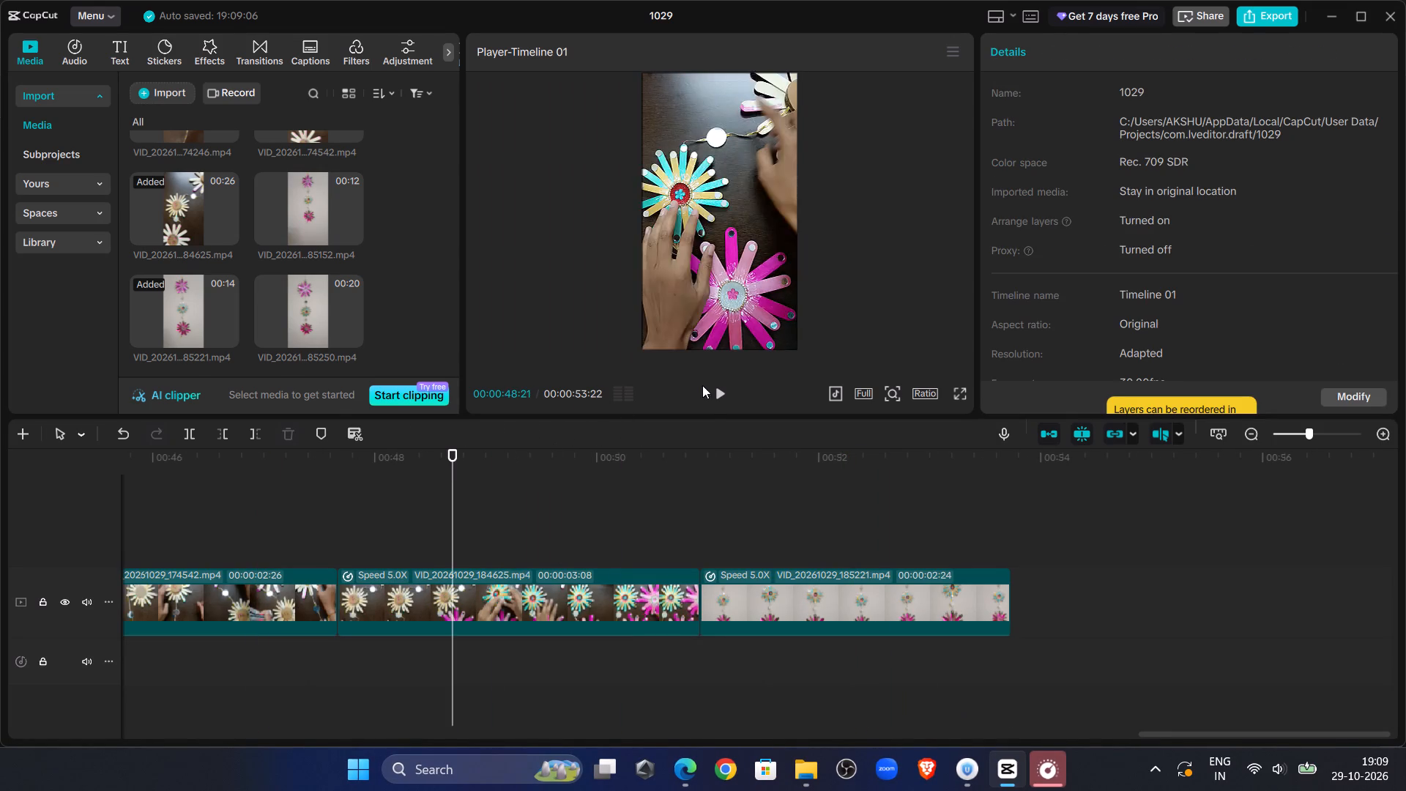
{"action": "left_click", "coordinate": [712, 393]}
{"action": "left_click", "coordinate": [712, 393]}
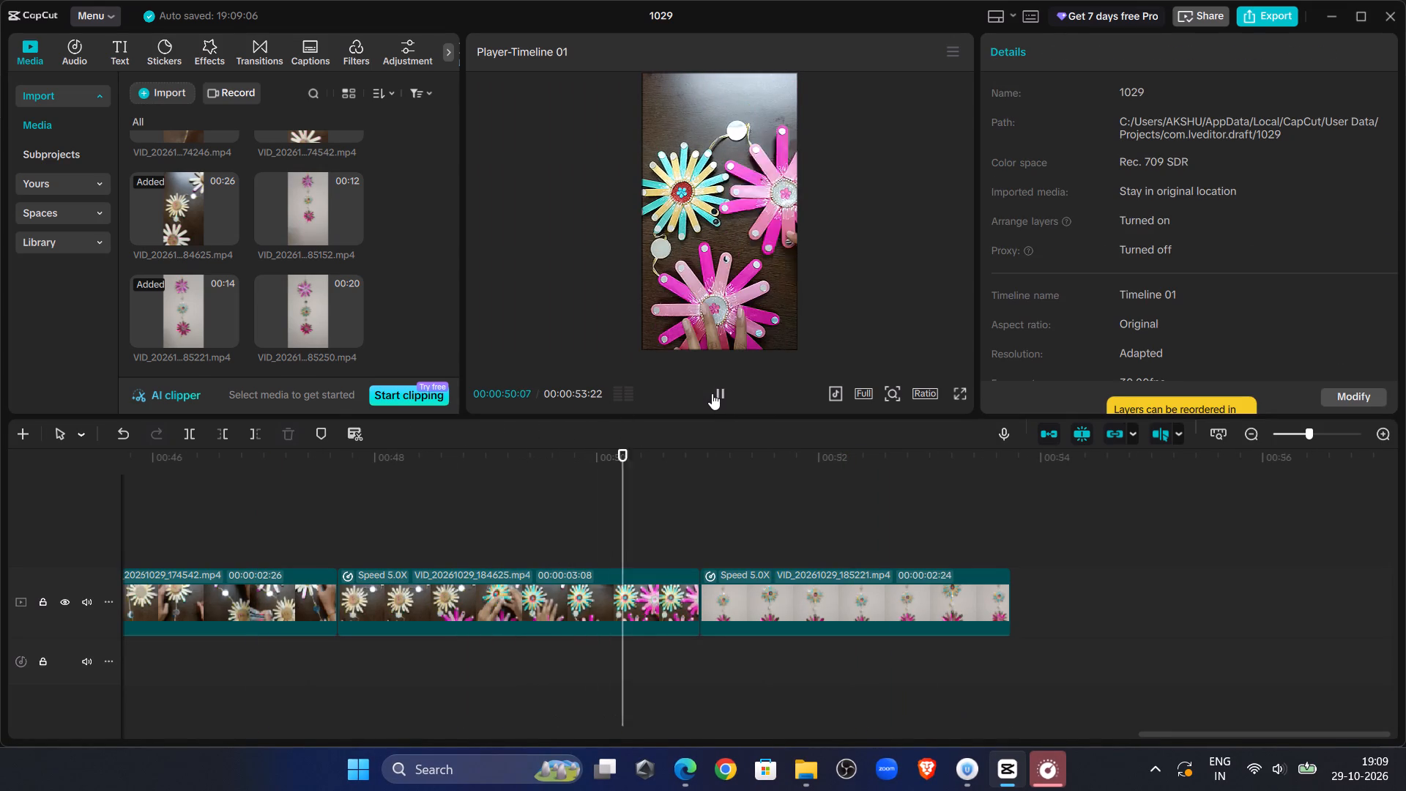
{"action": "left_click", "coordinate": [720, 393]}
{"action": "left_click", "coordinate": [720, 393]}
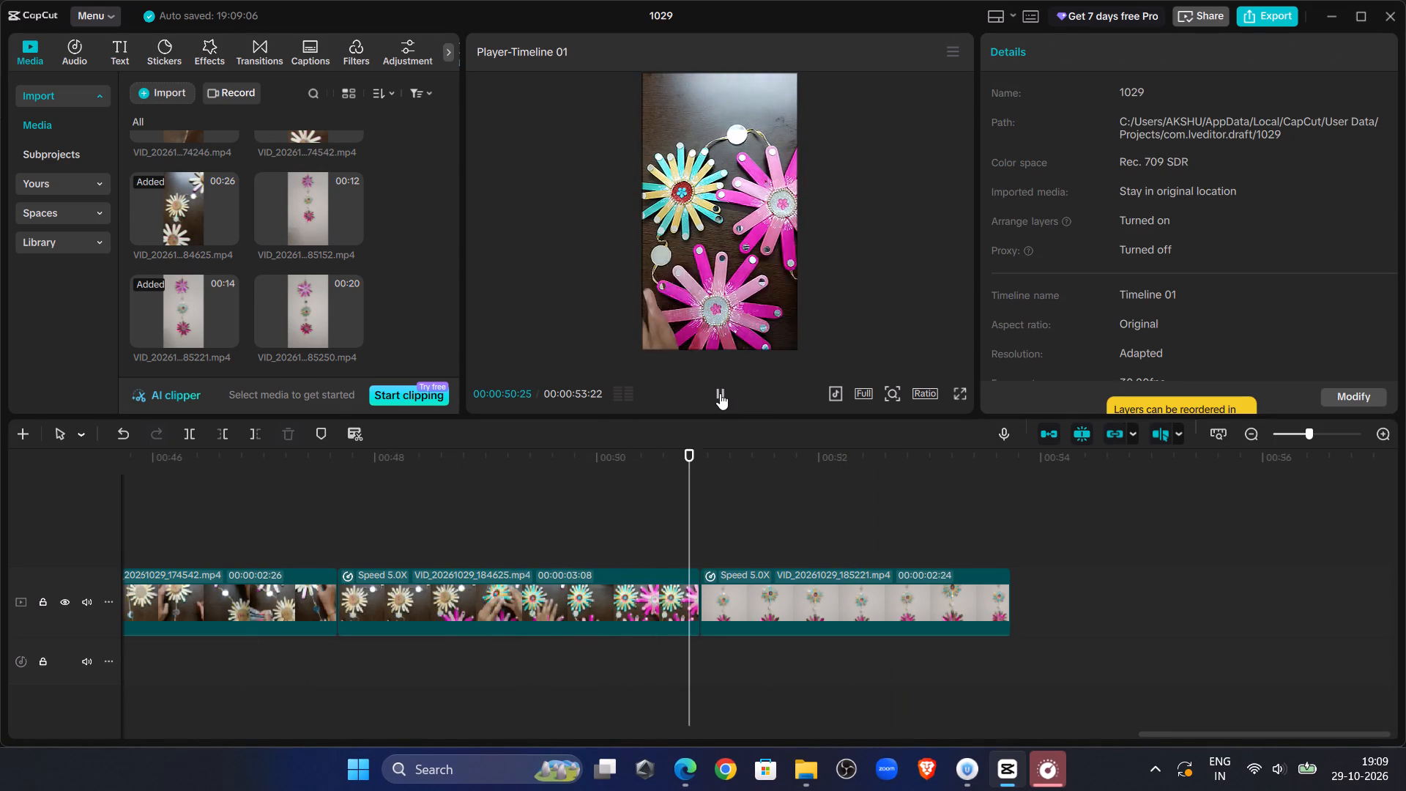
{"action": "left_click", "coordinate": [720, 393]}
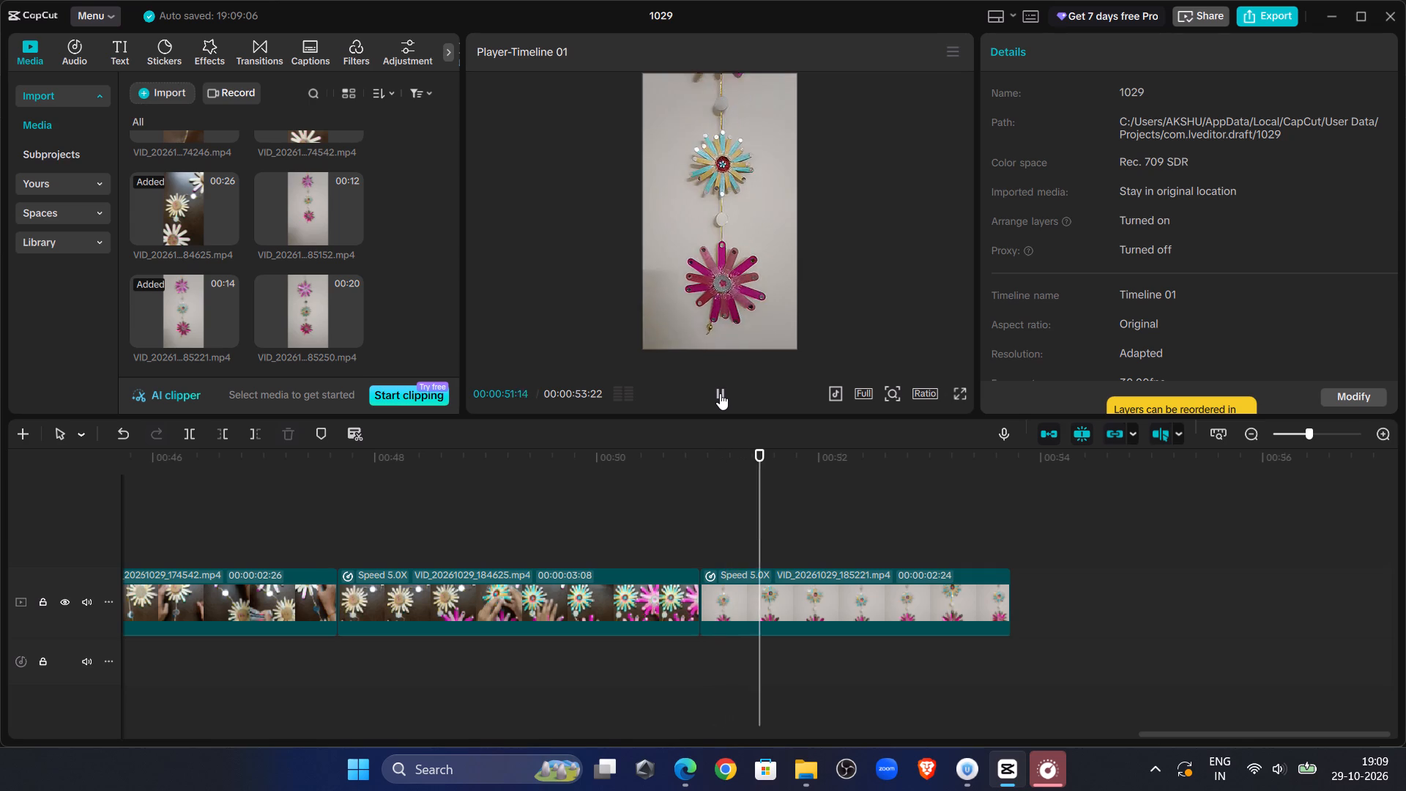
{"action": "left_click", "coordinate": [720, 393]}
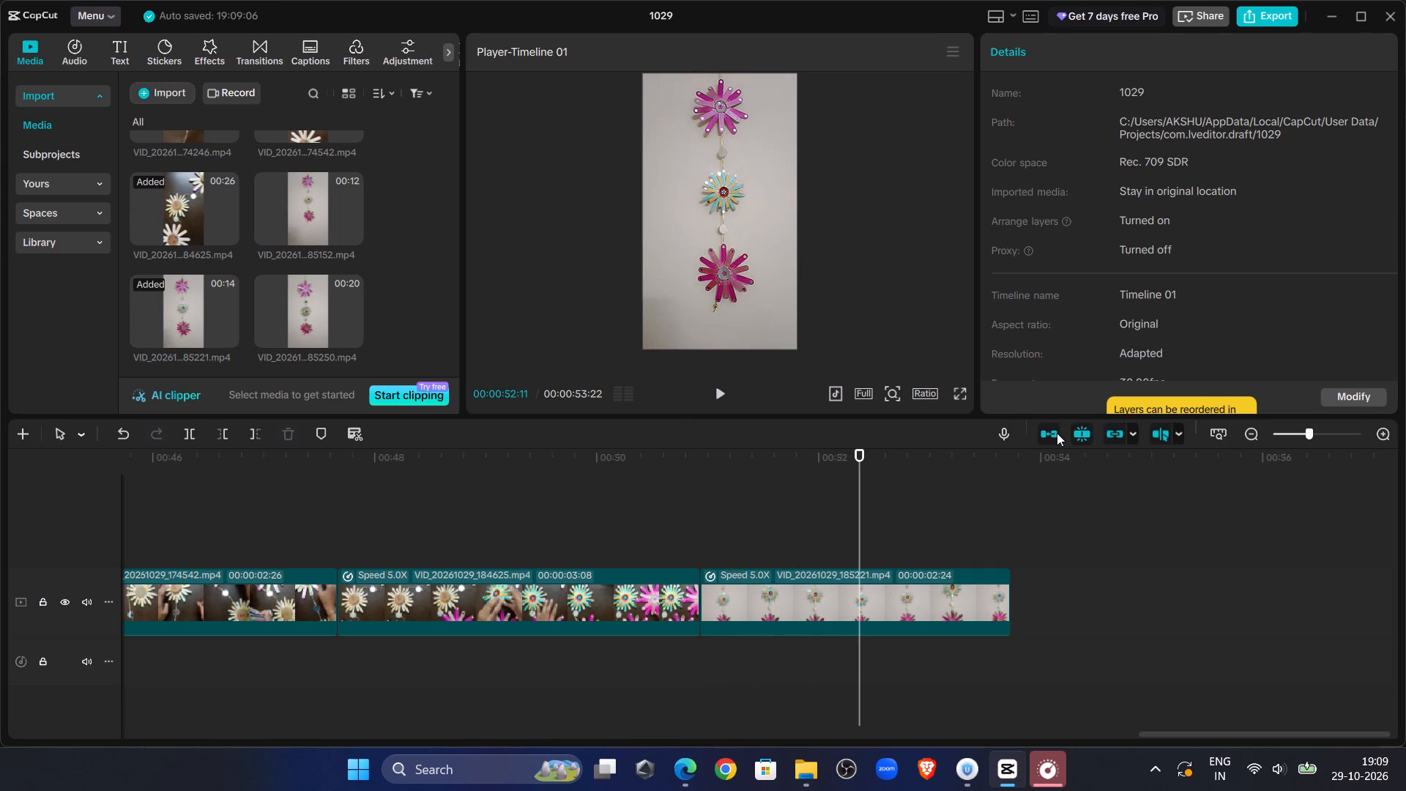
{"action": "left_click", "coordinate": [957, 388]}
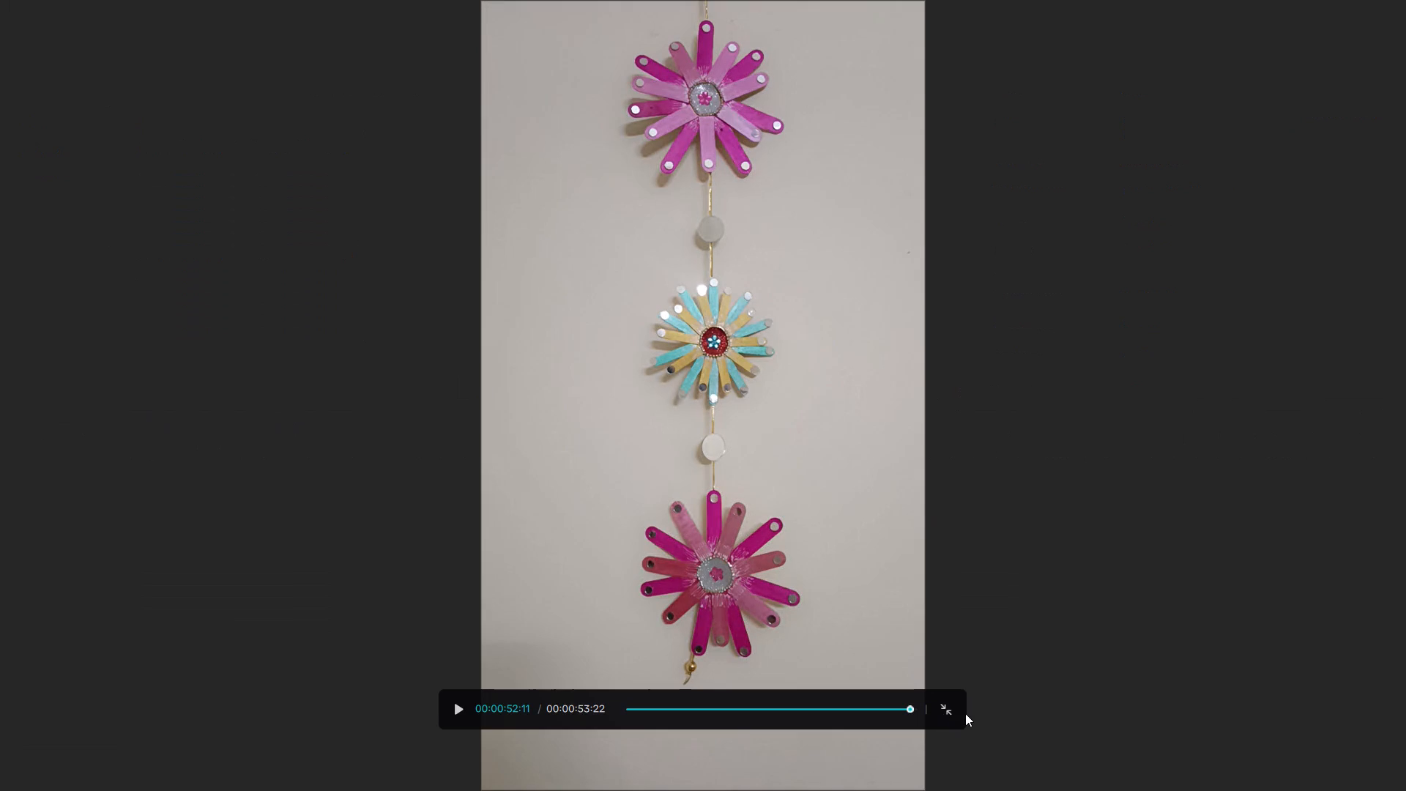
{"action": "left_click", "coordinate": [954, 708]}
{"action": "double_click", "coordinate": [723, 397]}
{"action": "left_click", "coordinate": [723, 397]}
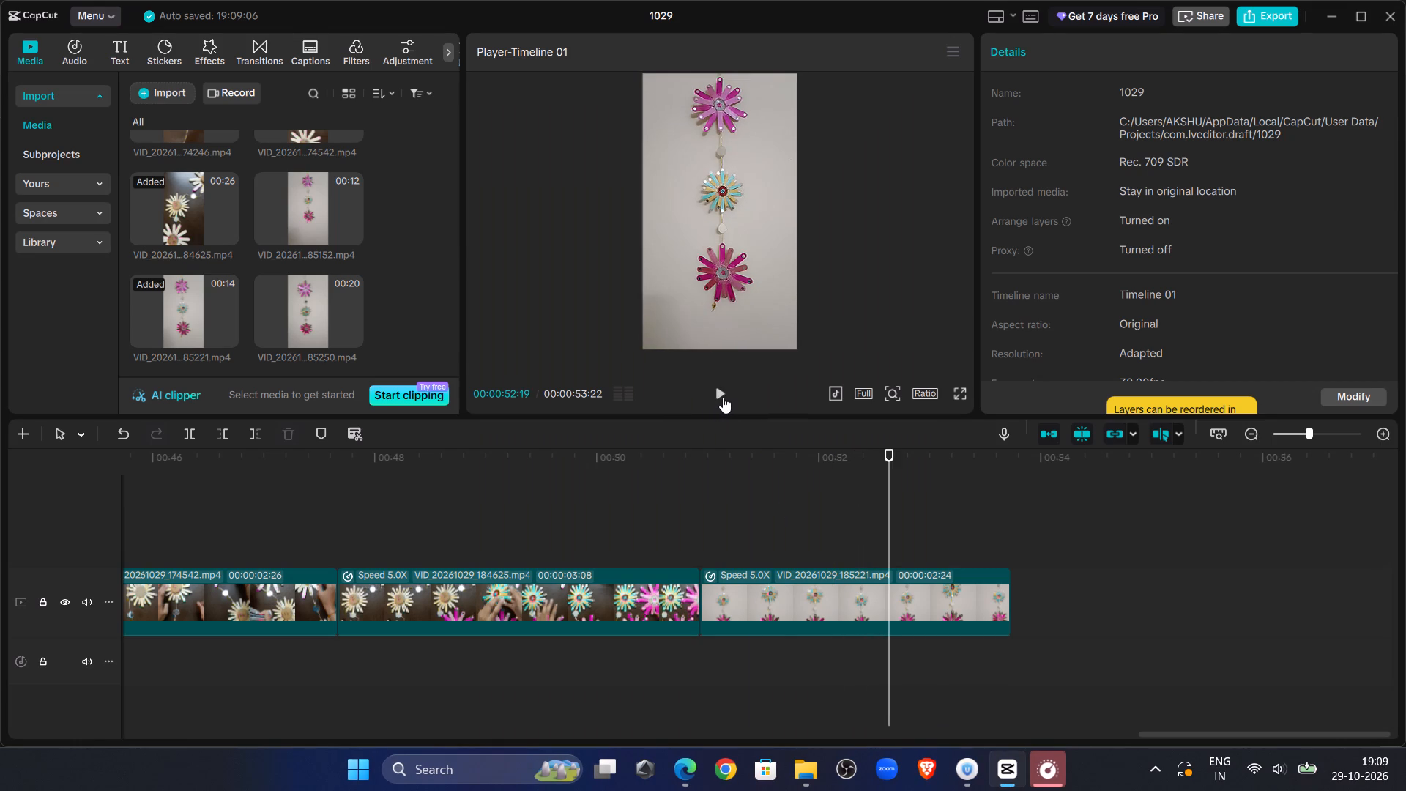
{"action": "left_click", "coordinate": [723, 397]}
Set the playback speed of VID_20261029_184625 and VID_20261029_185221 to 10.00x each and play the ending.
{"action": "left_click", "coordinate": [614, 588]}
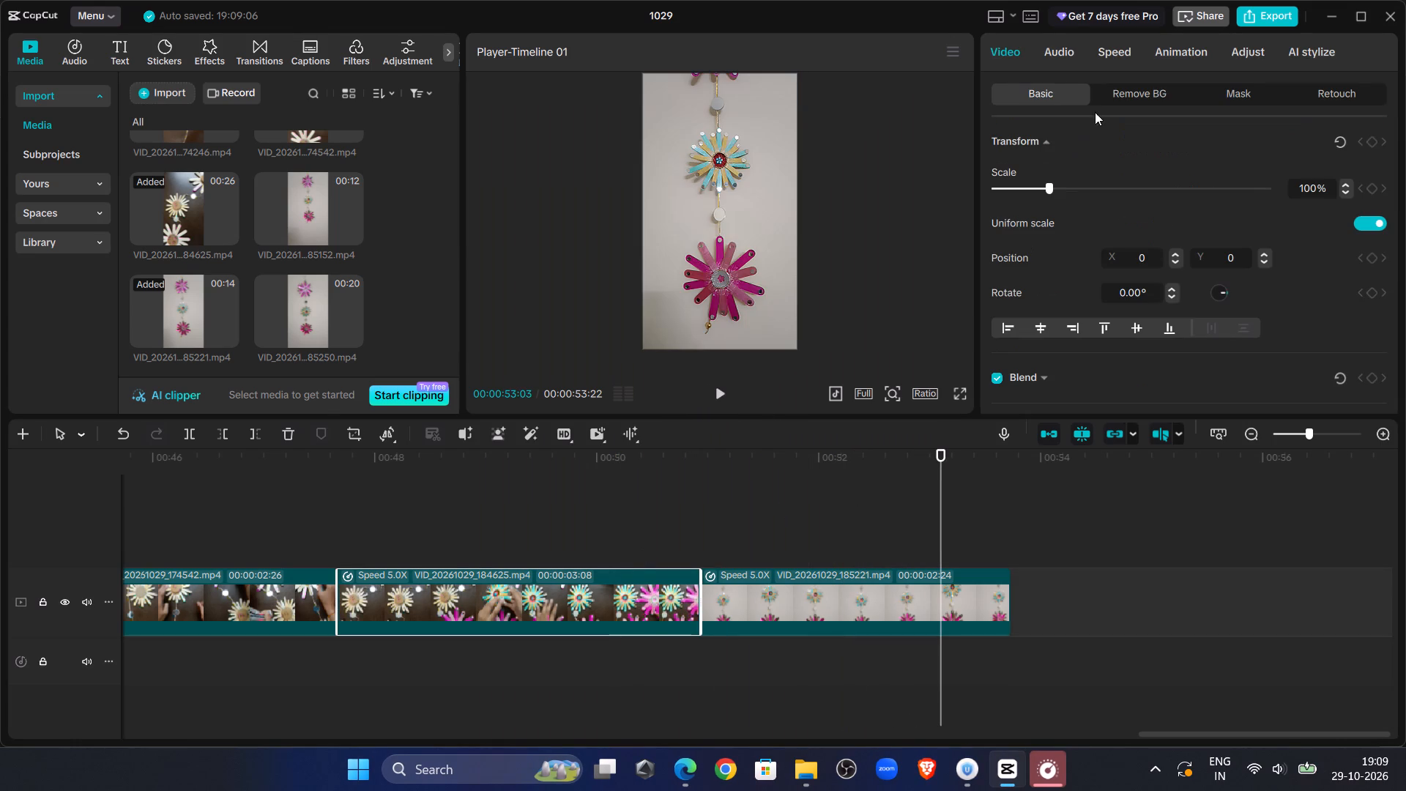
{"action": "left_click", "coordinate": [1100, 62]}
{"action": "left_click", "coordinate": [1243, 165]}
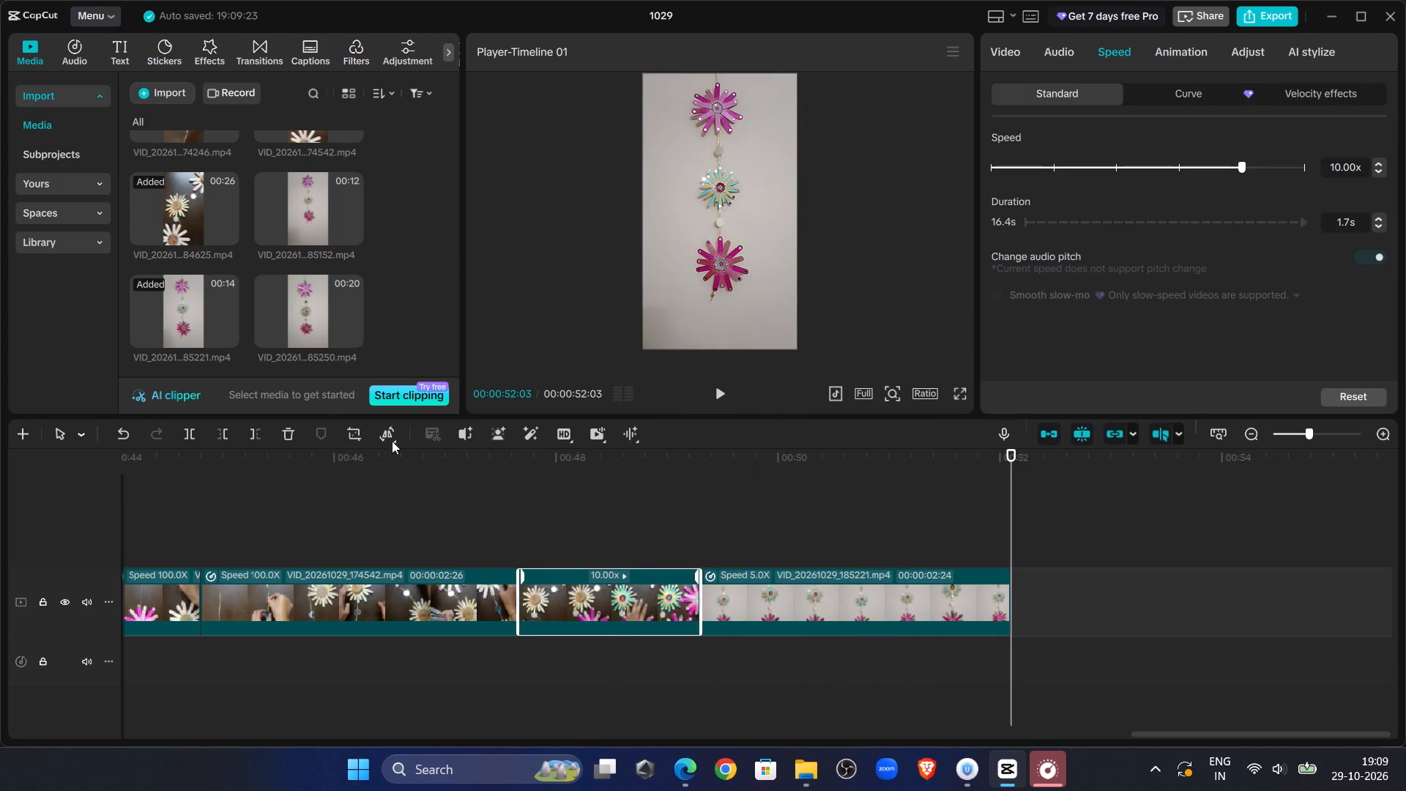
{"action": "left_click", "coordinate": [363, 582]}
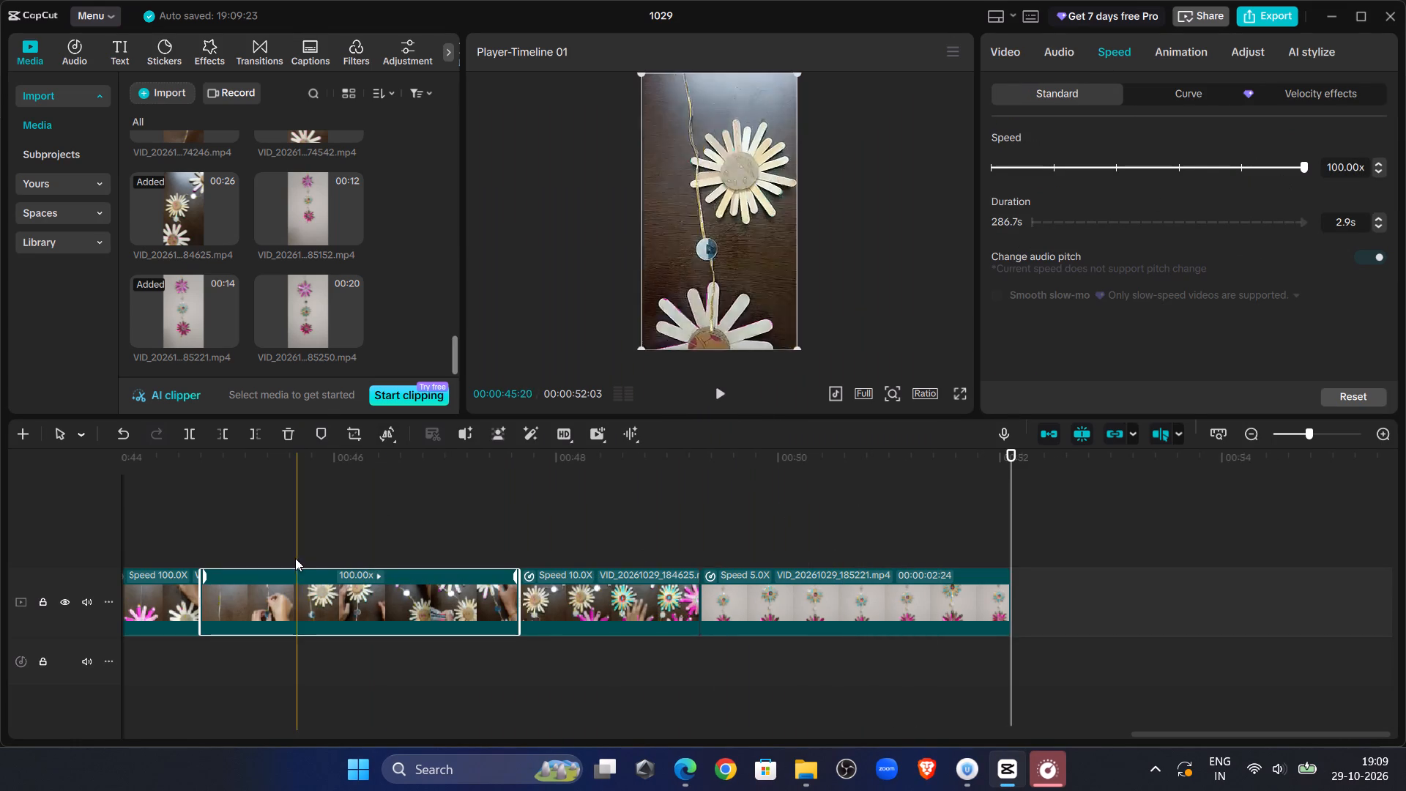
{"action": "left_click", "coordinate": [308, 475]}
{"action": "left_click_drag", "start_coordinate": [308, 475], "coordinate": [496, 515]}
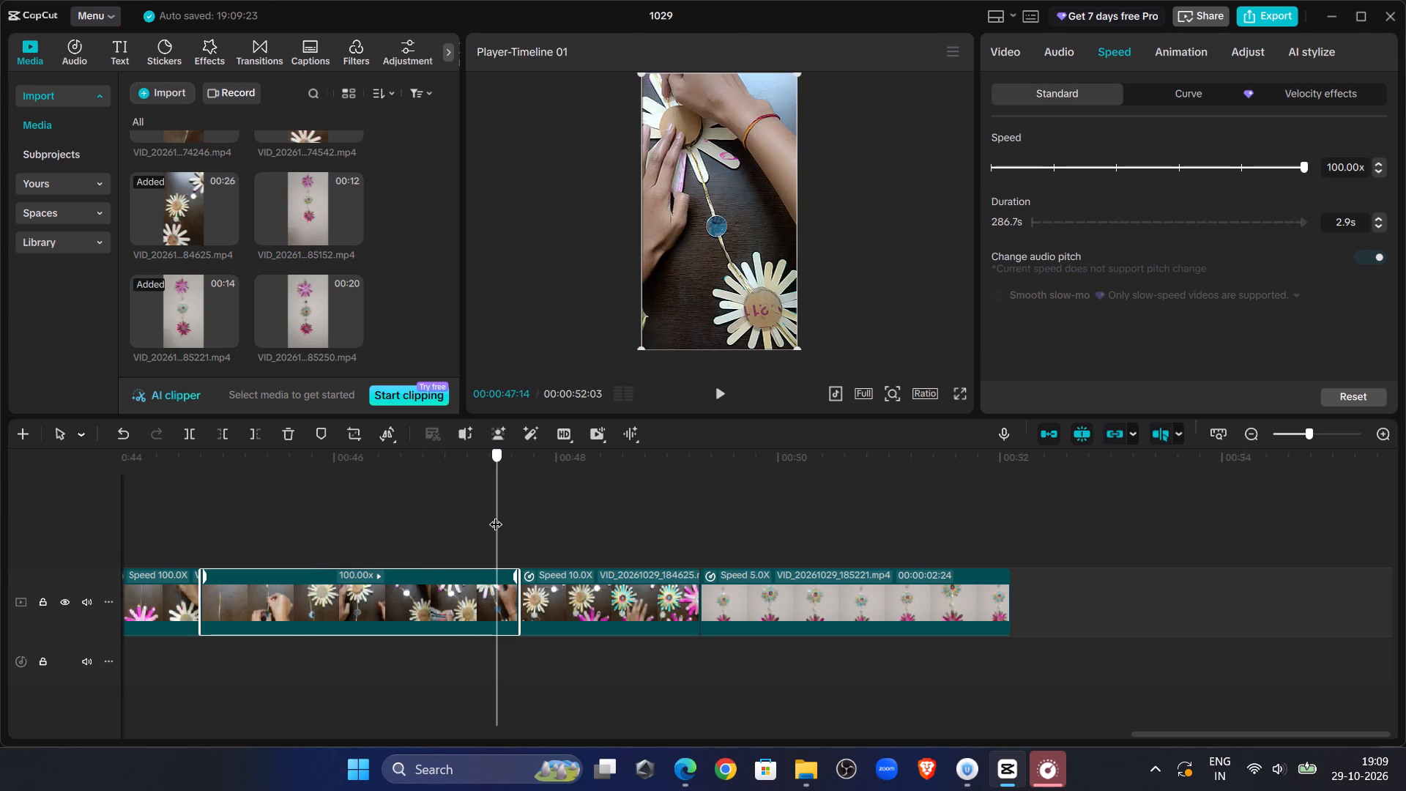
{"action": "left_click_drag", "start_coordinate": [496, 515], "coordinate": [823, 550]}
{"action": "left_click", "coordinate": [812, 587]}
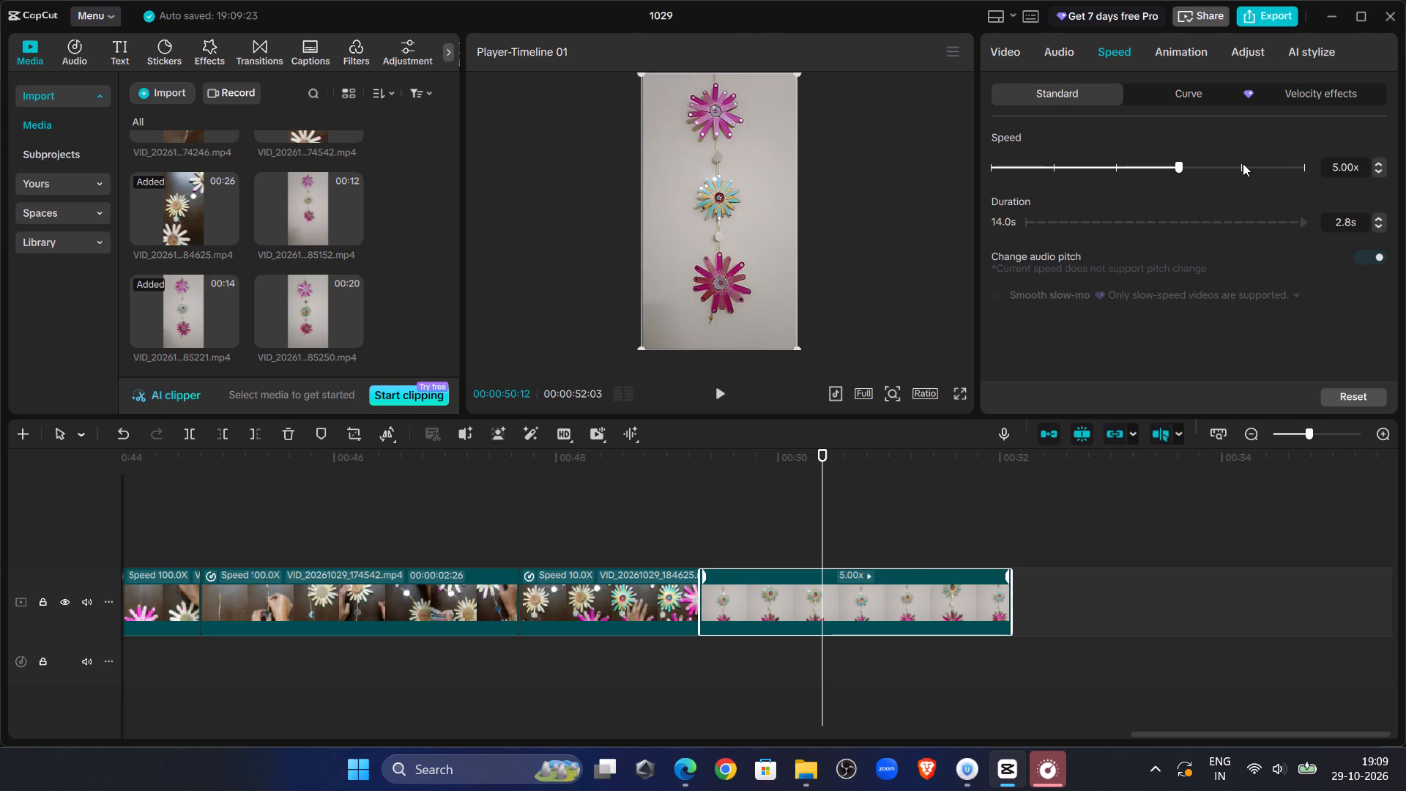
{"action": "left_click", "coordinate": [1242, 164]}
{"action": "left_click", "coordinate": [655, 501]}
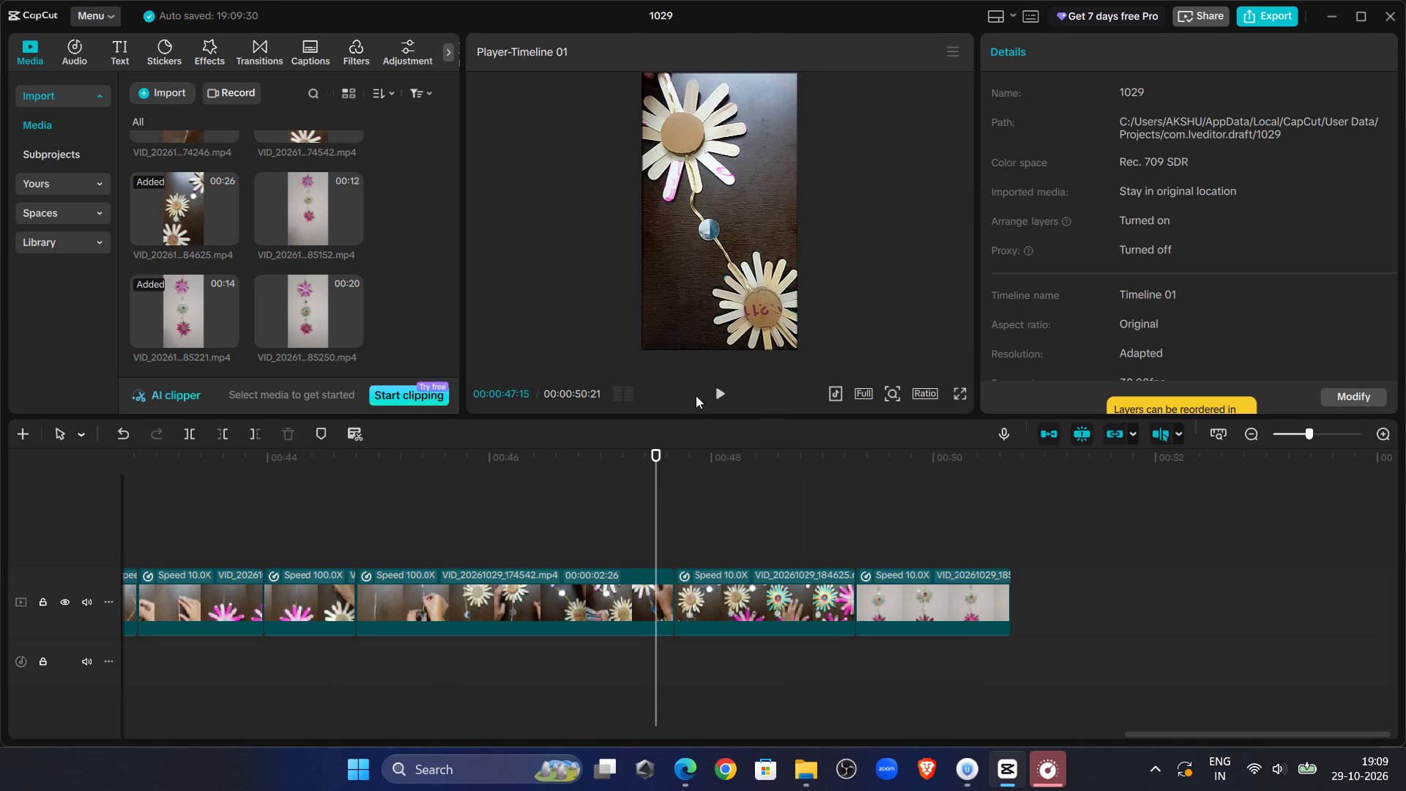
{"action": "left_click", "coordinate": [715, 391]}
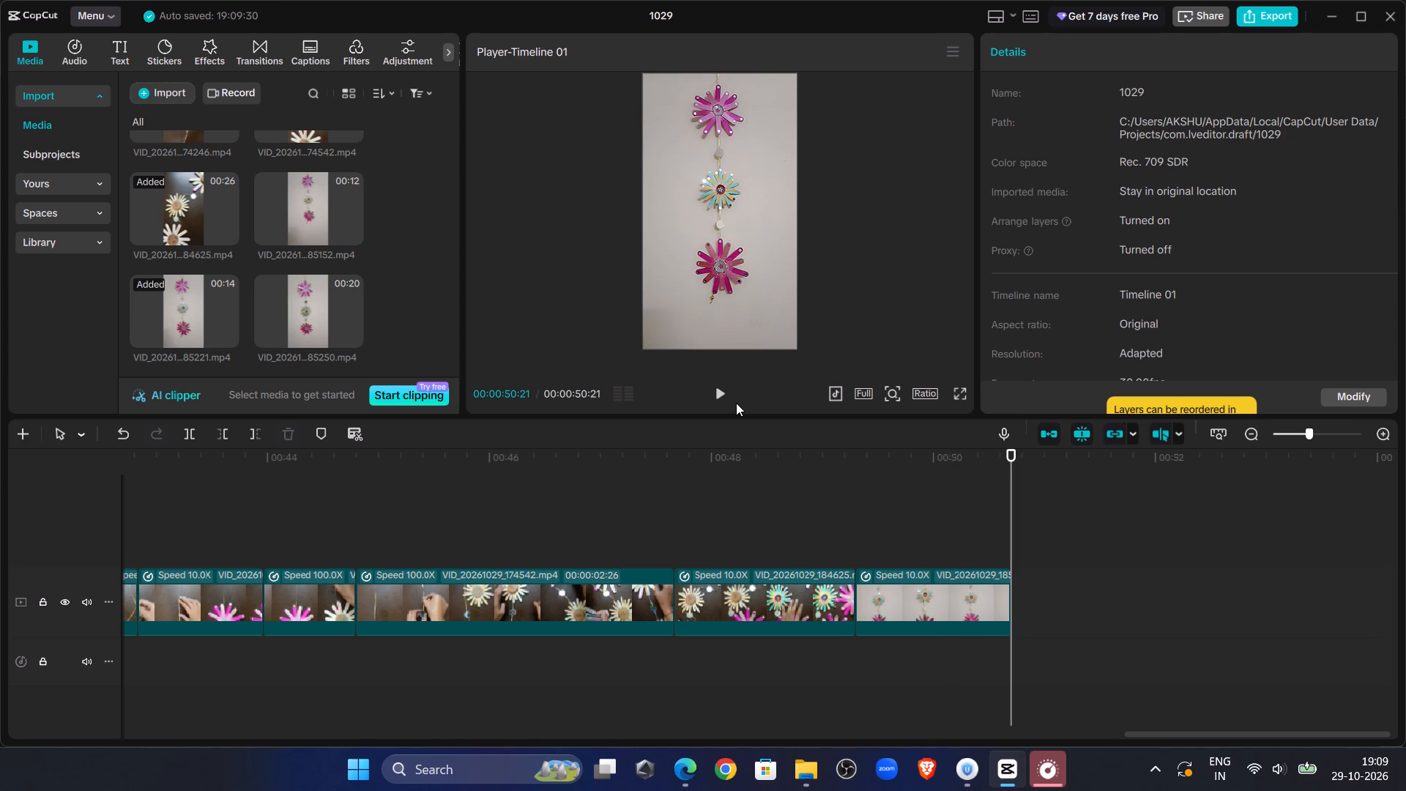
Play the video from the beginning and delete the short clip right after the 51.3X clip, at about 00:00:02:04.
{"action": "left_click_drag", "start_coordinate": [1012, 473], "coordinate": [0, 390]}
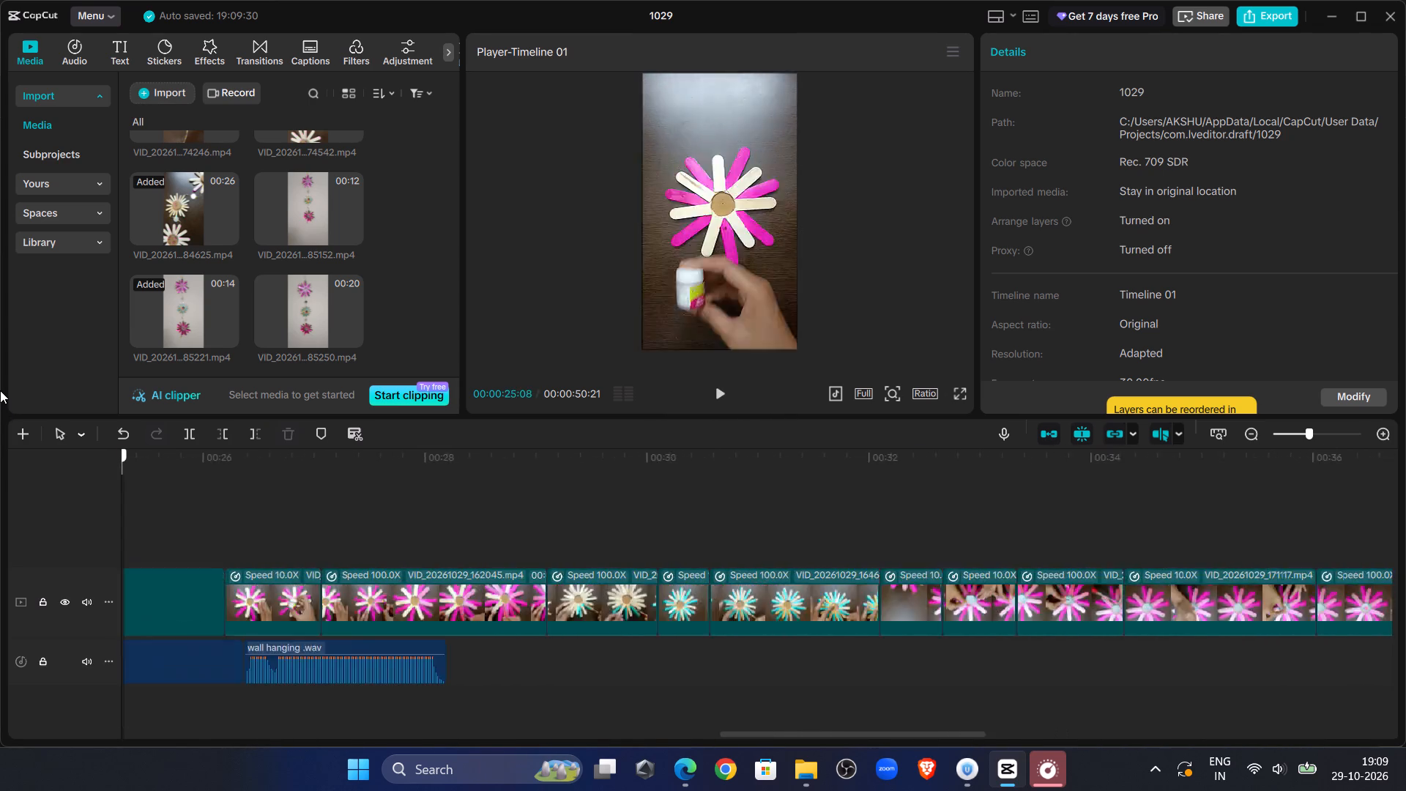
{"action": "left_click_drag", "start_coordinate": [0, 390], "coordinate": [0, 396]}
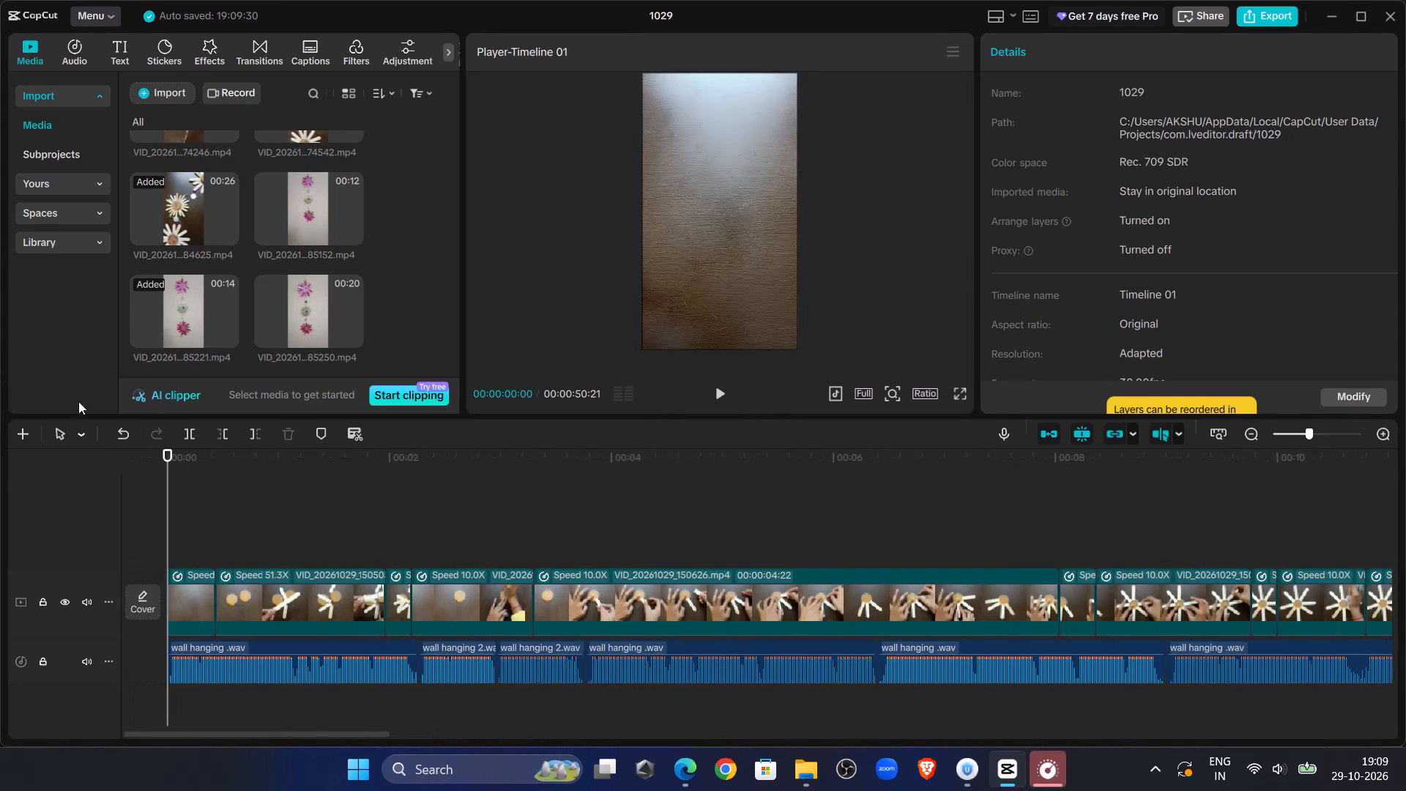
{"action": "left_click", "coordinate": [713, 390]}
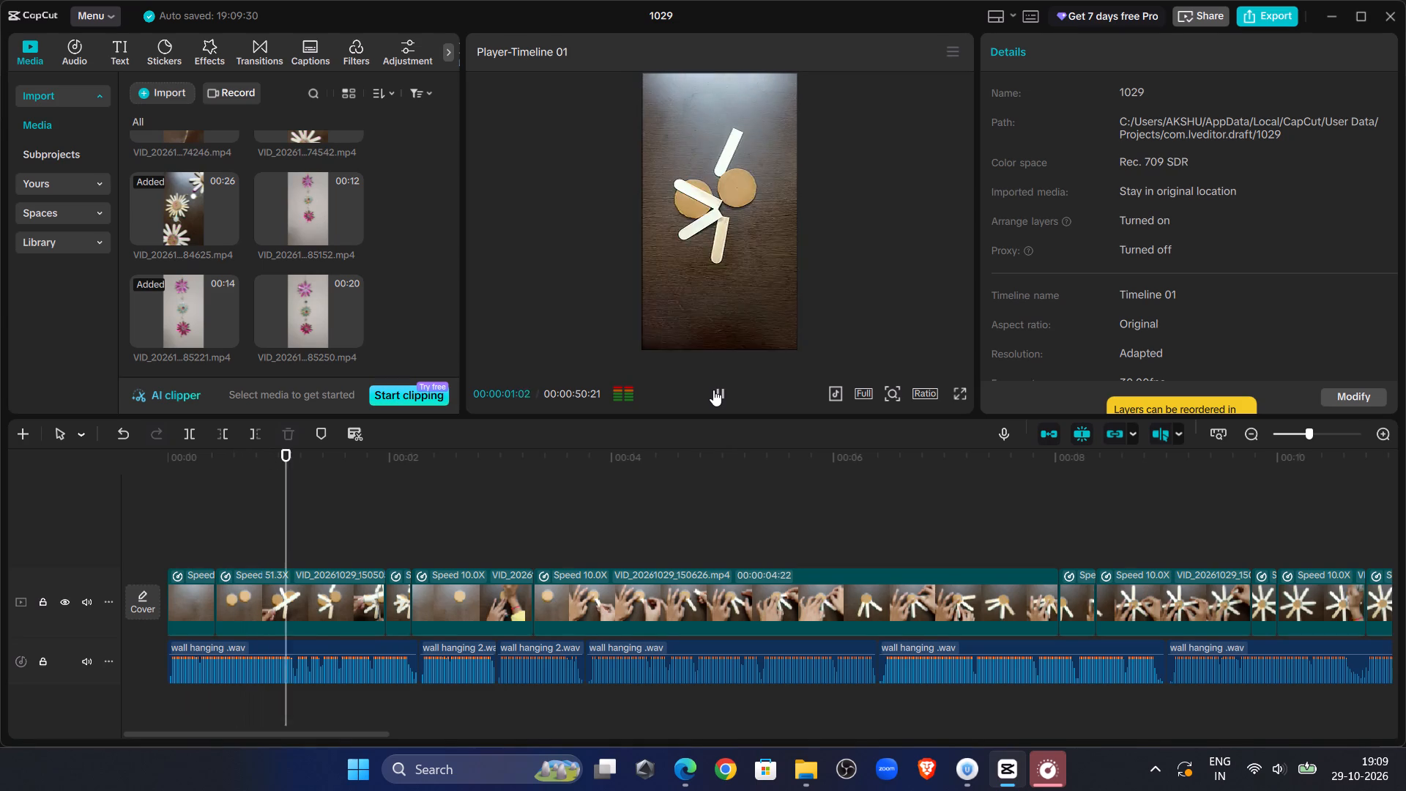
{"action": "left_click", "coordinate": [713, 390]}
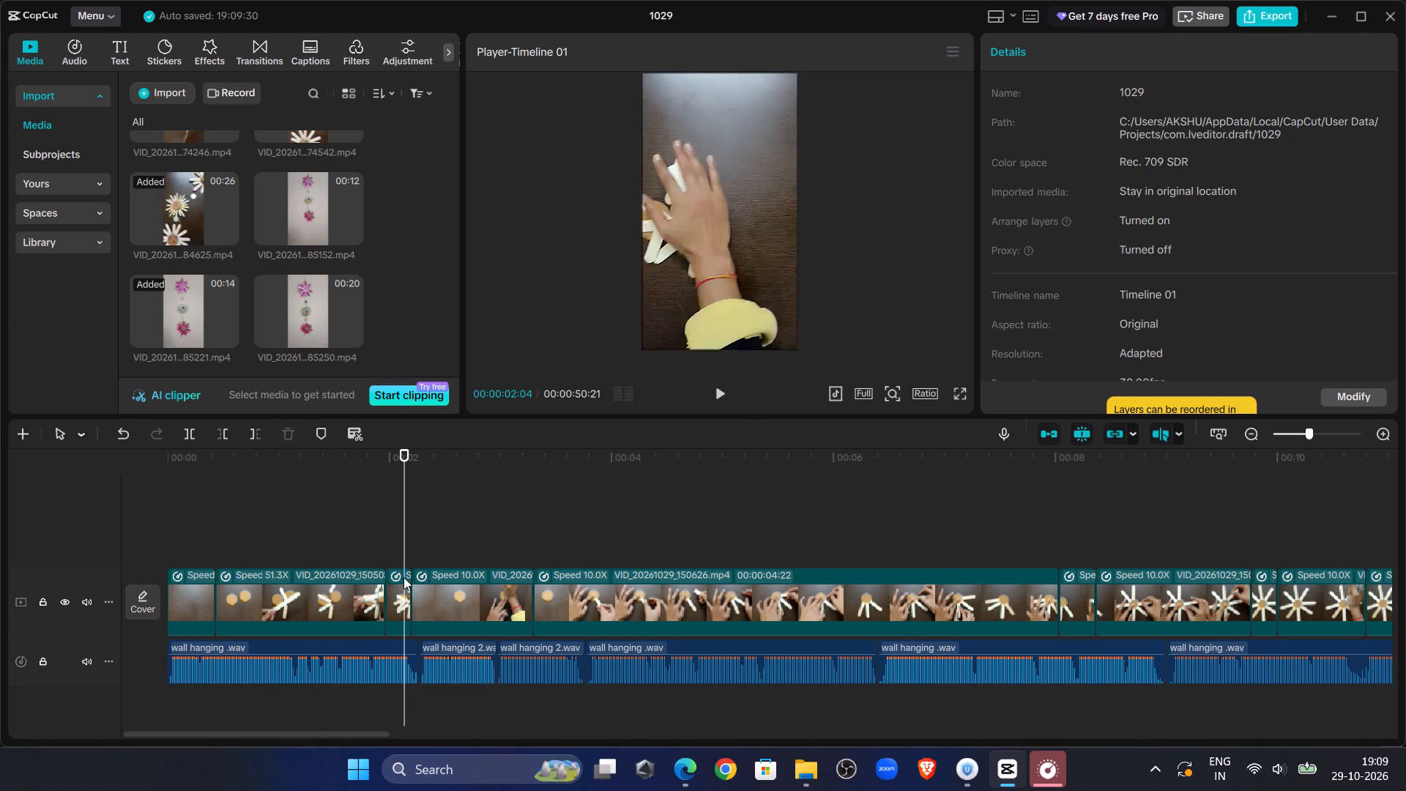
{"action": "left_click", "coordinate": [398, 587]}
{"action": "key", "text": "Delete"}
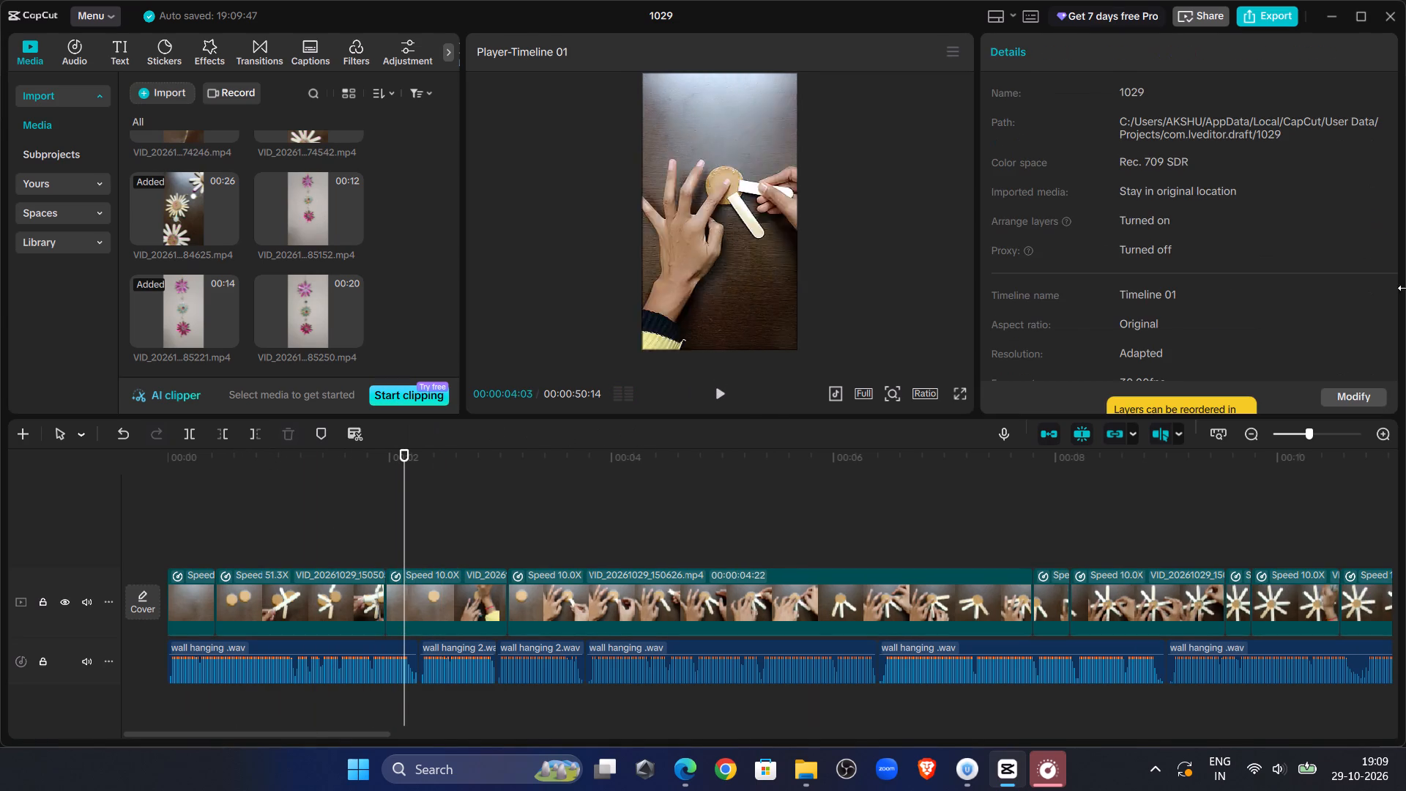
Replay from the beginning and trim away the part of the 51.3X clip after 00:00:01:17.
{"action": "left_click", "coordinate": [273, 513]}
{"action": "left_click_drag", "start_coordinate": [273, 513], "coordinate": [0, 549]}
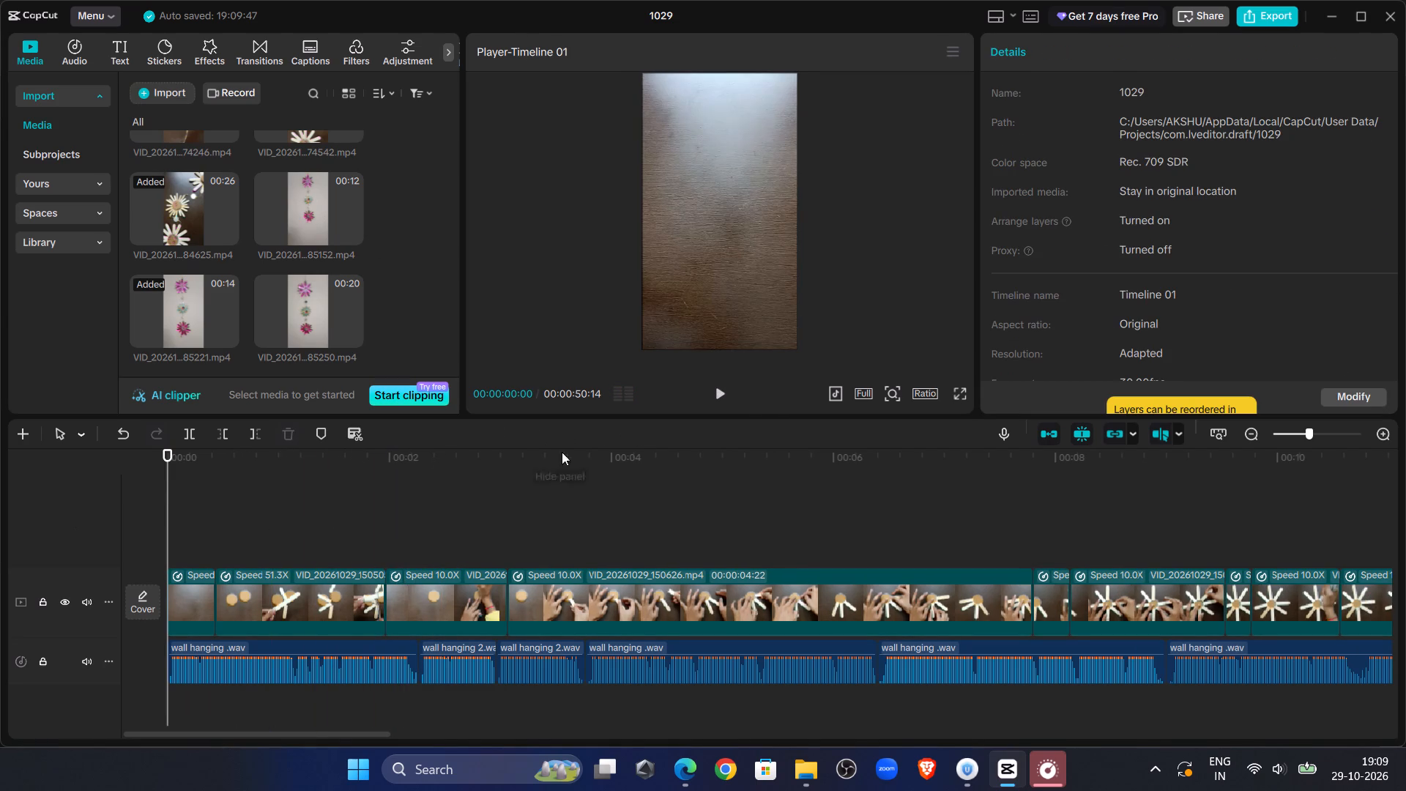
{"action": "left_click", "coordinate": [725, 392]}
{"action": "left_click", "coordinate": [725, 392]}
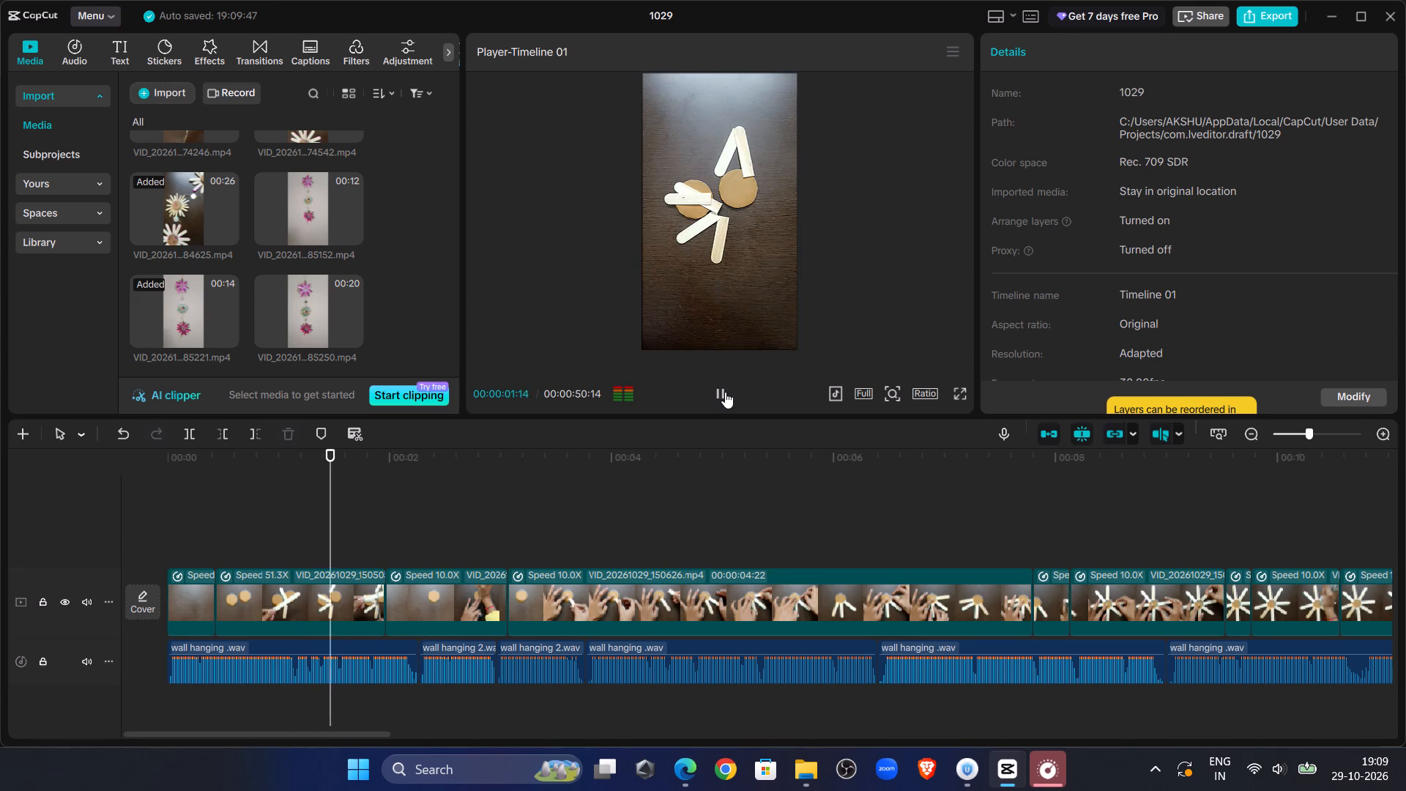
{"action": "left_click", "coordinate": [265, 612]}
{"action": "left_click", "coordinate": [250, 434]}
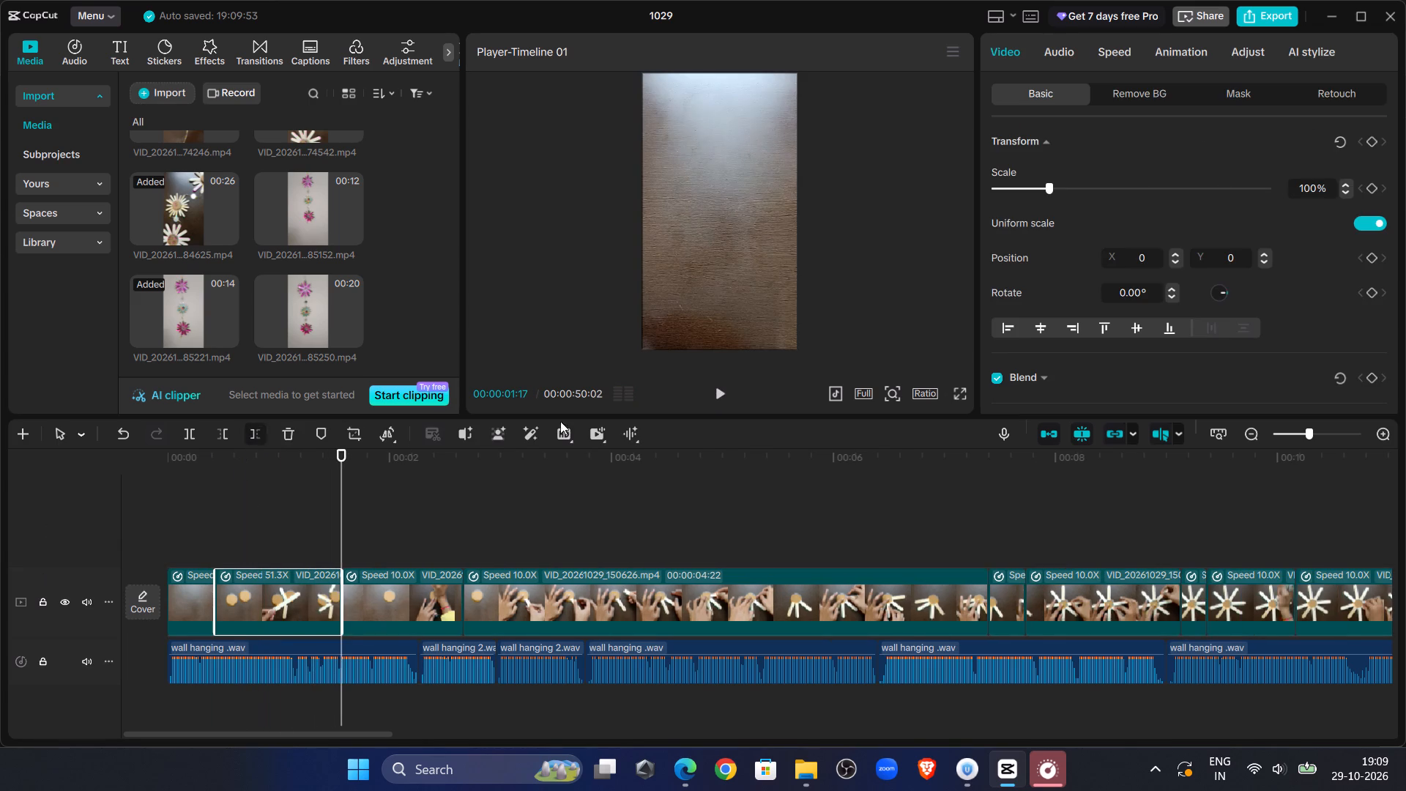
Play on from 00:00:01:17 and set the playback speed of VID_20261029_150626 to 55.53x.
{"action": "left_click", "coordinate": [727, 383]}
{"action": "left_click", "coordinate": [723, 380]}
{"action": "left_click", "coordinate": [723, 380]}
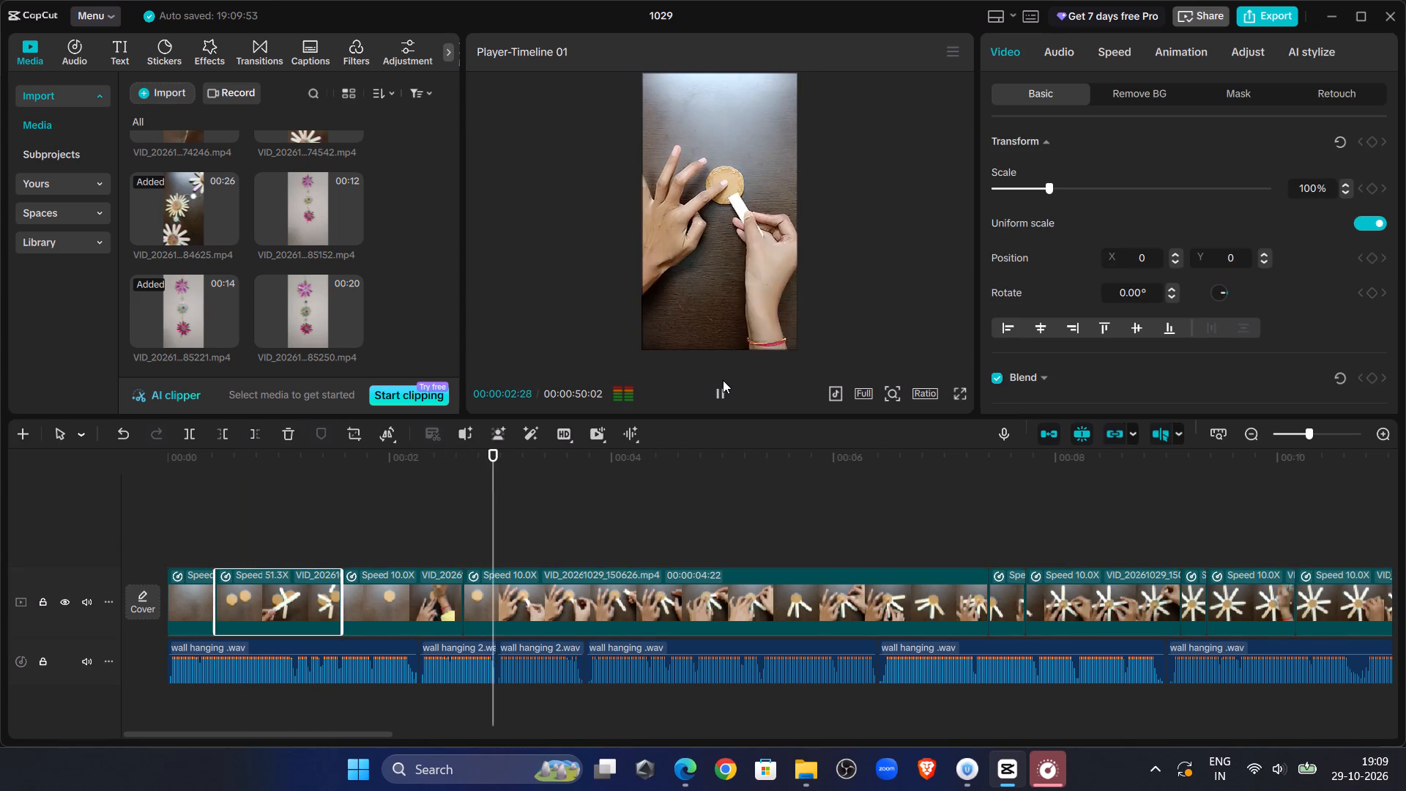
{"action": "left_click", "coordinate": [717, 387]}
{"action": "left_click", "coordinate": [633, 620]}
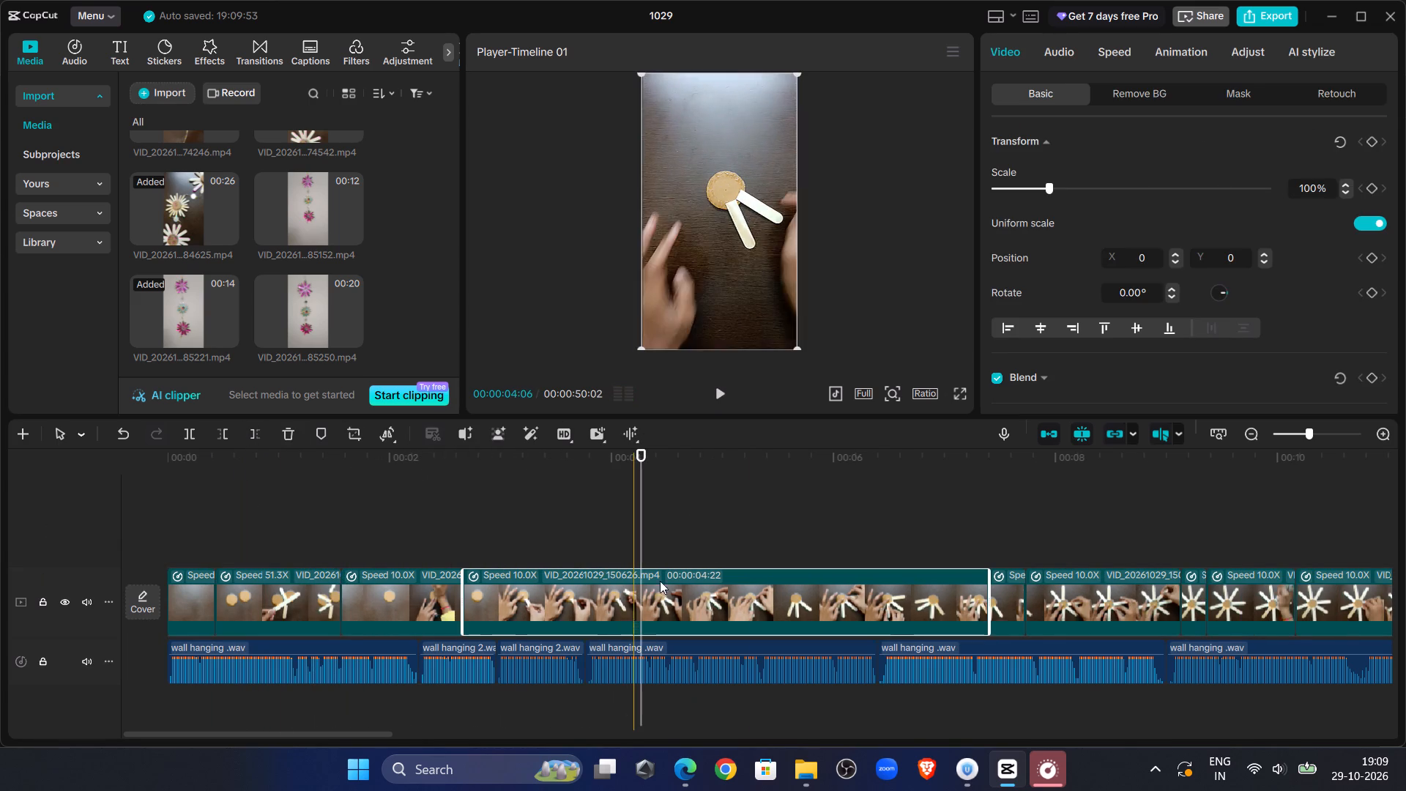
{"action": "left_click", "coordinate": [1131, 47]}
{"action": "left_click", "coordinate": [1273, 170]}
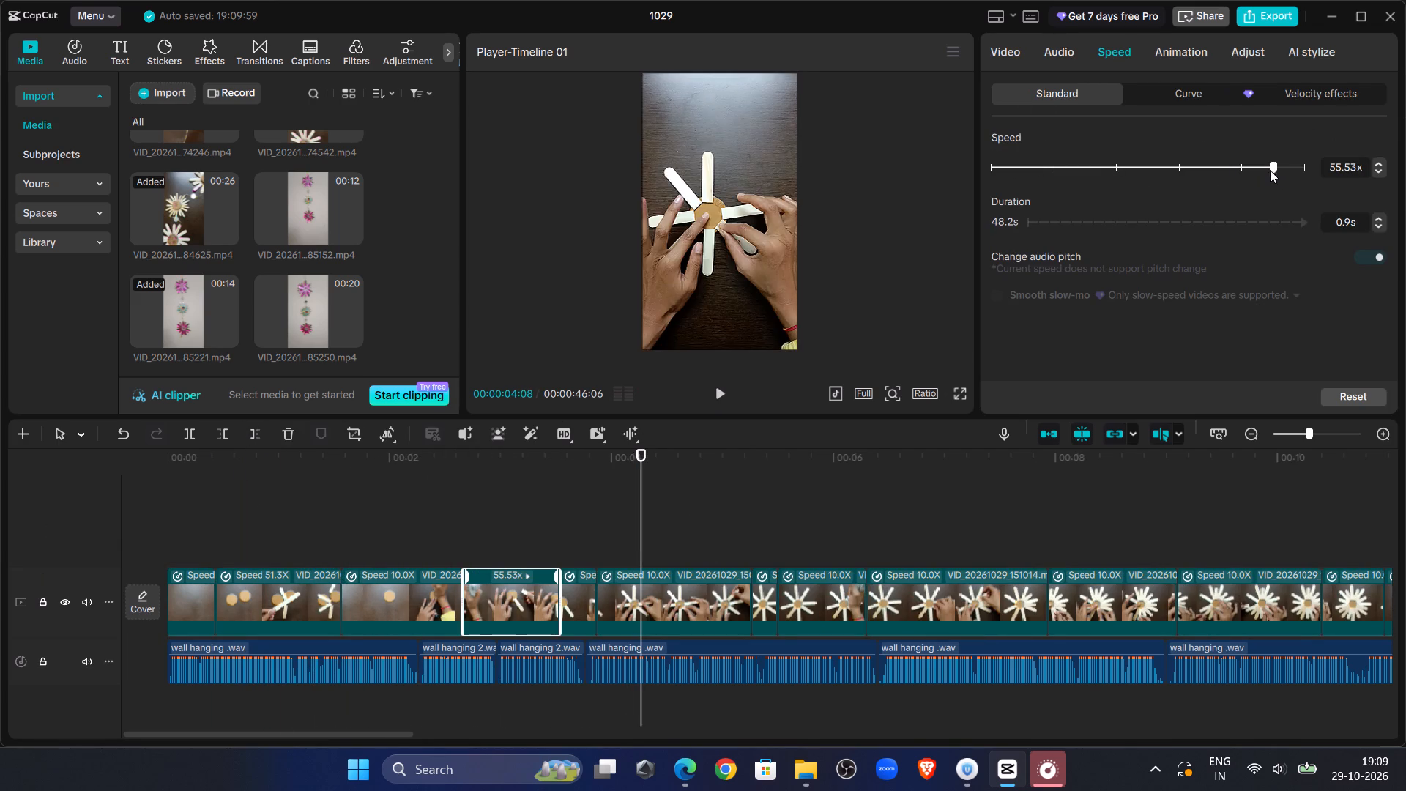
Replay from 00:00:02:15 and speed up the three clips following the 55.5X clip, setting the second to 49.21x and the third to 15.03x.
{"action": "left_click", "coordinate": [445, 488]}
{"action": "left_click", "coordinate": [713, 400]}
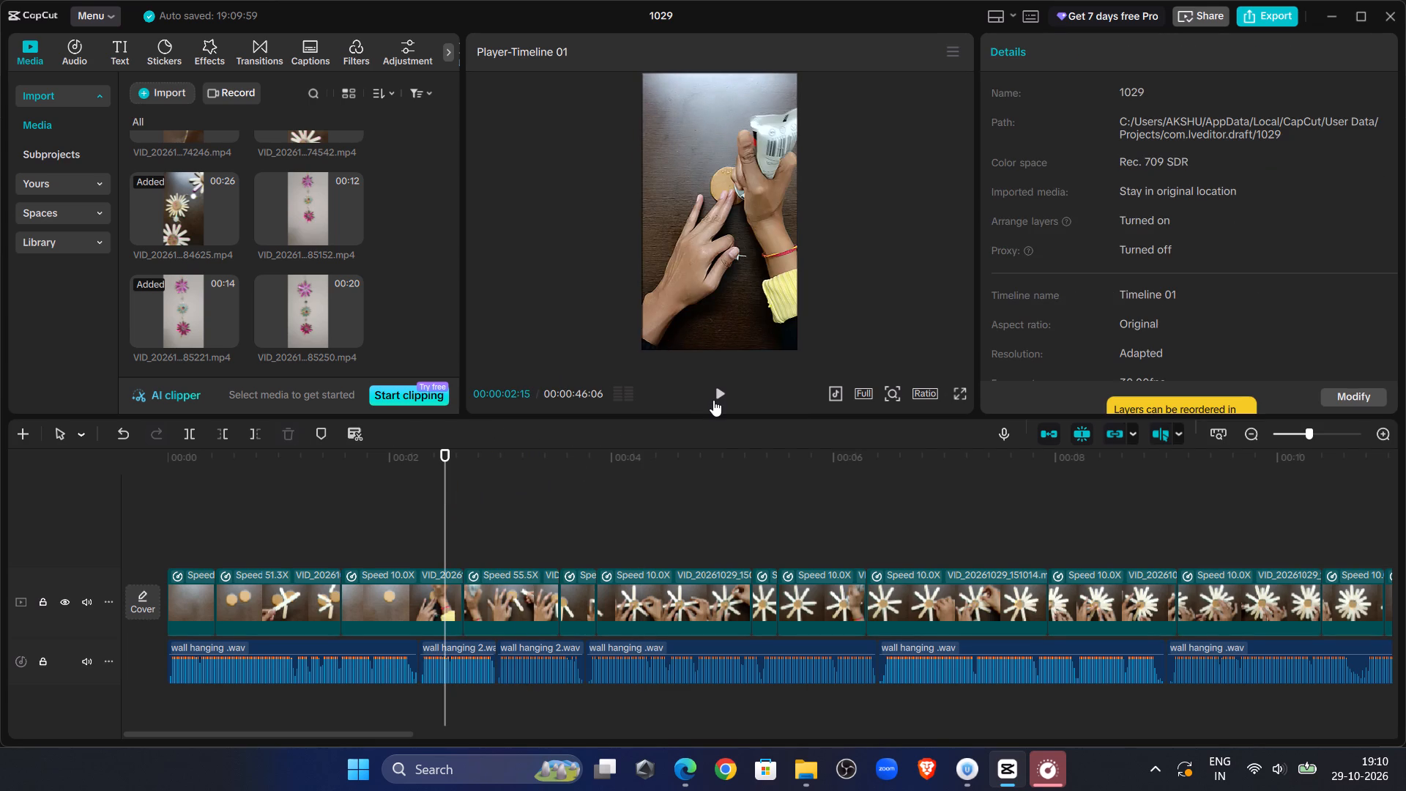
{"action": "left_click", "coordinate": [713, 400]}
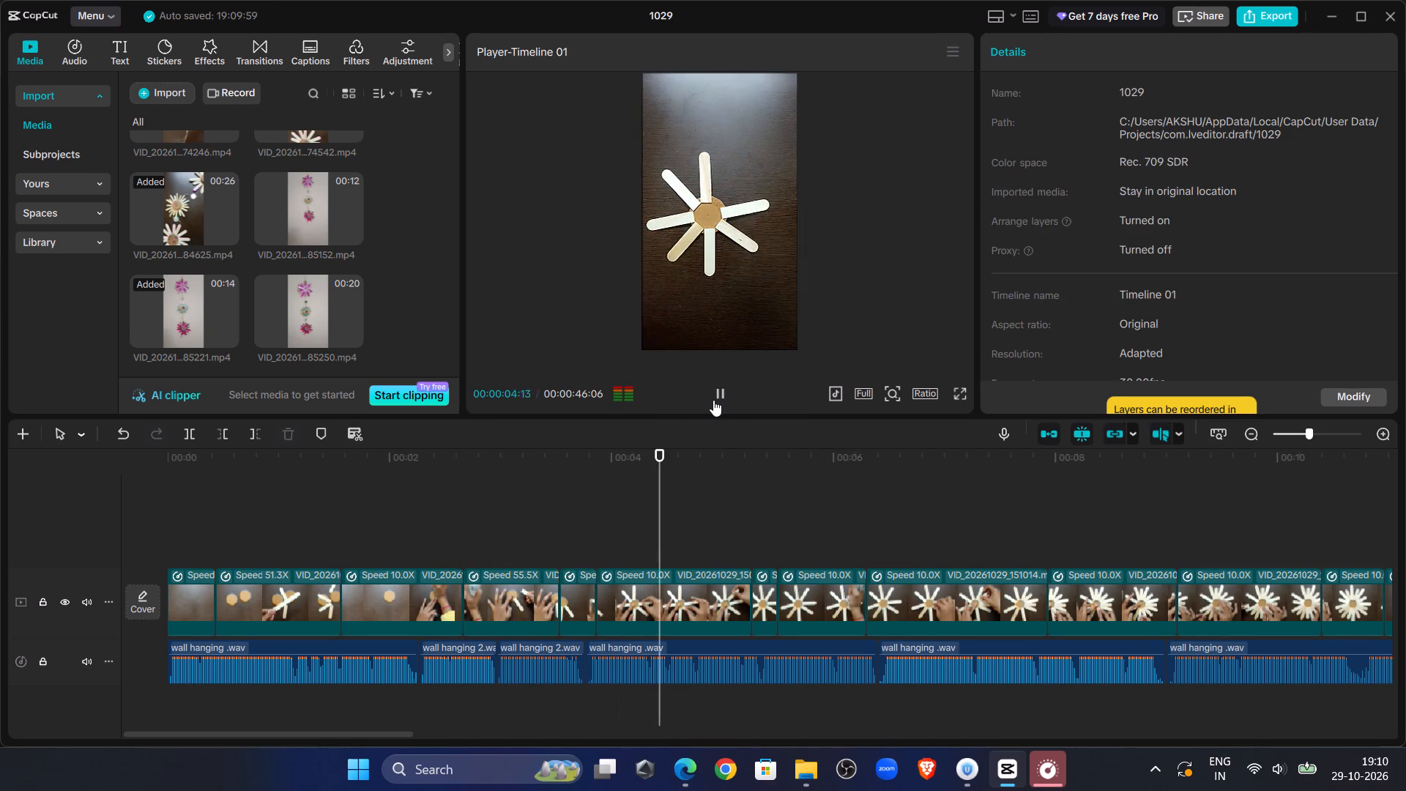
{"action": "left_click", "coordinate": [579, 592]}
{"action": "left_click", "coordinate": [1105, 62]}
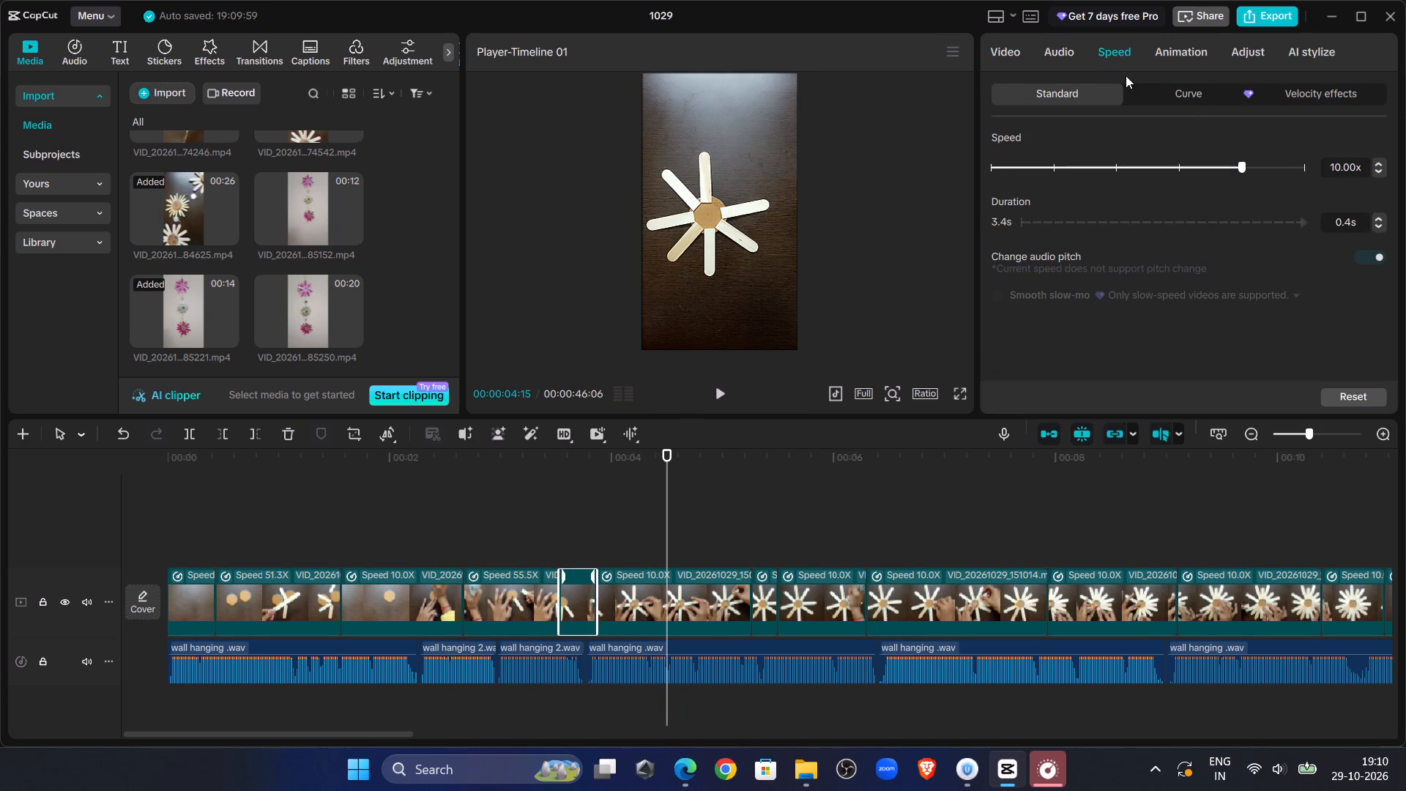
{"action": "left_click", "coordinate": [1265, 168]}
{"action": "left_click", "coordinate": [617, 595]}
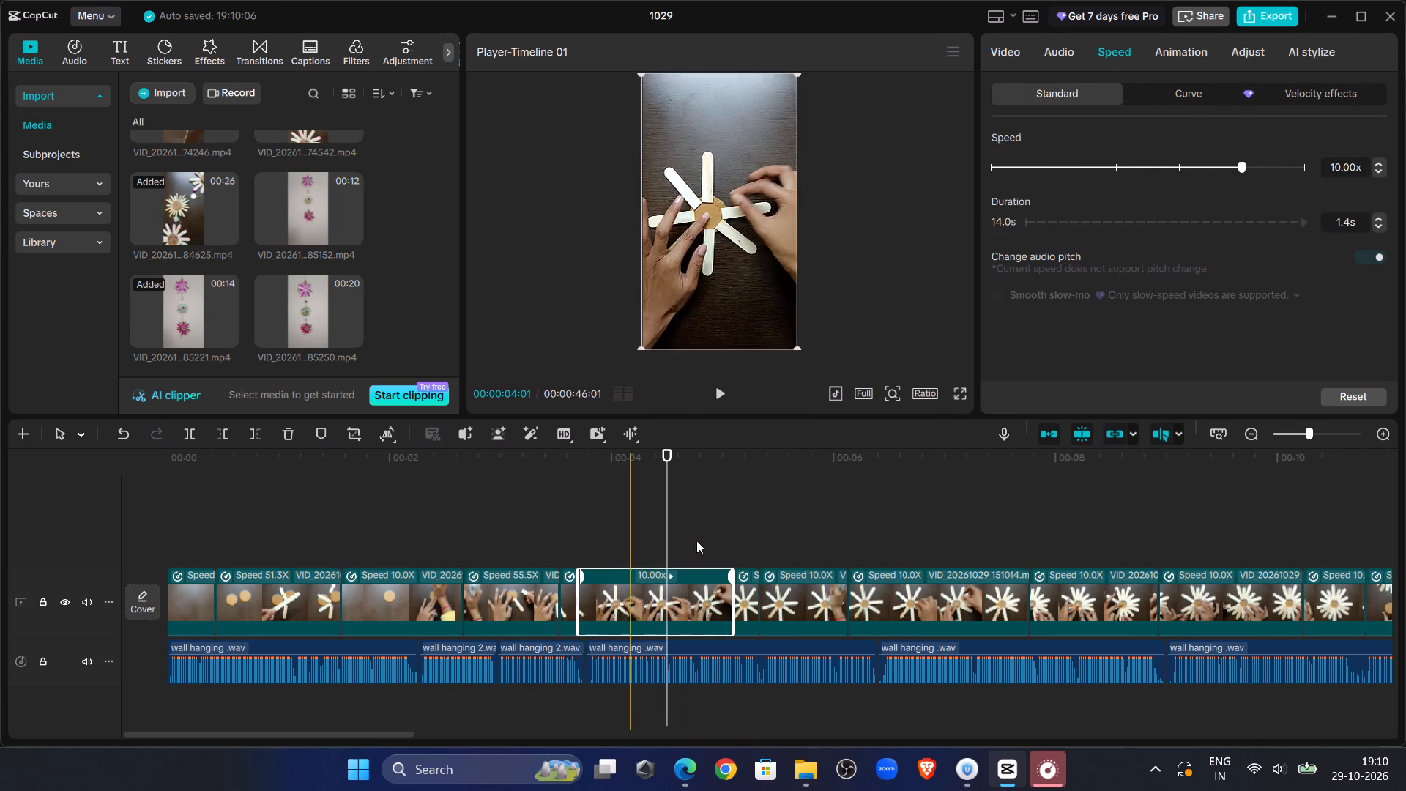
{"action": "left_click", "coordinate": [1269, 165]}
{"action": "left_click", "coordinate": [622, 600]}
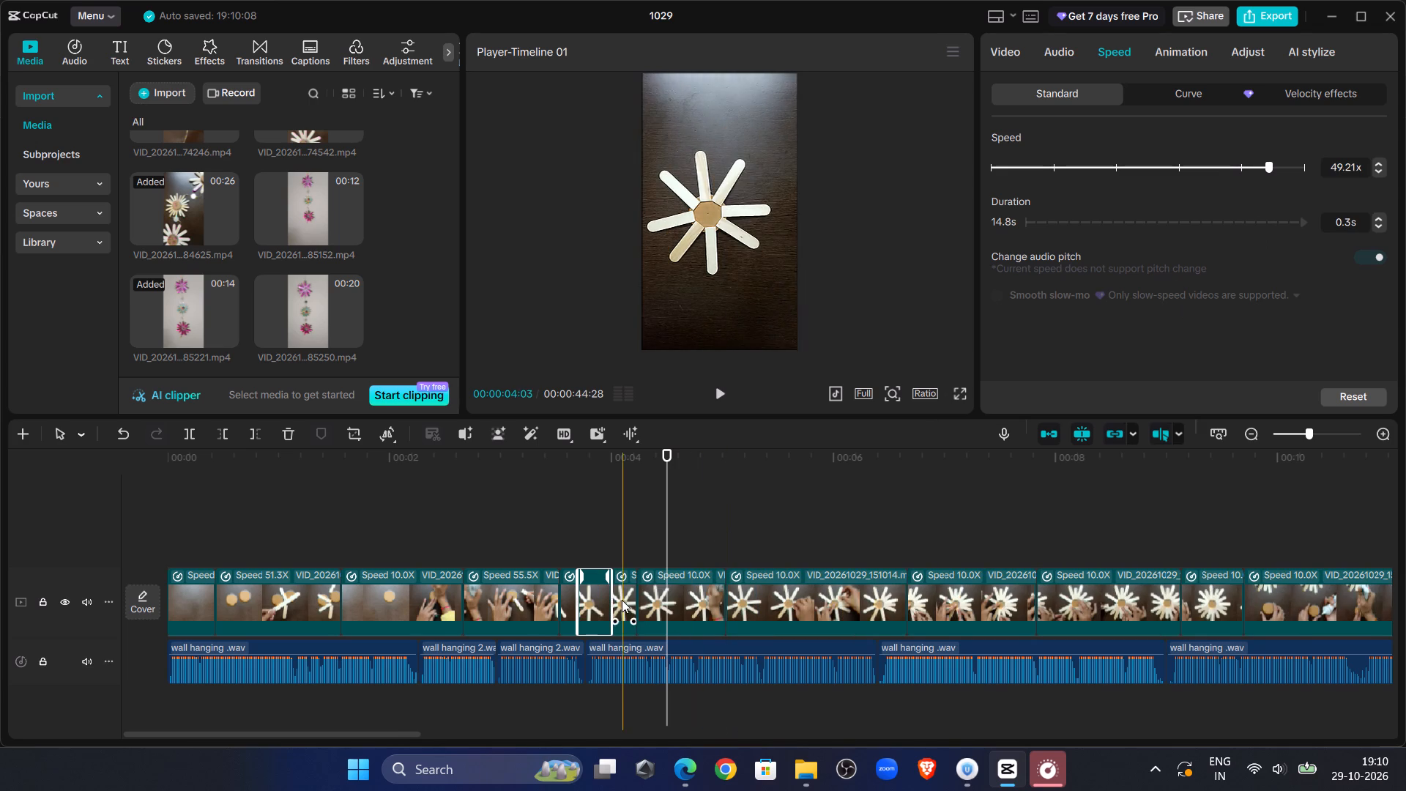
{"action": "left_click", "coordinate": [1265, 171]}
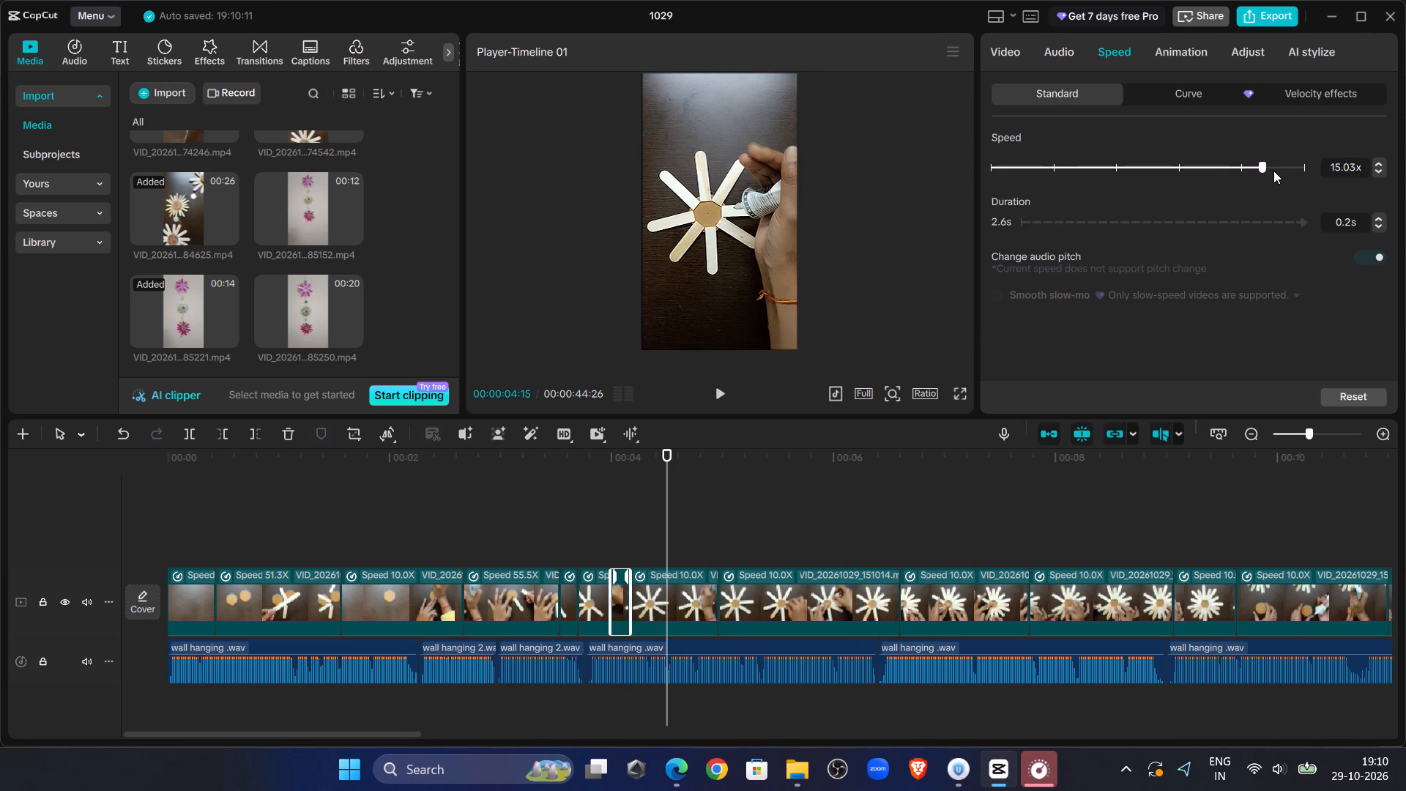
Set the speed of the clip before VID_20261029_151014 to 33.95x, VID_20261029_151014 to 52.37x, and the clip after it to 55.53x.
{"action": "left_click", "coordinate": [689, 589]}
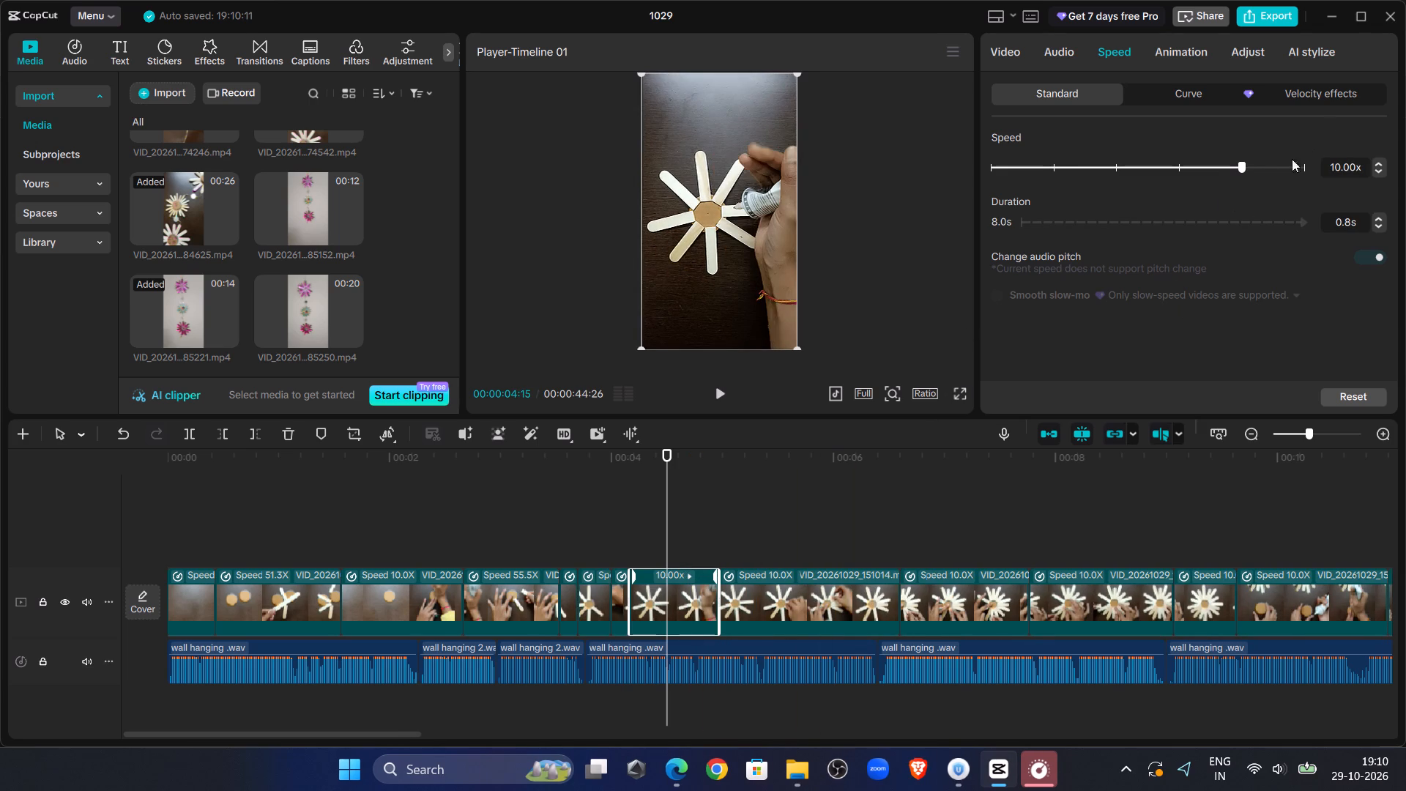
{"action": "left_click", "coordinate": [1263, 168]}
{"action": "left_click", "coordinate": [706, 600]}
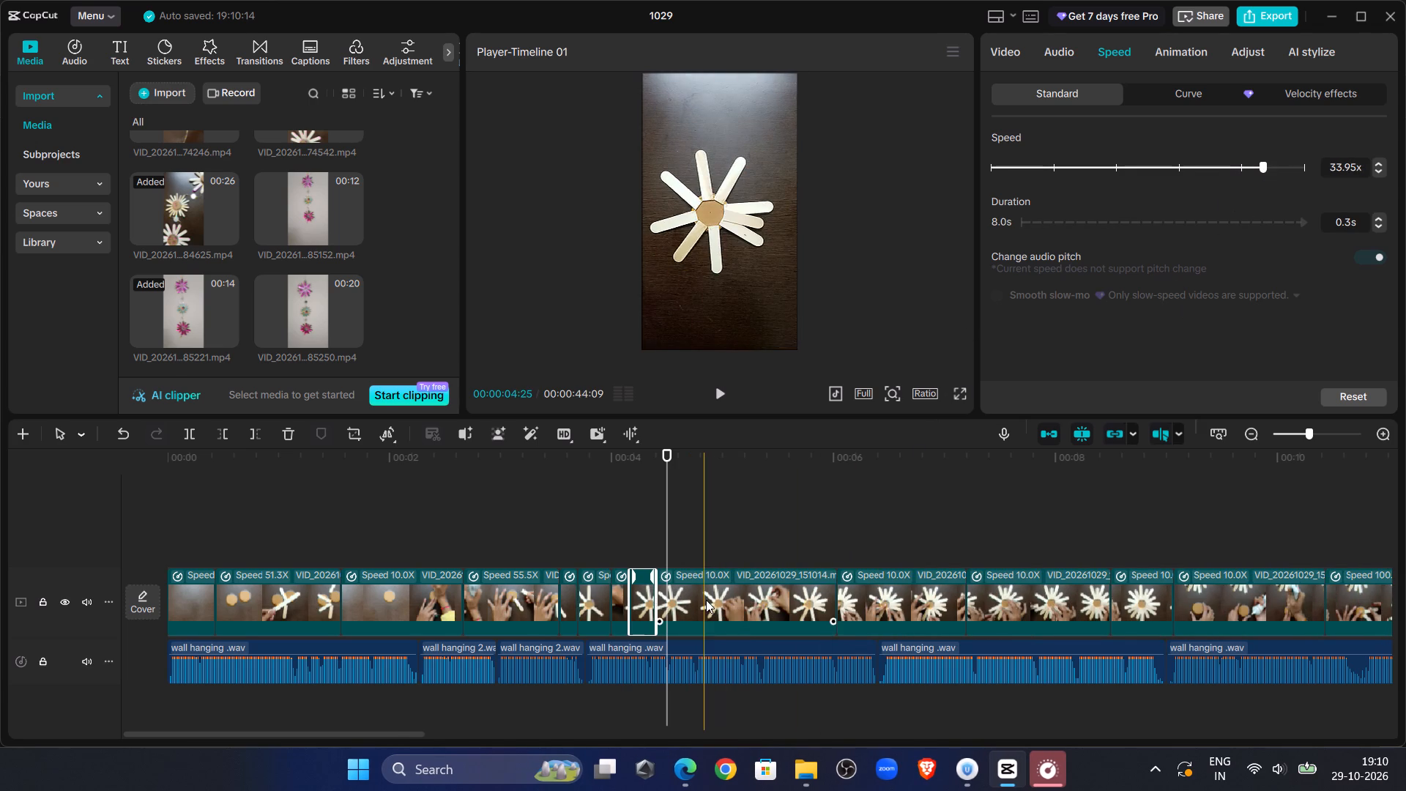
{"action": "left_click", "coordinate": [1271, 171]}
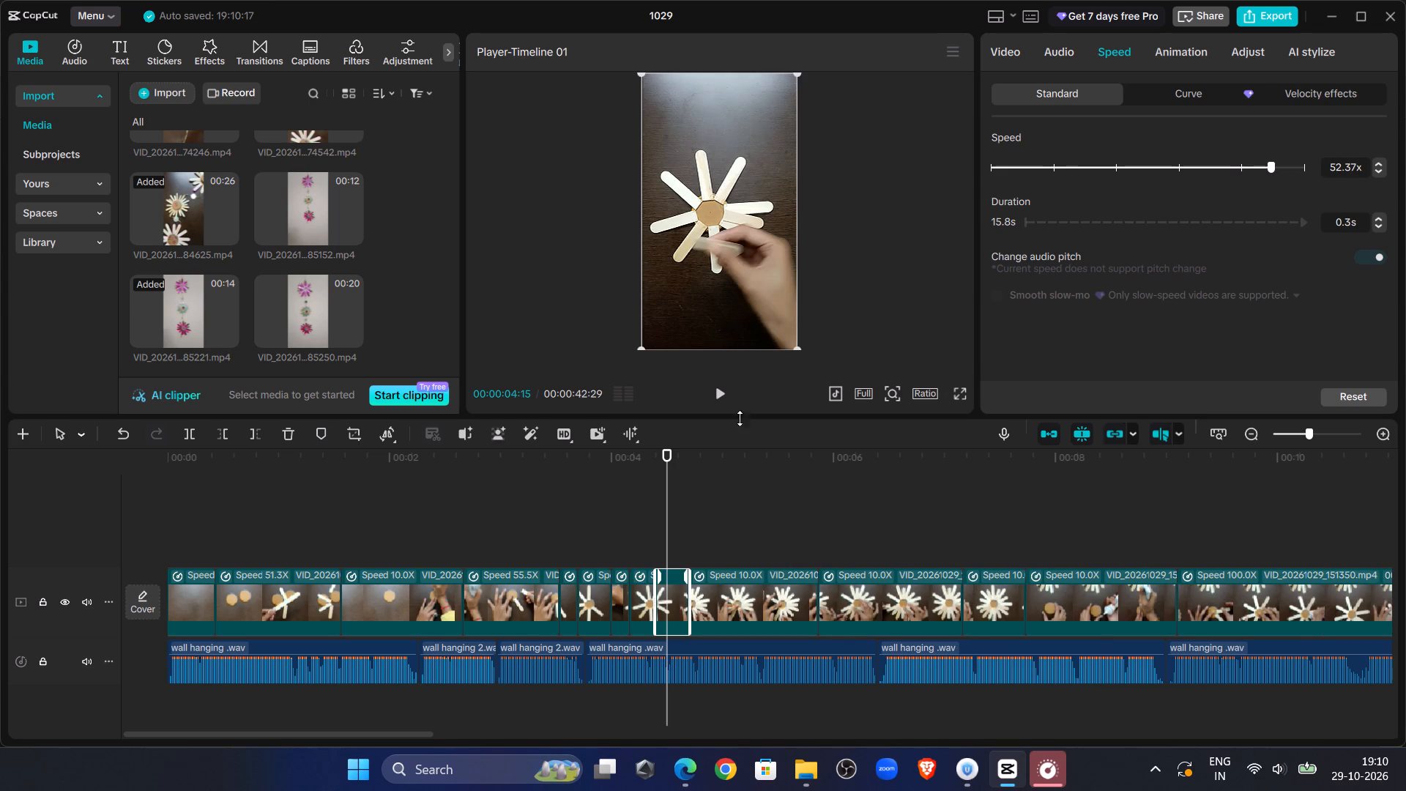
{"action": "left_click", "coordinate": [748, 611]}
{"action": "left_click", "coordinate": [751, 527]}
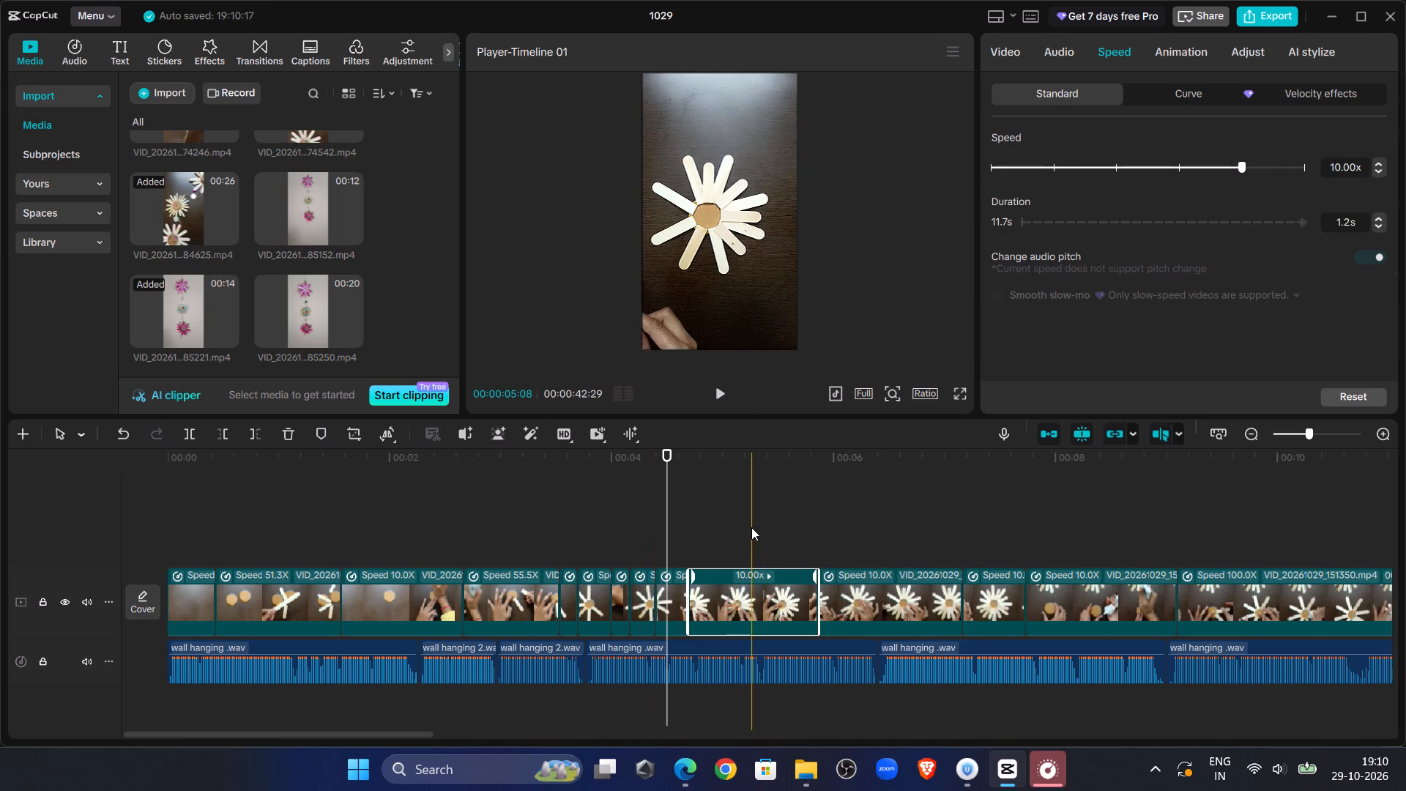
{"action": "left_click", "coordinate": [740, 603]}
{"action": "left_click", "coordinate": [1129, 50]}
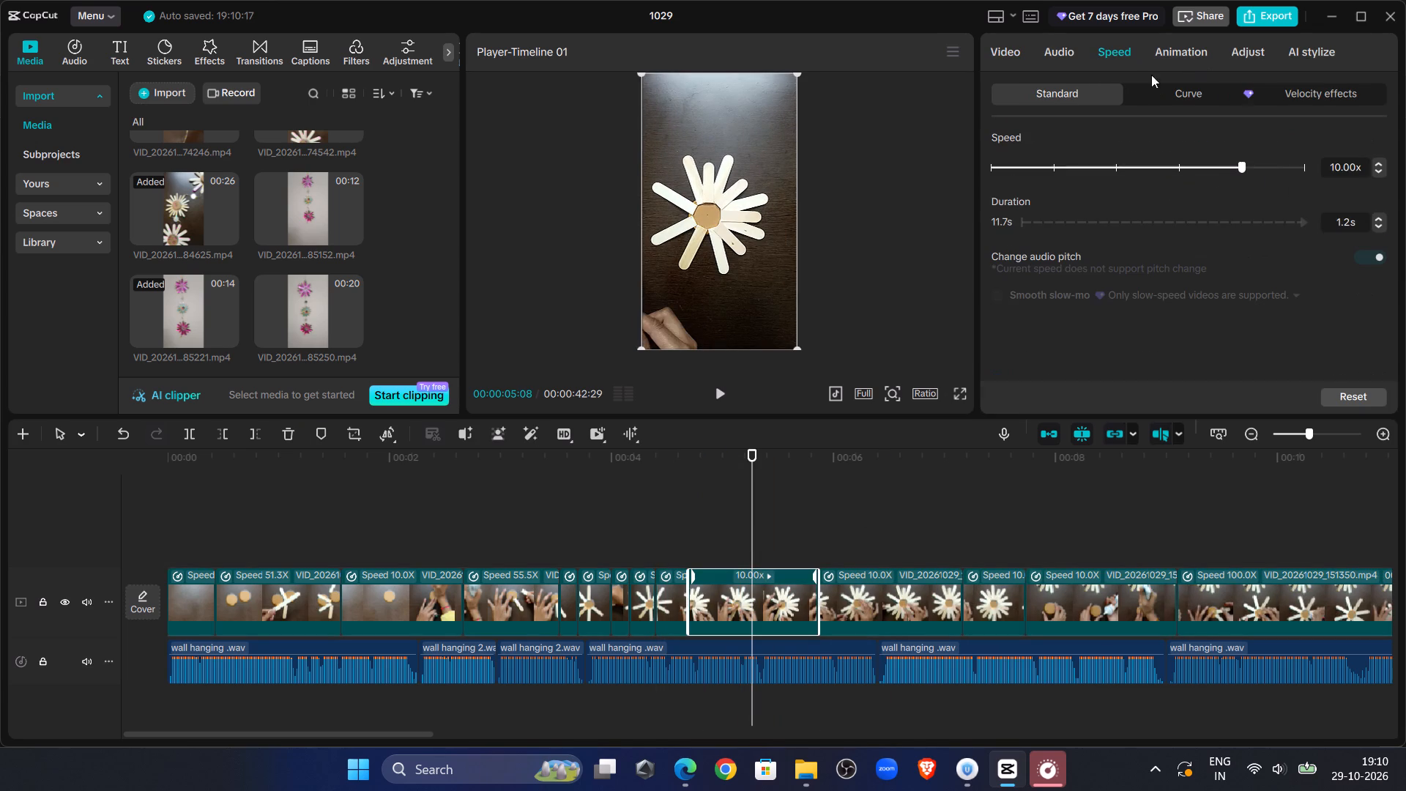
{"action": "left_click", "coordinate": [1273, 165]}
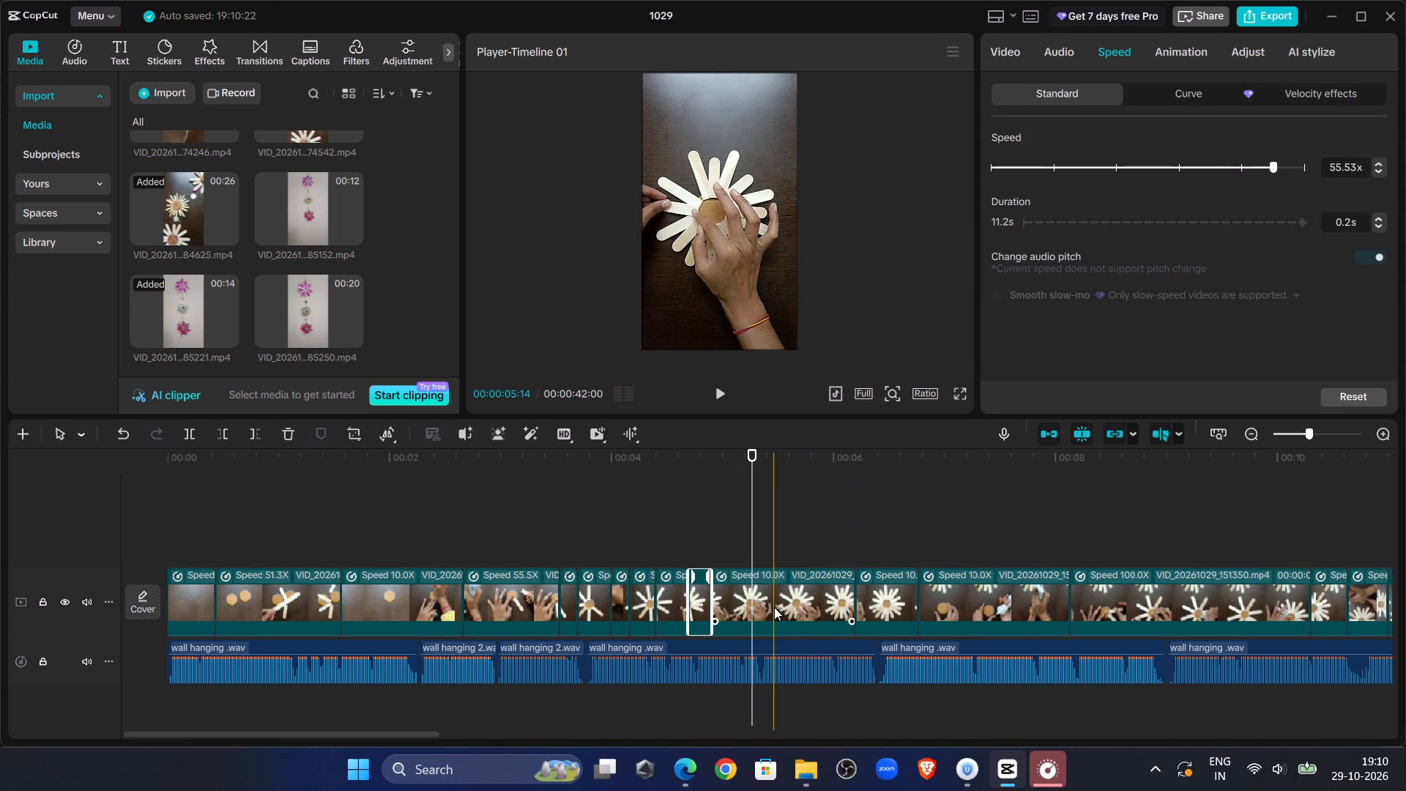
Set the speed of the two clips following the last sped-up clip to 51.32x and 29.79x, completing the first flower's sequence.
{"action": "left_click", "coordinate": [774, 607]}
{"action": "left_click", "coordinate": [1271, 167]}
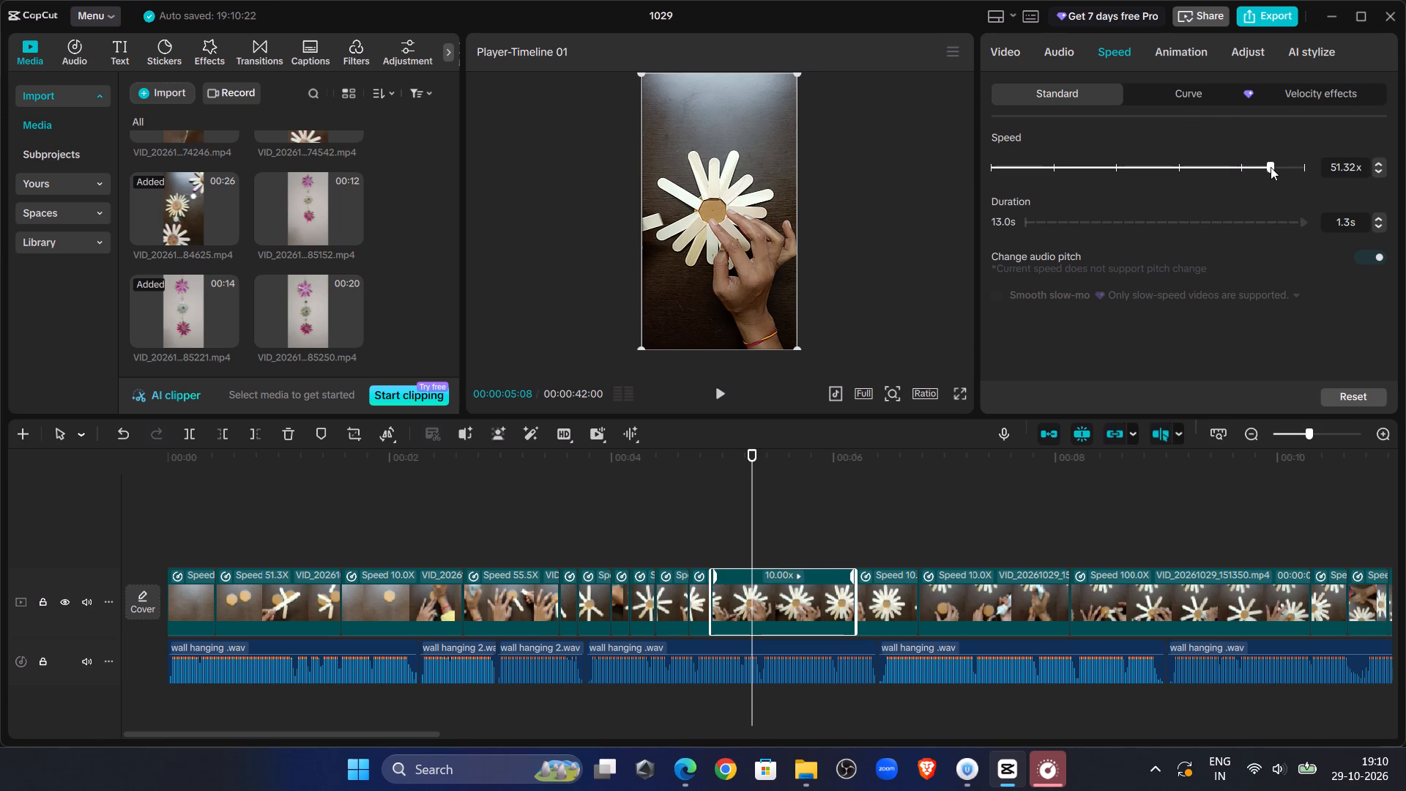
{"action": "left_click", "coordinate": [766, 601]}
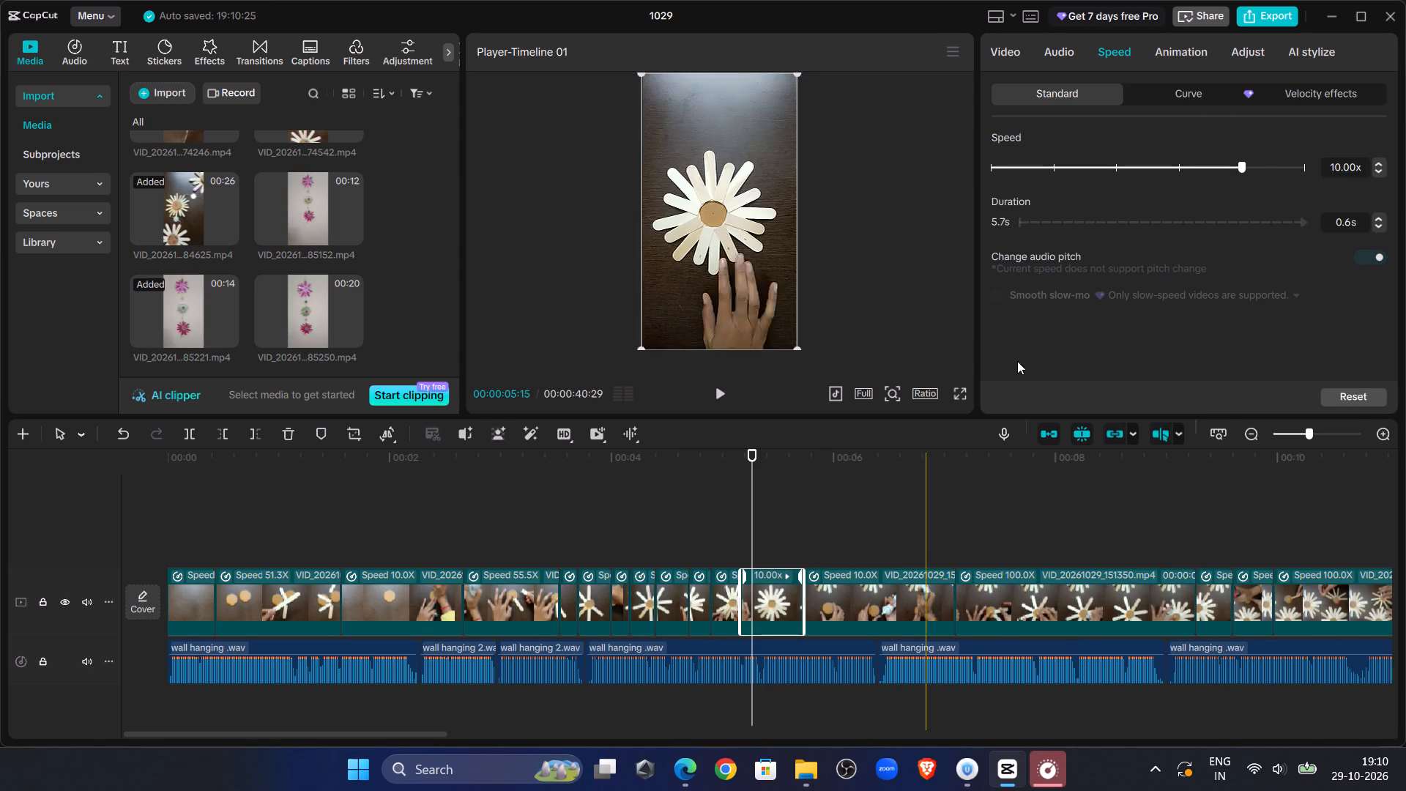
{"action": "left_click", "coordinate": [1268, 171]}
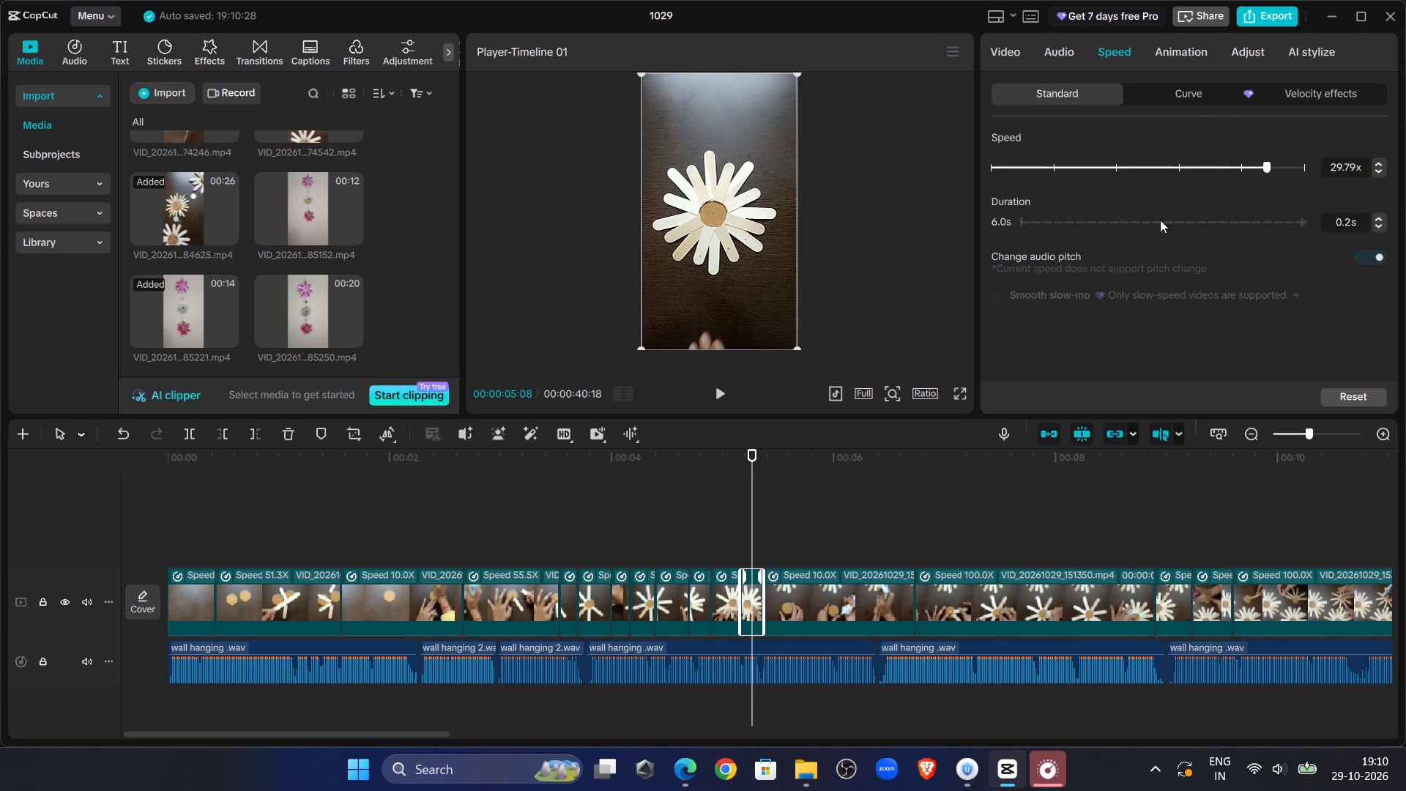
Replay from the beginning and set the speed of the 10.0X clip just before VID_20261029_151350 to 51.32x.
{"action": "left_click_drag", "start_coordinate": [746, 456], "coordinate": [0, 477]}
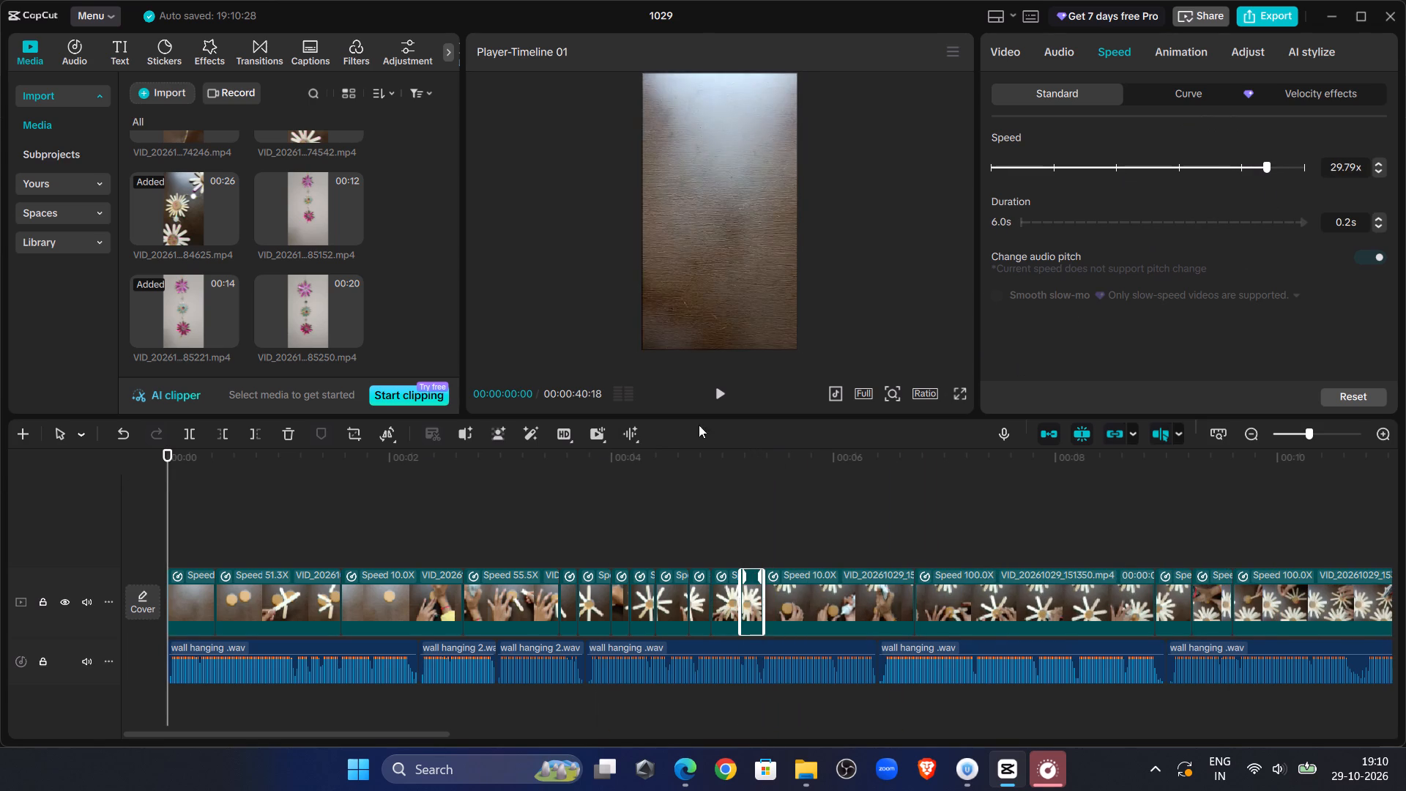
{"action": "left_click", "coordinate": [709, 390]}
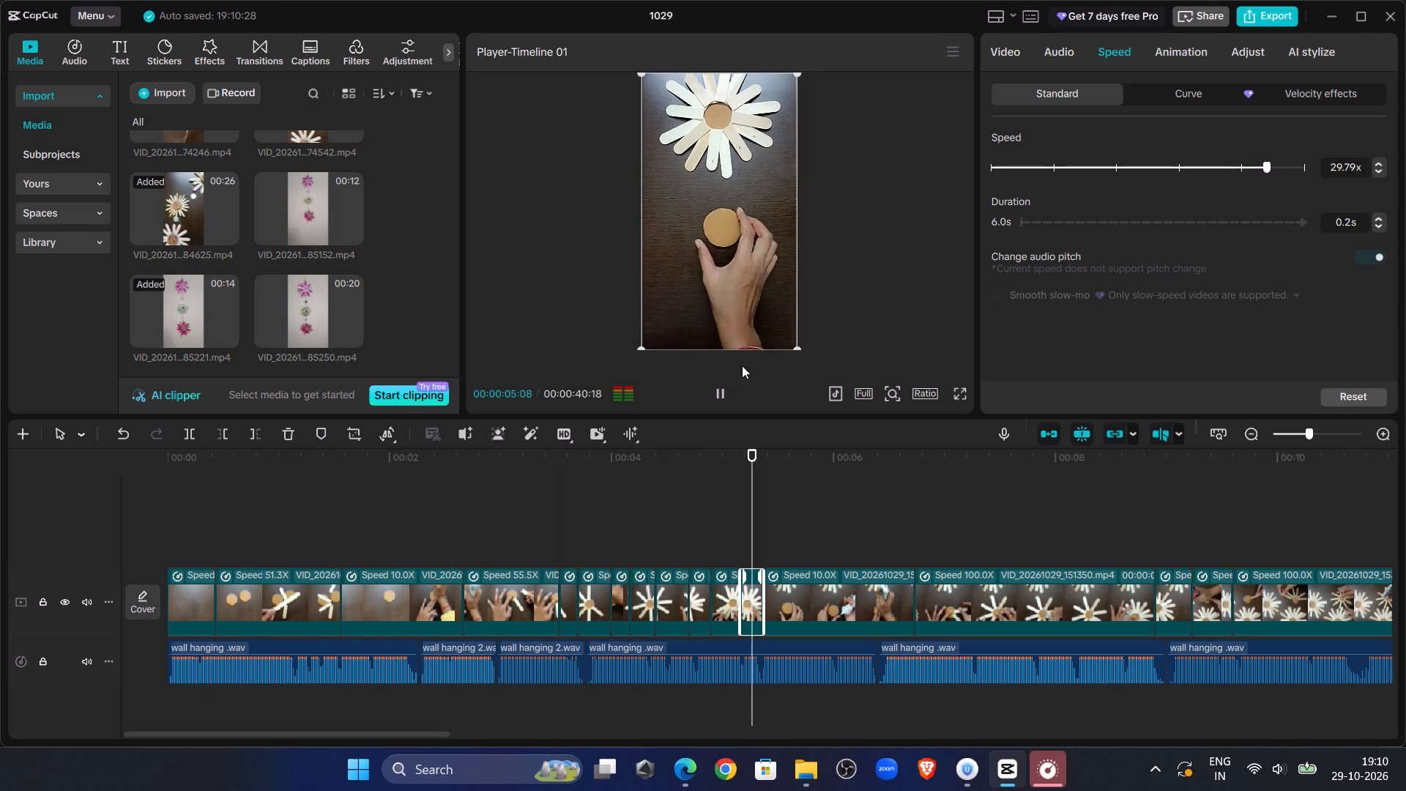
{"action": "left_click", "coordinate": [742, 365]}
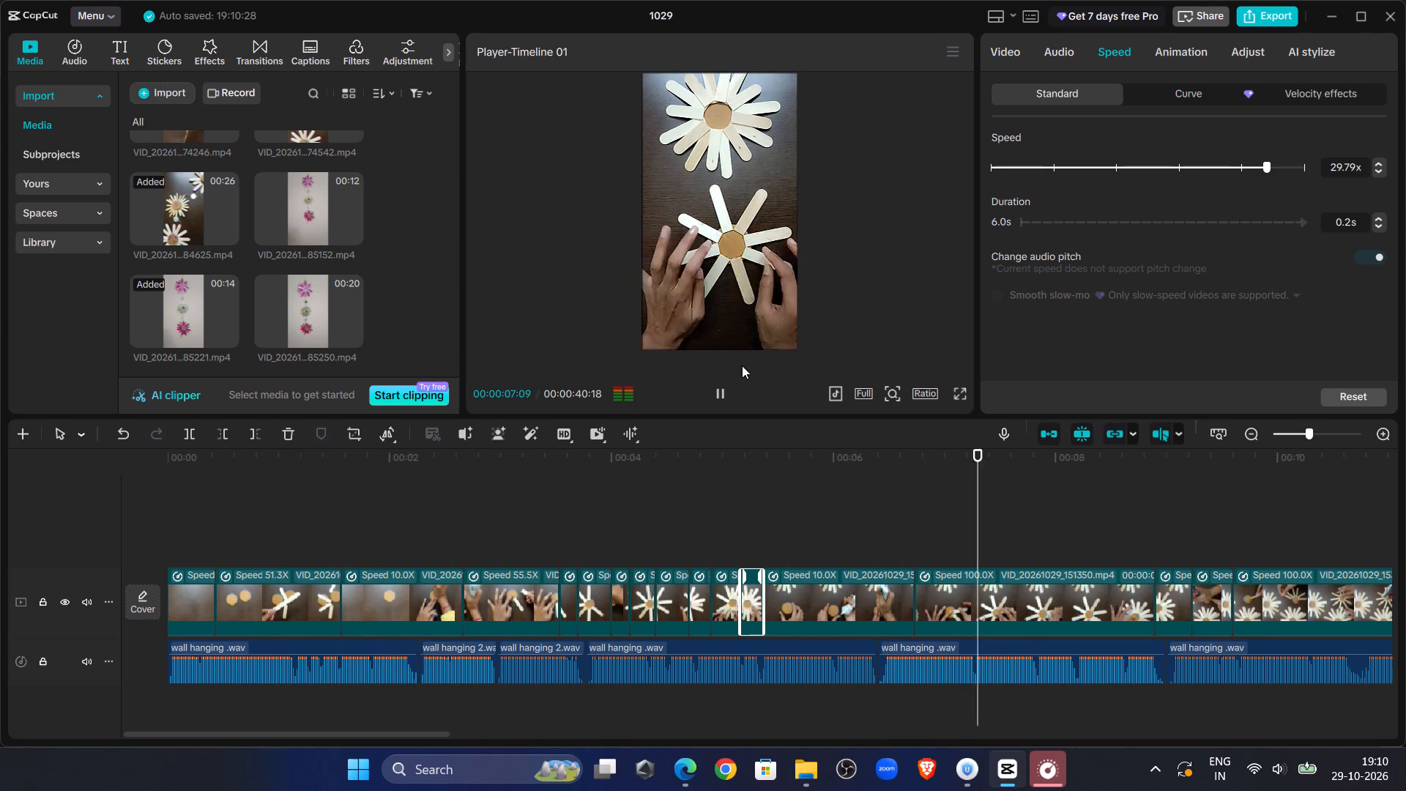
{"action": "left_click", "coordinate": [713, 386]}
{"action": "left_click", "coordinate": [969, 617]}
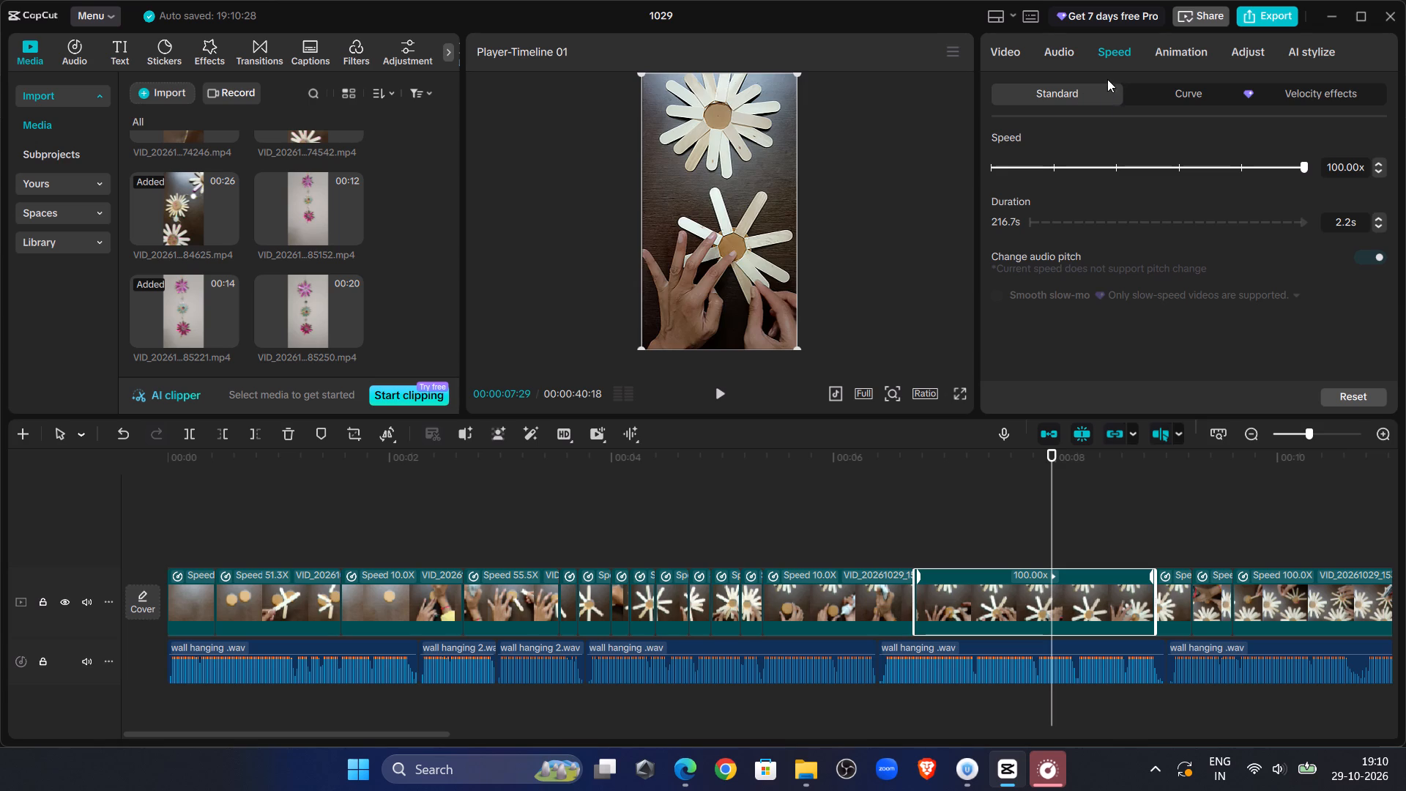
{"action": "left_click", "coordinate": [838, 577]}
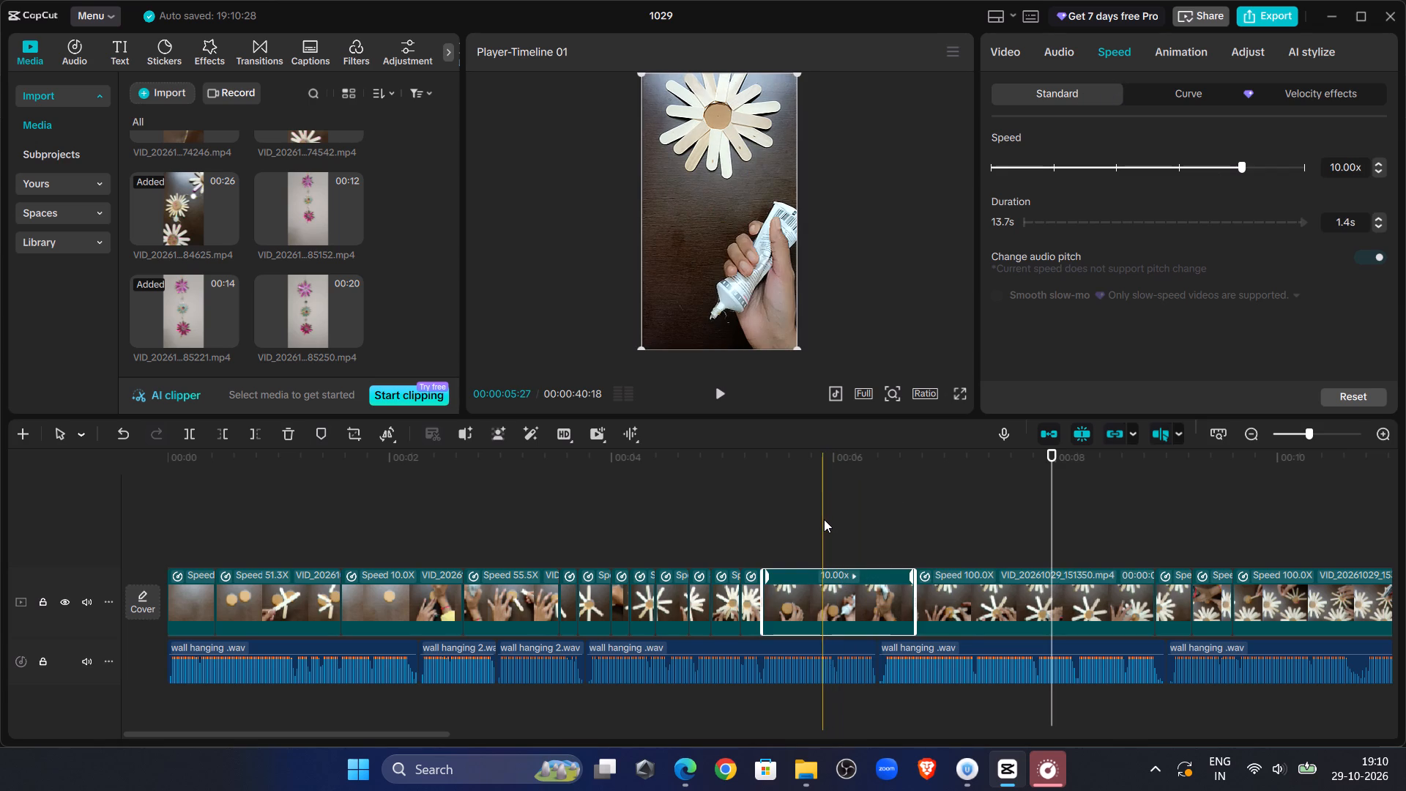
{"action": "left_click", "coordinate": [824, 519]}
{"action": "left_click", "coordinate": [830, 581]}
{"action": "left_click", "coordinate": [1119, 54]}
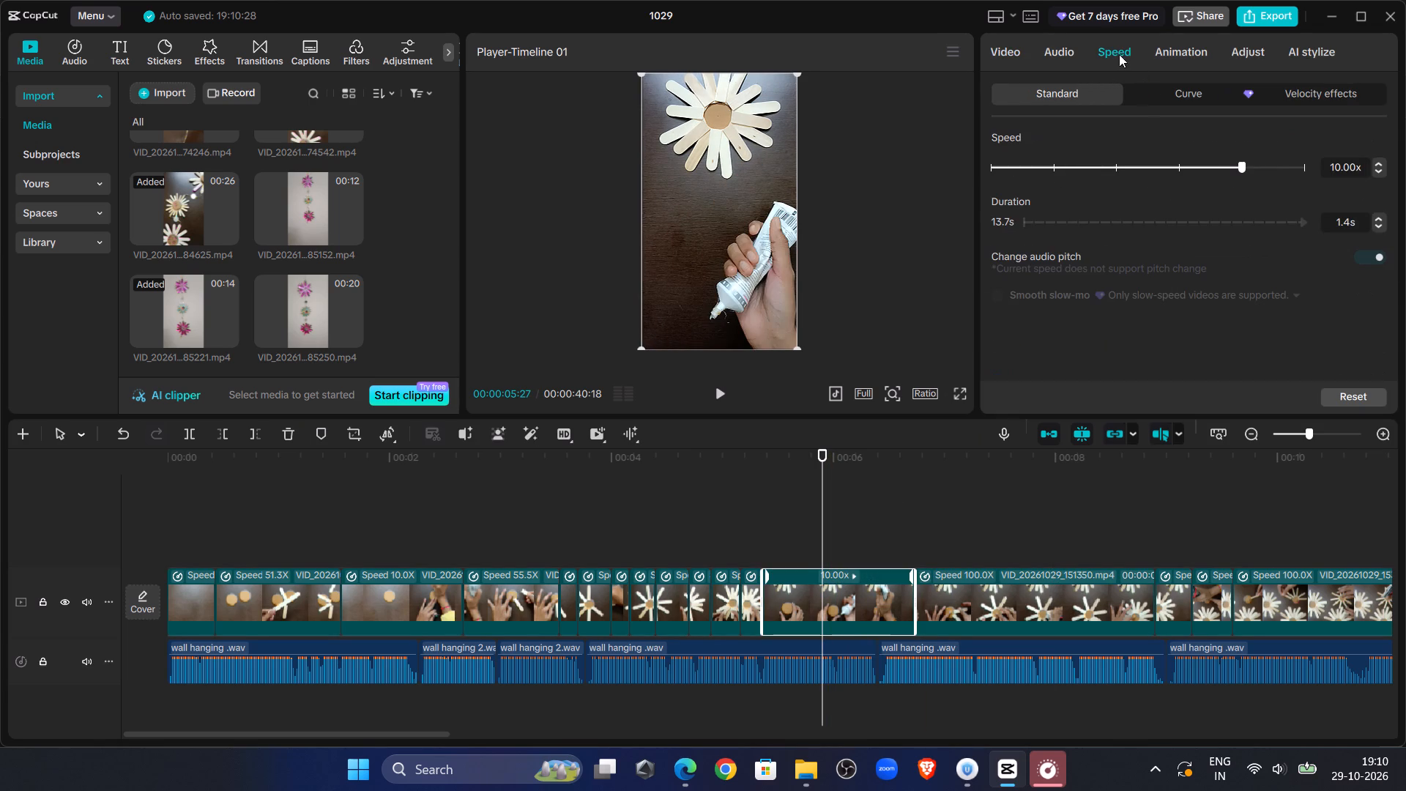
{"action": "left_click", "coordinate": [1271, 168]}
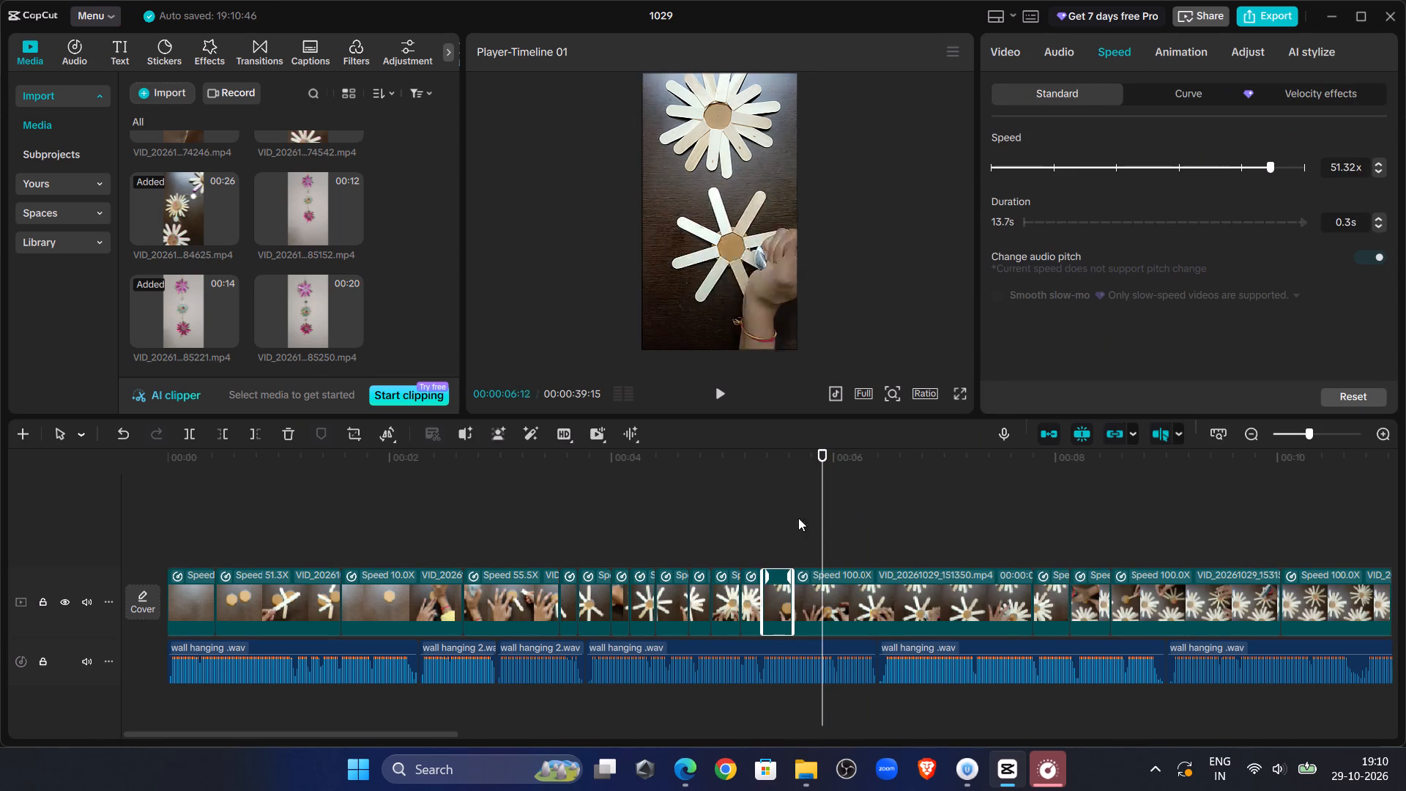
Play on through the white flower clips and trim away the part of the clip before VID_20261029_155509 after about 00:00:12:07.
{"action": "left_click", "coordinate": [760, 508]}
{"action": "left_click", "coordinate": [732, 383]}
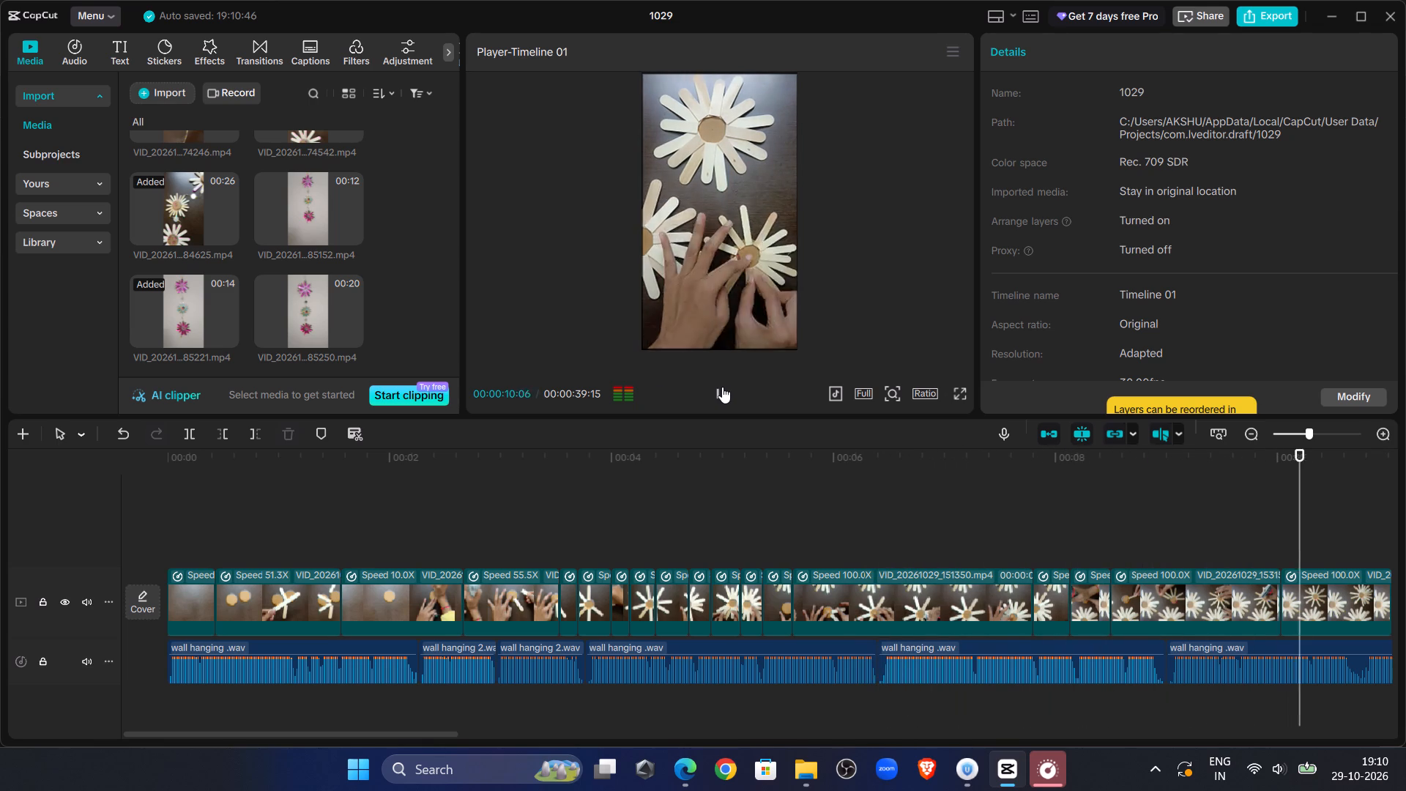
{"action": "left_click", "coordinate": [722, 387]}
{"action": "left_click", "coordinate": [722, 387]}
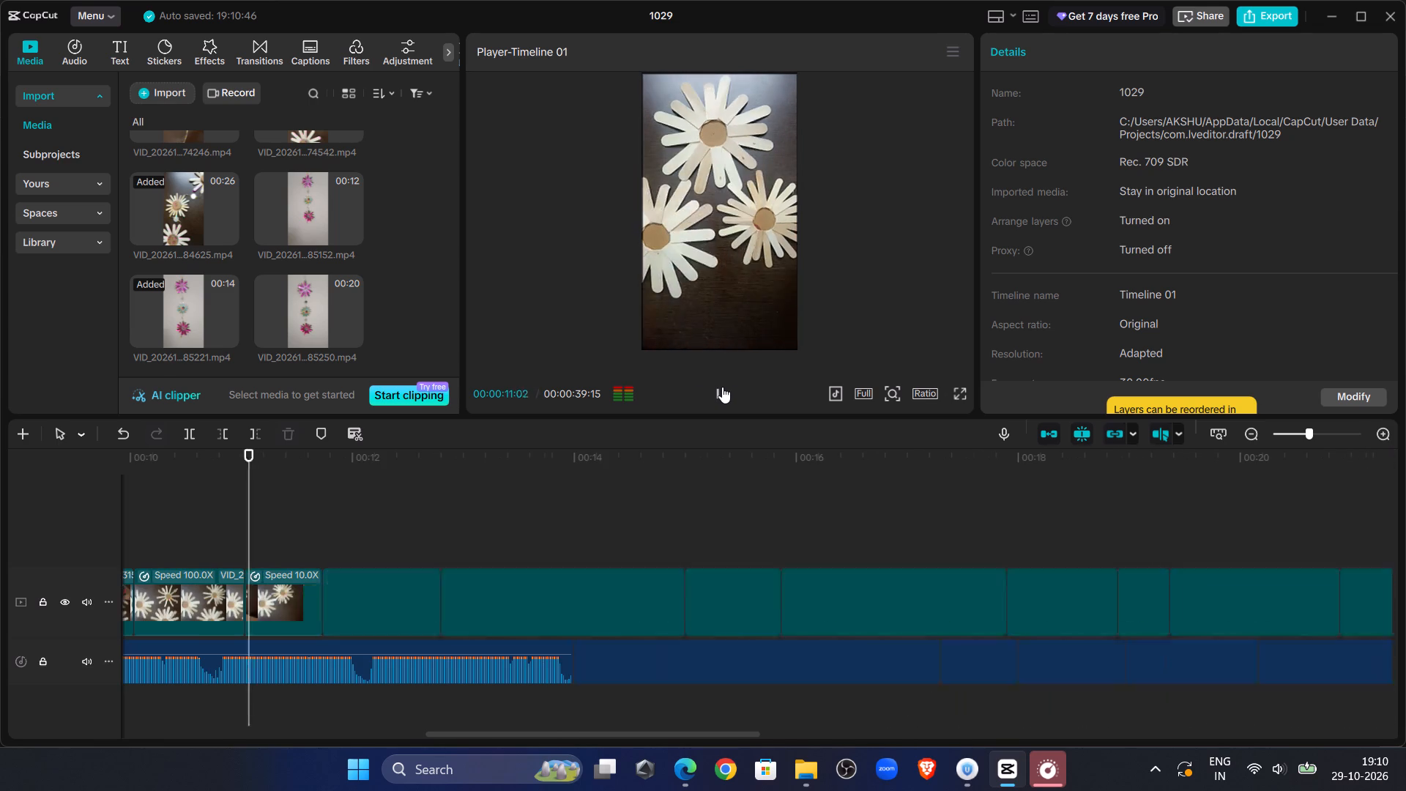
{"action": "left_click", "coordinate": [722, 387]}
{"action": "left_click", "coordinate": [722, 387]}
{"action": "left_click", "coordinate": [722, 387]}
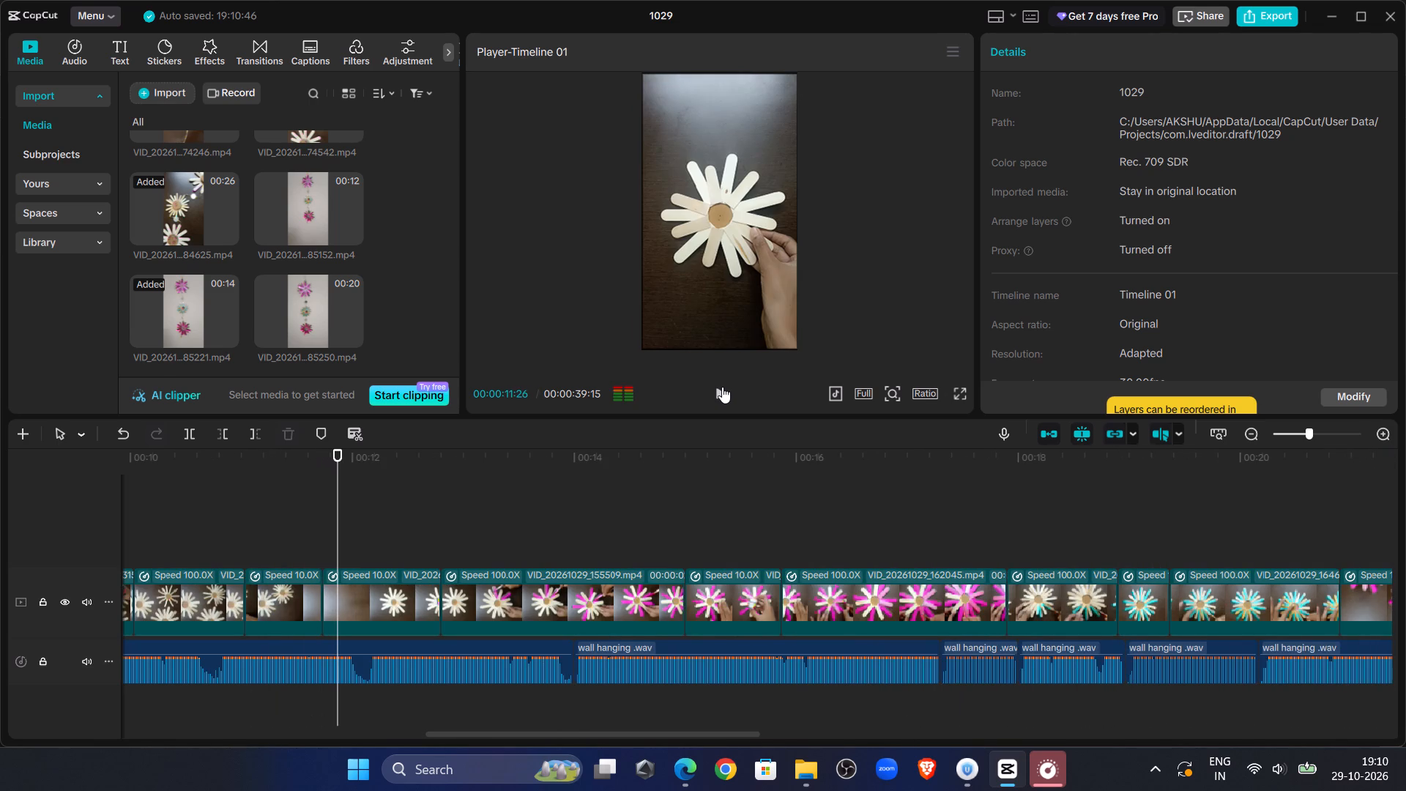
{"action": "double_click", "coordinate": [722, 387]}
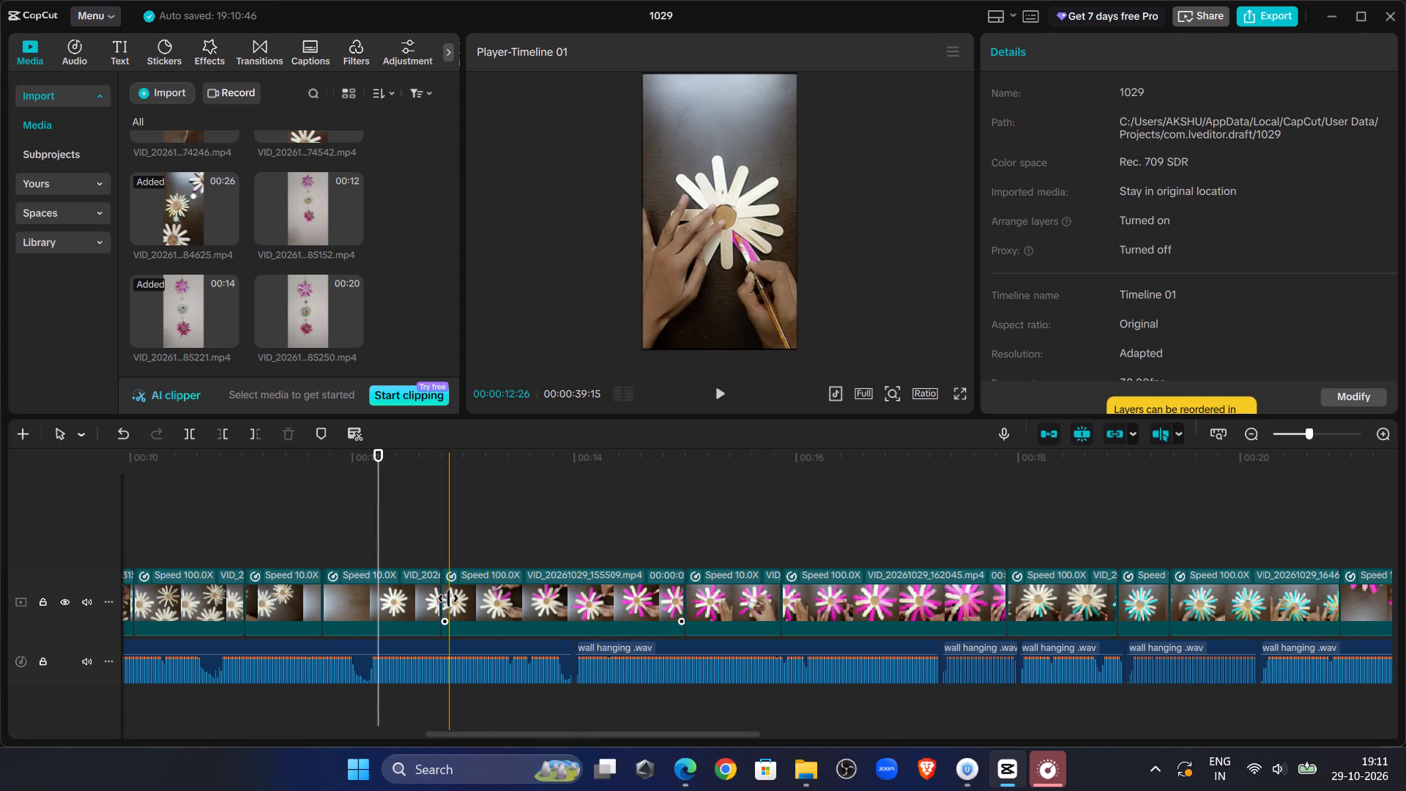
{"action": "left_click", "coordinate": [412, 604]}
{"action": "left_click", "coordinate": [259, 434]}
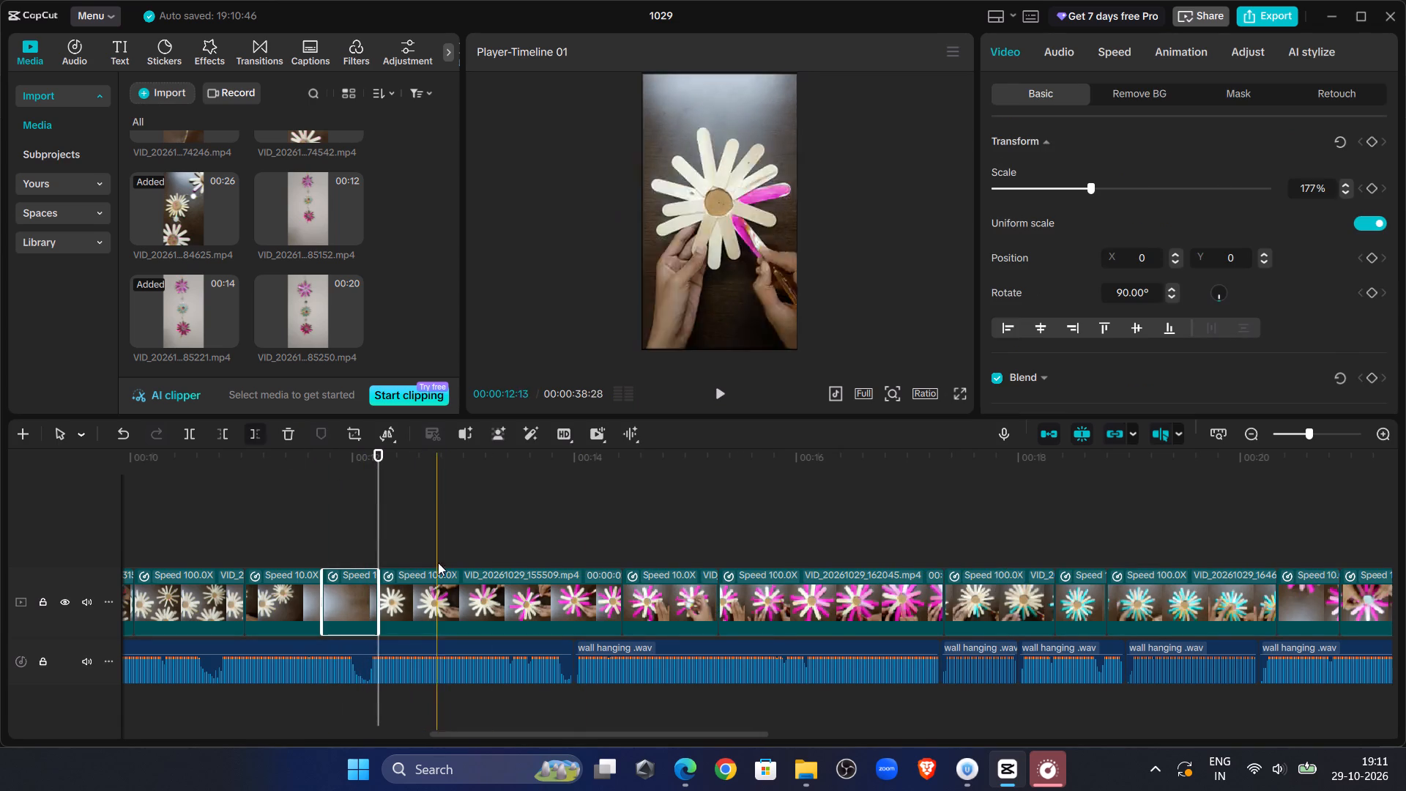
Replay from before the trimmed clip and trim away the part of VID_20261029_155509 after 00:00:13:10.
{"action": "left_click", "coordinate": [297, 495]}
{"action": "left_click", "coordinate": [732, 396]}
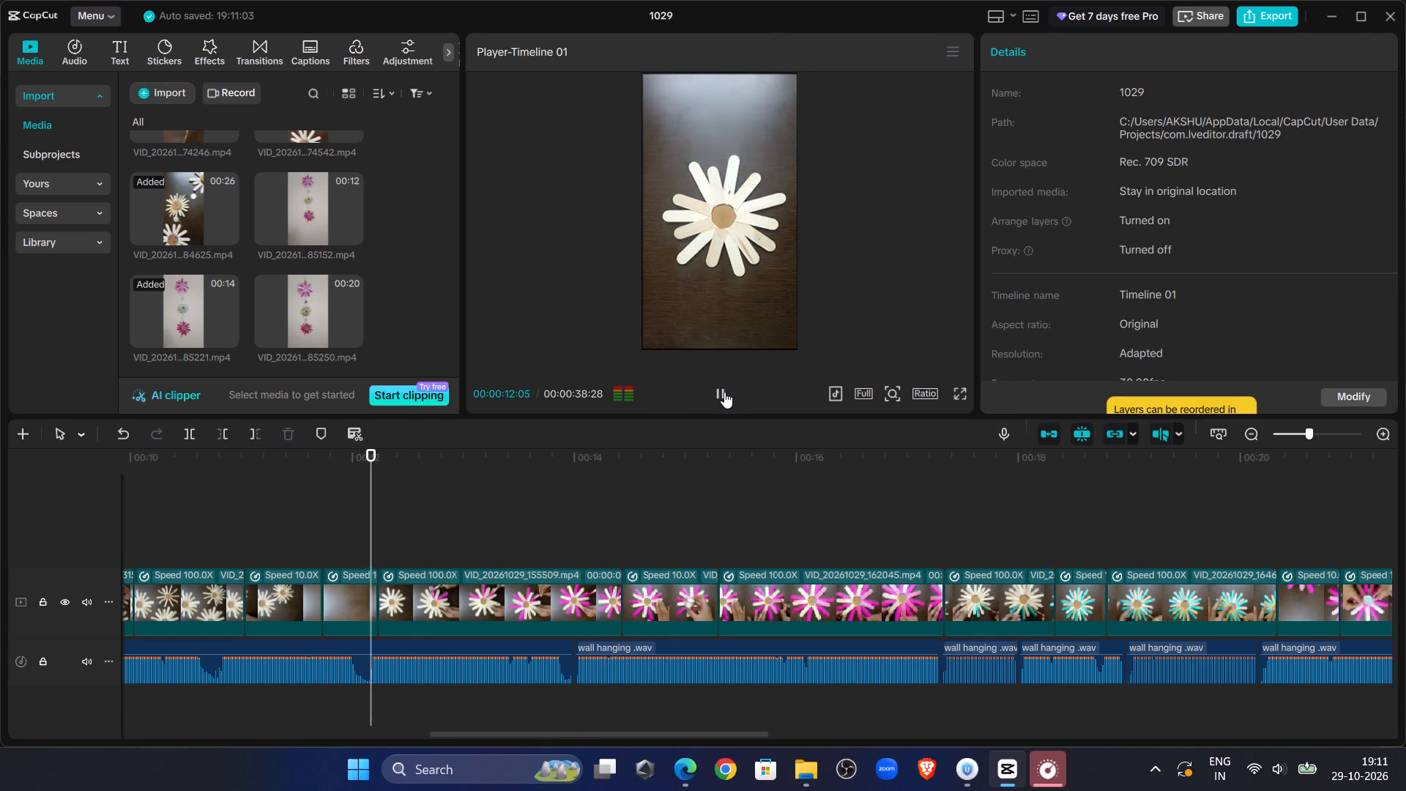
{"action": "left_click", "coordinate": [724, 391]}
{"action": "left_click", "coordinate": [724, 391]}
{"action": "left_click", "coordinate": [724, 391]}
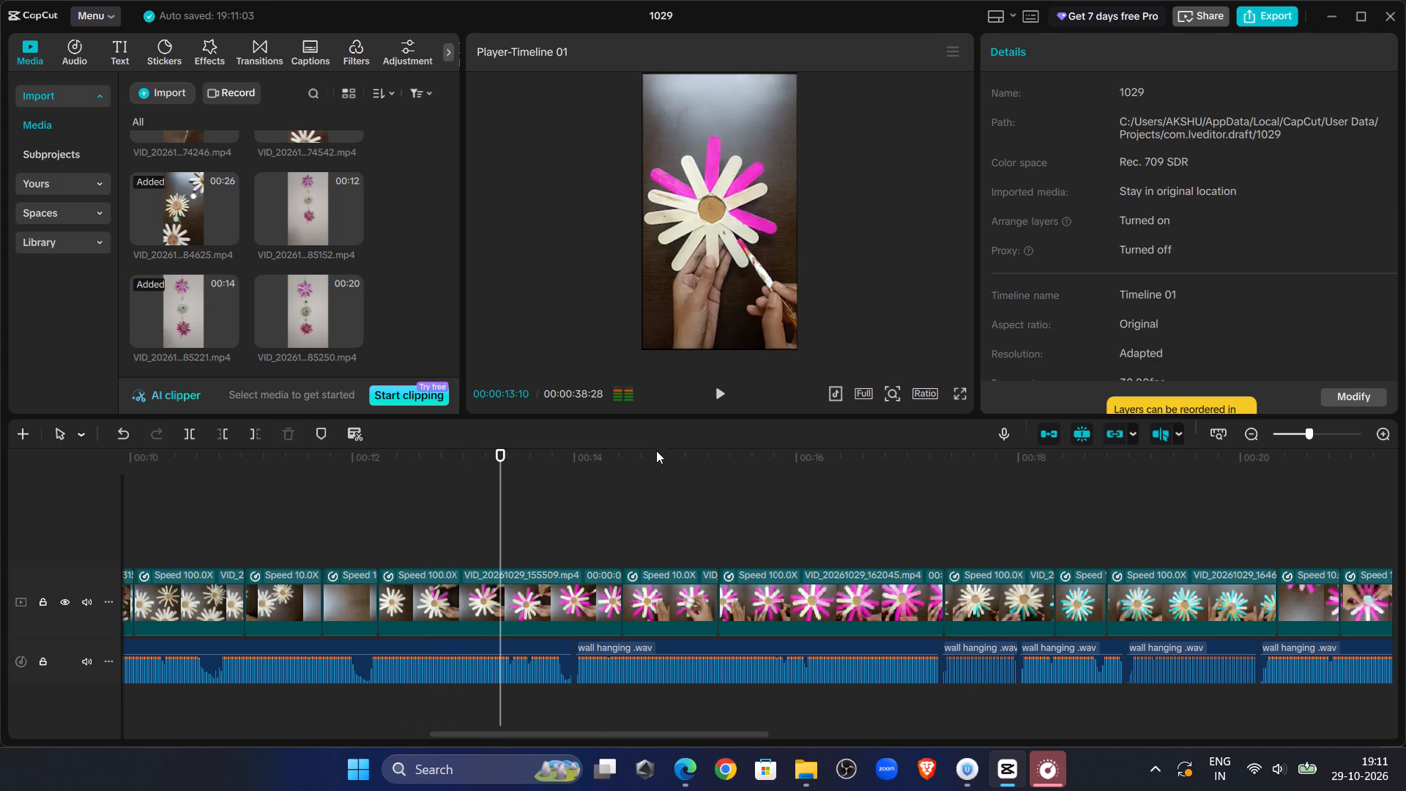
{"action": "left_click", "coordinate": [574, 622]}
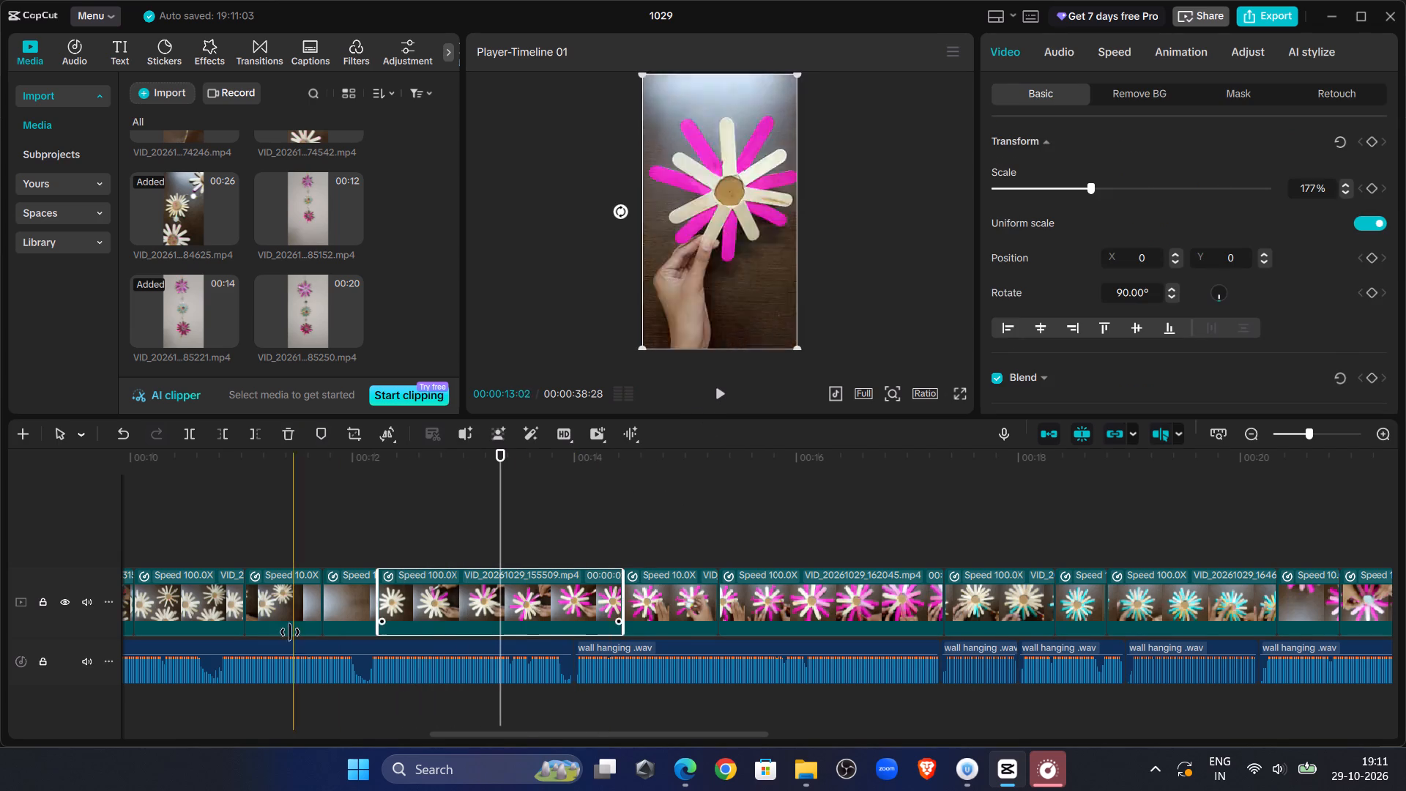
{"action": "left_click", "coordinate": [248, 432]}
Play past the trimmed VID_20261029_155509 clip and set the speed of the 10.0X clip right after it to 43.40x.
{"action": "left_click", "coordinate": [725, 398]}
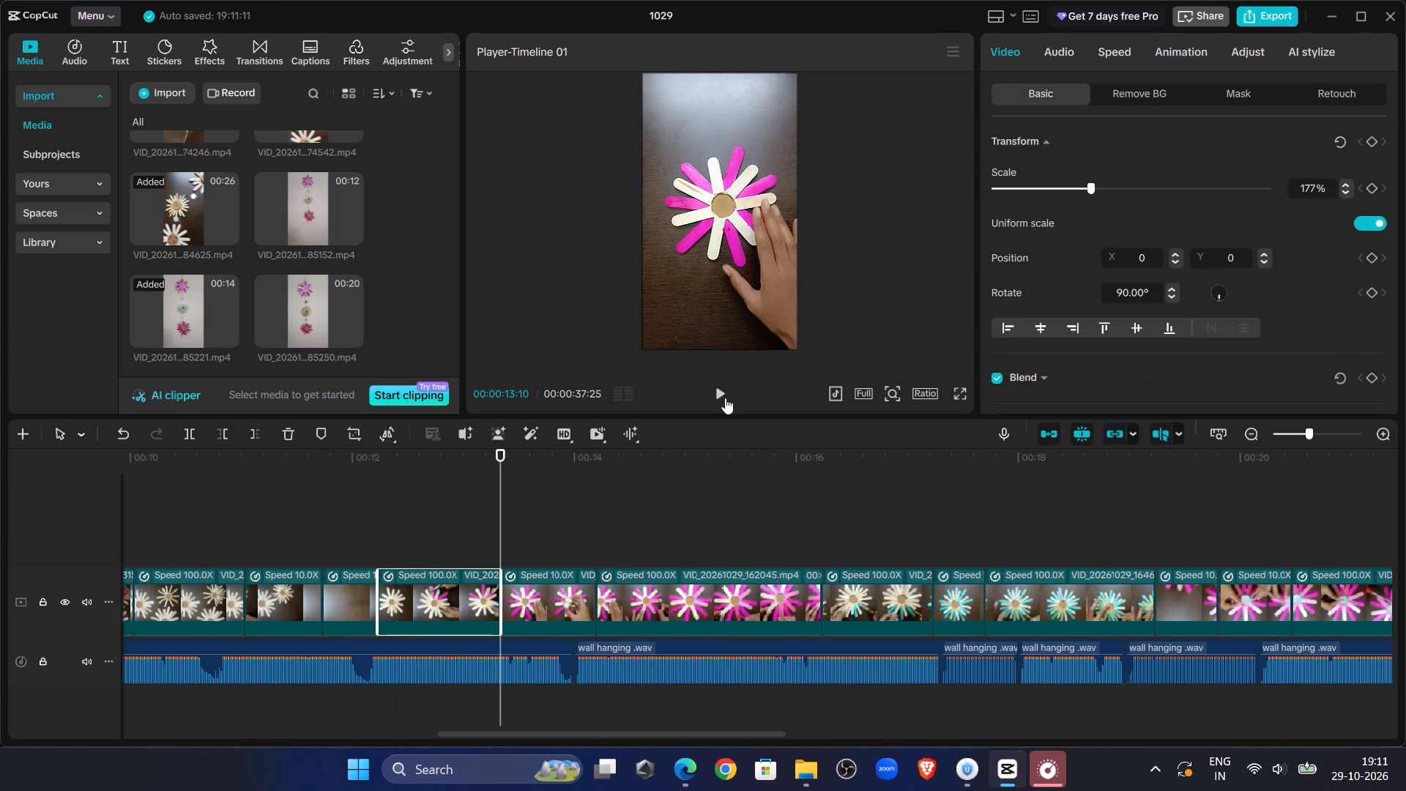
{"action": "left_click", "coordinate": [725, 398]}
{"action": "left_click", "coordinate": [566, 623]}
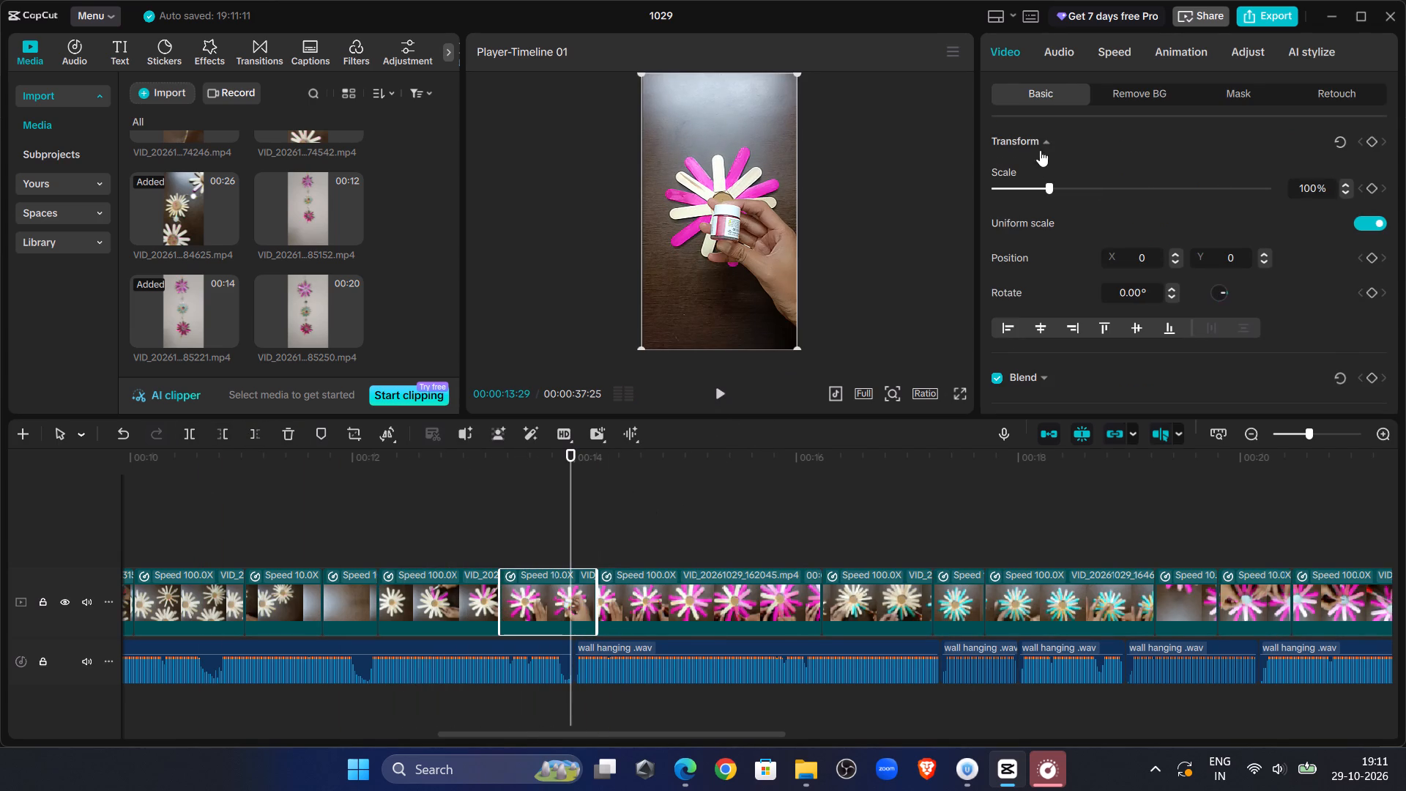
{"action": "left_click", "coordinate": [1105, 64]}
{"action": "left_click", "coordinate": [1269, 168]}
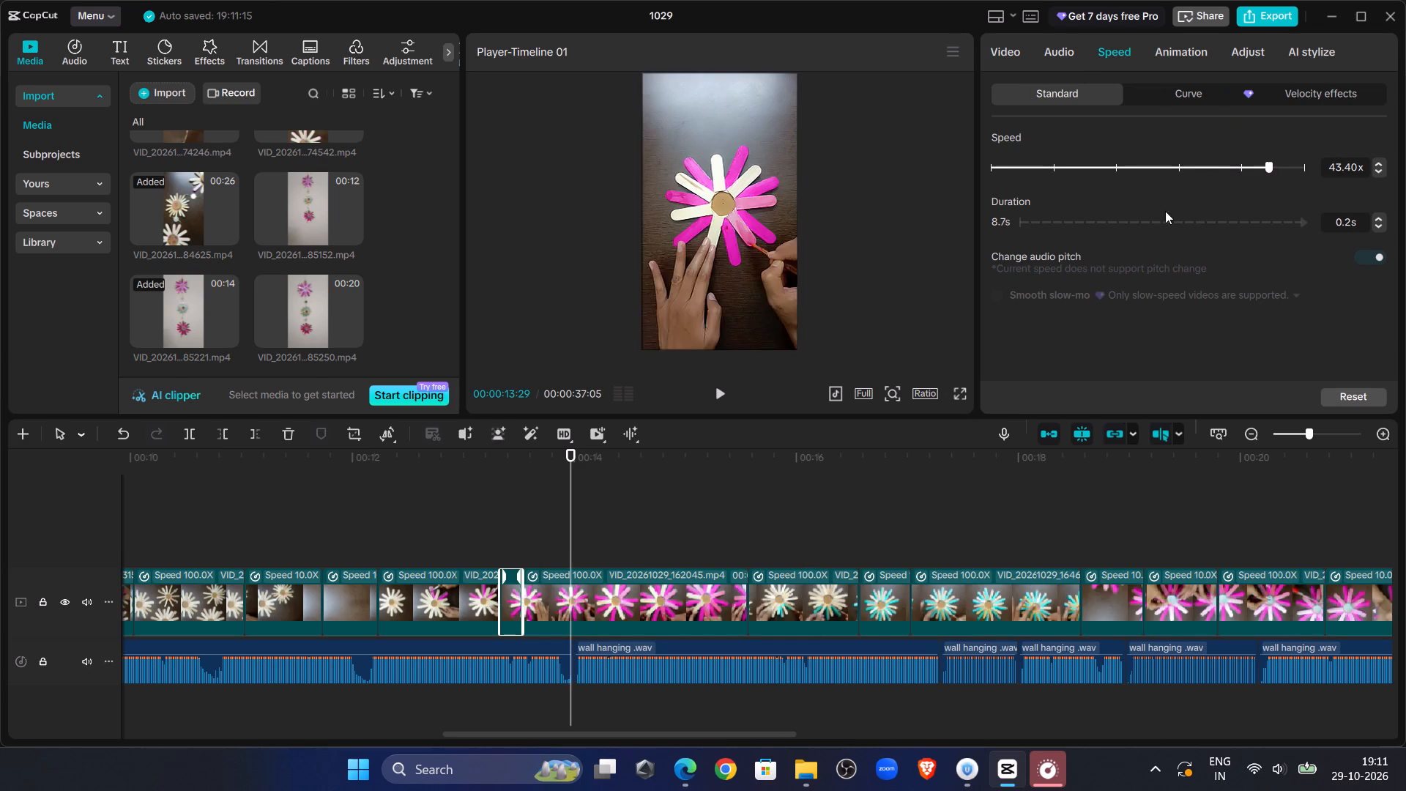
Replay the pink flower clips, split VID_20261029_162045 at 00:00:14:26 and delete the part after the split.
{"action": "left_click", "coordinate": [438, 527]}
{"action": "left_click", "coordinate": [724, 393]}
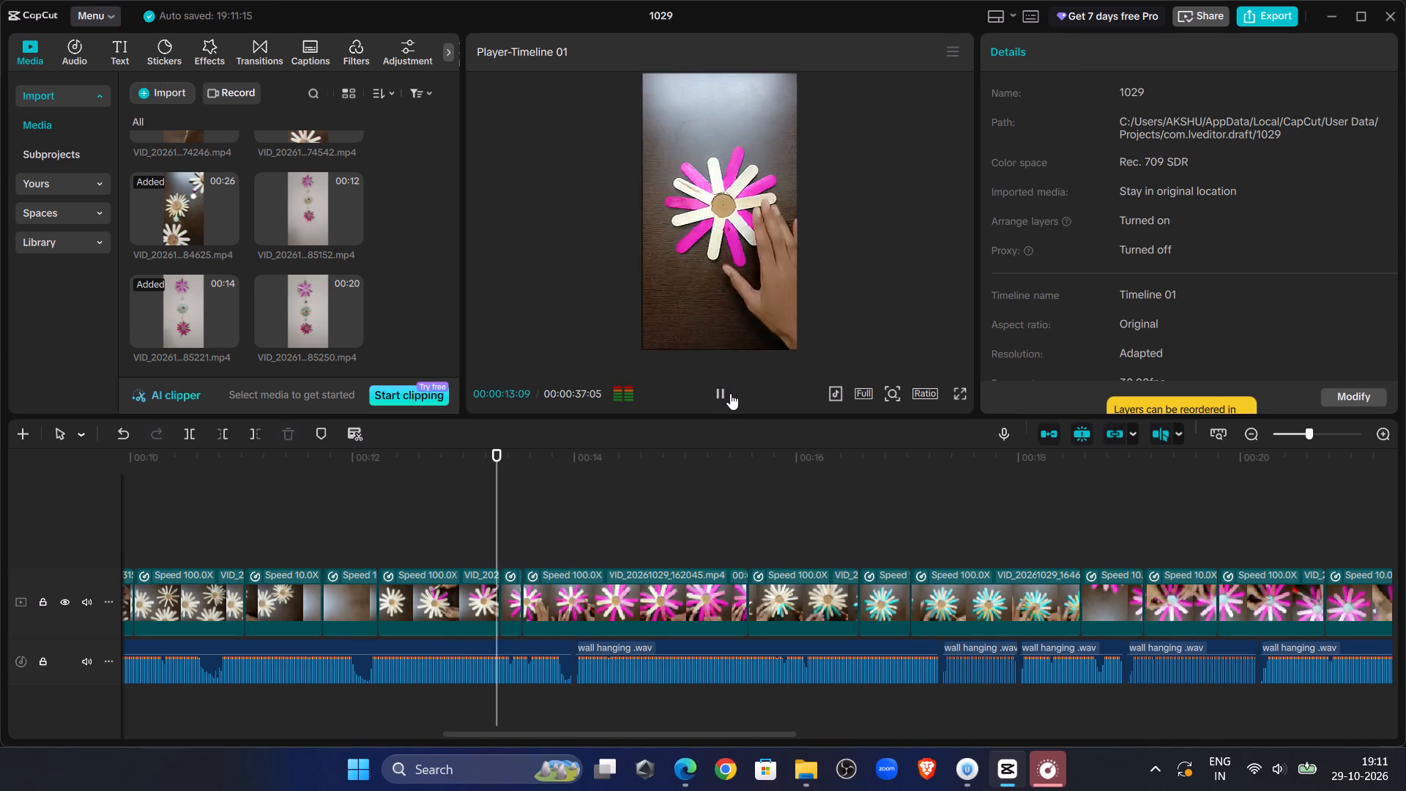
{"action": "left_click", "coordinate": [730, 393]}
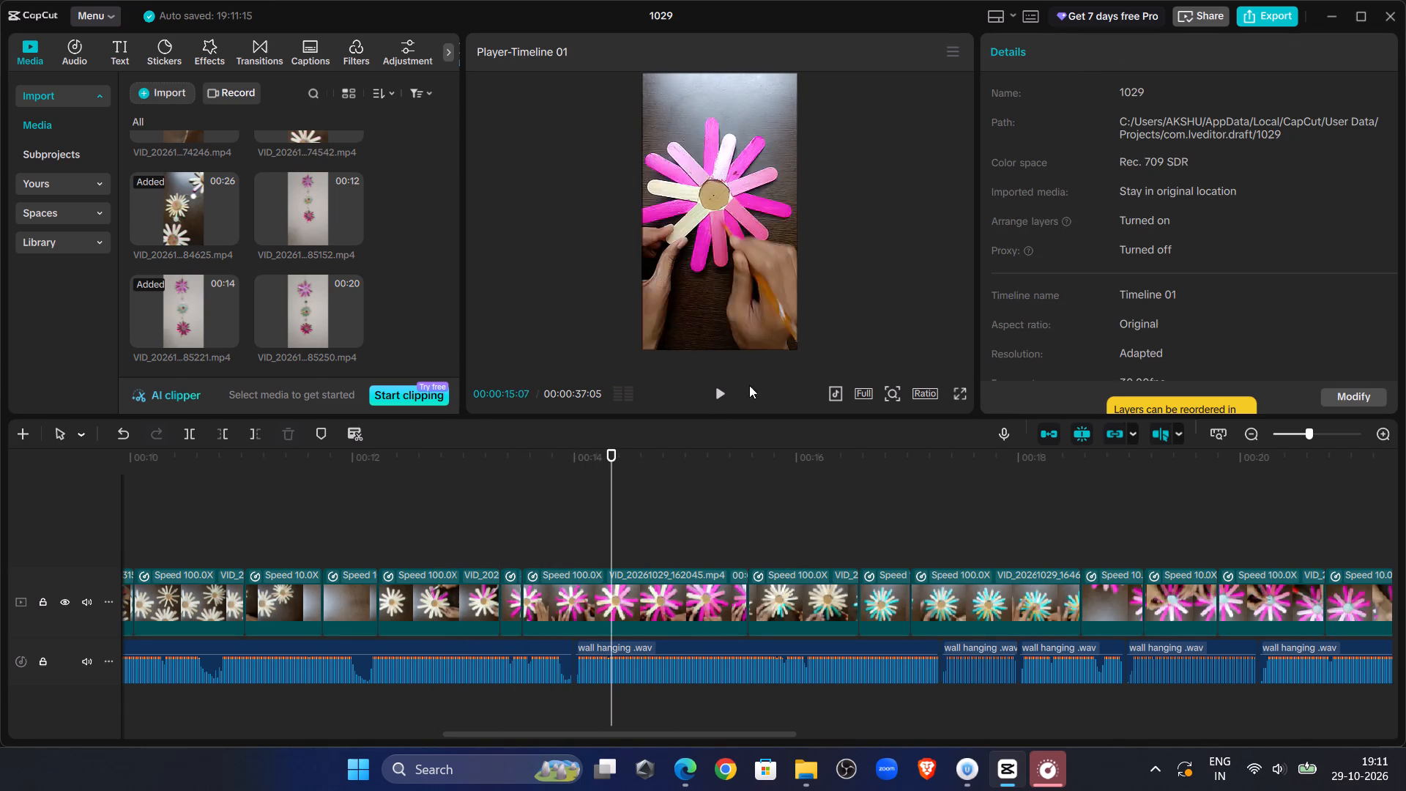
{"action": "left_click", "coordinate": [718, 391]}
{"action": "left_click", "coordinate": [718, 391]}
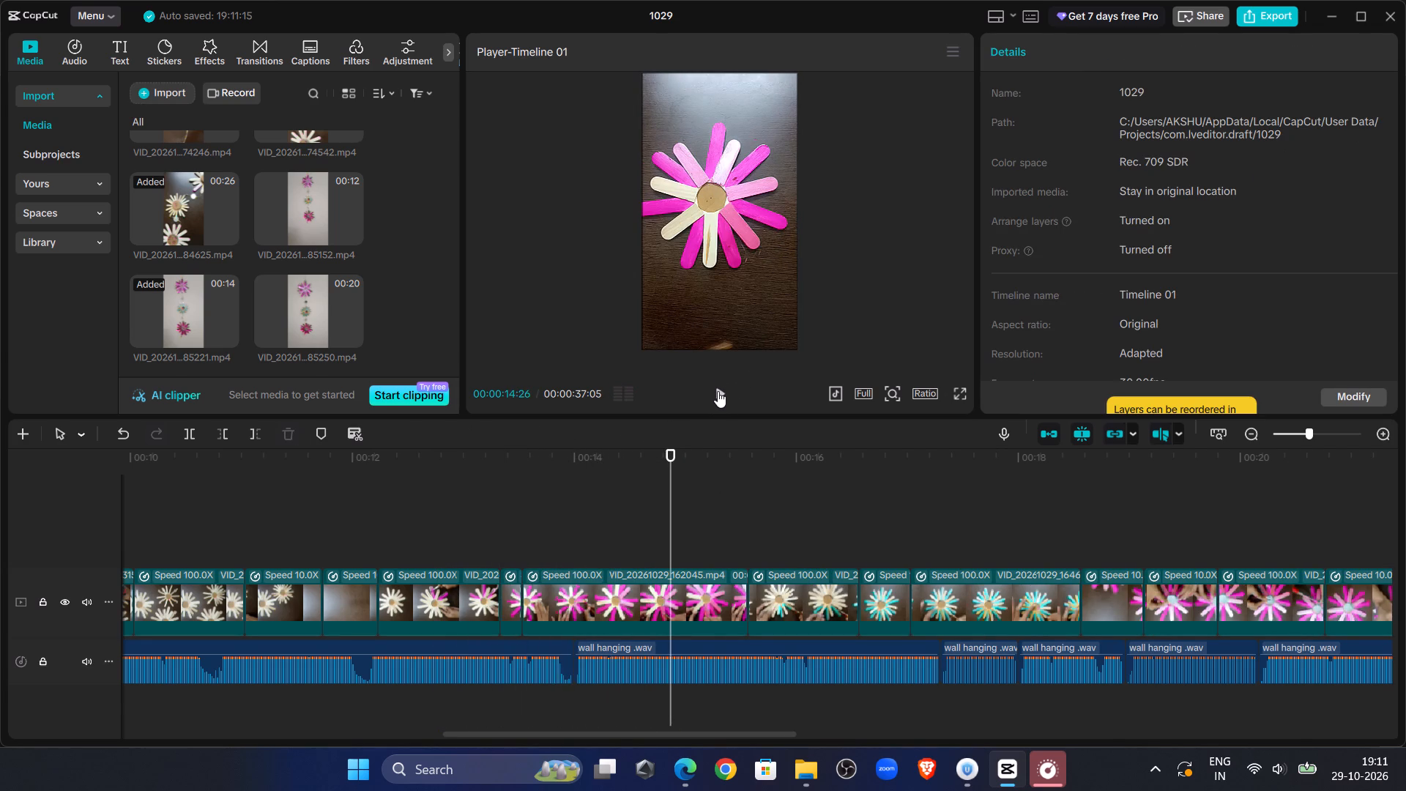
{"action": "left_click", "coordinate": [685, 575]}
{"action": "left_click", "coordinate": [190, 429]}
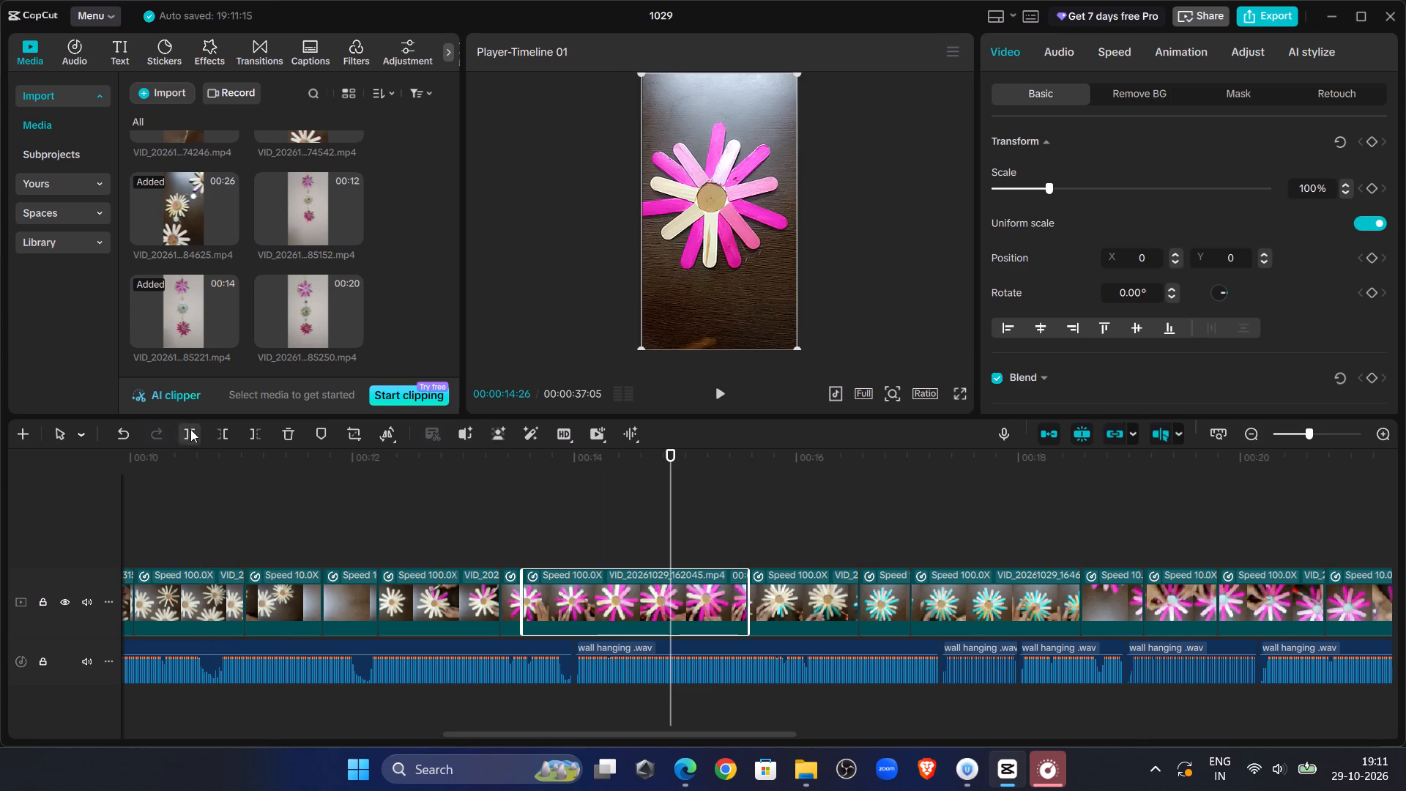
{"action": "left_click", "coordinate": [734, 393]}
{"action": "left_click", "coordinate": [726, 392]}
{"action": "left_click", "coordinate": [726, 392]}
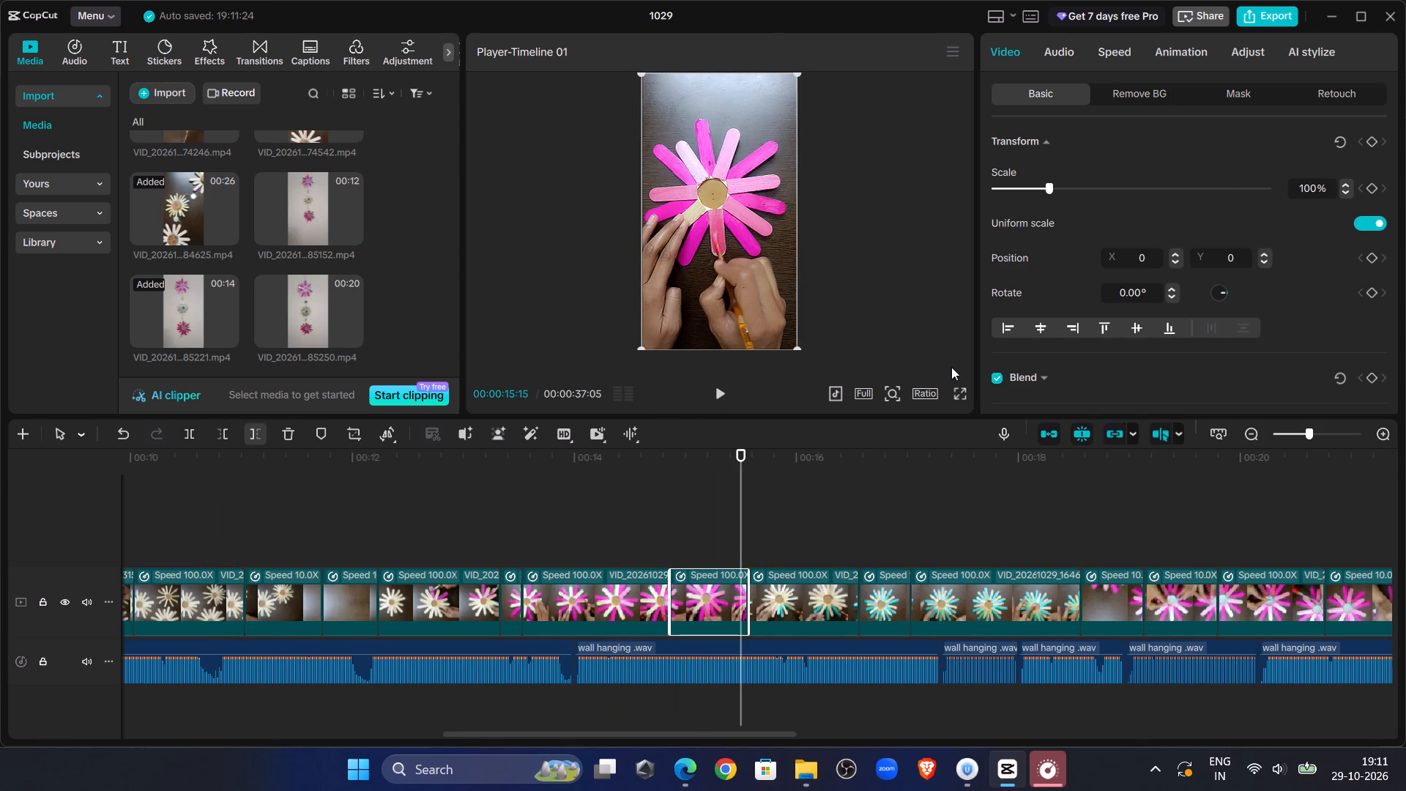
{"action": "key", "text": "Delete"}
Replay from 00:00:13:22 and trim away the part of the first blue-and-white flower clip after 00:00:15:23.
{"action": "left_click", "coordinate": [545, 499]}
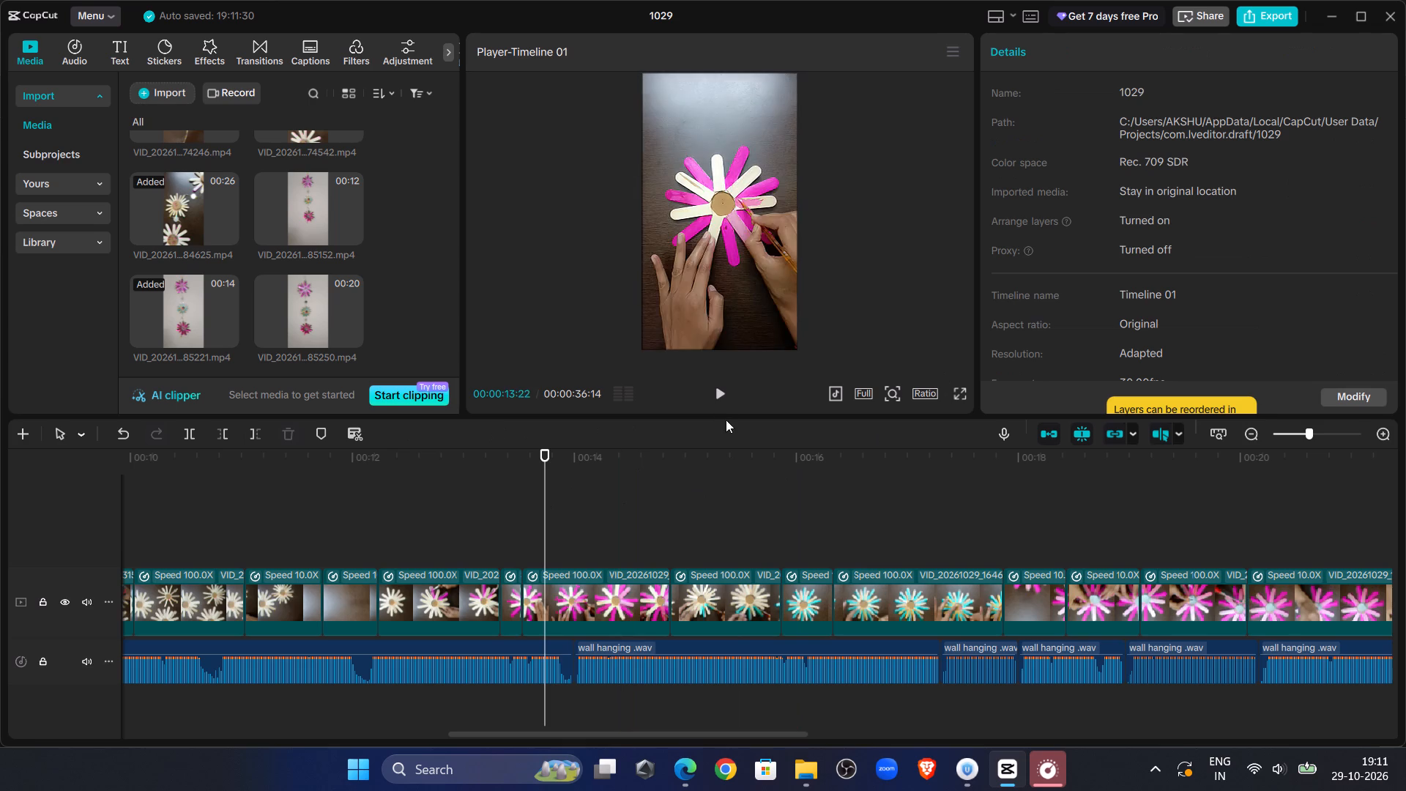
{"action": "left_click", "coordinate": [720, 391]}
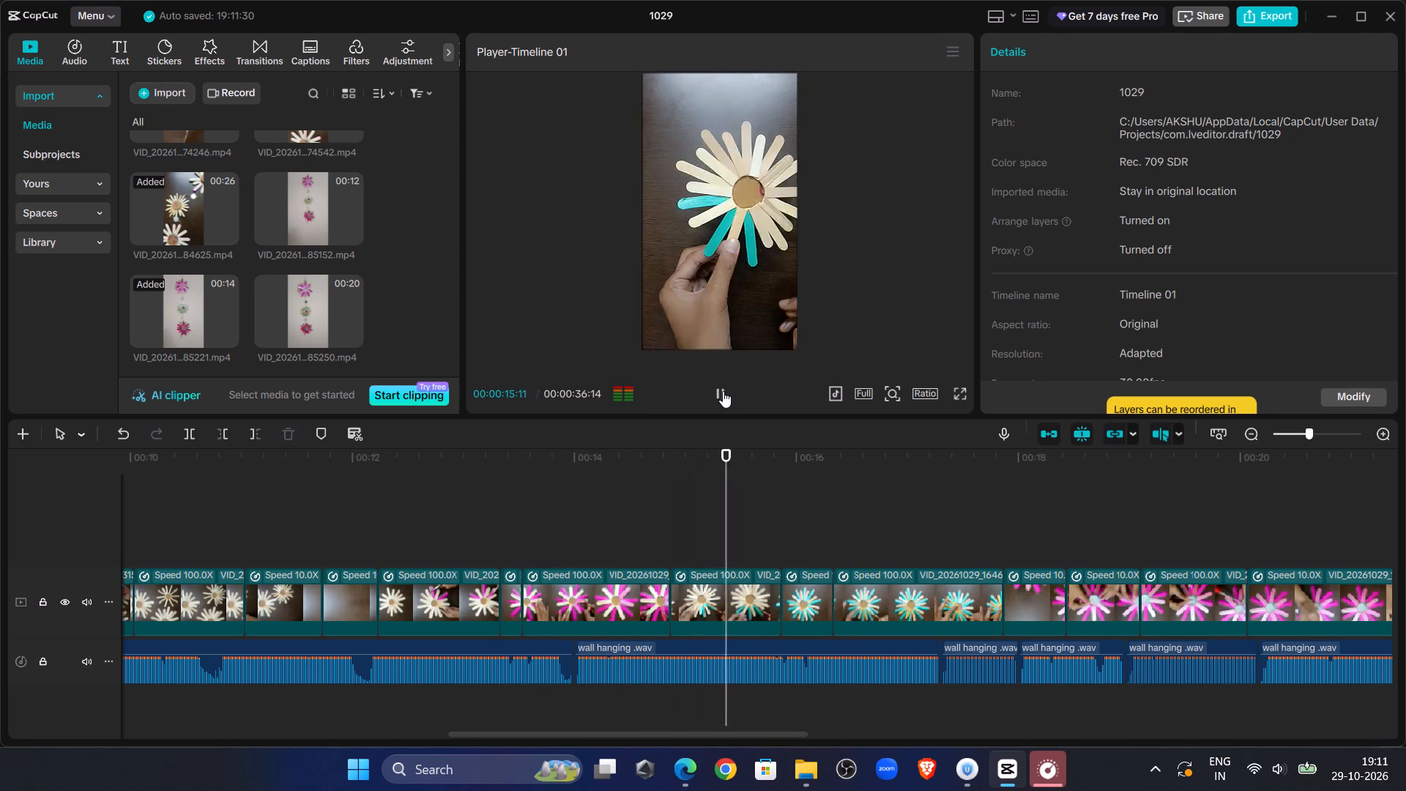
{"action": "left_click", "coordinate": [723, 391]}
{"action": "left_click", "coordinate": [730, 601]}
{"action": "left_click", "coordinate": [260, 434]}
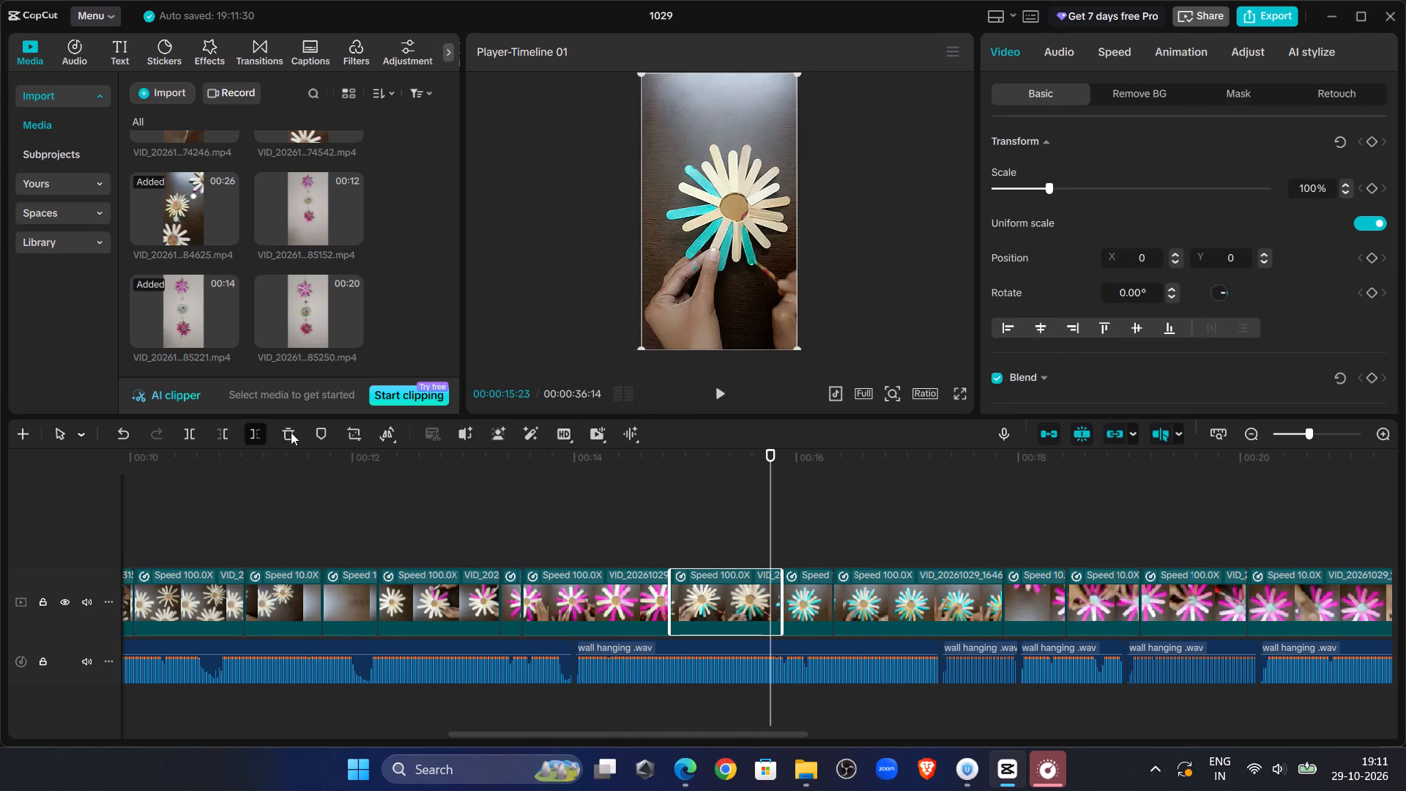
Play through the blue flower clips and trim away the part of the 100.0X clip VID_20261029_1646 after 00:00:17:10.
{"action": "left_click", "coordinate": [714, 397]}
{"action": "left_click", "coordinate": [714, 397]}
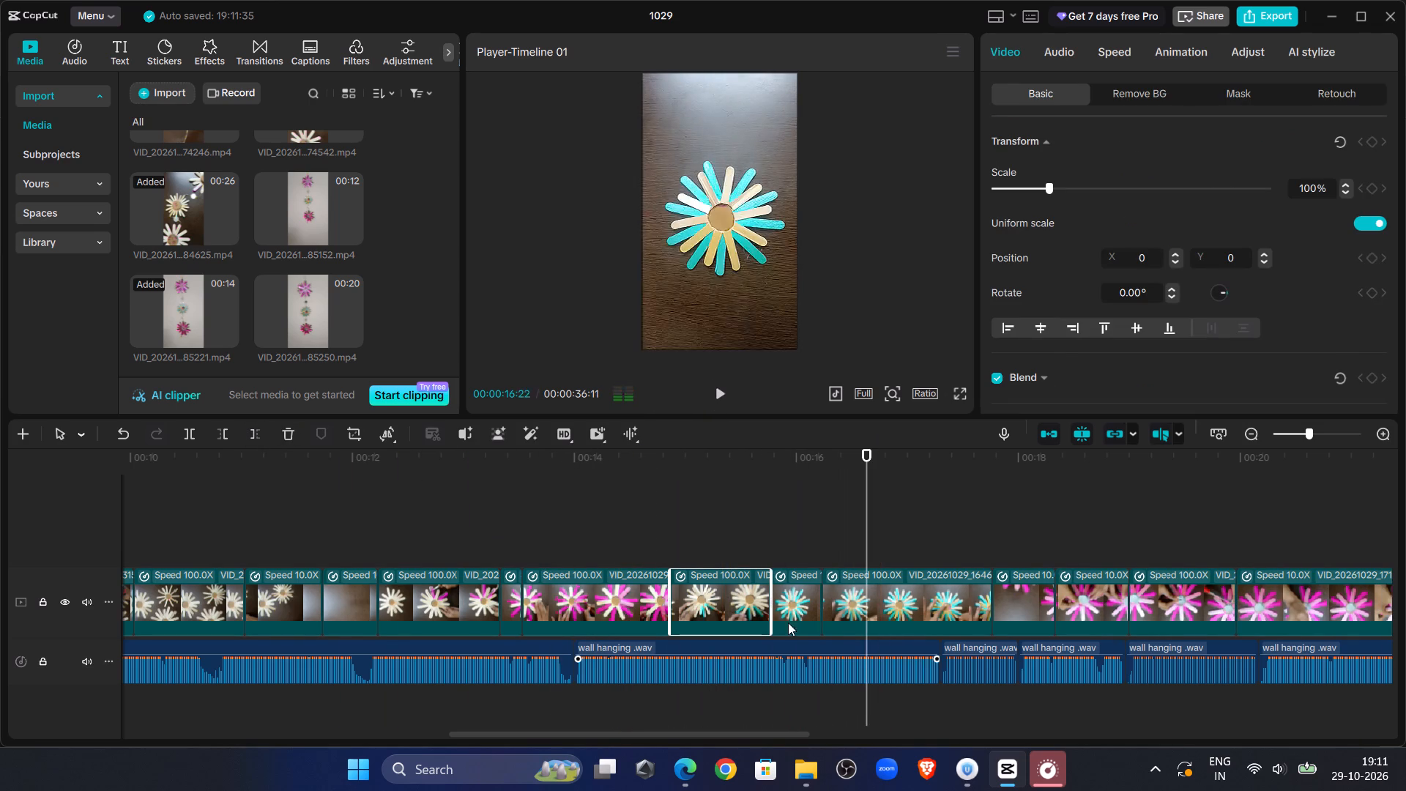
{"action": "left_click", "coordinate": [729, 390]}
{"action": "left_click", "coordinate": [726, 388]}
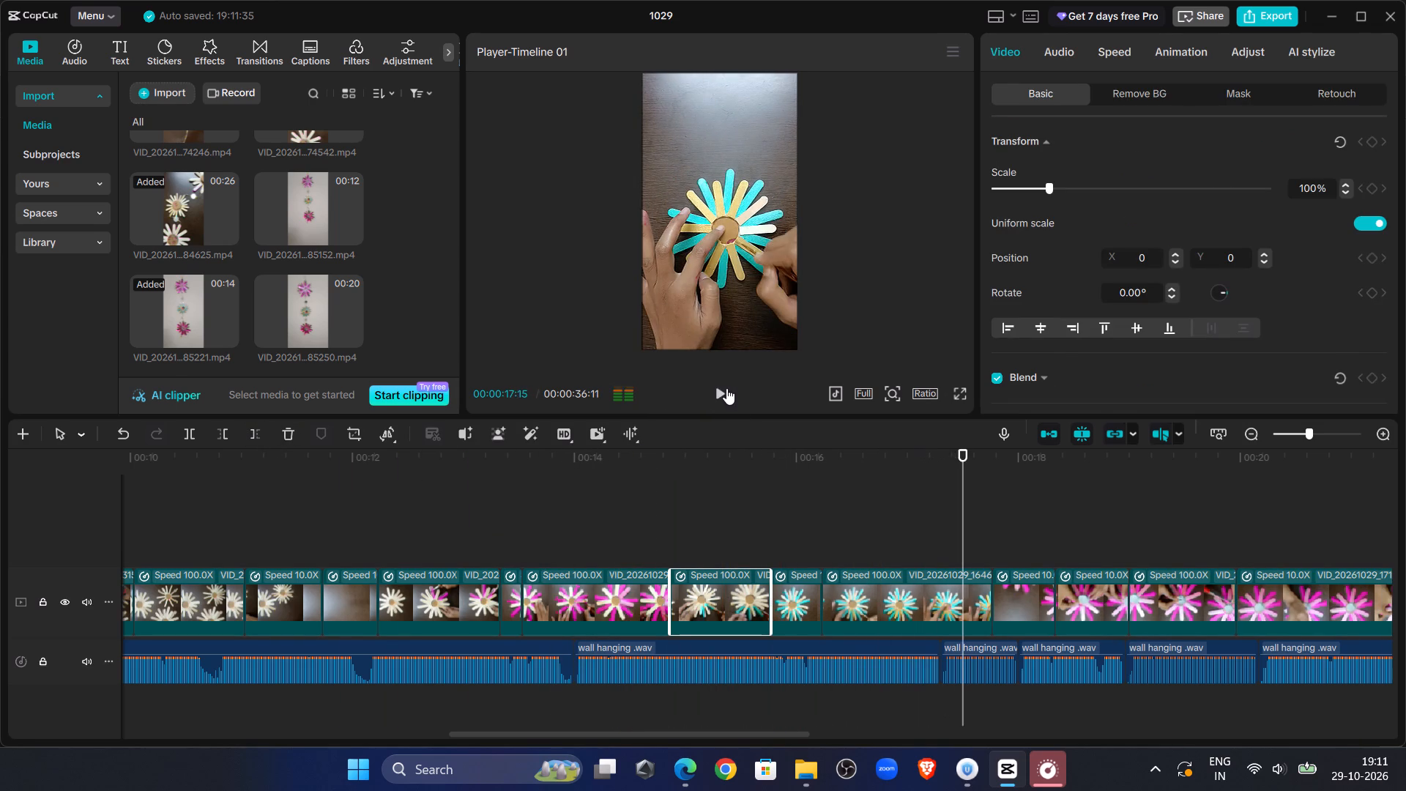
{"action": "double_click", "coordinate": [726, 388]}
{"action": "left_click", "coordinate": [821, 500]}
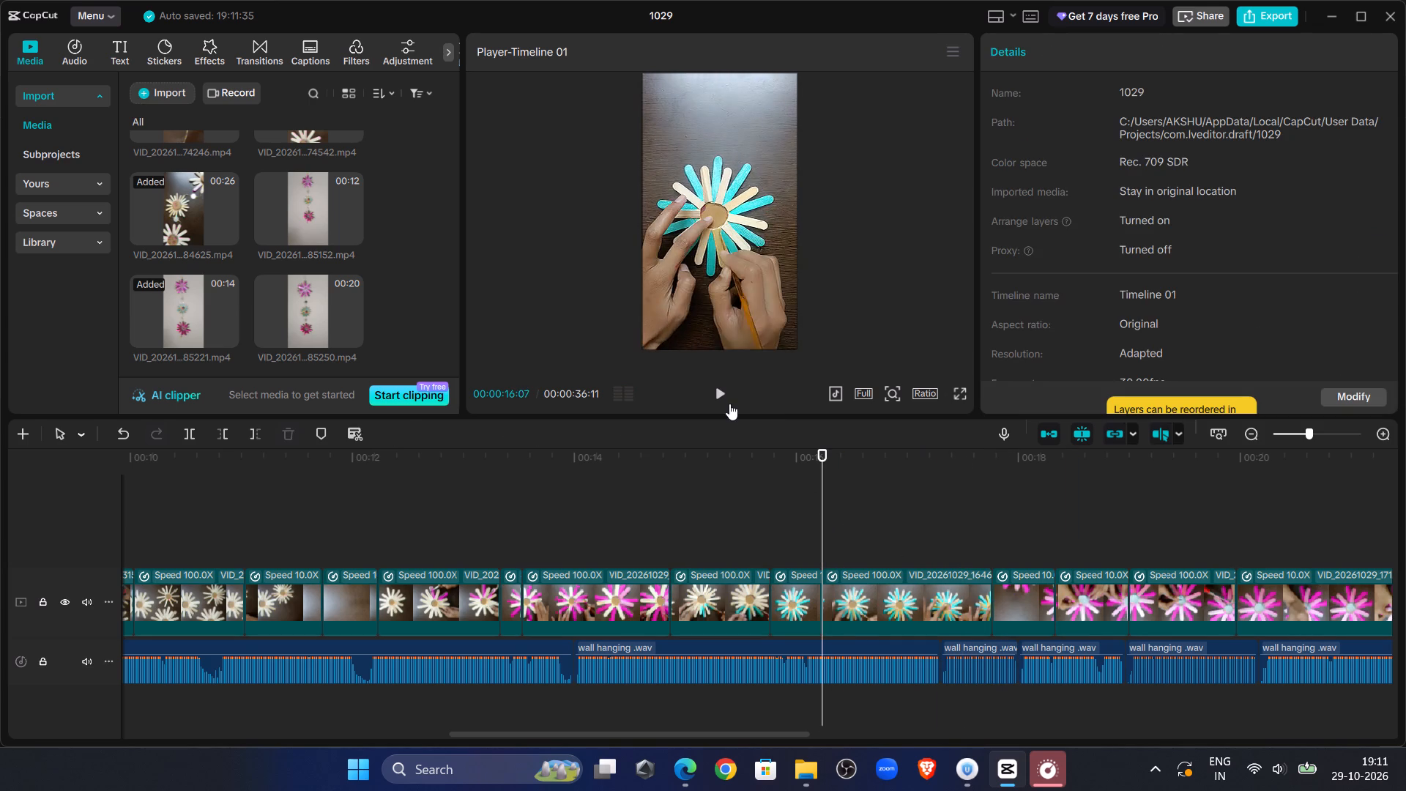
{"action": "left_click", "coordinate": [728, 401]}
{"action": "left_click", "coordinate": [724, 393]}
{"action": "left_click", "coordinate": [944, 586]}
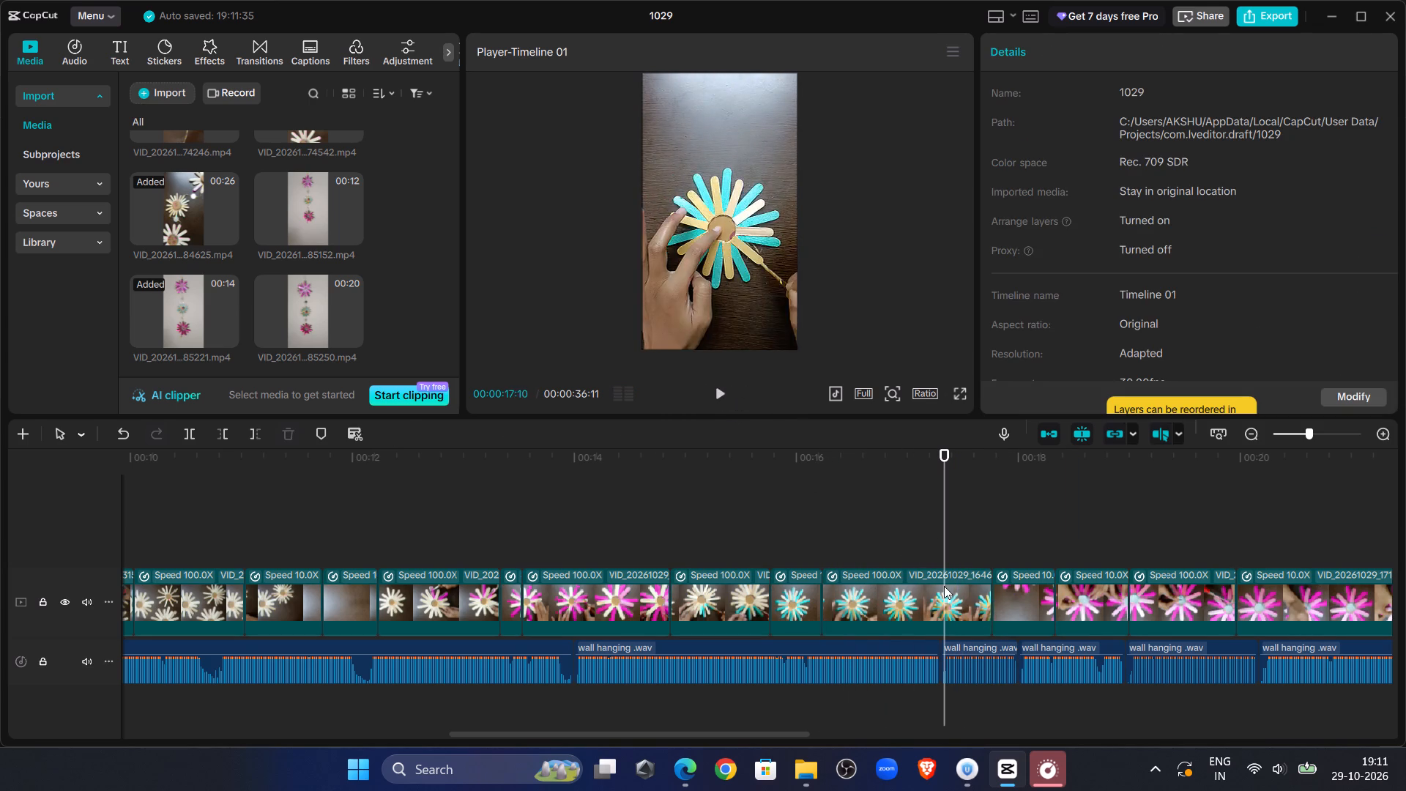
{"action": "left_click", "coordinate": [256, 428]}
Play on through the pink flower clips and split VID_20261029_171117 at 00:00:19:29.
{"action": "left_click", "coordinate": [715, 388]}
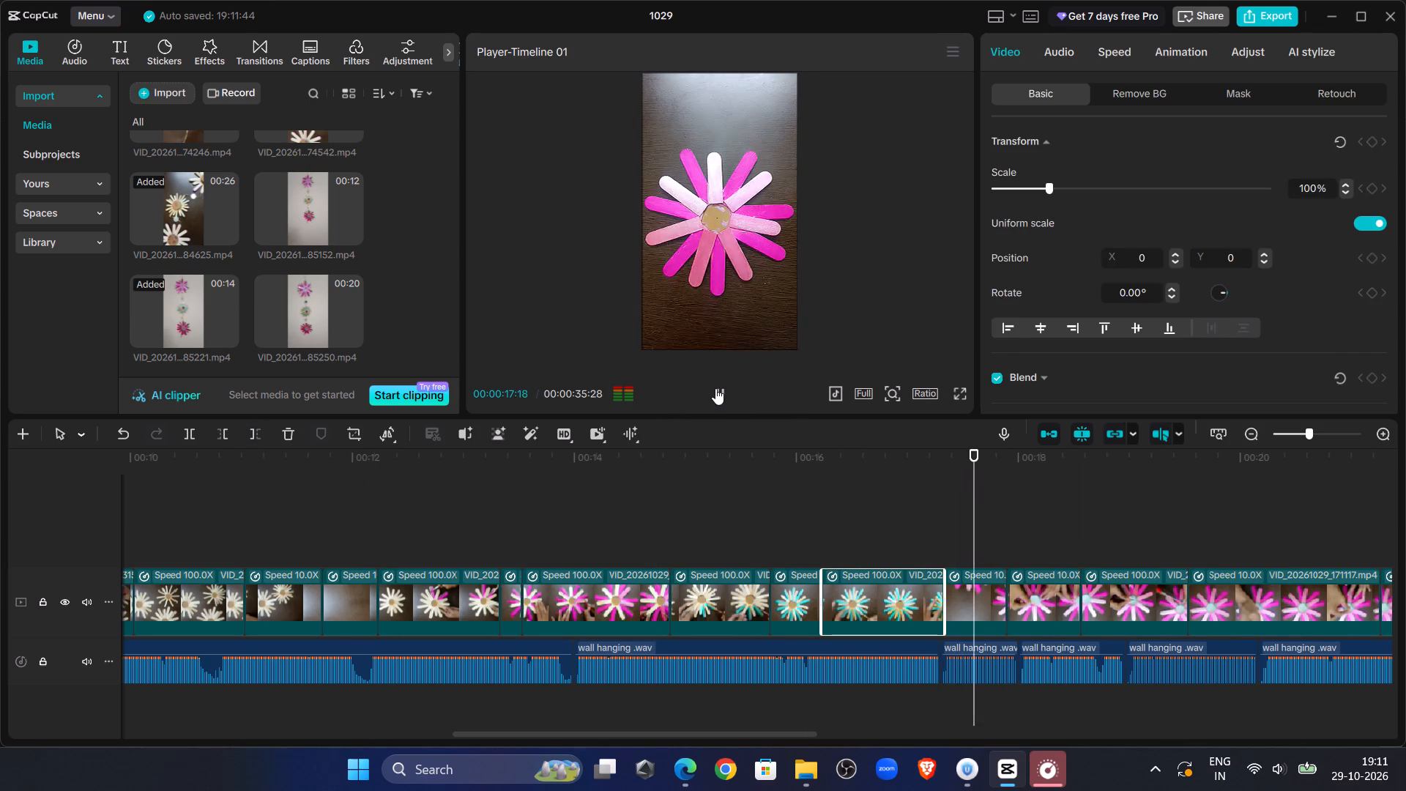
{"action": "left_click", "coordinate": [715, 388]}
{"action": "double_click", "coordinate": [715, 388]}
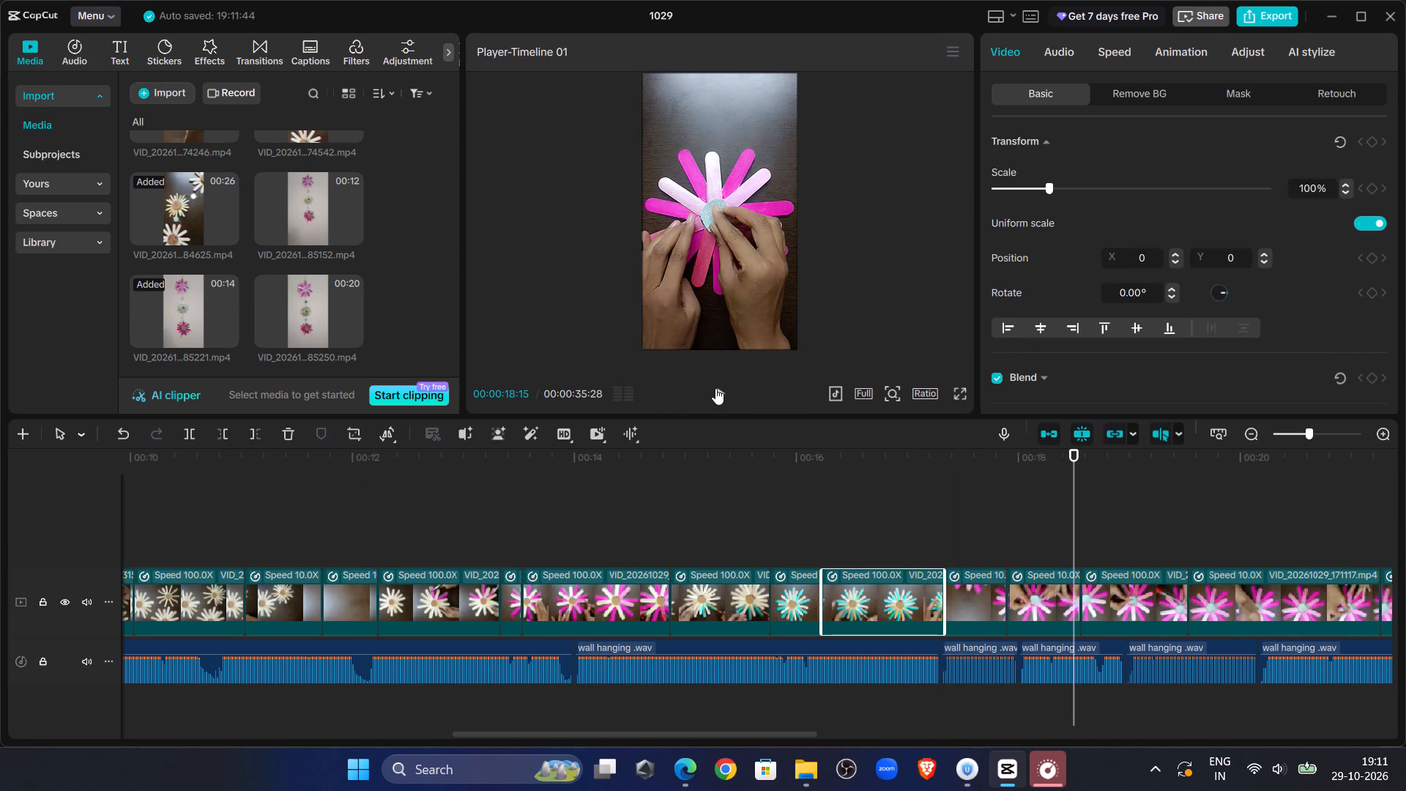
{"action": "left_click", "coordinate": [715, 388]}
{"action": "left_click", "coordinate": [715, 388]}
{"action": "left_click", "coordinate": [715, 388]}
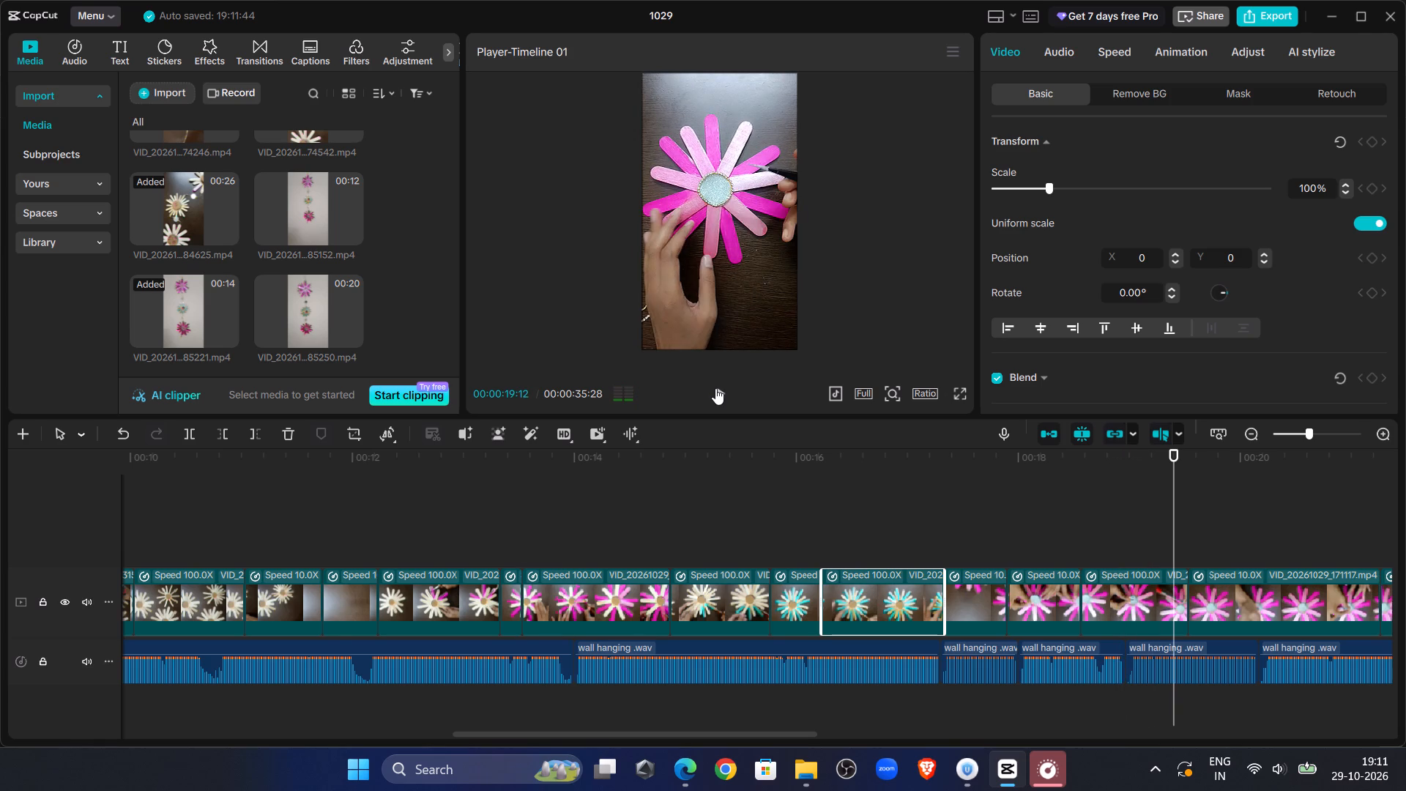
{"action": "left_click", "coordinate": [715, 388]}
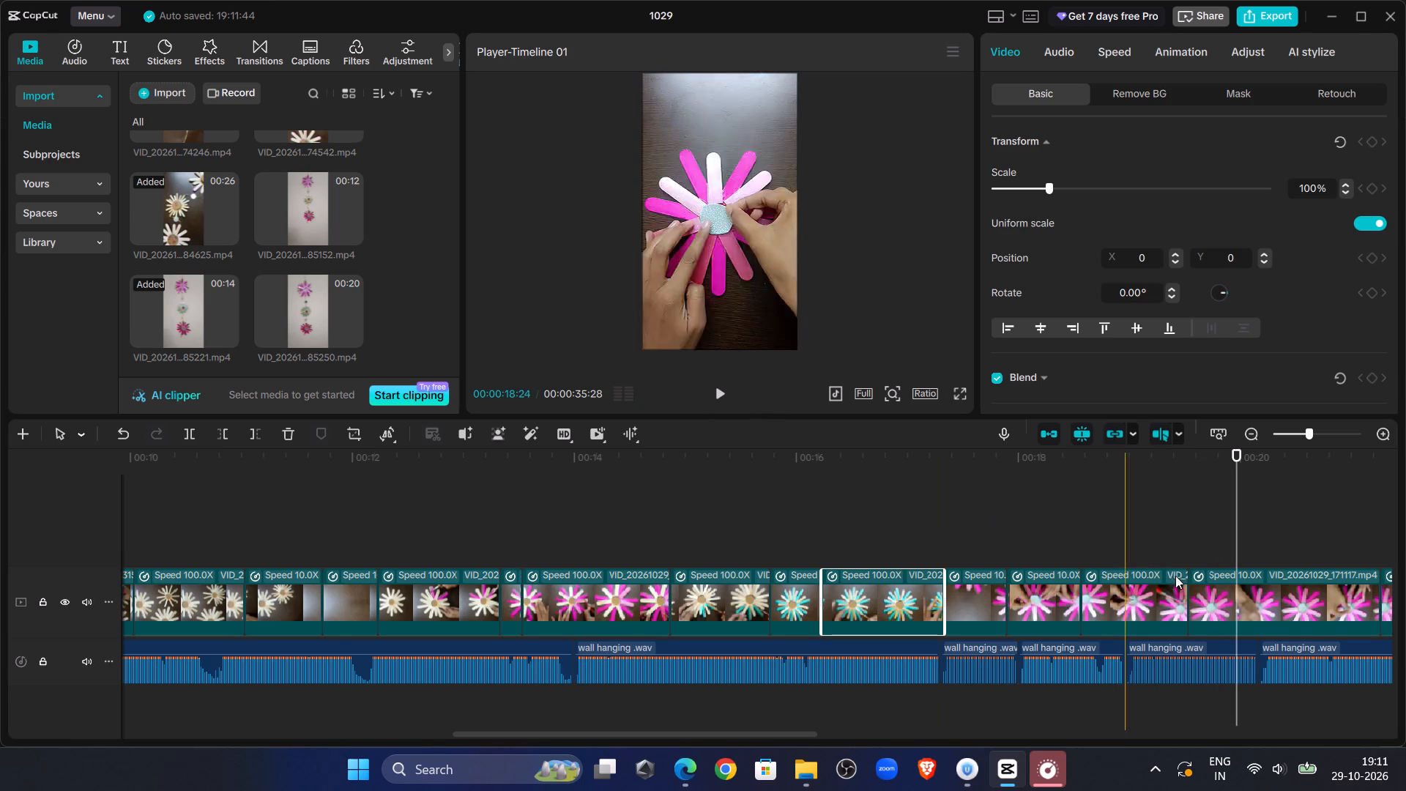
{"action": "left_click", "coordinate": [1210, 590]}
{"action": "left_click", "coordinate": [187, 429]}
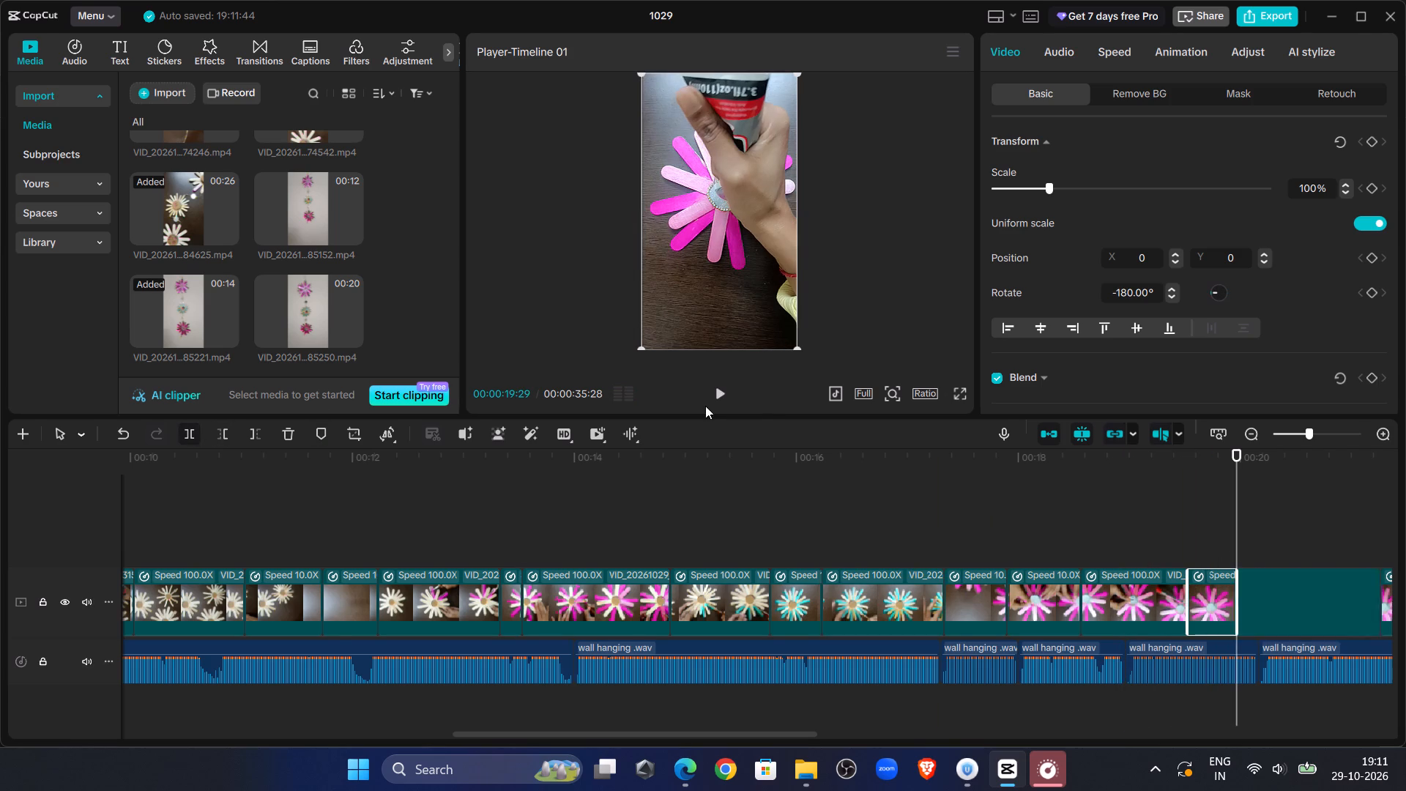
Trim away the beginning of the second part of VID_20261029_171117 up to about 00:00:20:13.
{"action": "left_click", "coordinate": [716, 393]}
{"action": "left_click", "coordinate": [716, 393]}
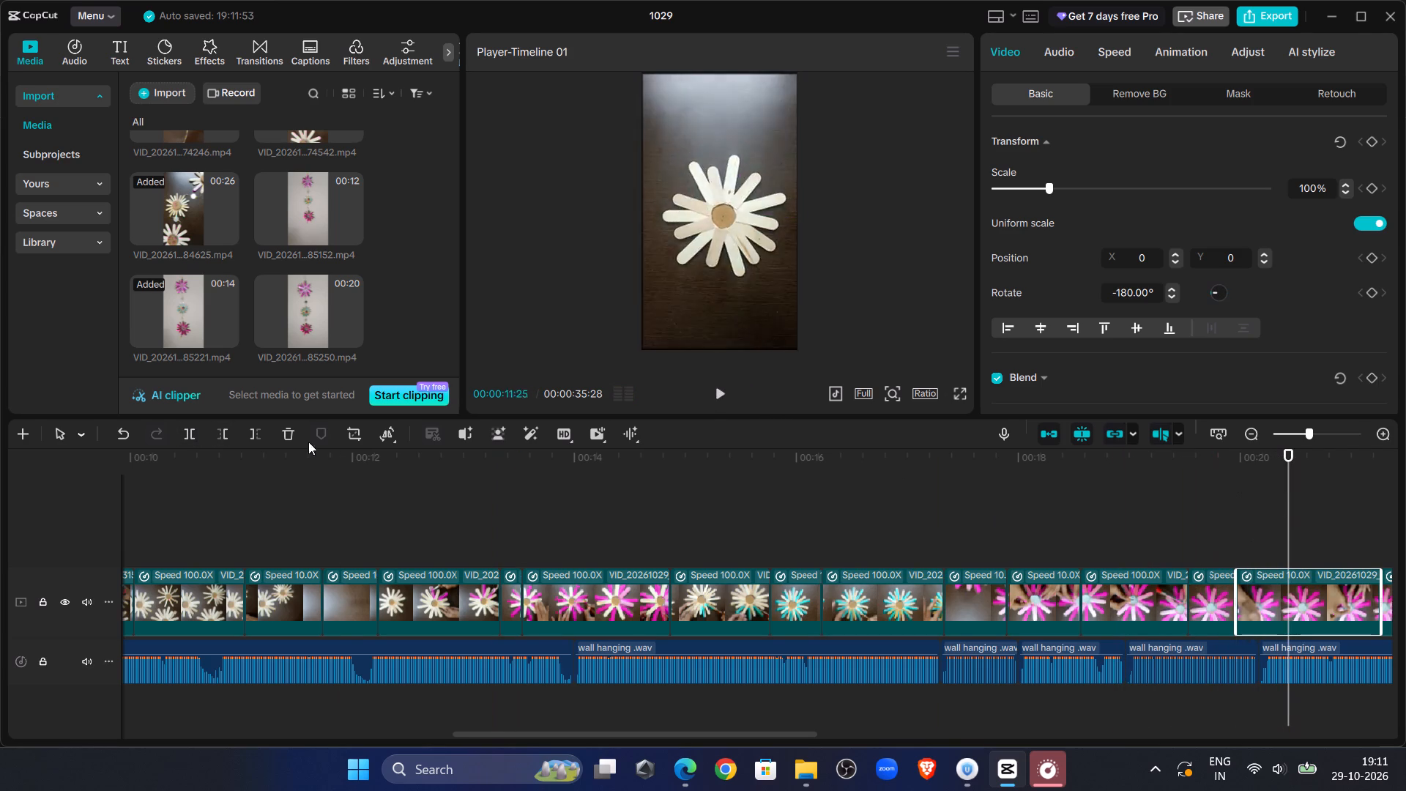
{"action": "left_click", "coordinate": [223, 434]}
Replay from 00:00:19:16 and trim away the end of the second VID_20261029_171117 part after 00:00:20:20.
{"action": "left_click", "coordinate": [1186, 529]}
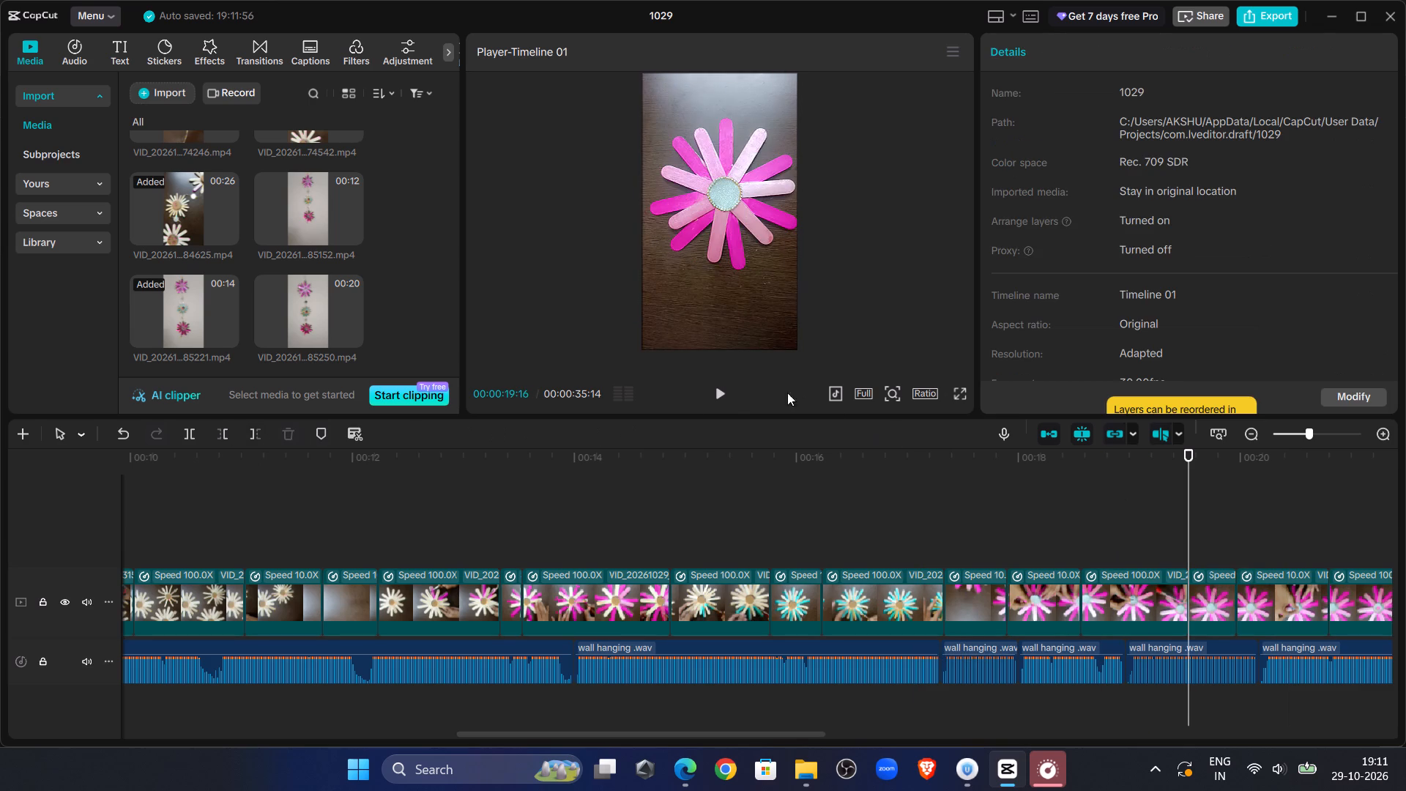
{"action": "left_click", "coordinate": [721, 402]}
{"action": "left_click", "coordinate": [721, 402]}
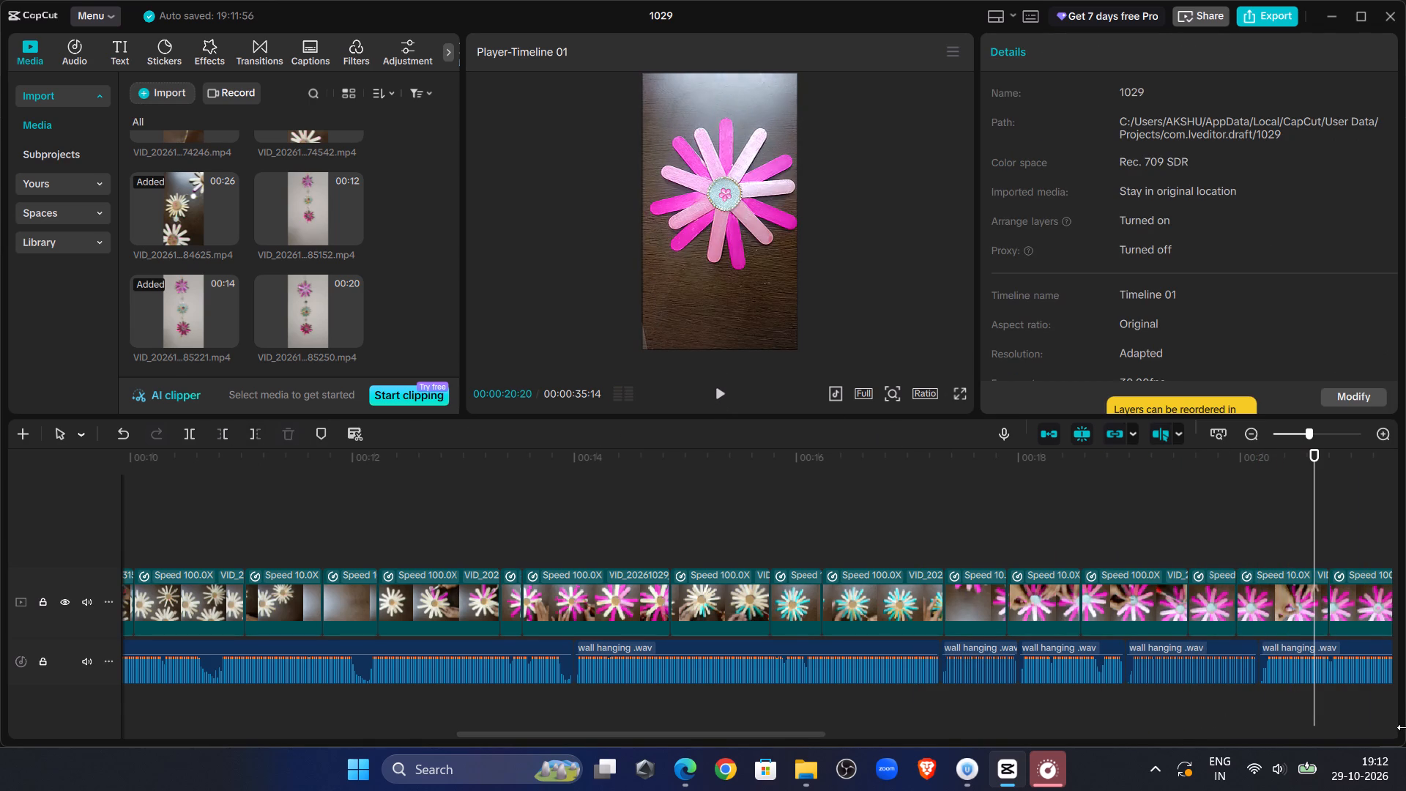
{"action": "left_click", "coordinate": [1317, 616]}
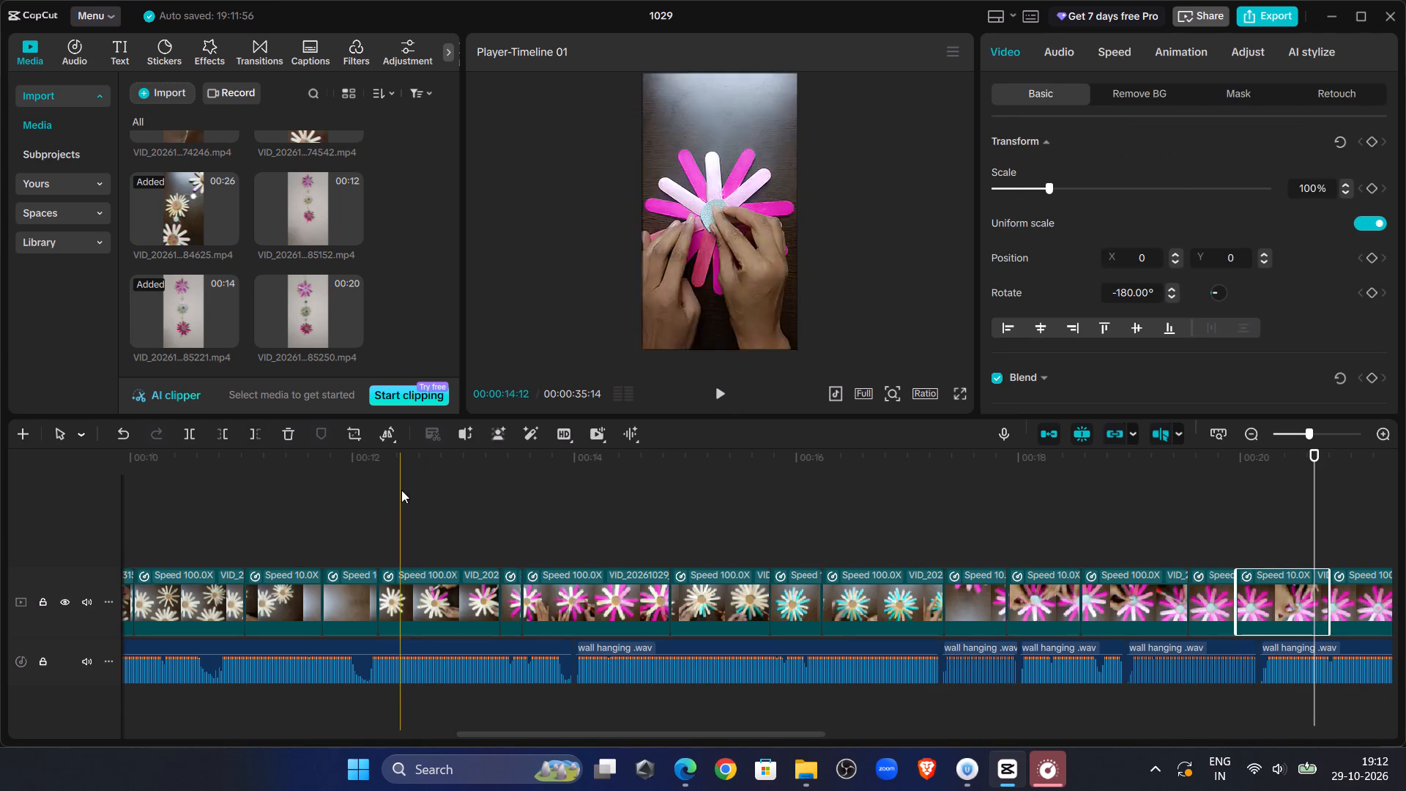
{"action": "left_click", "coordinate": [263, 431]}
Replay the pink flower clips from 00:00:18:12 to check their timing against the voice-over.
{"action": "left_click", "coordinate": [717, 397]}
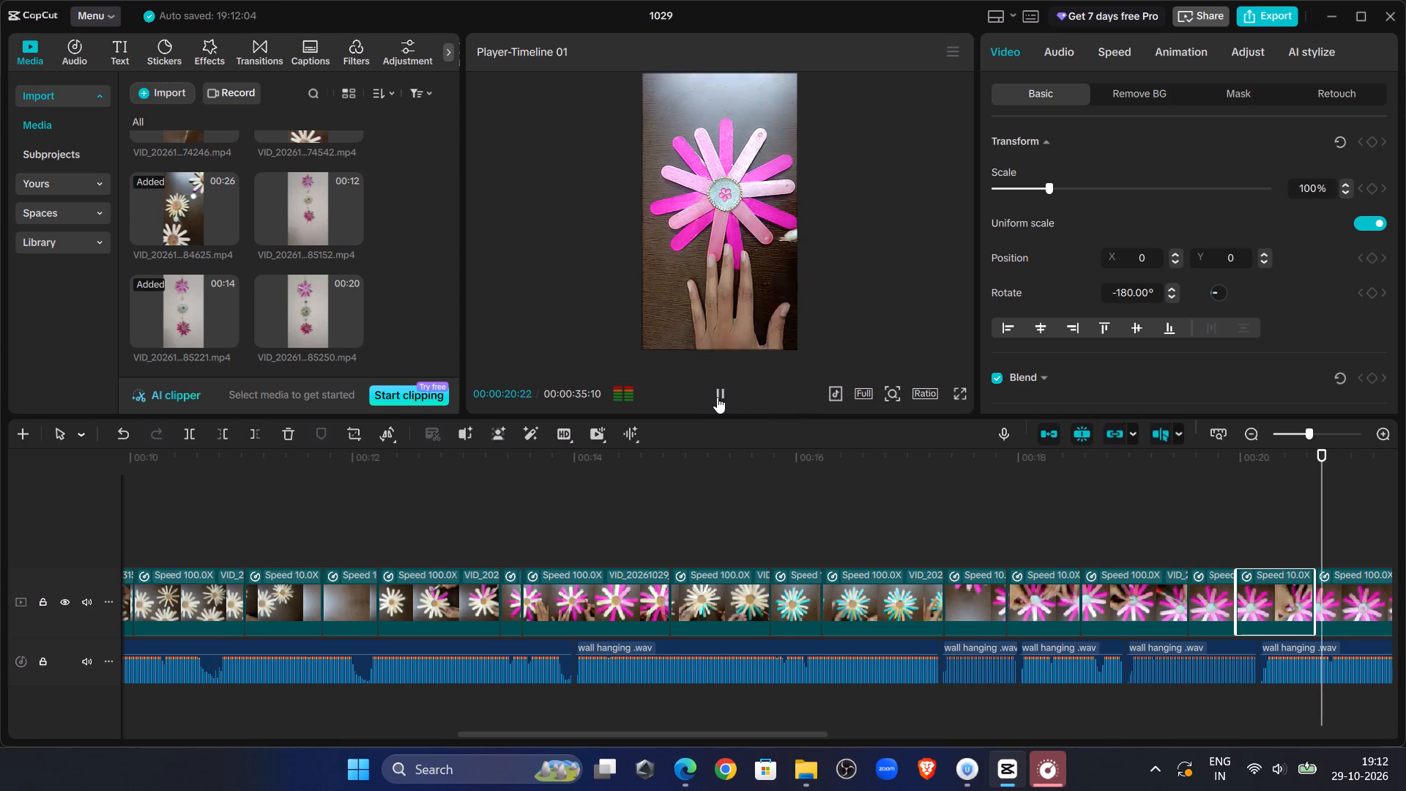
{"action": "left_click", "coordinate": [717, 397]}
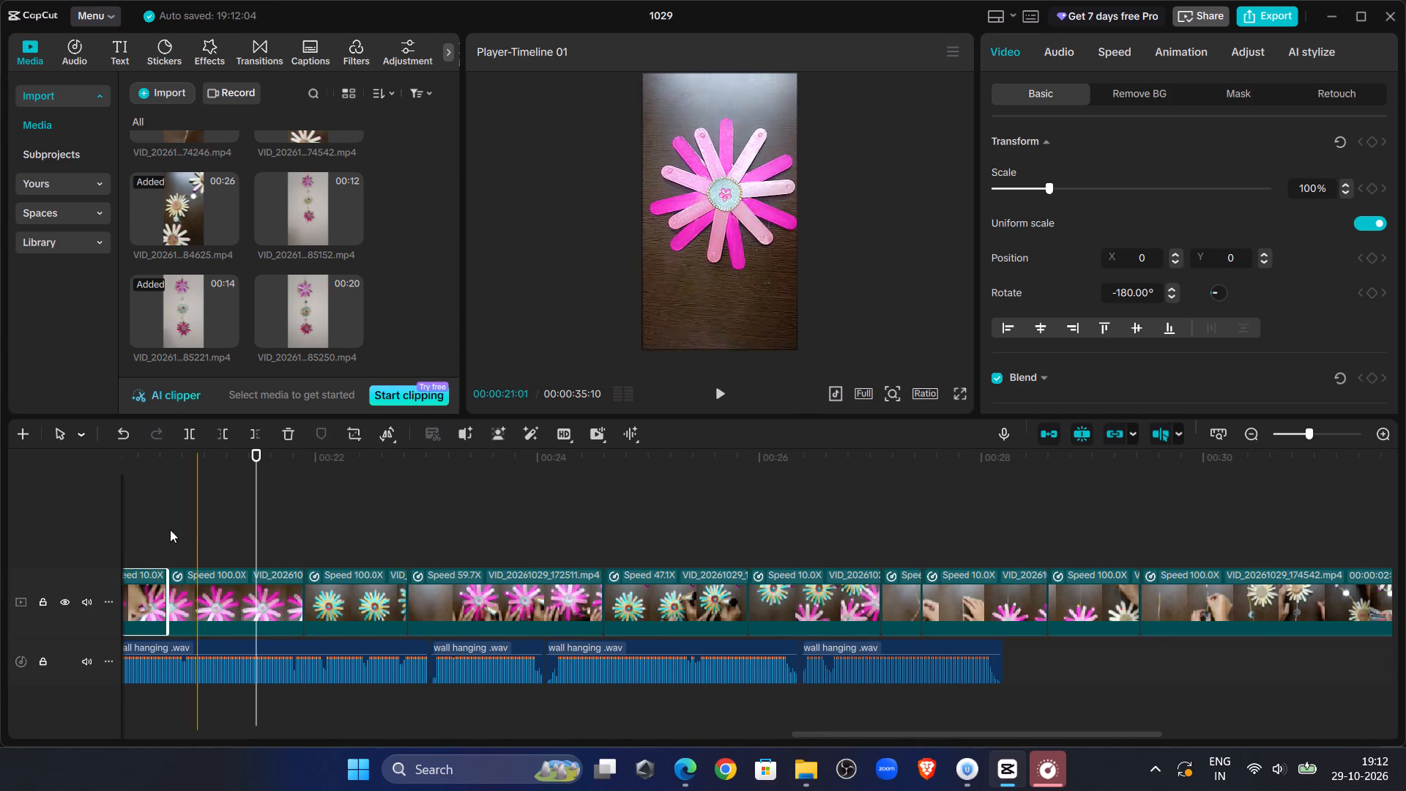
{"action": "left_click", "coordinate": [144, 517]}
{"action": "left_click_drag", "start_coordinate": [144, 517], "coordinate": [172, 535]}
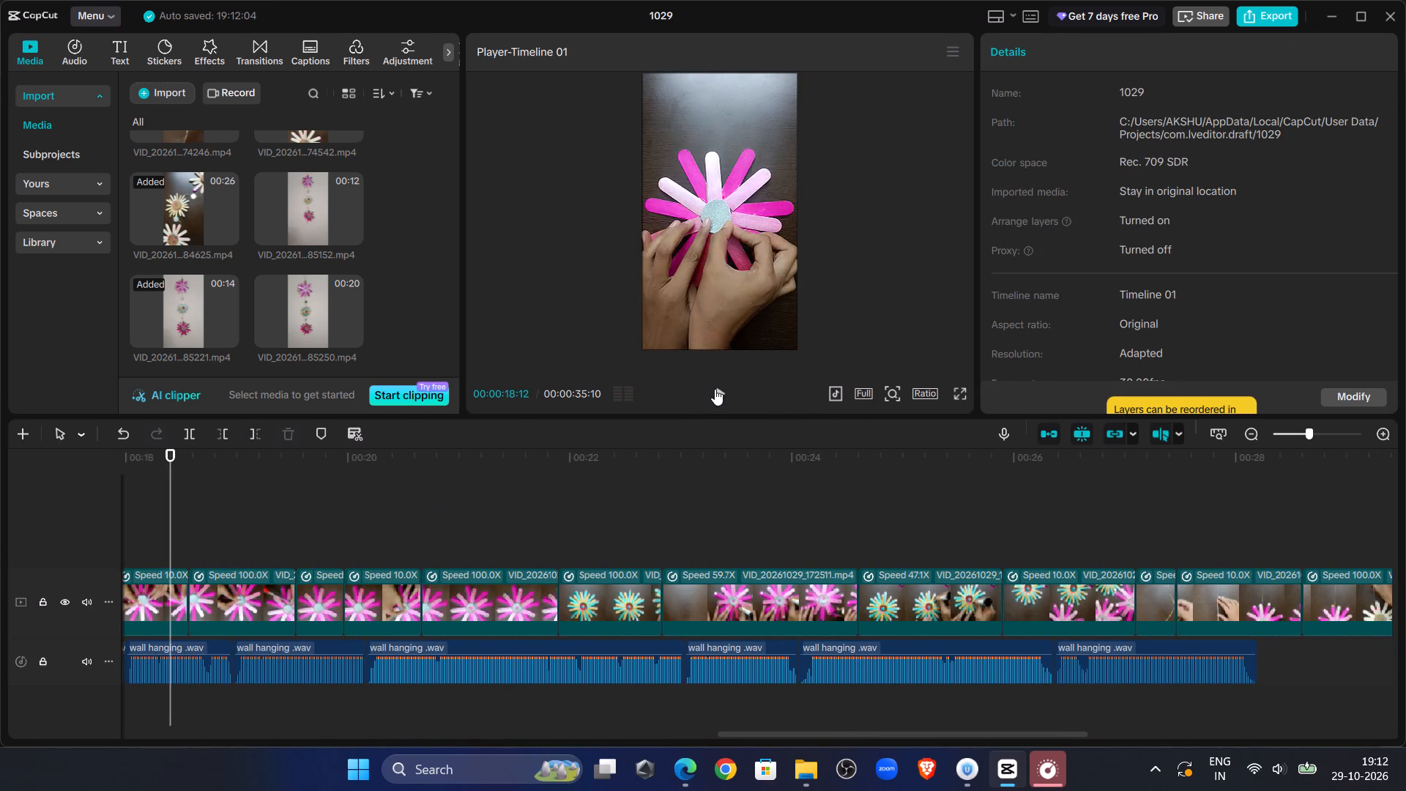
{"action": "left_click", "coordinate": [715, 389]}
{"action": "left_click", "coordinate": [713, 387]}
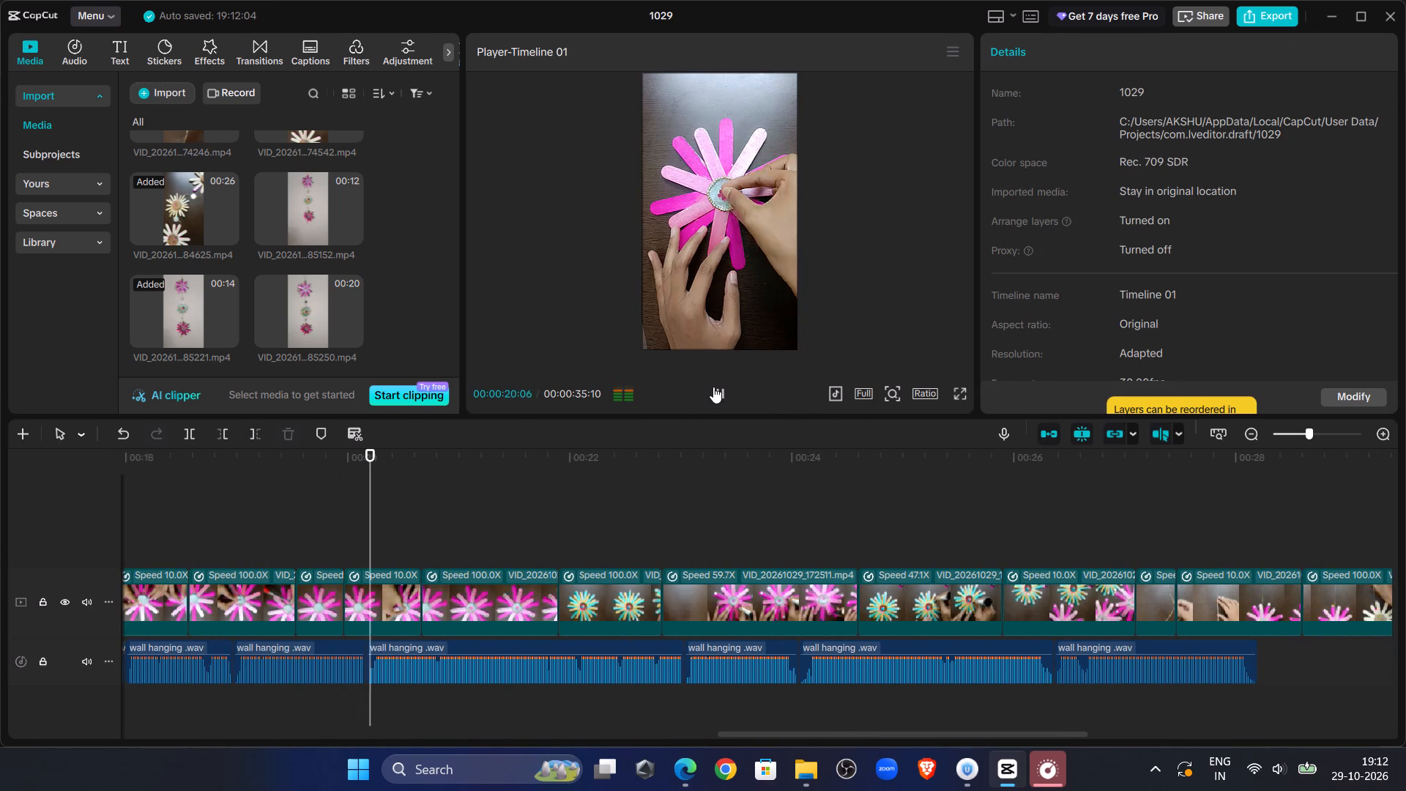
{"action": "double_click", "coordinate": [713, 387]}
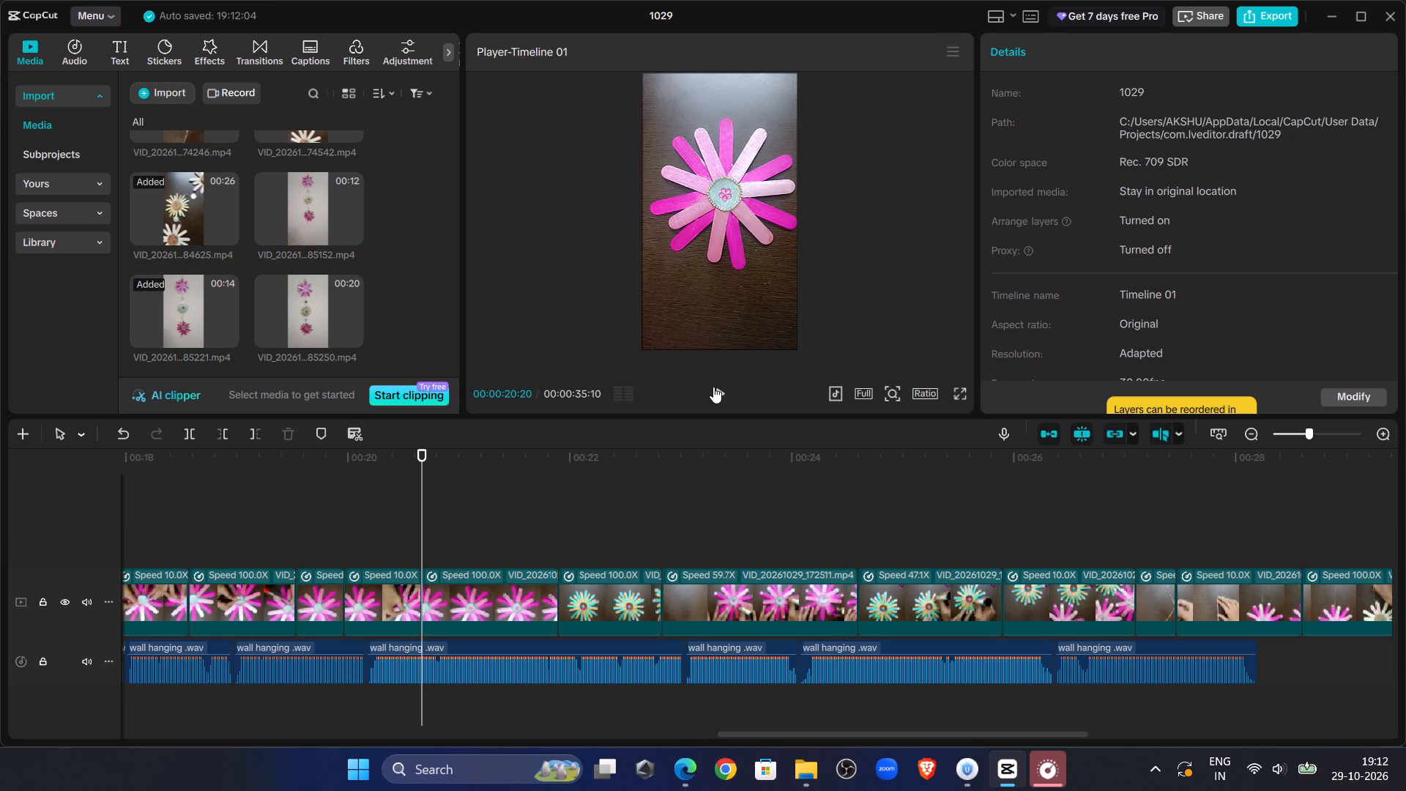
{"action": "left_click", "coordinate": [713, 387]}
{"action": "left_click", "coordinate": [713, 387]}
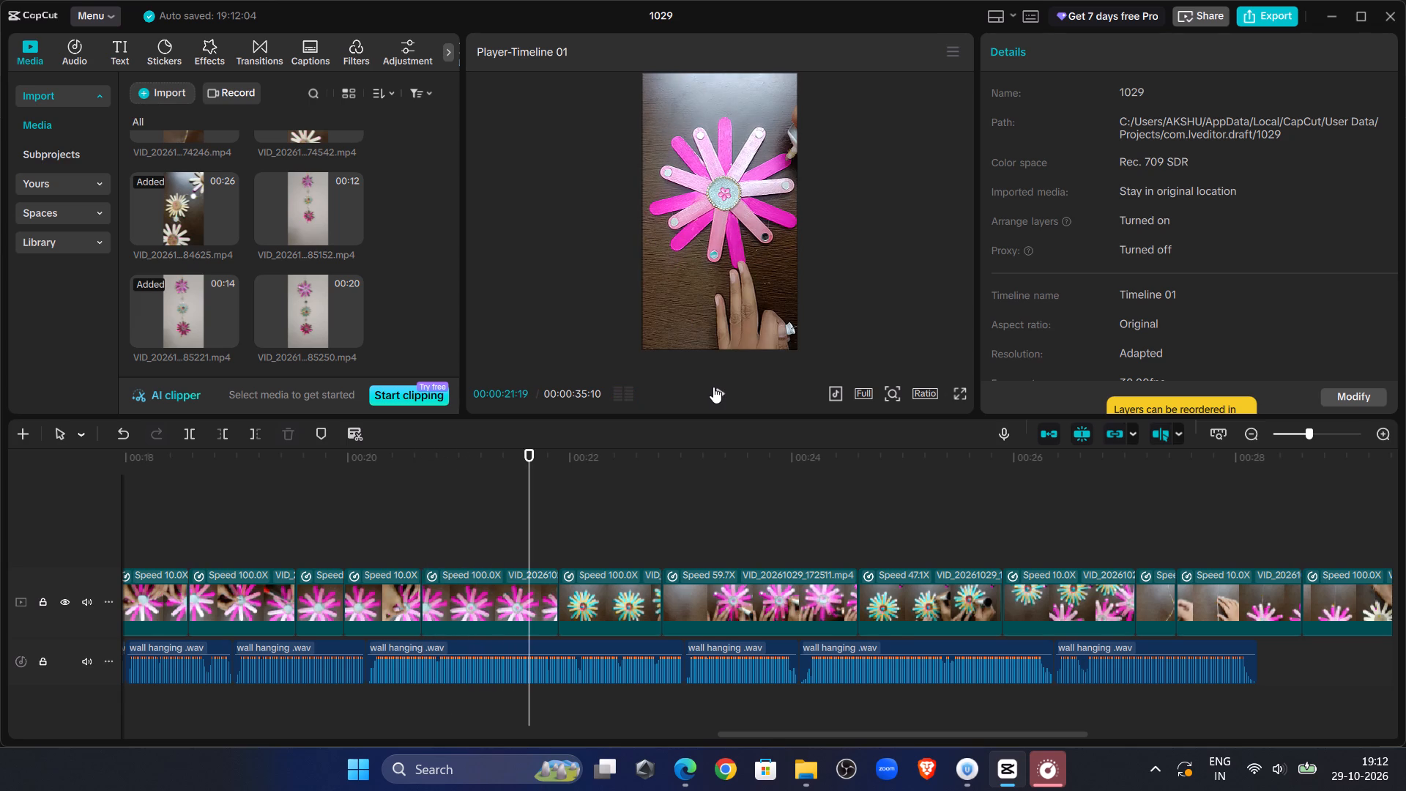
{"action": "double_click", "coordinate": [713, 387]}
Play on through the decorated flower clips and trim away the part of VID_20261029_172511 after 00:00:24:14.
{"action": "left_click", "coordinate": [713, 387]}
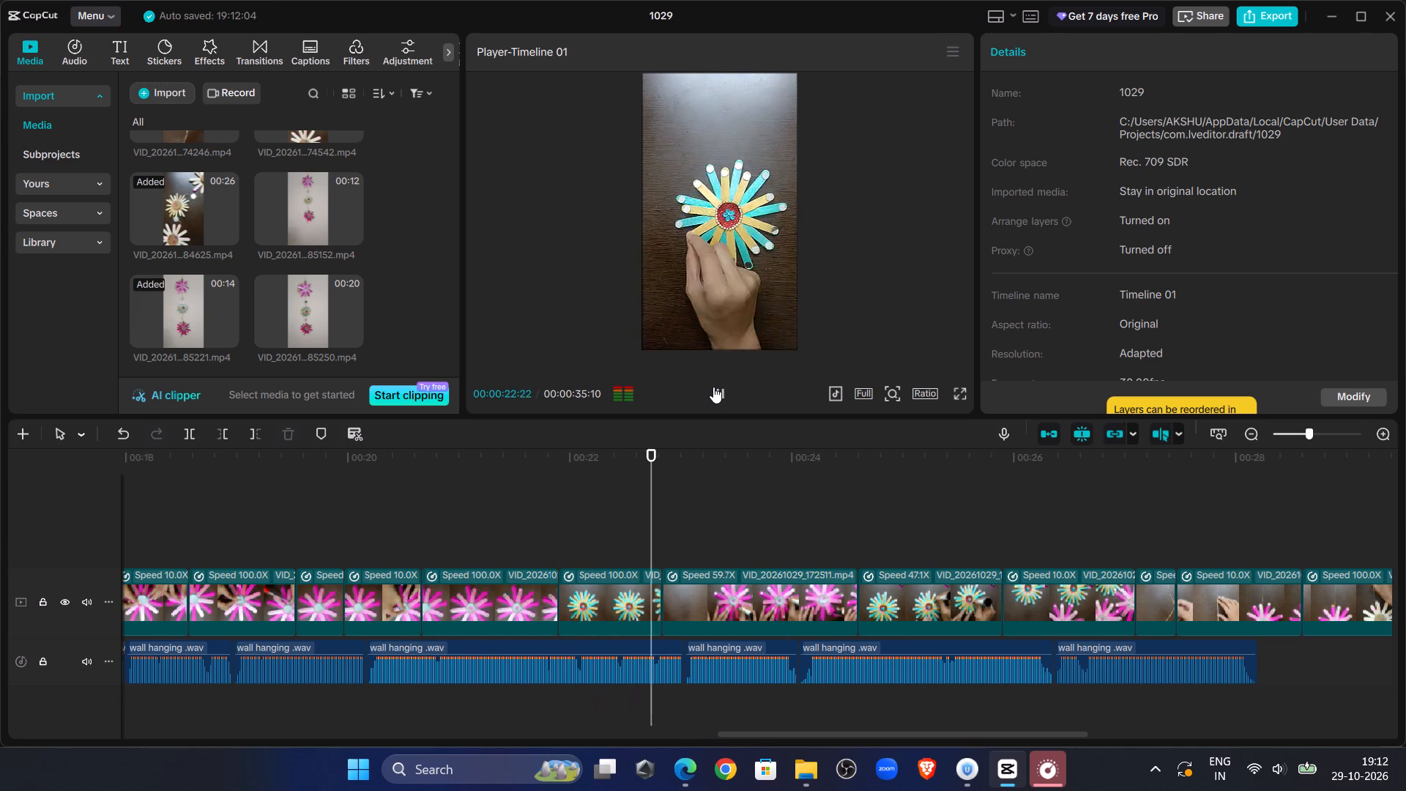
{"action": "left_click", "coordinate": [713, 387]}
{"action": "left_click", "coordinate": [713, 387]}
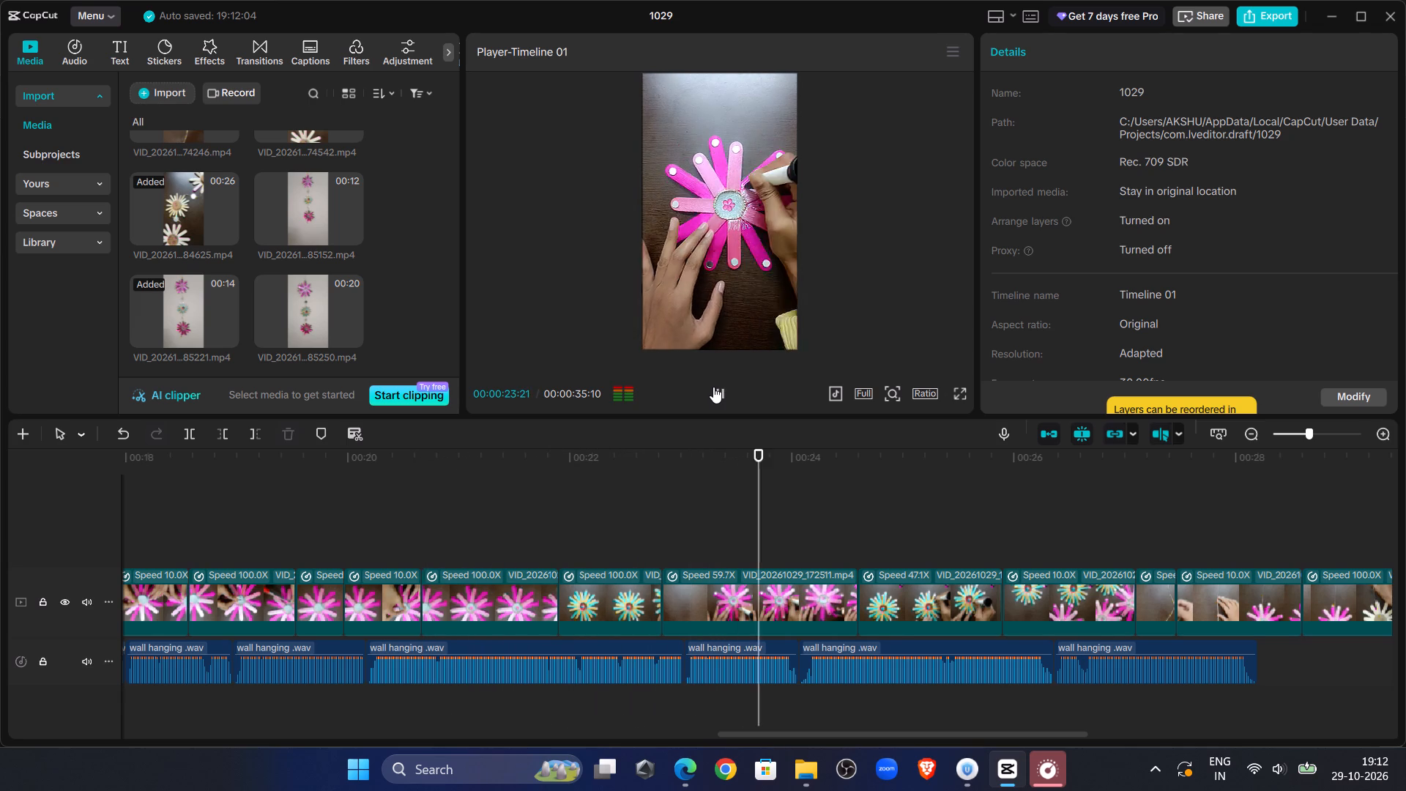
{"action": "left_click", "coordinate": [713, 387]}
{"action": "double_click", "coordinate": [713, 387]}
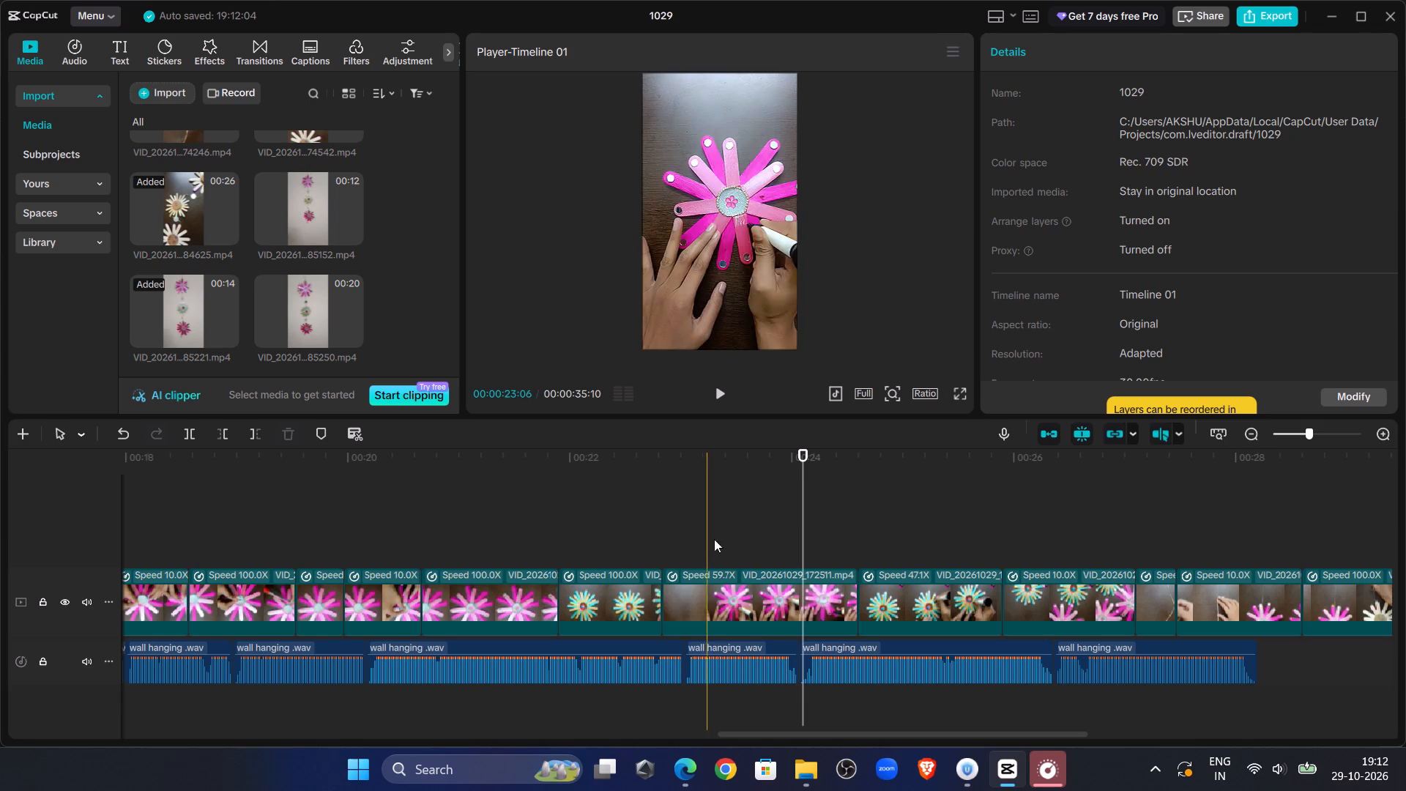
{"action": "double_click", "coordinate": [715, 400]}
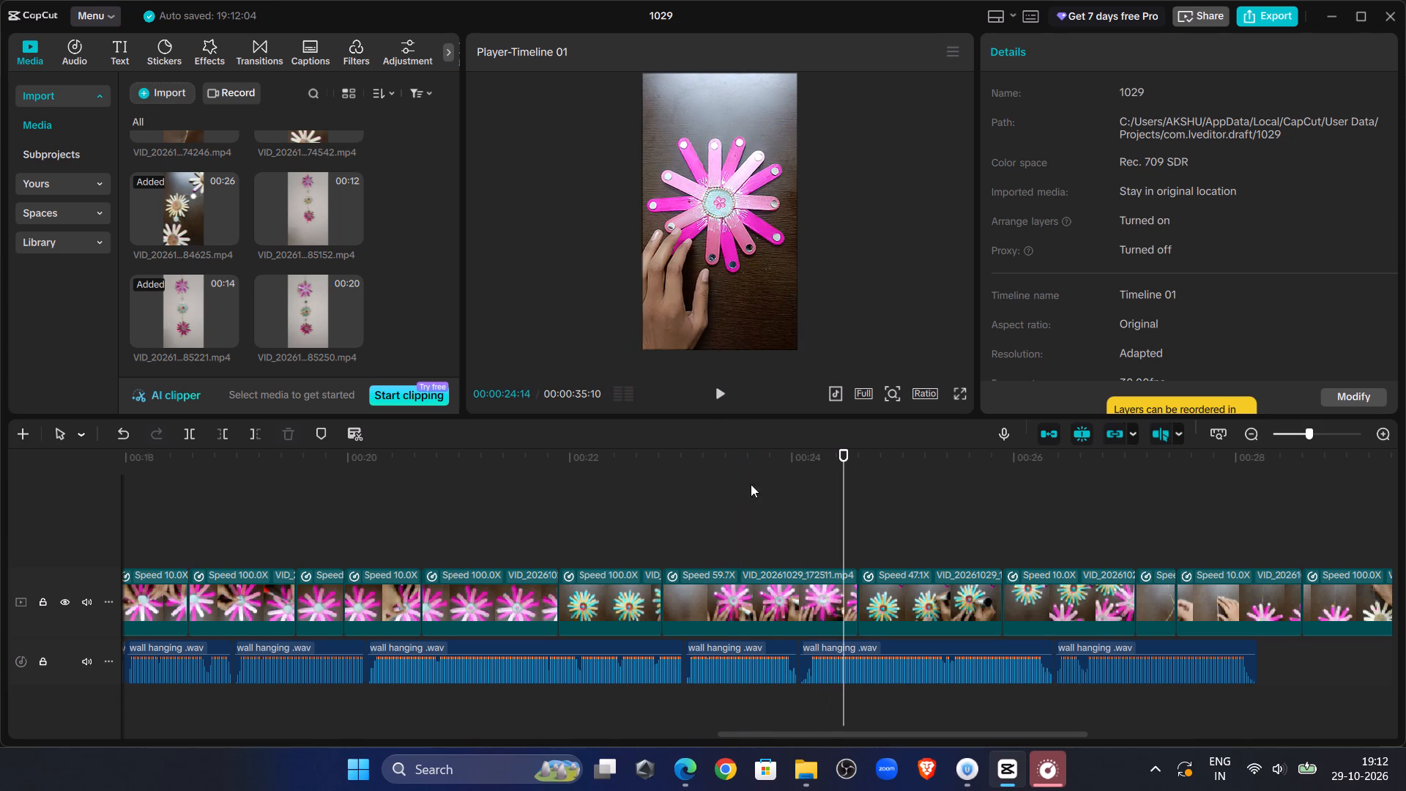
{"action": "left_click", "coordinate": [764, 576]}
{"action": "left_click", "coordinate": [253, 431]}
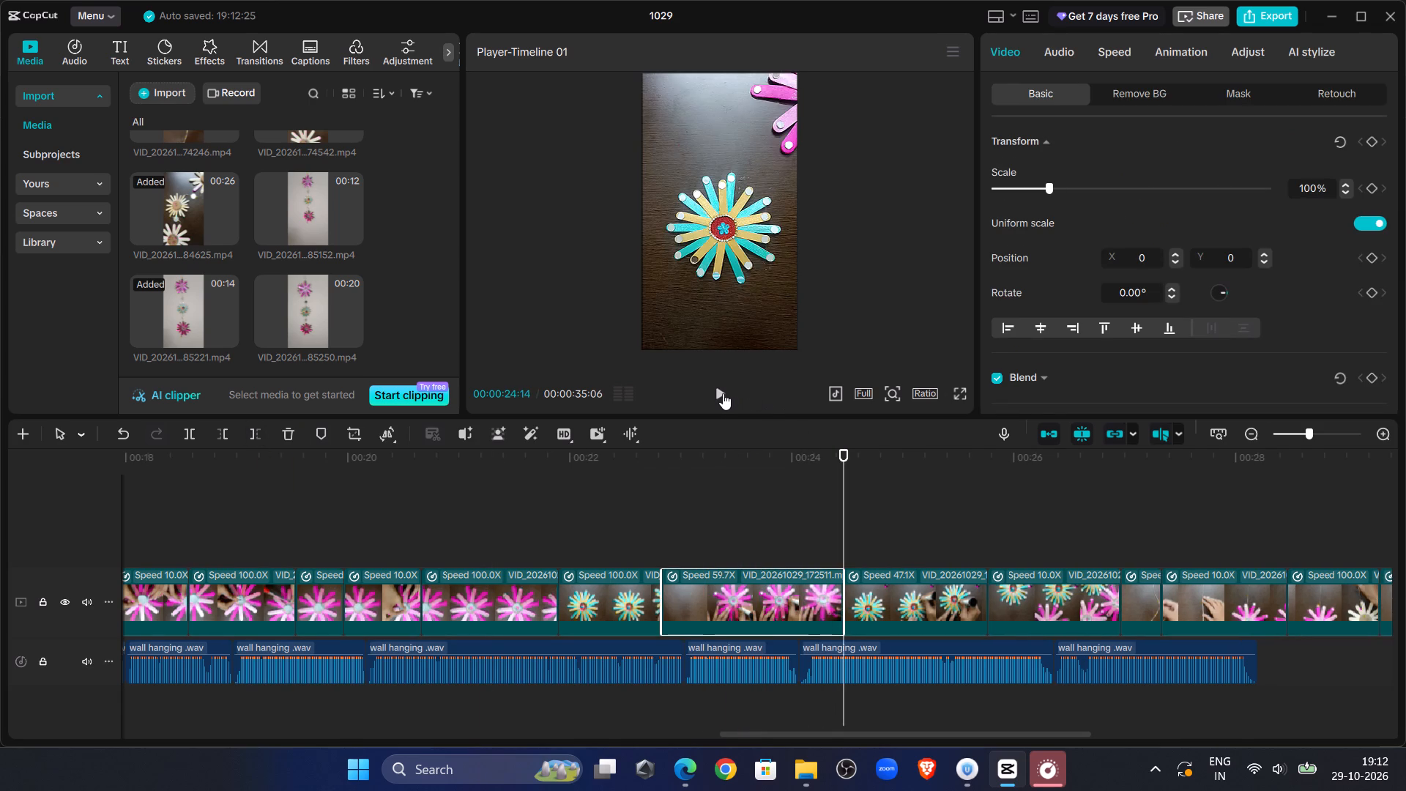
Play on from 00:00:24:14, and set the speed of the turquoise flower clip right after VID_20261029_172511 to about 72.4x.
{"action": "left_click", "coordinate": [723, 393]}
{"action": "left_click", "coordinate": [723, 393]}
{"action": "left_click", "coordinate": [723, 393]}
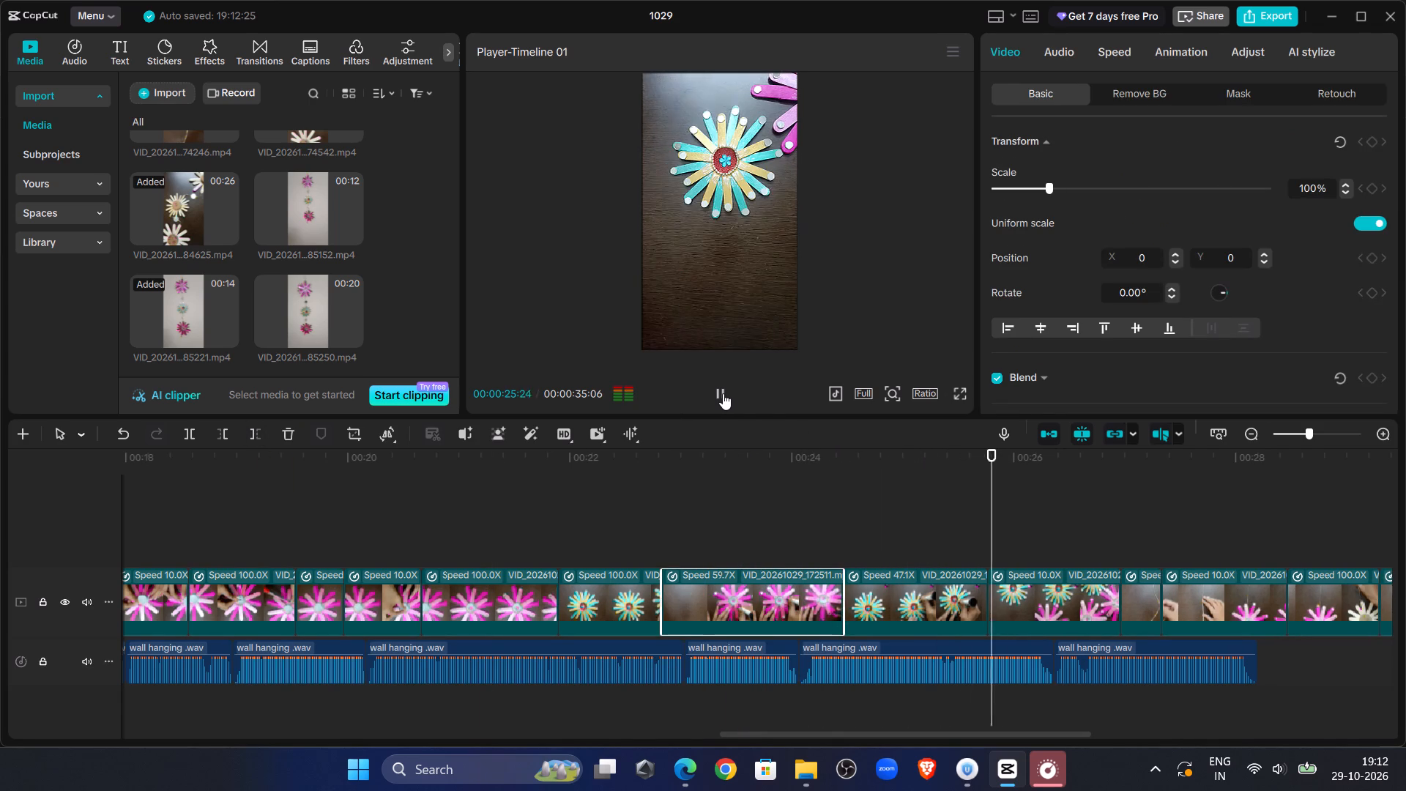
{"action": "left_click", "coordinate": [723, 393]}
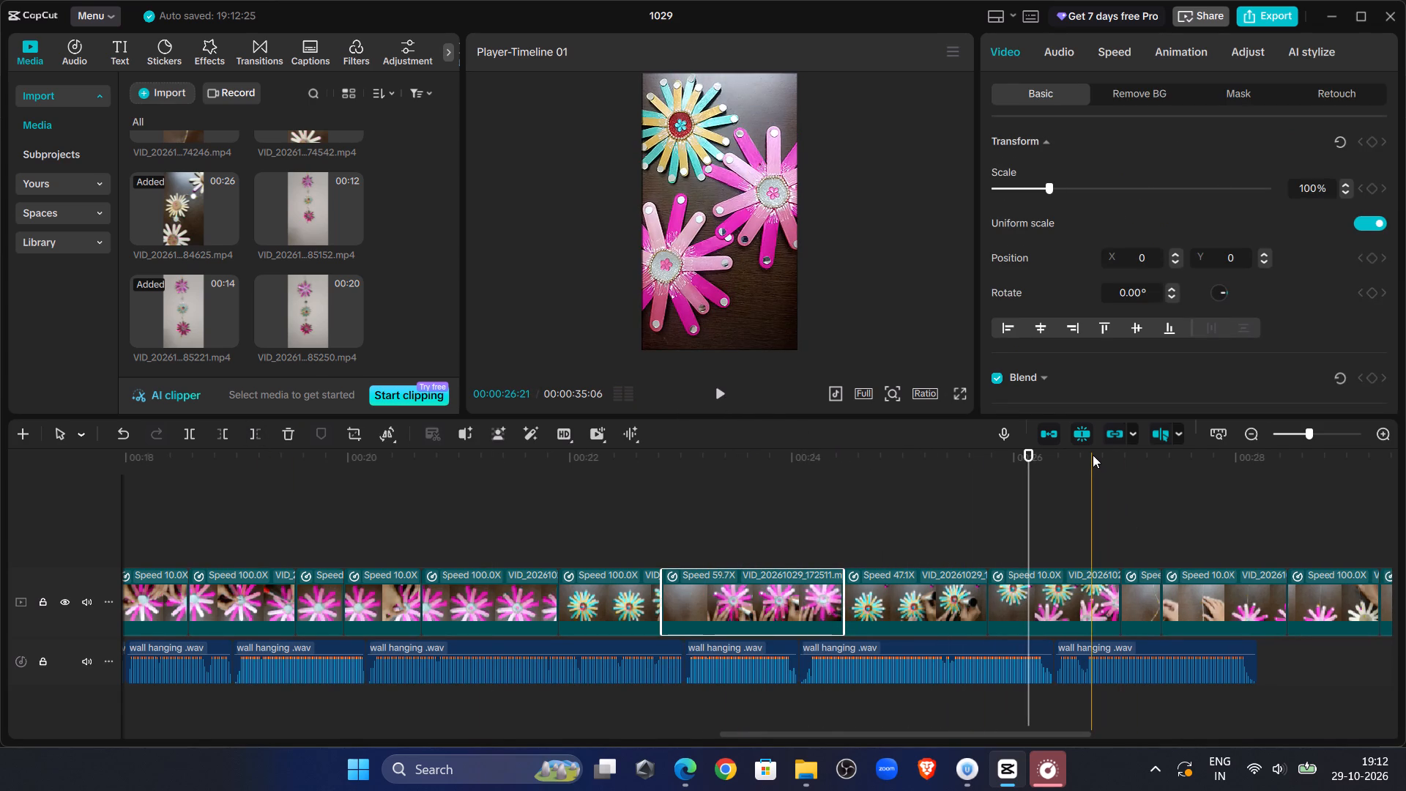
{"action": "left_click", "coordinate": [889, 590]}
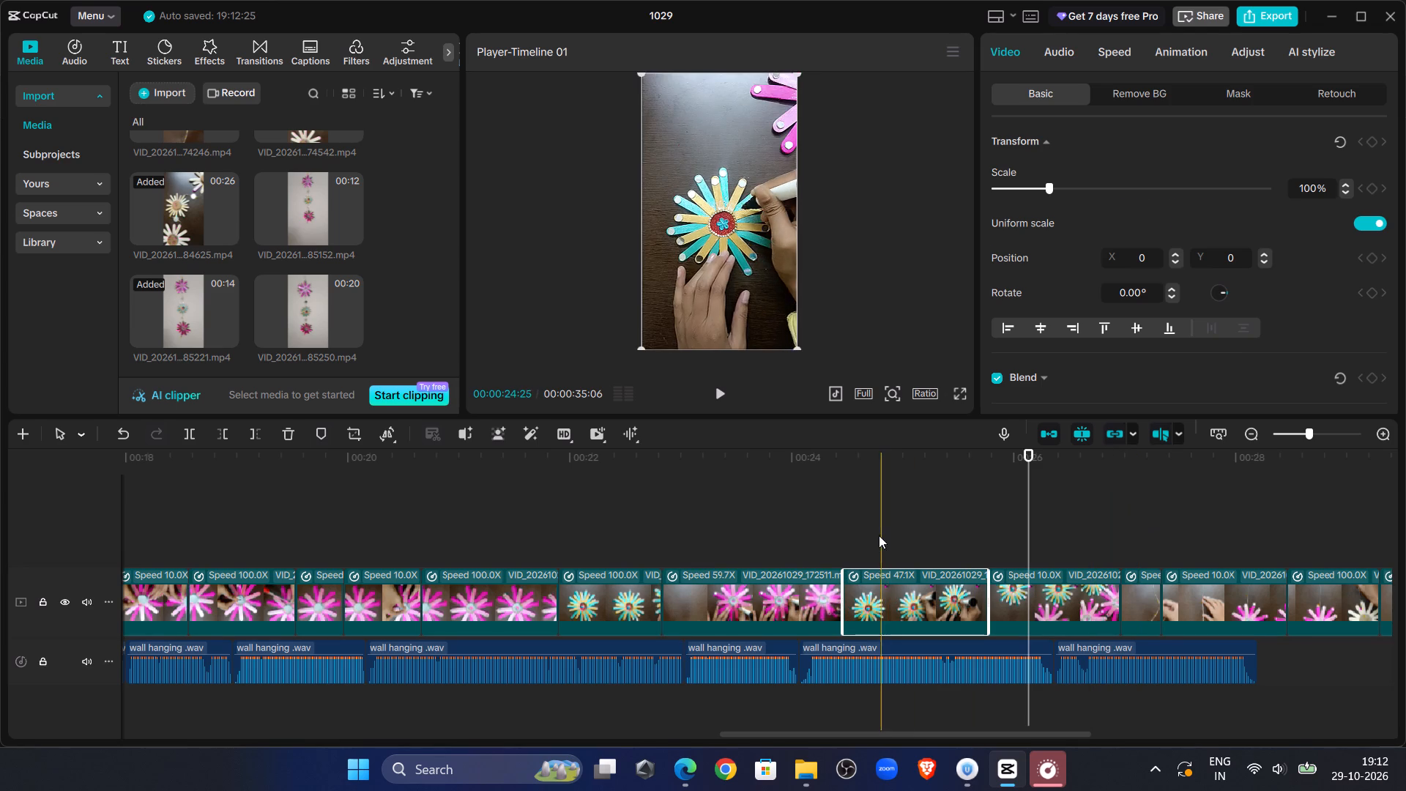
{"action": "left_click", "coordinate": [879, 535]}
{"action": "left_click", "coordinate": [897, 598]}
{"action": "left_click", "coordinate": [1109, 51]}
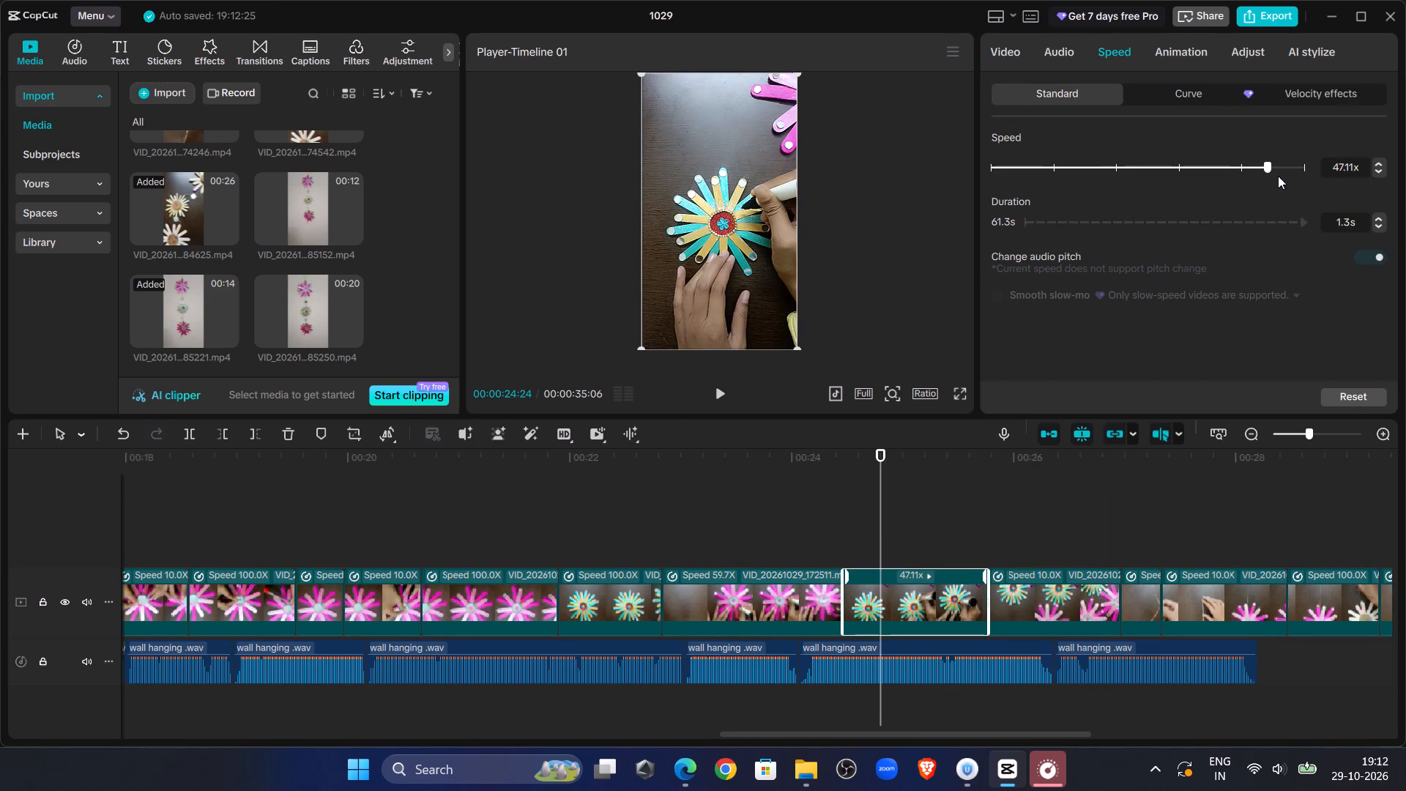
{"action": "left_click", "coordinate": [1285, 170]}
Set the speed of clip VID_20261029_172511 to about 73.42x.
{"action": "left_click", "coordinate": [816, 530]}
{"action": "left_click", "coordinate": [770, 592]}
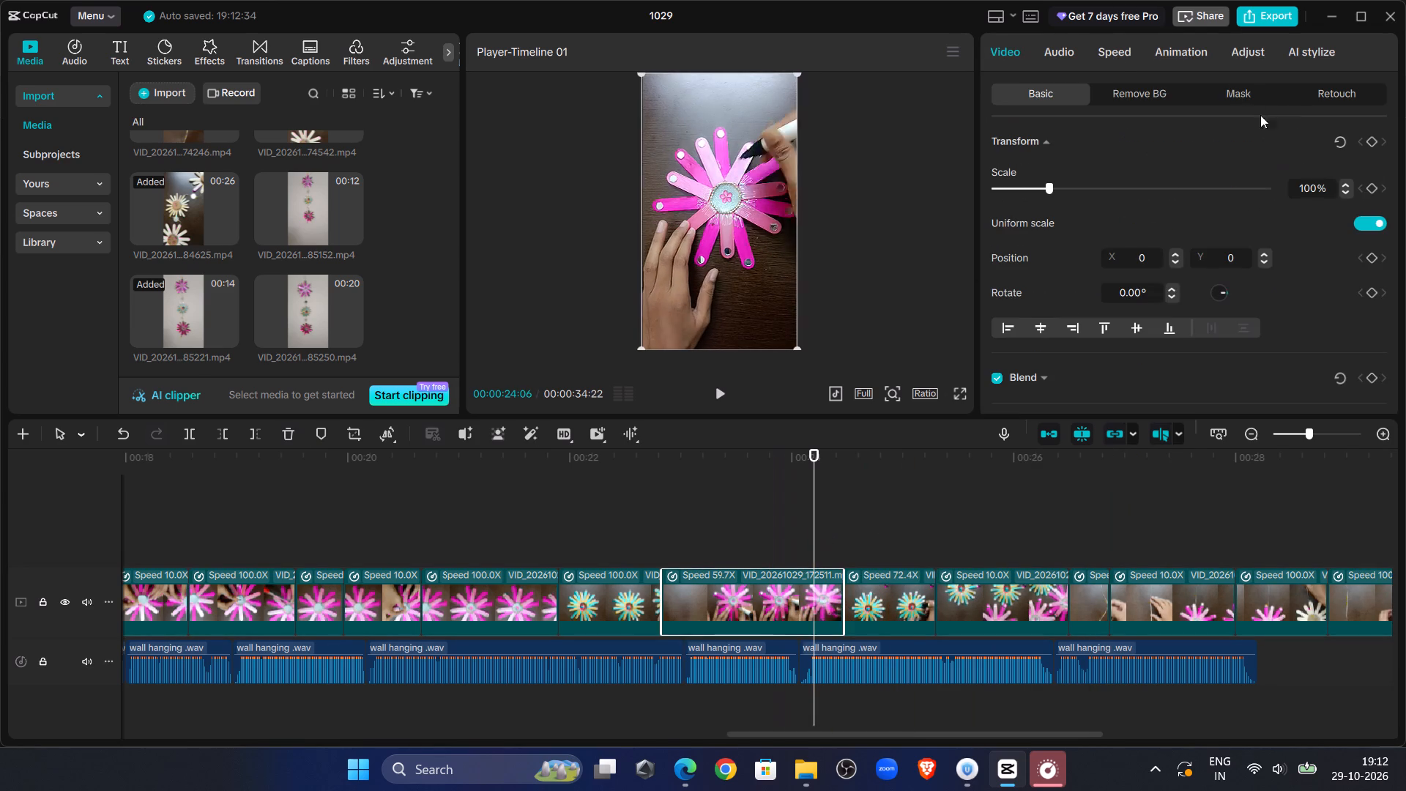
{"action": "left_click", "coordinate": [1123, 52]}
{"action": "left_click", "coordinate": [1284, 167]}
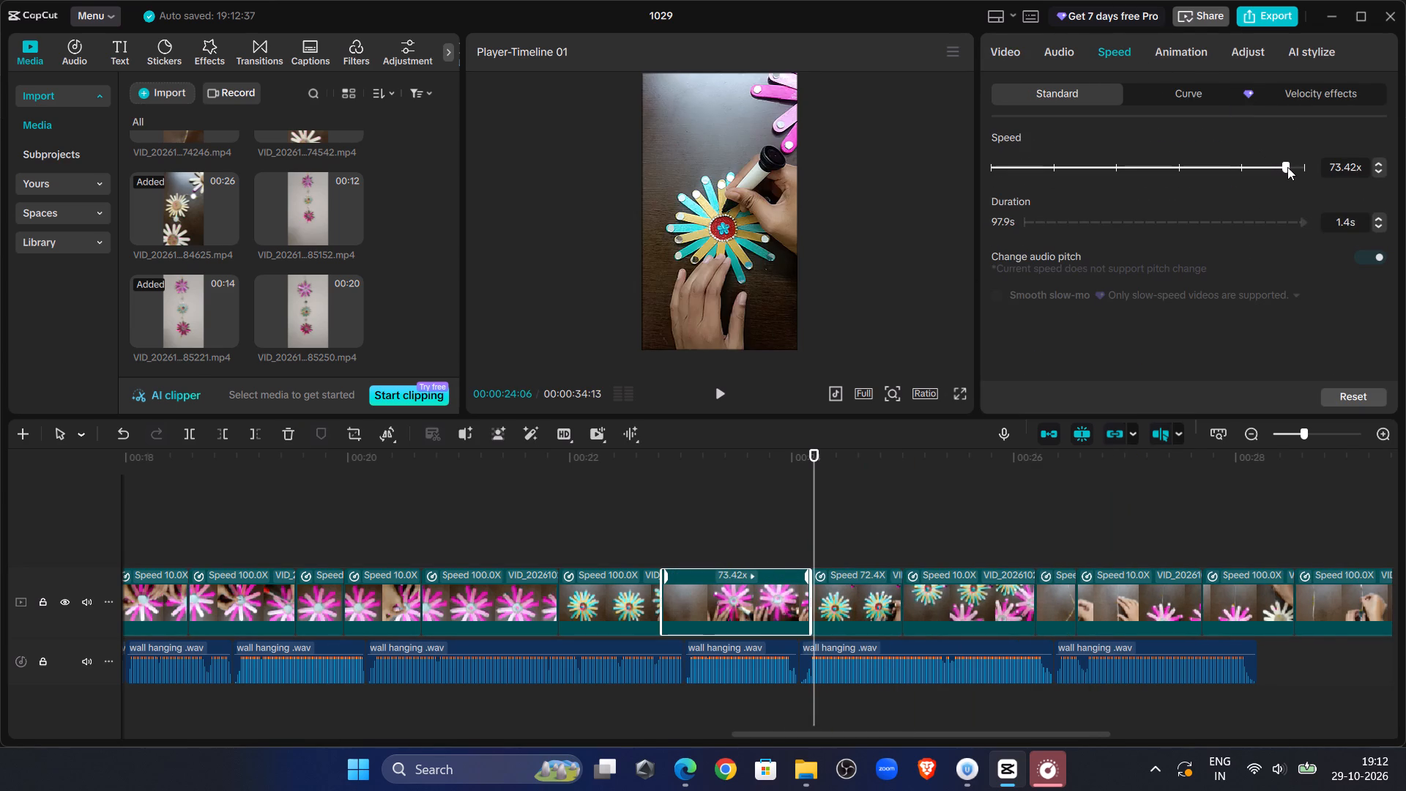
Replay the decorated flower clips from 00:00:22:00 and trim away the end of the 10x three-flower clip after 00:00:26:01.
{"action": "left_click", "coordinate": [568, 484]}
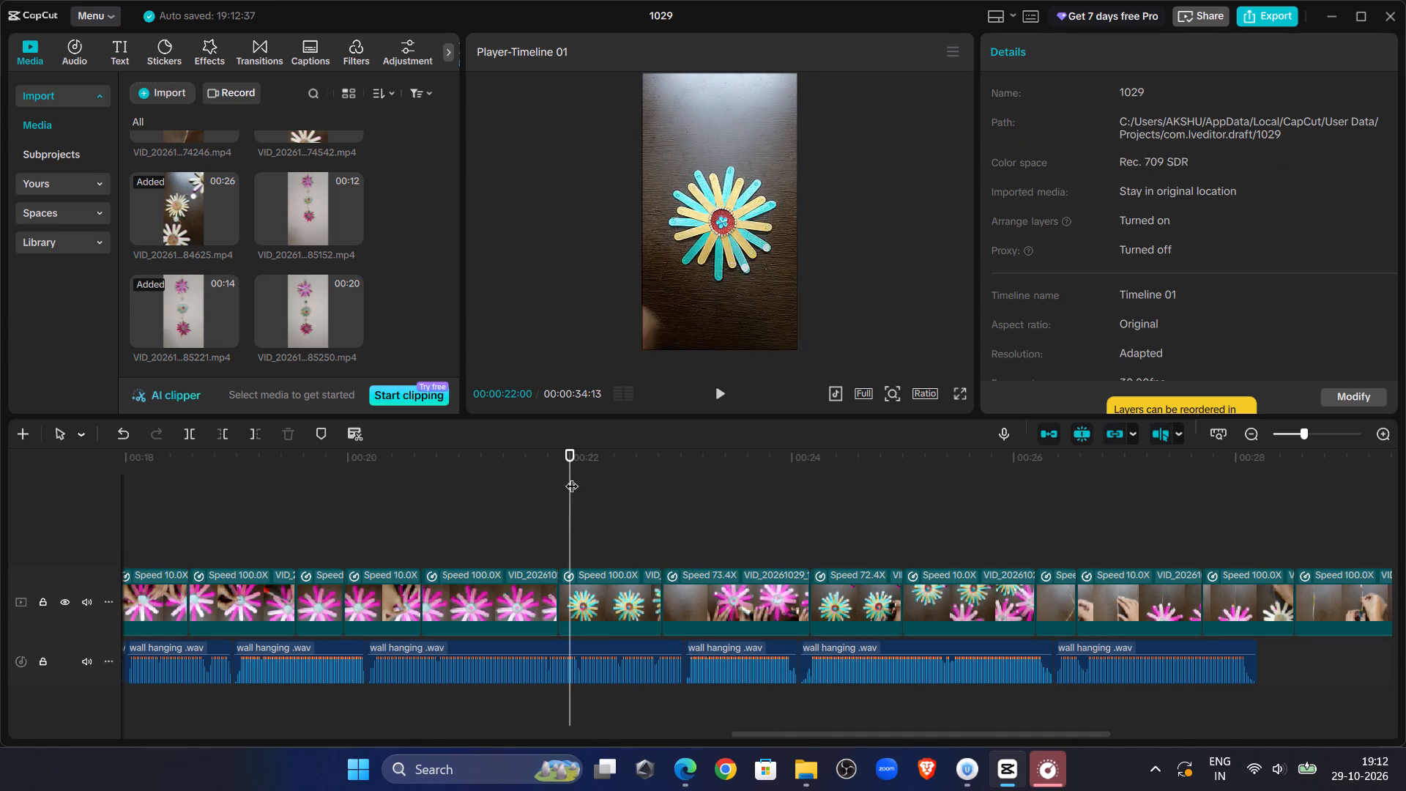
{"action": "left_click", "coordinate": [714, 397]}
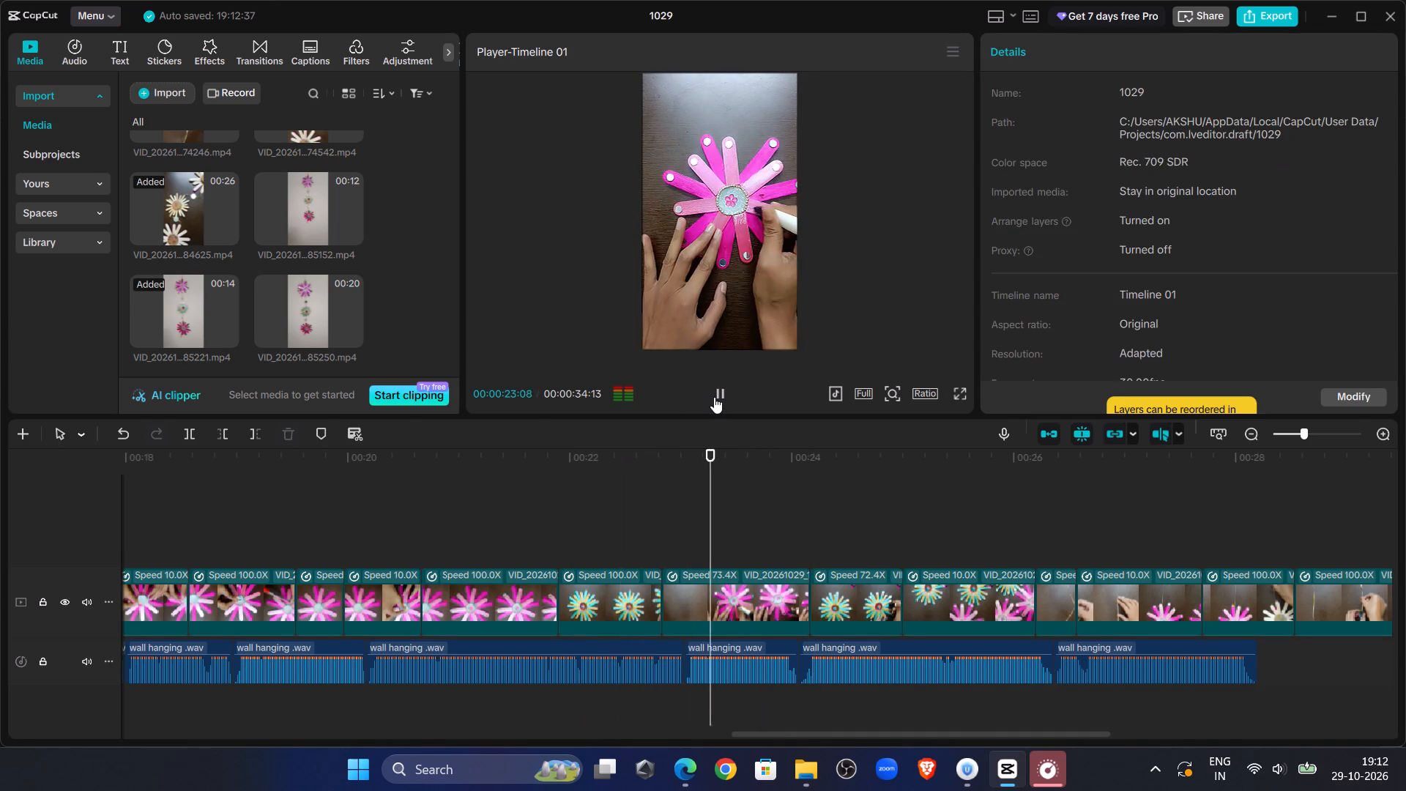
{"action": "left_click", "coordinate": [716, 389]}
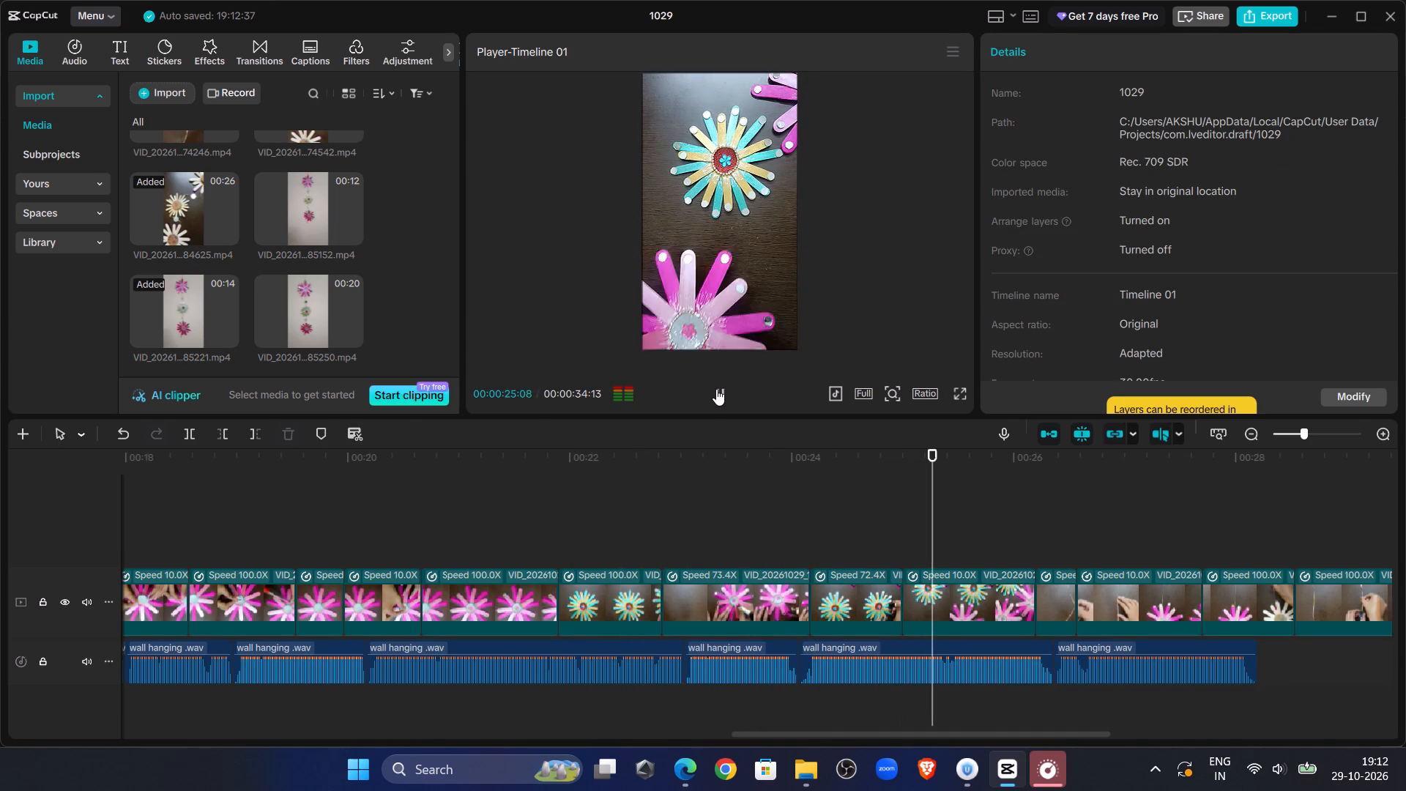
{"action": "left_click", "coordinate": [726, 387]}
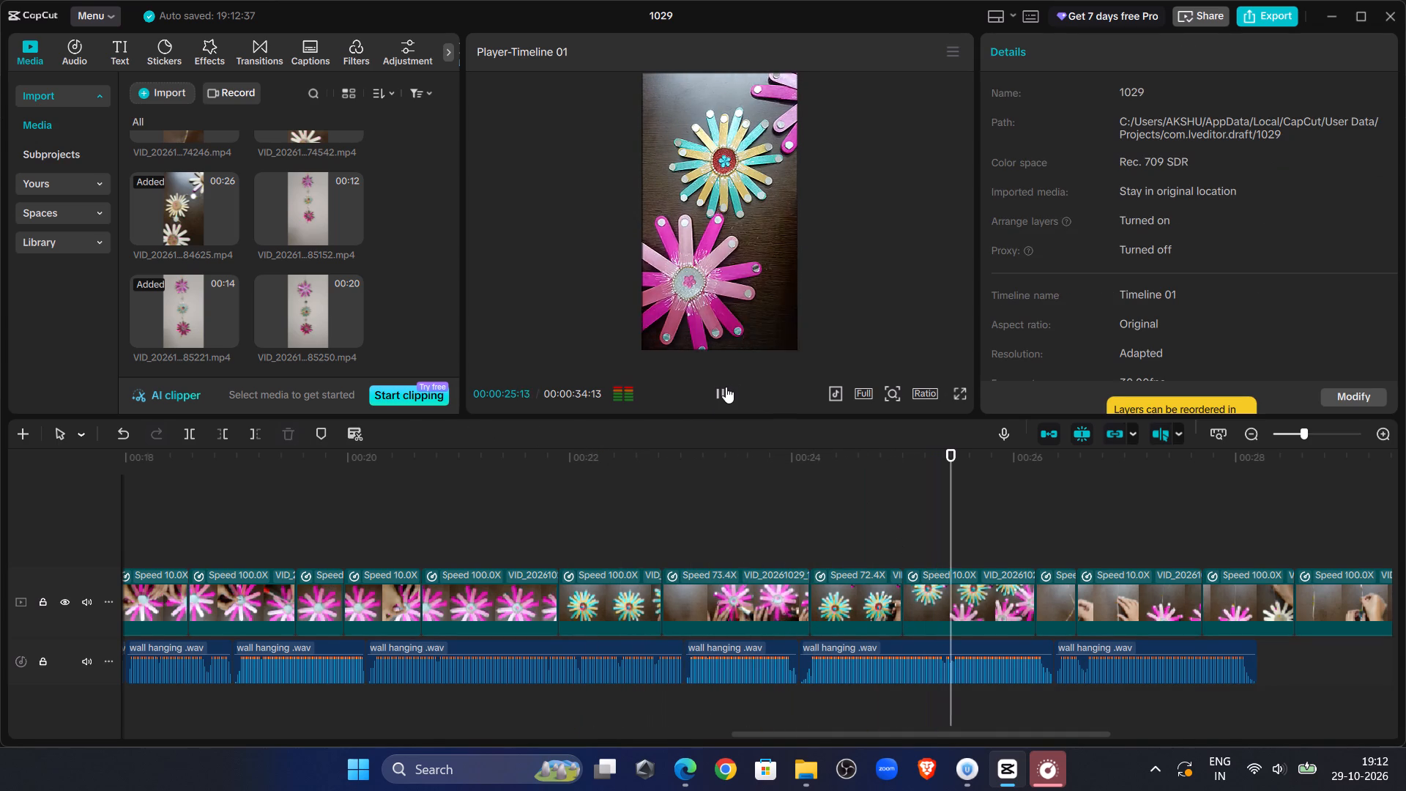
{"action": "left_click", "coordinate": [726, 387]}
{"action": "double_click", "coordinate": [726, 387]}
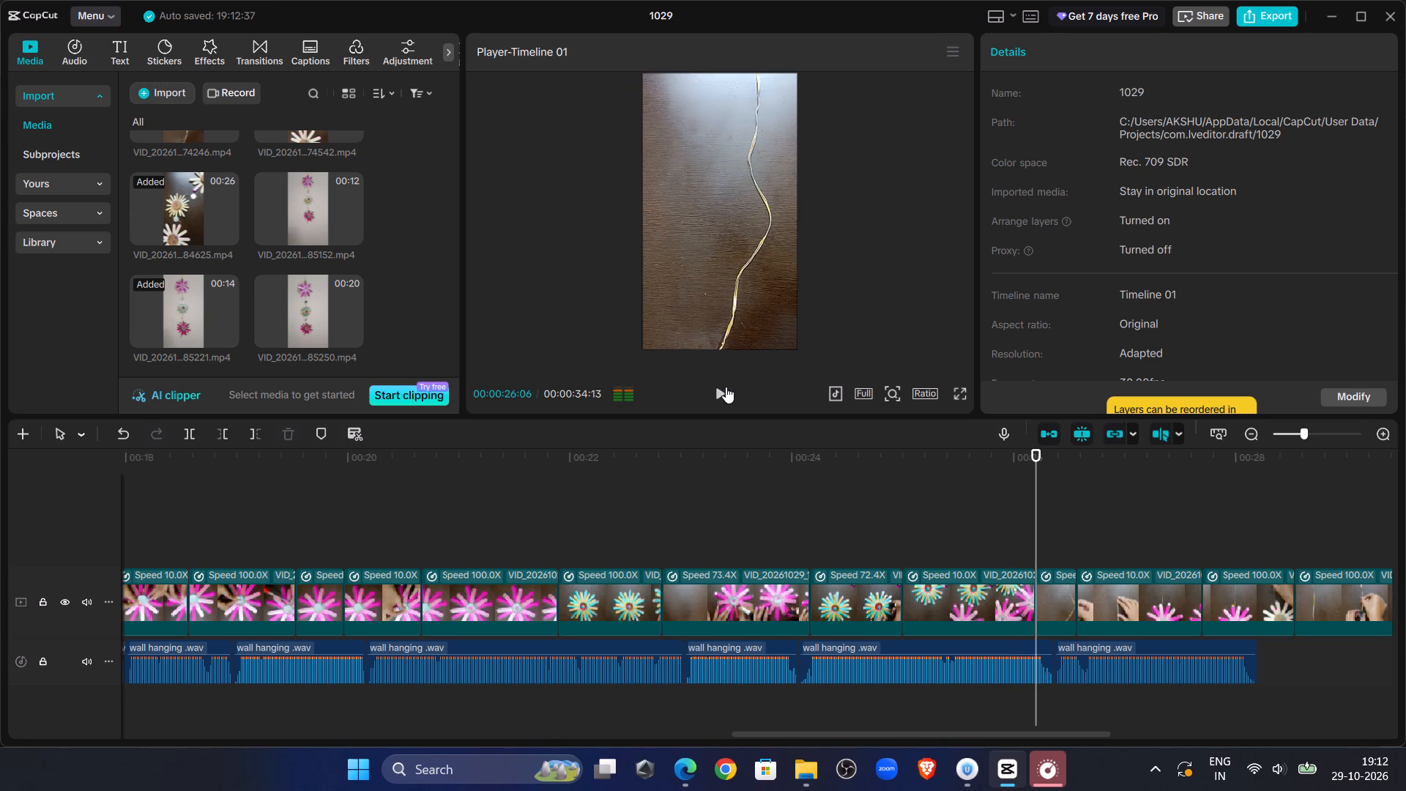
{"action": "left_click_drag", "start_coordinate": [1029, 519], "coordinate": [899, 515]}
{"action": "left_click", "coordinate": [902, 516]}
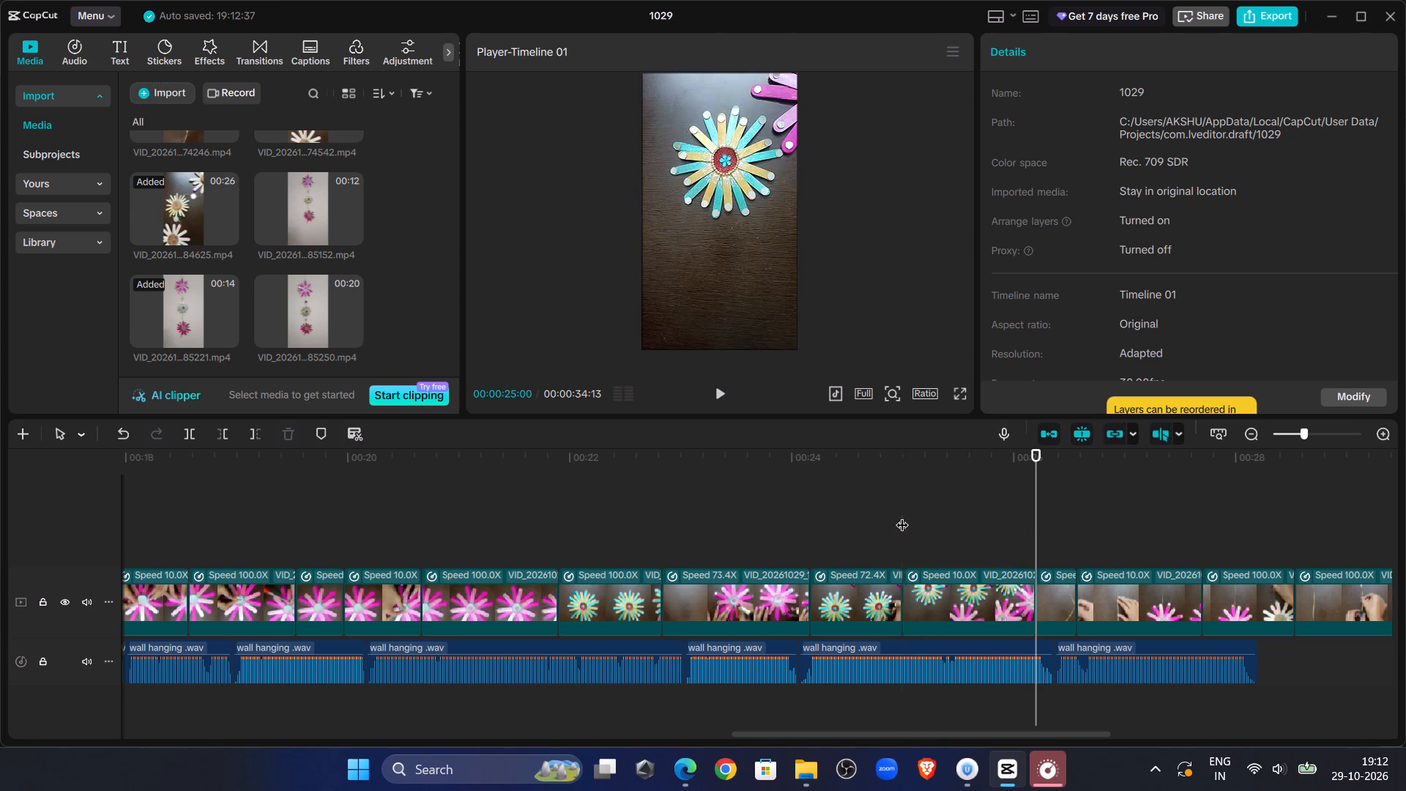
{"action": "left_click", "coordinate": [729, 391]}
{"action": "left_click", "coordinate": [729, 391]}
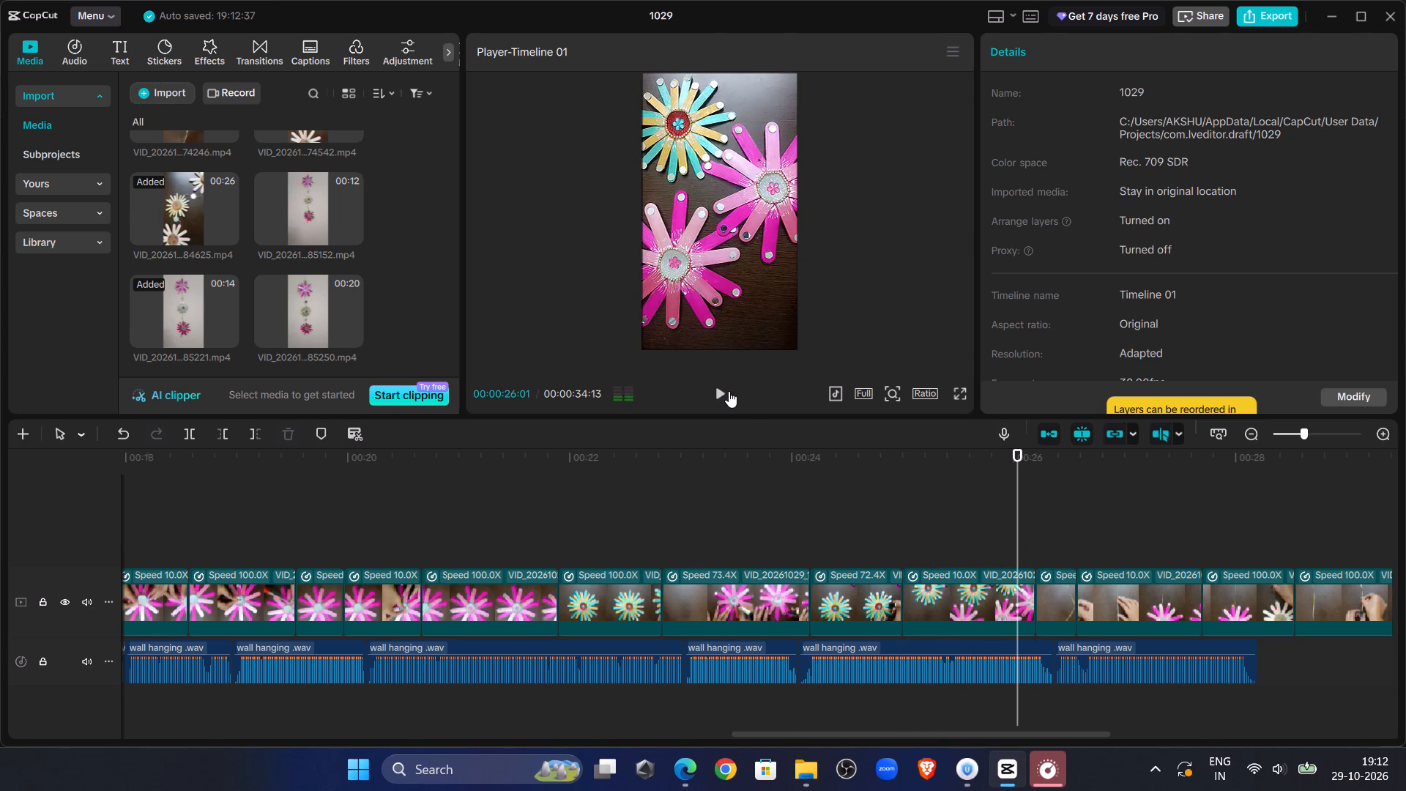
{"action": "left_click", "coordinate": [896, 612]}
{"action": "left_click", "coordinate": [954, 613]}
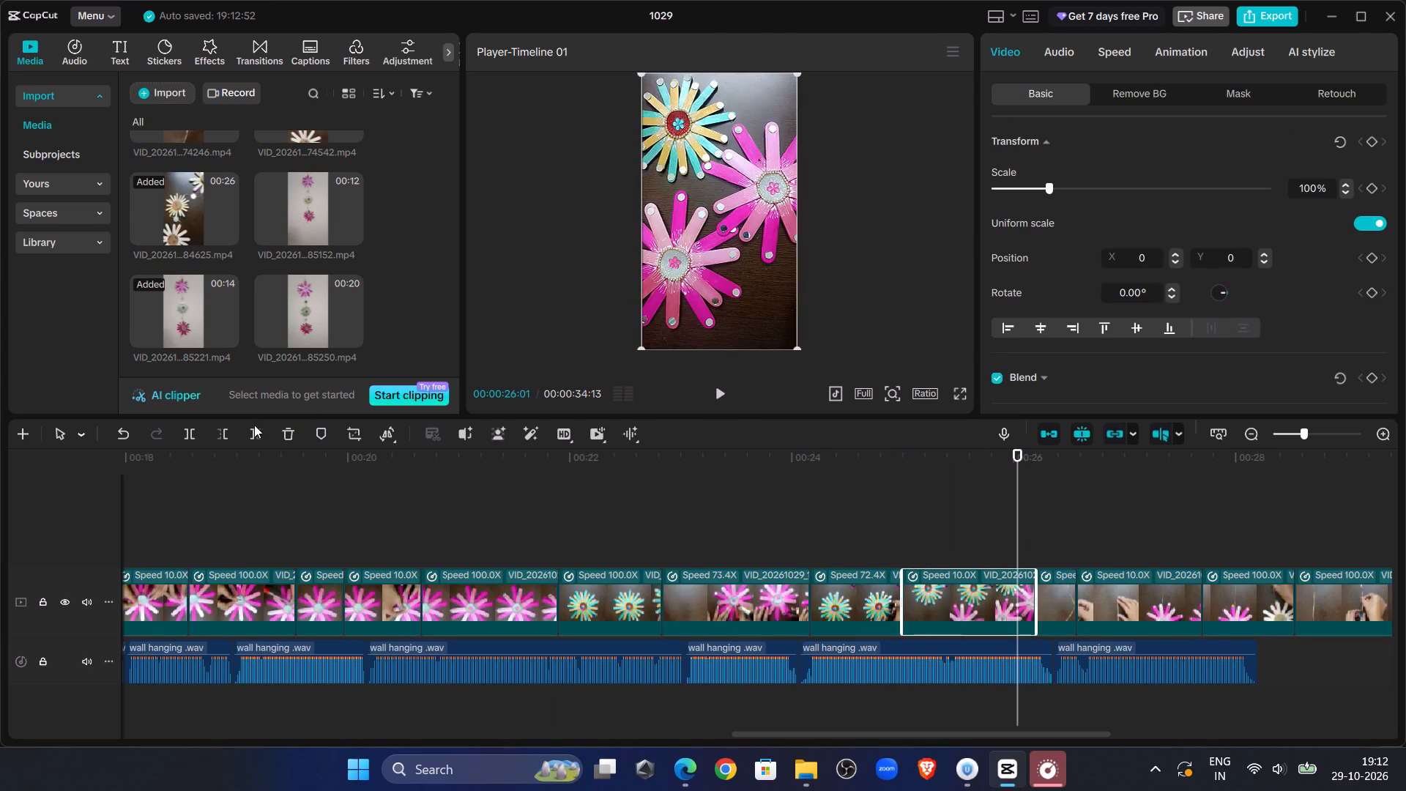
{"action": "left_click", "coordinate": [253, 427]}
Play on through the thread clips and speed up the second one, a 10x clip, to a duration of about 0.2 s.
{"action": "left_click", "coordinate": [722, 391]}
{"action": "left_click", "coordinate": [722, 391]}
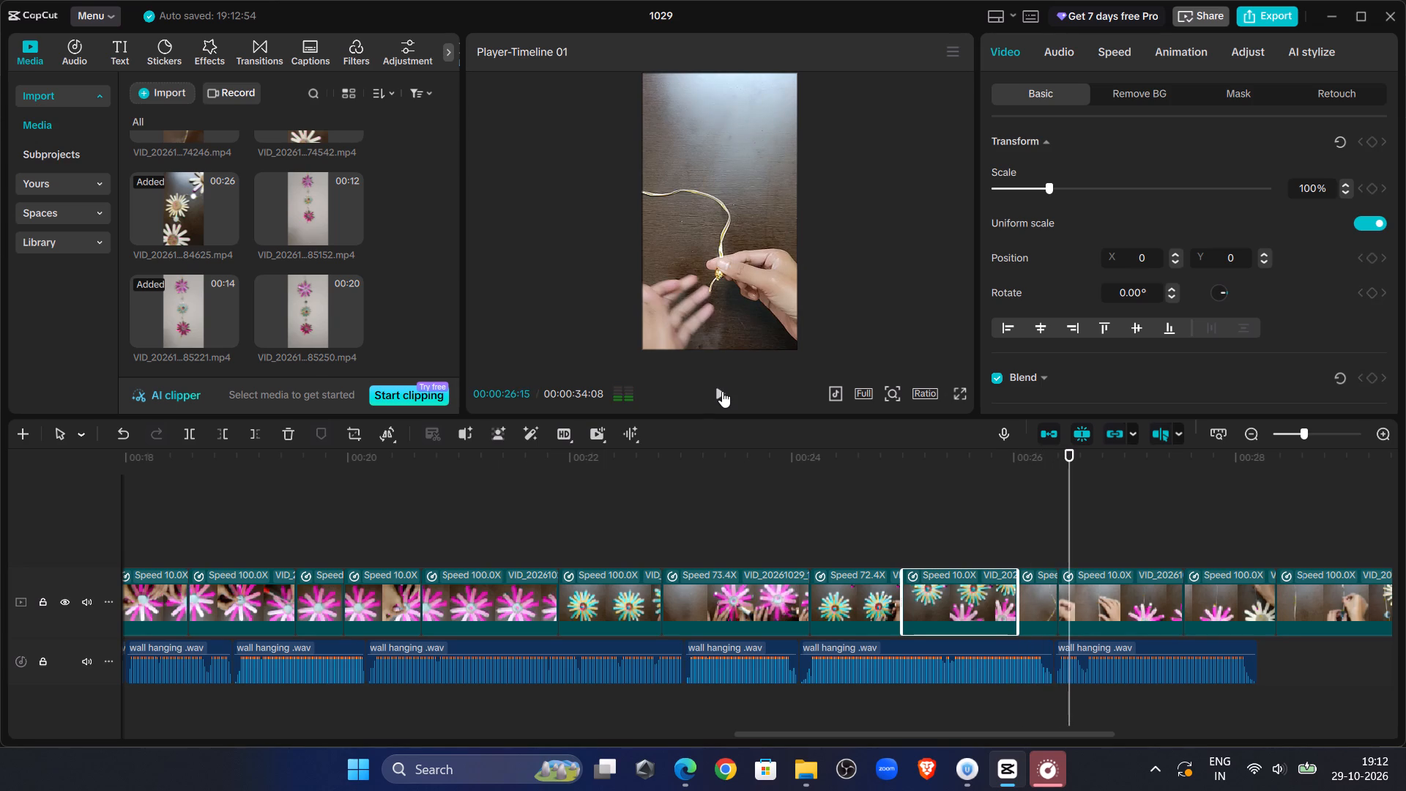
{"action": "left_click", "coordinate": [715, 395]}
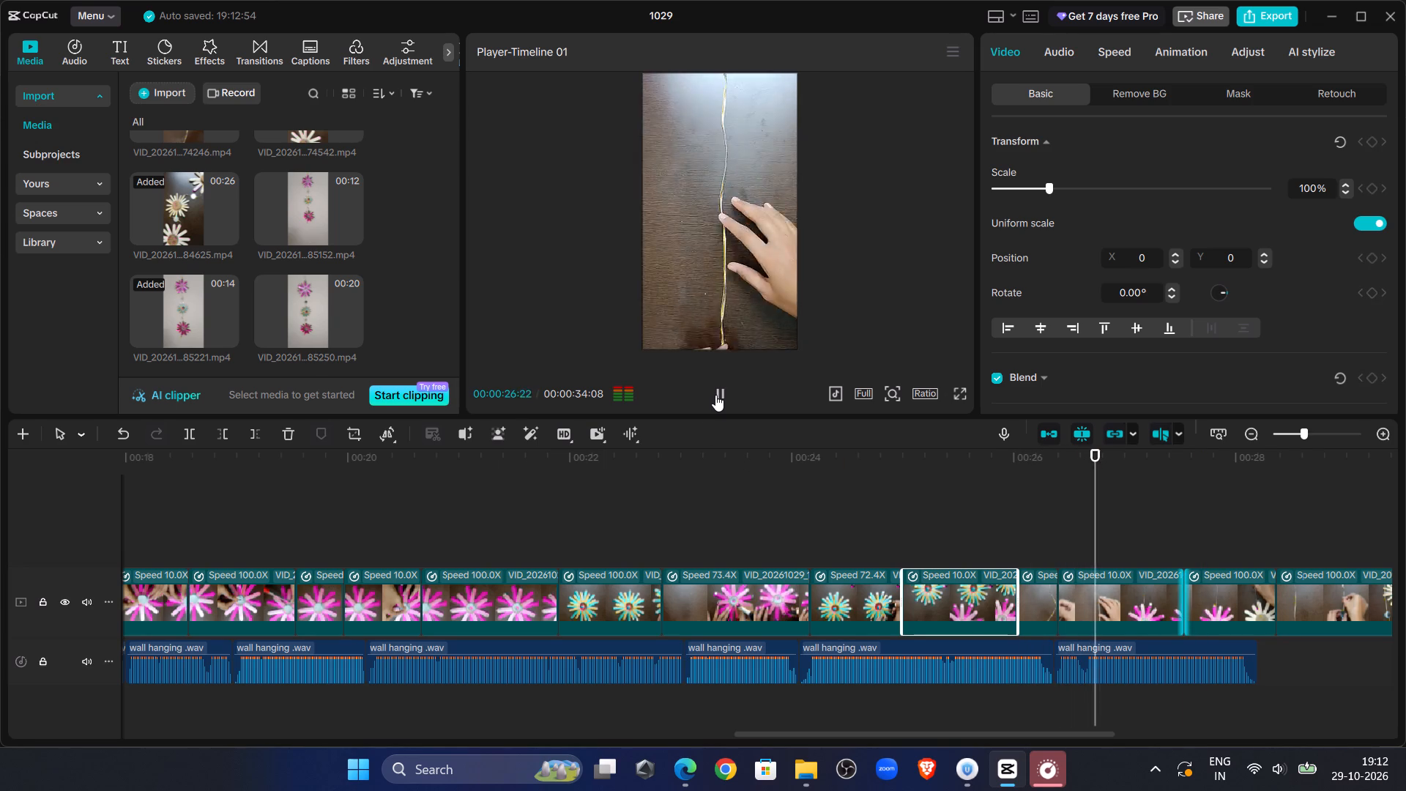
{"action": "left_click", "coordinate": [715, 395]}
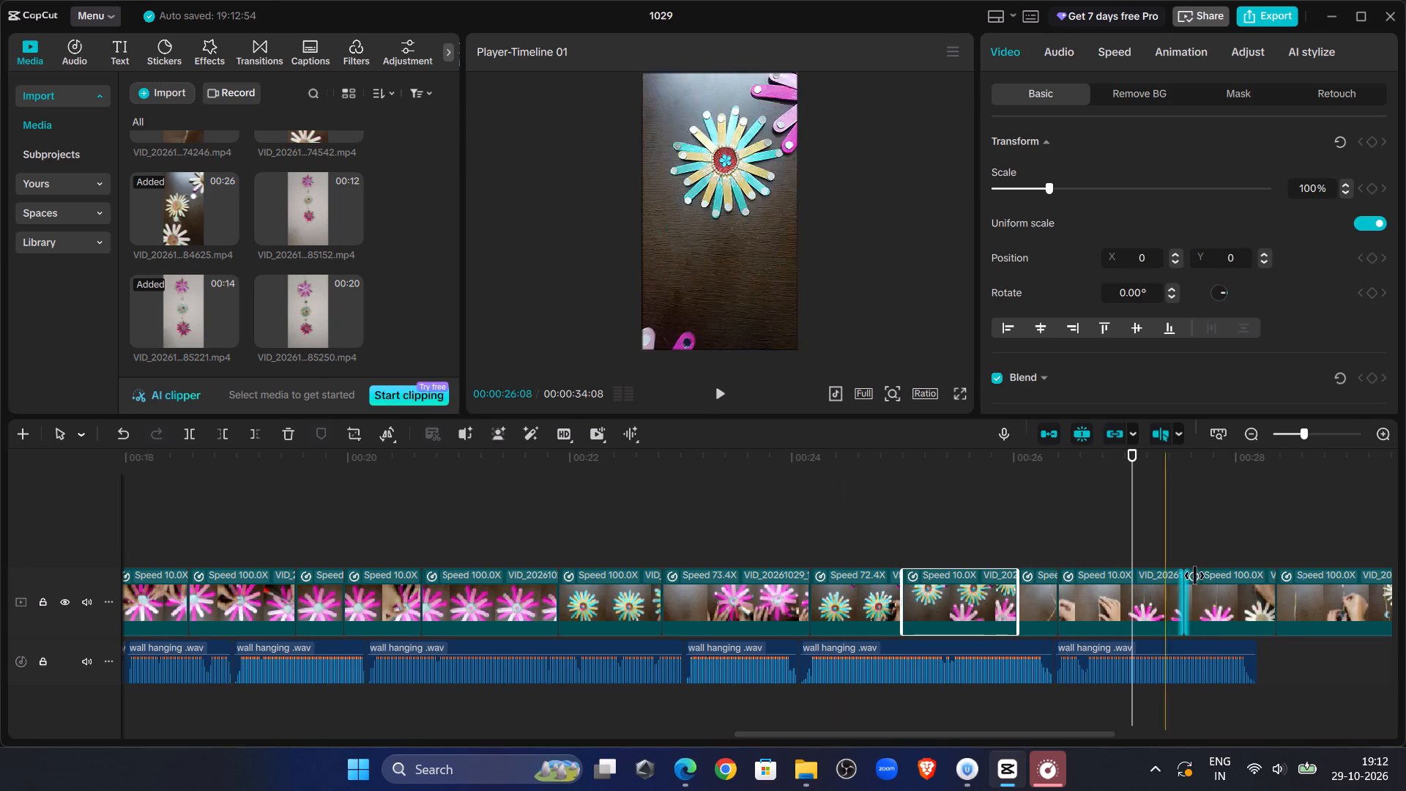
{"action": "left_click", "coordinate": [1141, 595]}
{"action": "left_click", "coordinate": [1111, 62]}
{"action": "left_click", "coordinate": [1278, 167]}
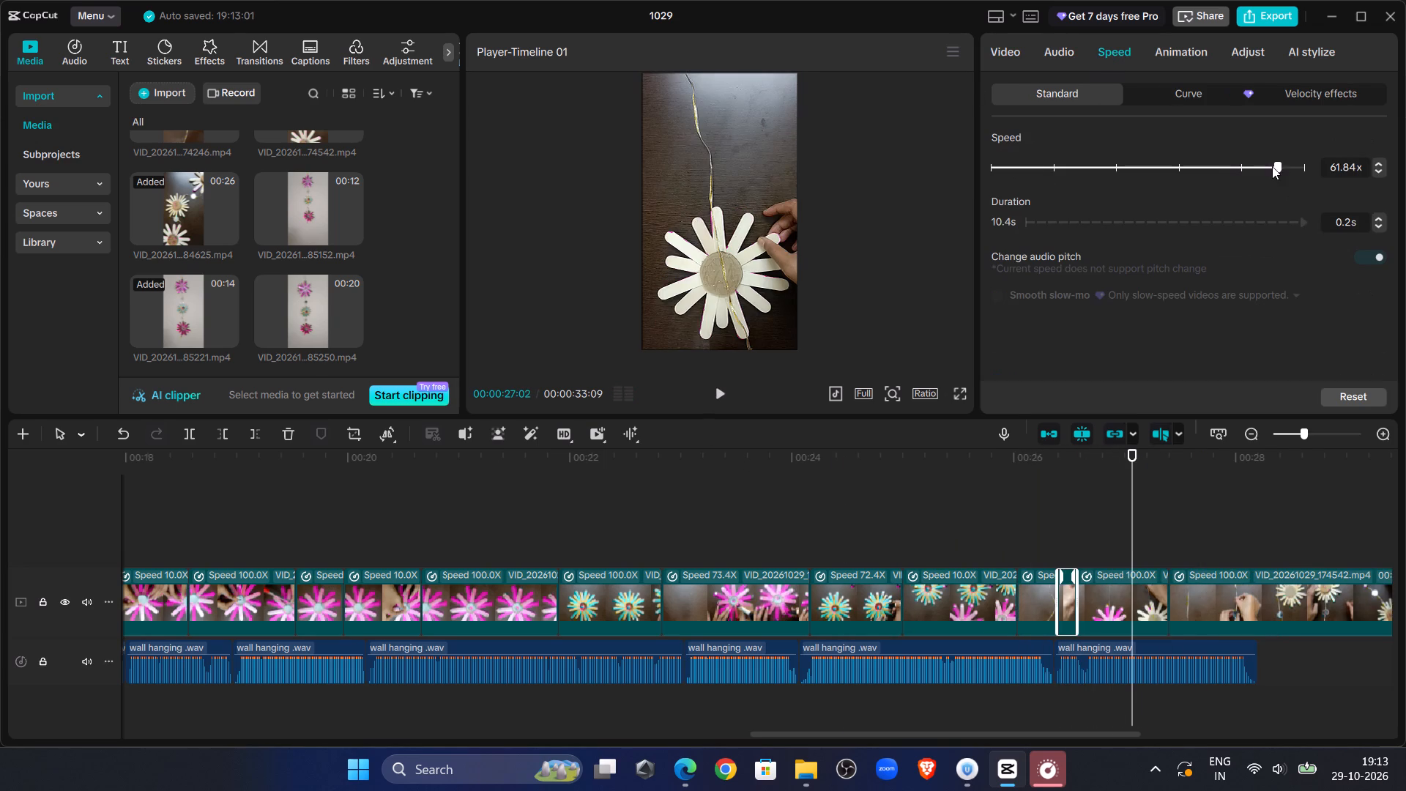
{"action": "left_click", "coordinate": [1272, 166]}
Replay the threading clips from 00:00:25:23 and check the speed setting of VID_20261029_174542.
{"action": "left_click", "coordinate": [989, 489]}
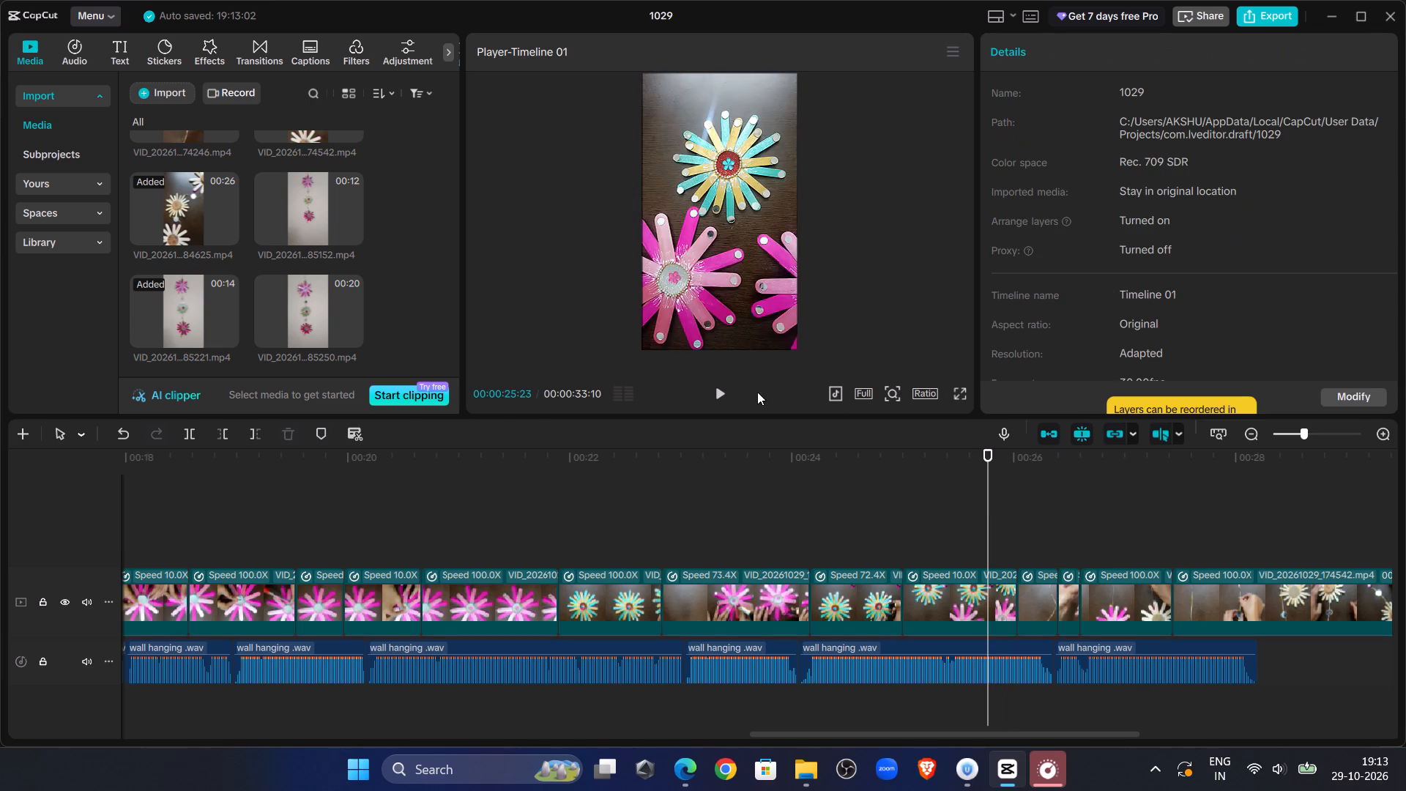
{"action": "left_click", "coordinate": [730, 392]}
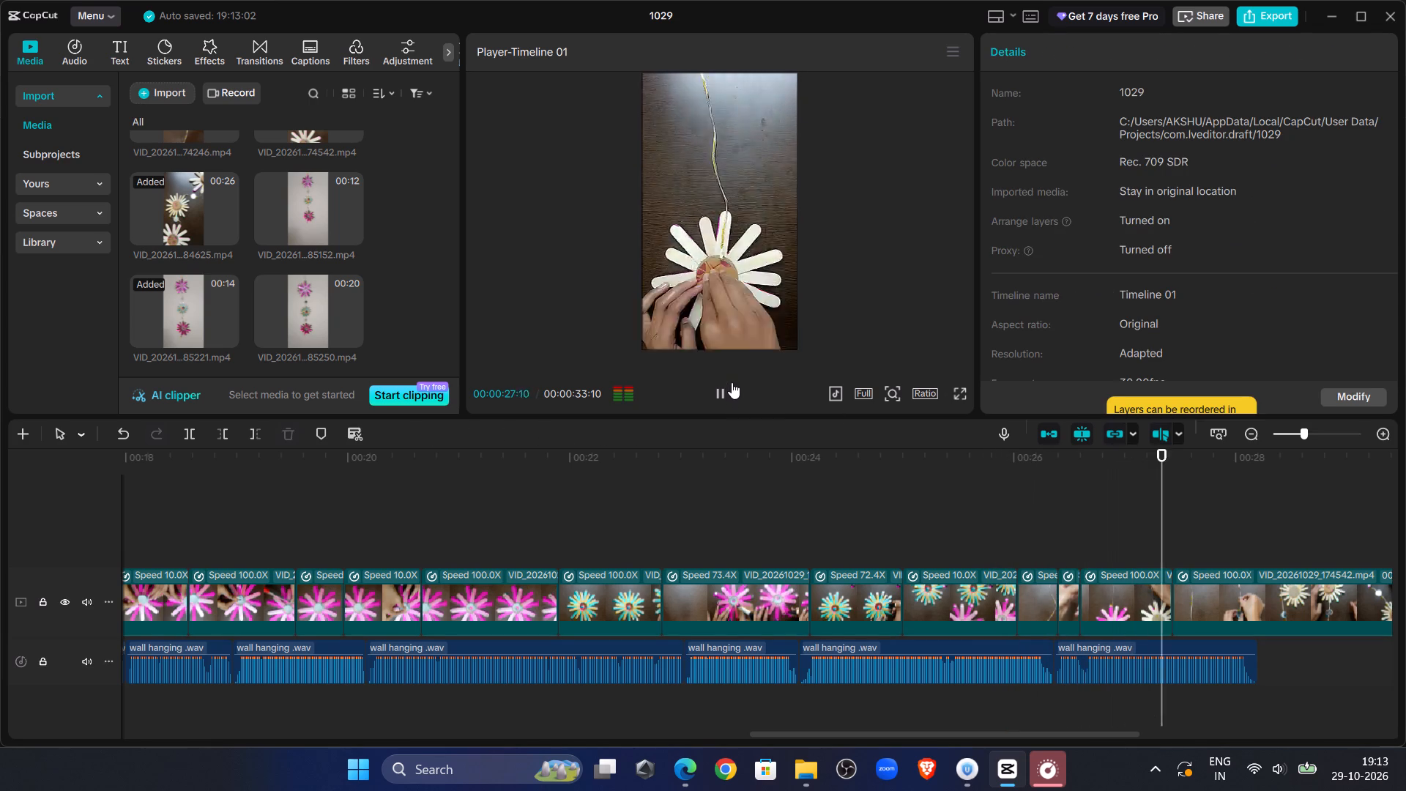
{"action": "left_click", "coordinate": [732, 379]}
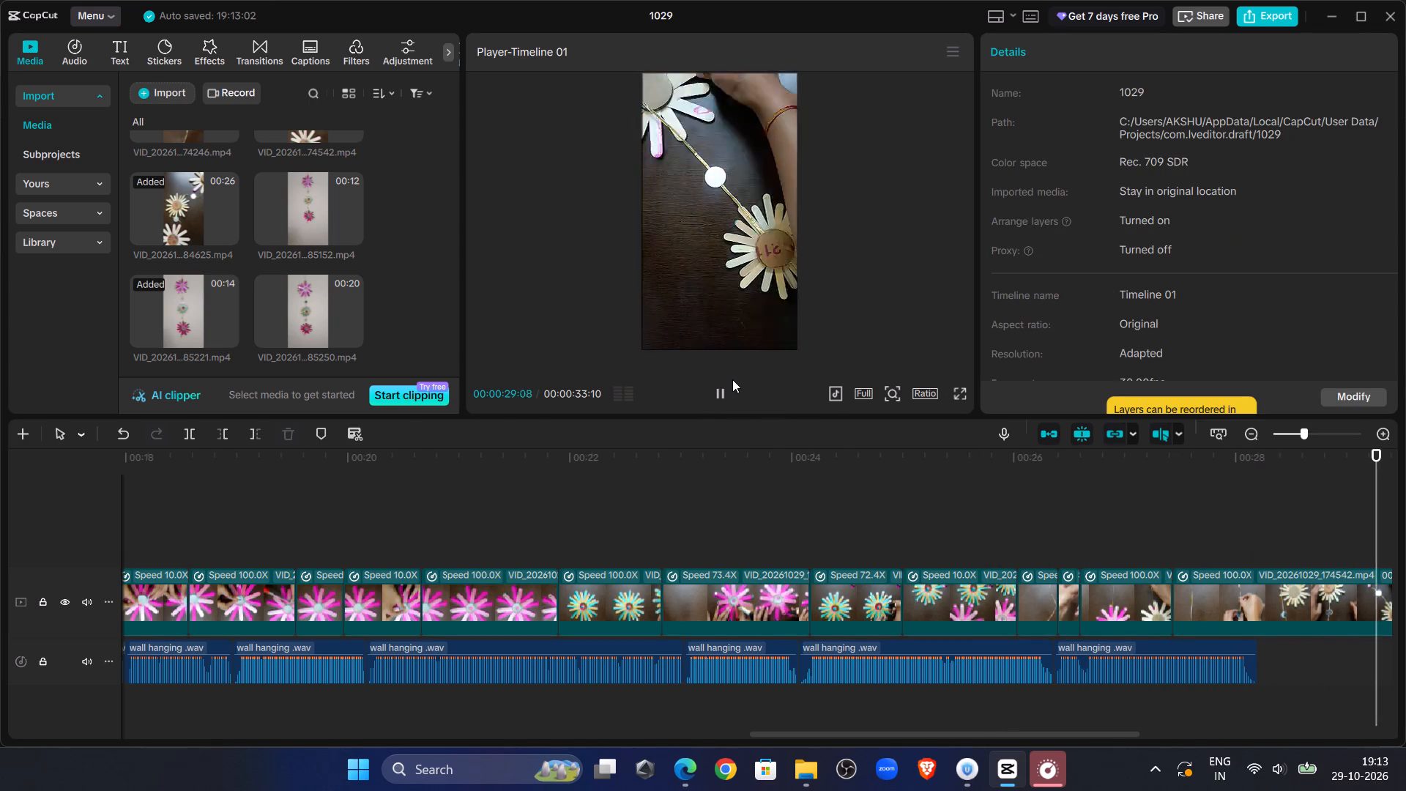
{"action": "left_click", "coordinate": [617, 590]}
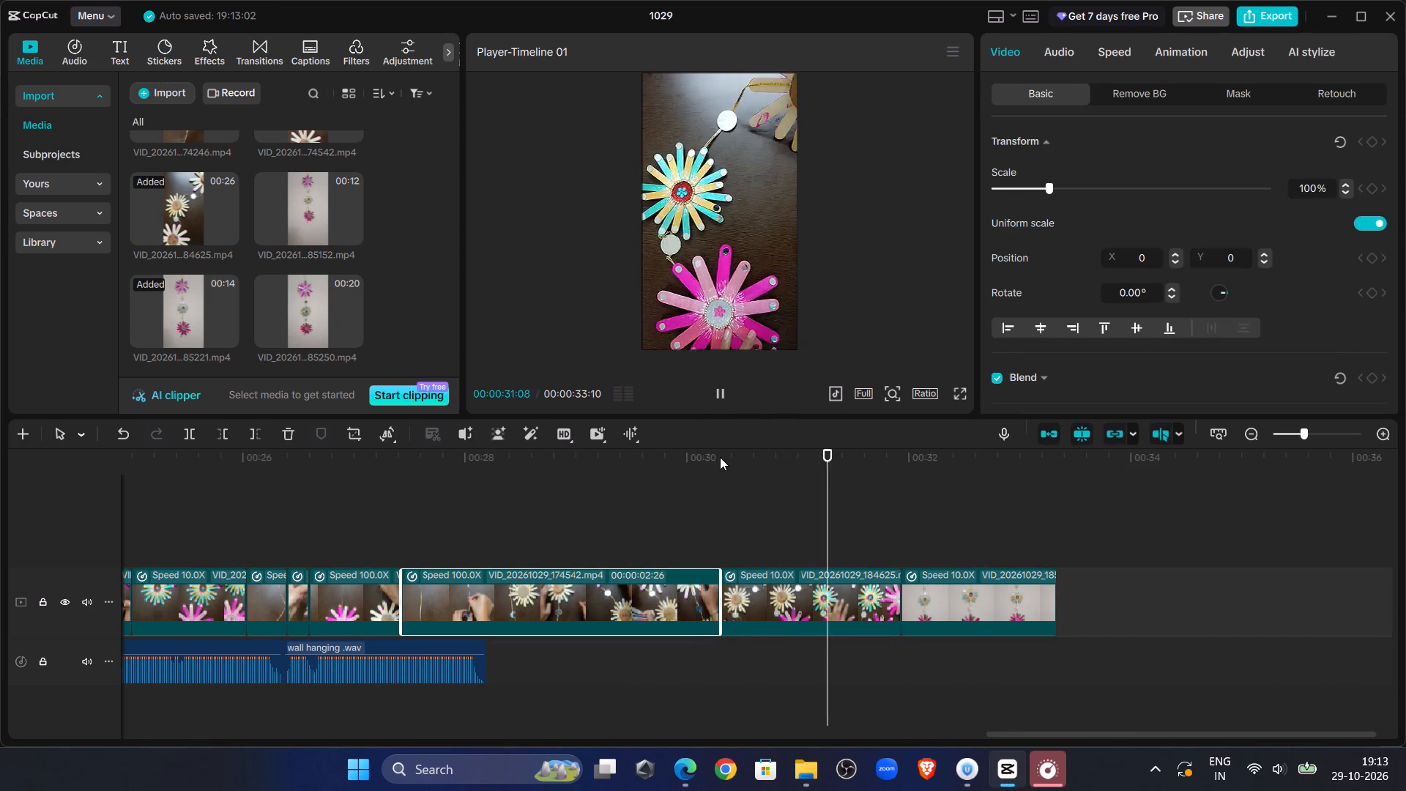
{"action": "left_click", "coordinate": [716, 396]}
{"action": "left_click", "coordinate": [1109, 55]}
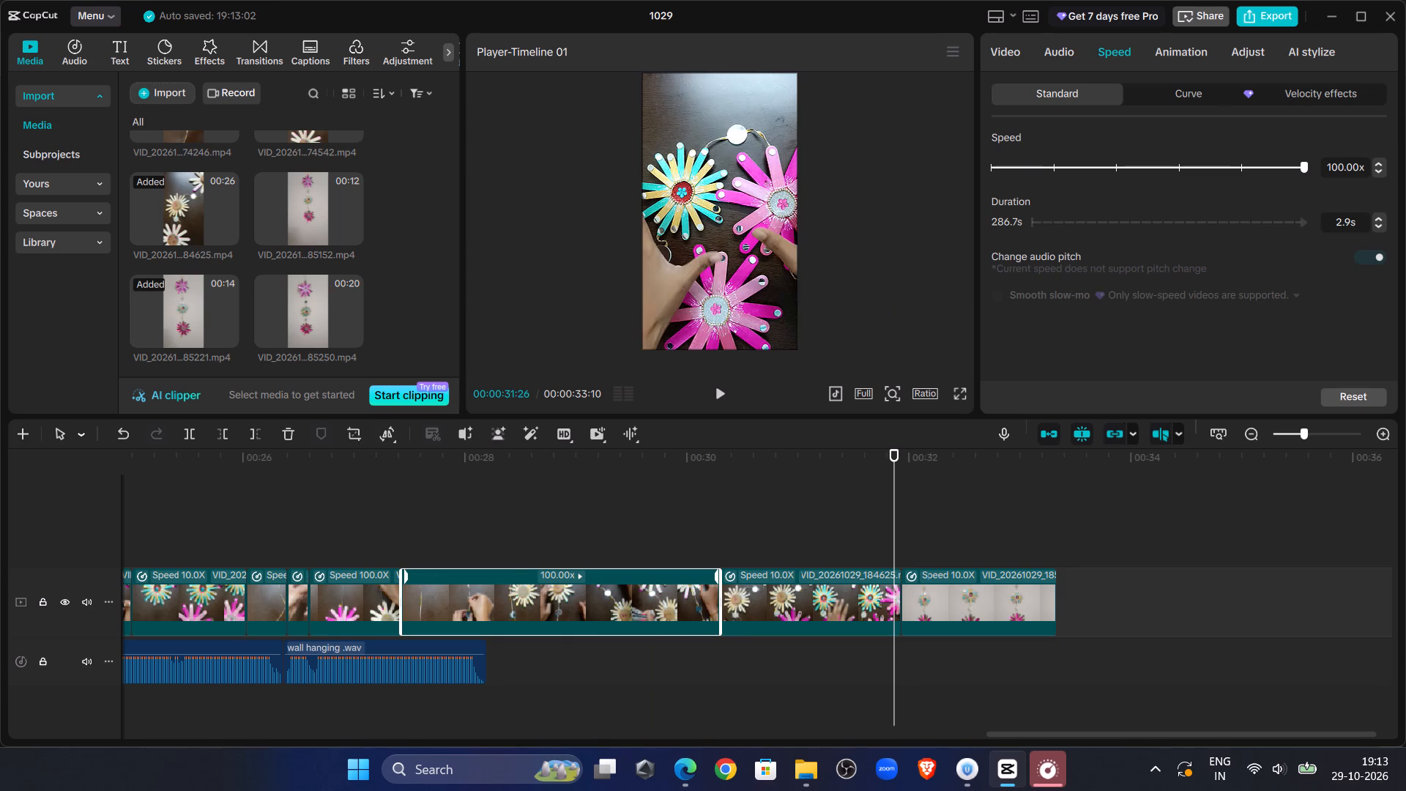
Return to the video's opening and speed up the 10x gluing clip at 00:00:02:08 to a duration of about 0.2 s.
{"action": "left_click", "coordinate": [647, 483]}
{"action": "left_click_drag", "start_coordinate": [647, 483], "coordinate": [737, 532]}
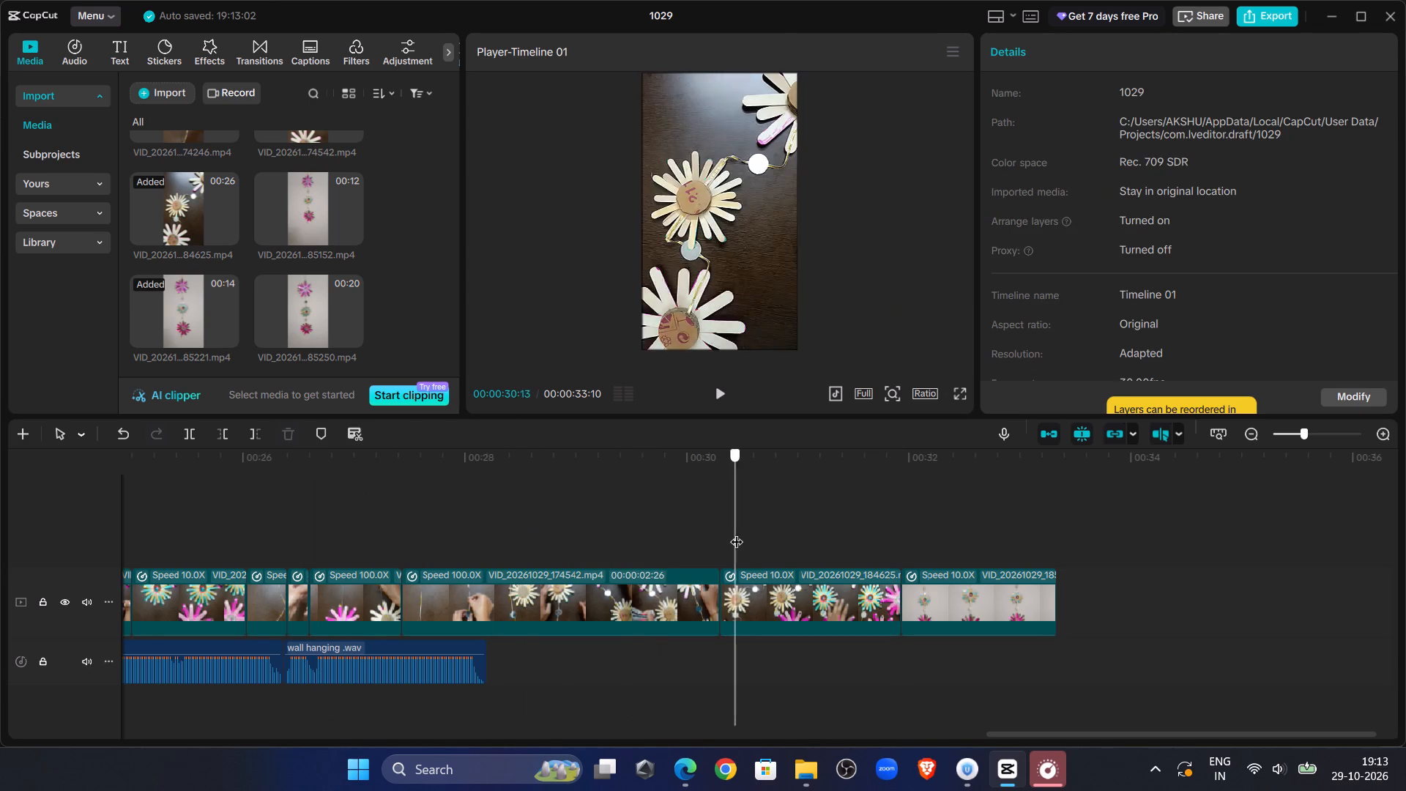
{"action": "left_click_drag", "start_coordinate": [737, 532], "coordinate": [0, 367]}
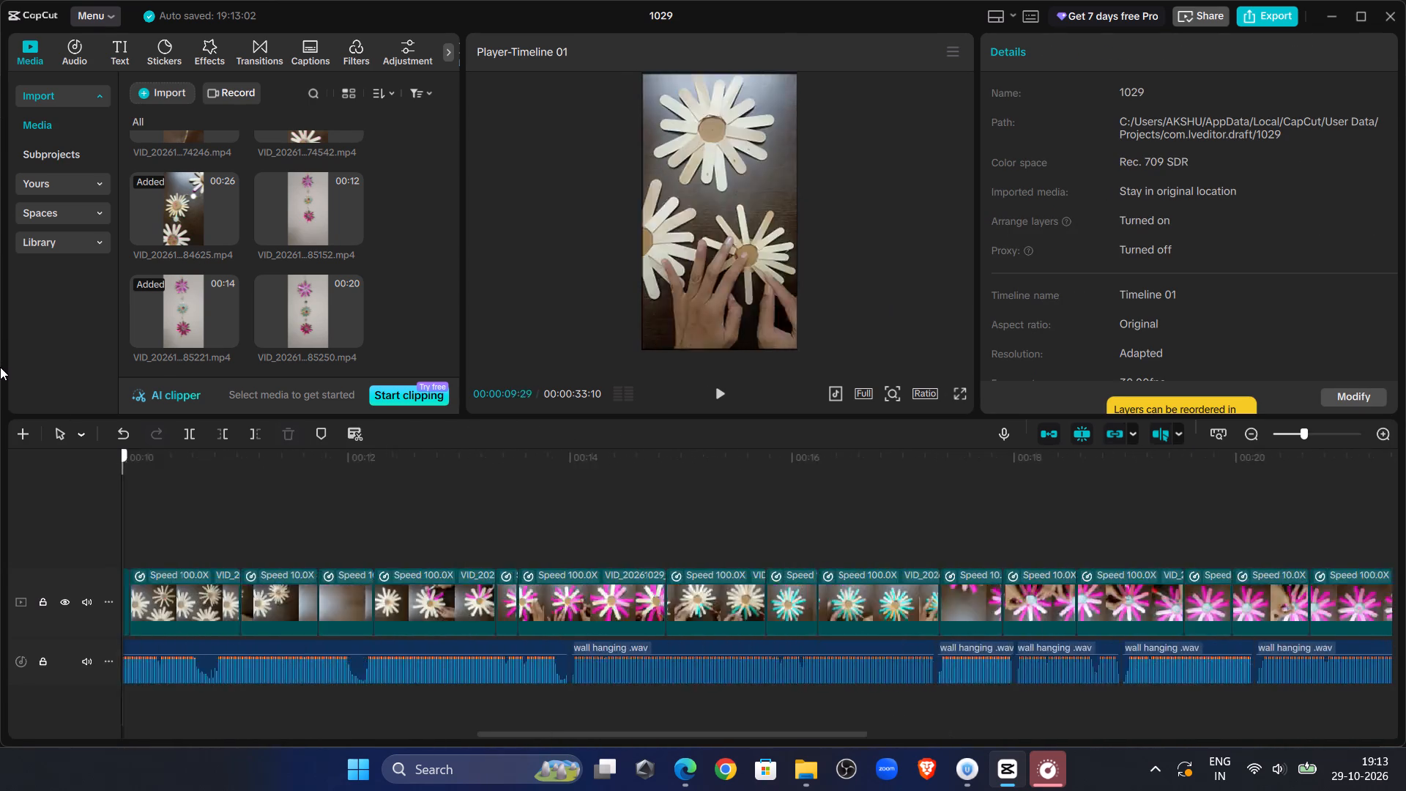
{"action": "left_click_drag", "start_coordinate": [0, 367], "coordinate": [427, 546]}
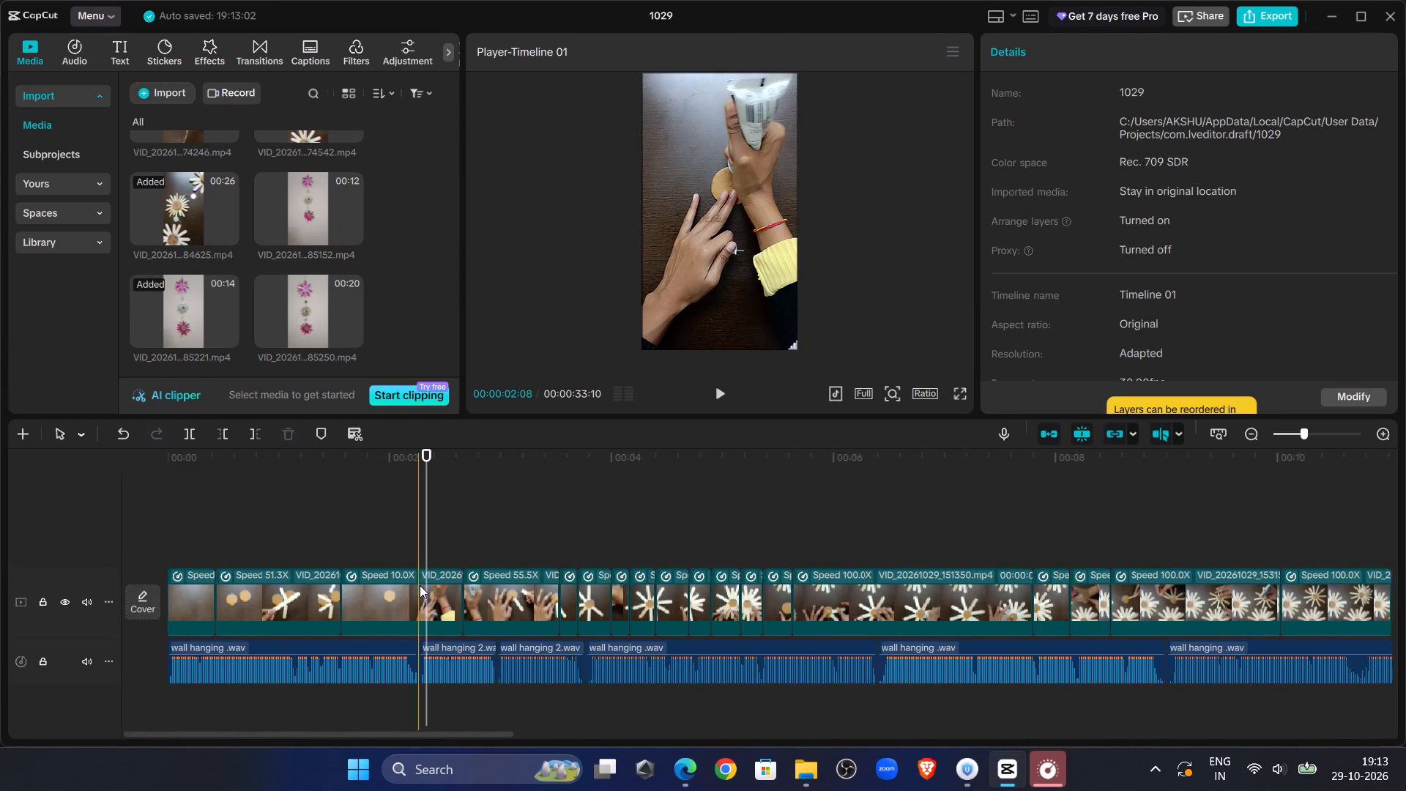
{"action": "left_click", "coordinate": [417, 586]}
{"action": "left_click", "coordinate": [1109, 51]}
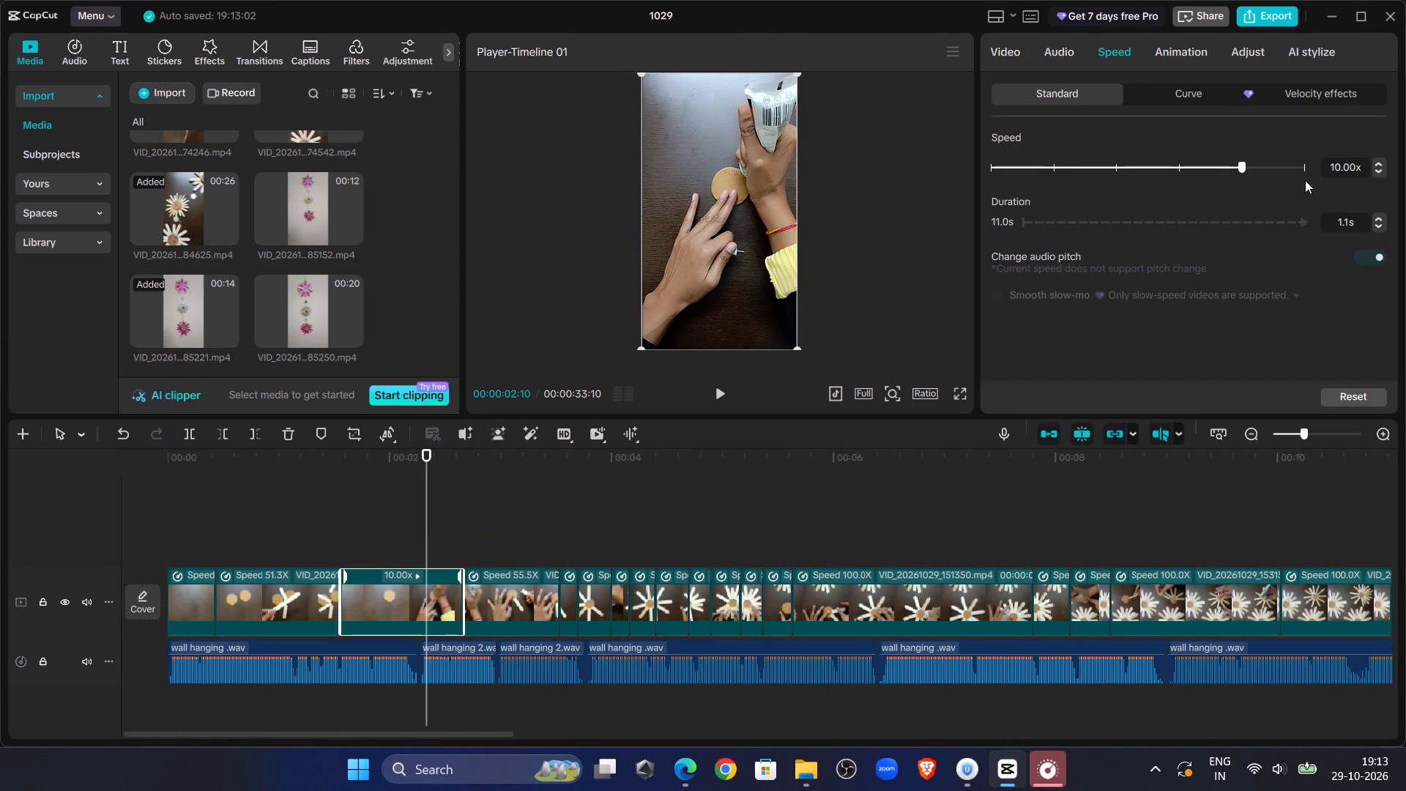
{"action": "left_click", "coordinate": [1272, 169]}
Replay the video from the start through the plain flower clips to check their timing against the voice-over.
{"action": "left_click", "coordinate": [393, 495]}
{"action": "left_click_drag", "start_coordinate": [393, 495], "coordinate": [0, 490]}
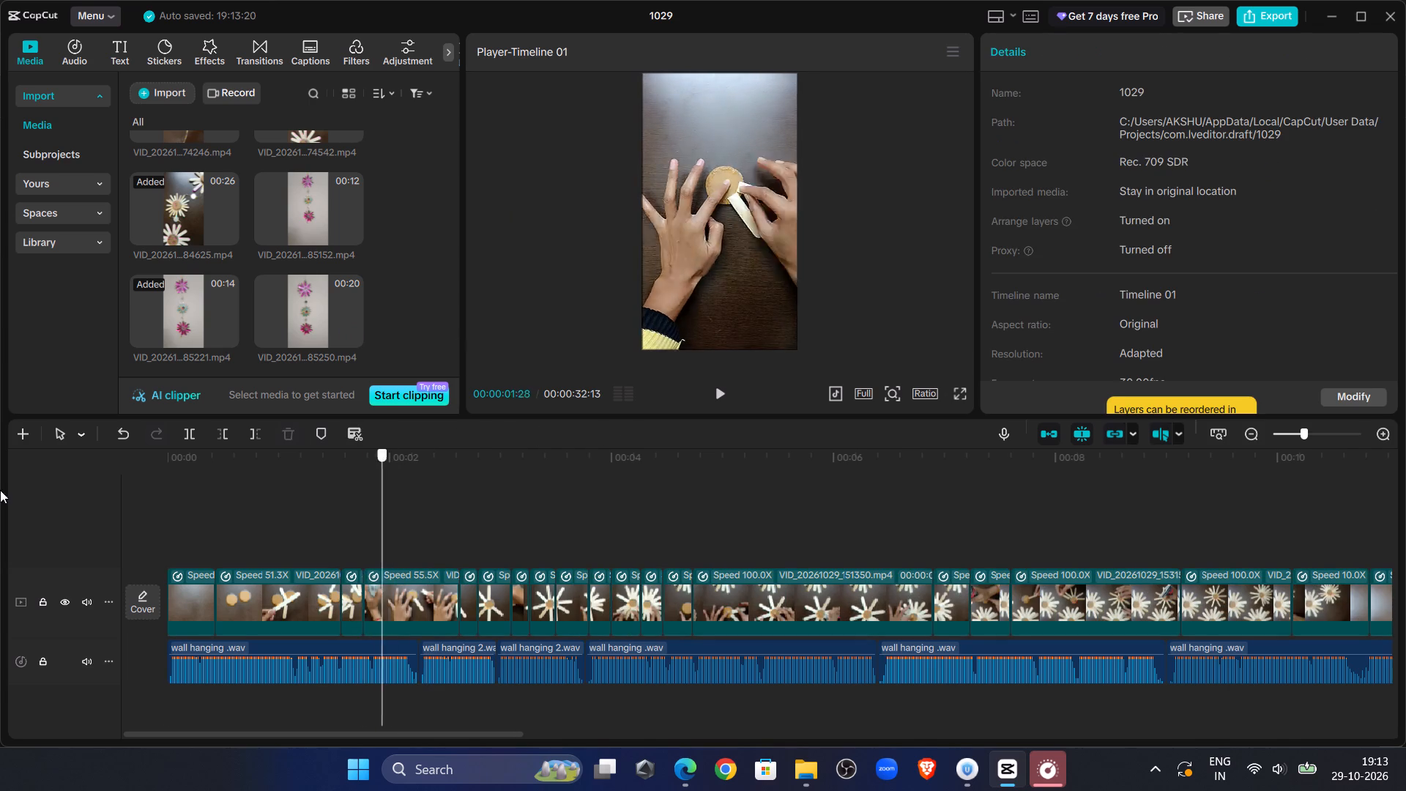
{"action": "left_click_drag", "start_coordinate": [0, 490], "coordinate": [0, 484]}
{"action": "left_click", "coordinate": [722, 395]}
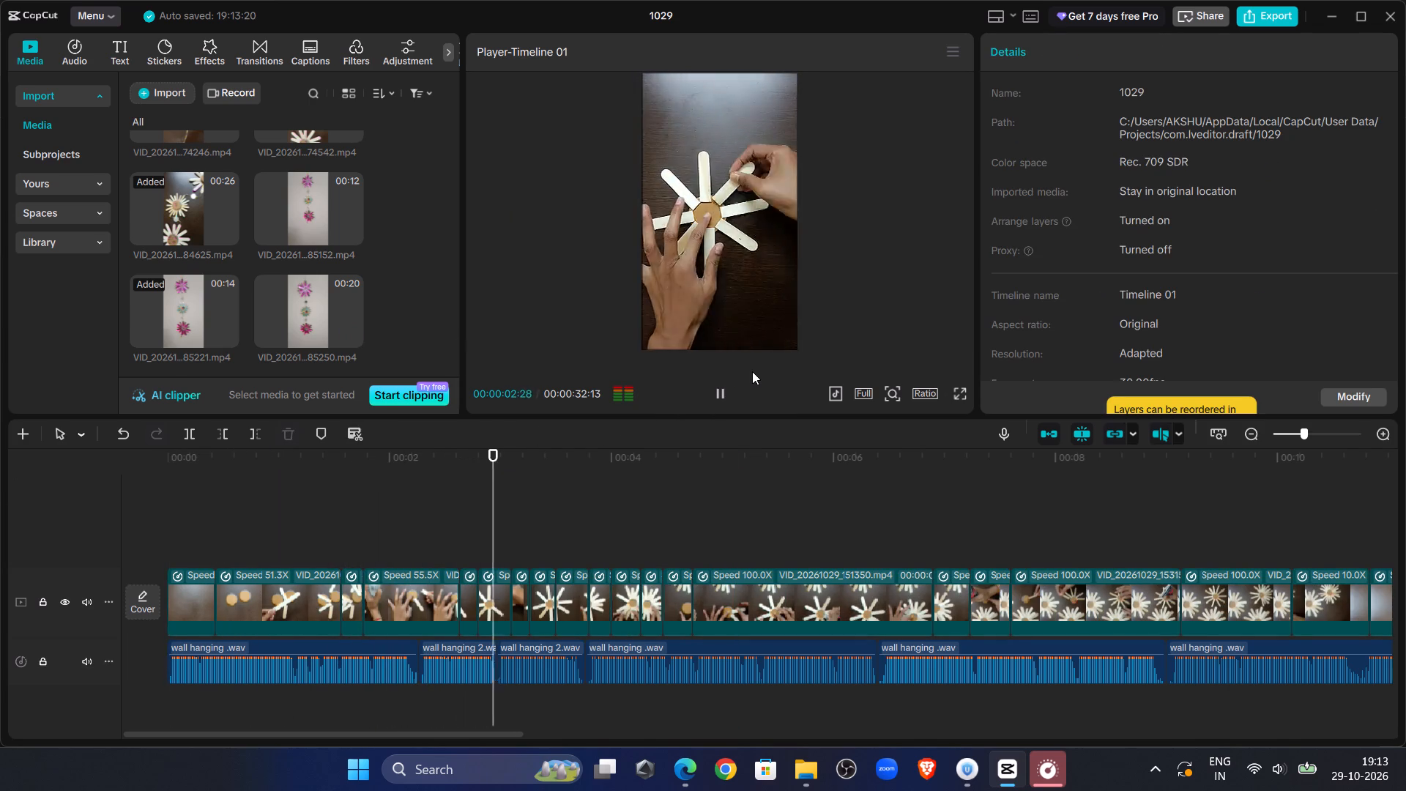
{"action": "left_click", "coordinate": [1289, 436]}
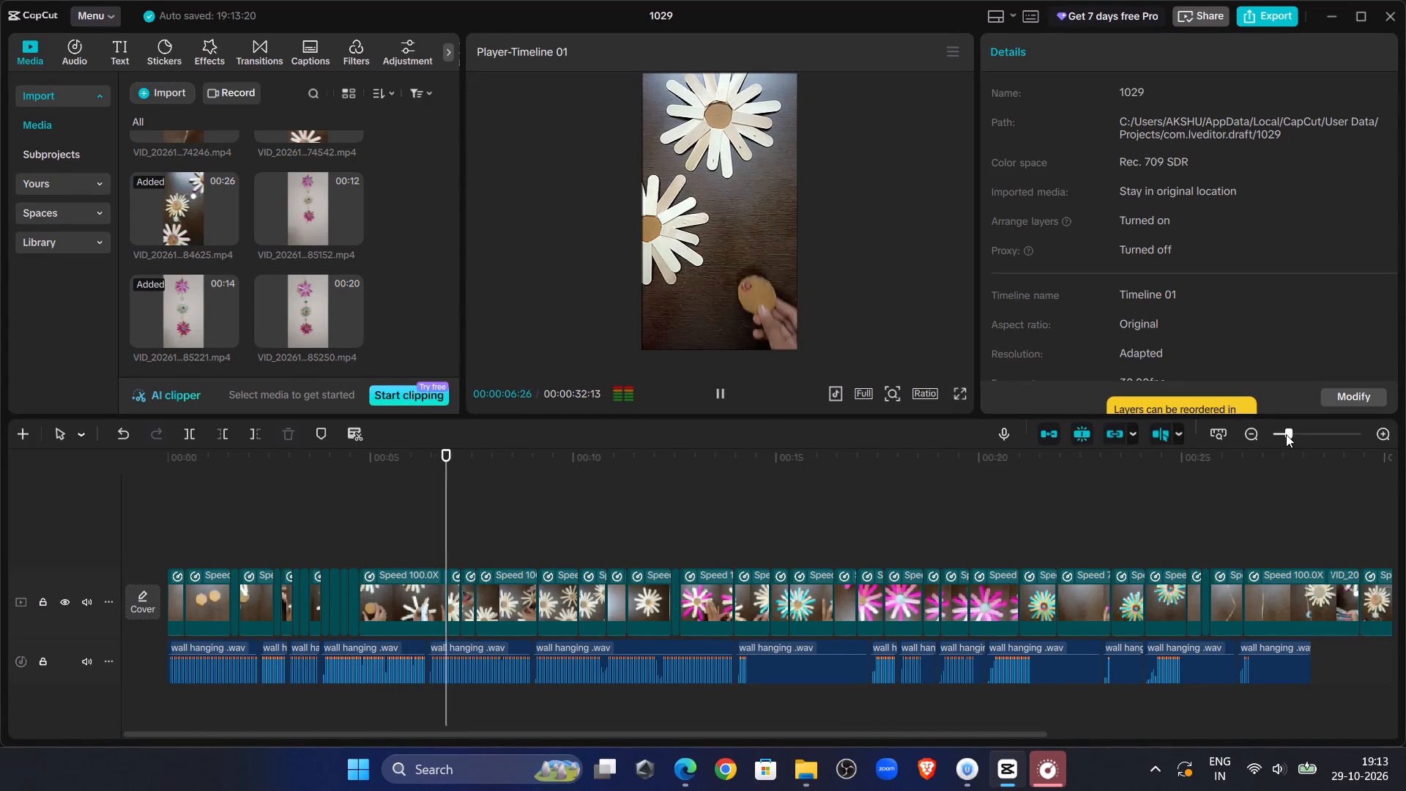
{"action": "left_click", "coordinate": [711, 387]}
{"action": "left_click", "coordinate": [711, 387]}
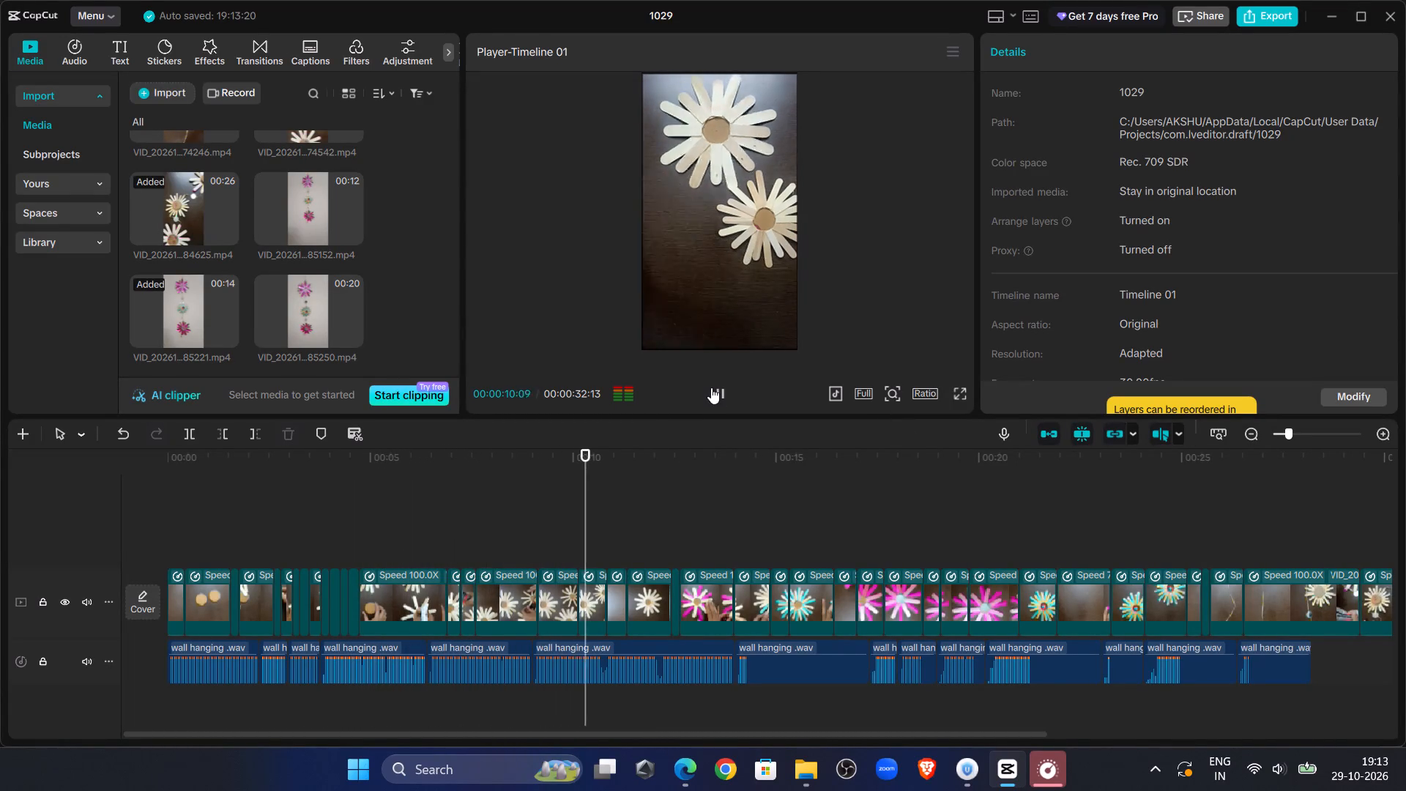
{"action": "left_click", "coordinate": [711, 387]}
{"action": "double_click", "coordinate": [711, 387]}
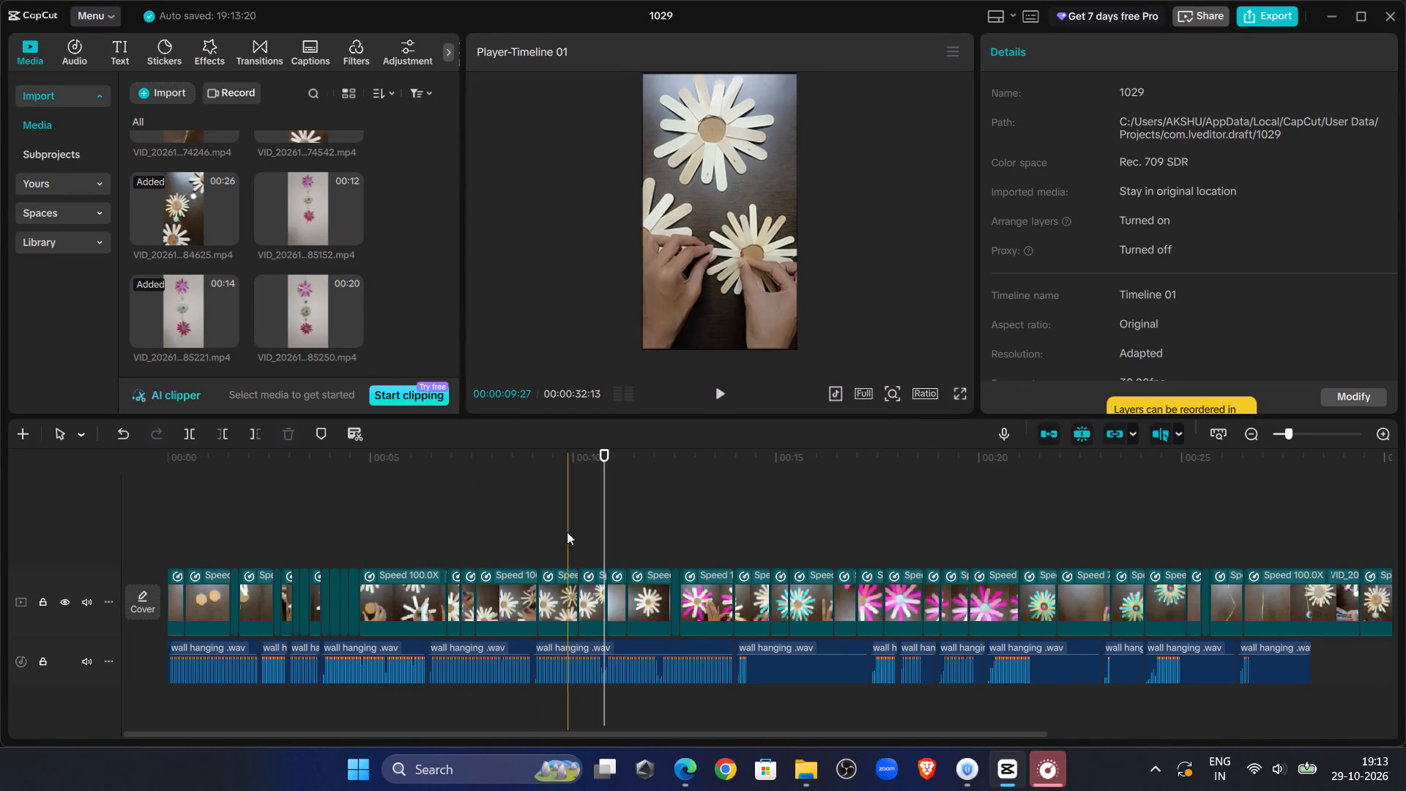
Play the video around 00:00:10 and delete the 10x clip VID_20261029_155138 that follows the plain flower clip.
{"action": "left_click", "coordinate": [558, 521]}
{"action": "left_click", "coordinate": [718, 389]}
{"action": "left_click", "coordinate": [720, 387]}
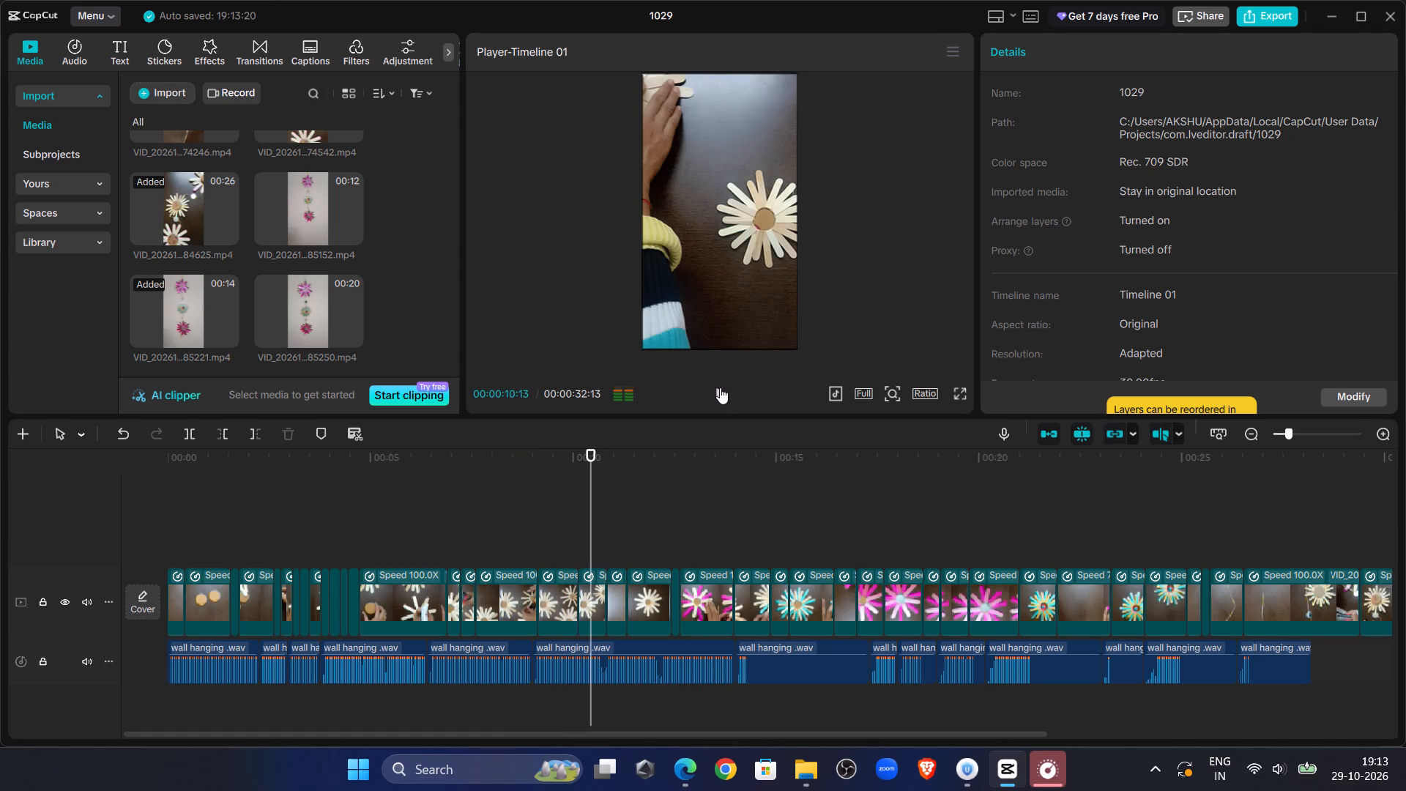
{"action": "left_click", "coordinate": [1319, 434]}
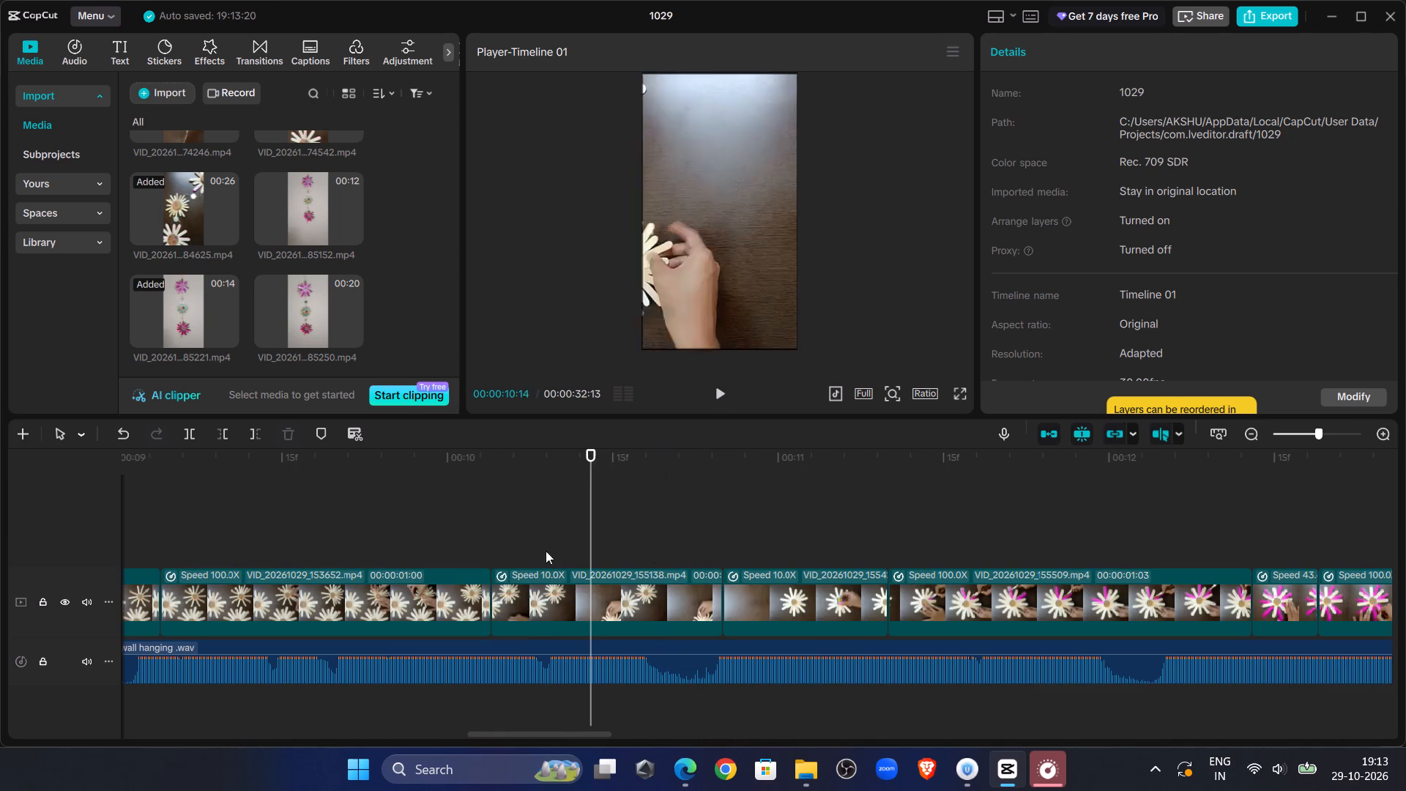
{"action": "left_click", "coordinate": [492, 524]}
{"action": "left_click", "coordinate": [718, 398]}
{"action": "left_click", "coordinate": [721, 395]}
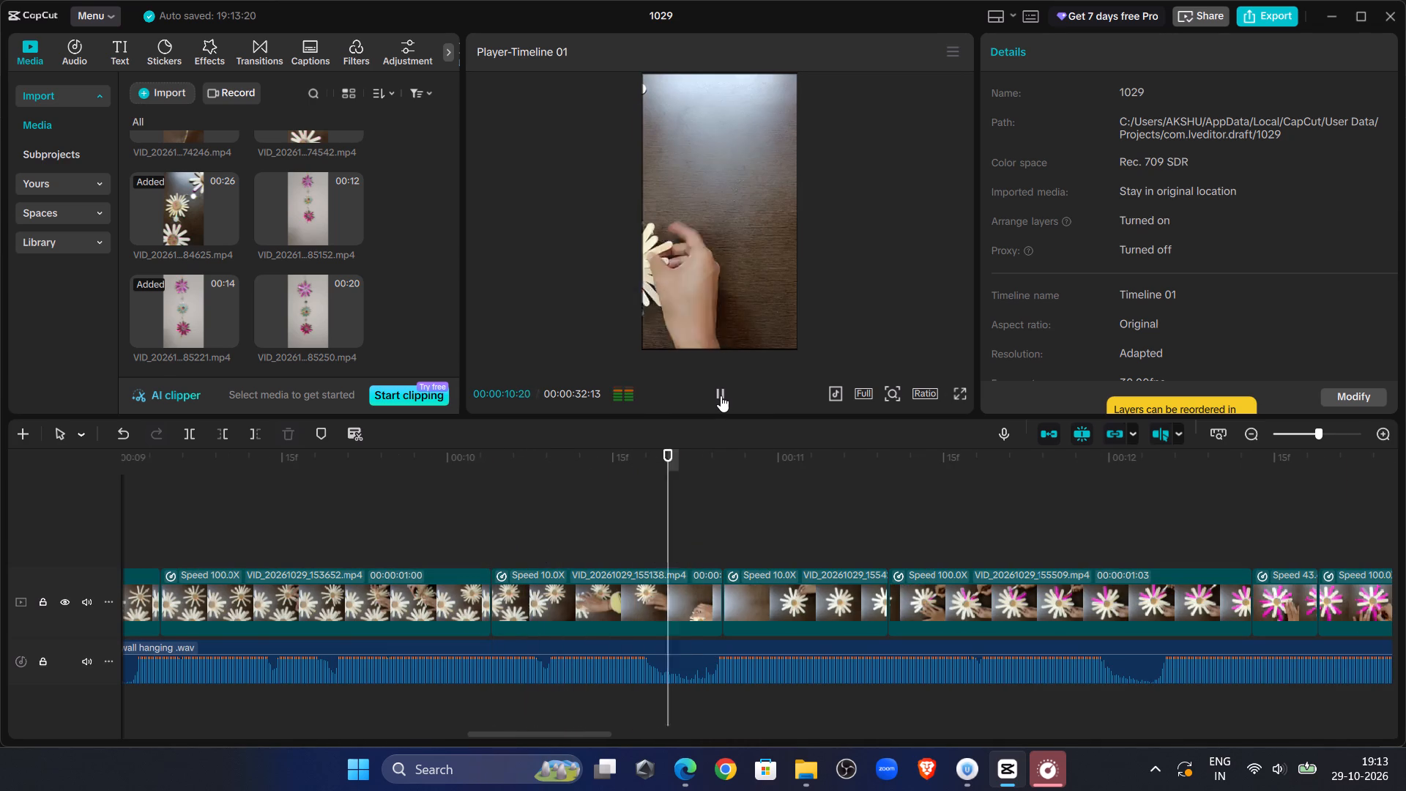
{"action": "left_click", "coordinate": [614, 612]}
{"action": "key", "text": "Delete"}
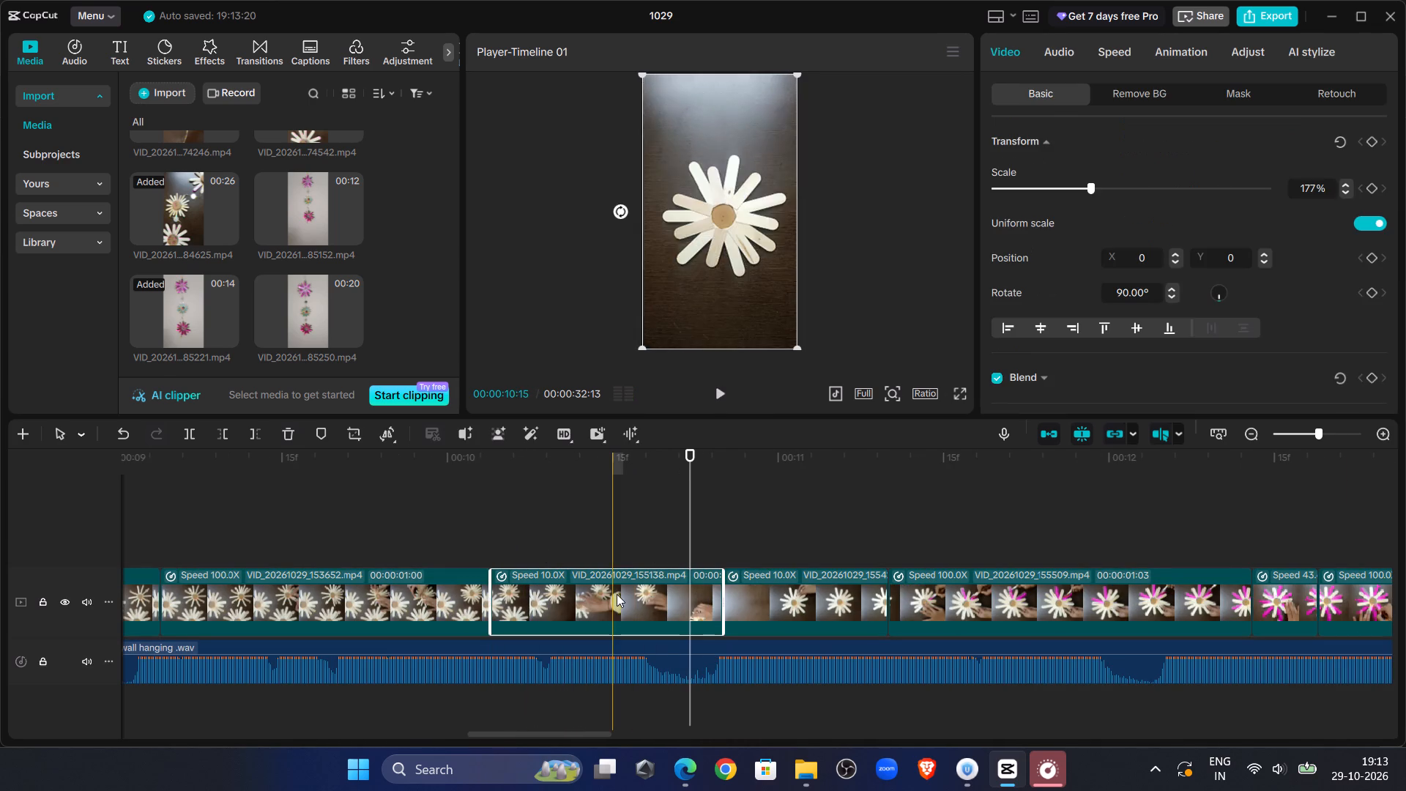
Play on from about 00:00:10 through the pink petal painting clips to check their timing against the voice-over.
{"action": "left_click", "coordinate": [442, 511]}
{"action": "left_click", "coordinate": [716, 390]}
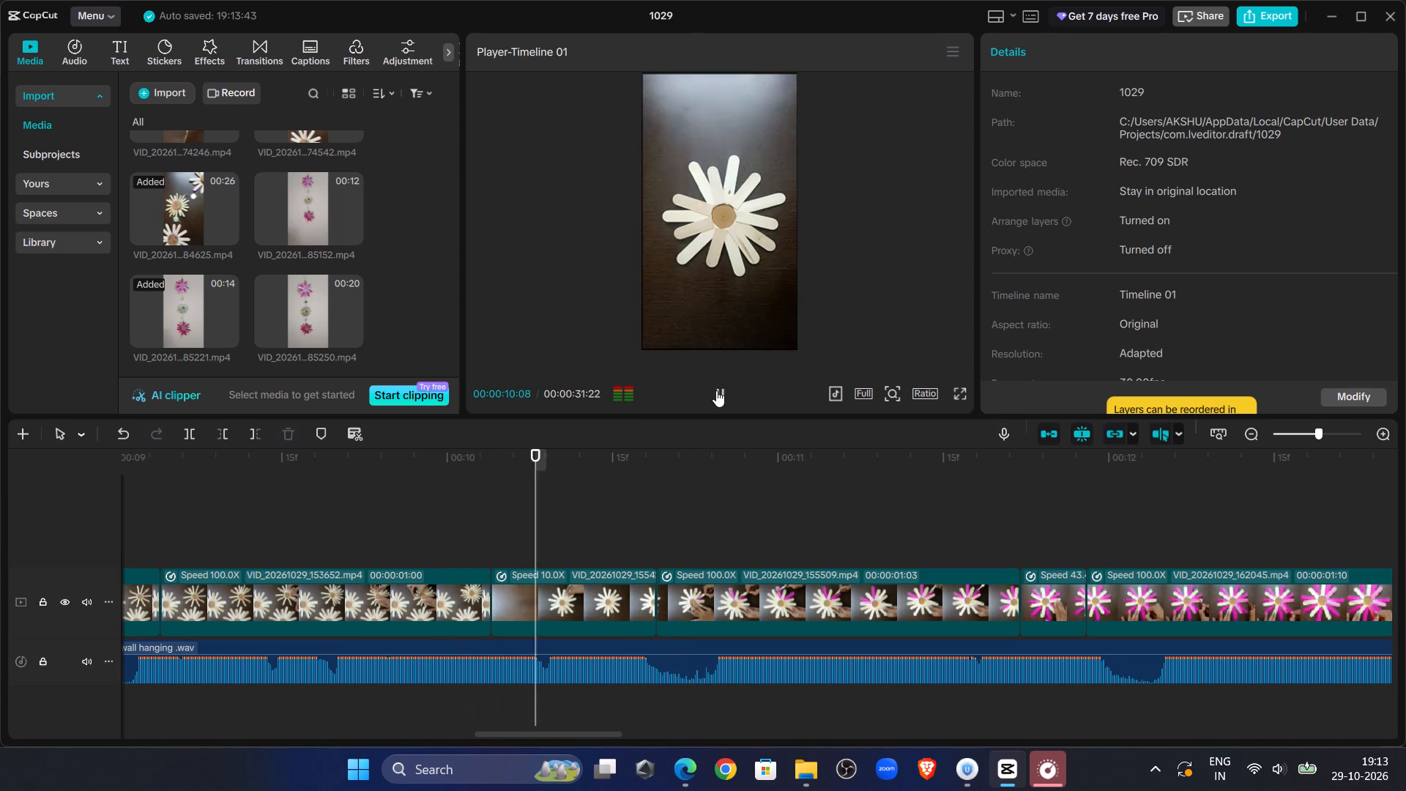
{"action": "left_click", "coordinate": [714, 390]}
{"action": "double_click", "coordinate": [714, 390]}
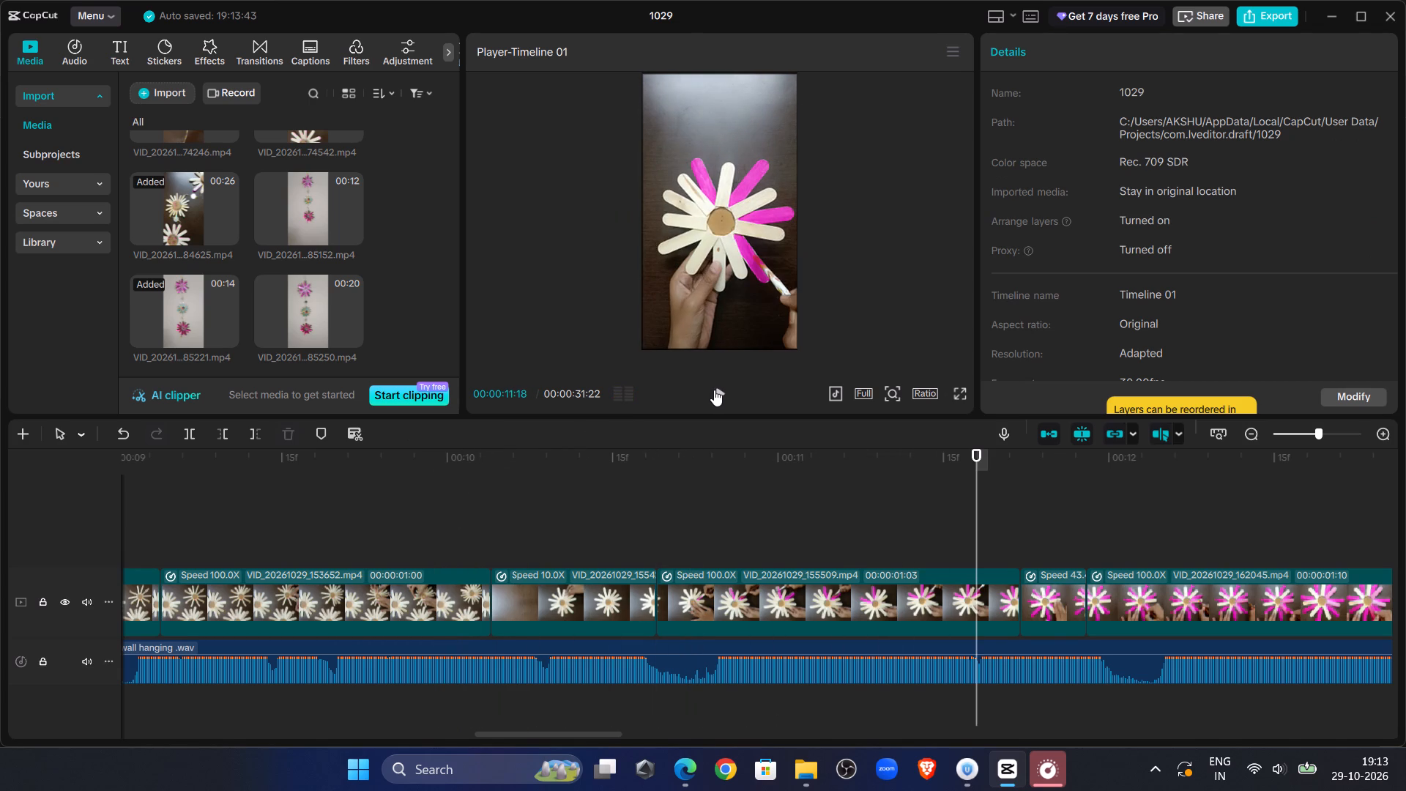
{"action": "left_click", "coordinate": [729, 400]}
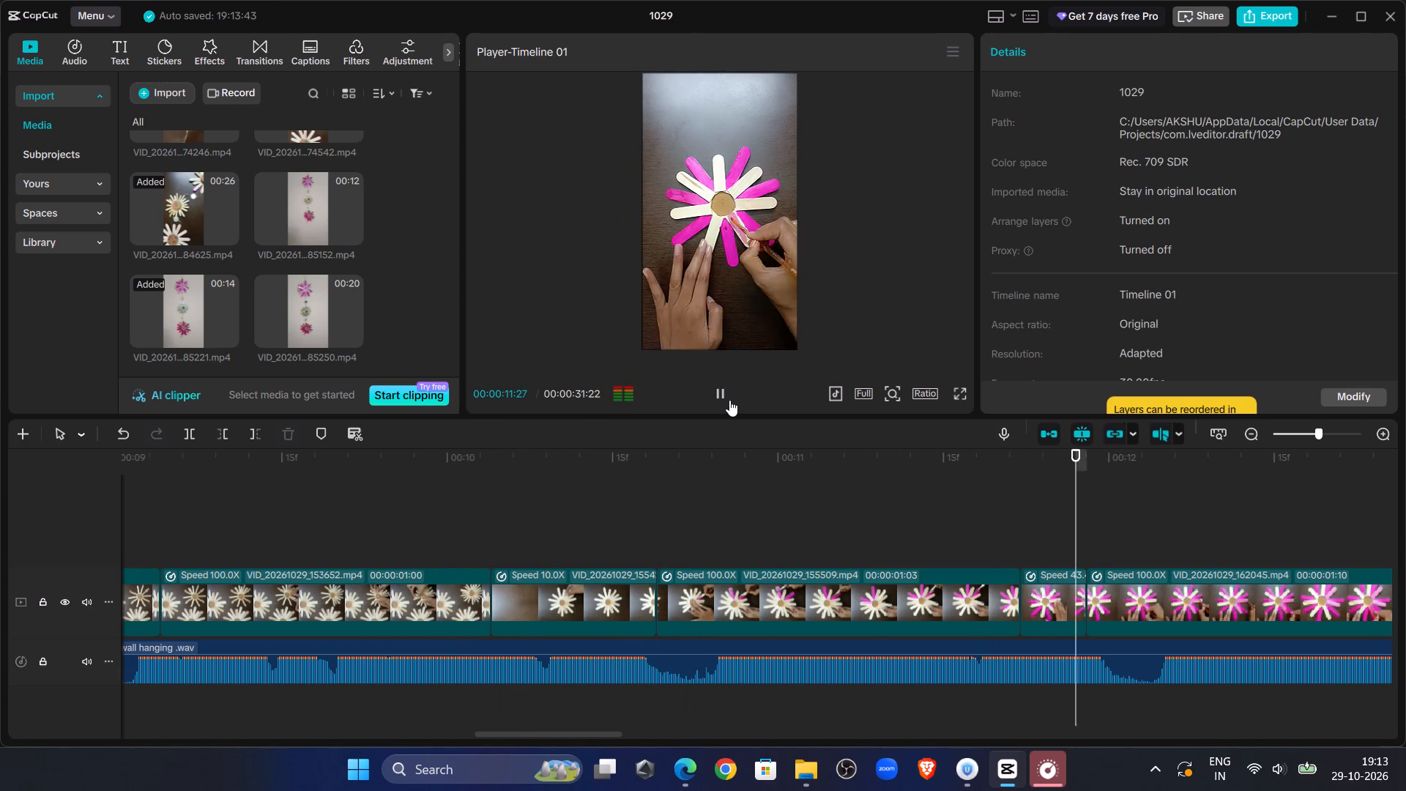
{"action": "left_click", "coordinate": [729, 400]}
{"action": "left_click", "coordinate": [729, 400]}
{"action": "left_click", "coordinate": [729, 400]}
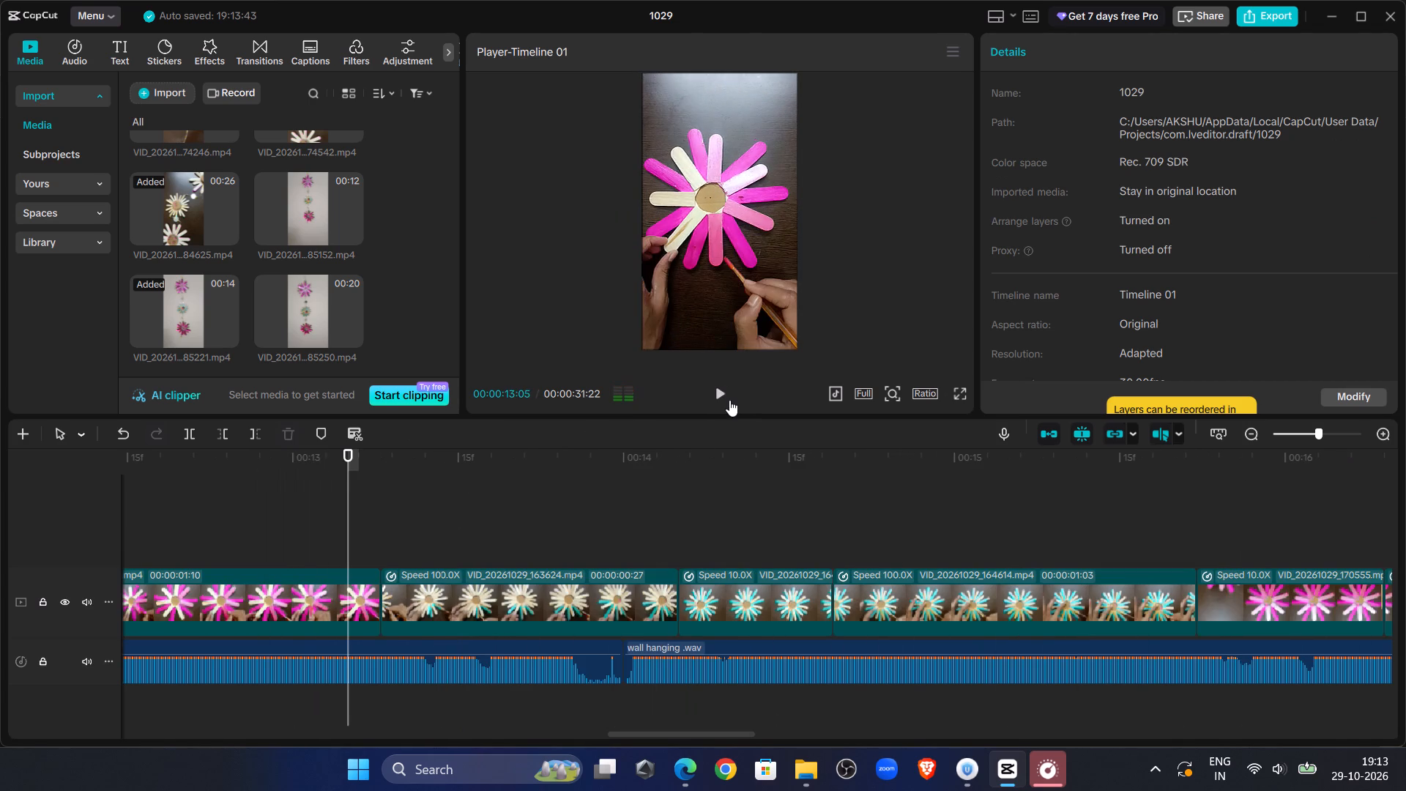
Replay the pink painting section and trim the end of clip VID_20261029_162045 to a duration of 00:00:00:27.
{"action": "left_click_drag", "start_coordinate": [345, 482], "coordinate": [160, 541]}
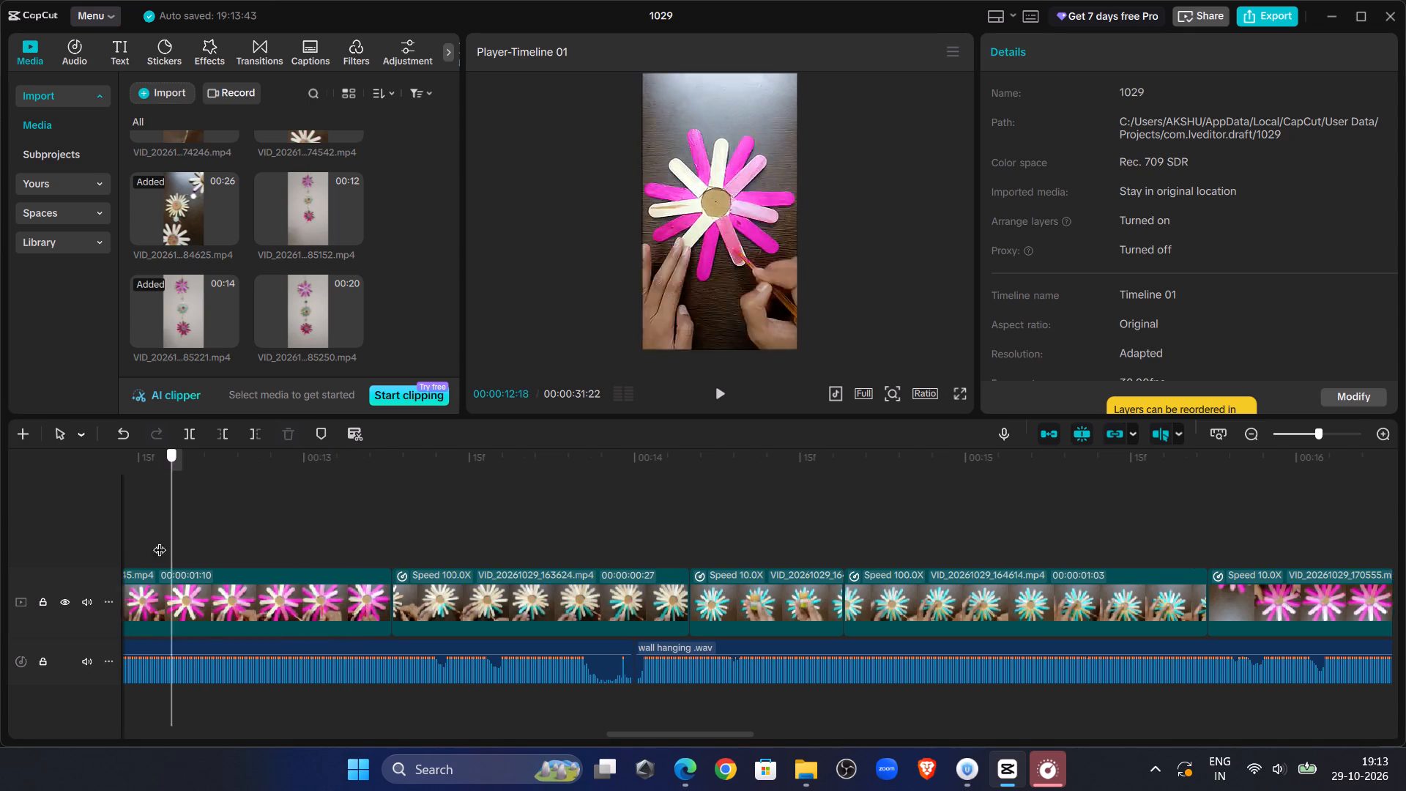
{"action": "left_click_drag", "start_coordinate": [160, 541], "coordinate": [271, 553]}
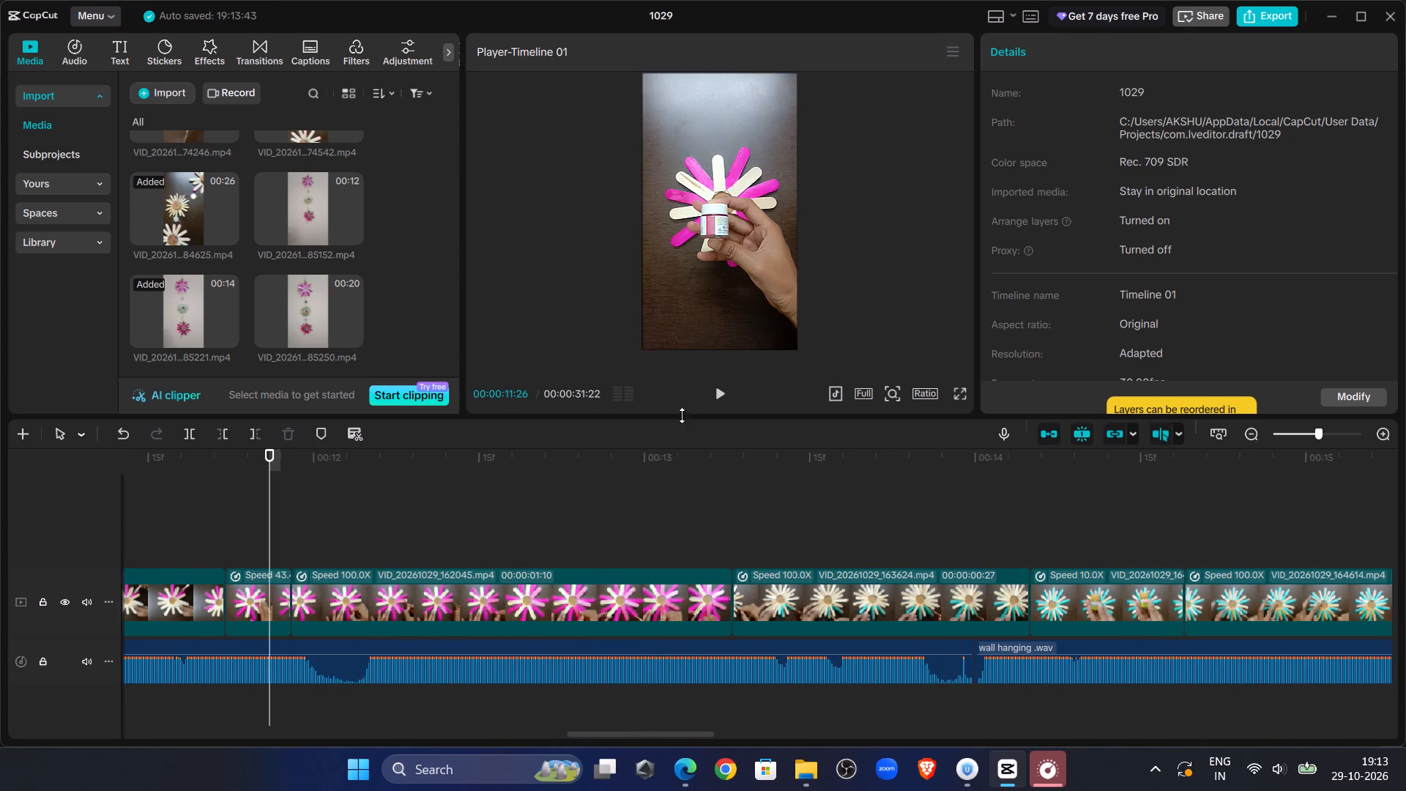
{"action": "left_click", "coordinate": [710, 403]}
{"action": "left_click", "coordinate": [693, 394]}
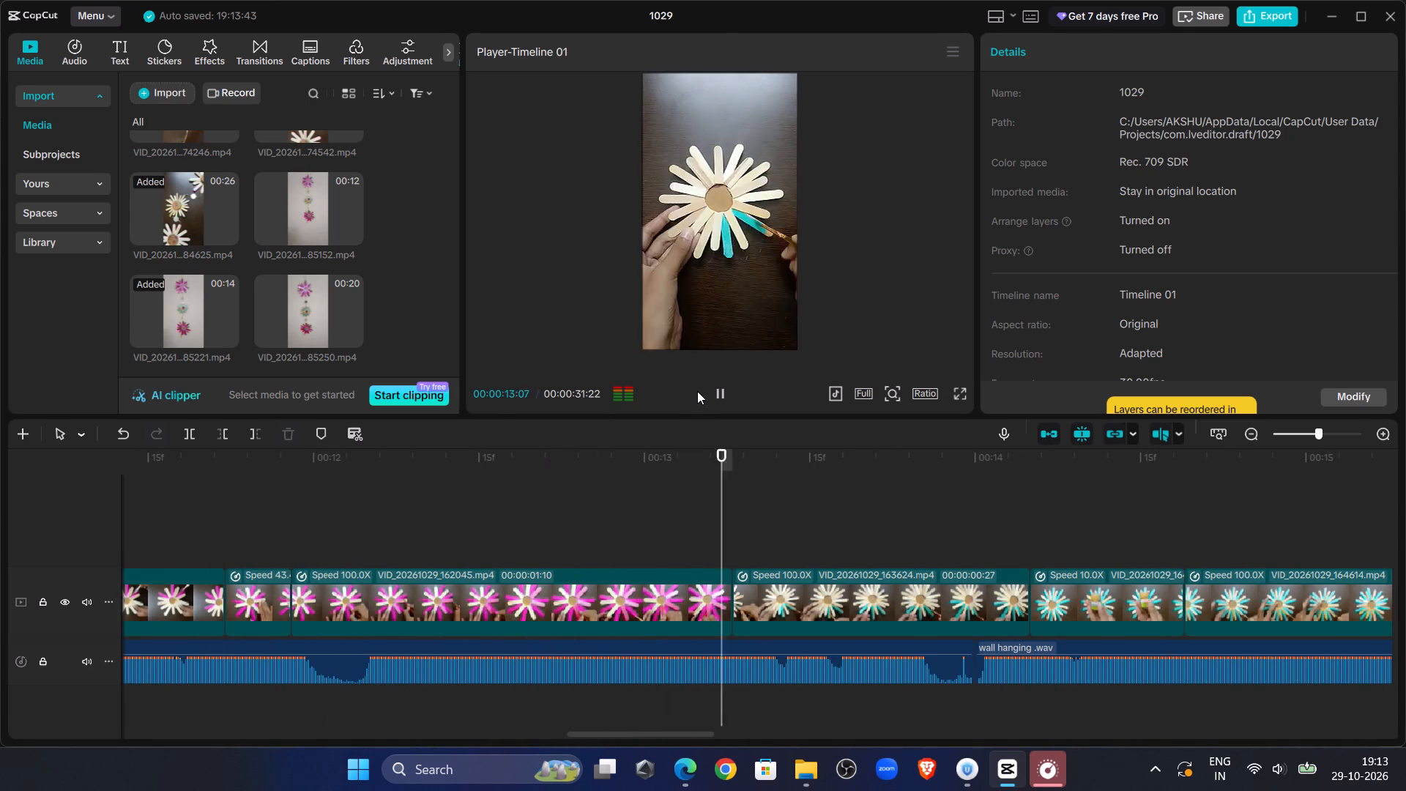
{"action": "left_click", "coordinate": [723, 386]}
{"action": "left_click", "coordinate": [286, 513]}
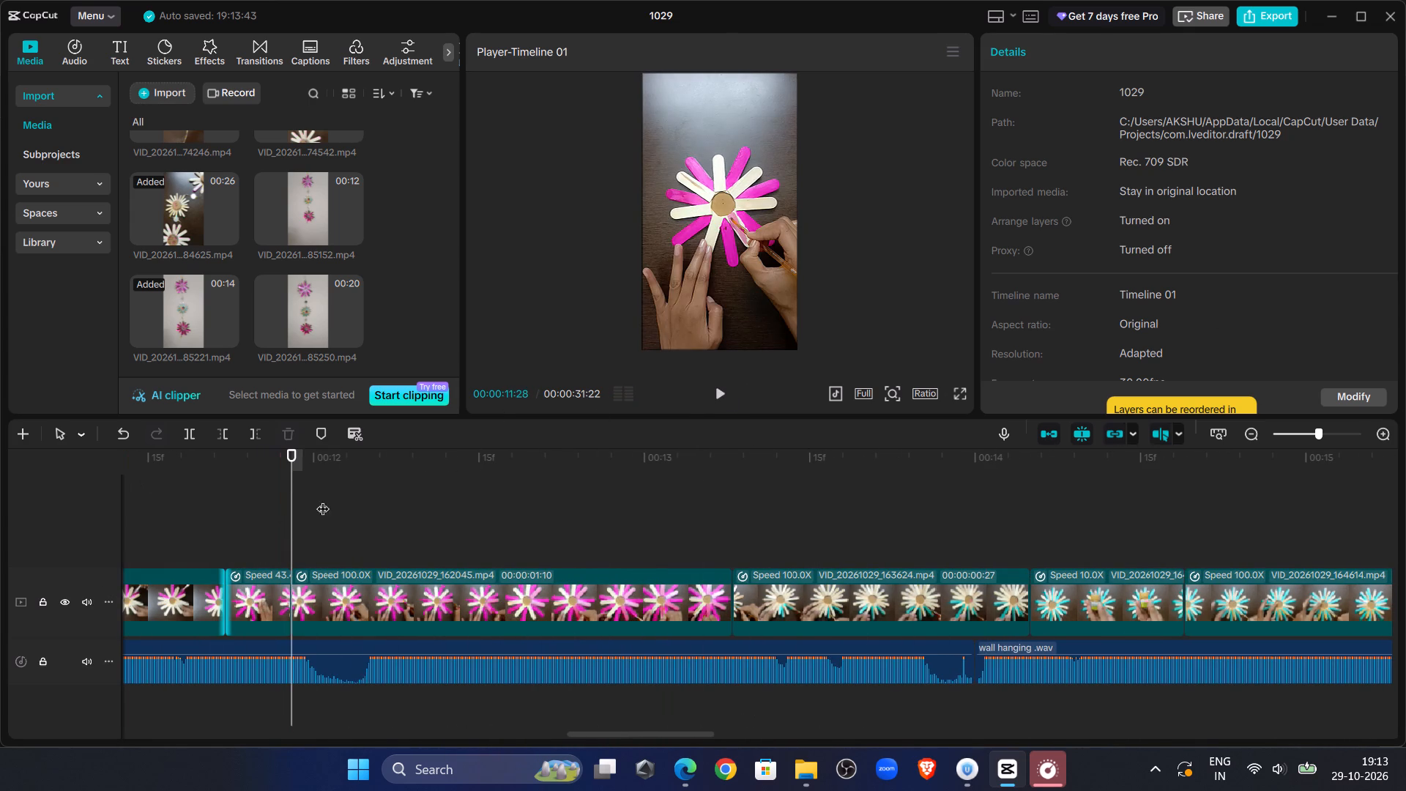
{"action": "left_click", "coordinate": [724, 387]}
{"action": "left_click", "coordinate": [724, 387]}
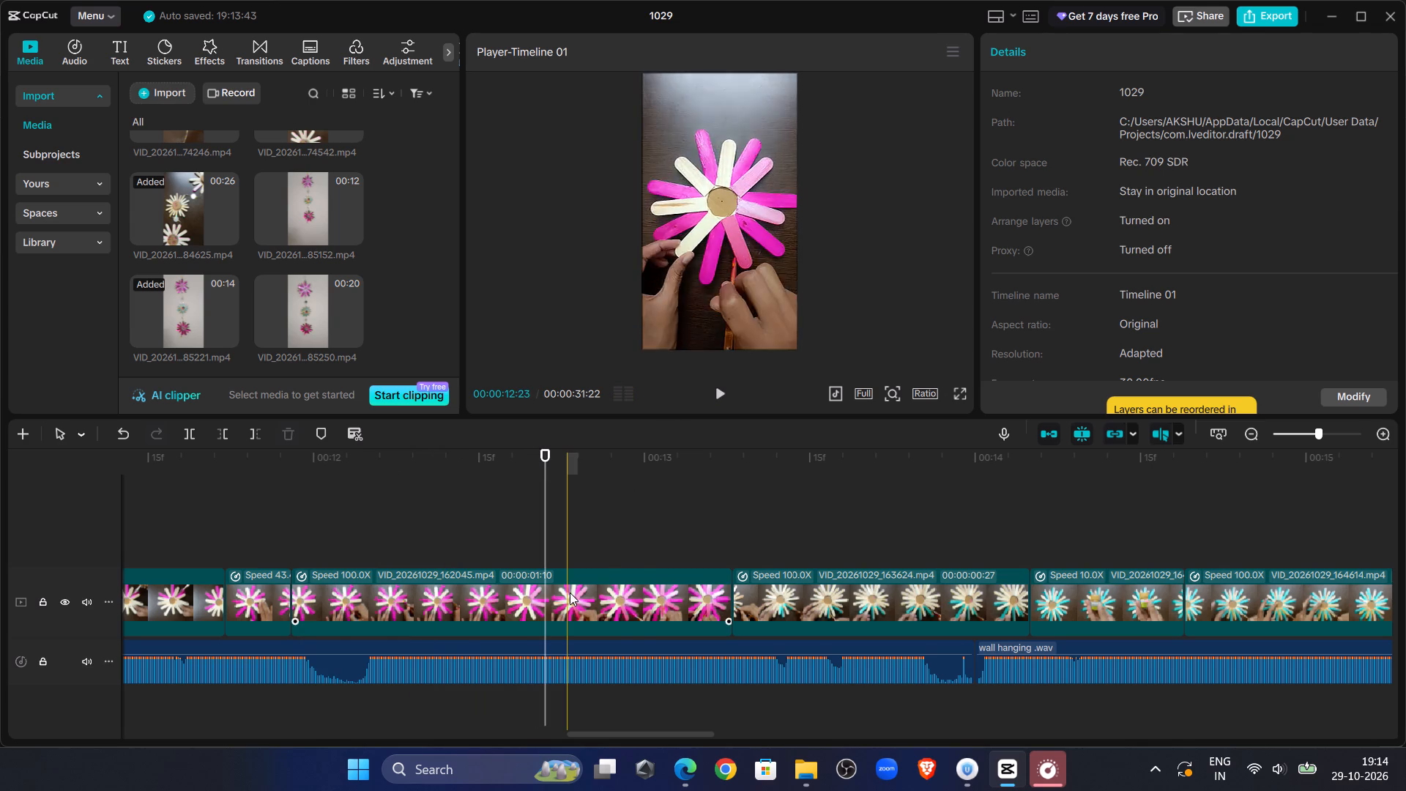
{"action": "double_click", "coordinate": [724, 385]}
{"action": "left_click", "coordinate": [636, 608]}
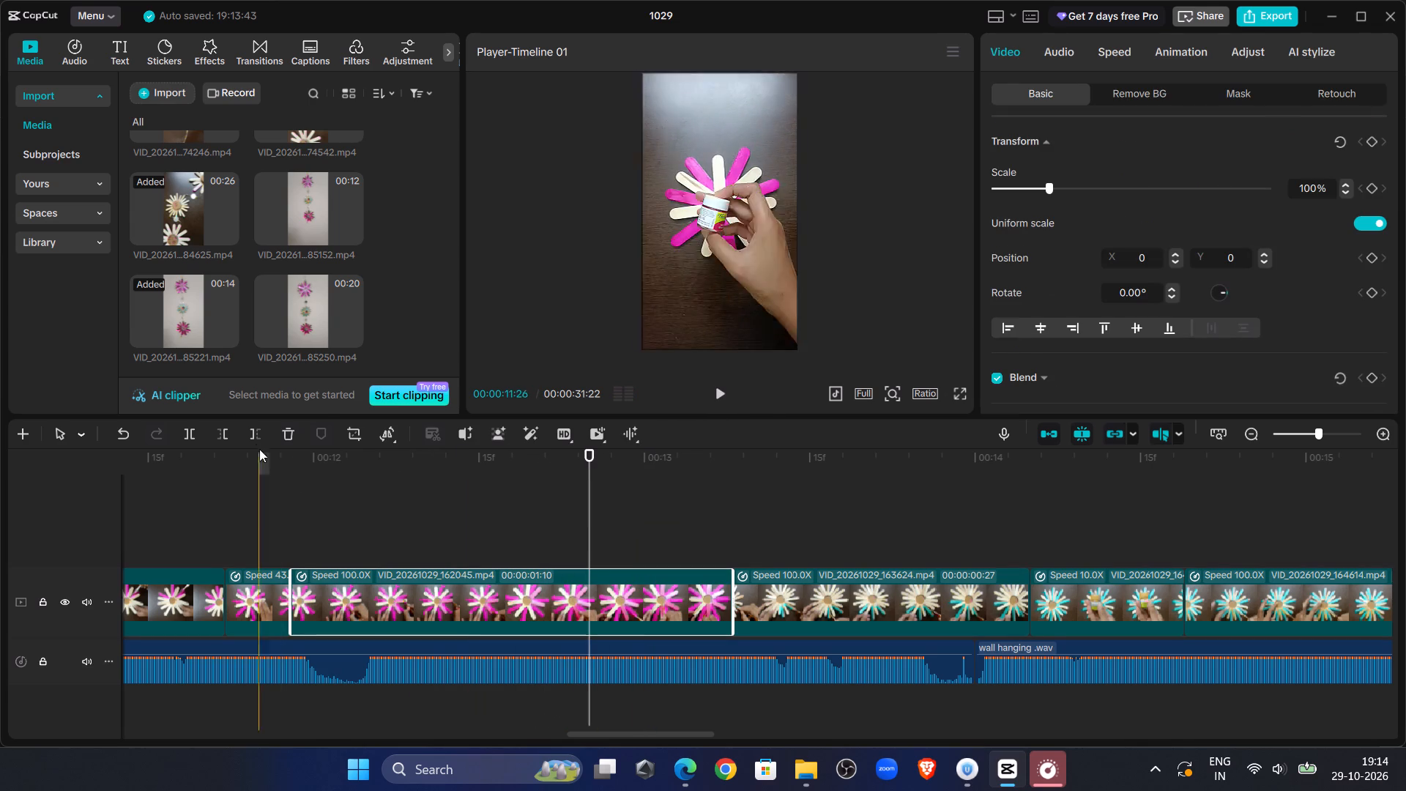
{"action": "left_click", "coordinate": [255, 442]}
Play on to the 10x gold paint-jar clip near 00:00:13:26 and speed it up to 25.97x, a duration of 0.2 s.
{"action": "left_click", "coordinate": [716, 395]}
{"action": "left_click", "coordinate": [716, 395]}
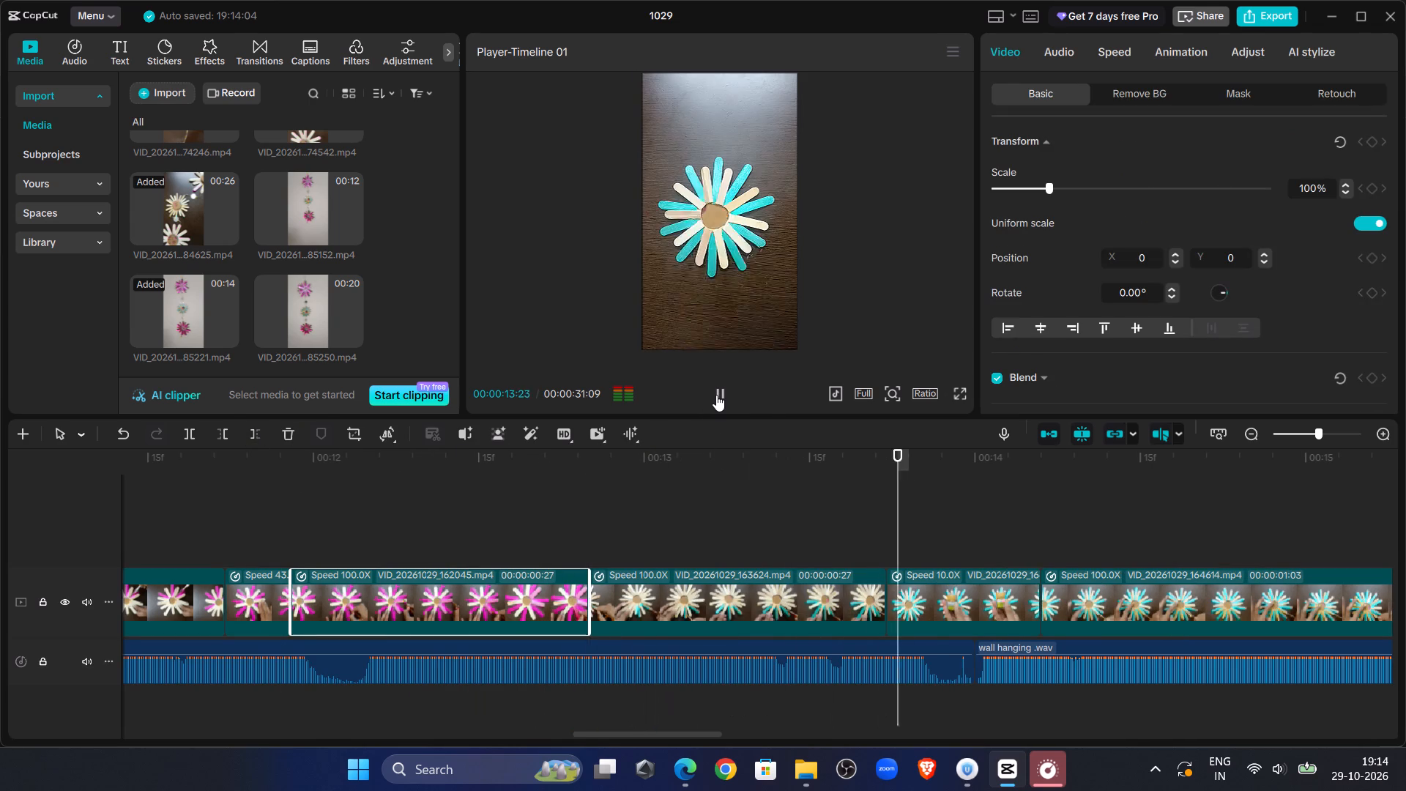
{"action": "left_click", "coordinate": [940, 606]}
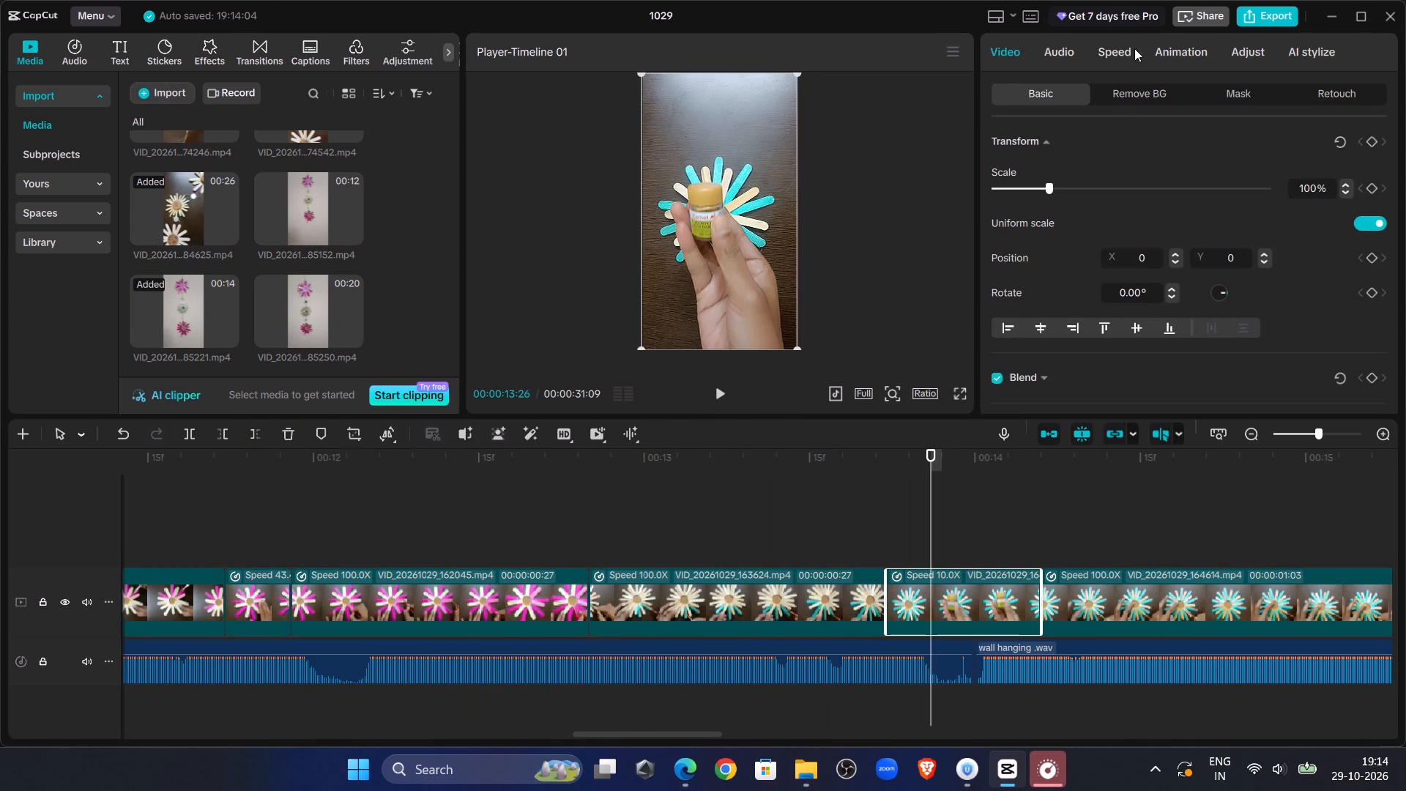
{"action": "left_click", "coordinate": [1119, 44]}
{"action": "left_click", "coordinate": [1269, 169]}
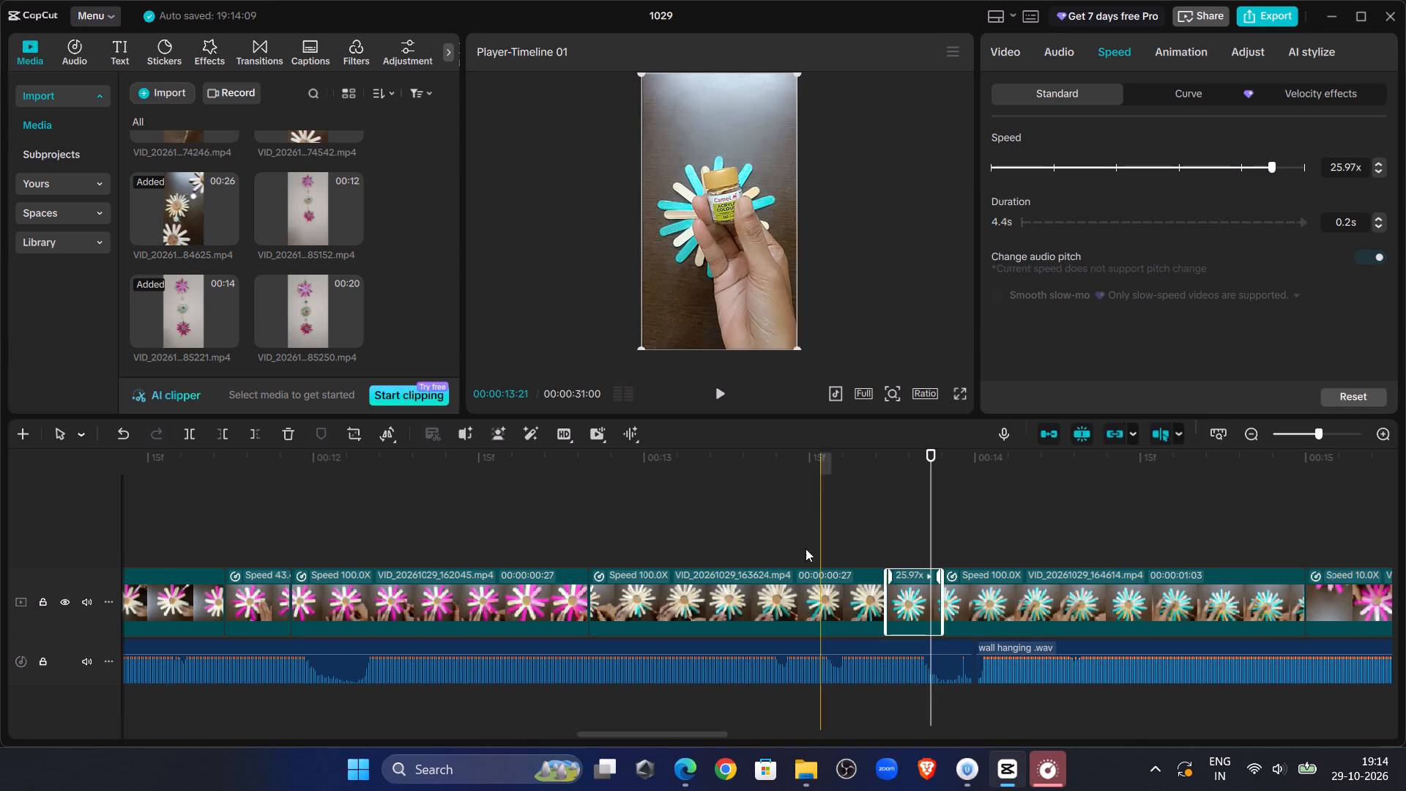
Replay the blue petal painting clip VID_20261029_163624 and trim off its end from 00:00:13:16.
{"action": "left_click", "coordinate": [600, 496]}
{"action": "left_click", "coordinate": [587, 488]}
{"action": "left_click", "coordinate": [728, 376]}
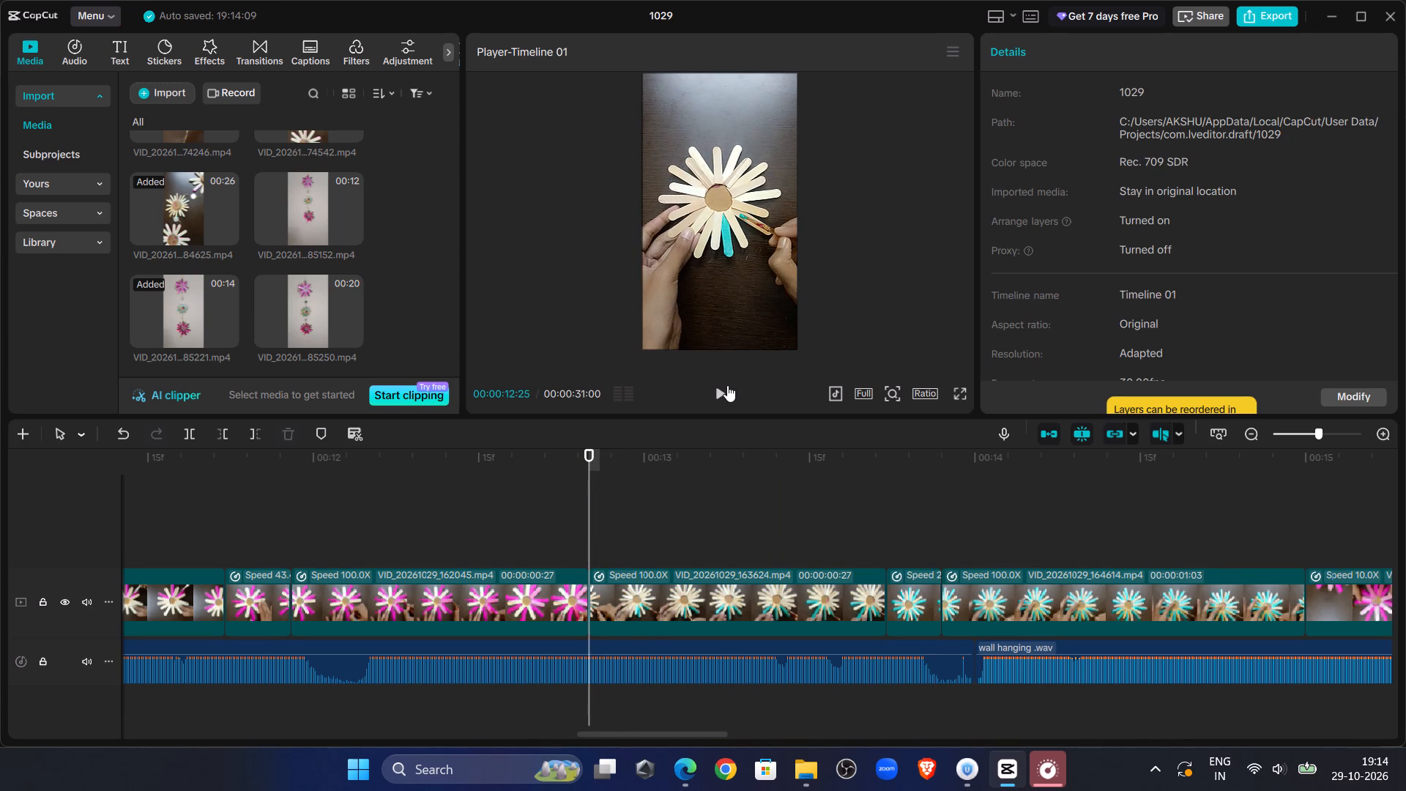
{"action": "left_click", "coordinate": [727, 385]}
{"action": "left_click", "coordinate": [727, 385]}
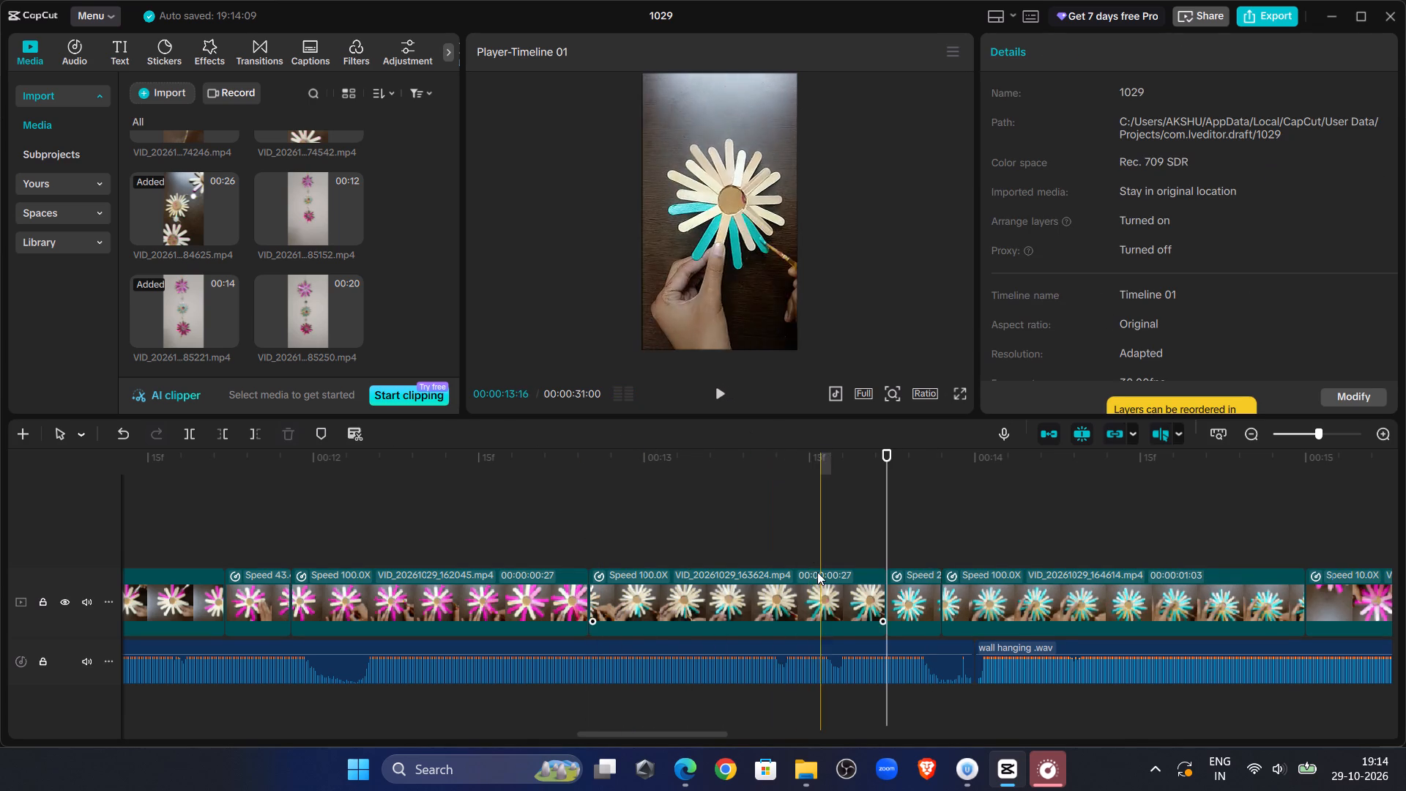
{"action": "left_click", "coordinate": [585, 505]}
{"action": "left_click", "coordinate": [737, 398]}
{"action": "left_click", "coordinate": [728, 395]}
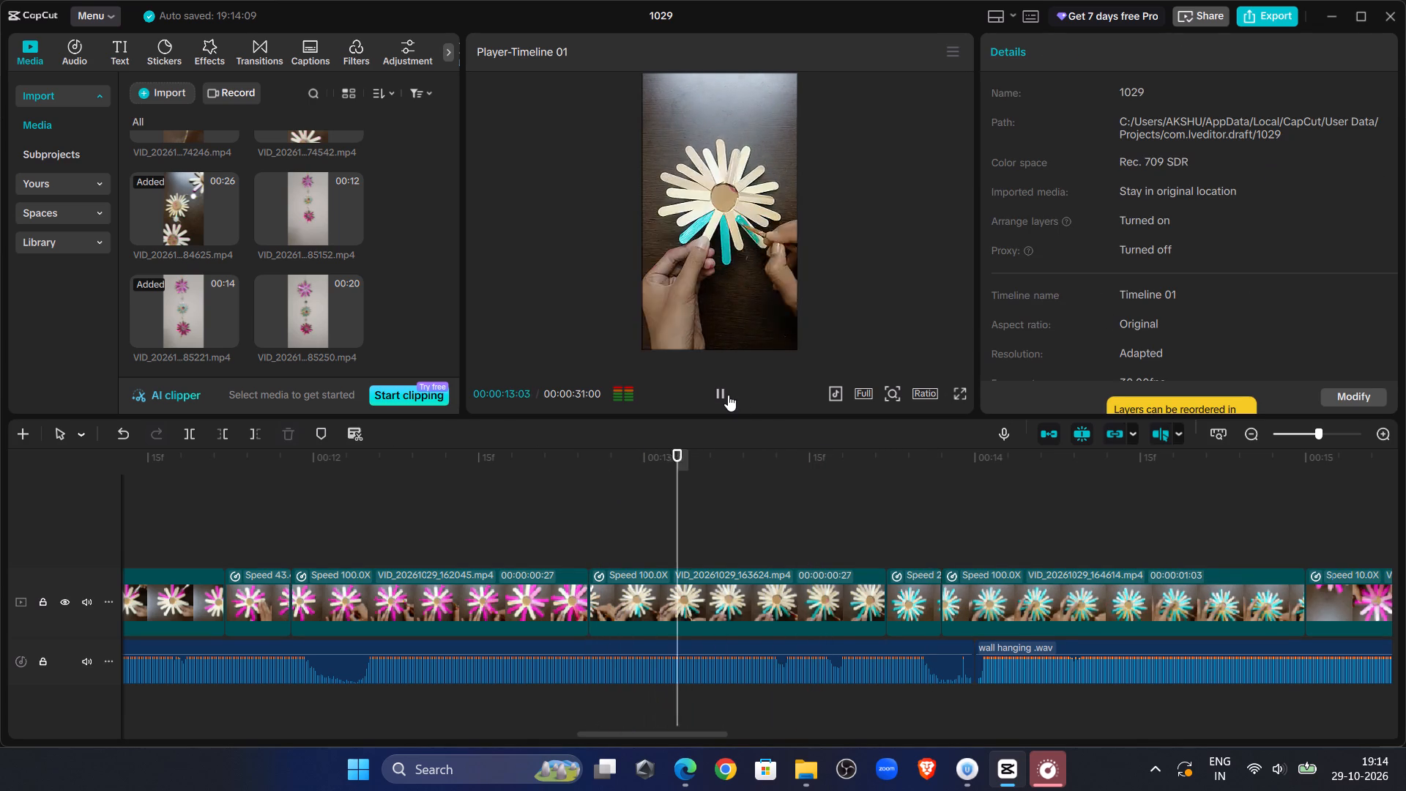
{"action": "left_click", "coordinate": [728, 395]}
{"action": "left_click", "coordinate": [814, 593]}
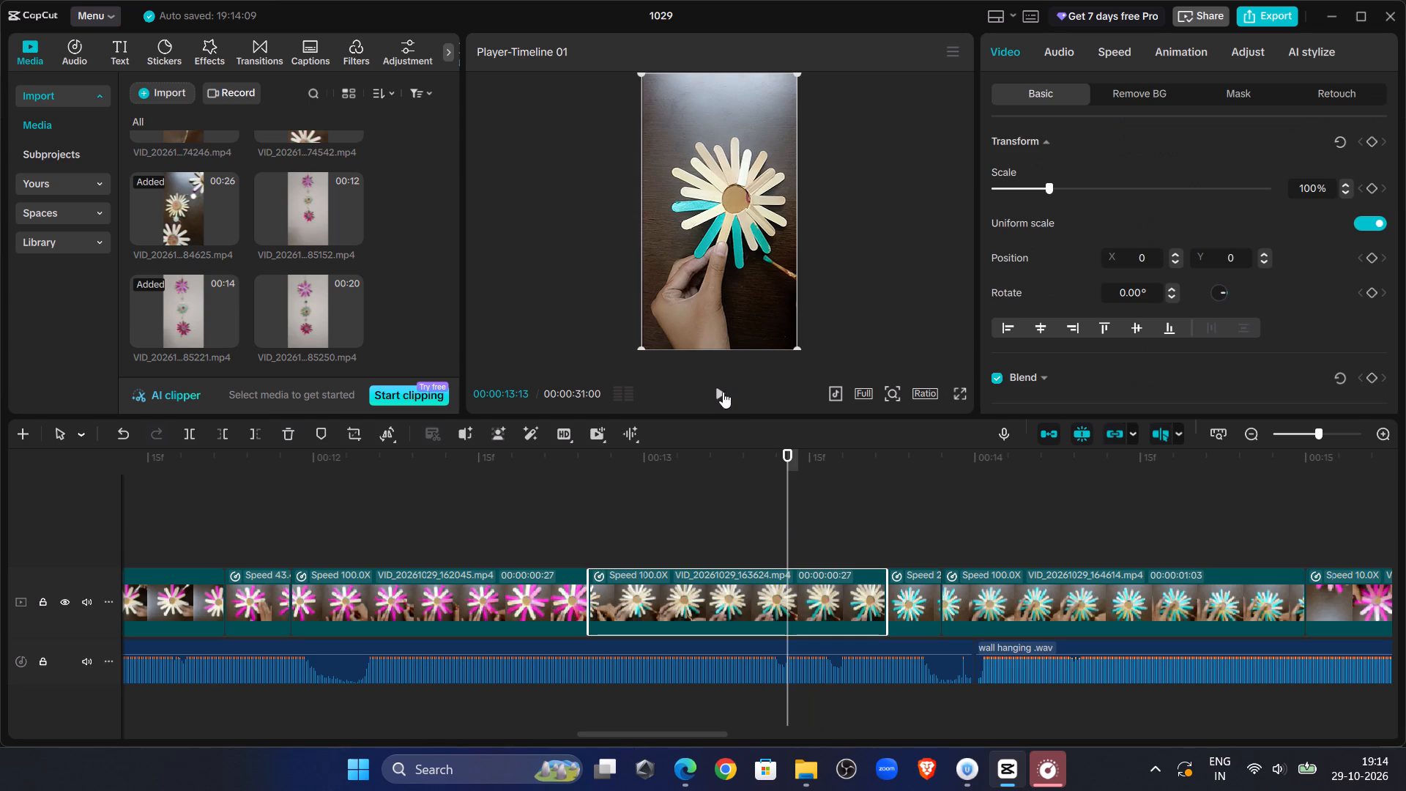
{"action": "double_click", "coordinate": [721, 397]}
{"action": "left_click", "coordinate": [250, 432]}
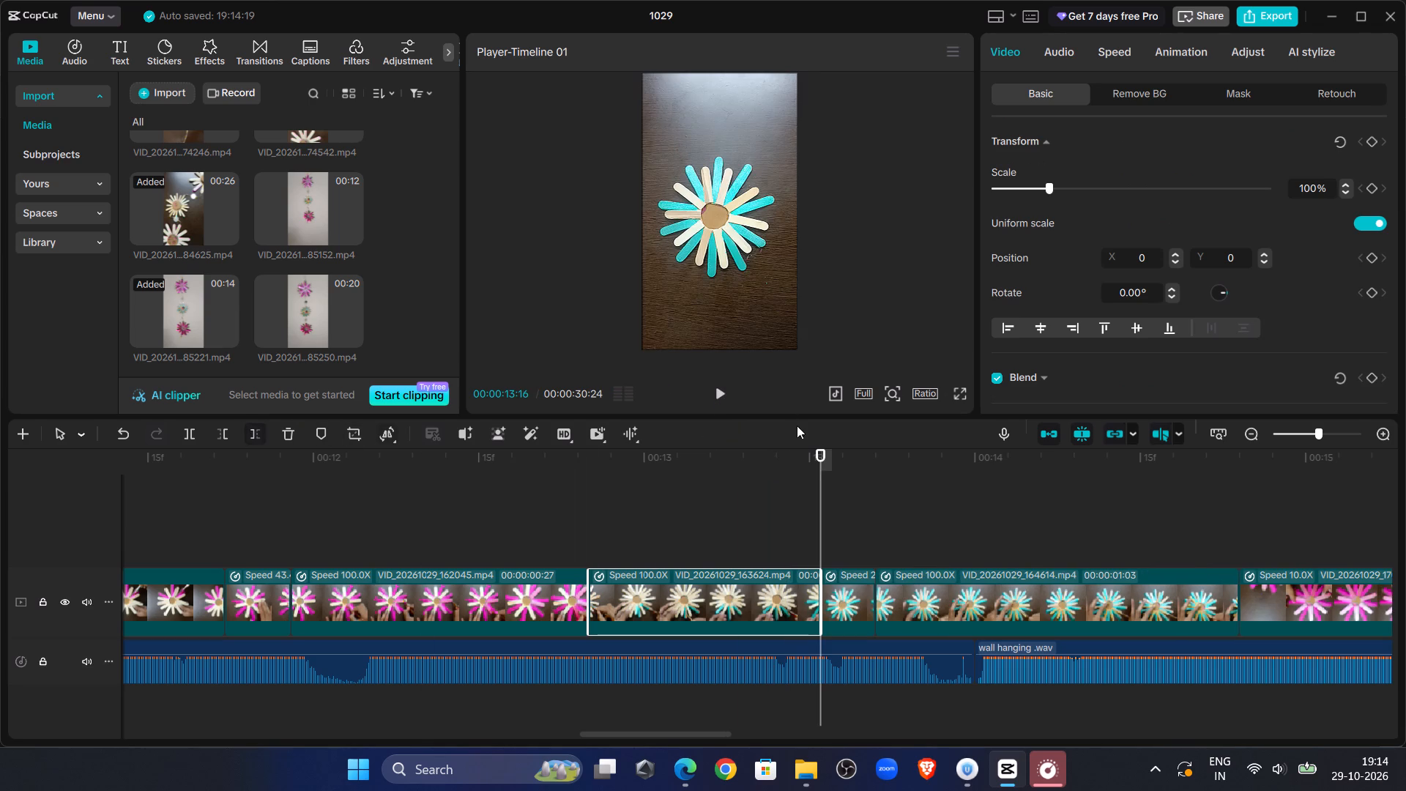
Play the gold painting clip VID_20261029_164614 and trim off its end from about 00:00:14:09.
{"action": "left_click", "coordinate": [714, 395]}
{"action": "left_click", "coordinate": [714, 395]}
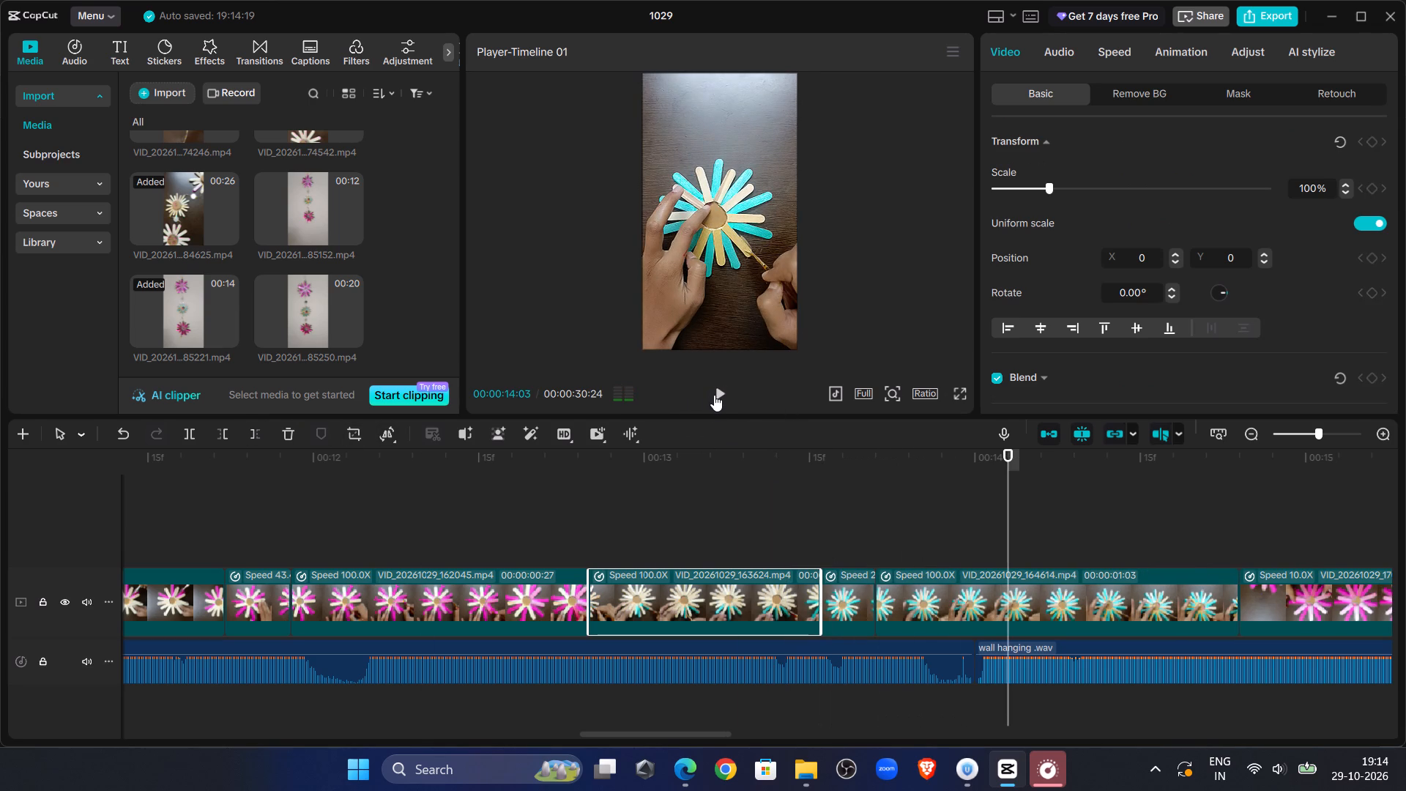
{"action": "double_click", "coordinate": [714, 395]}
{"action": "left_click", "coordinate": [1090, 612]}
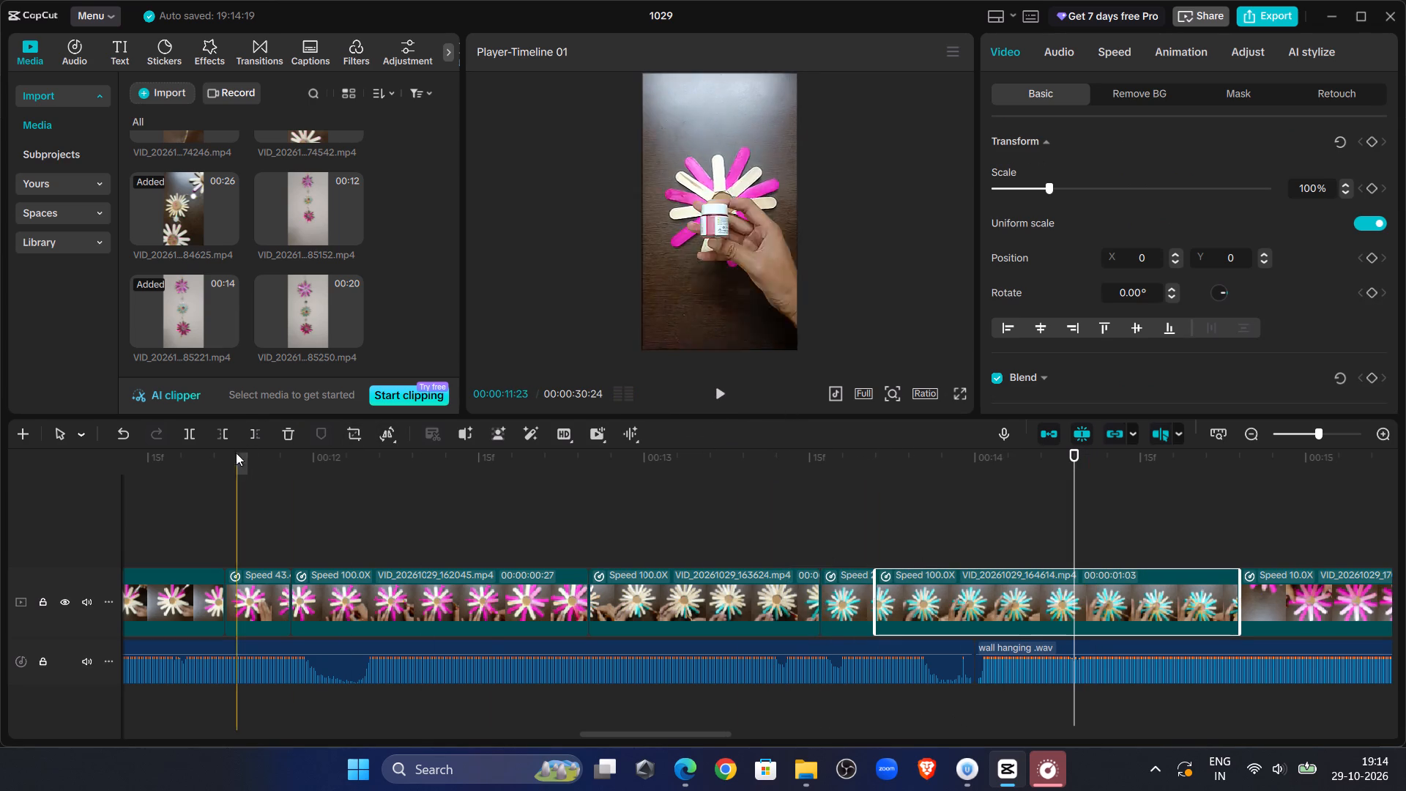
{"action": "left_click", "coordinate": [248, 434]}
Replay the first 10x clip of VID_20261029_170555 and trim off its end from about 00:00:14:22.
{"action": "left_click", "coordinate": [719, 393]}
{"action": "left_click", "coordinate": [719, 393]}
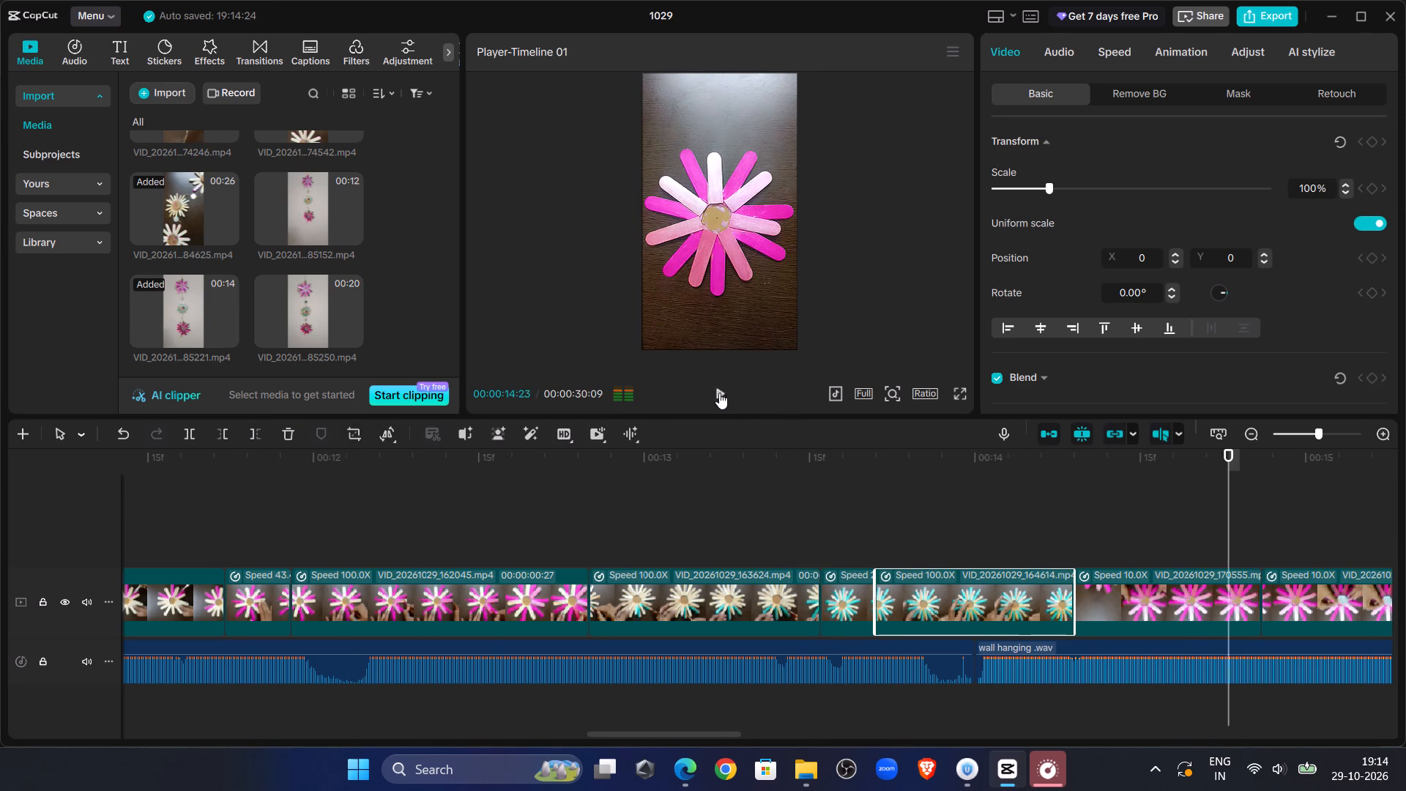
{"action": "double_click", "coordinate": [719, 393]}
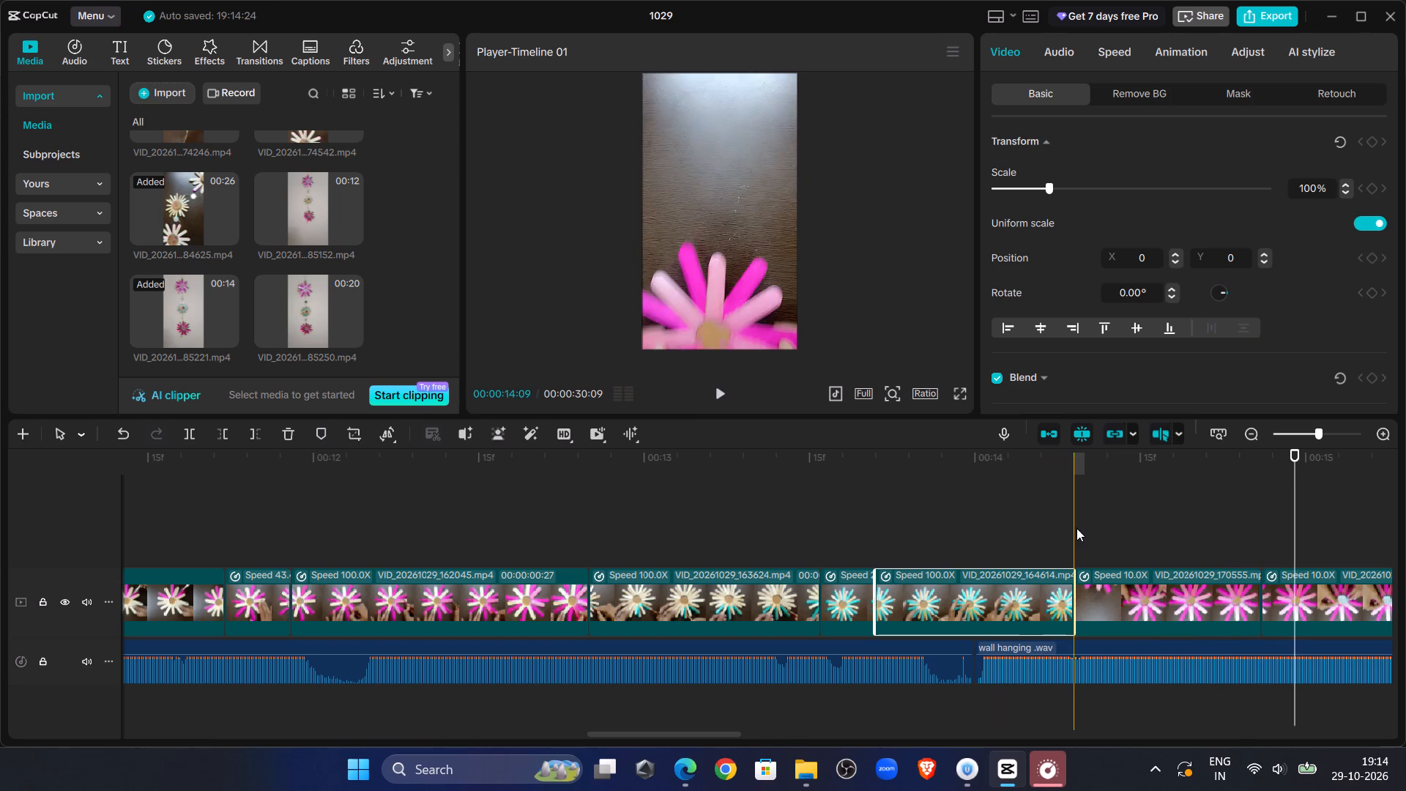
{"action": "left_click", "coordinate": [1076, 528]}
{"action": "left_click", "coordinate": [726, 392]}
{"action": "left_click", "coordinate": [726, 392]}
{"action": "left_click", "coordinate": [1150, 581]}
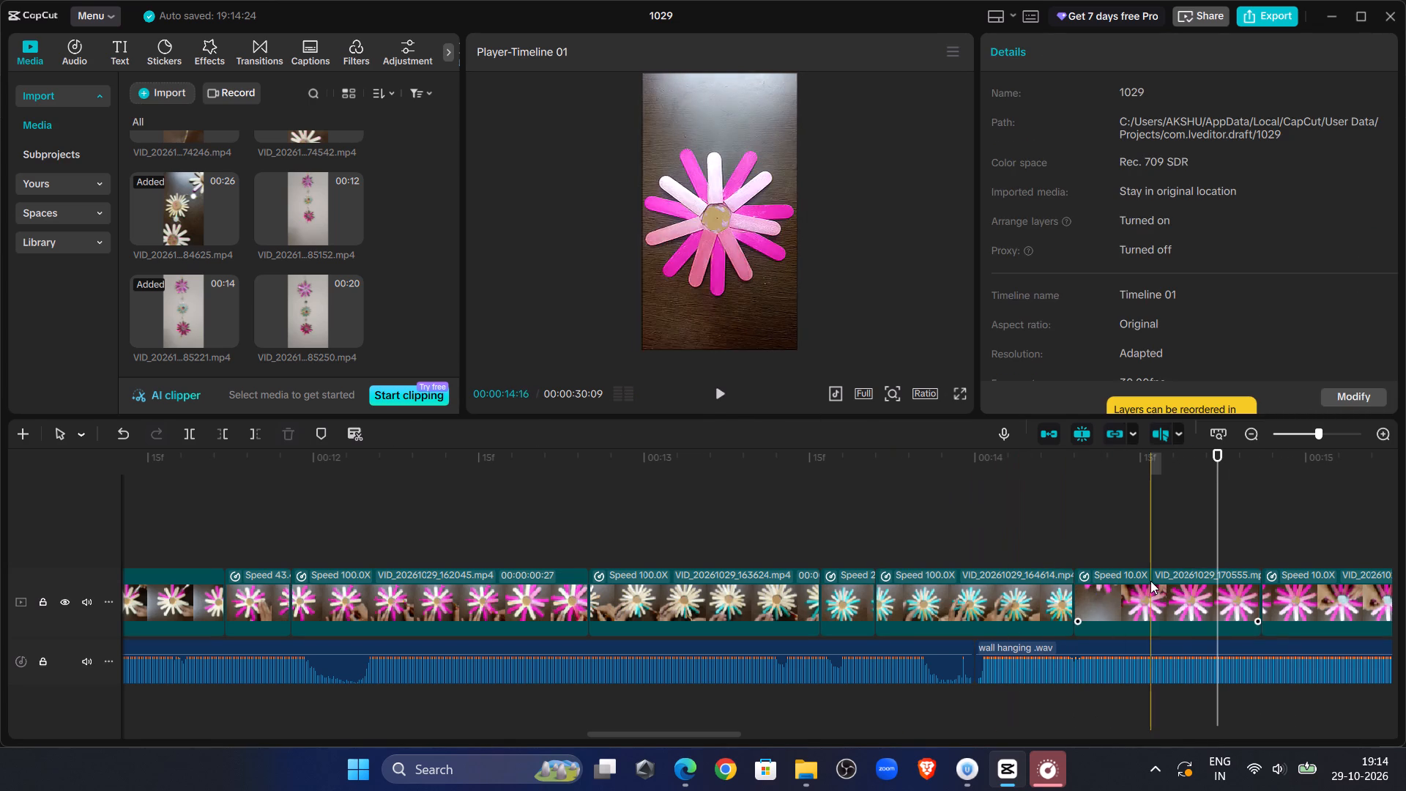
{"action": "left_click", "coordinate": [261, 434]}
Replay the second 10x clip of VID_20261029_170555 from about 00:00:14:22 and trim off its start up to 00:00:15:03.
{"action": "left_click", "coordinate": [716, 404]}
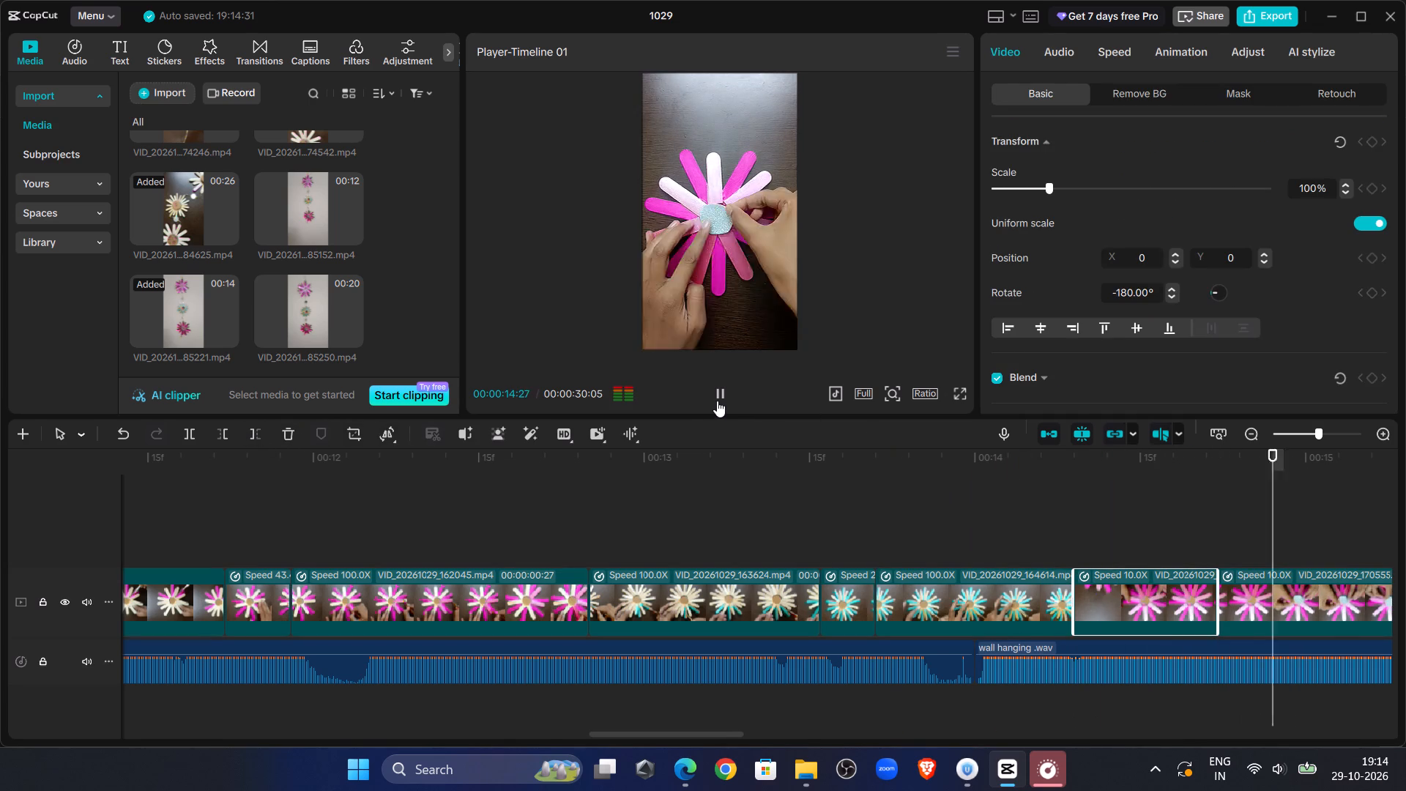
{"action": "left_click", "coordinate": [717, 401]}
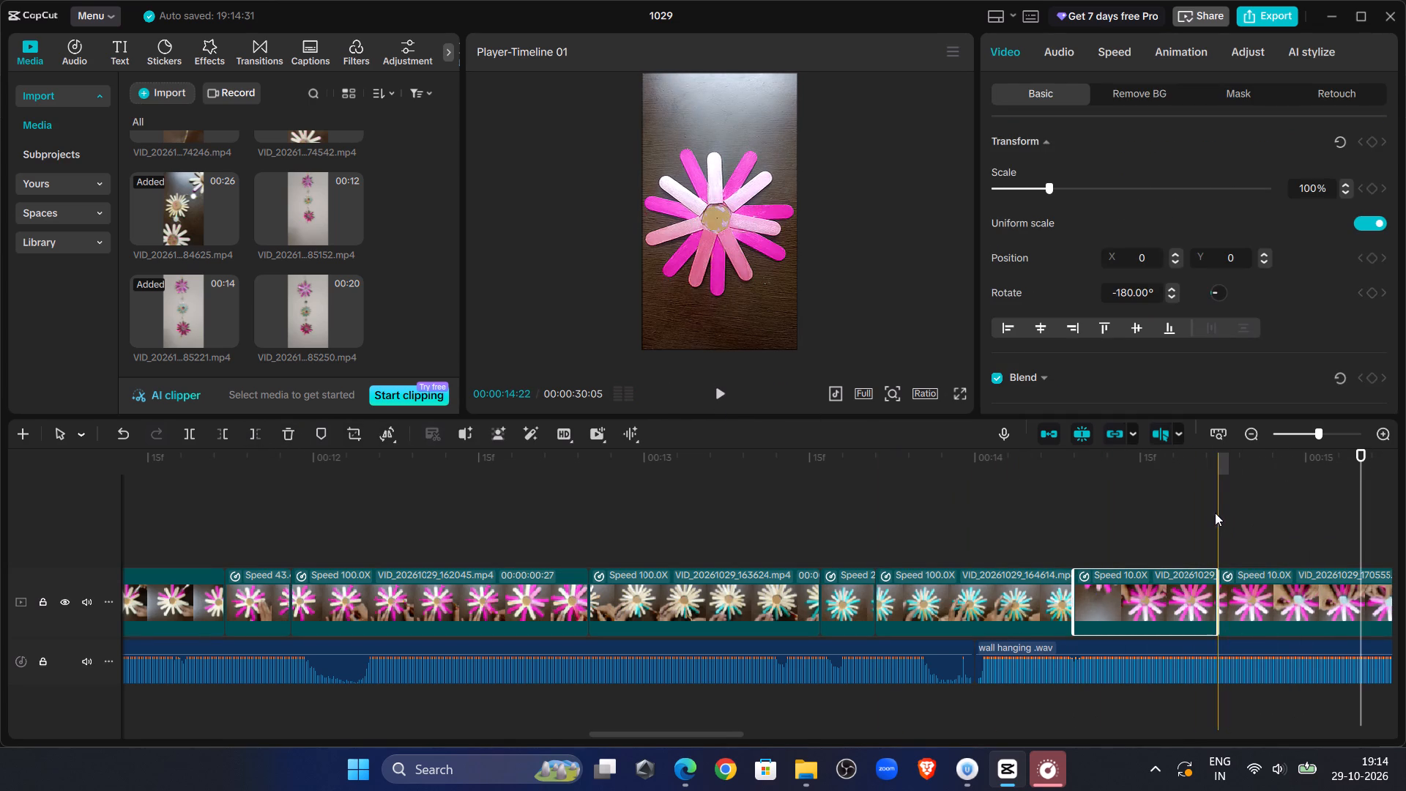
{"action": "left_click", "coordinate": [1213, 512]}
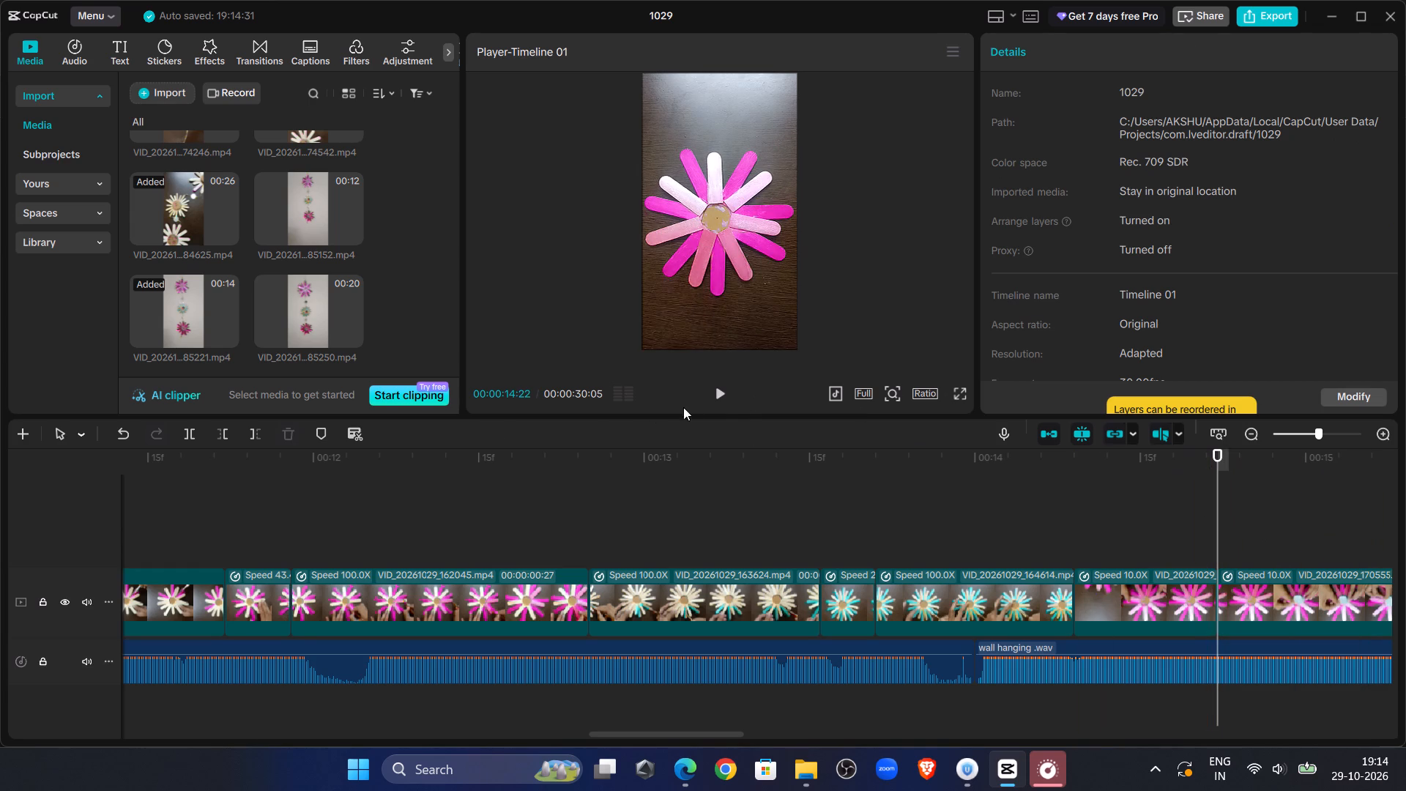
{"action": "left_click", "coordinate": [714, 391]}
{"action": "left_click", "coordinate": [714, 391]}
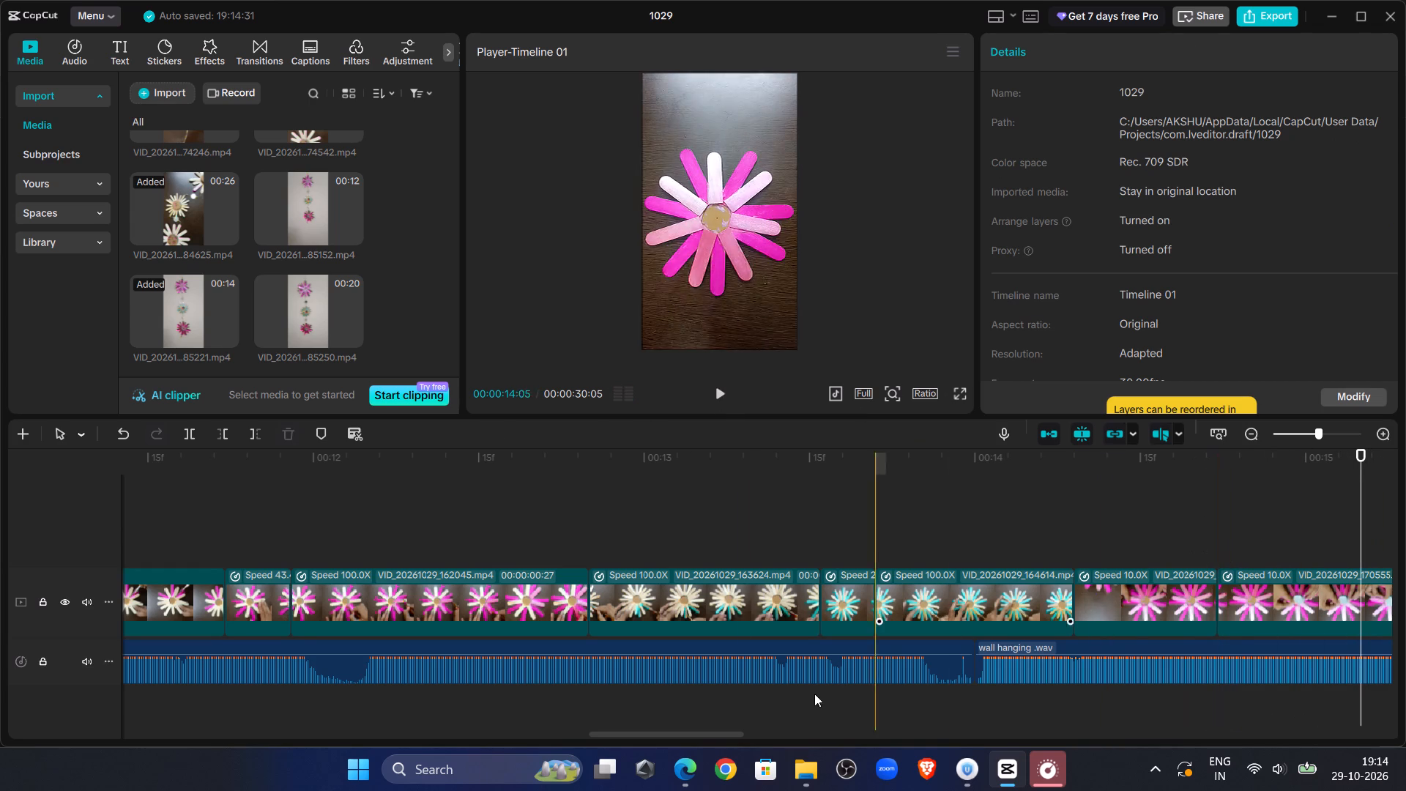
{"action": "left_click_drag", "start_coordinate": [661, 732], "coordinate": [721, 721]}
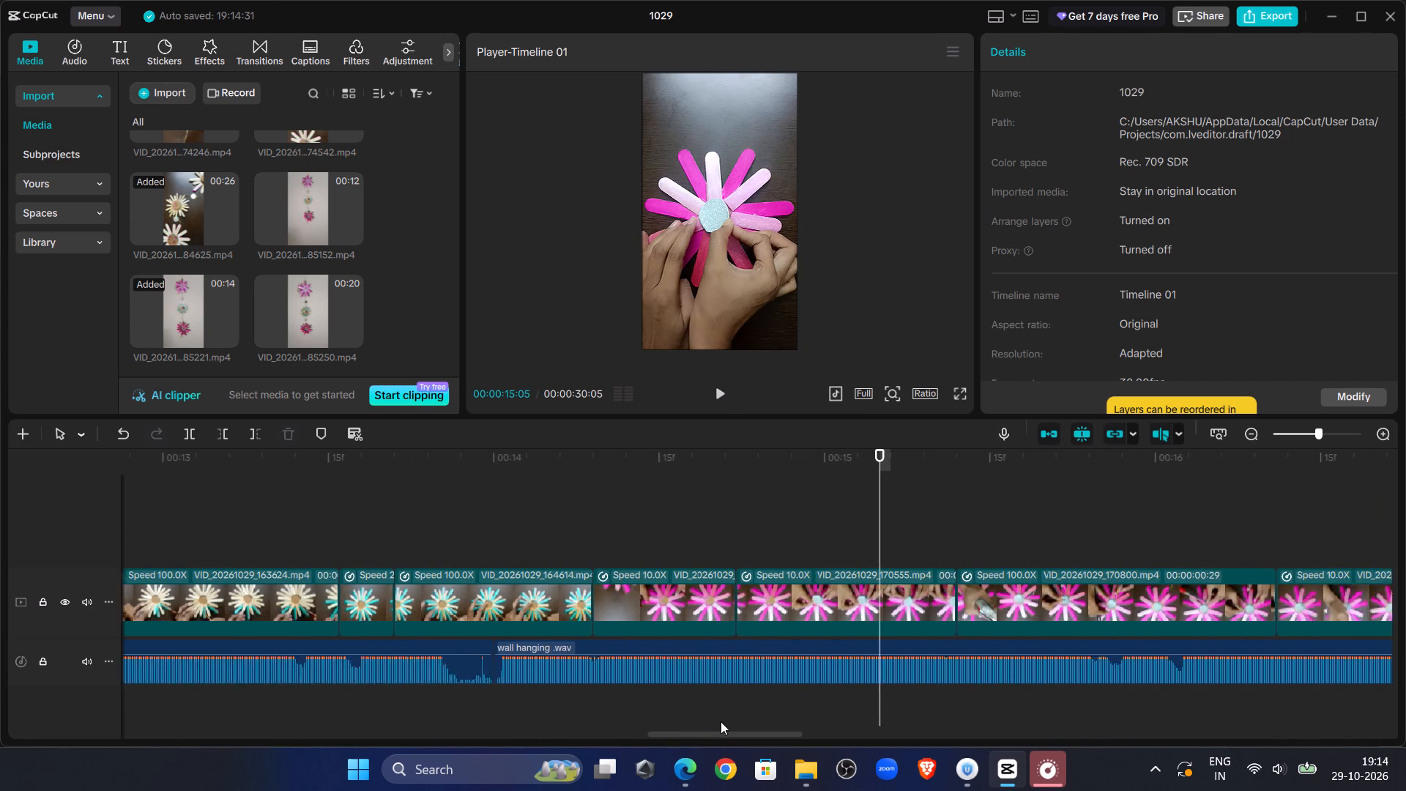
{"action": "left_click_drag", "start_coordinate": [721, 721], "coordinate": [726, 721]}
{"action": "left_click", "coordinate": [679, 510]}
{"action": "left_click", "coordinate": [710, 399]}
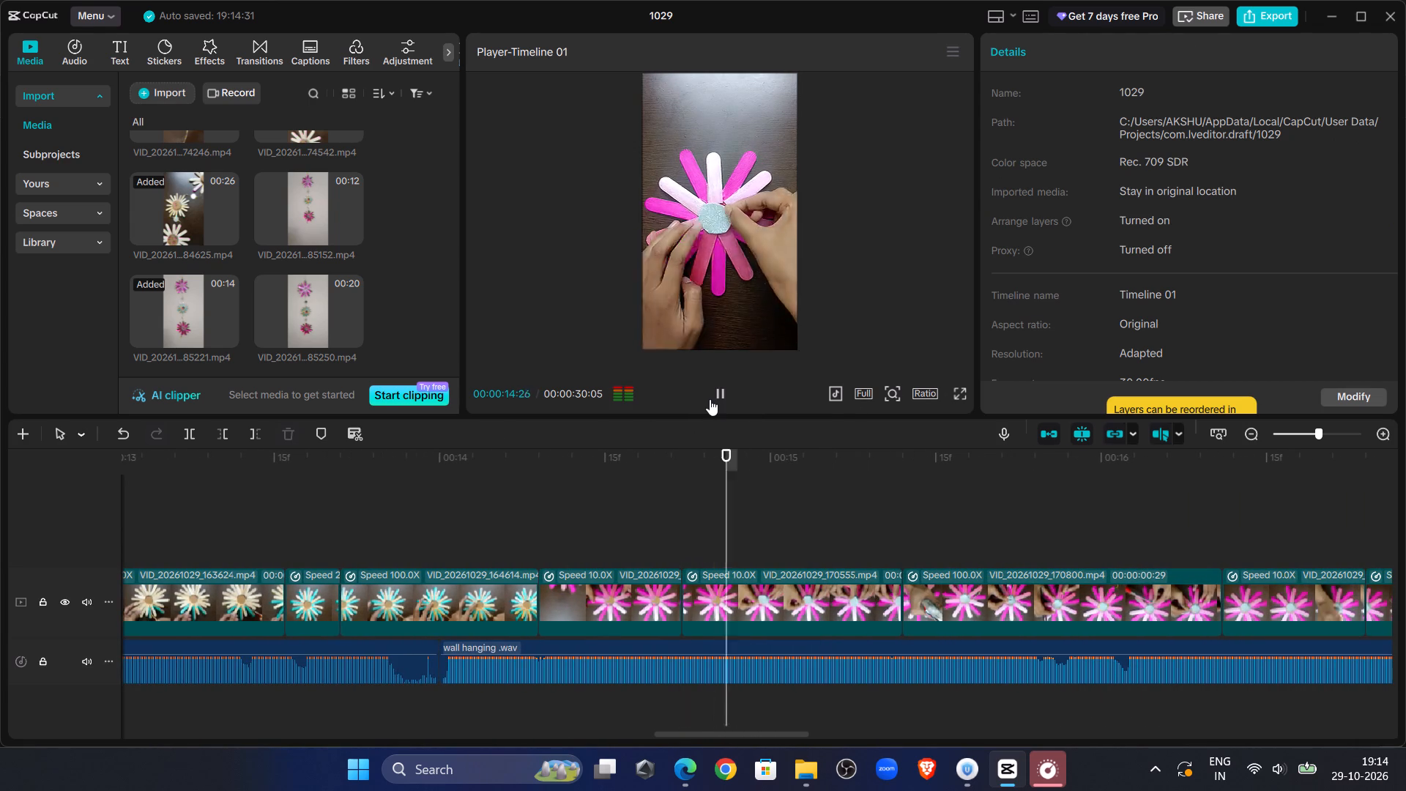
{"action": "left_click", "coordinate": [710, 399]}
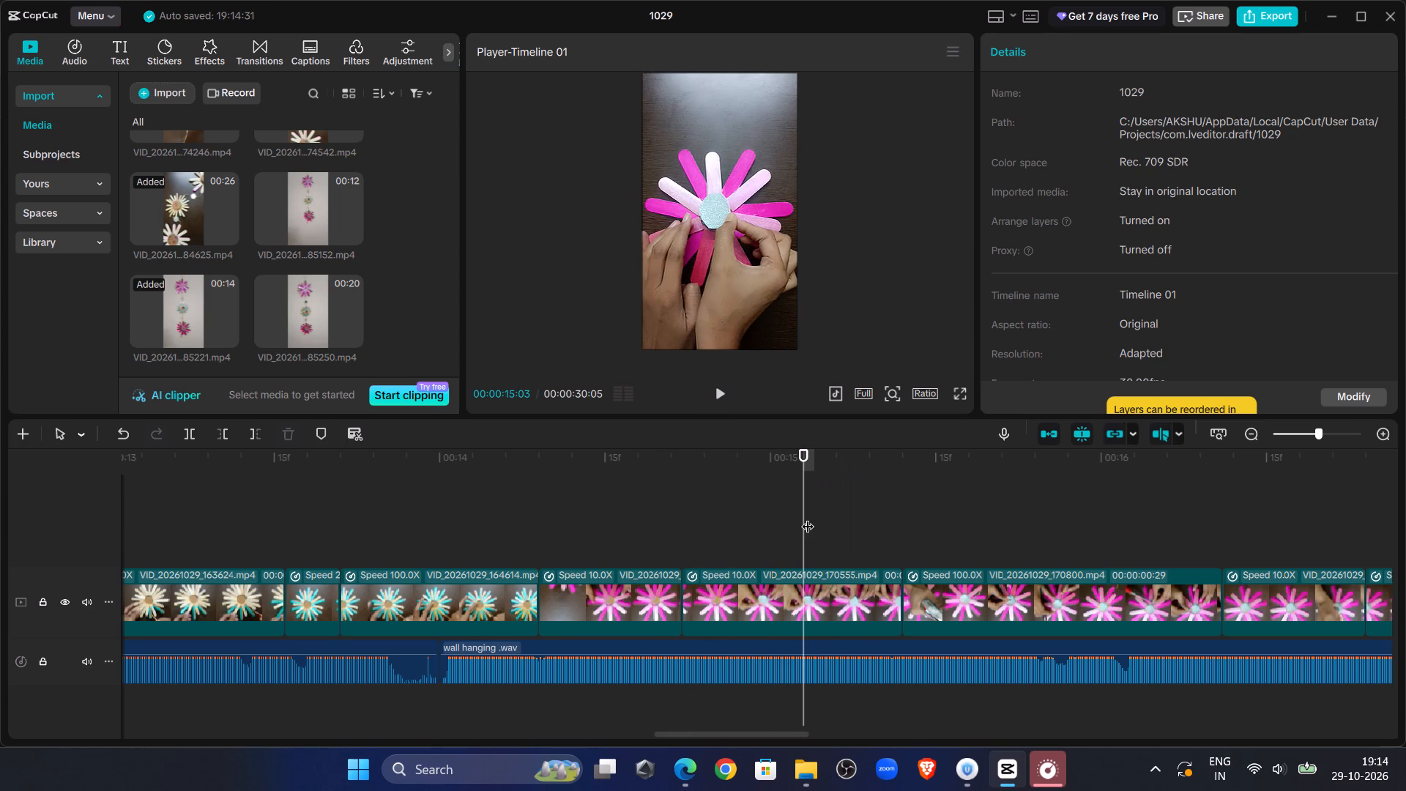
{"action": "left_click", "coordinate": [808, 517]}
{"action": "left_click", "coordinate": [805, 576]}
{"action": "left_click", "coordinate": [223, 439]}
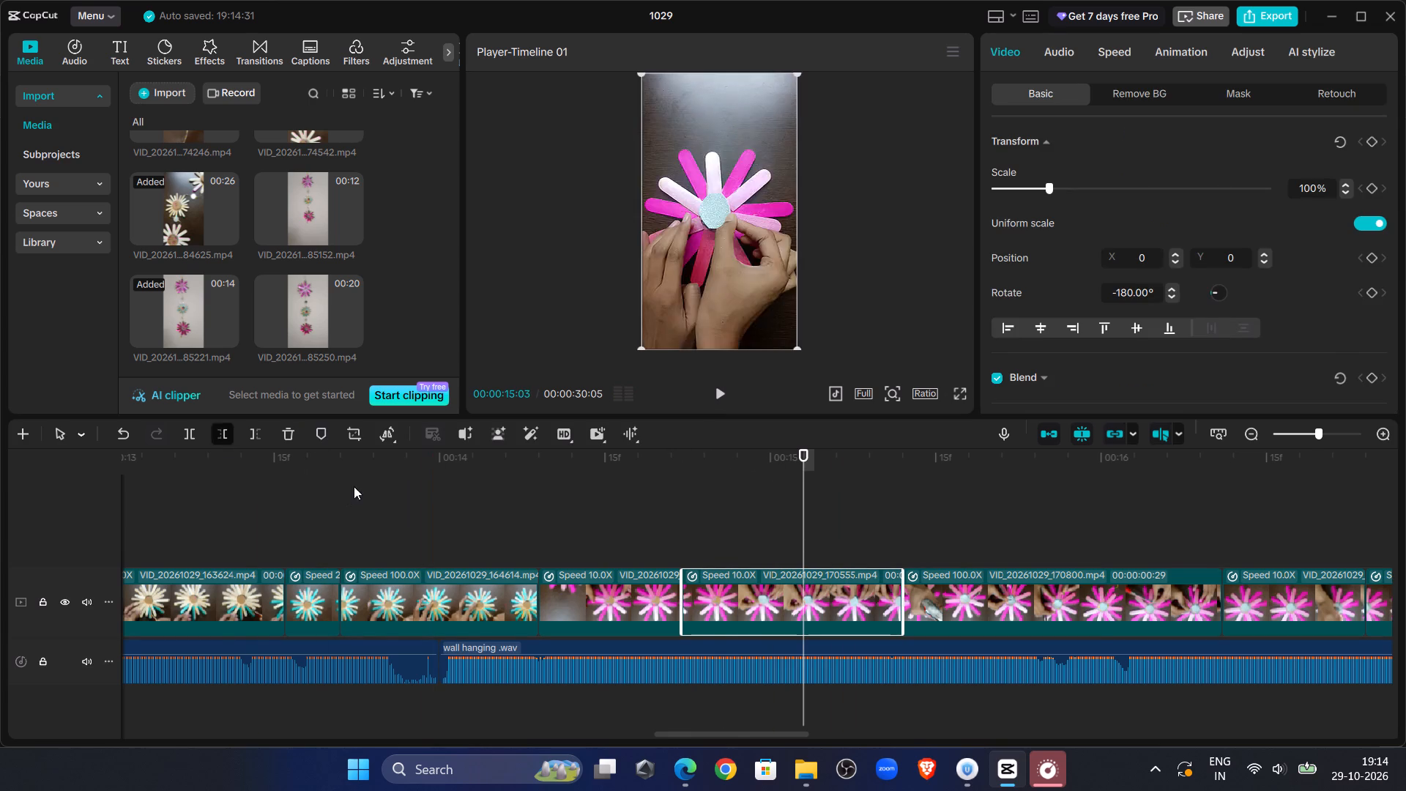
Replay the 100x clip VID_20261029_170800 and cut out its section from 00:00:15:17 to 00:00:15:25.
{"action": "left_click", "coordinate": [631, 522]}
{"action": "left_click", "coordinate": [726, 393]}
{"action": "left_click", "coordinate": [726, 393]}
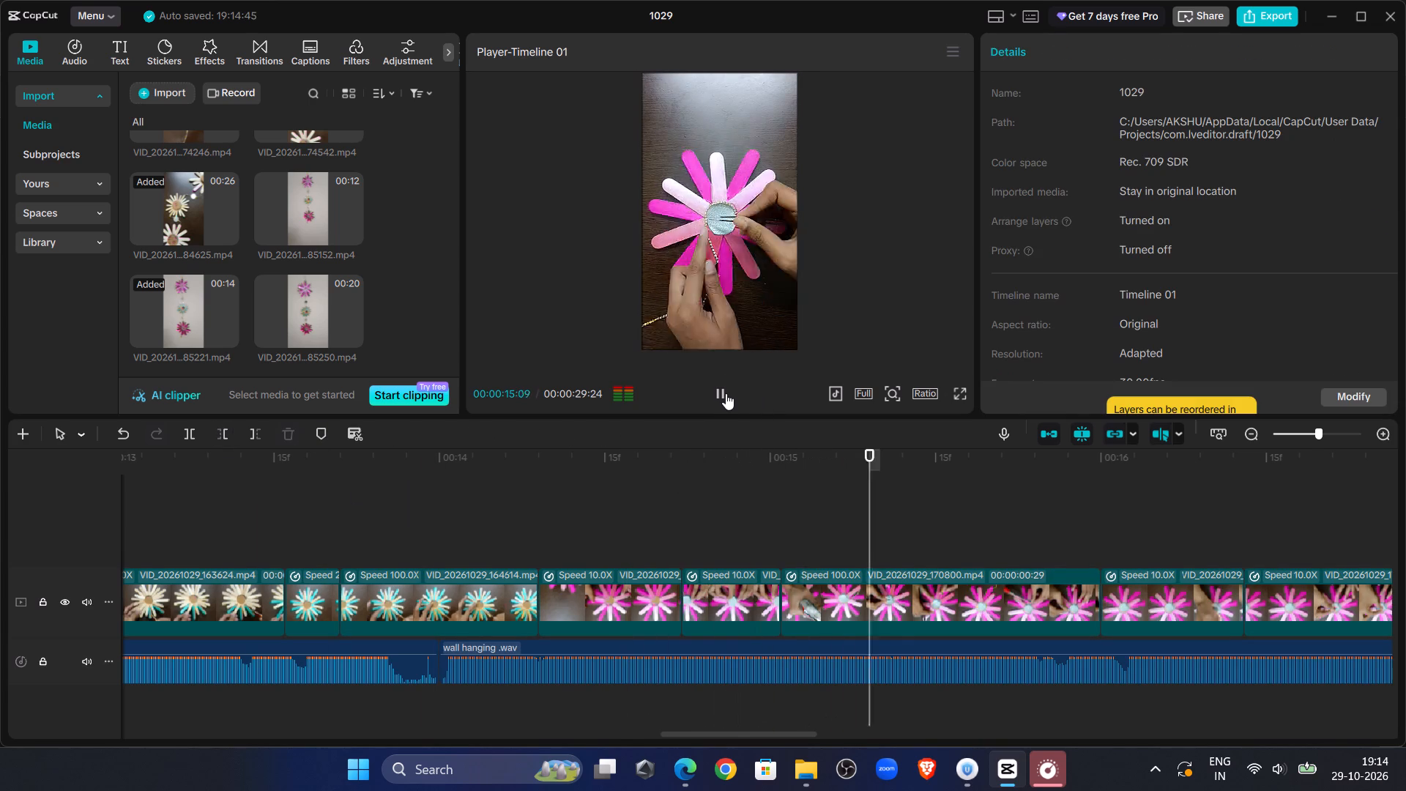
{"action": "double_click", "coordinate": [726, 393]}
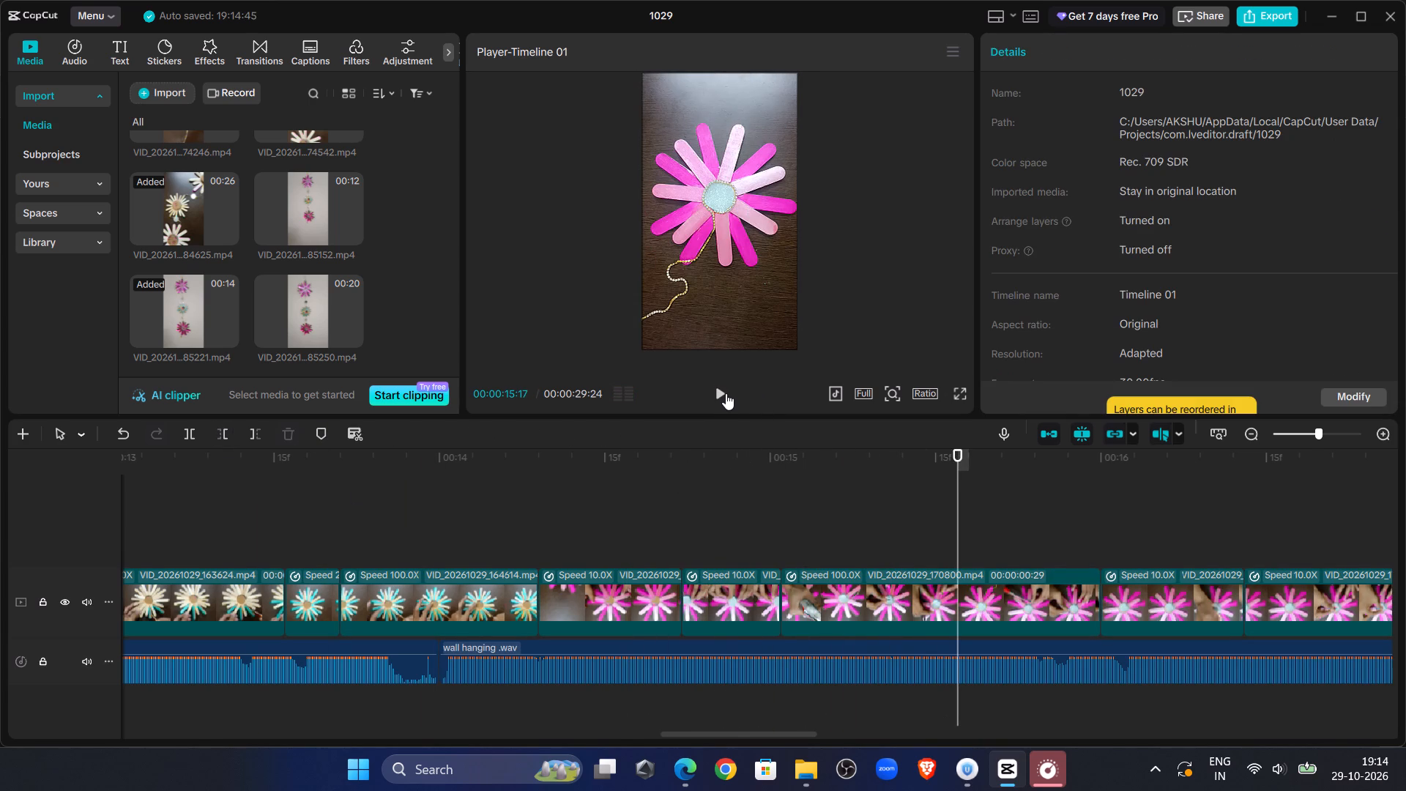
{"action": "left_click", "coordinate": [787, 524]}
{"action": "left_click", "coordinate": [775, 520]}
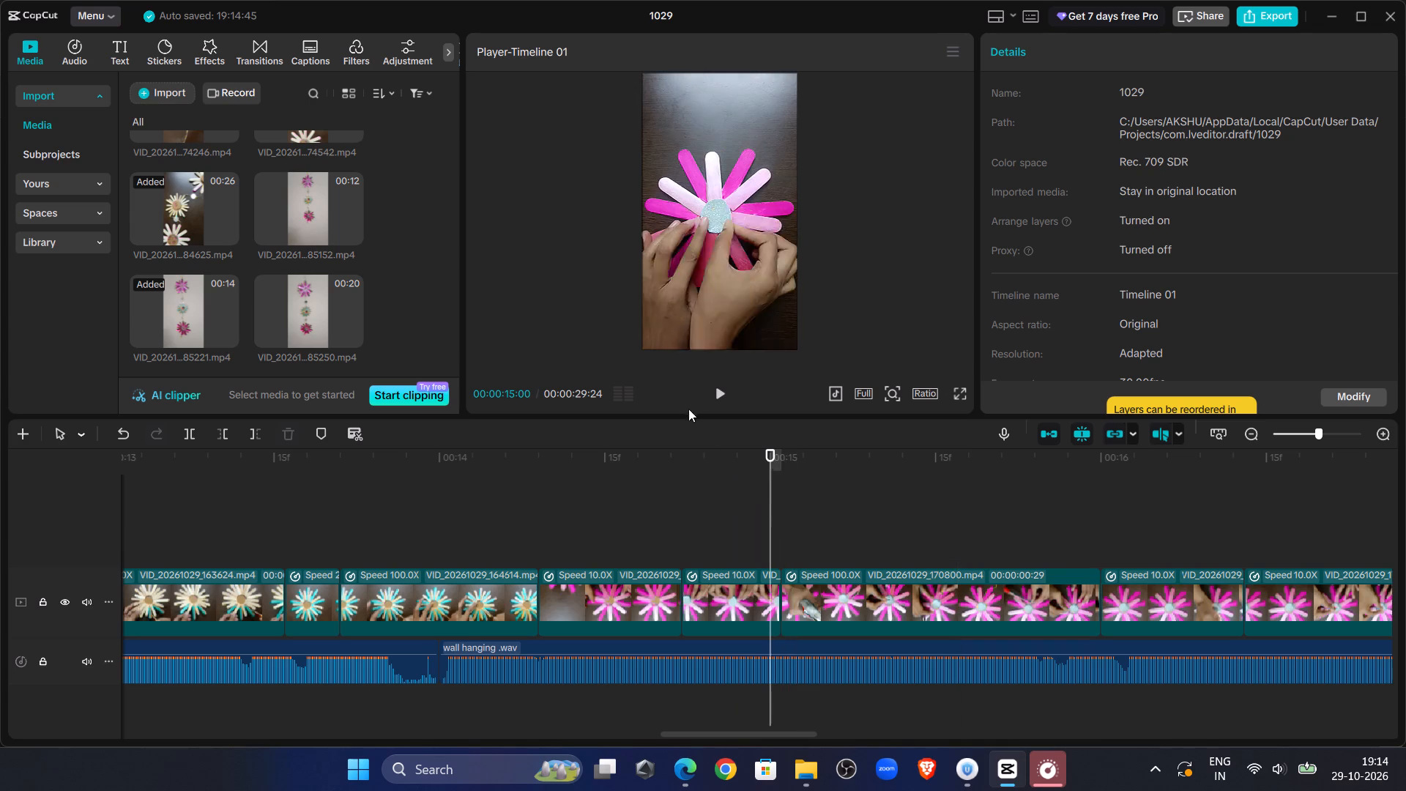
{"action": "left_click", "coordinate": [713, 395]}
{"action": "left_click", "coordinate": [713, 395]}
{"action": "left_click", "coordinate": [962, 624]}
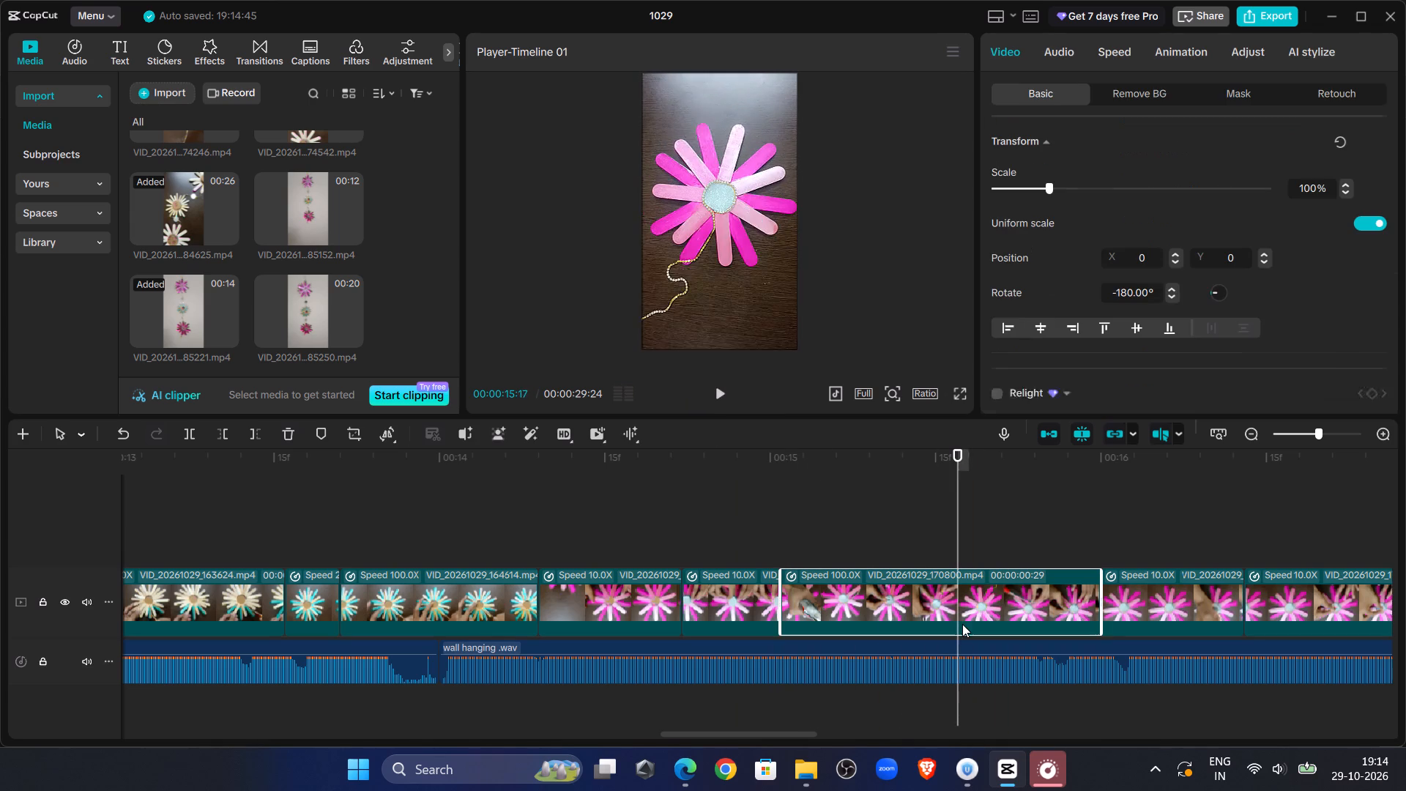
{"action": "left_click", "coordinate": [190, 437]}
{"action": "double_click", "coordinate": [712, 395]}
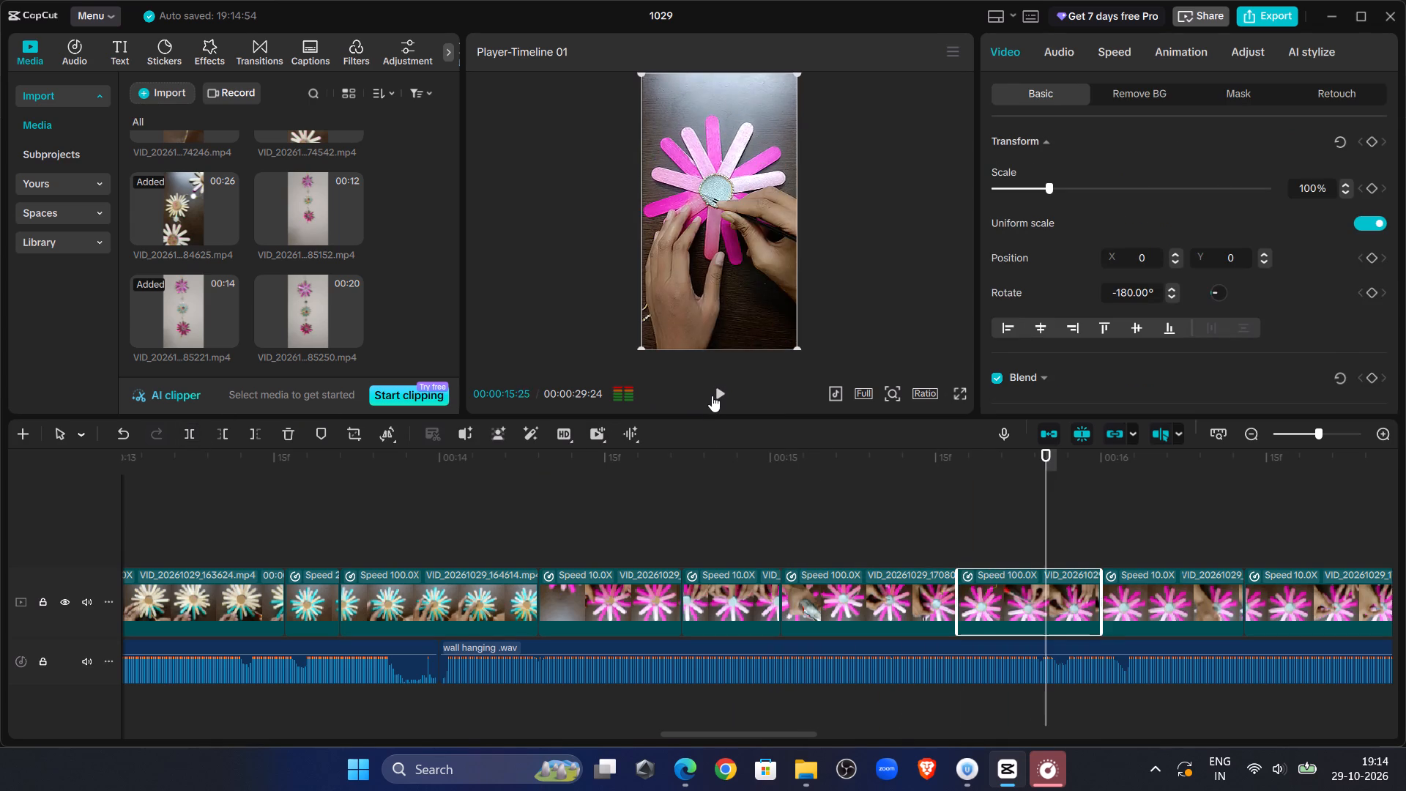
{"action": "left_click", "coordinate": [218, 437]}
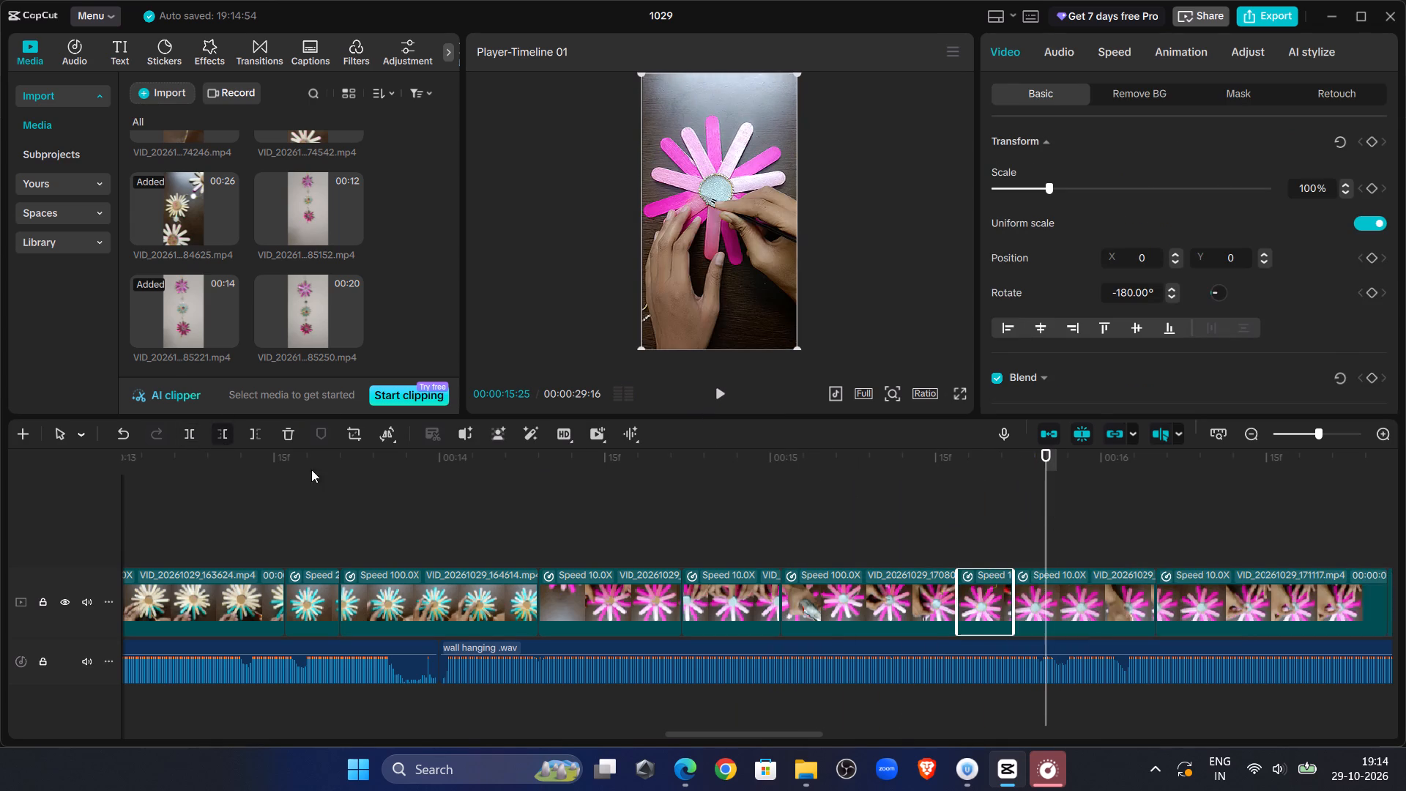
Replay from 00:00:15:01 and trim off the end of the 10x clip VID_20261029_171117 from 00:00:16:24.
{"action": "left_click", "coordinate": [785, 517]}
{"action": "left_click", "coordinate": [719, 398]}
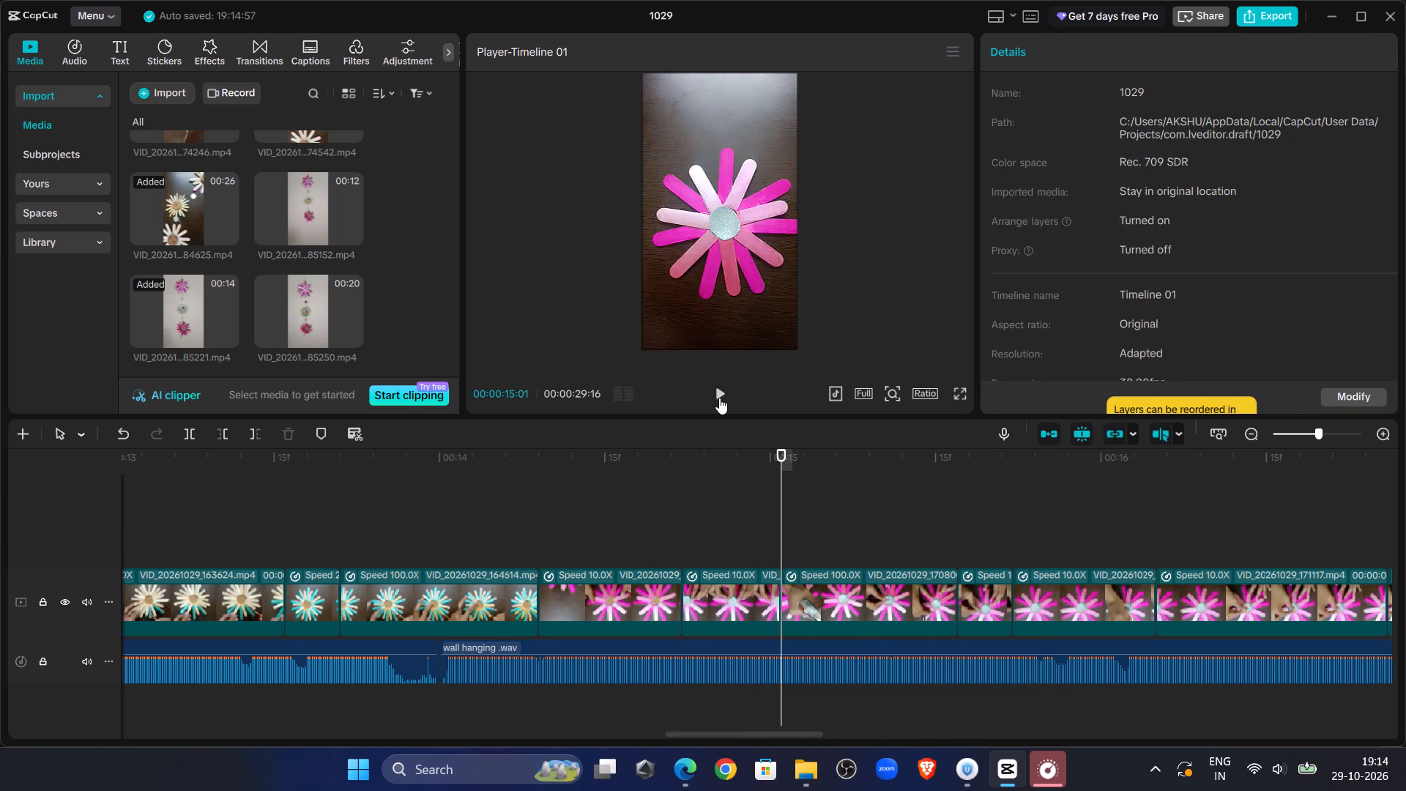
{"action": "left_click", "coordinate": [719, 398]}
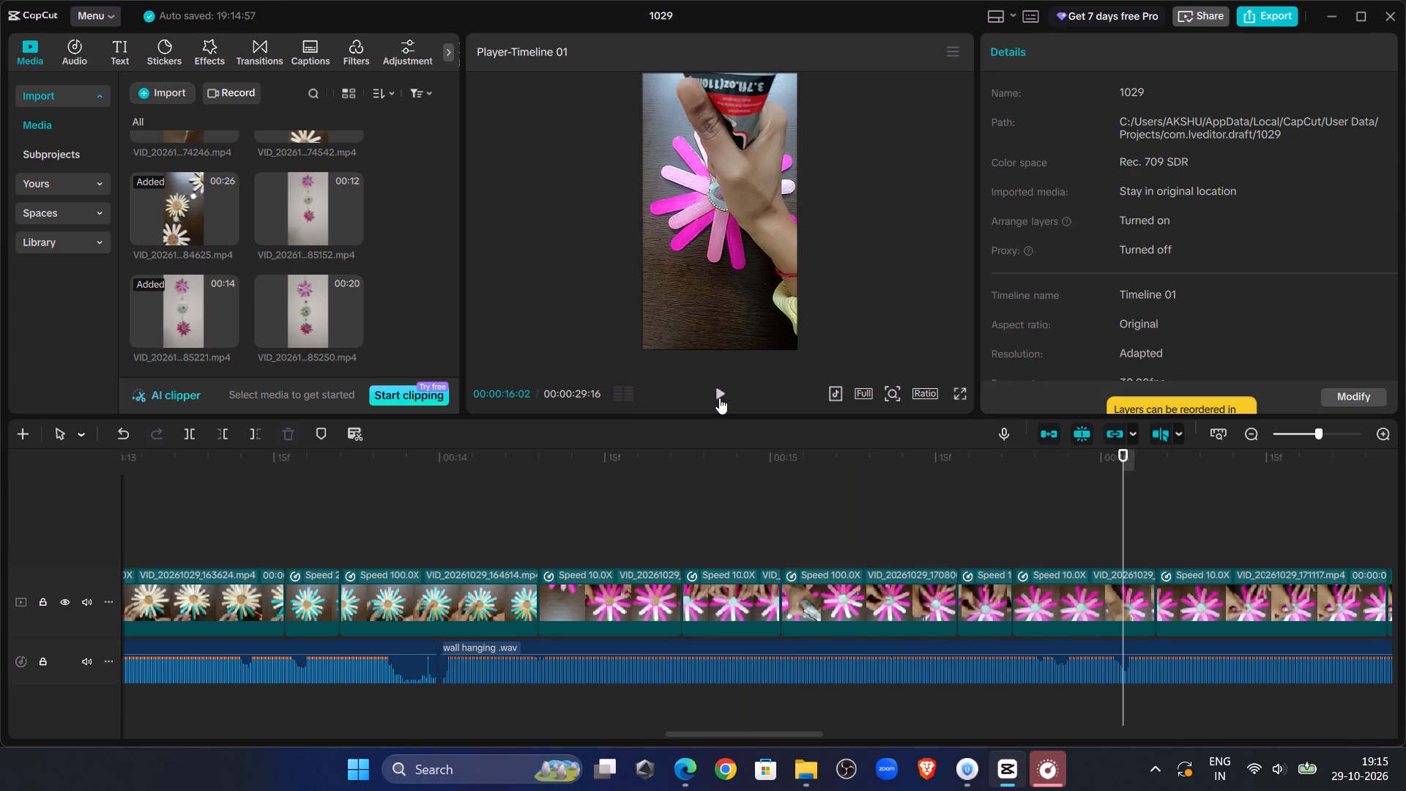
{"action": "double_click", "coordinate": [719, 398]}
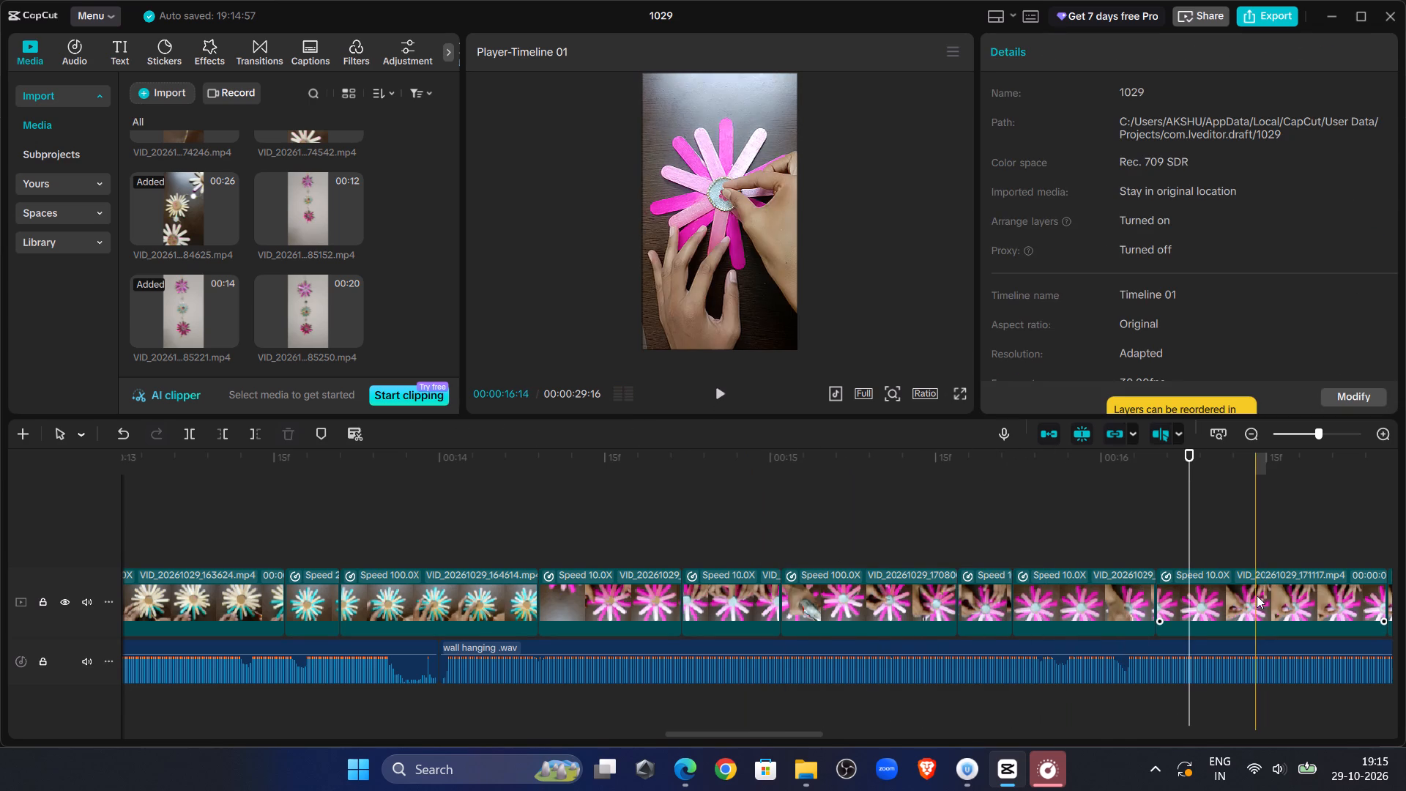
{"action": "left_click", "coordinate": [719, 396]}
{"action": "left_click", "coordinate": [719, 396]}
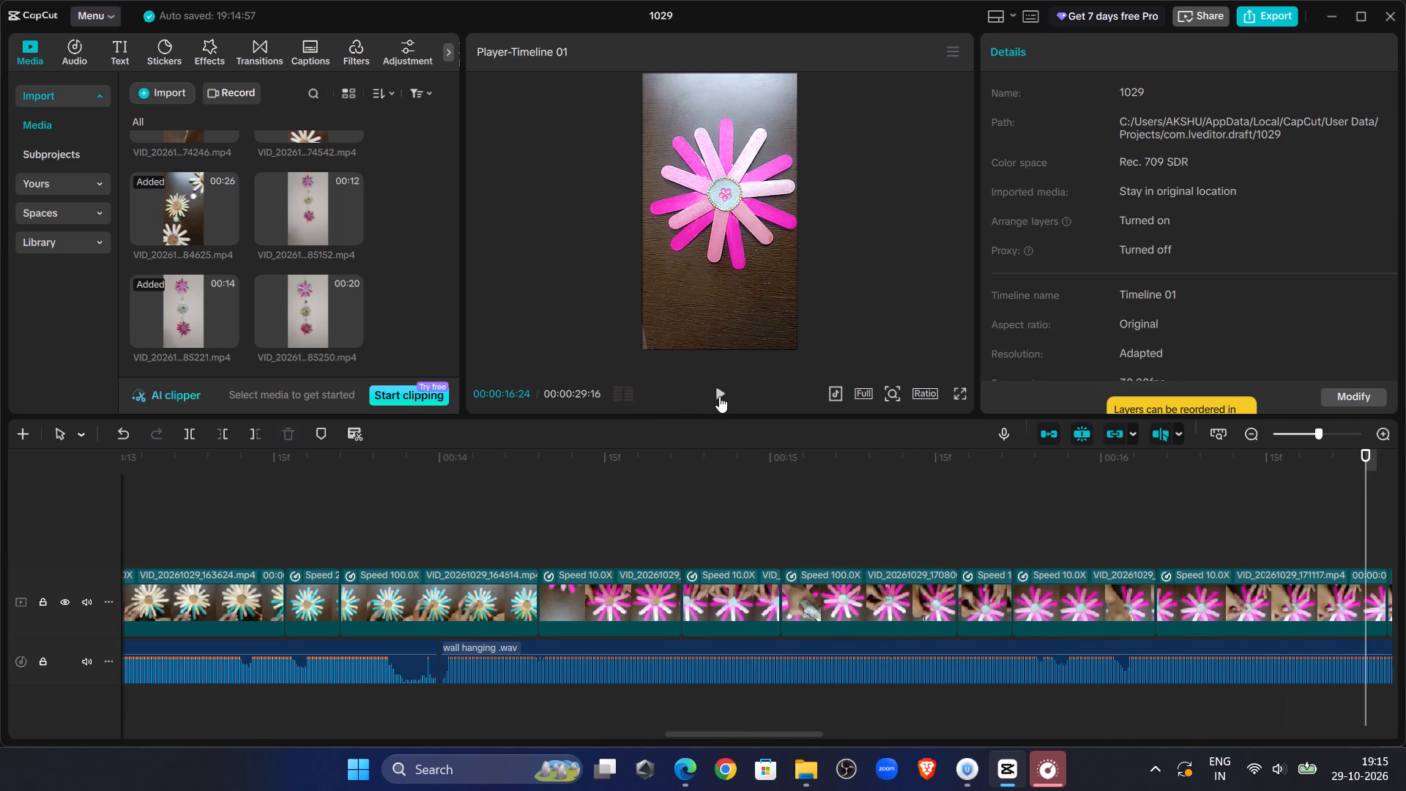
{"action": "left_click", "coordinate": [1229, 610]}
{"action": "left_click", "coordinate": [251, 427]}
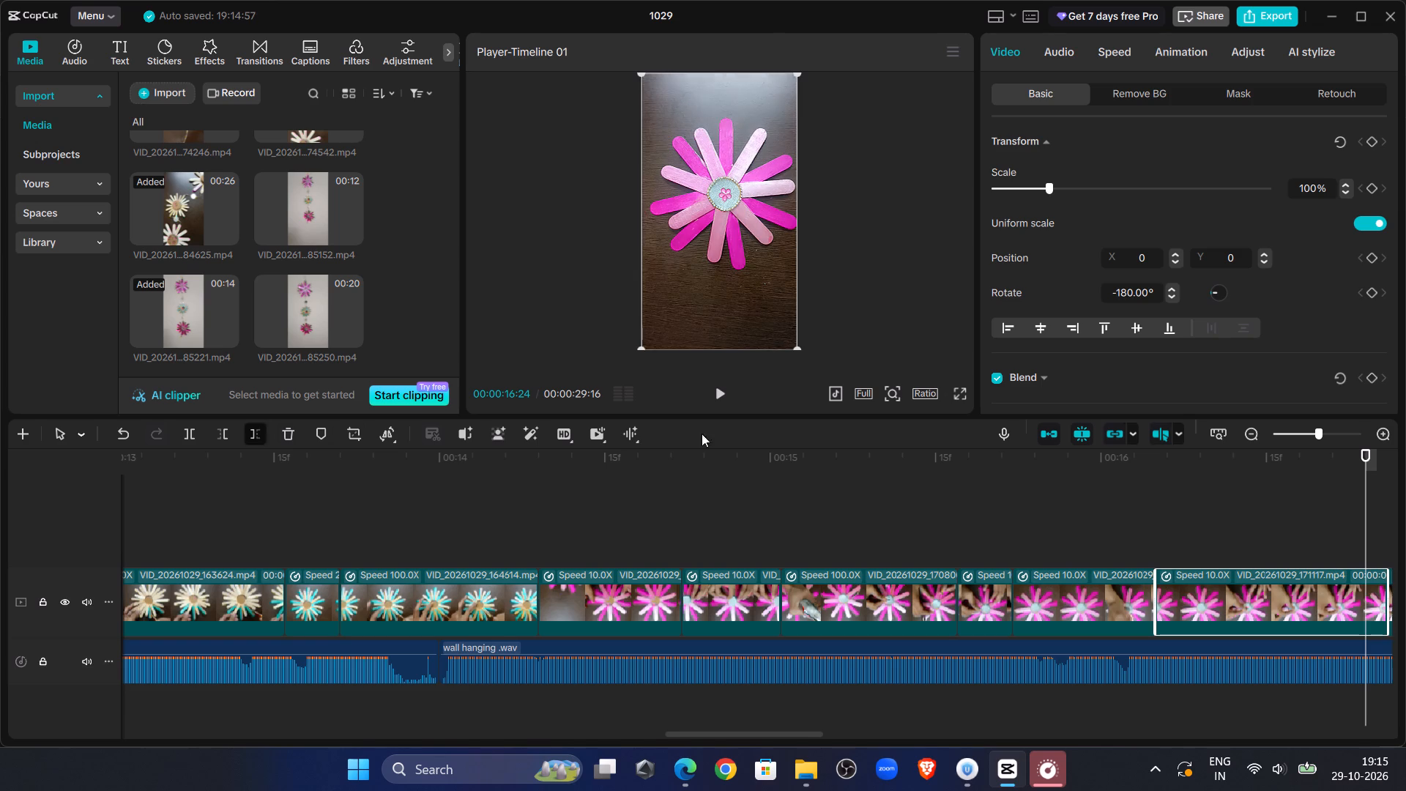
Play the 100x clip VID_20261029_171117 and trim off its end from 00:00:17:23.
{"action": "left_click", "coordinate": [721, 392]}
{"action": "left_click", "coordinate": [721, 392]}
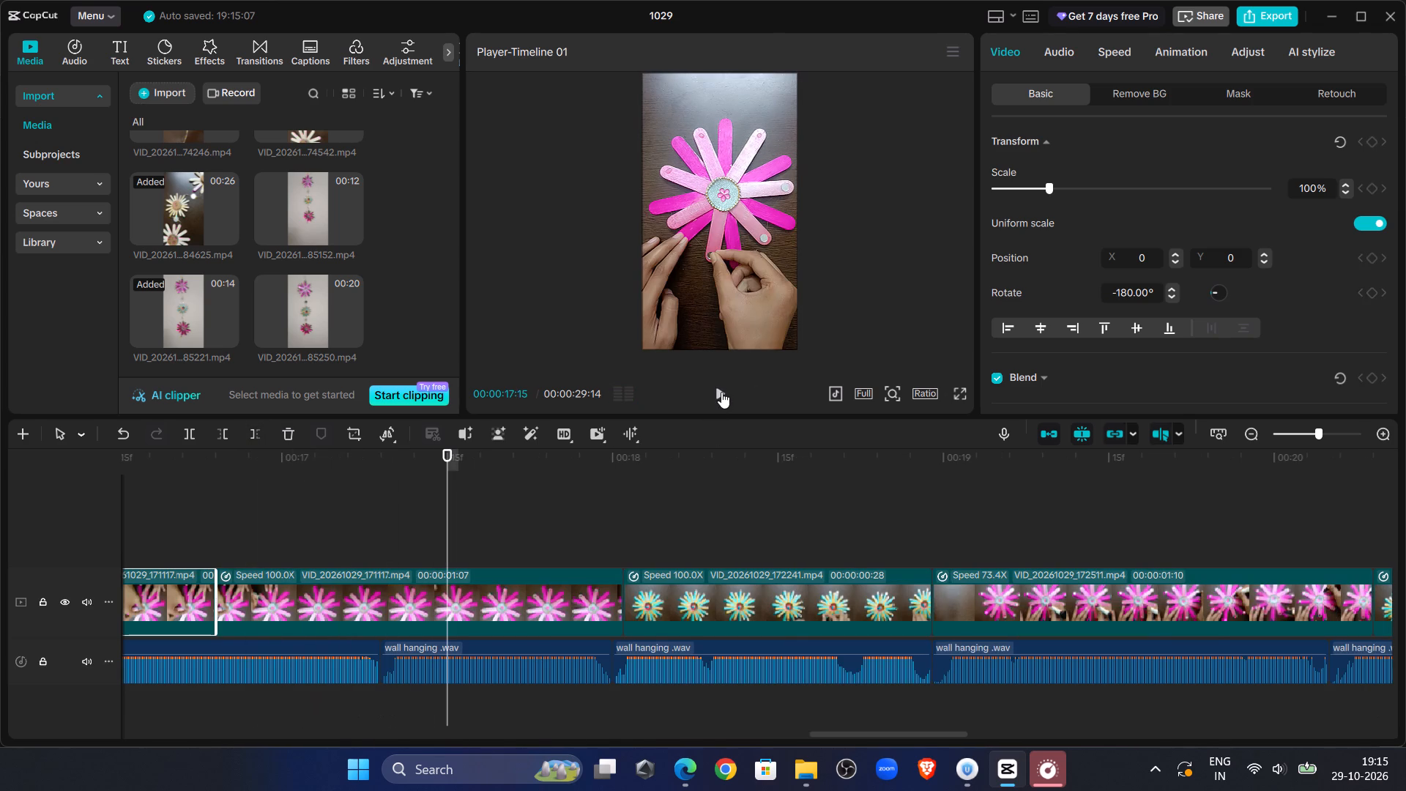
{"action": "double_click", "coordinate": [721, 392]}
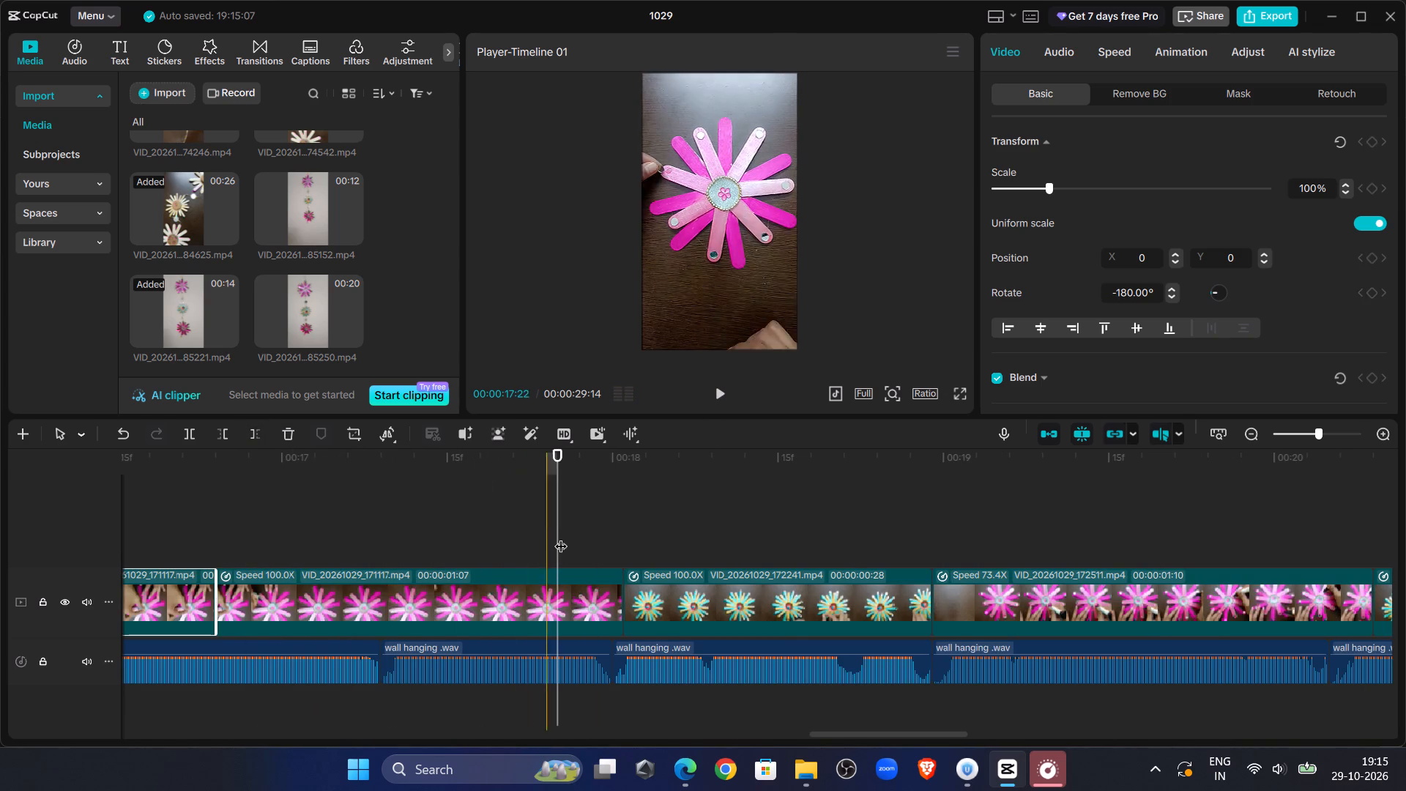
{"action": "left_click_drag", "start_coordinate": [561, 527], "coordinate": [535, 524]}
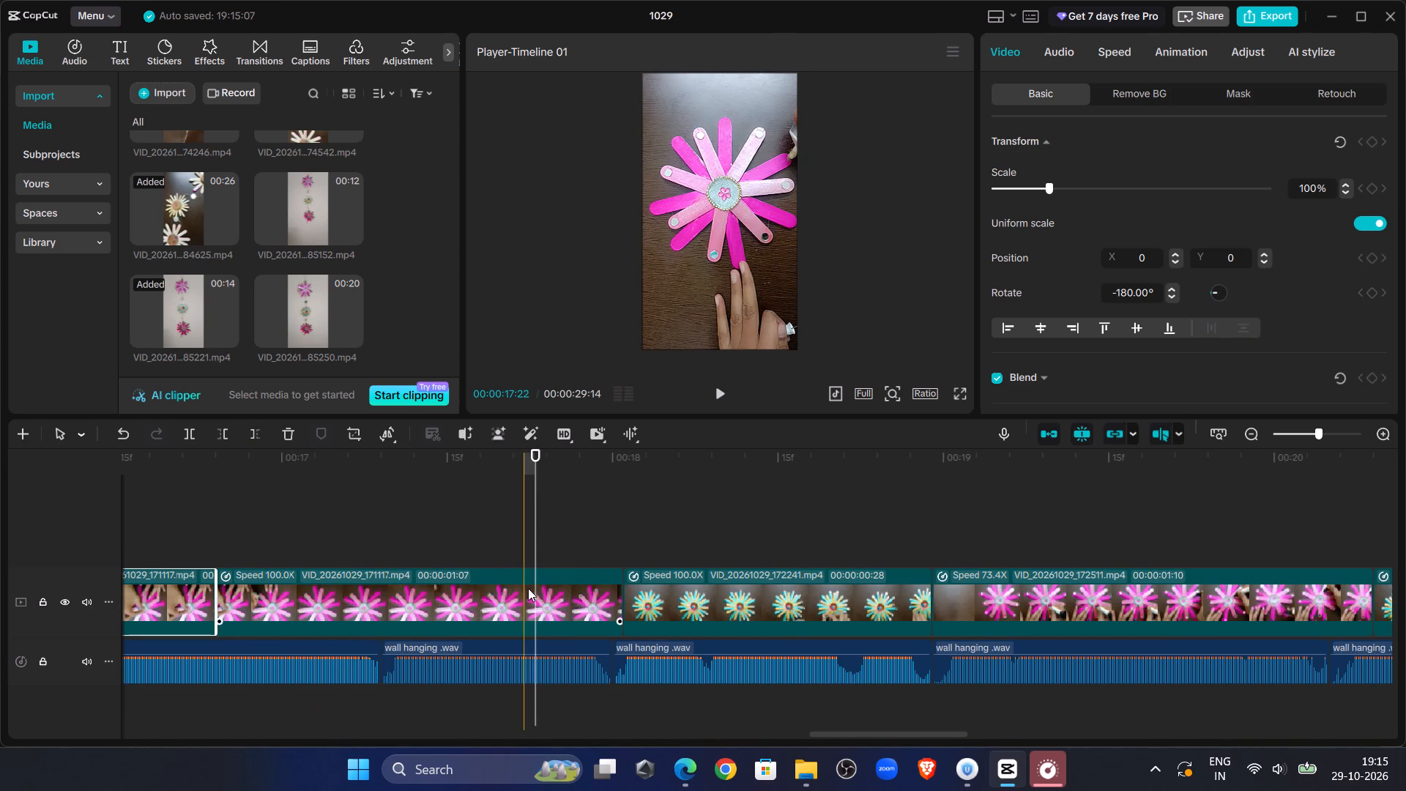
{"action": "left_click", "coordinate": [527, 591]}
{"action": "left_click", "coordinate": [1293, 431]}
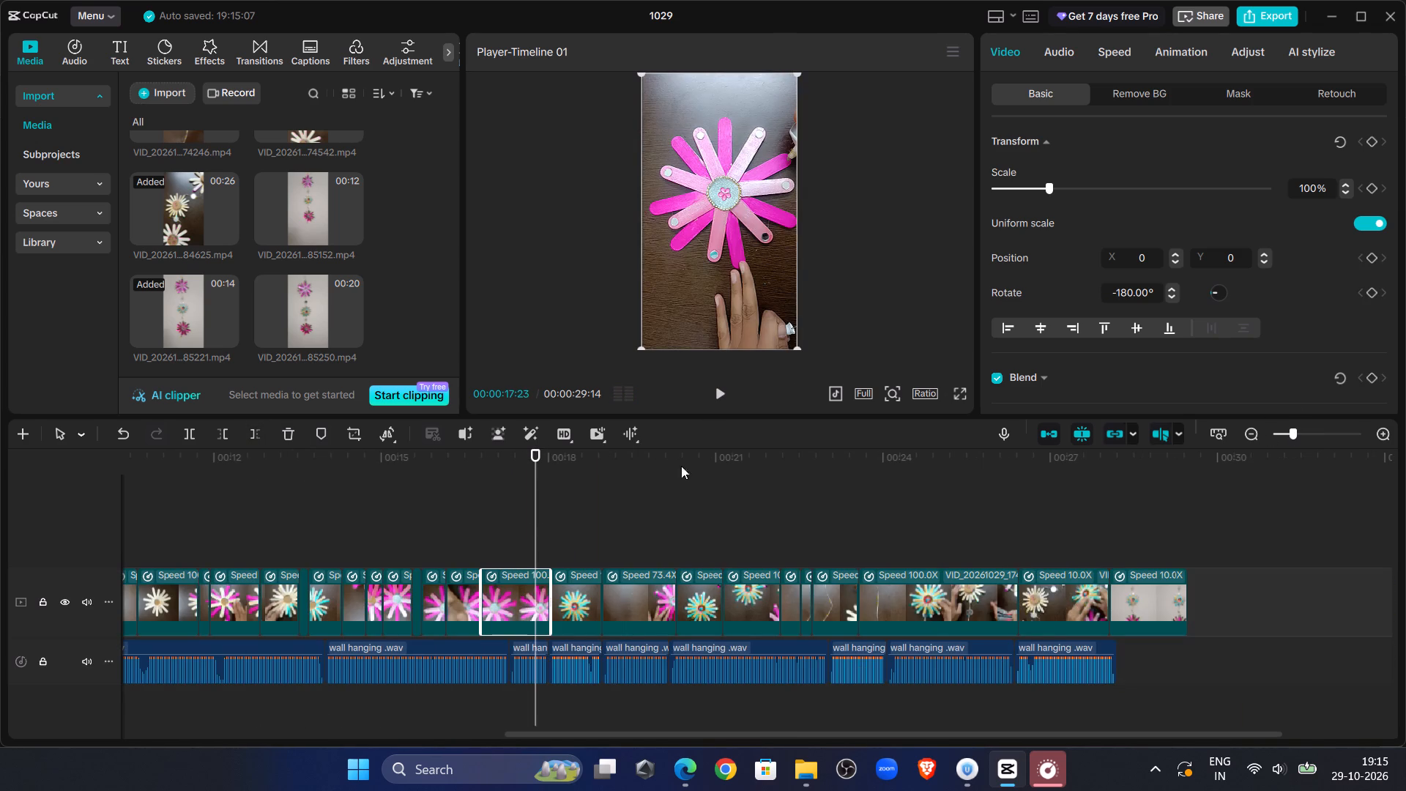
{"action": "left_click", "coordinate": [255, 436]}
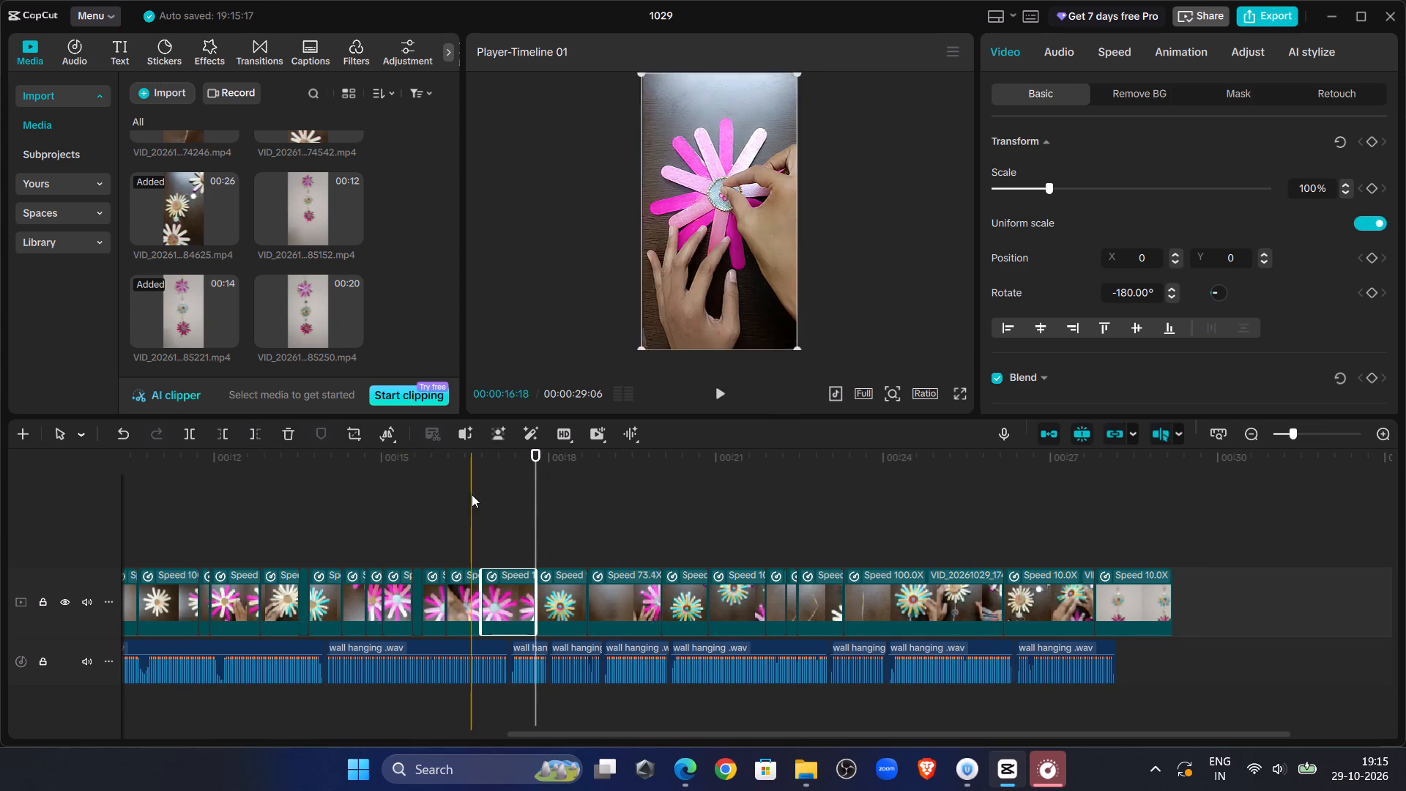
Play on from the shortened clip and trim off the end of the 73.4x clip VID_20261029_172511 from 00:00:19:25.
{"action": "left_click", "coordinate": [478, 494]}
{"action": "left_click", "coordinate": [712, 386]}
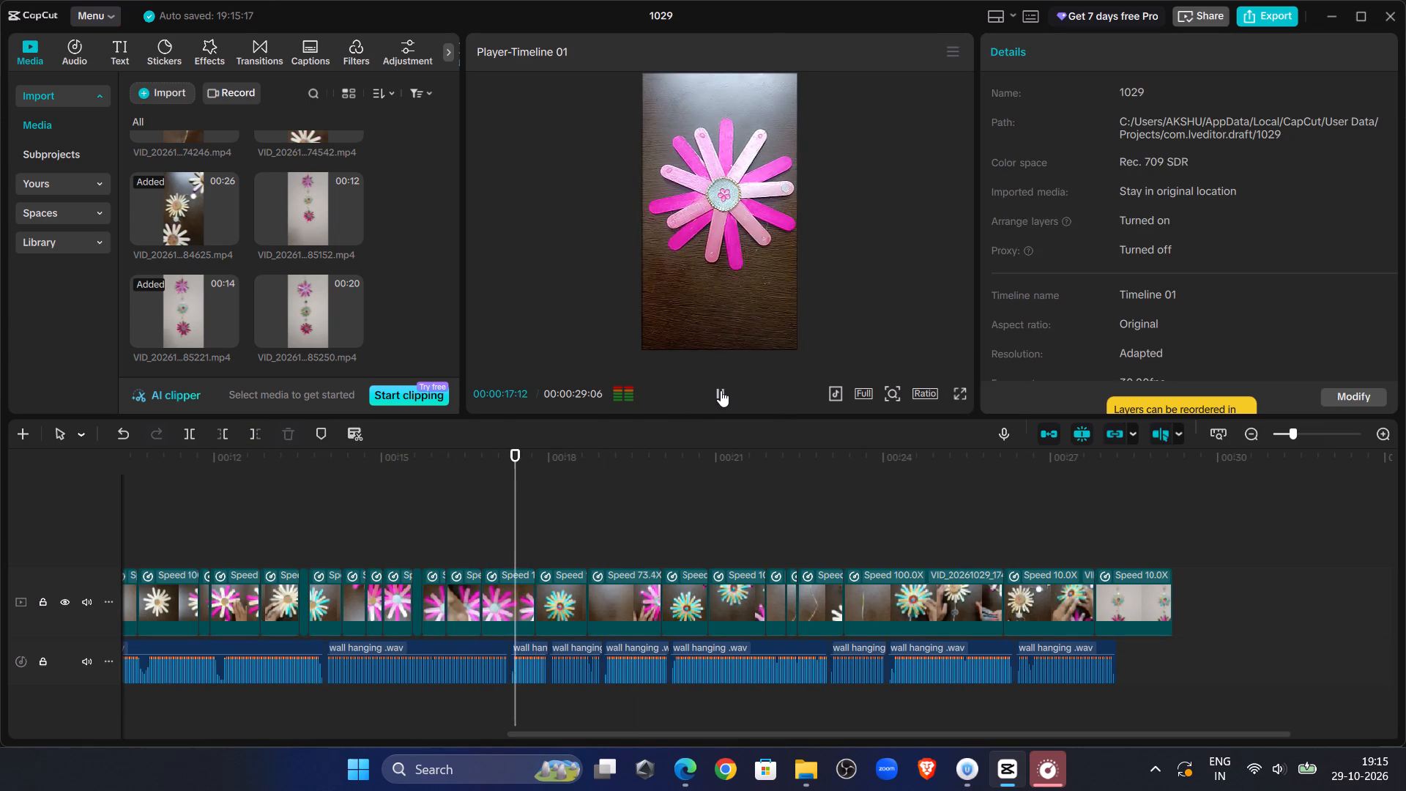
{"action": "left_click", "coordinate": [721, 390]}
{"action": "left_click", "coordinate": [721, 390]}
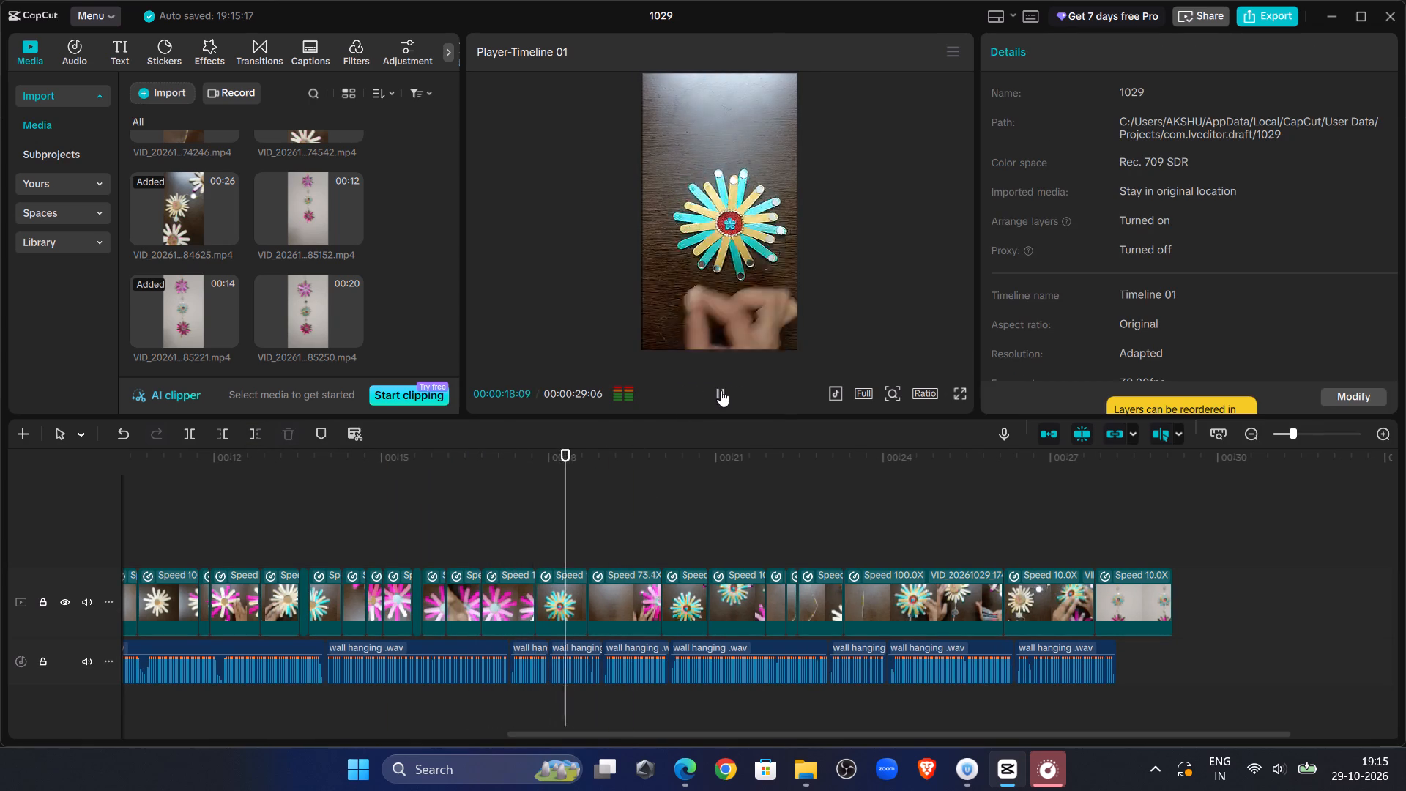
{"action": "left_click", "coordinate": [721, 390]}
{"action": "left_click", "coordinate": [725, 391]}
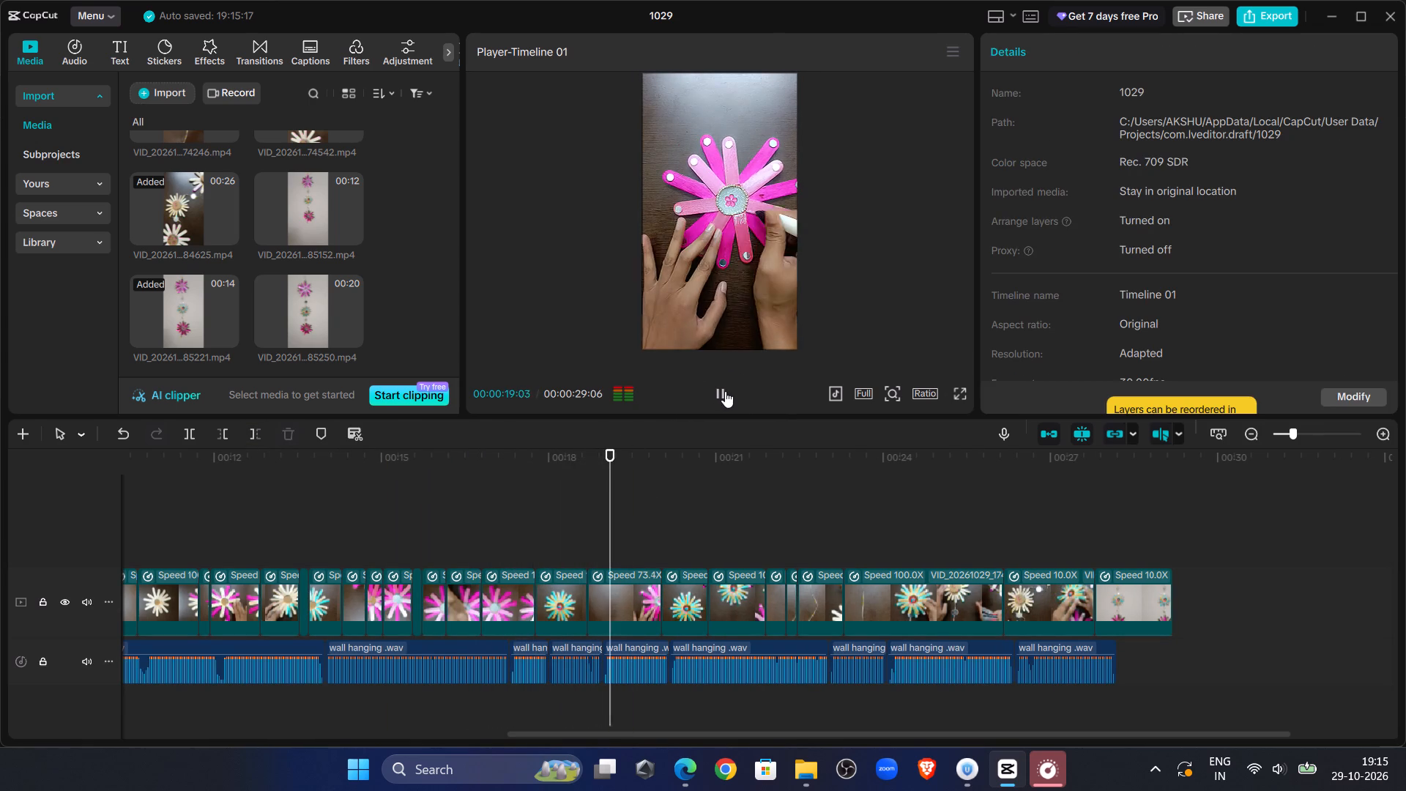
{"action": "left_click", "coordinate": [725, 391]}
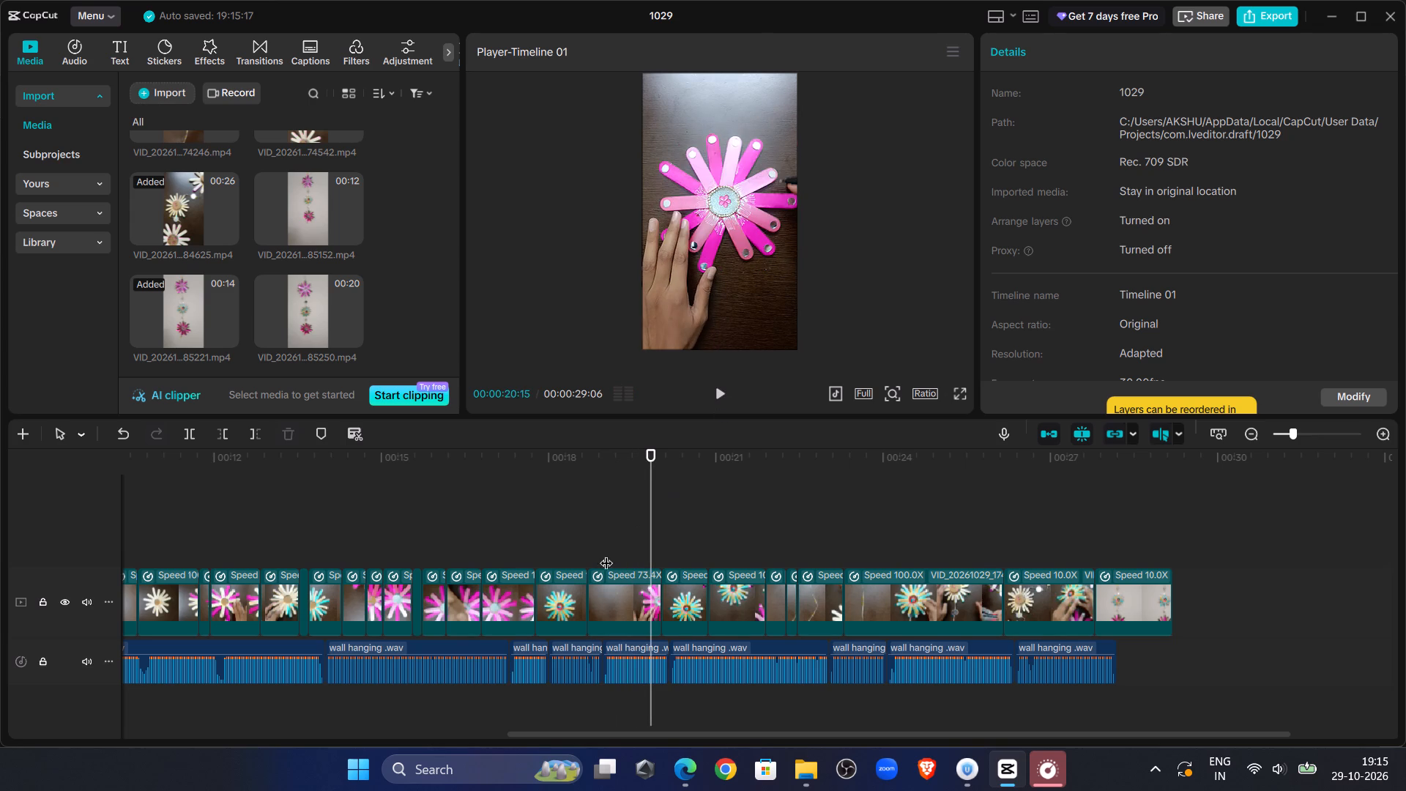
{"action": "left_click", "coordinate": [604, 573]}
{"action": "left_click", "coordinate": [250, 434]}
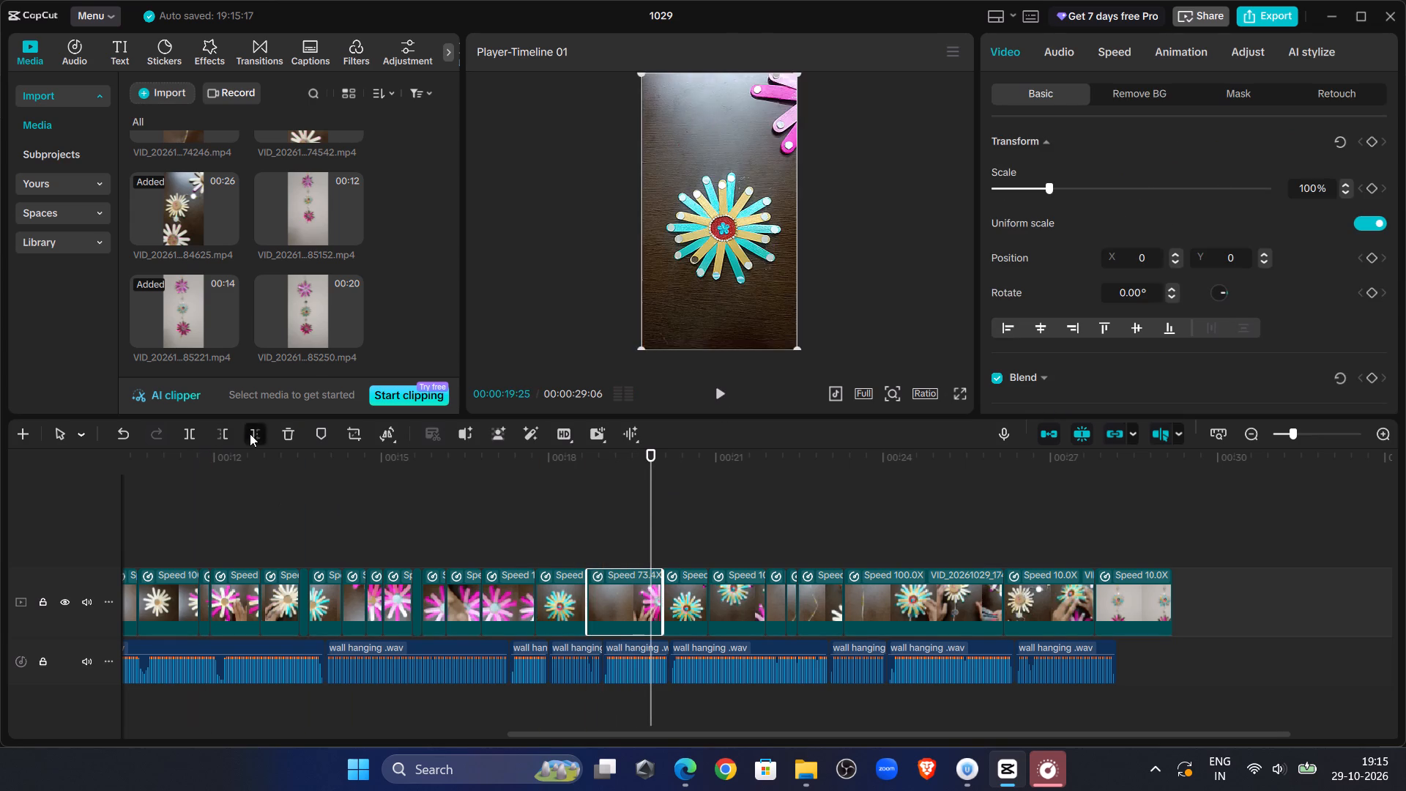
Play the remaining timeline from 00:00:19:25 through to the final wall hanging clip, checking the clips against the voice-over.
{"action": "left_click", "coordinate": [712, 400]}
{"action": "left_click", "coordinate": [711, 400]}
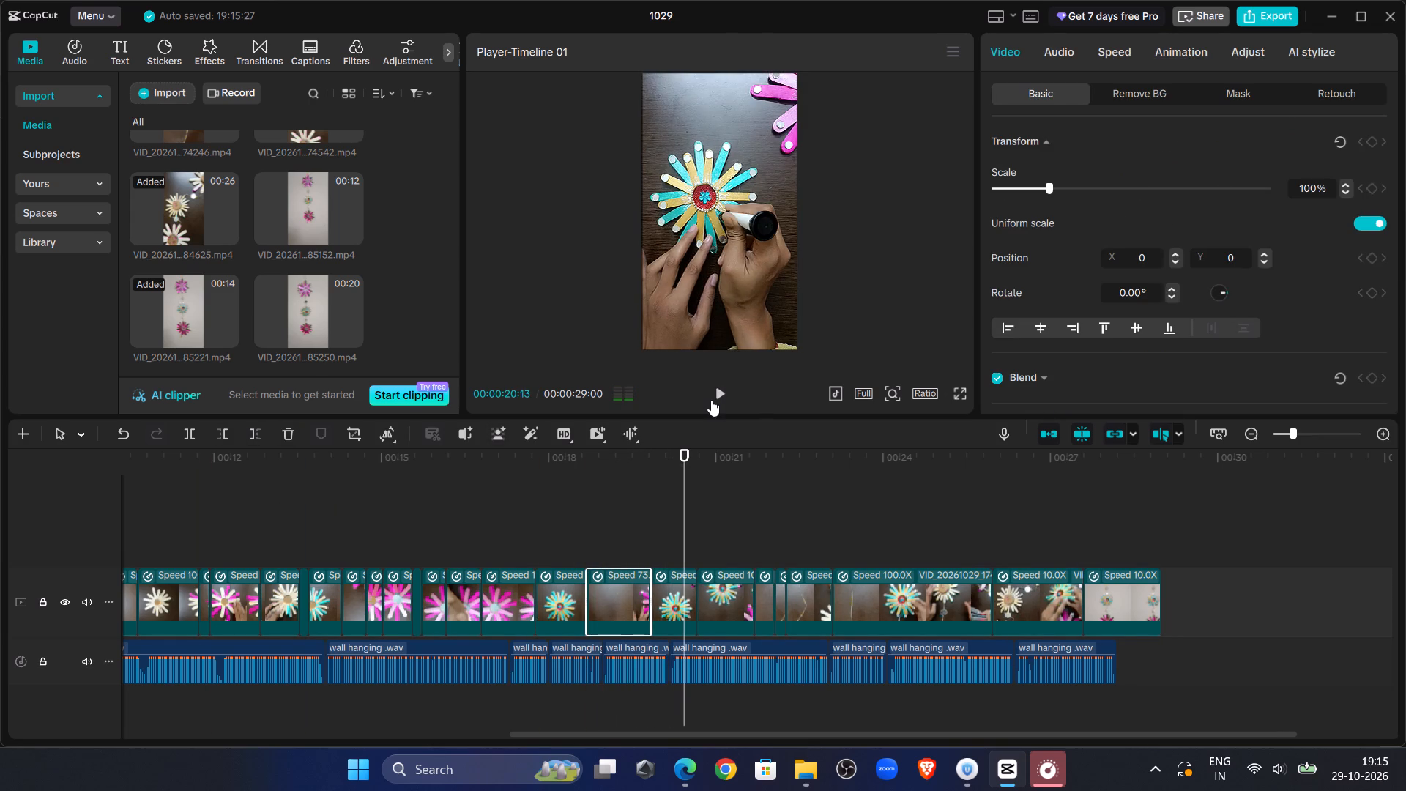
{"action": "left_click", "coordinate": [711, 400]}
{"action": "left_click", "coordinate": [711, 400]}
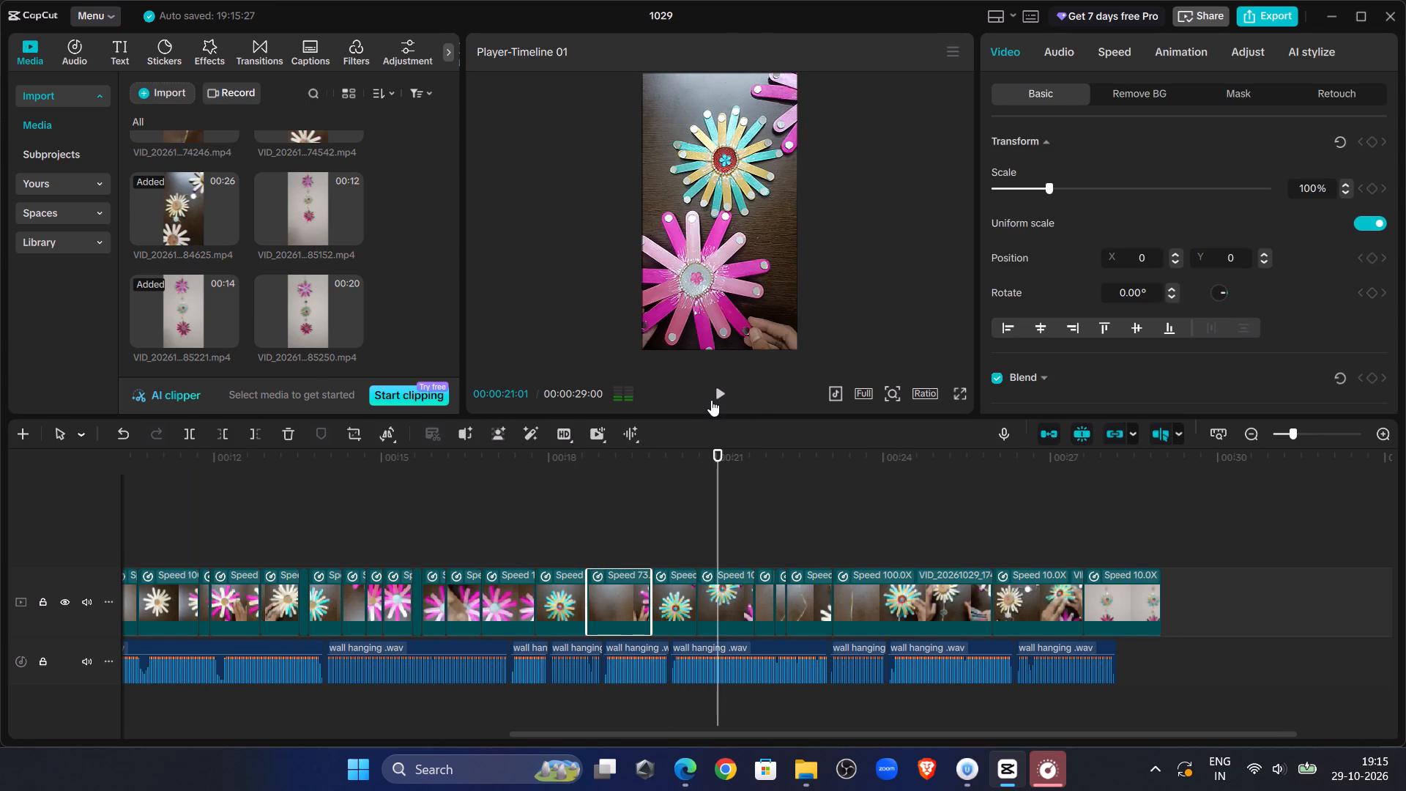
{"action": "triple_click", "coordinate": [711, 400]}
{"action": "left_click", "coordinate": [711, 400]}
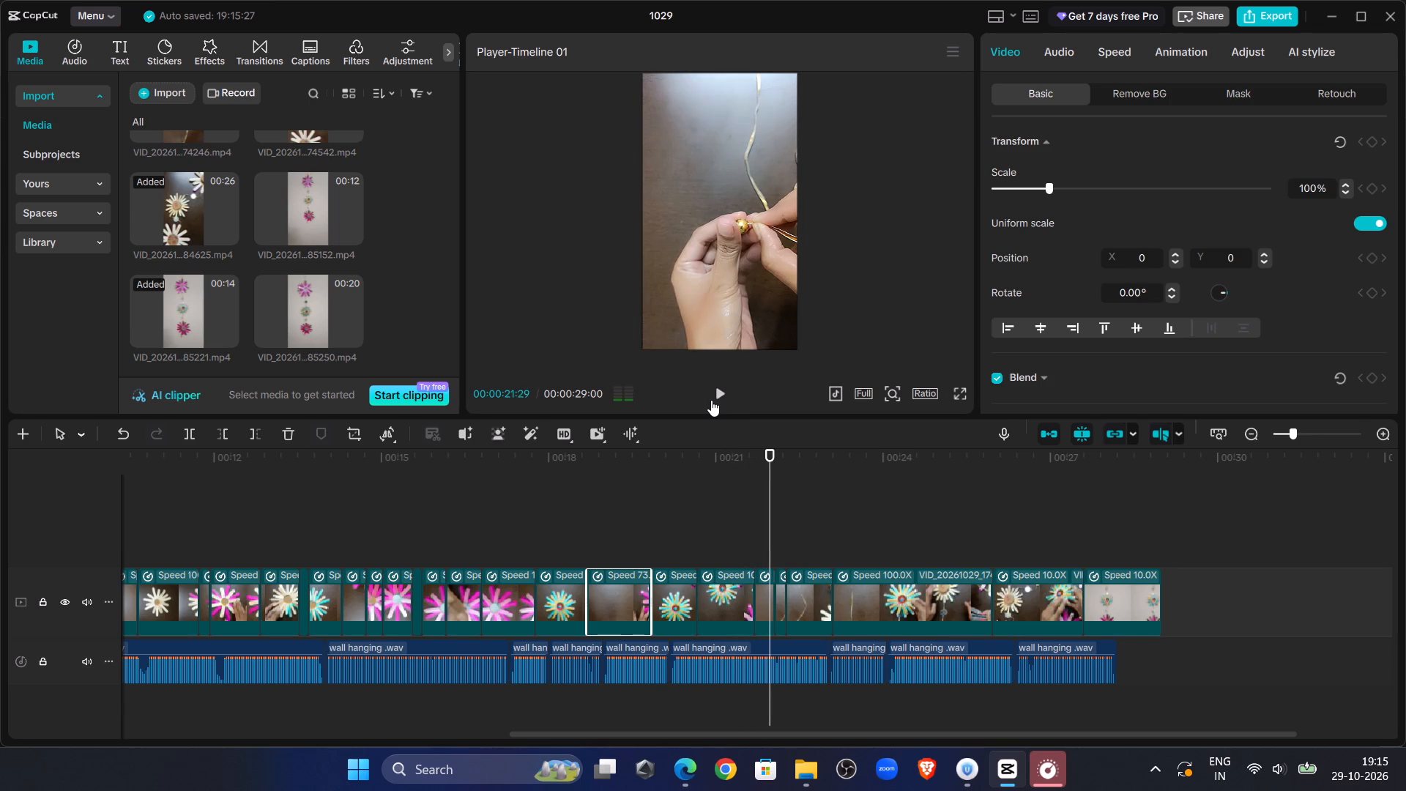
{"action": "left_click", "coordinate": [711, 400]}
{"action": "left_click", "coordinate": [711, 400]}
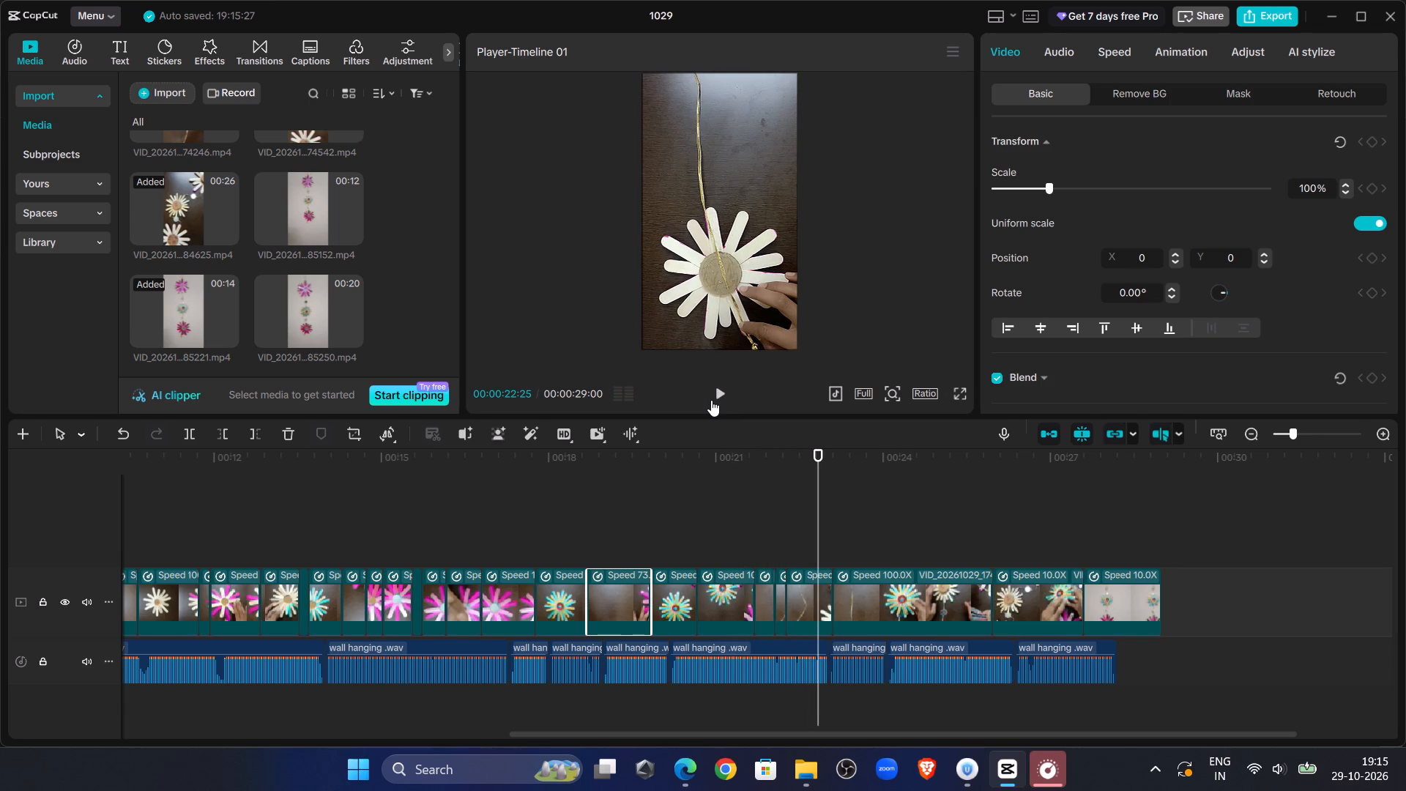
{"action": "left_click", "coordinate": [711, 400]}
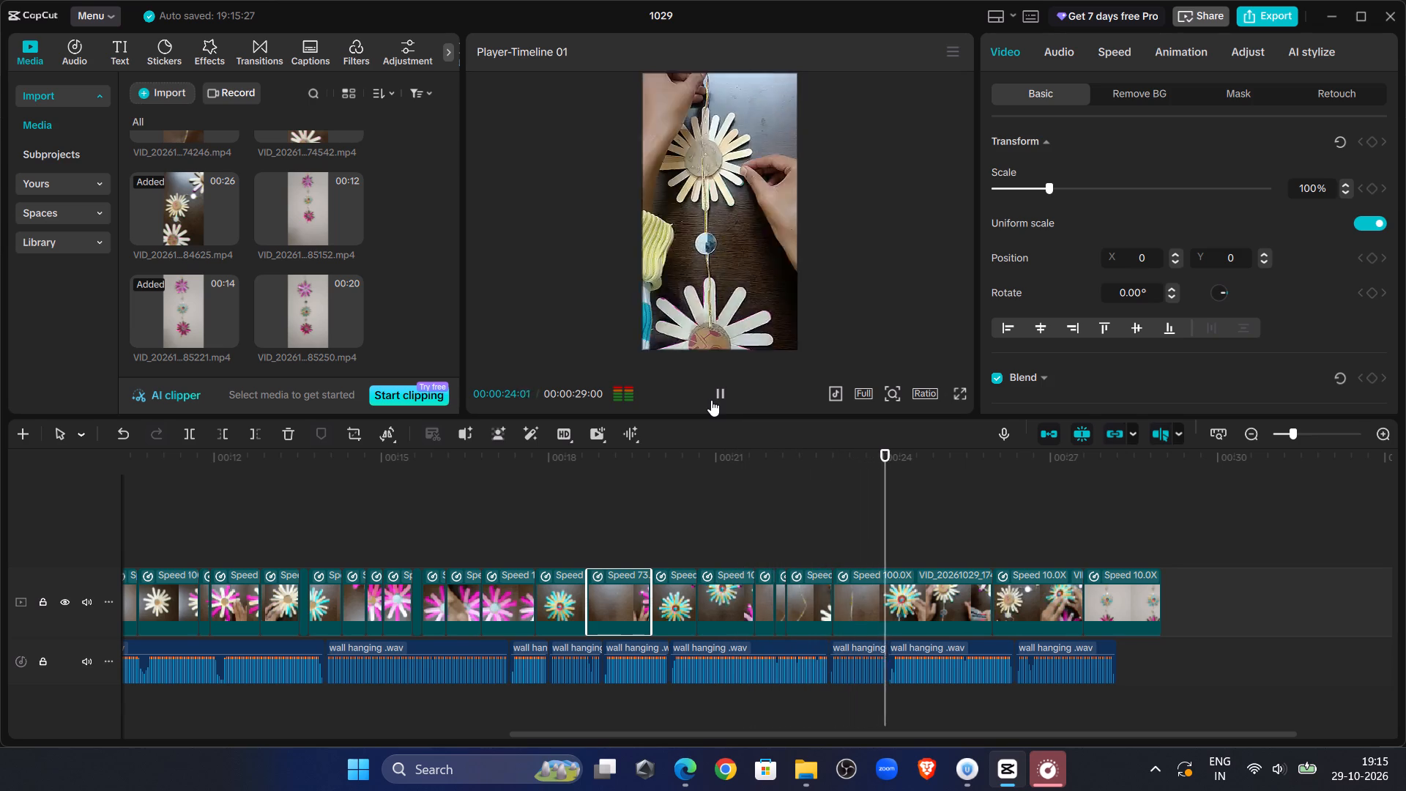
{"action": "left_click", "coordinate": [711, 400]}
{"action": "left_click", "coordinate": [711, 400]}
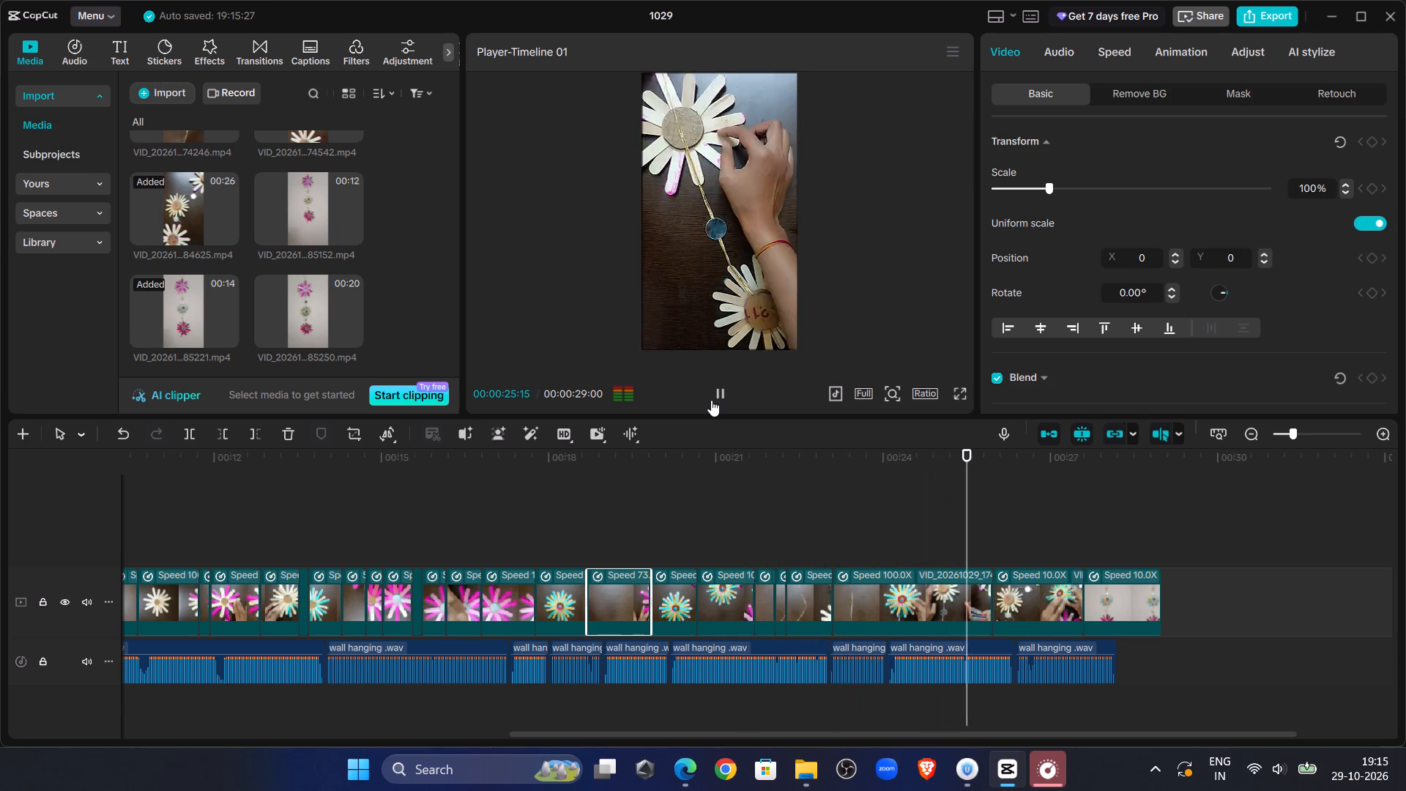
{"action": "left_click", "coordinate": [711, 400]}
{"action": "left_click", "coordinate": [711, 400]}
{"action": "left_click", "coordinate": [711, 400]}
{"action": "left_click", "coordinate": [711, 400]}
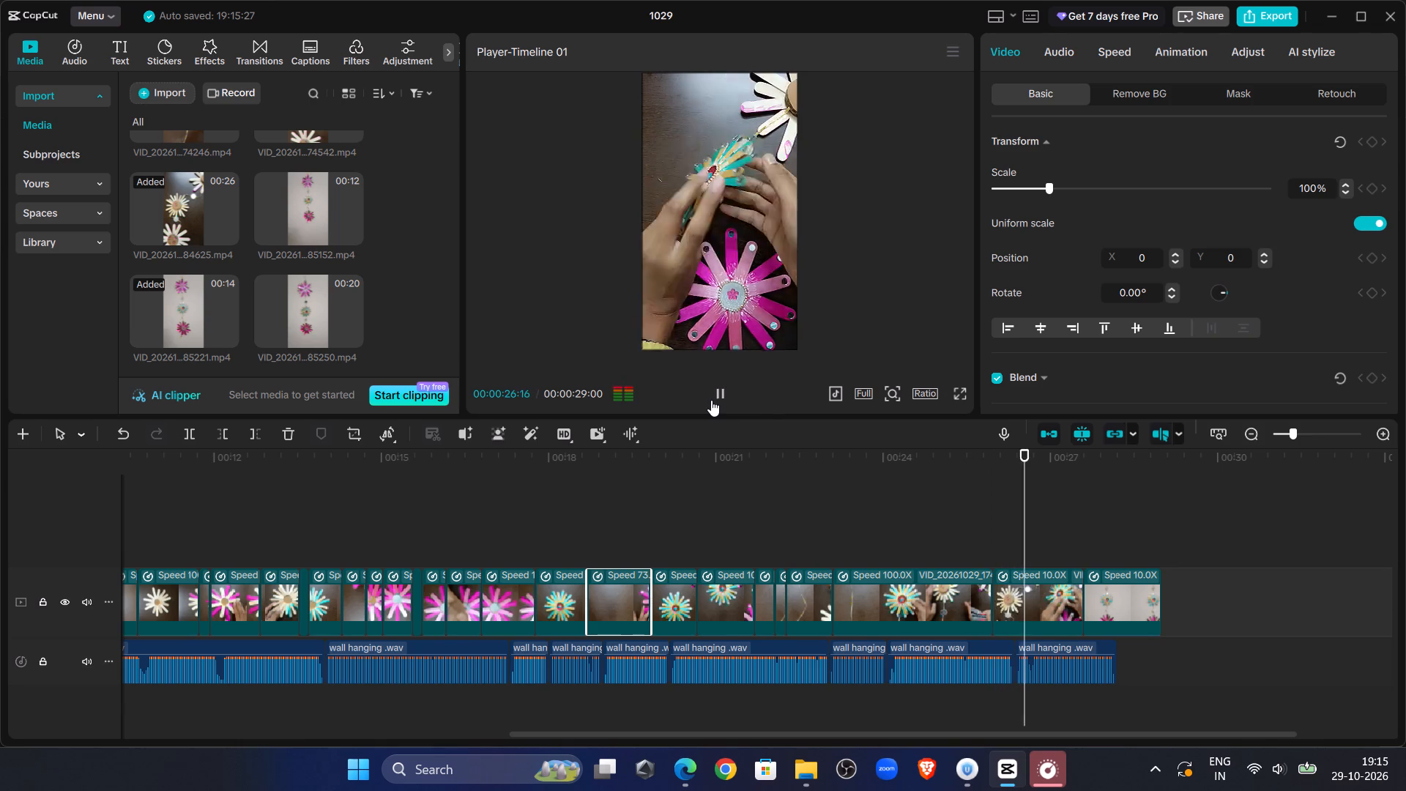
{"action": "left_click", "coordinate": [711, 400]}
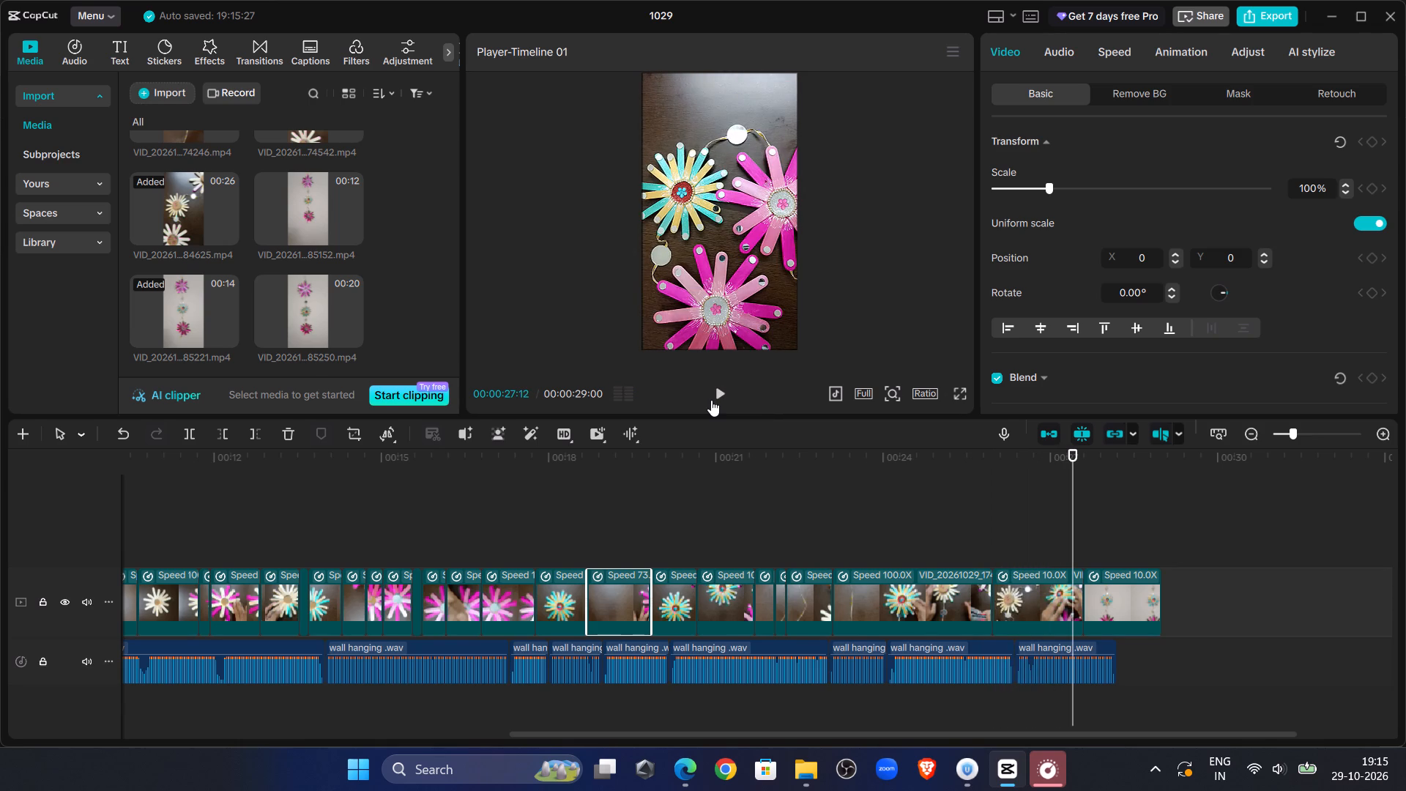
{"action": "left_click", "coordinate": [711, 400]}
{"action": "left_click", "coordinate": [711, 400]}
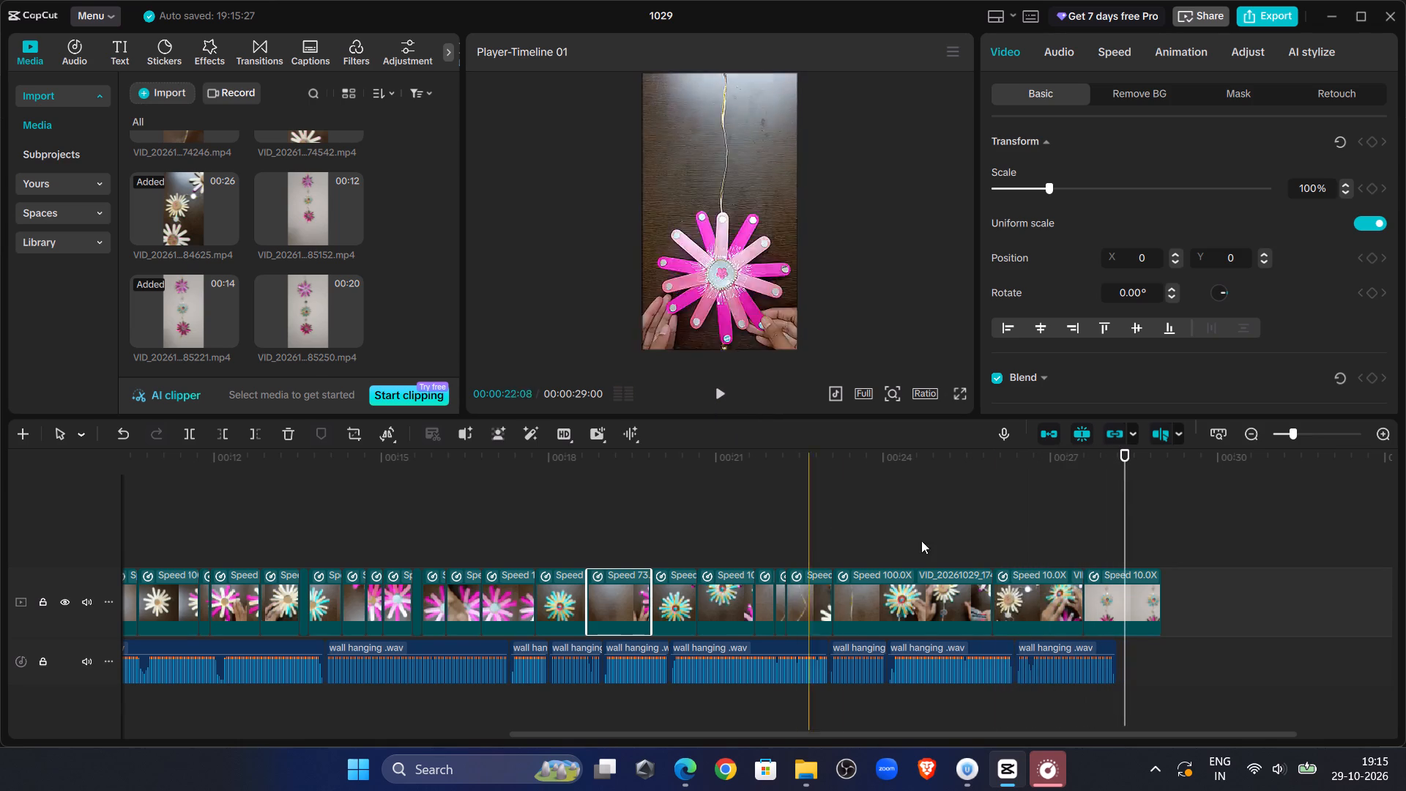
Set the speed of the 10x threading clip just before the final wall hanging clip to 19.74x, matching the video's end to the voice-over.
{"action": "left_click_drag", "start_coordinate": [1129, 488], "coordinate": [1116, 489]}
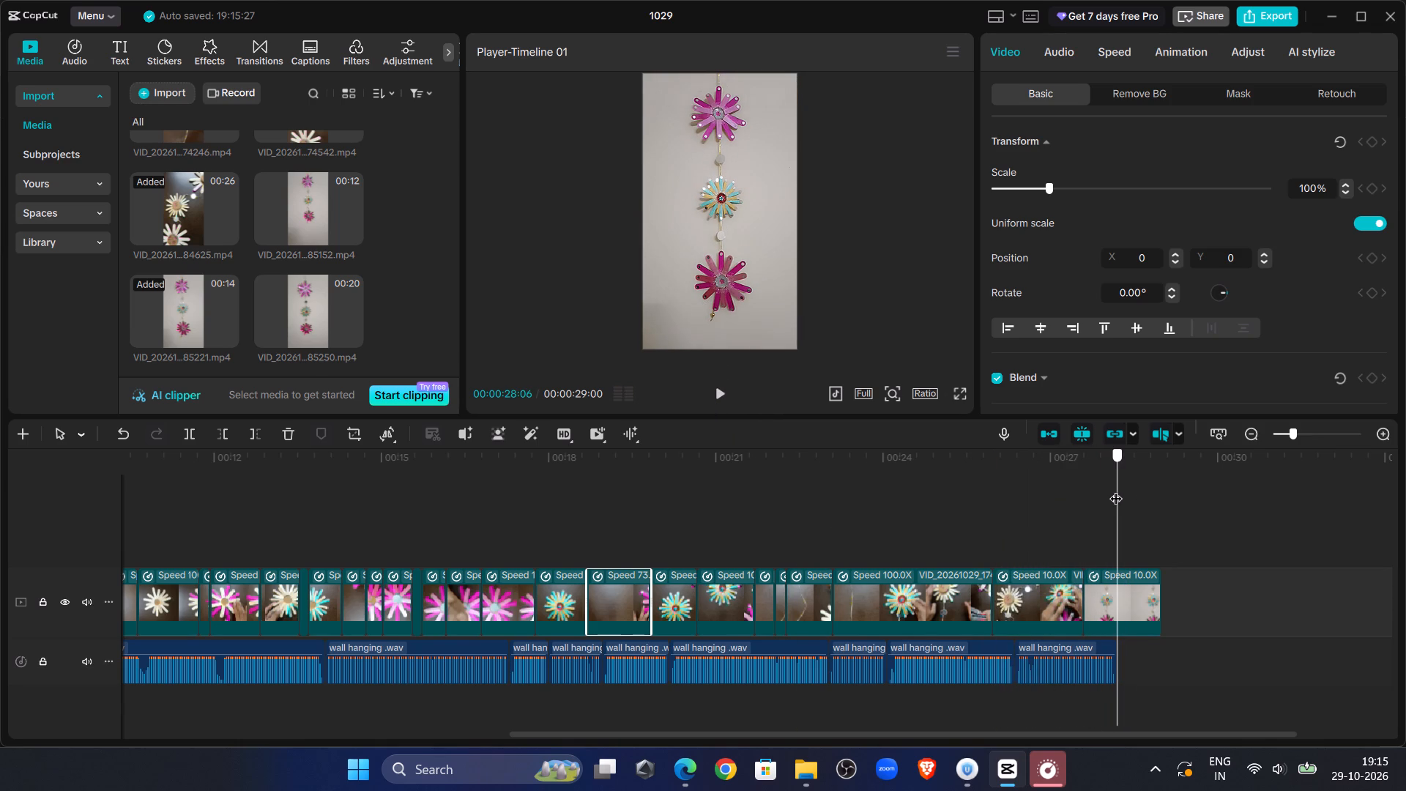
{"action": "left_click_drag", "start_coordinate": [1116, 489], "coordinate": [1028, 466]}
{"action": "left_click", "coordinate": [1011, 586]}
{"action": "left_click", "coordinate": [1098, 48]}
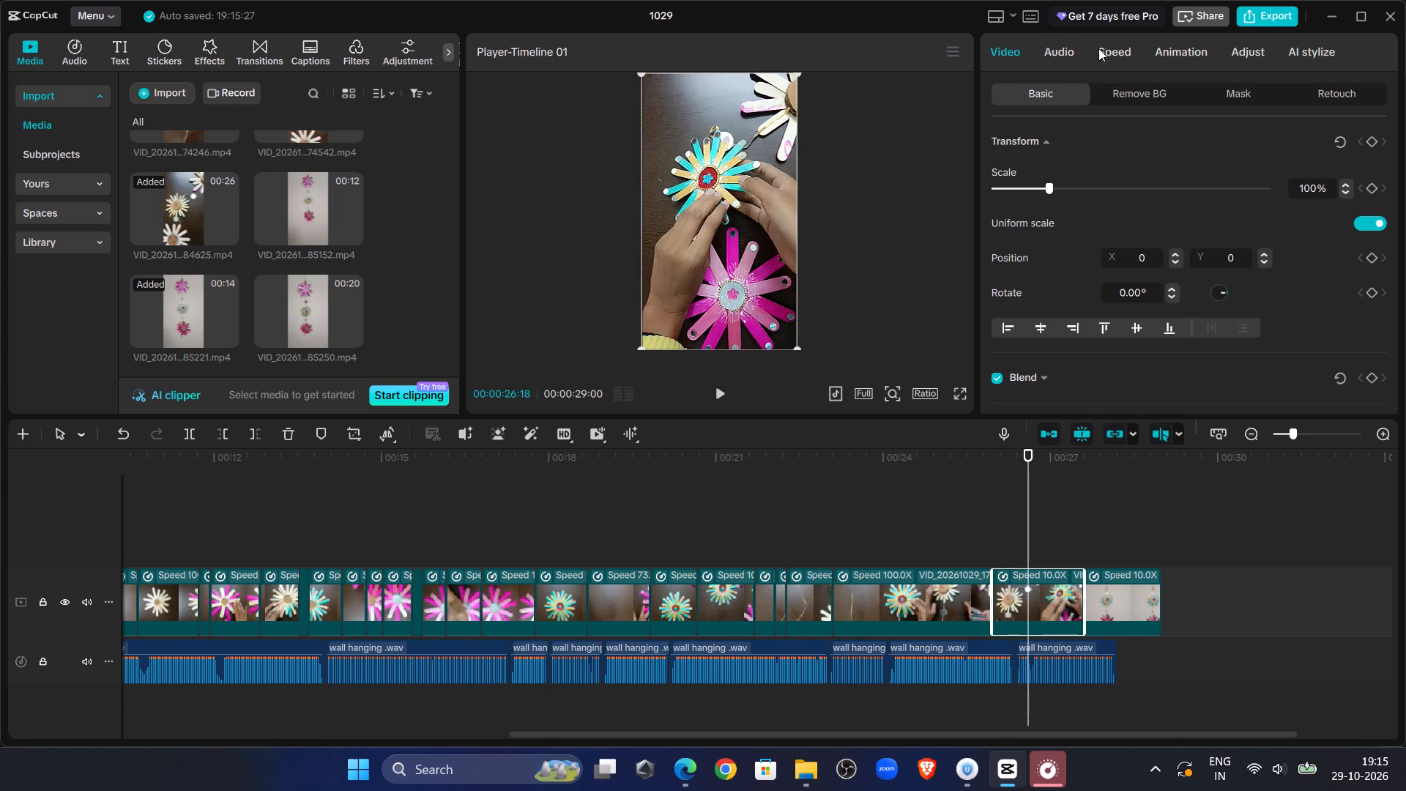
{"action": "left_click", "coordinate": [1262, 166]}
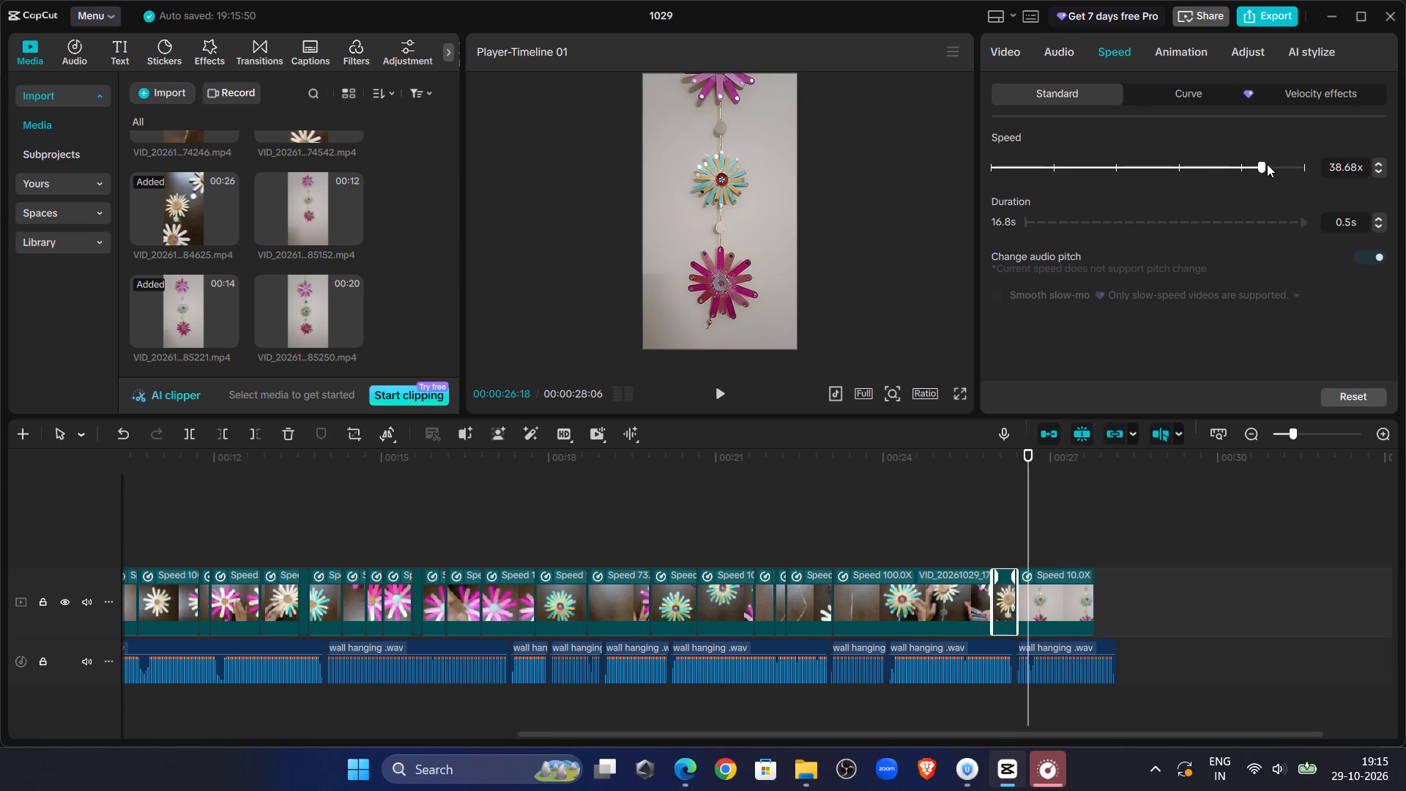
{"action": "left_click", "coordinate": [1254, 164]}
{"action": "left_click", "coordinate": [1254, 164]}
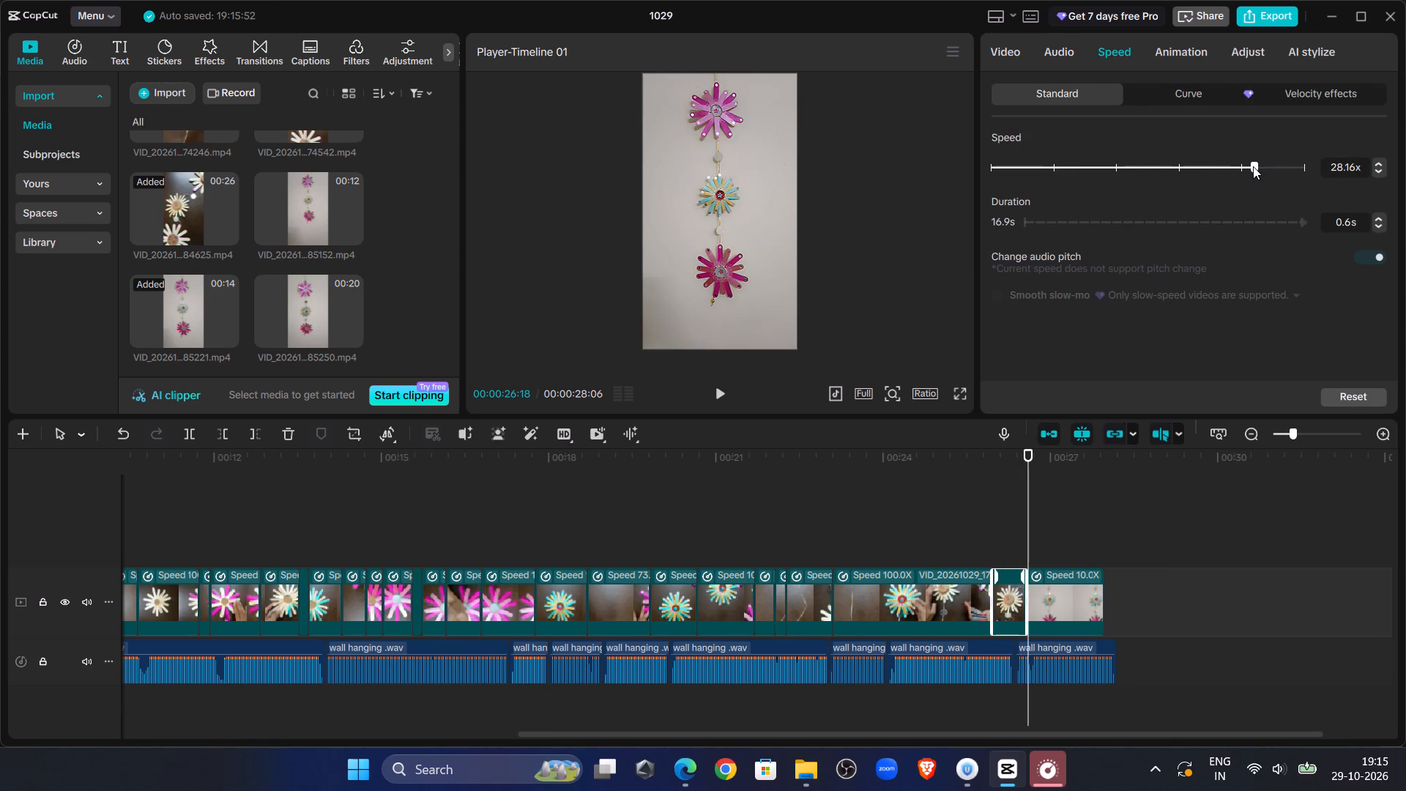
{"action": "left_click", "coordinate": [1253, 166]}
{"action": "left_click", "coordinate": [1250, 168]}
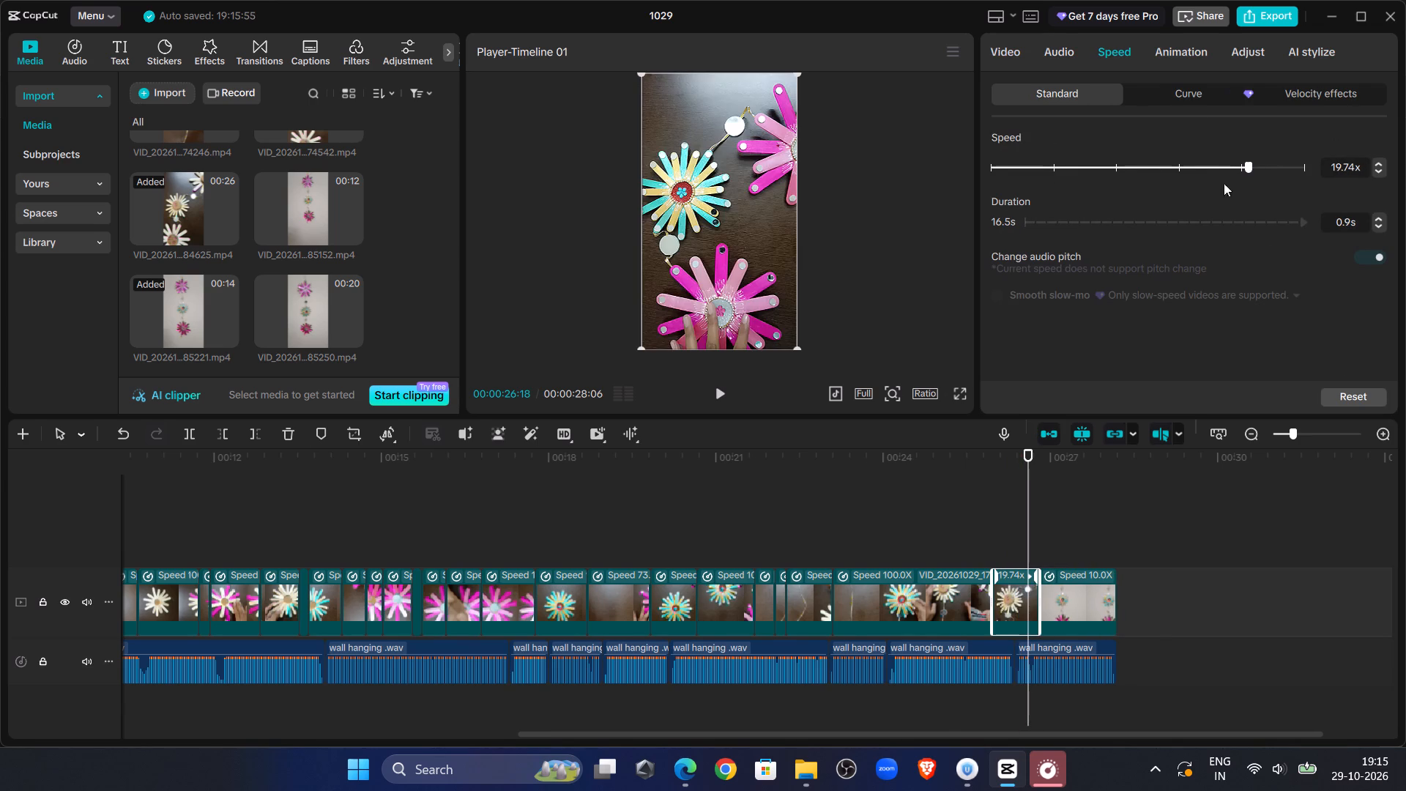
Play the final clips, and the whole video full screen from the start, checking the edit against the voice-over.
{"action": "left_click", "coordinate": [948, 516]}
{"action": "left_click", "coordinate": [715, 387]}
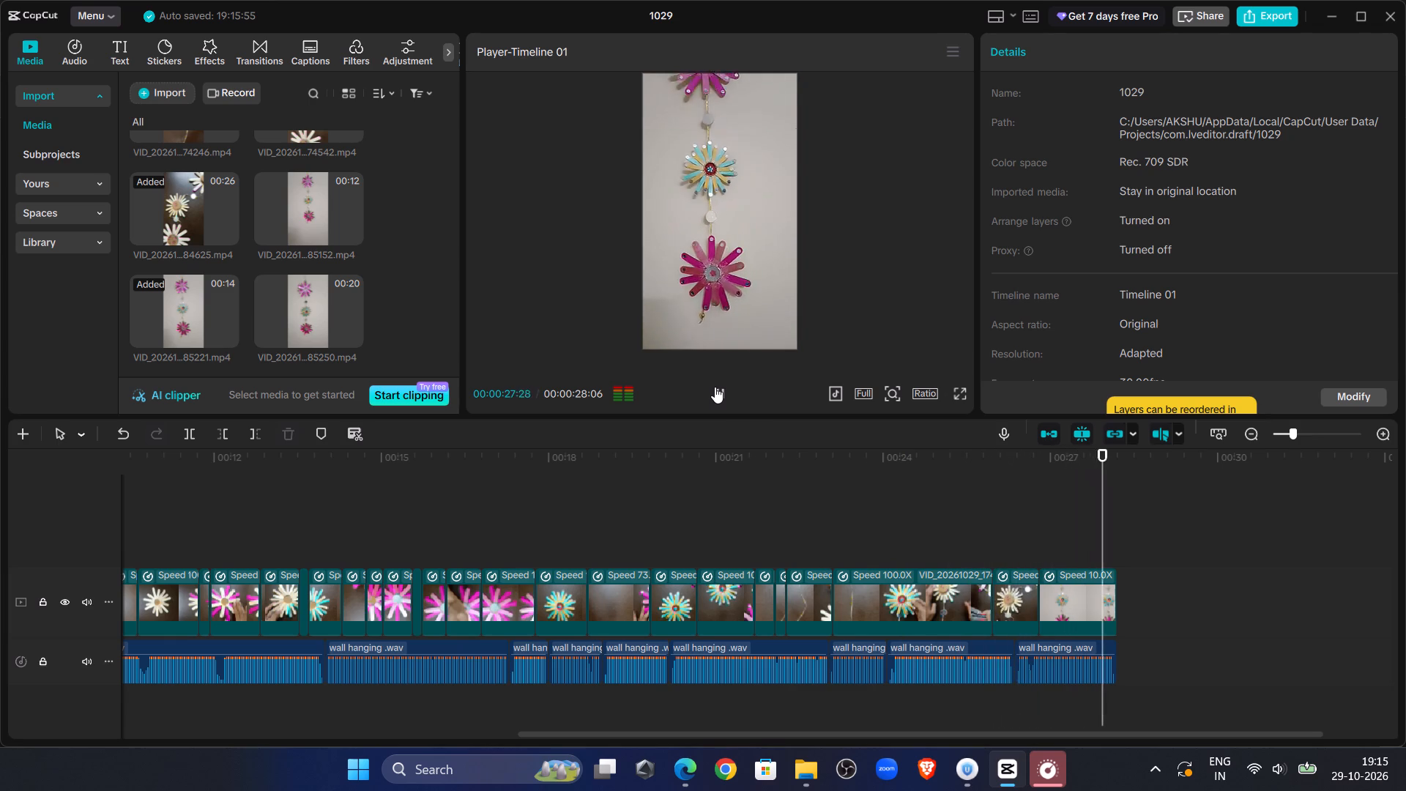
{"action": "left_click", "coordinate": [715, 387]}
{"action": "left_click", "coordinate": [874, 499]}
{"action": "left_click_drag", "start_coordinate": [874, 499], "coordinate": [1405, 554]}
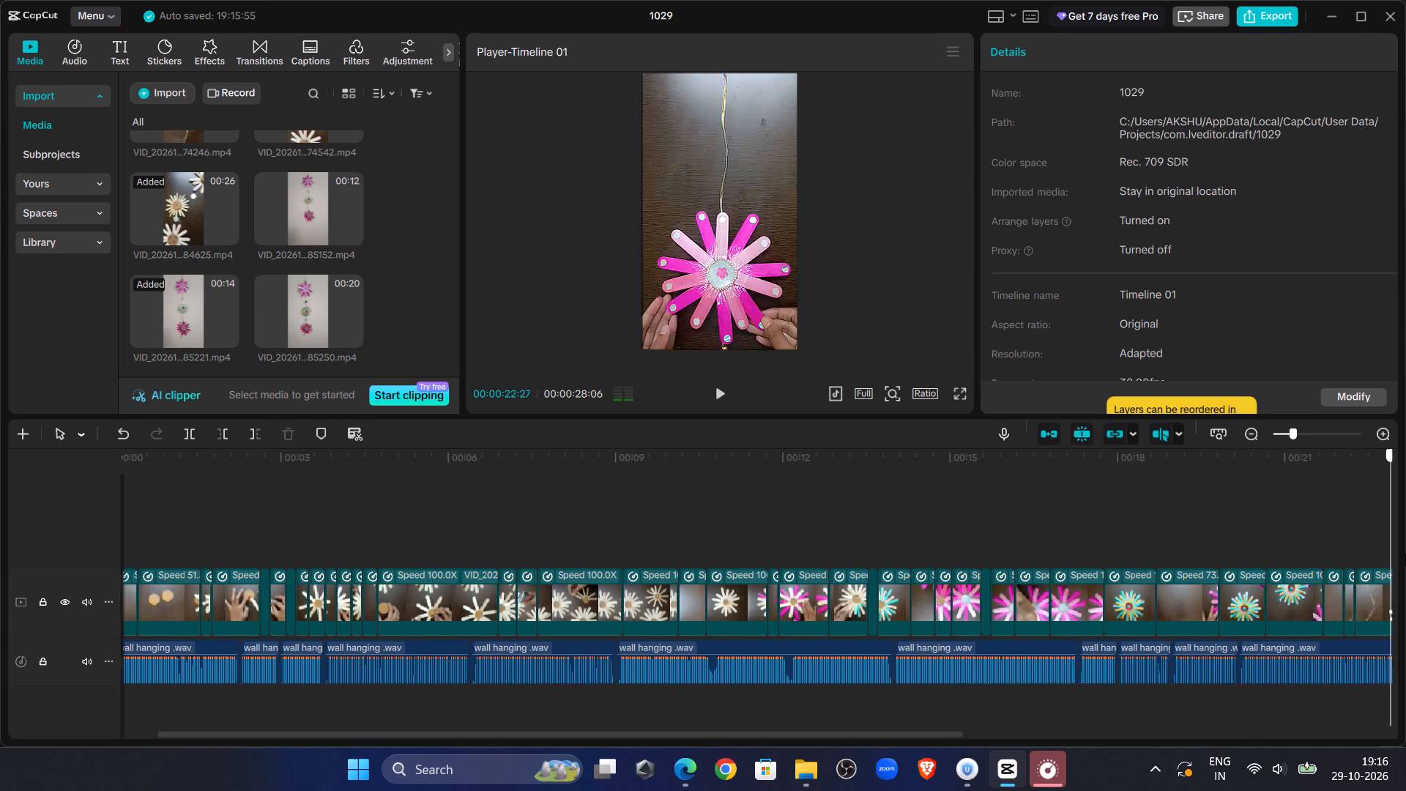
{"action": "left_click_drag", "start_coordinate": [1405, 554], "coordinate": [0, 609]}
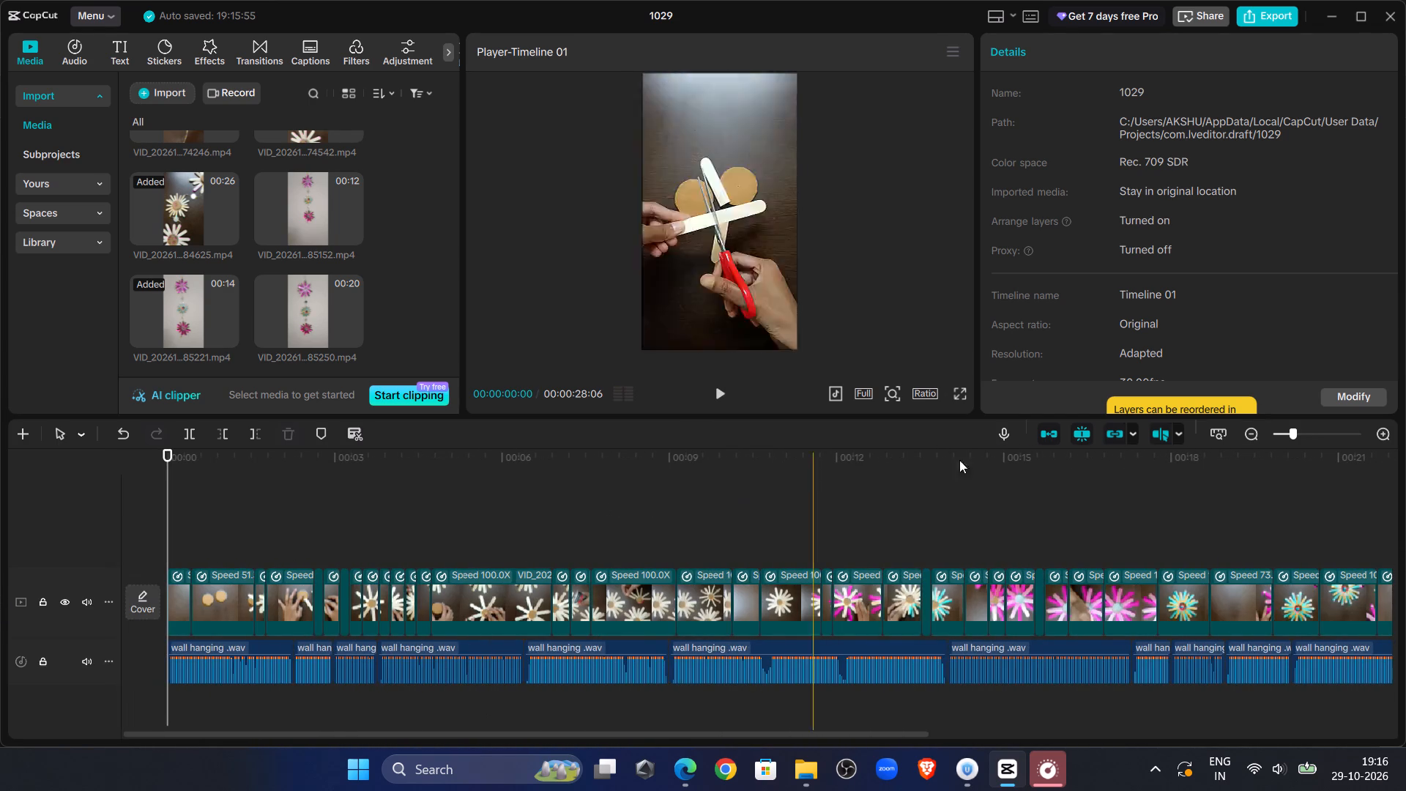
{"action": "left_click", "coordinate": [959, 398]}
{"action": "left_click", "coordinate": [455, 700]}
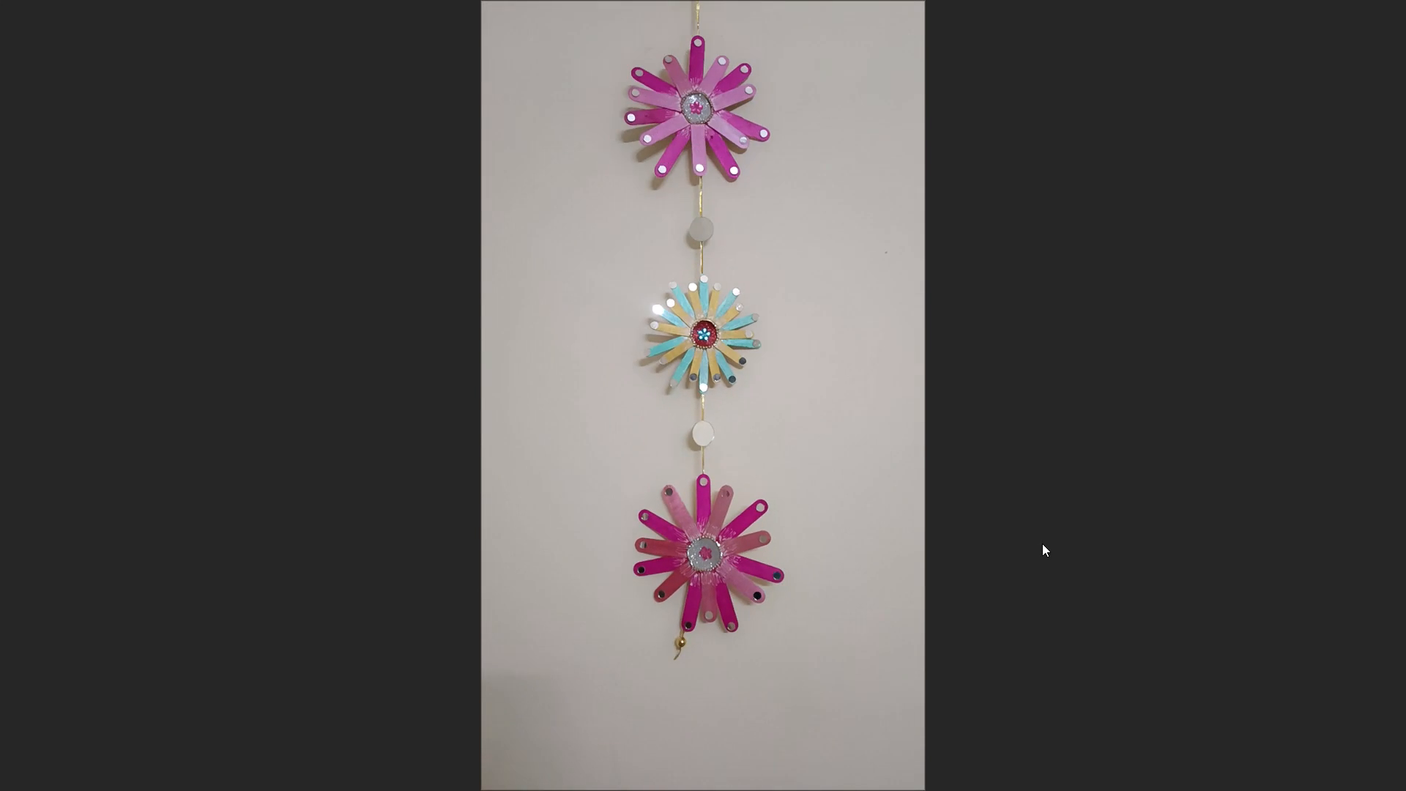
{"action": "left_click", "coordinate": [1036, 584]}
{"action": "left_click", "coordinate": [949, 713]}
Return to the start of the timeline and import Youtube Watermark.png from the My video collection folder on the D: drive.
{"action": "left_click_drag", "start_coordinate": [1057, 532], "coordinate": [0, 579]}
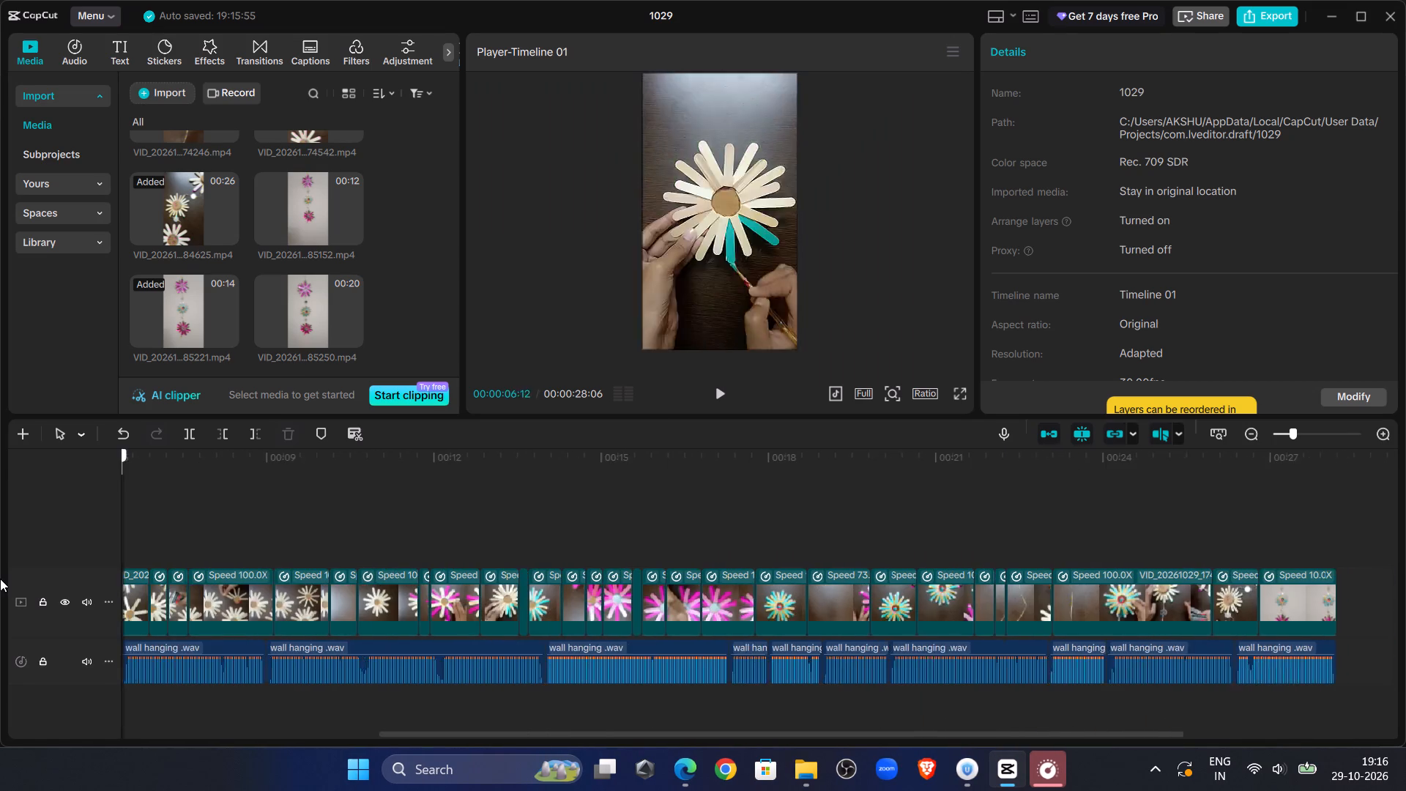
{"action": "left_click_drag", "start_coordinate": [0, 579], "coordinate": [0, 598]}
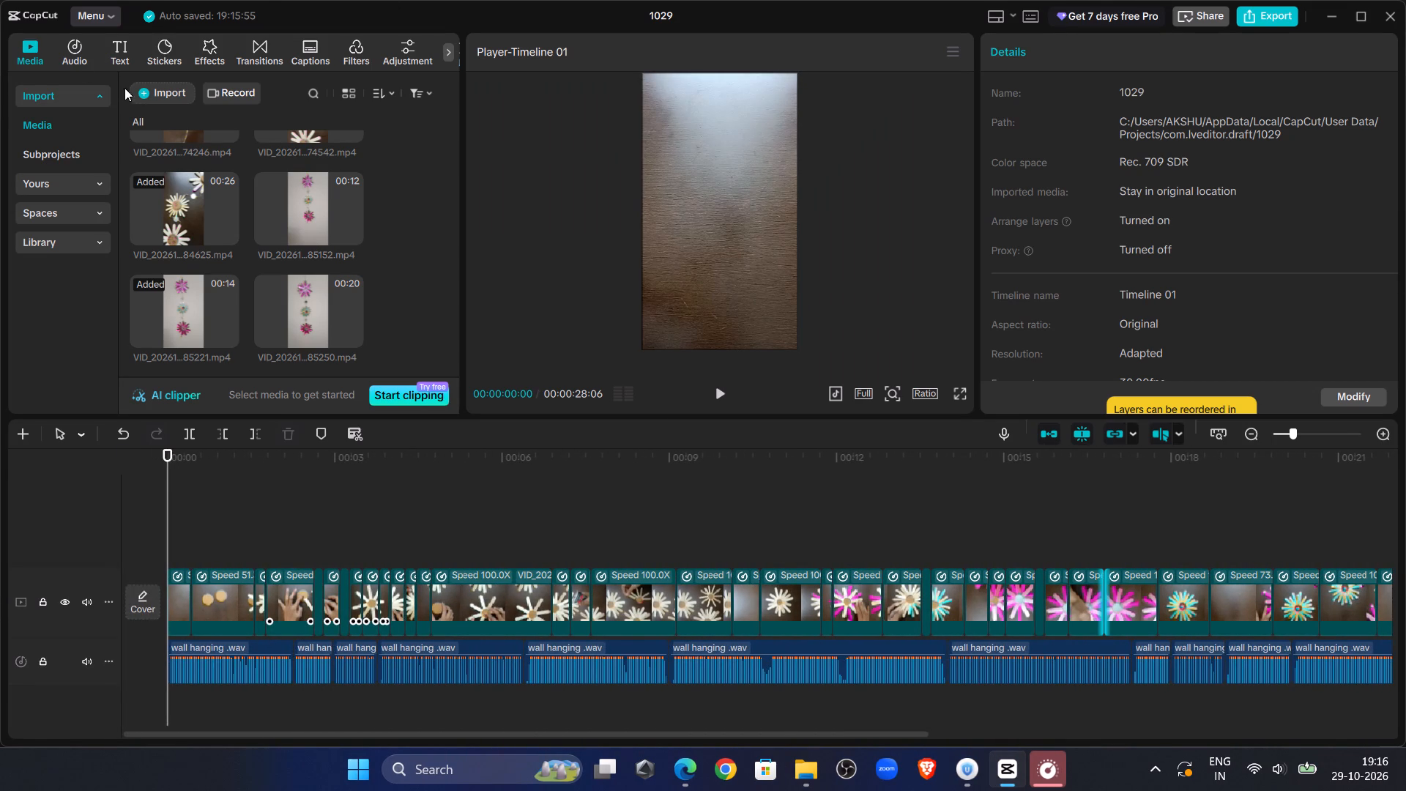
{"action": "left_click", "coordinate": [154, 86]}
{"action": "scroll", "coordinate": [179, 229], "scroll_direction": "down", "scroll_amount": 8}
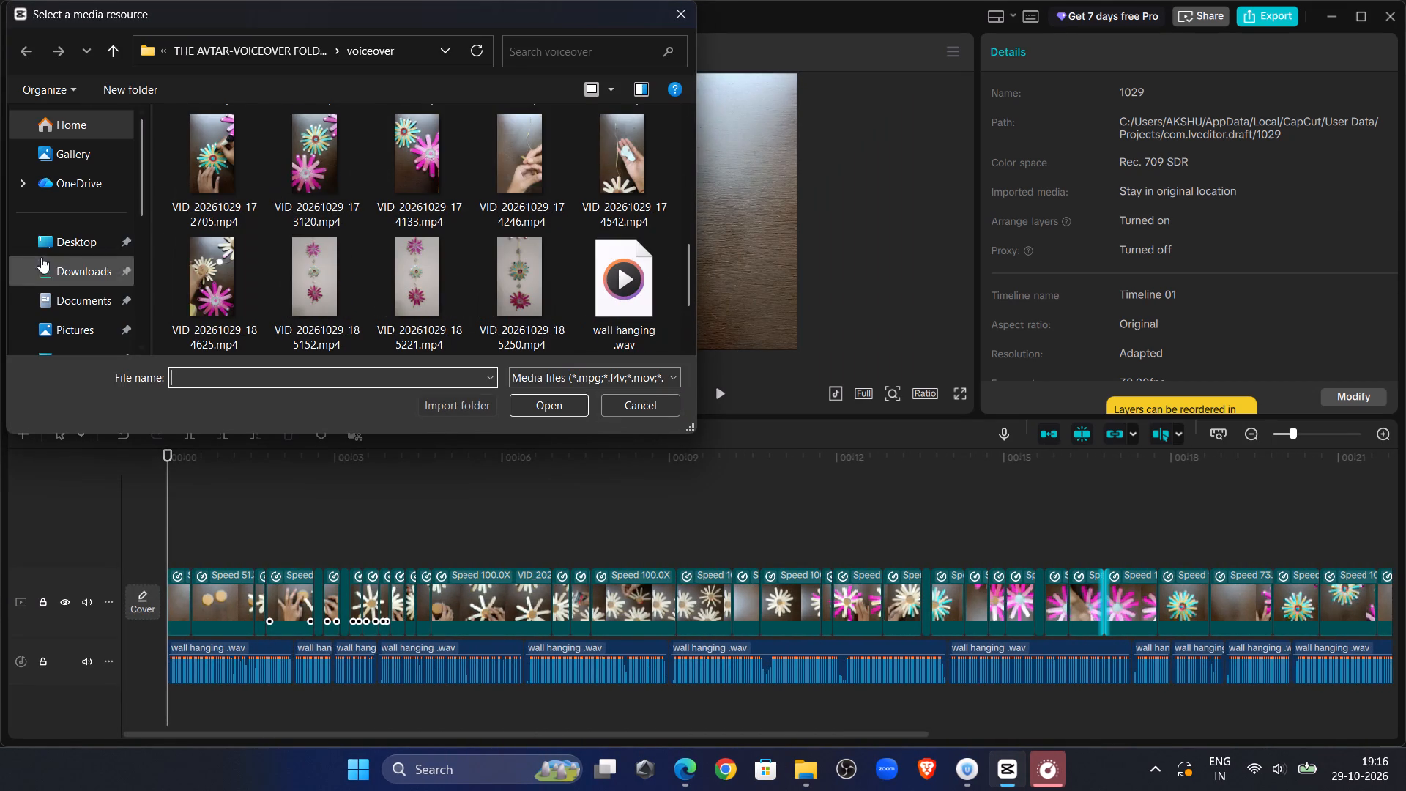
{"action": "scroll", "coordinate": [41, 257], "scroll_direction": "down", "scroll_amount": 1}
{"action": "left_click", "coordinate": [43, 262]}
{"action": "scroll", "coordinate": [61, 266], "scroll_direction": "down", "scroll_amount": 6}
{"action": "scroll", "coordinate": [67, 275], "scroll_direction": "up", "scroll_amount": 8}
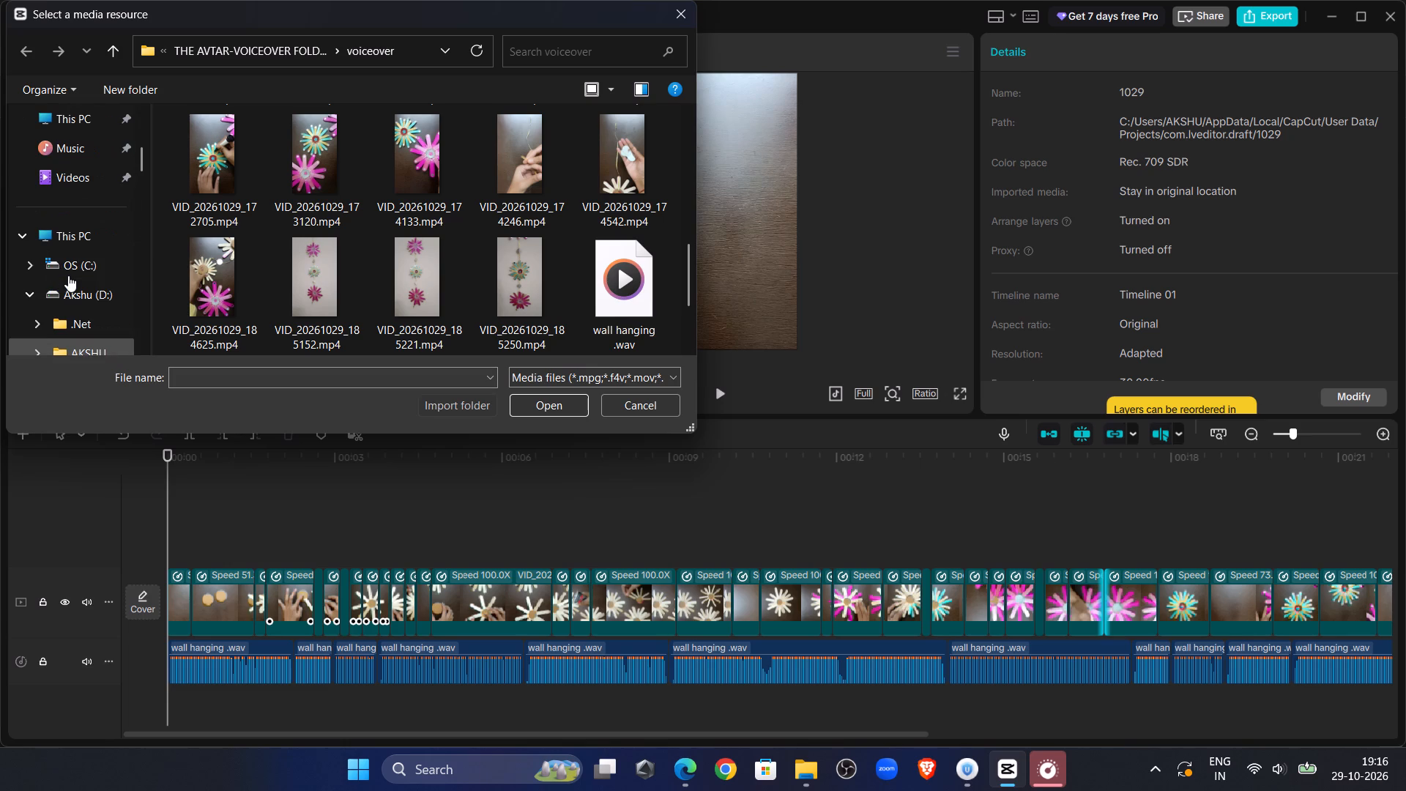
{"action": "left_click", "coordinate": [71, 289]}
{"action": "left_click", "coordinate": [581, 56]}
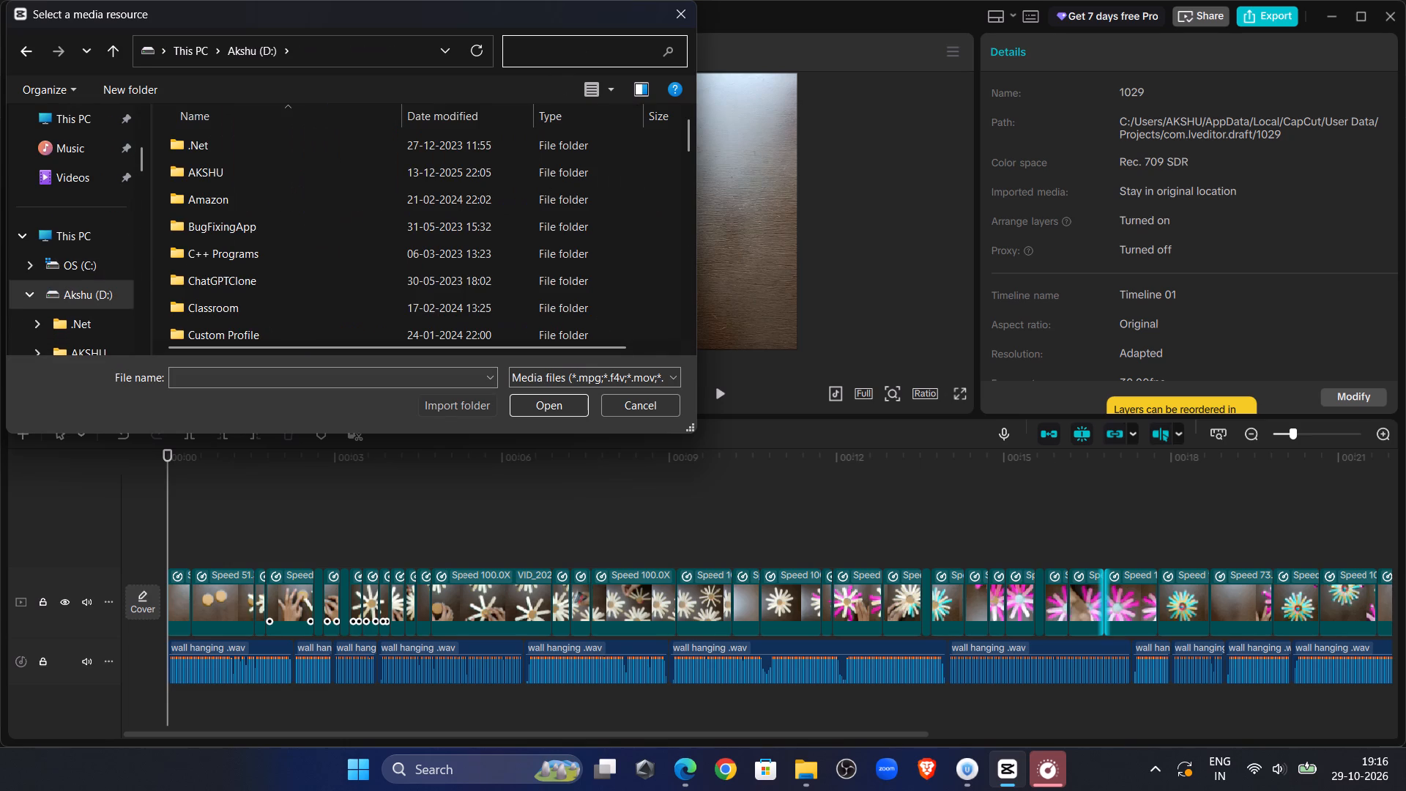
{"action": "key", "text": "t"}
{"action": "key", "text": "BackSpace"}
{"action": "type", "text": "my"}
{"action": "key", "text": "Return"}
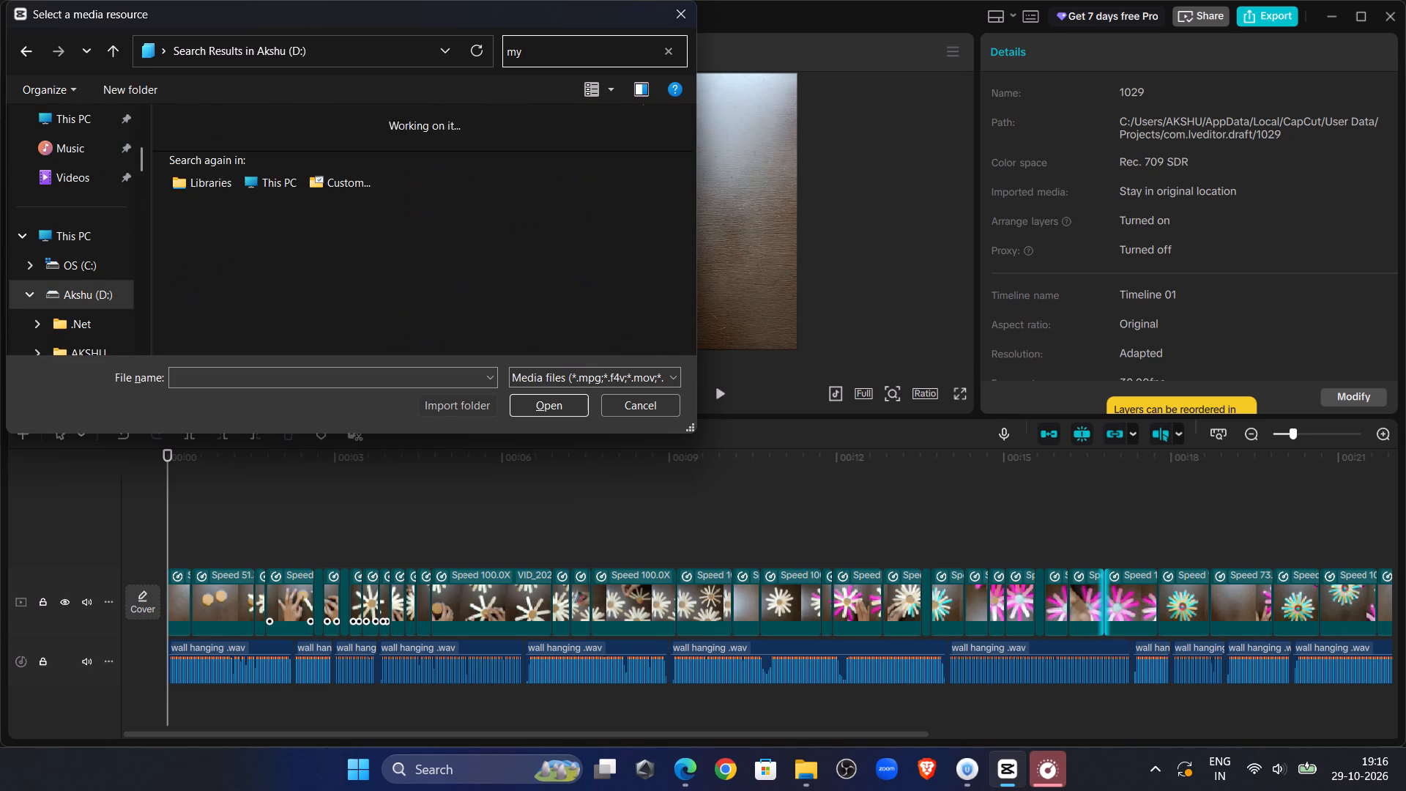
{"action": "double_click", "coordinate": [342, 137]}
{"action": "scroll", "coordinate": [636, 264], "scroll_direction": "down", "scroll_amount": 5}
{"action": "left_click", "coordinate": [311, 281]}
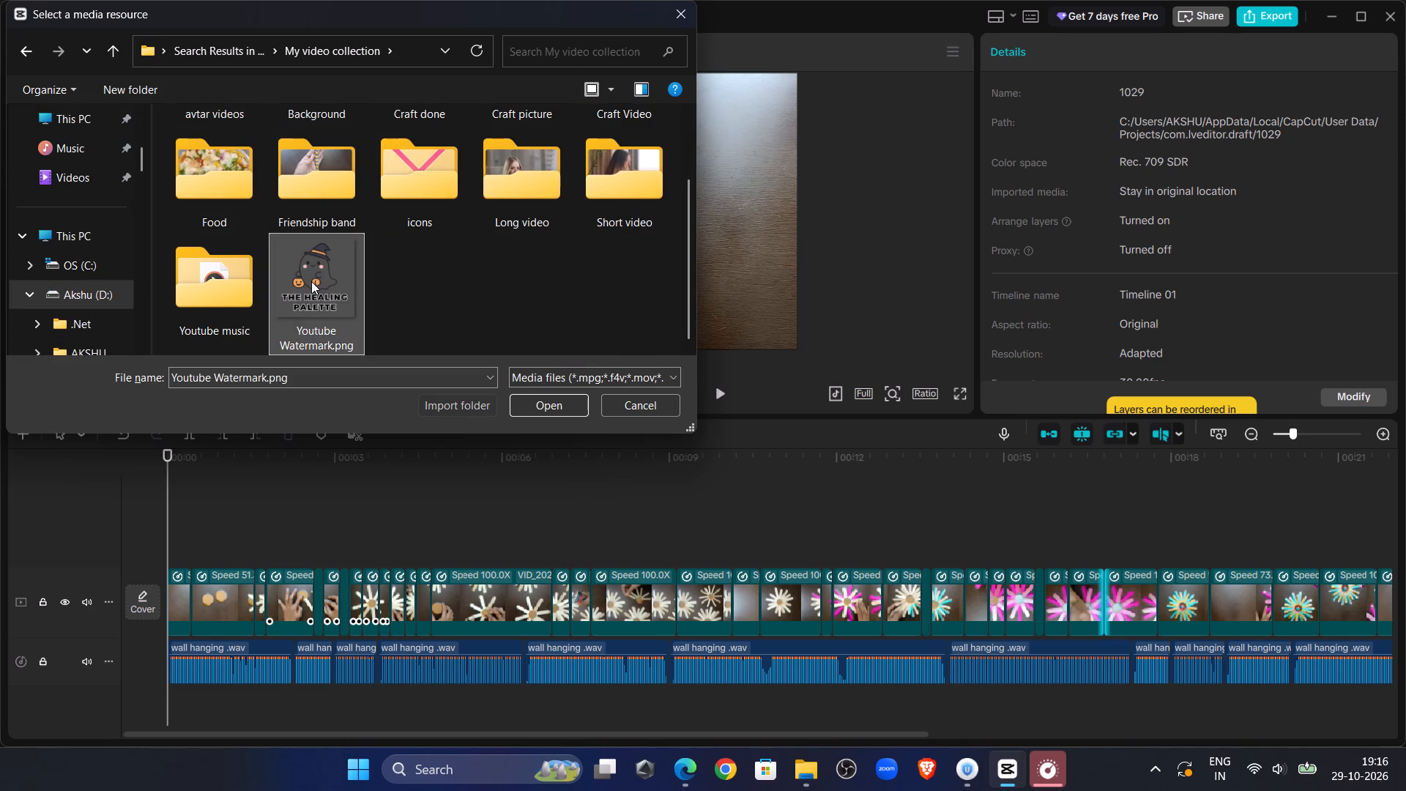
{"action": "left_click", "coordinate": [543, 399]}
Place the watermark above the clips at the timeline's start, scaled to 25% in the frame's lower-left corner at X -704, Y -1545.
{"action": "left_click_drag", "start_coordinate": [199, 312], "coordinate": [213, 467]}
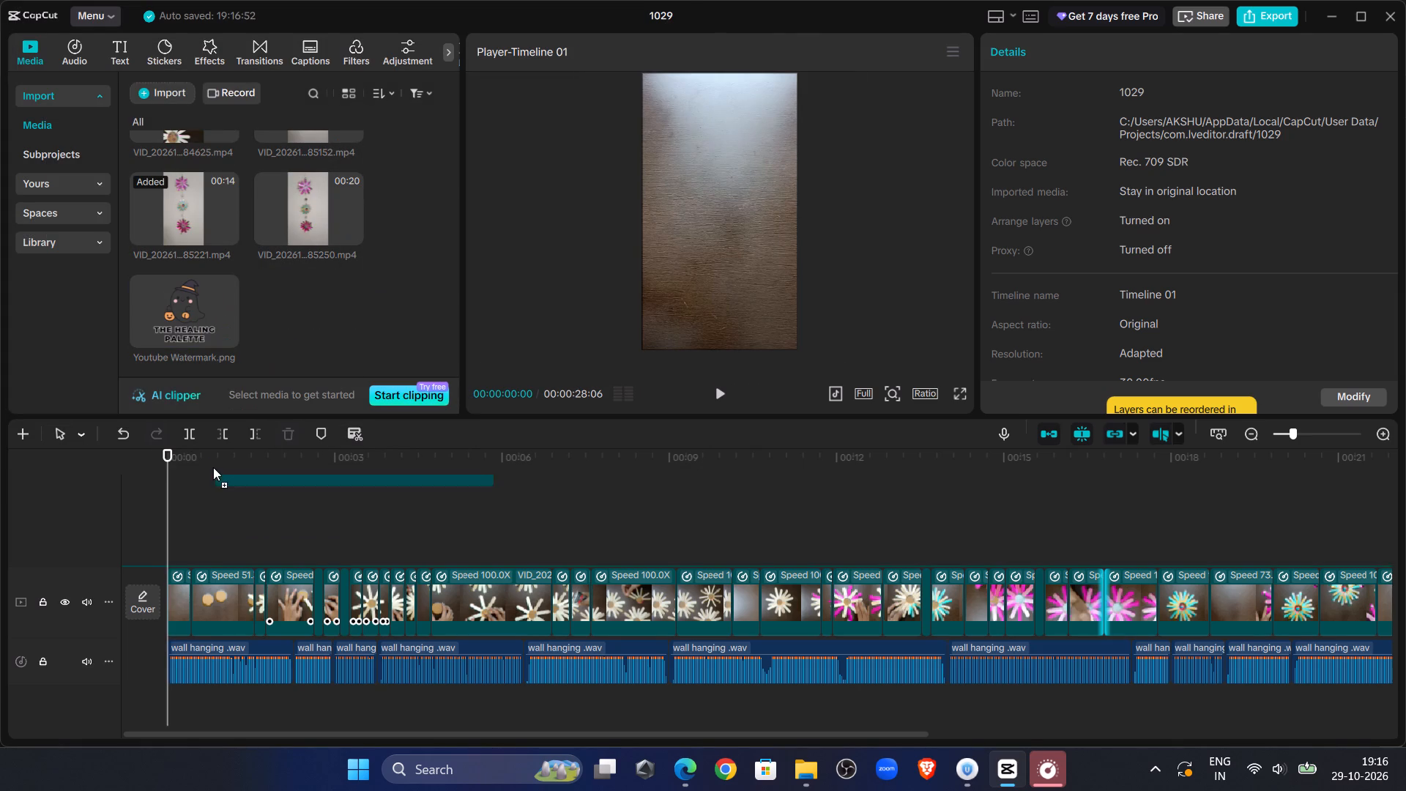
{"action": "left_click_drag", "start_coordinate": [213, 467], "coordinate": [169, 534]}
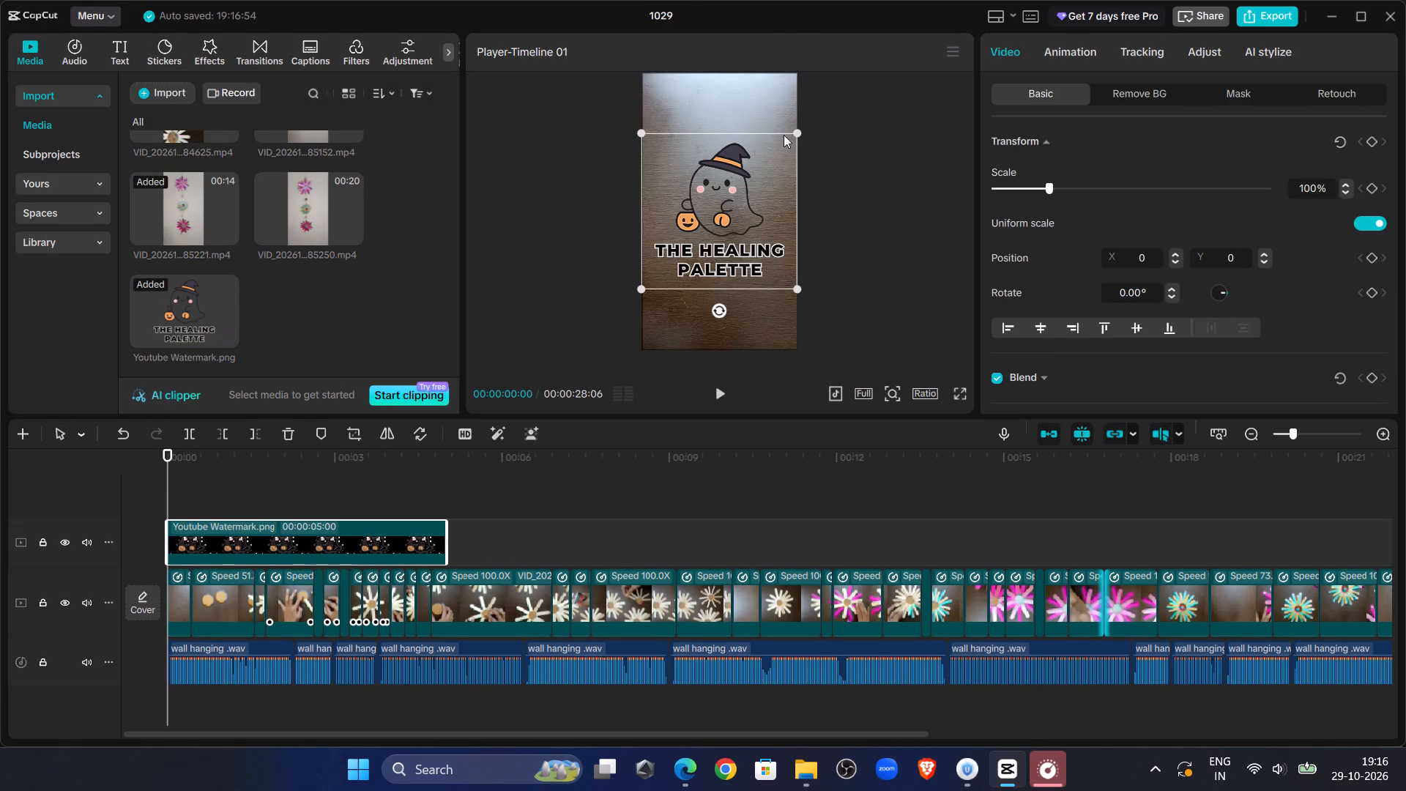
{"action": "left_click_drag", "start_coordinate": [797, 135], "coordinate": [720, 219]}
{"action": "left_click_drag", "start_coordinate": [715, 203], "coordinate": [672, 288]}
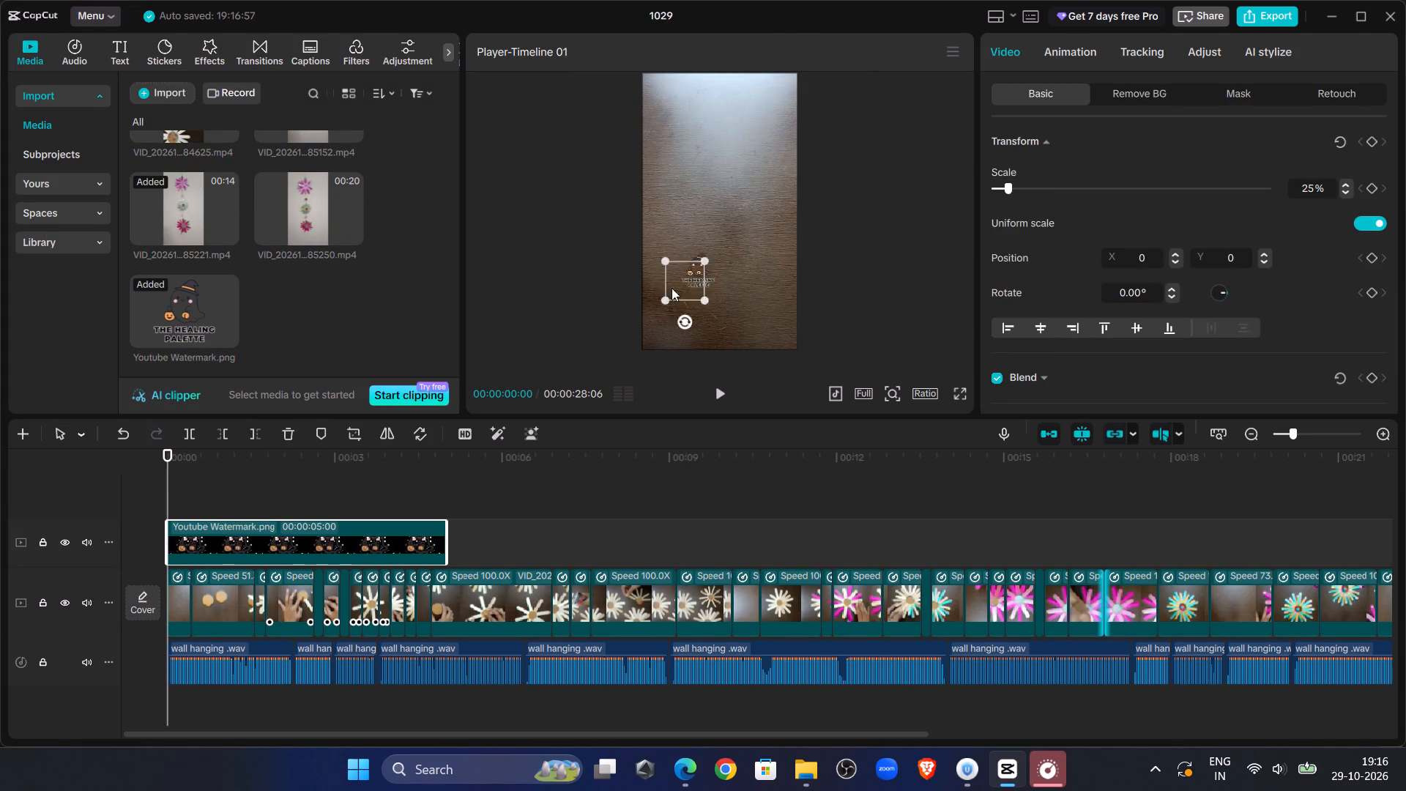
{"action": "left_click_drag", "start_coordinate": [672, 288], "coordinate": [662, 315]}
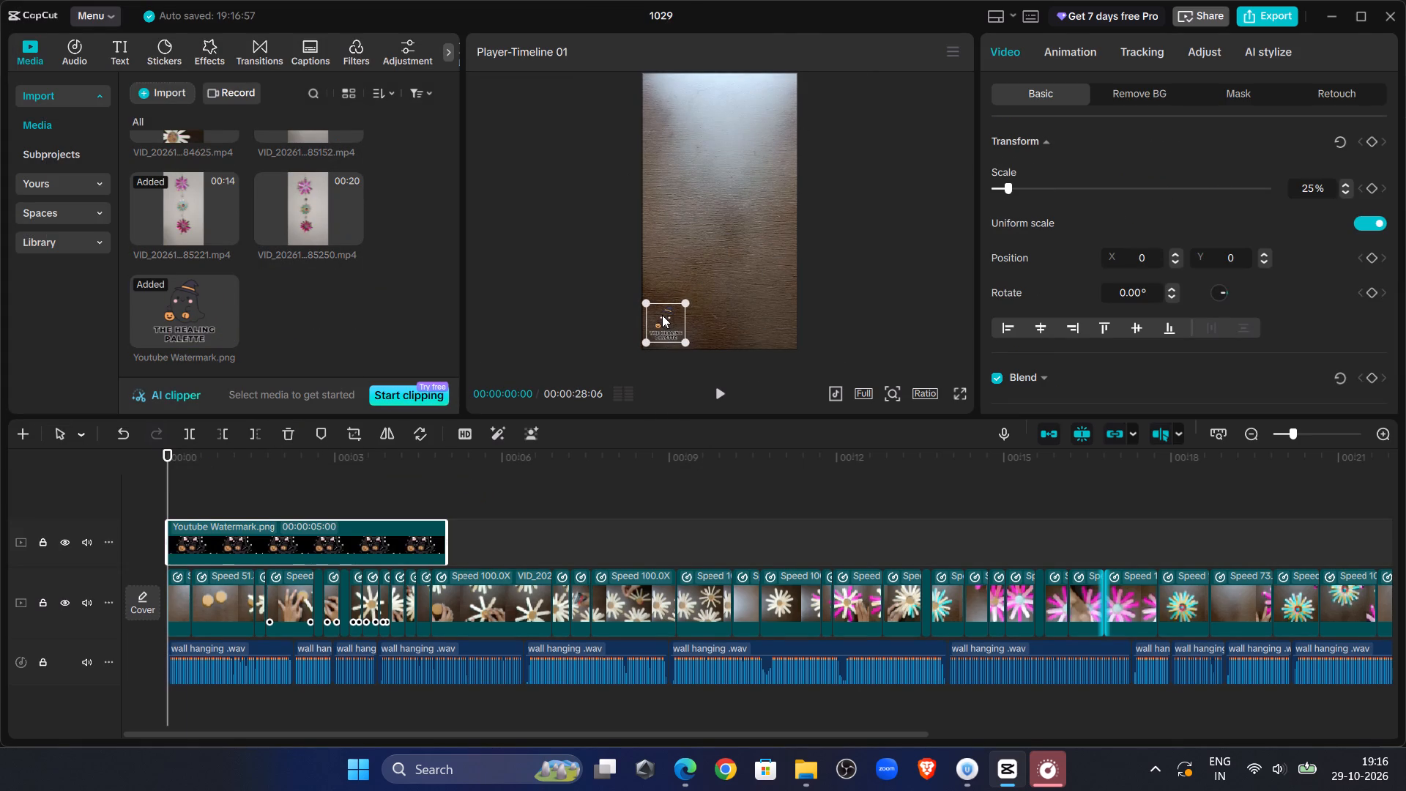
{"action": "left_click_drag", "start_coordinate": [662, 315], "coordinate": [665, 314]}
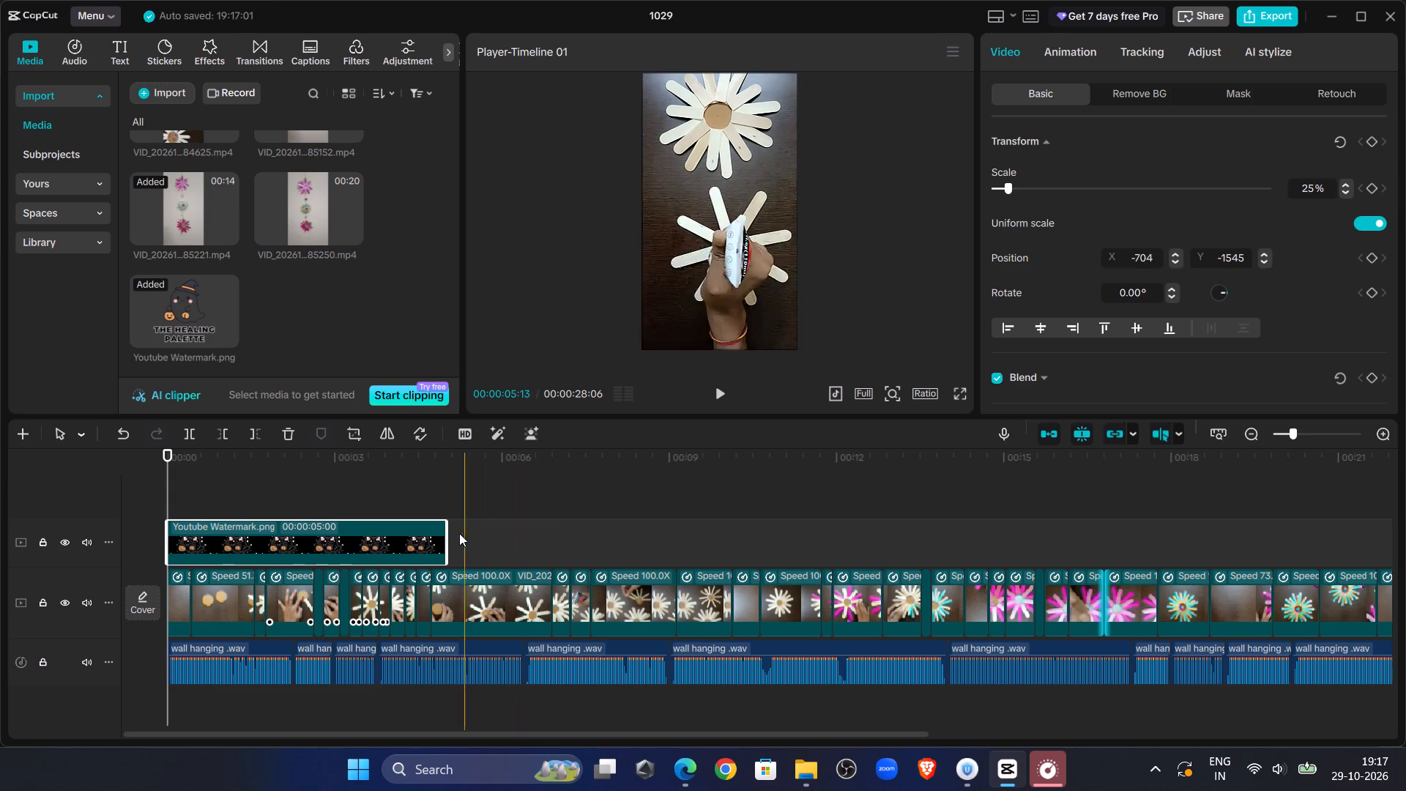
Extend the watermark clip to the end of the video at 00:00:28:06.
{"action": "left_click_drag", "start_coordinate": [447, 534], "coordinate": [1405, 573]}
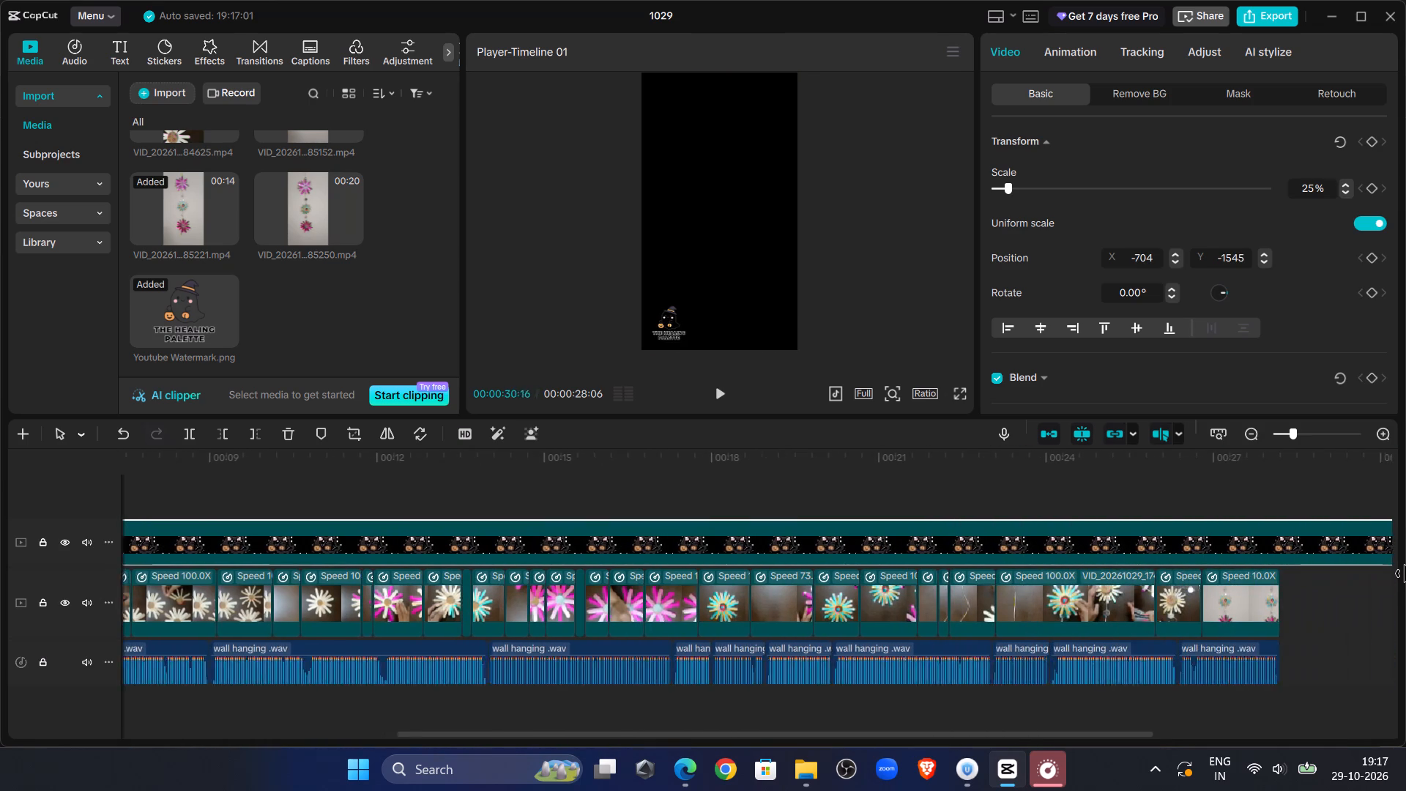
{"action": "left_click_drag", "start_coordinate": [1405, 573], "coordinate": [1030, 557]}
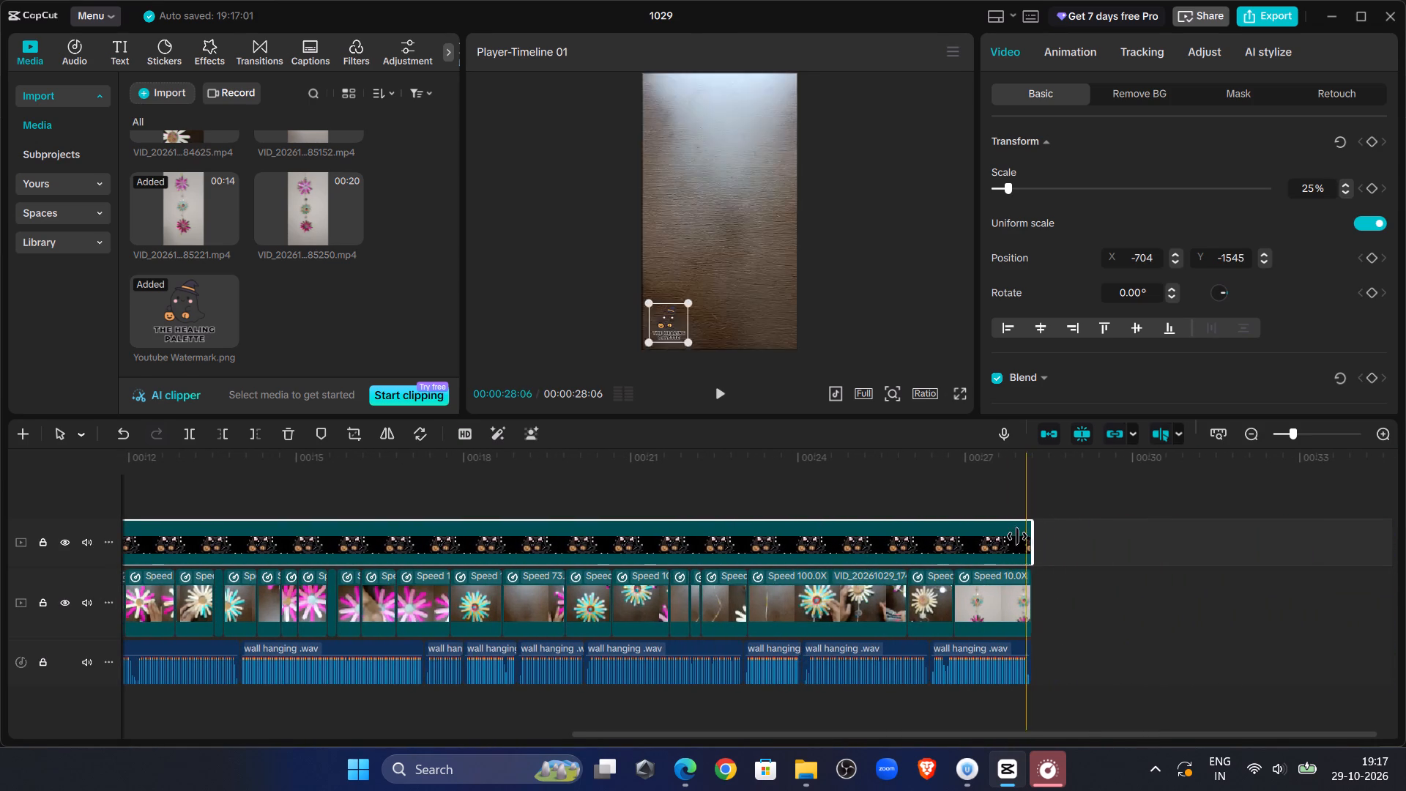
Set the playhead to 00:00:20:05 by playing the preceding clips, and import the Dilo Ki दिवाली title PNG from the Downloads folder.
{"action": "left_click", "coordinate": [899, 472]}
{"action": "left_click_drag", "start_coordinate": [899, 472], "coordinate": [372, 453]}
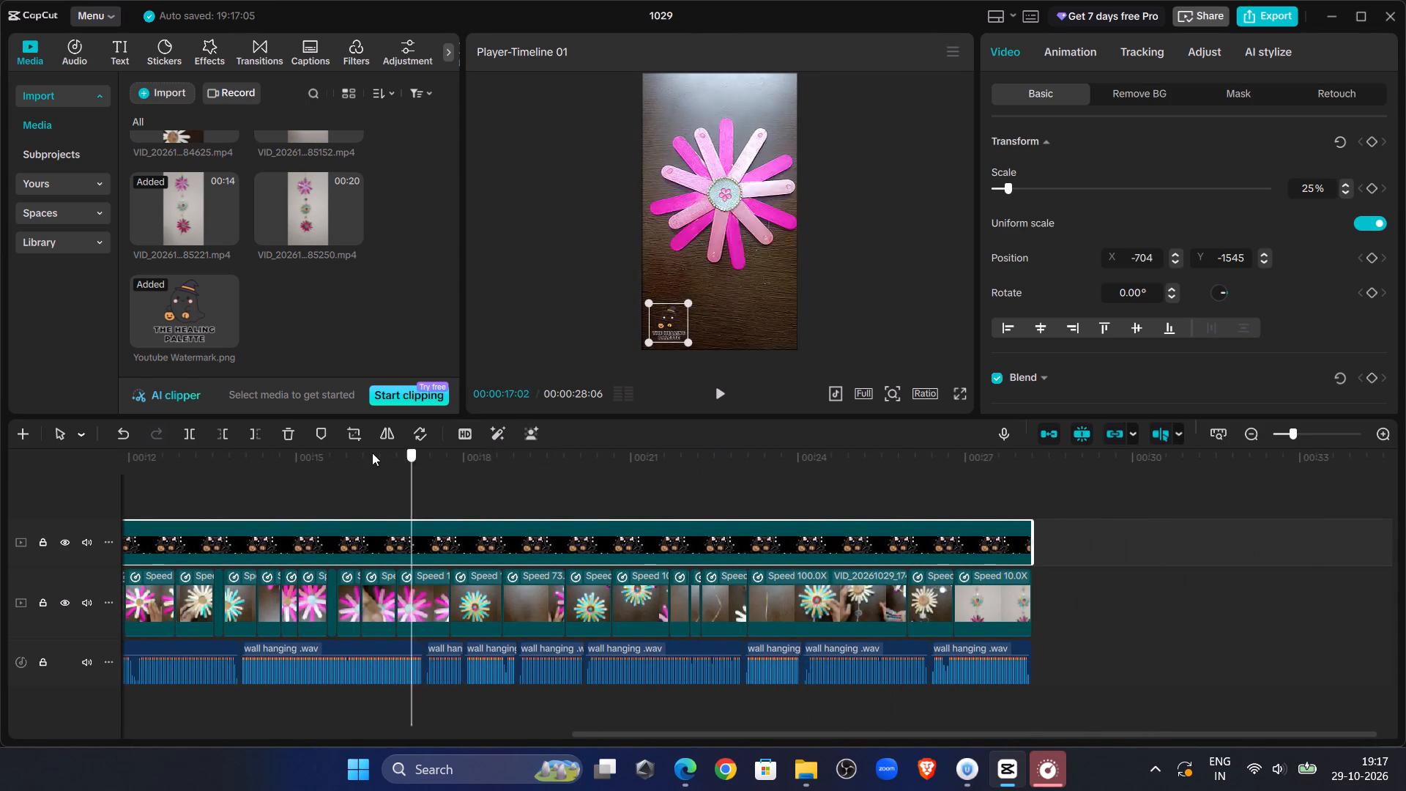
{"action": "left_click_drag", "start_coordinate": [372, 453], "coordinate": [356, 453]}
{"action": "left_click", "coordinate": [718, 388]}
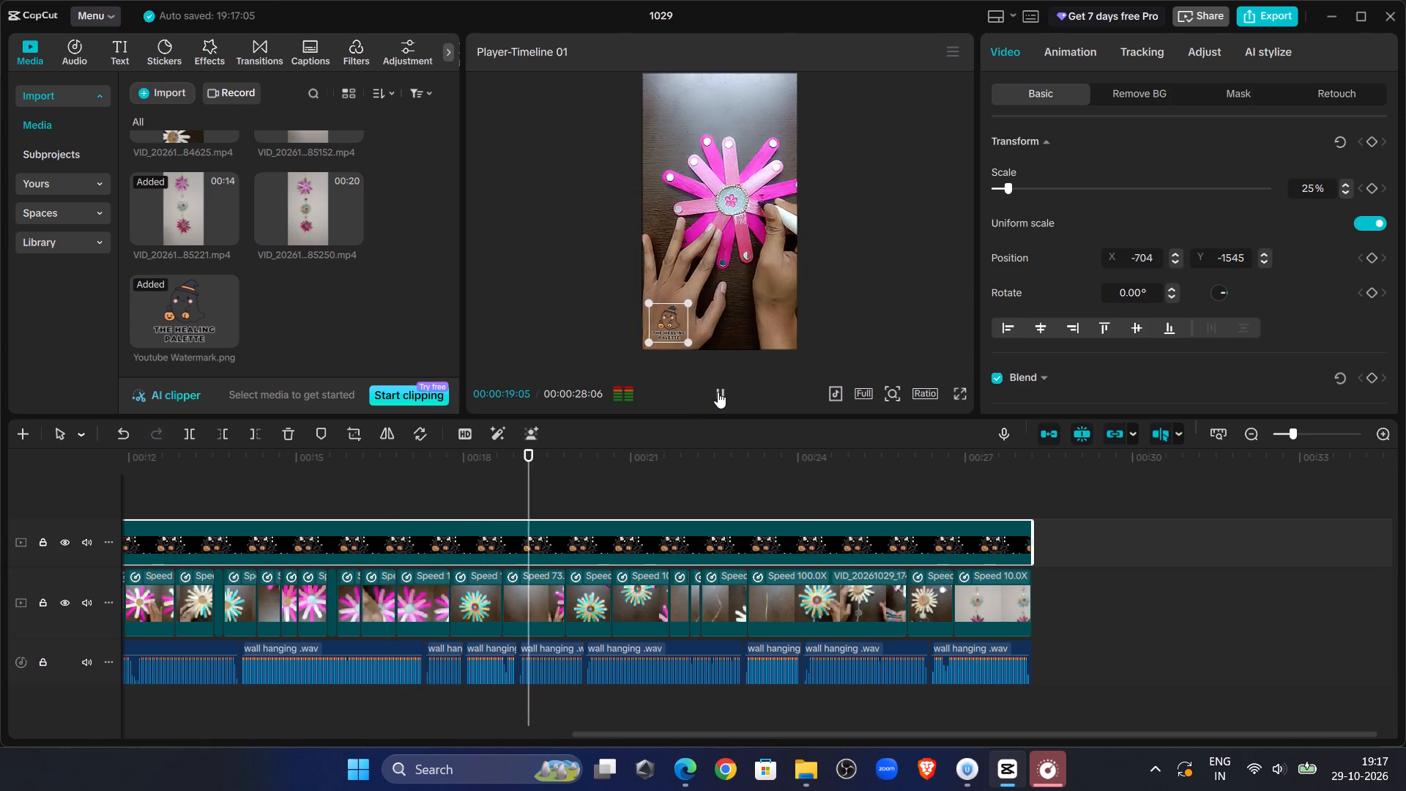
{"action": "left_click", "coordinate": [718, 392]}
{"action": "left_click_drag", "start_coordinate": [595, 464], "coordinate": [591, 464]}
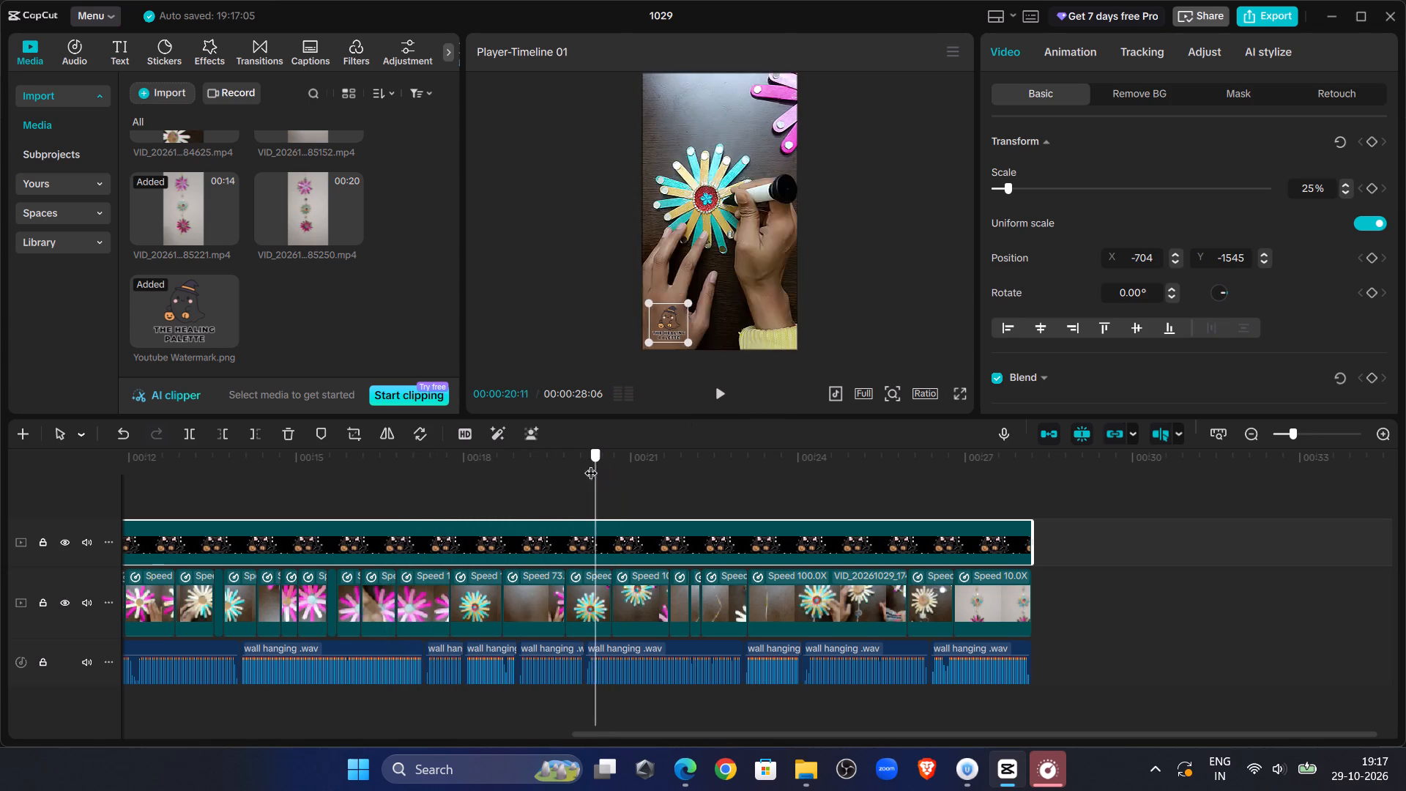
{"action": "left_click_drag", "start_coordinate": [591, 464], "coordinate": [580, 463]}
{"action": "left_click", "coordinate": [137, 93]}
{"action": "scroll", "coordinate": [118, 207], "scroll_direction": "up", "scroll_amount": 3}
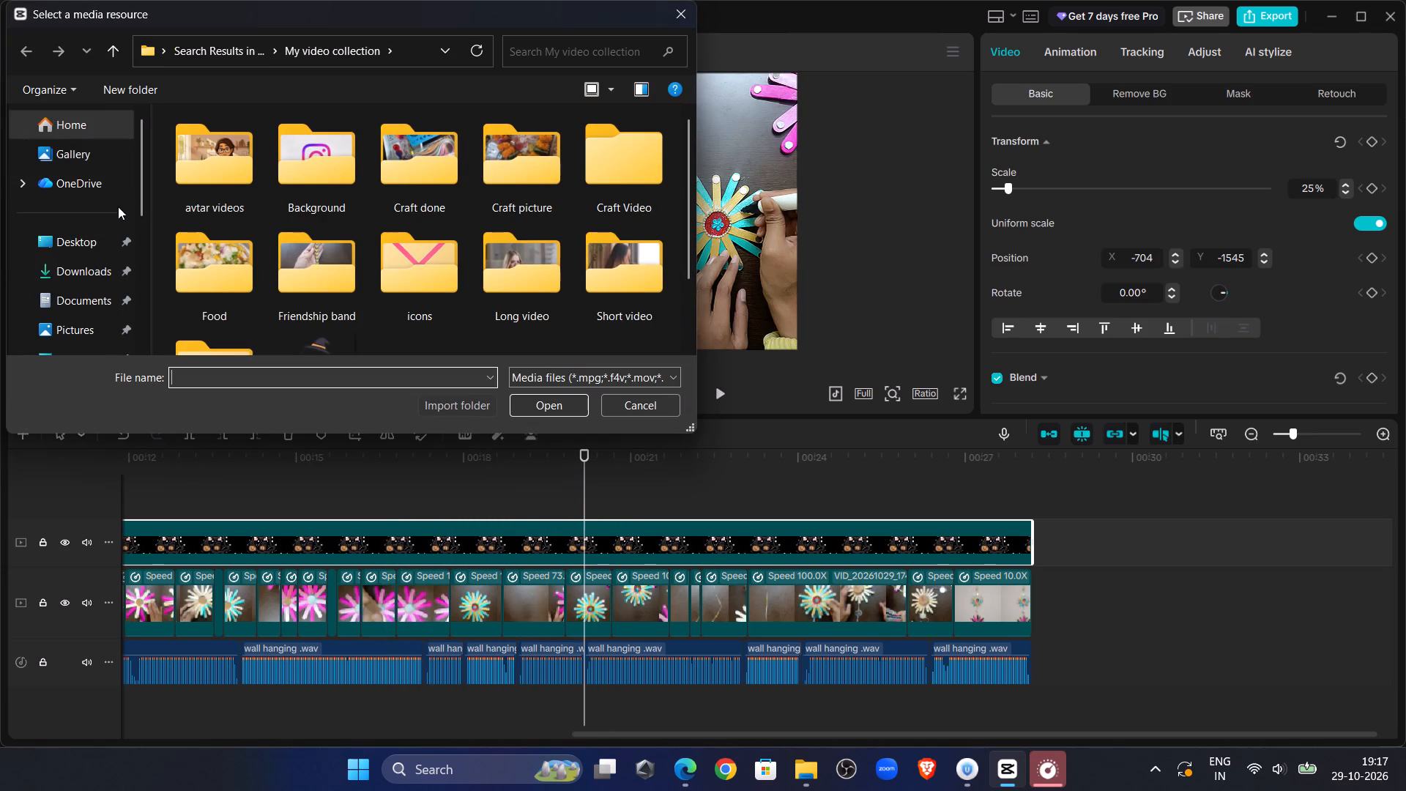
{"action": "scroll", "coordinate": [118, 207], "scroll_direction": "up", "scroll_amount": 2}
{"action": "left_click", "coordinate": [88, 269]}
{"action": "scroll", "coordinate": [236, 193], "scroll_direction": "down", "scroll_amount": 3}
{"action": "scroll", "coordinate": [236, 193], "scroll_direction": "up", "scroll_amount": 2}
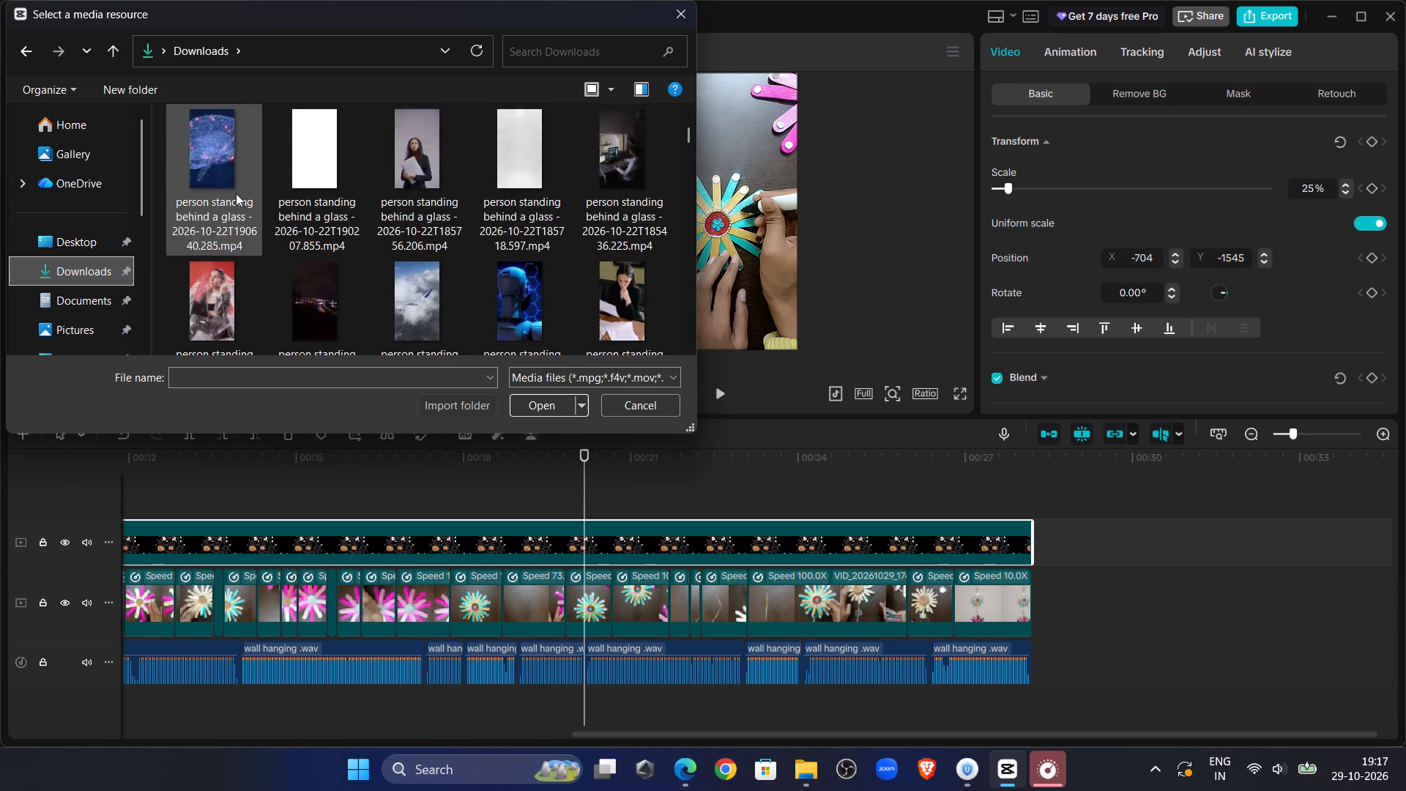
{"action": "left_click", "coordinate": [207, 177]}
{"action": "left_click", "coordinate": [512, 403]}
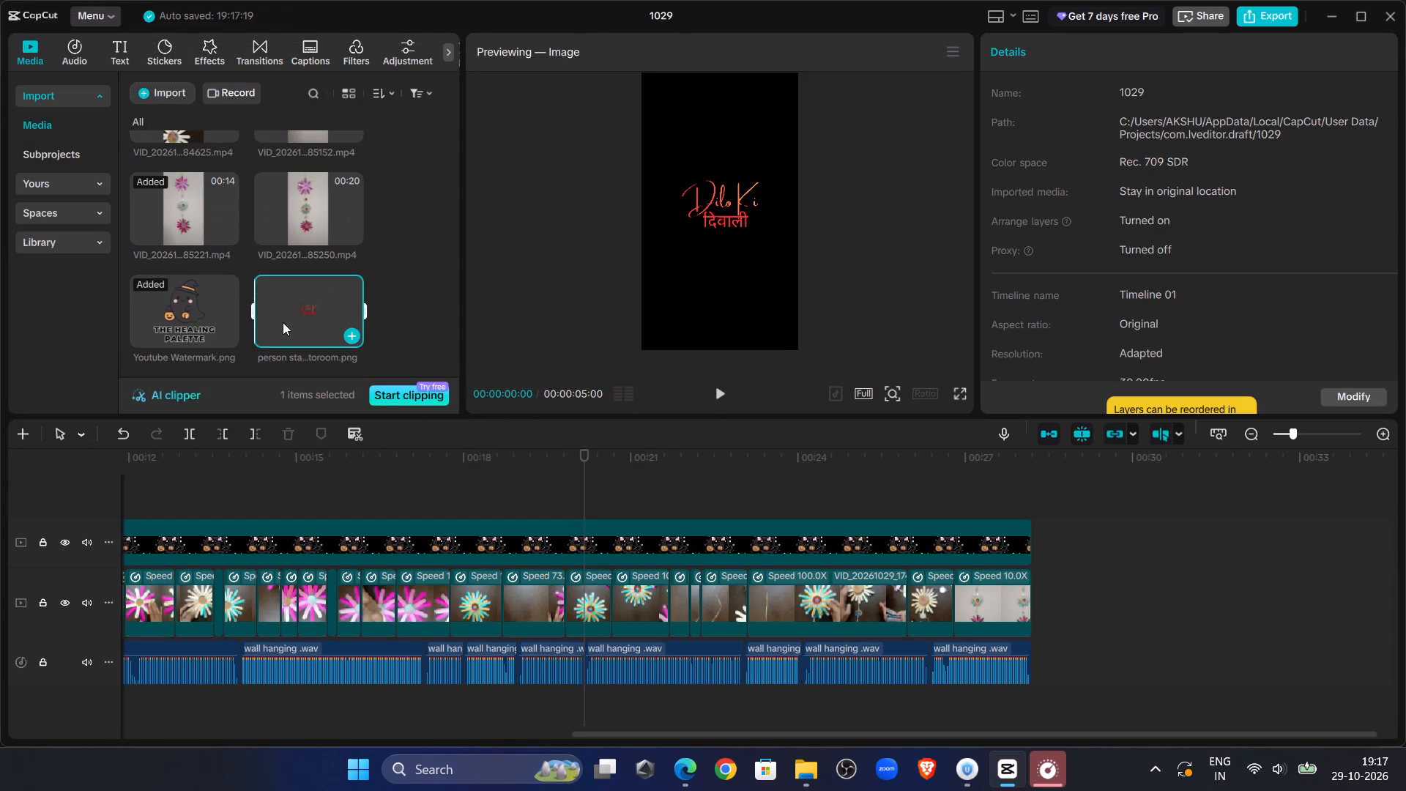
Place the Dilo Ki दिवाली title on a track above the watermark at 00:00:20:05 and move it up to X 0, Y 1197.
{"action": "left_click_drag", "start_coordinate": [303, 314], "coordinate": [584, 499]}
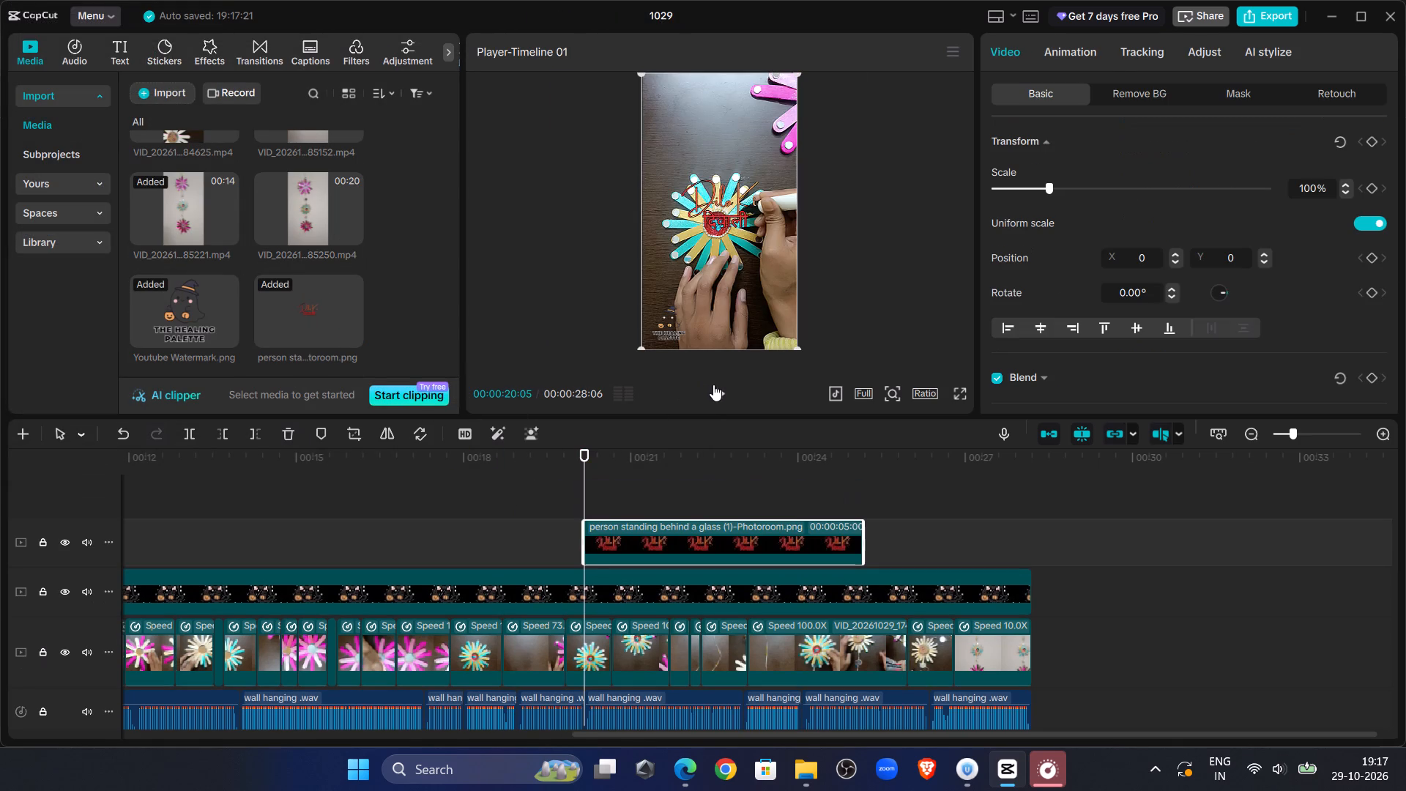
{"action": "left_click", "coordinate": [715, 386]}
{"action": "left_click", "coordinate": [715, 386]}
{"action": "left_click_drag", "start_coordinate": [743, 204], "coordinate": [727, 106]}
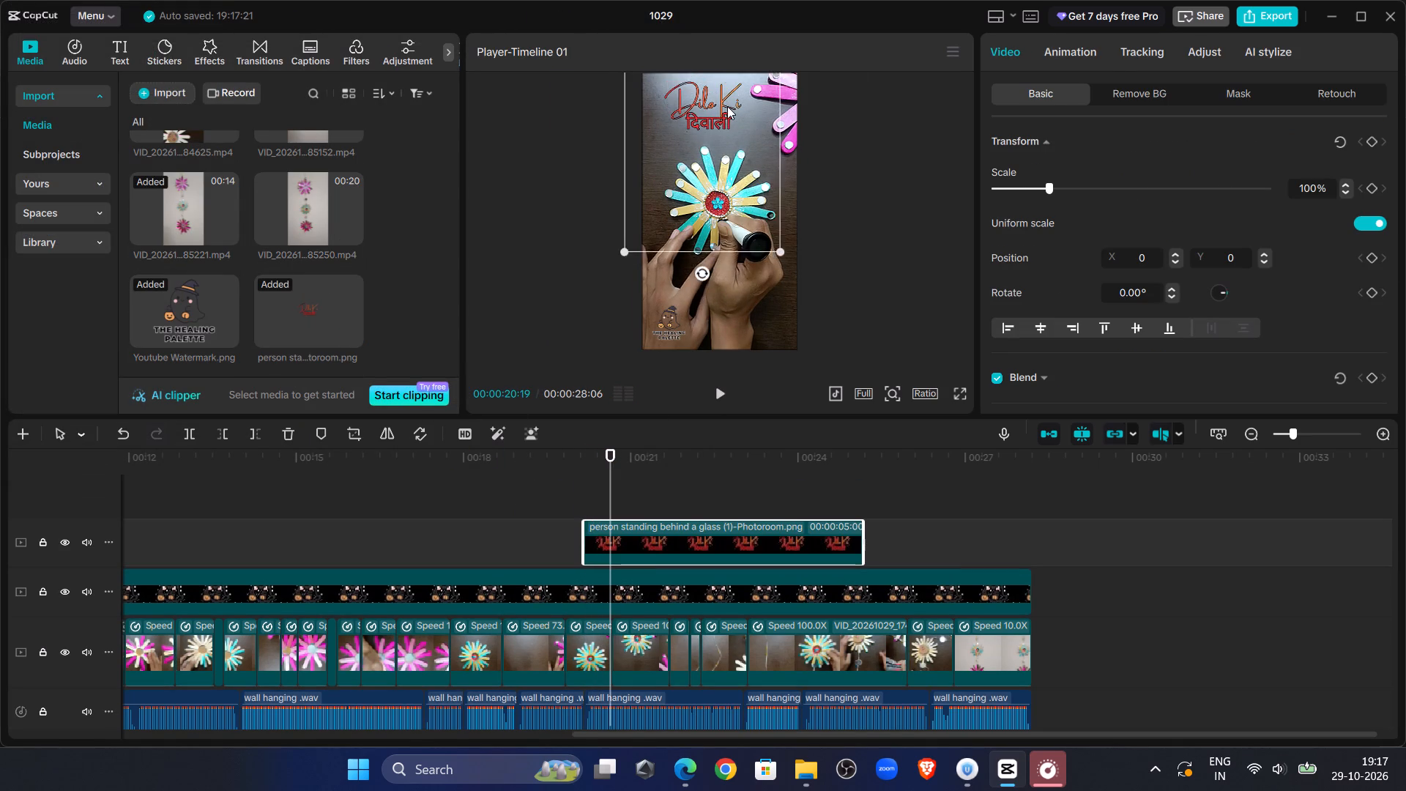
{"action": "left_click_drag", "start_coordinate": [727, 106], "coordinate": [745, 118]}
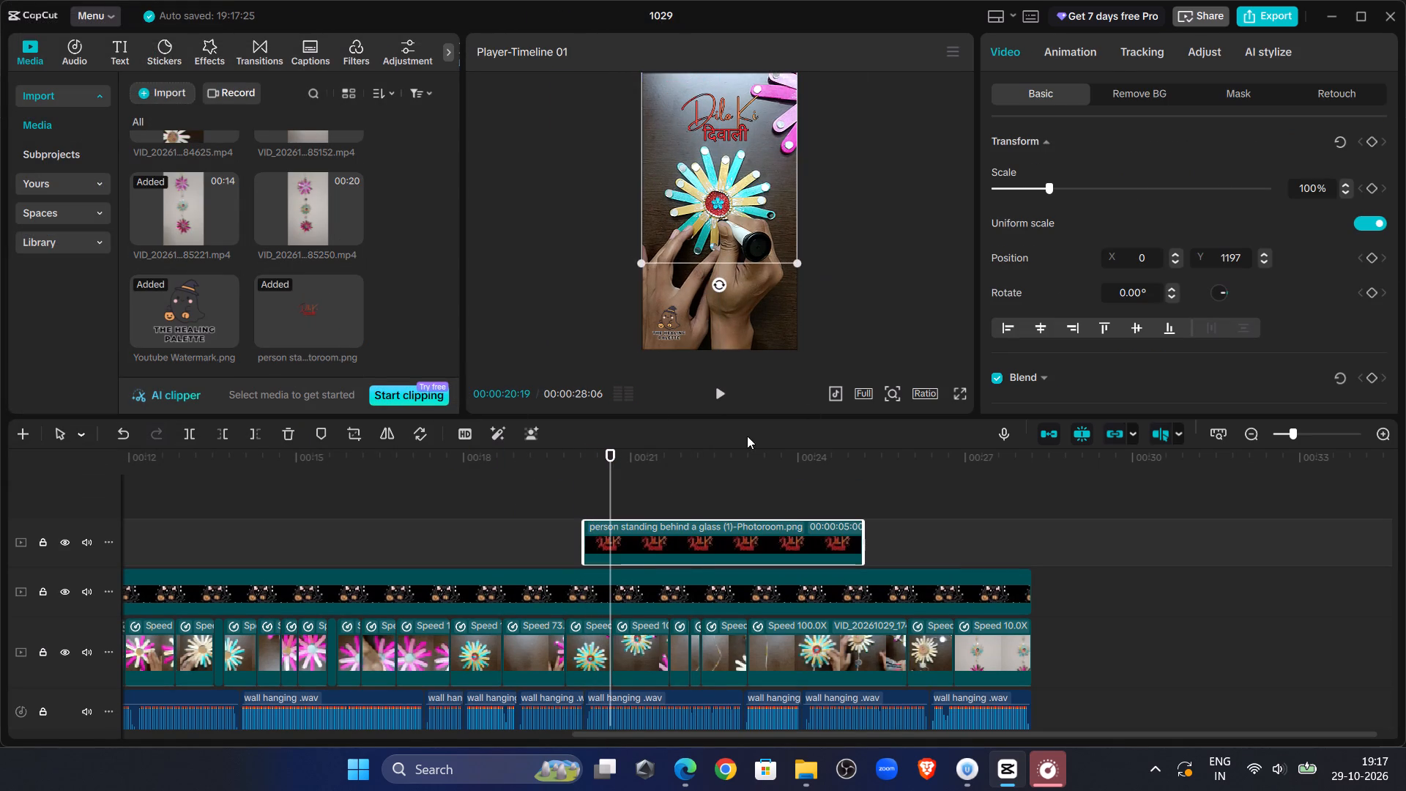
Play through the Dilo Ki दिवाली title section to find its end point and trim off the title's remainder after about 00:00:24:02.
{"action": "left_click", "coordinate": [584, 485]}
{"action": "left_click", "coordinate": [719, 396]}
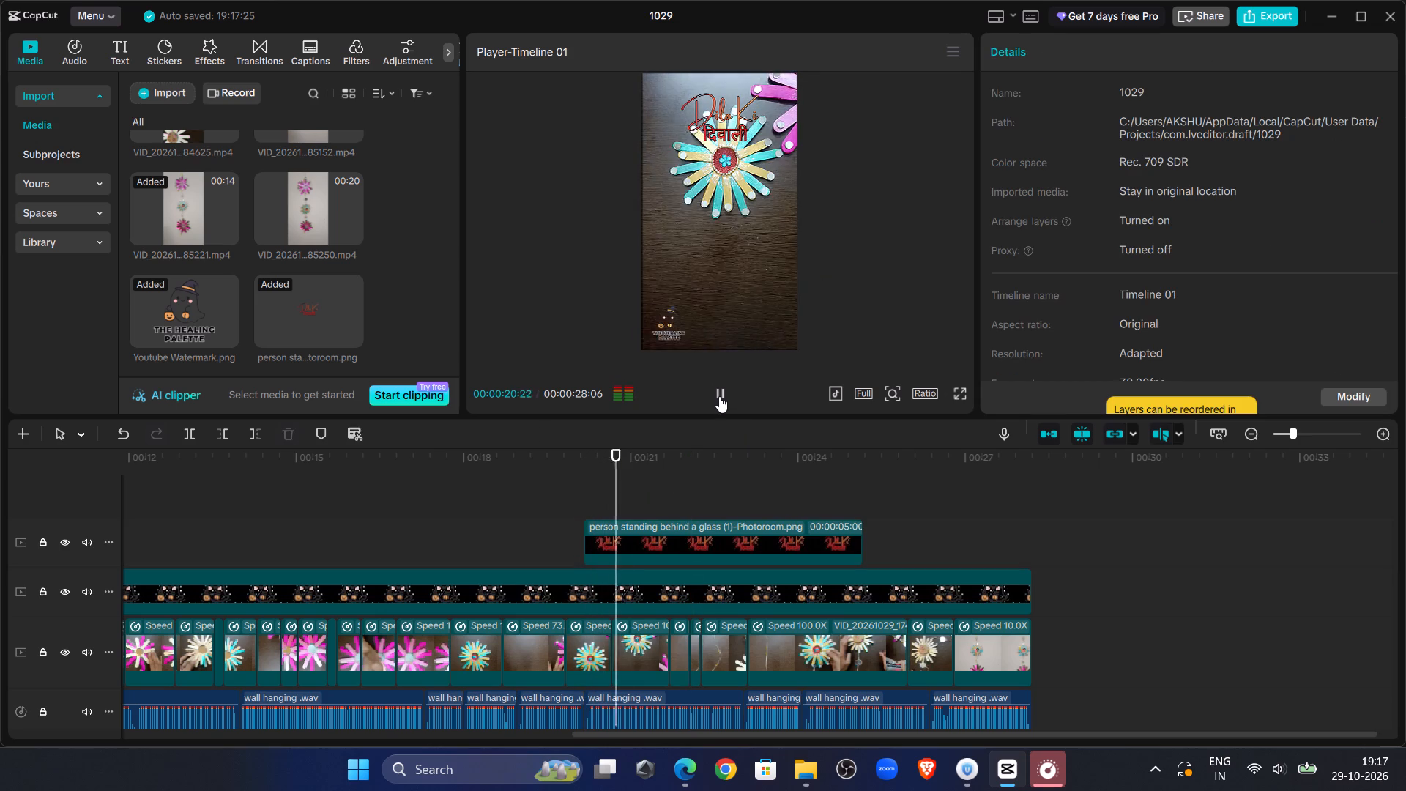
{"action": "left_click", "coordinate": [719, 396]}
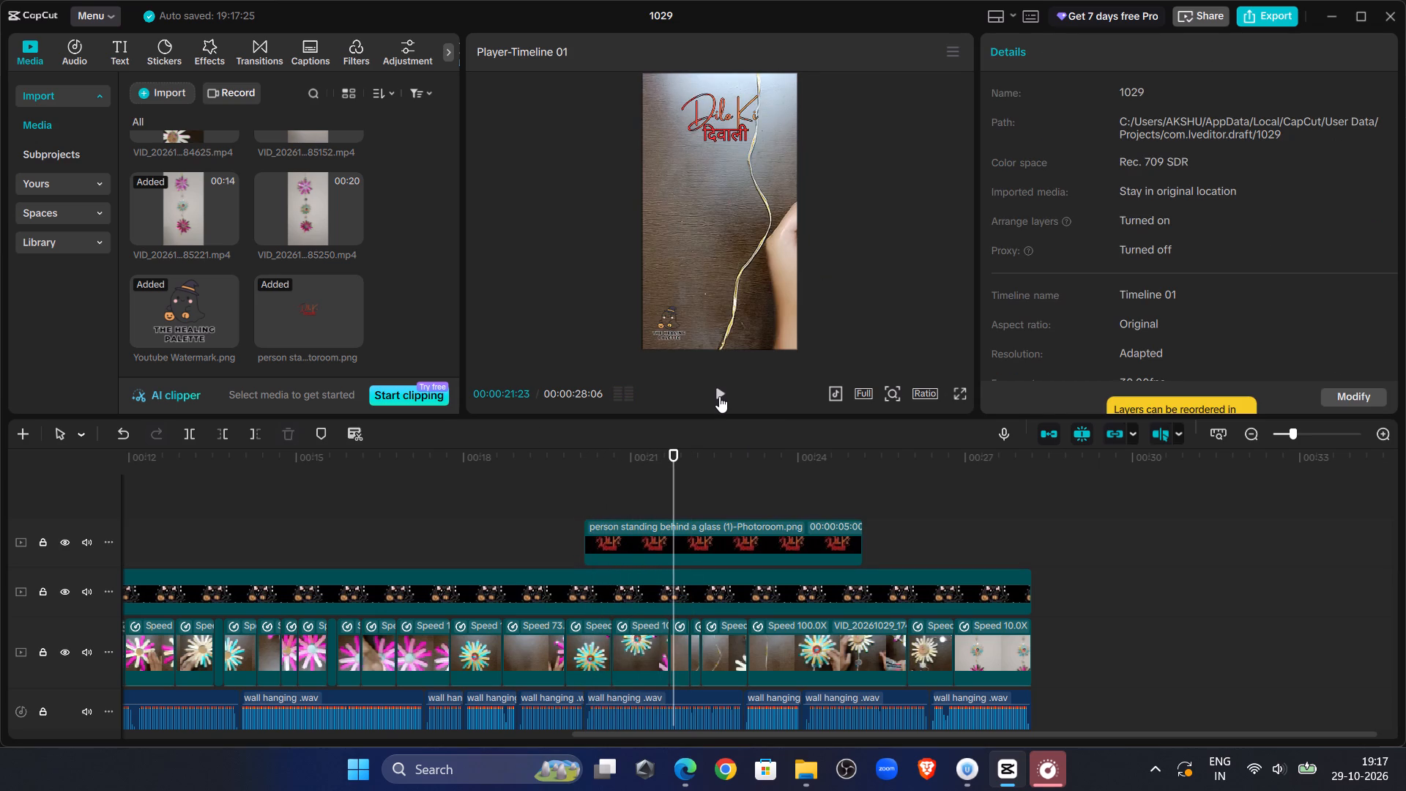
{"action": "left_click", "coordinate": [719, 396]}
{"action": "left_click", "coordinate": [719, 396]}
{"action": "double_click", "coordinate": [719, 396]}
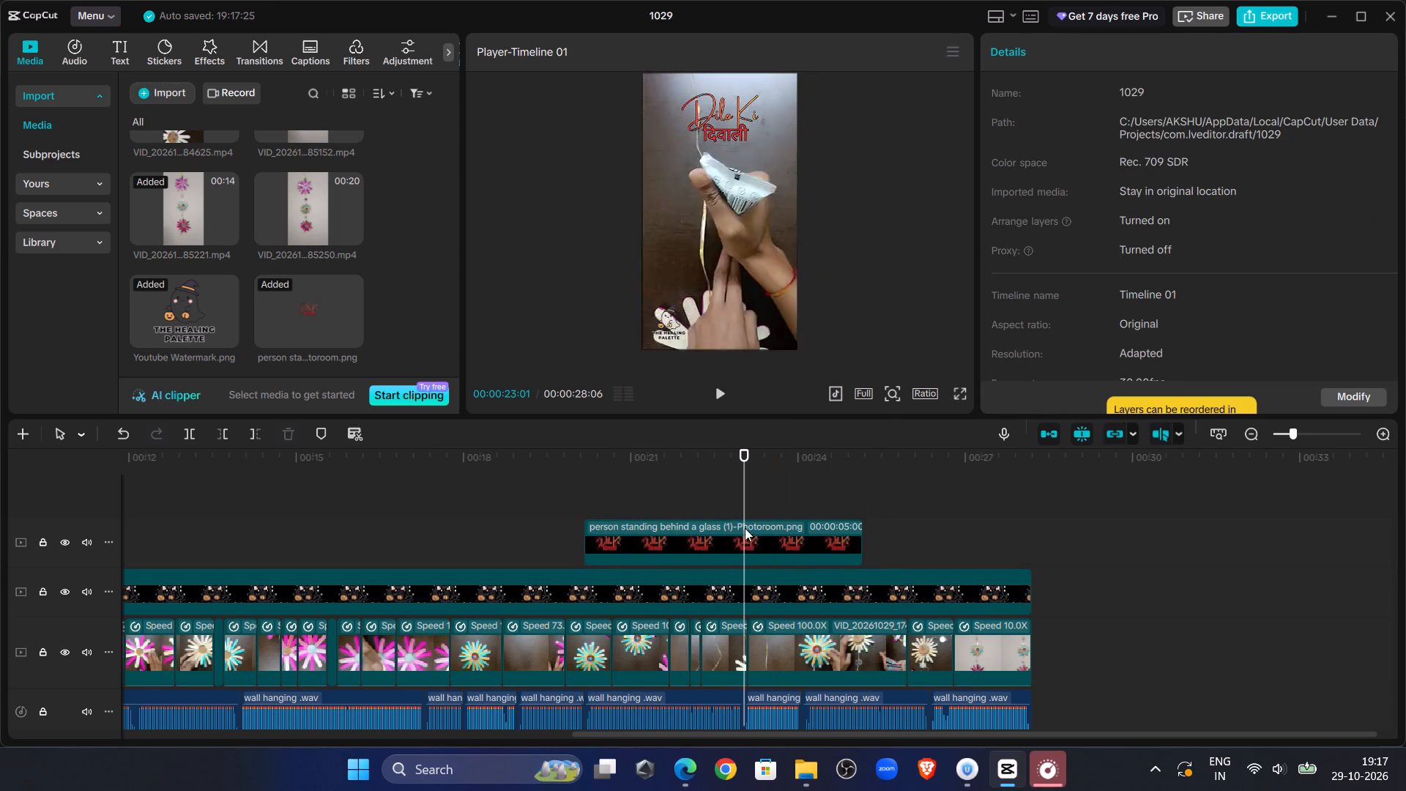
{"action": "left_click", "coordinate": [743, 514]}
{"action": "left_click", "coordinate": [733, 385]}
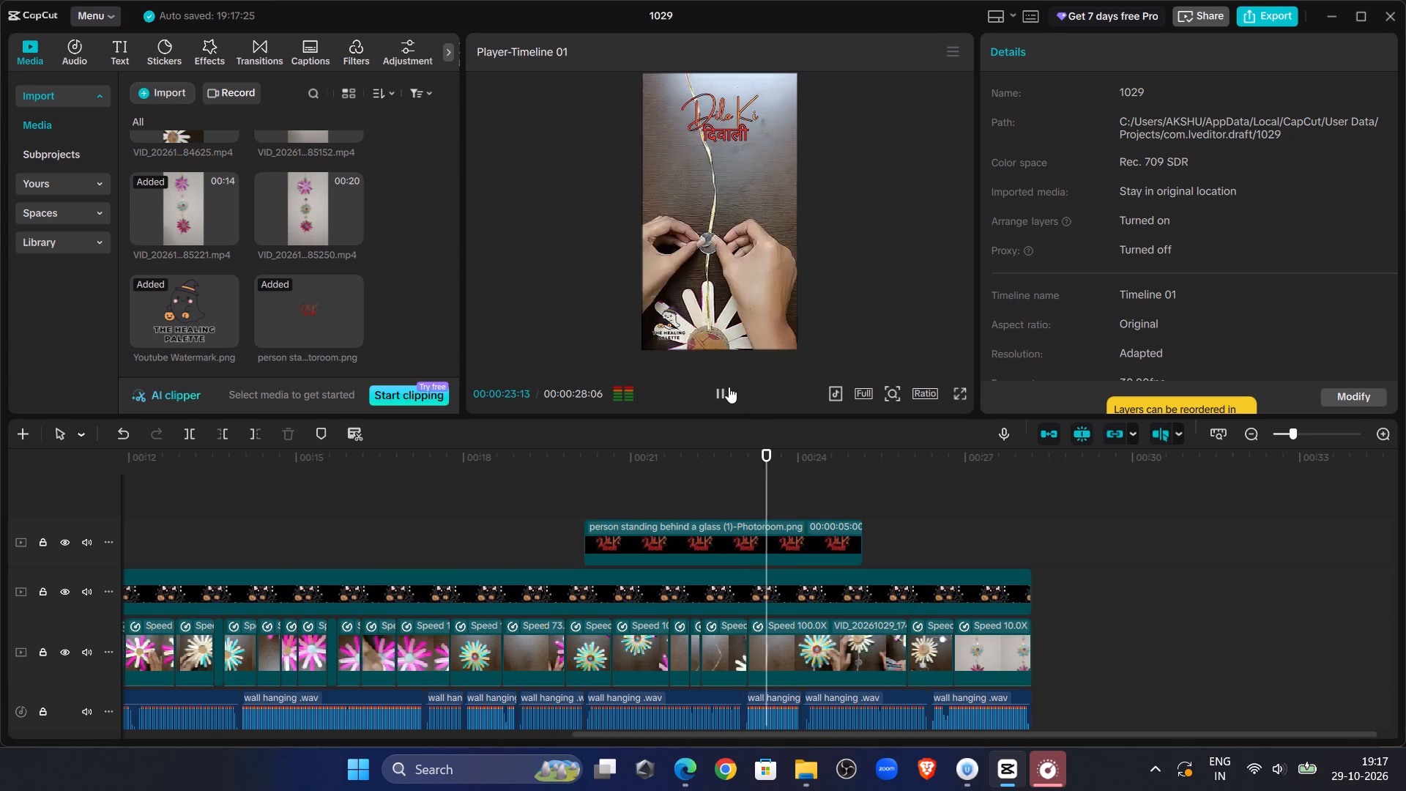
{"action": "left_click", "coordinate": [729, 387]}
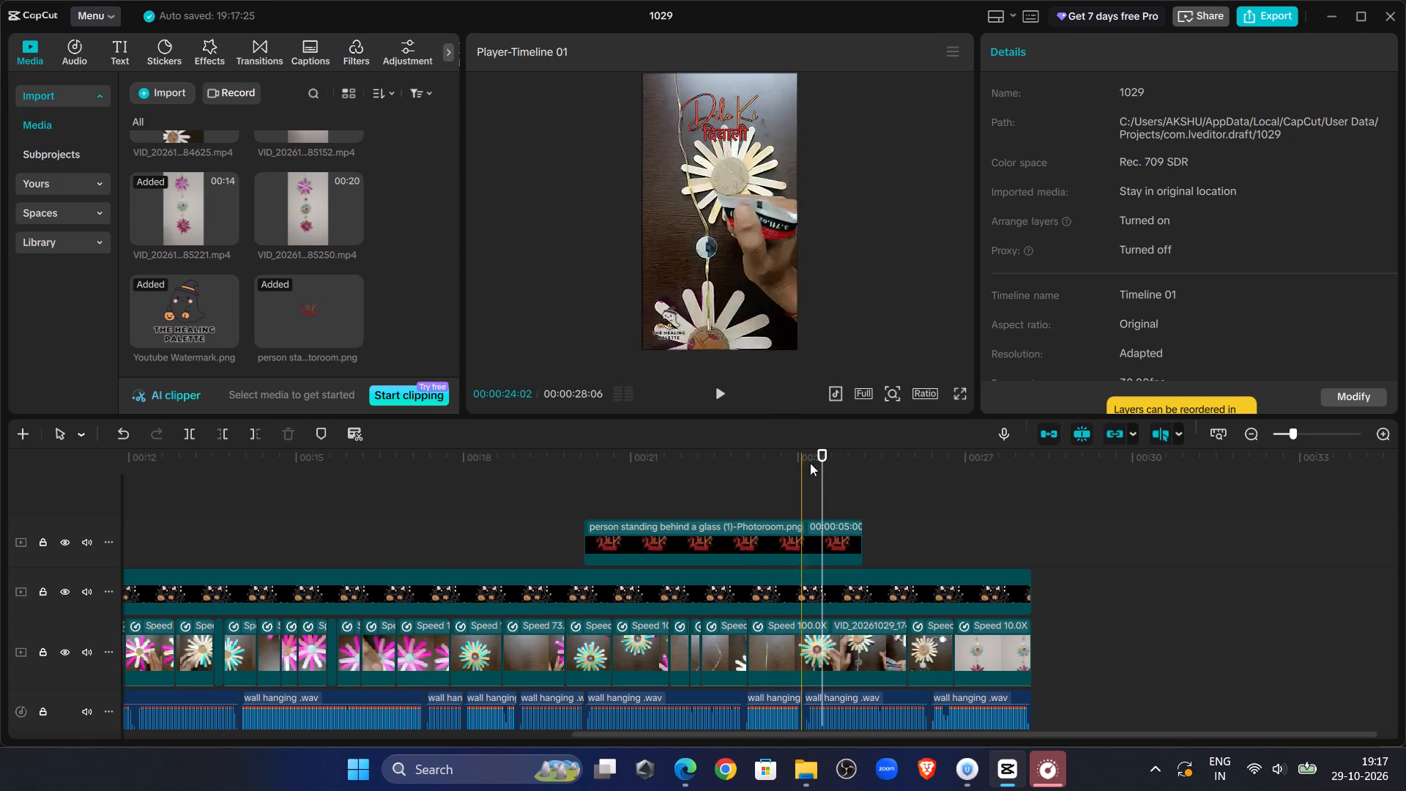
{"action": "left_click_drag", "start_coordinate": [819, 470], "coordinate": [803, 471]}
{"action": "double_click", "coordinate": [797, 481]}
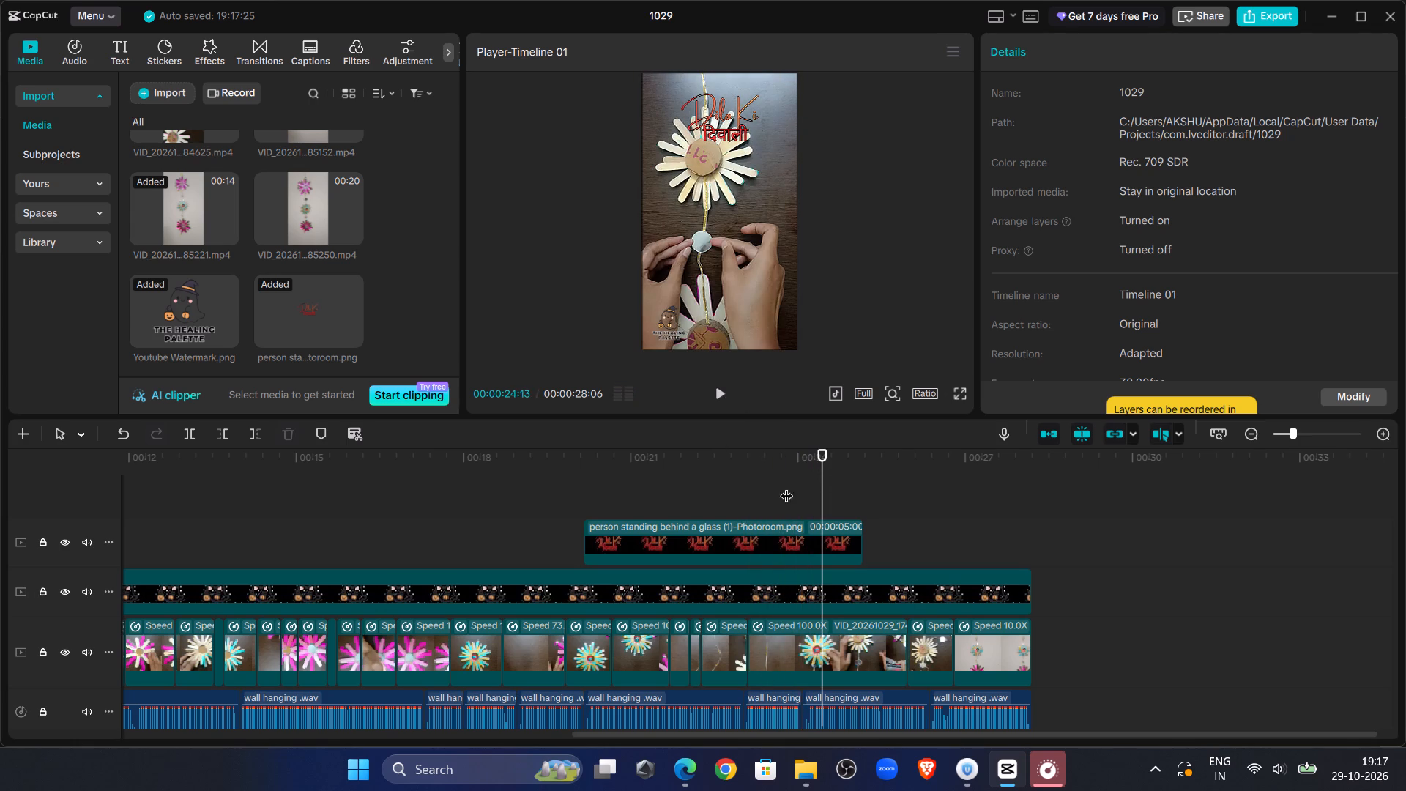
{"action": "left_click", "coordinate": [748, 493]}
{"action": "left_click", "coordinate": [868, 485]}
{"action": "left_click", "coordinate": [811, 475]}
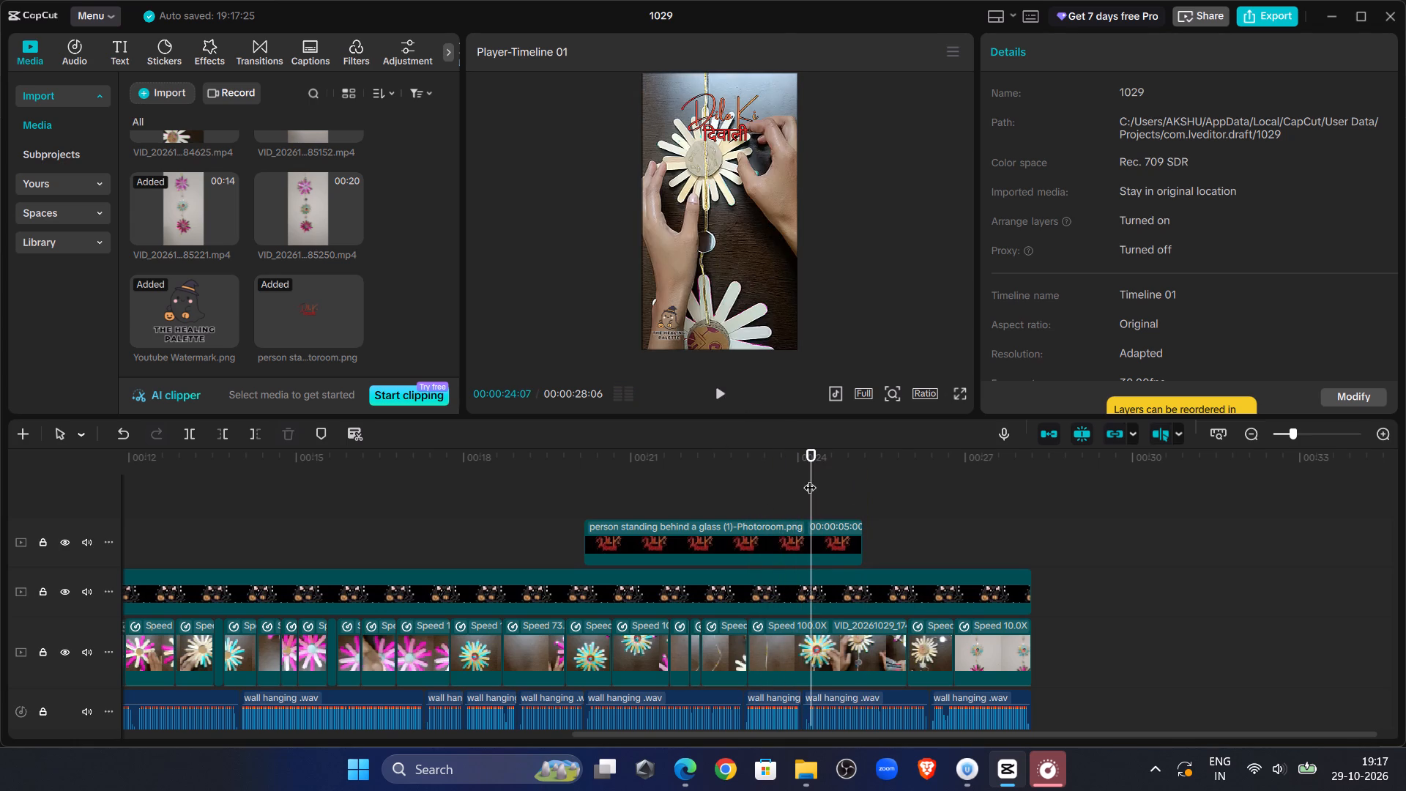
{"action": "left_click", "coordinate": [810, 478]}
{"action": "left_click", "coordinate": [810, 480]}
{"action": "left_click", "coordinate": [805, 483]}
{"action": "left_click", "coordinate": [789, 533]}
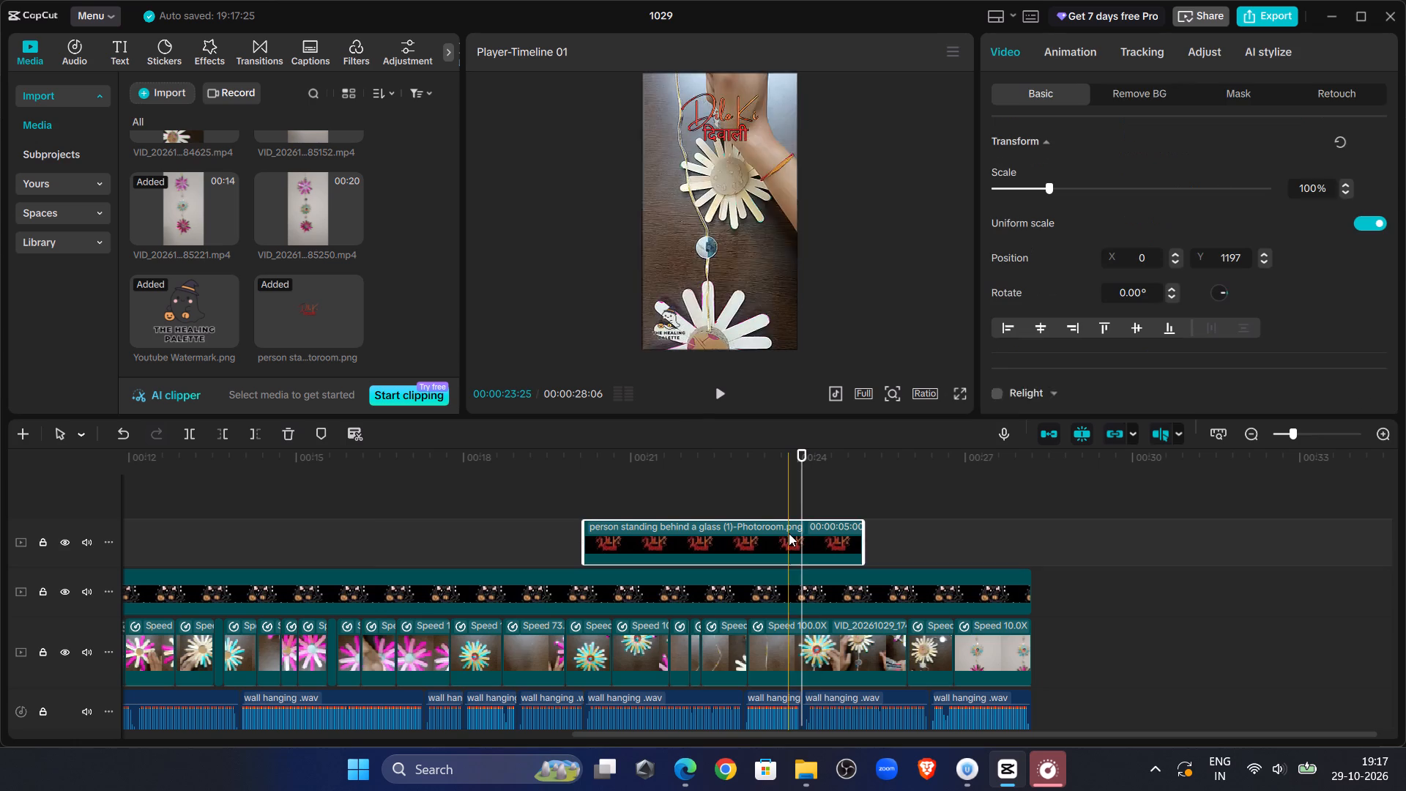
{"action": "left_click", "coordinate": [261, 439]}
Review the section with the Dilo Ki दिवाली title in full-screen playback, starting from 00:00:20:05.
{"action": "left_click", "coordinate": [586, 494]}
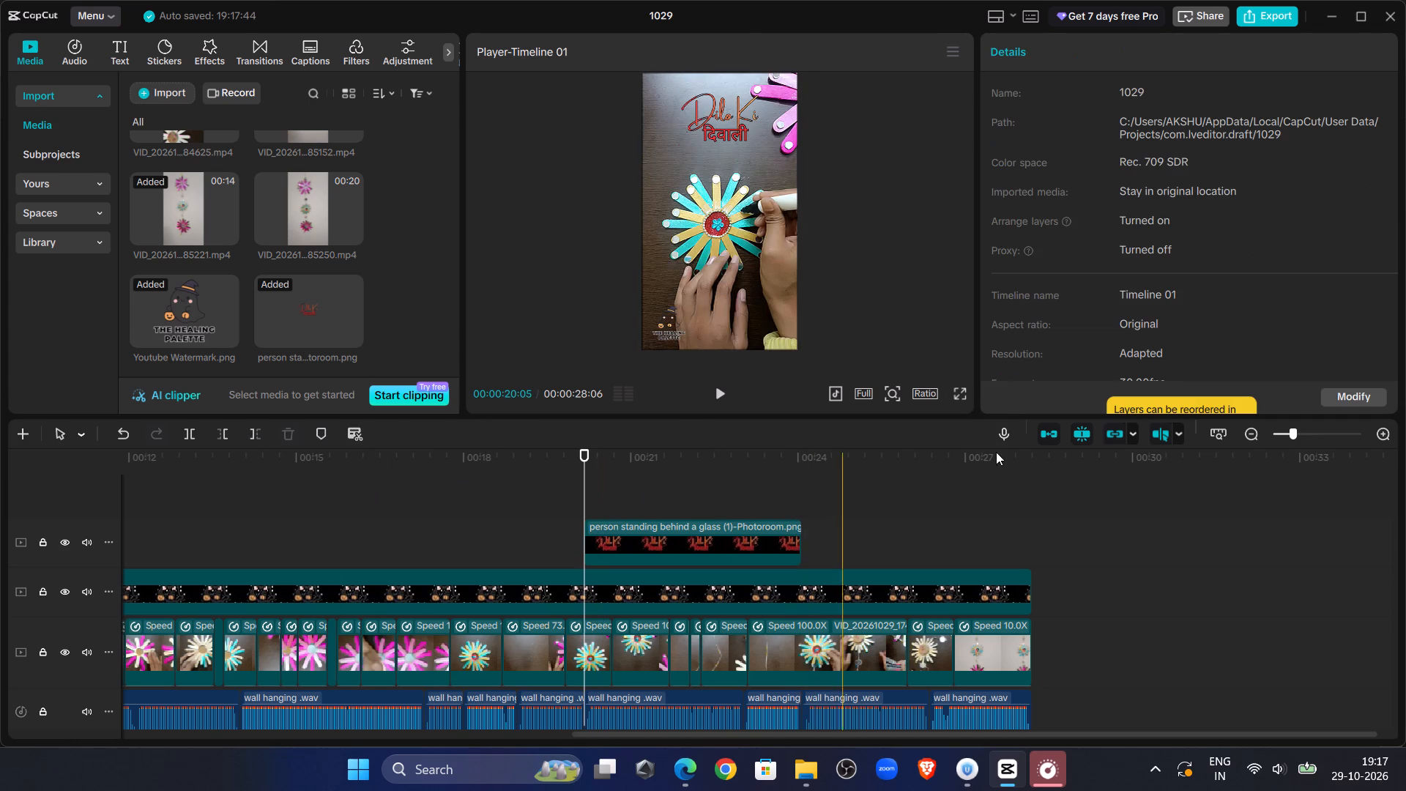
{"action": "left_click", "coordinate": [966, 388]}
{"action": "left_click", "coordinate": [458, 705]}
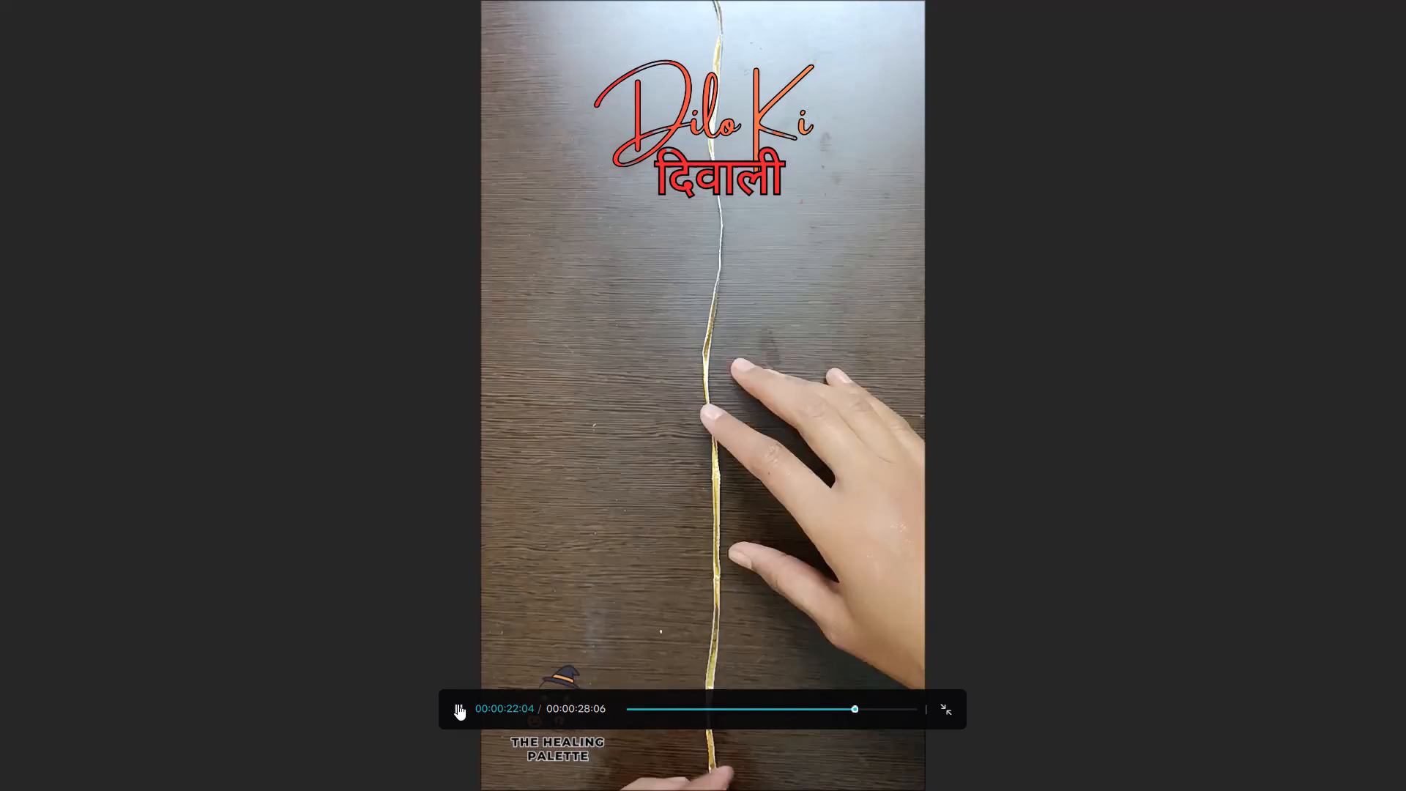
{"action": "left_click", "coordinate": [458, 704]}
{"action": "double_click", "coordinate": [458, 704]}
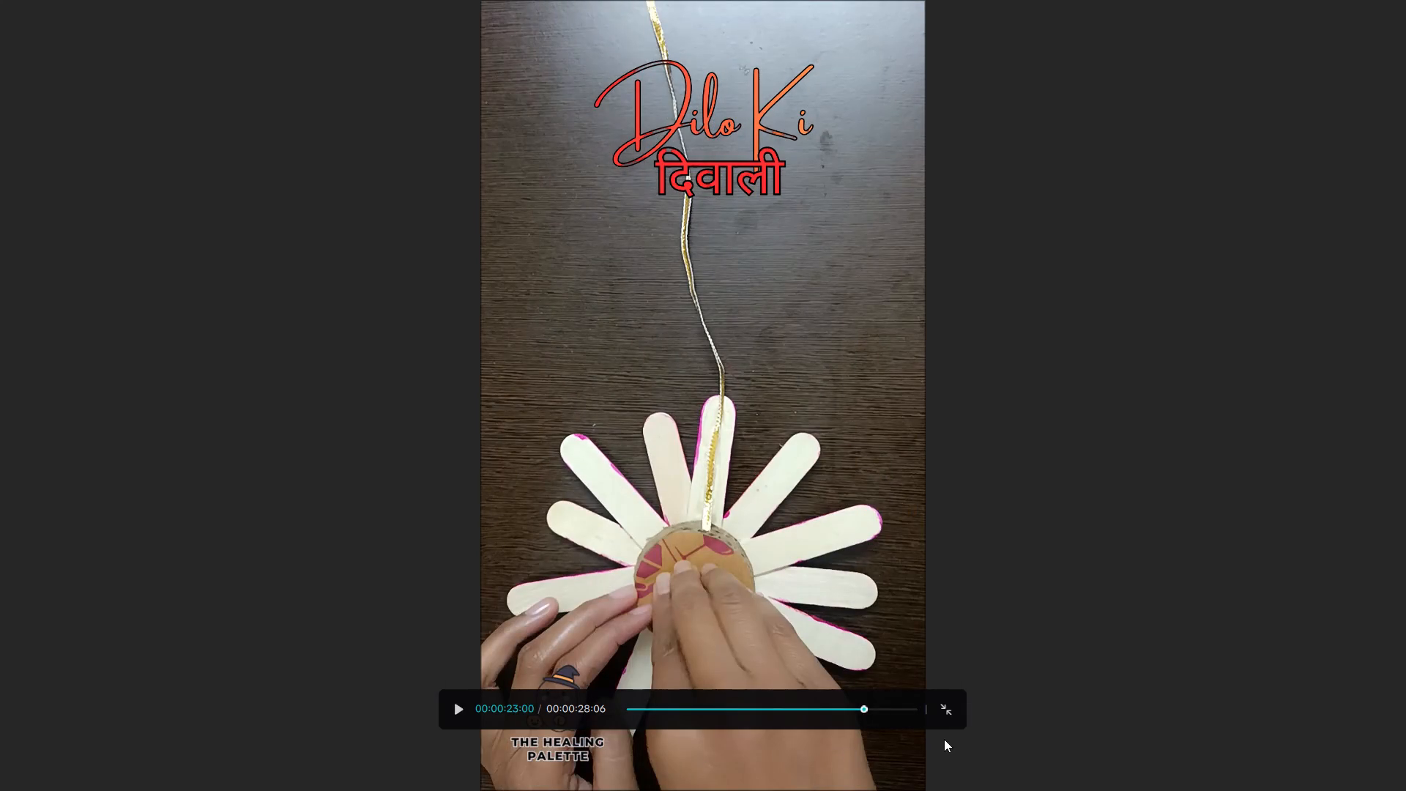
{"action": "left_click", "coordinate": [951, 705]}
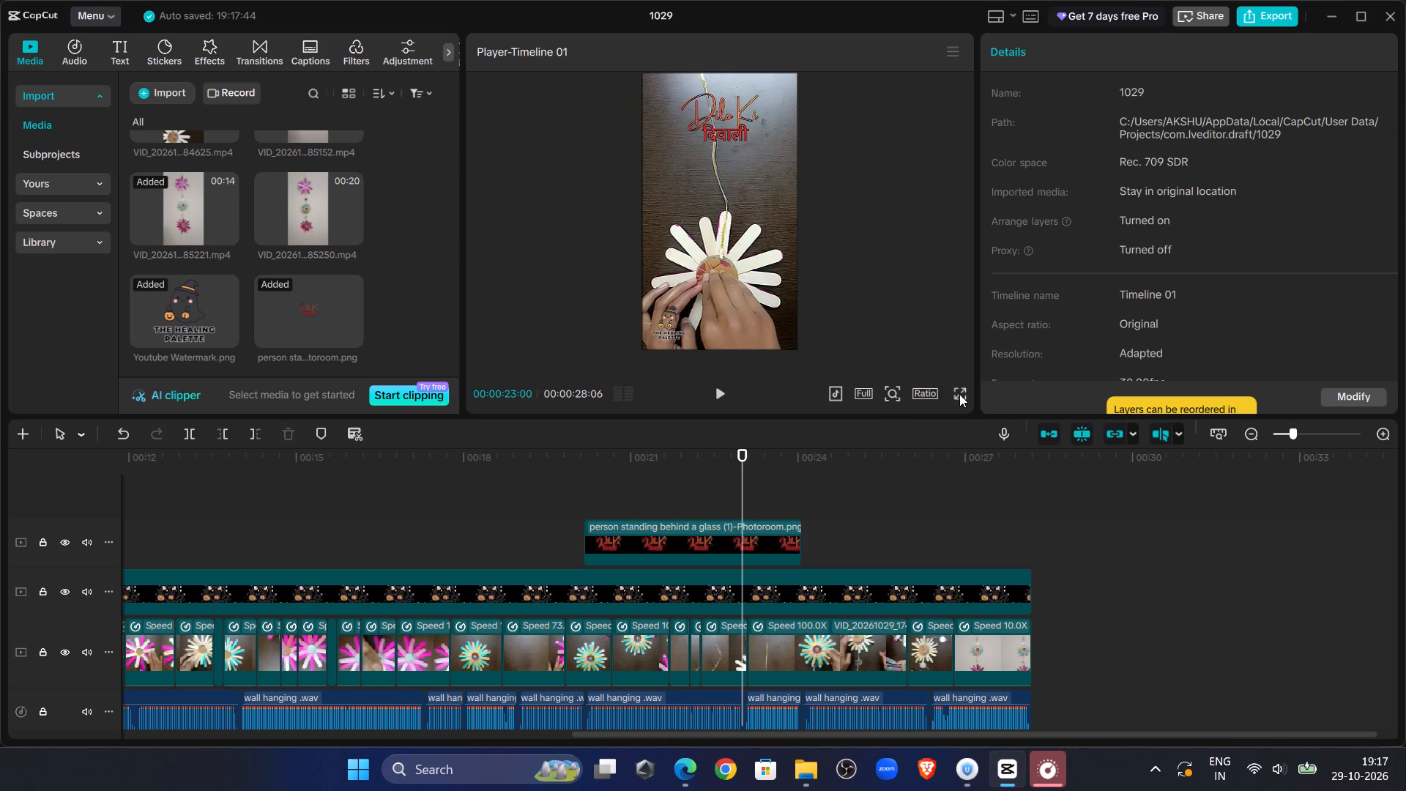
{"action": "left_click", "coordinate": [959, 394]}
{"action": "left_click", "coordinate": [461, 713]}
{"action": "left_click", "coordinate": [461, 713]}
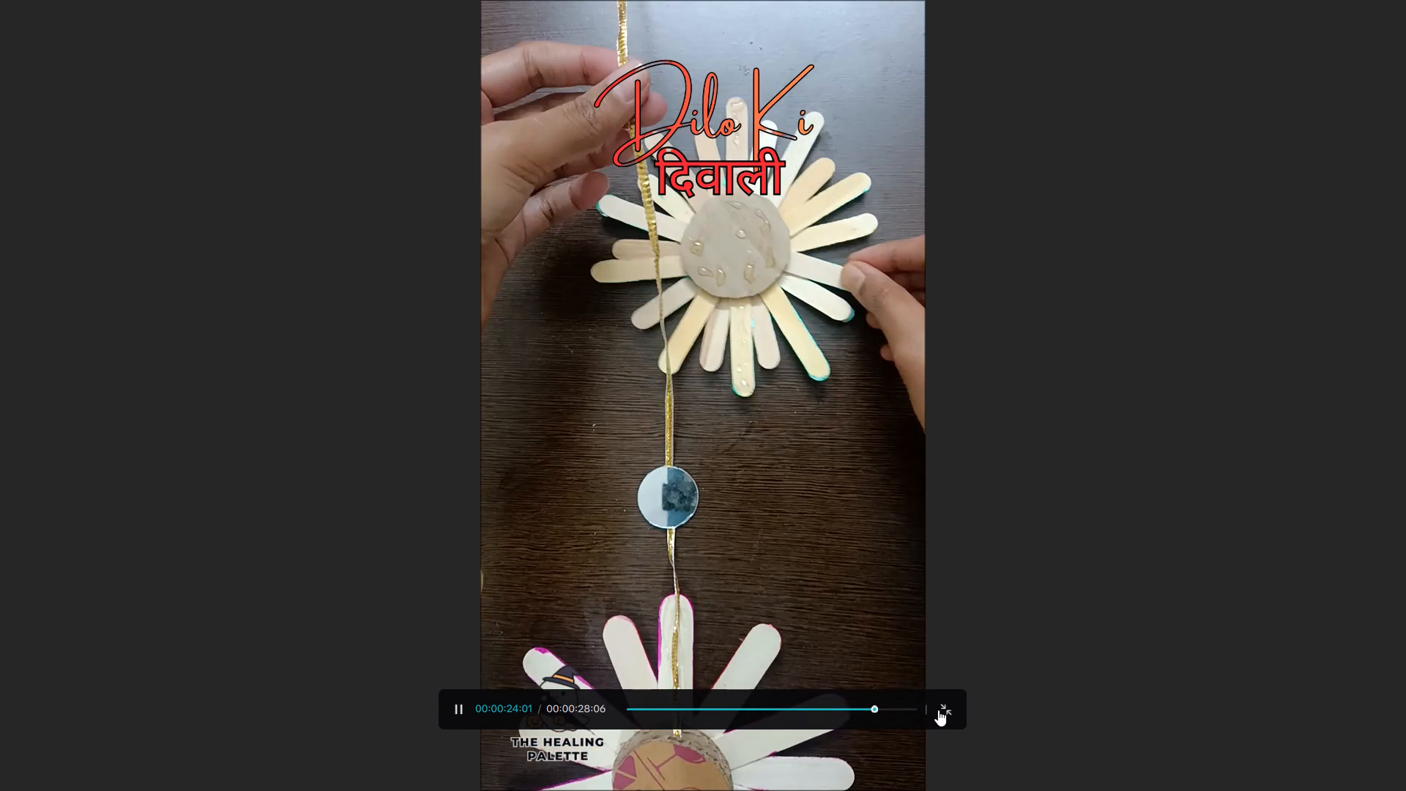
{"action": "left_click", "coordinate": [938, 710]}
Scale the Dilo Ki दिवाली title down to 80% and move it up to X 0, Y 1355 in the frame.
{"action": "left_click", "coordinate": [581, 502]}
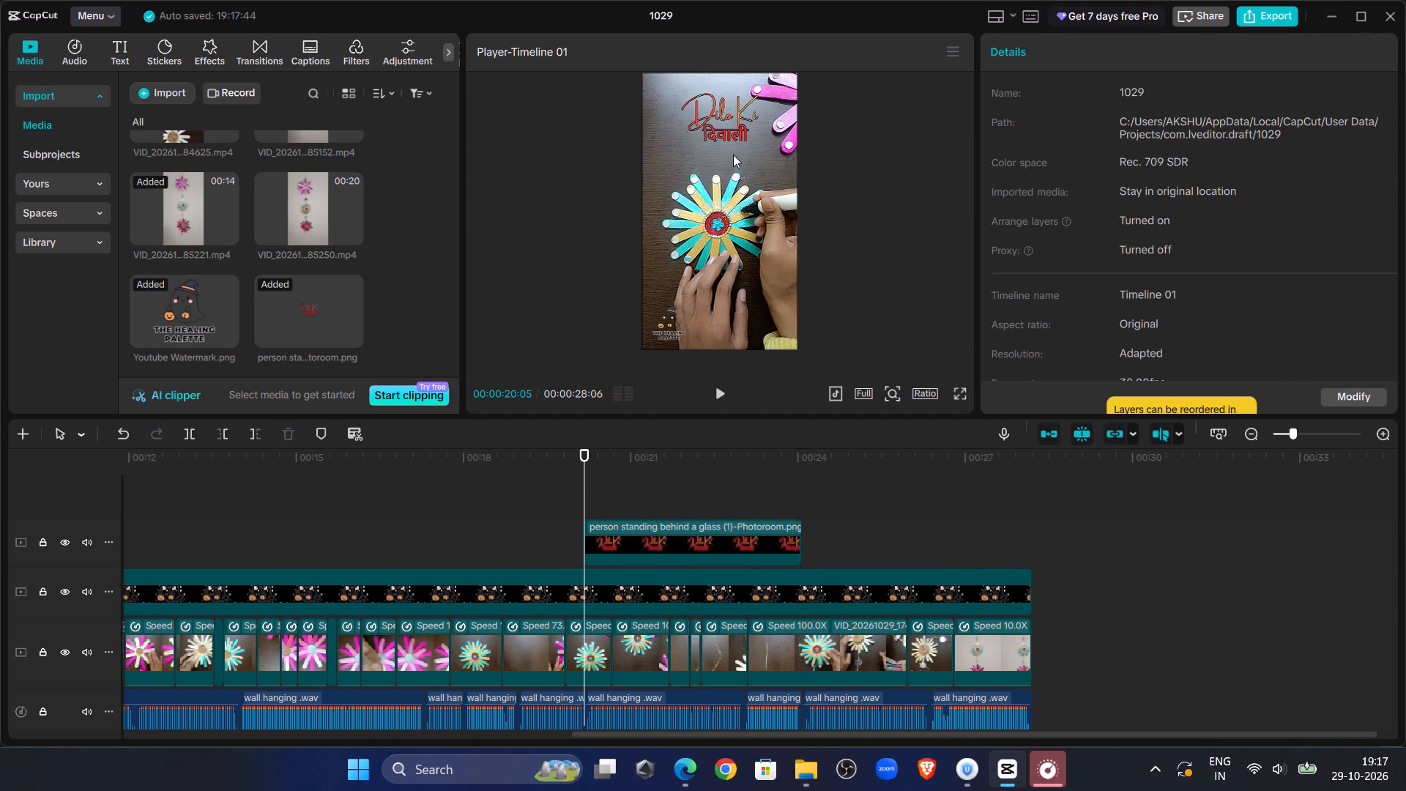
{"action": "left_click", "coordinate": [731, 145]}
{"action": "left_click_drag", "start_coordinate": [803, 262], "coordinate": [779, 245]}
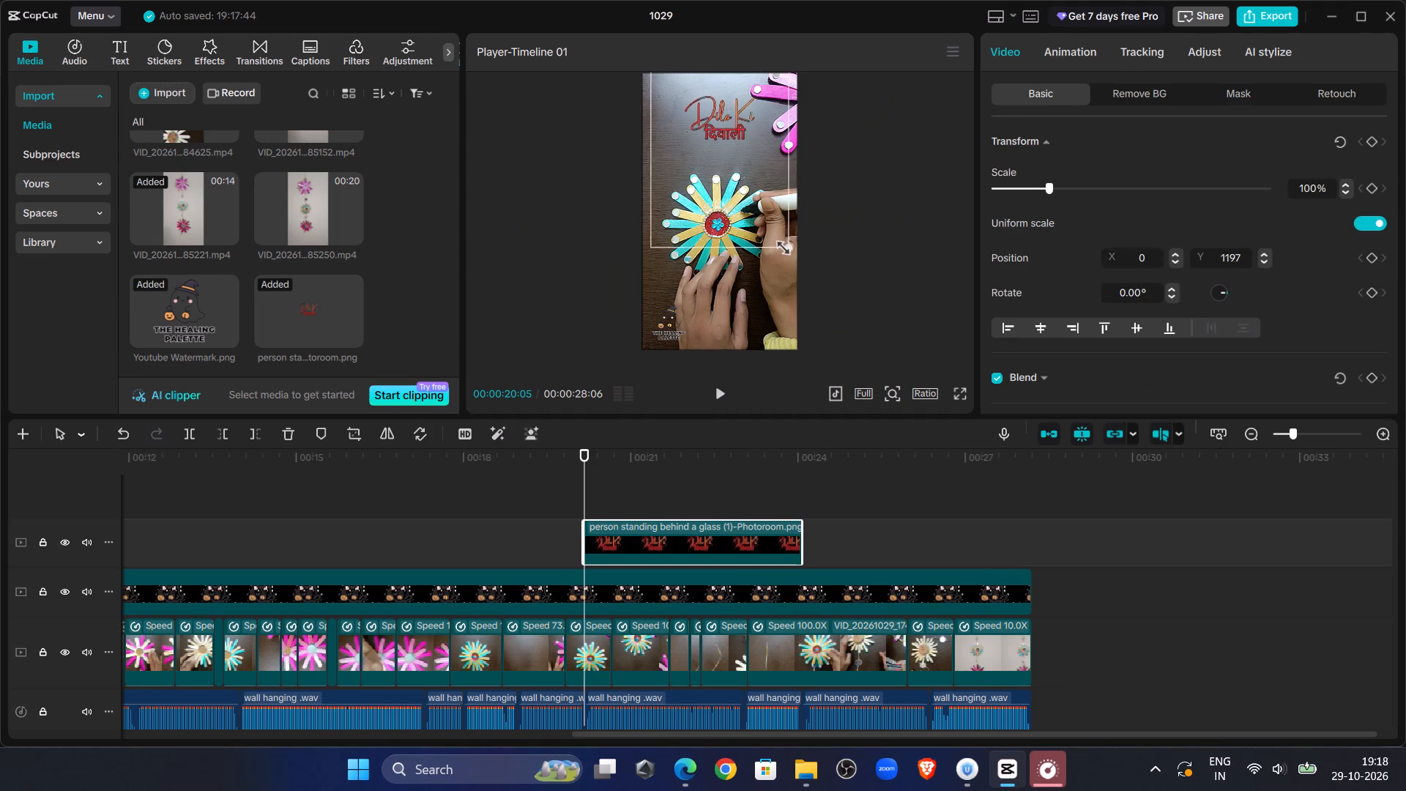
{"action": "left_click_drag", "start_coordinate": [779, 245], "coordinate": [768, 227]}
{"action": "left_click_drag", "start_coordinate": [734, 140], "coordinate": [734, 125]}
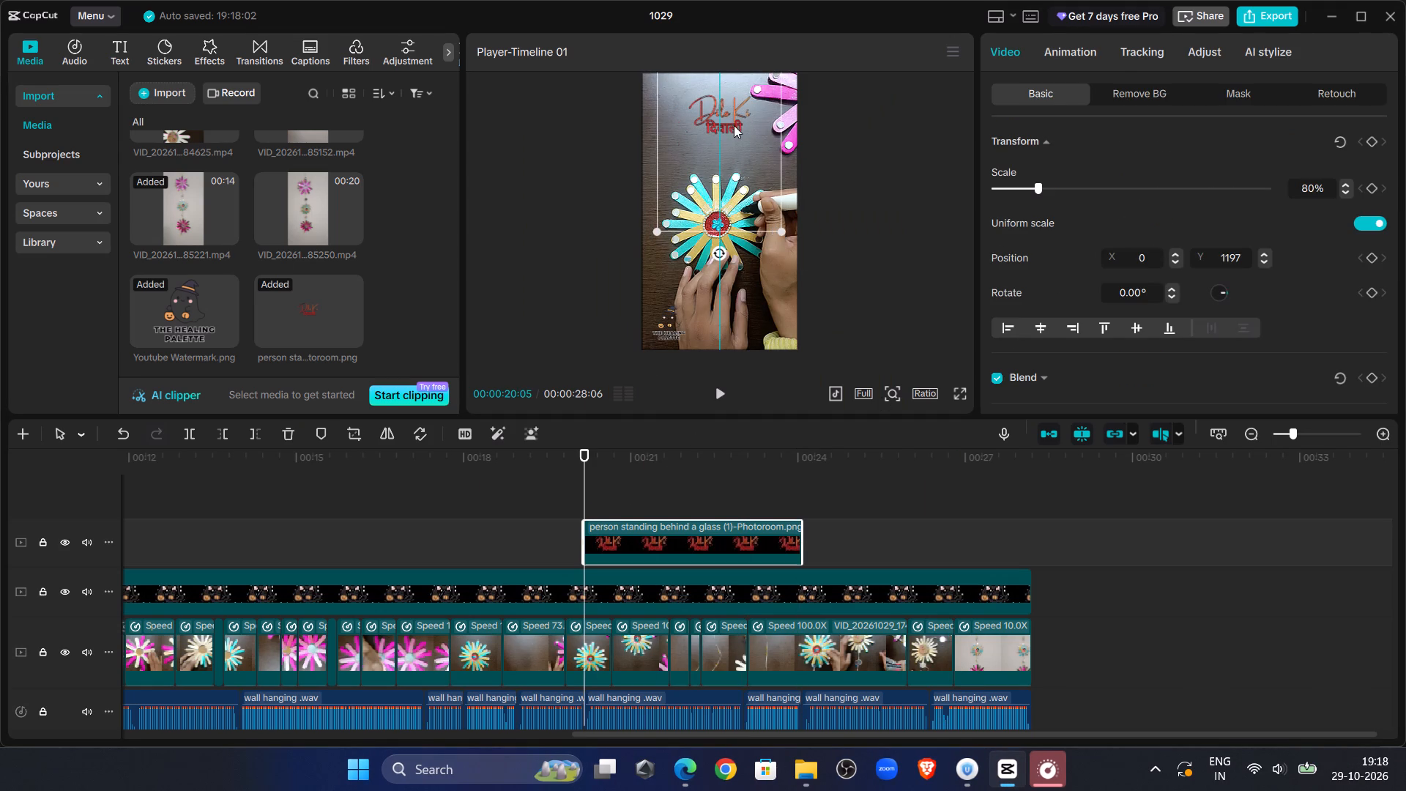
{"action": "left_click_drag", "start_coordinate": [734, 125], "coordinate": [730, 128]}
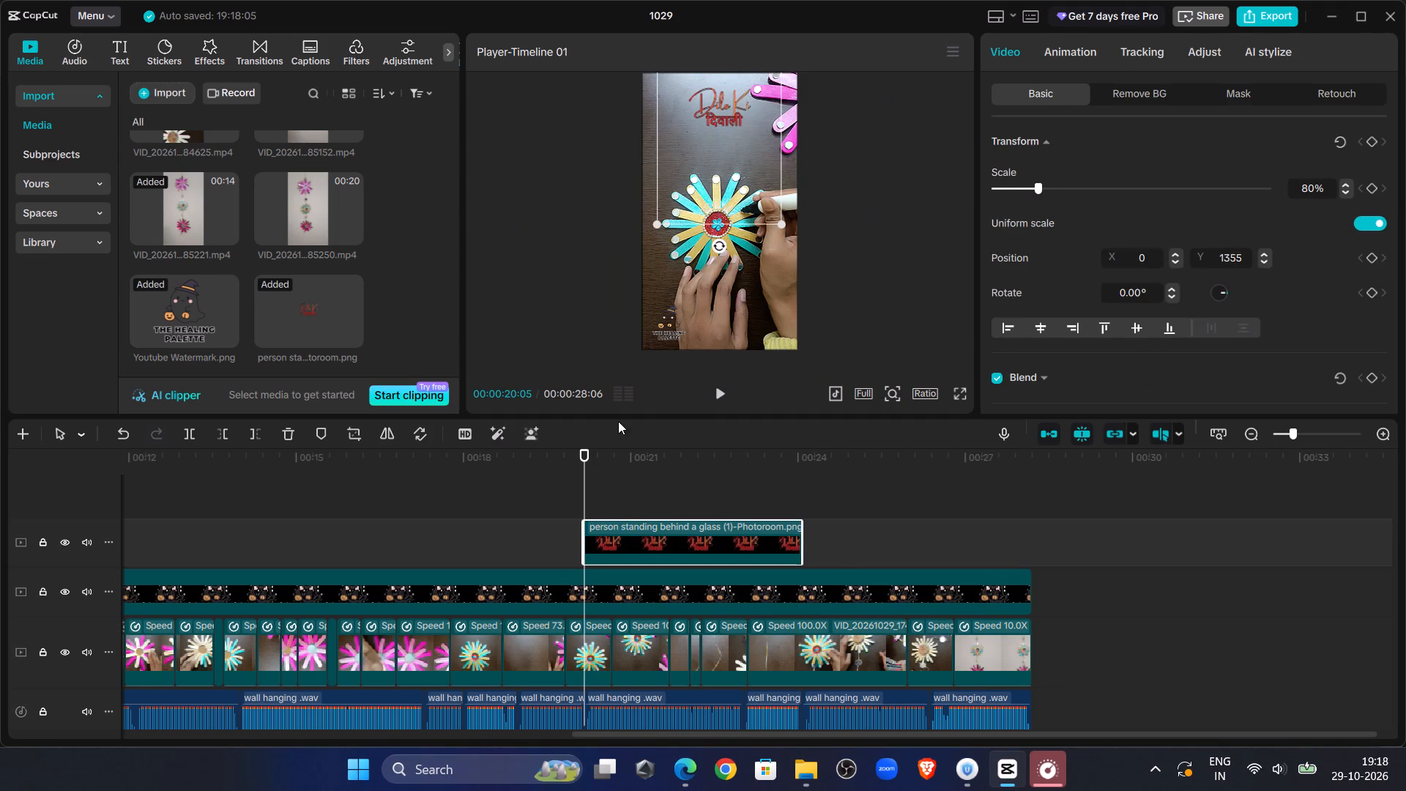
Play the video full screen from the title through the final clip, and check the watermark's placement at 00:00:27:24.
{"action": "left_click", "coordinate": [964, 401]}
{"action": "left_click", "coordinate": [961, 398]}
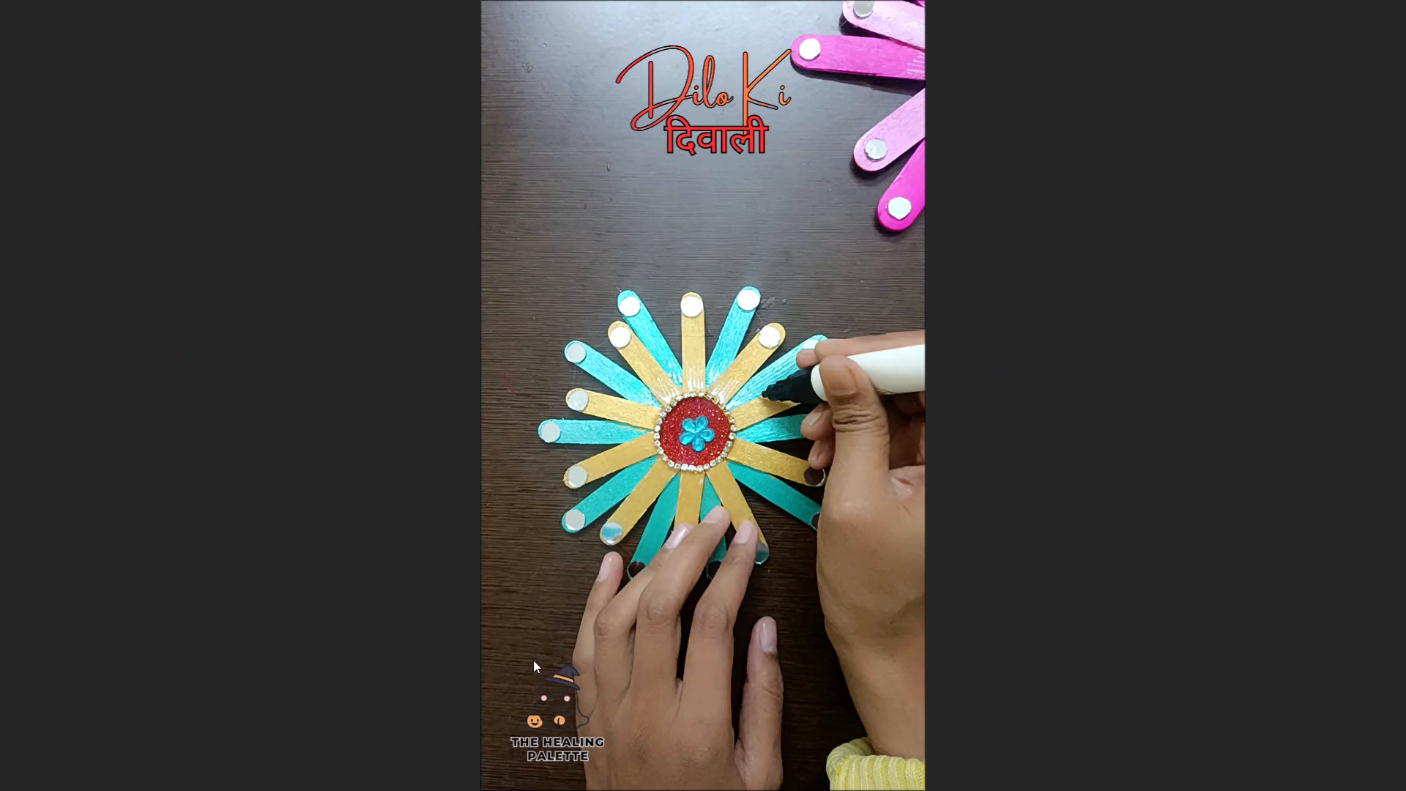
{"action": "left_click", "coordinate": [452, 706]}
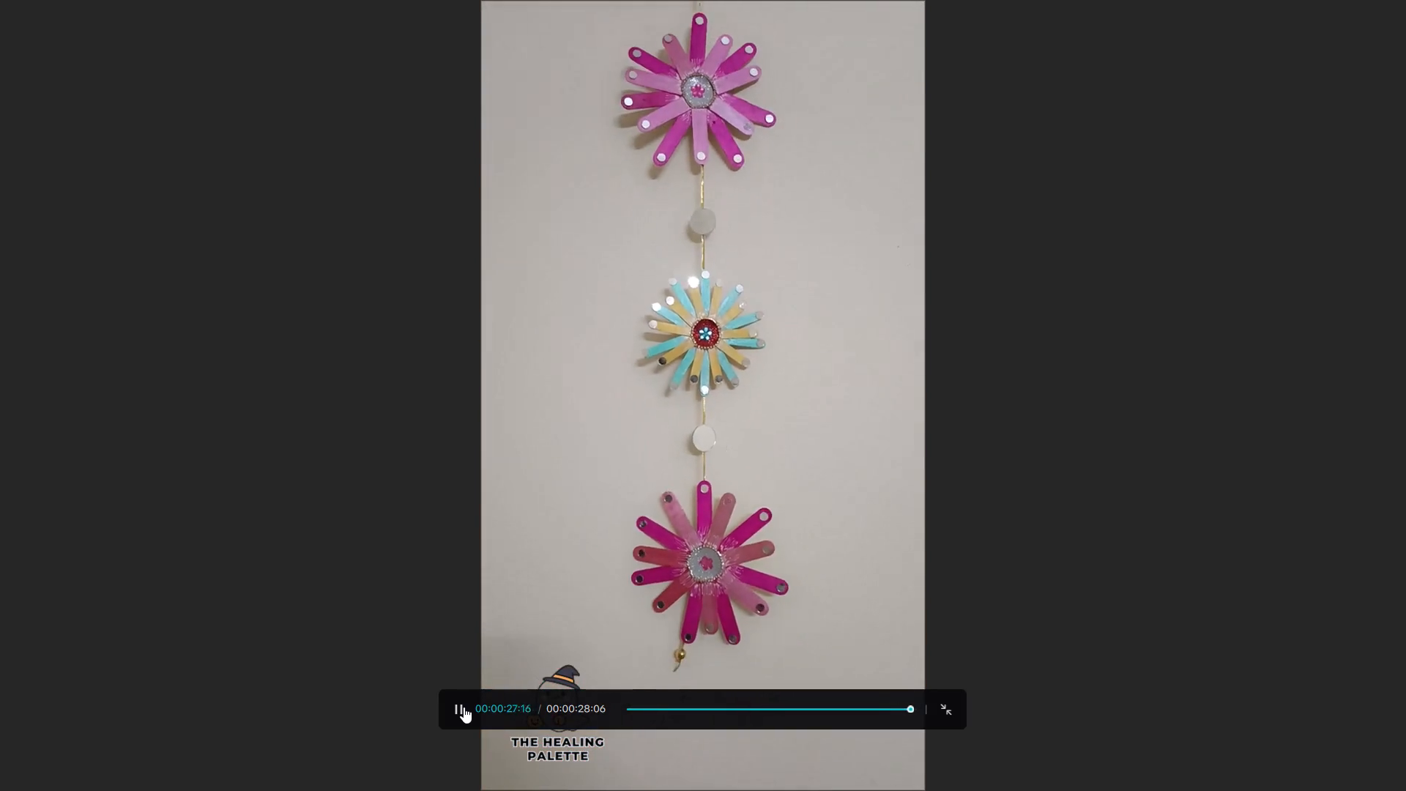
{"action": "left_click", "coordinate": [959, 714]}
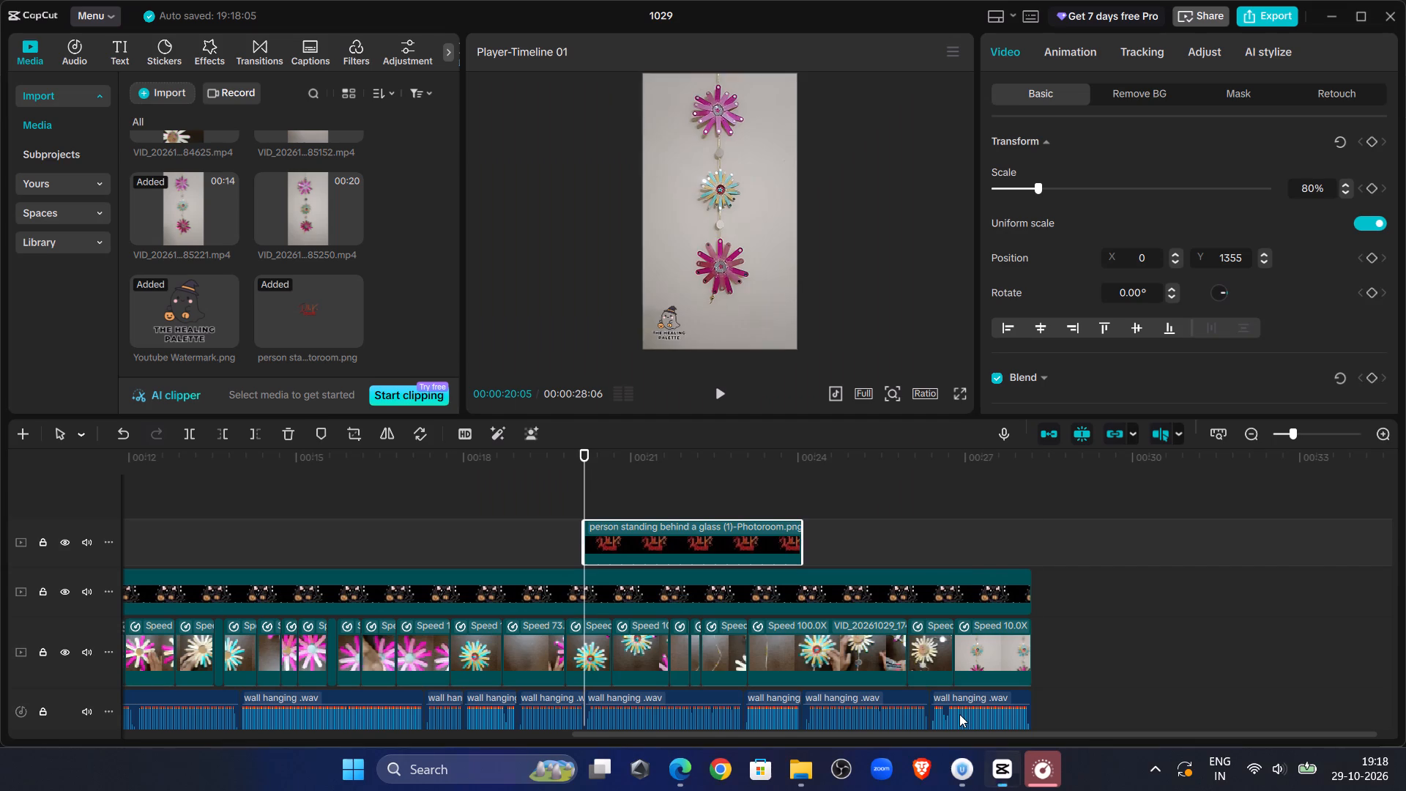
{"action": "left_click", "coordinate": [1011, 516]}
{"action": "left_click", "coordinate": [955, 394]}
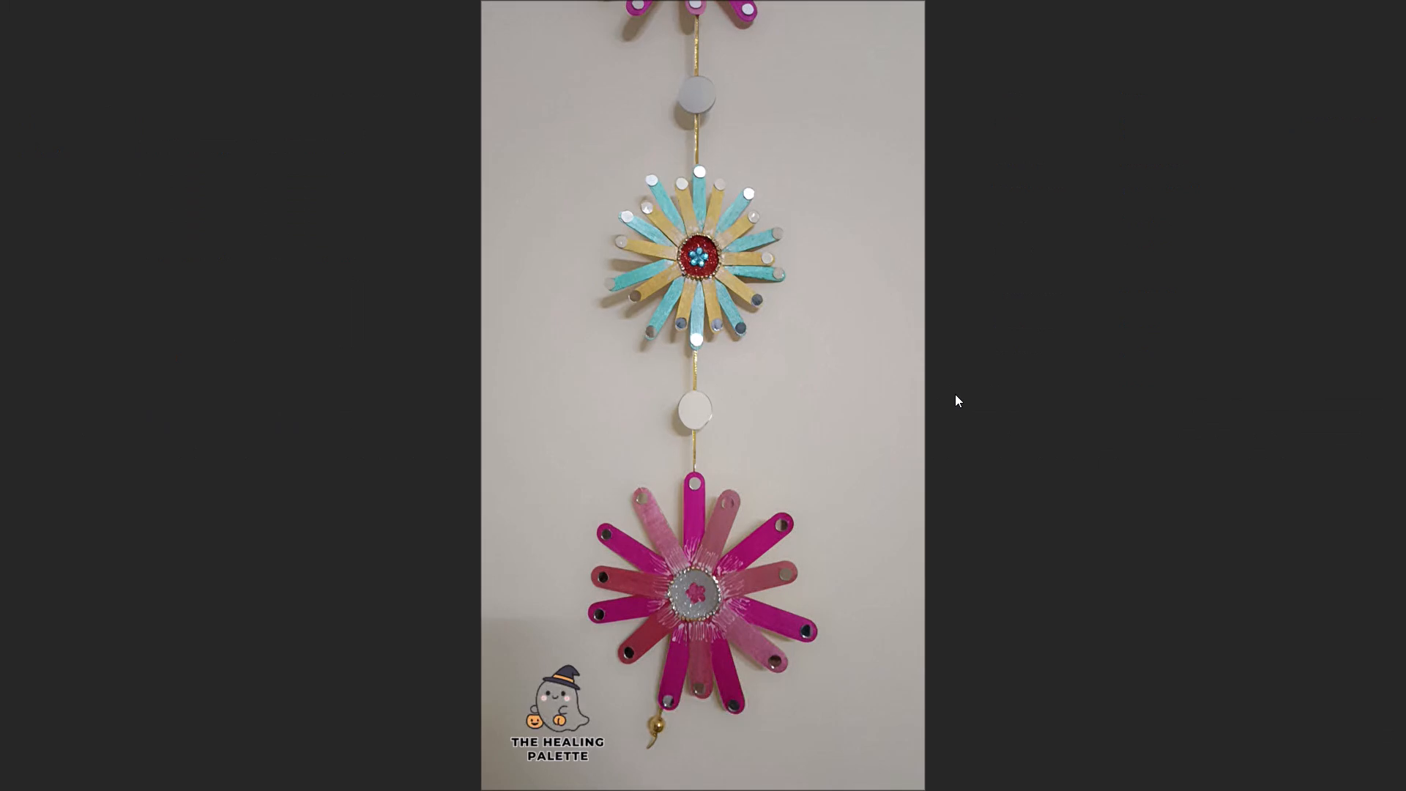
{"action": "left_click", "coordinate": [946, 716]}
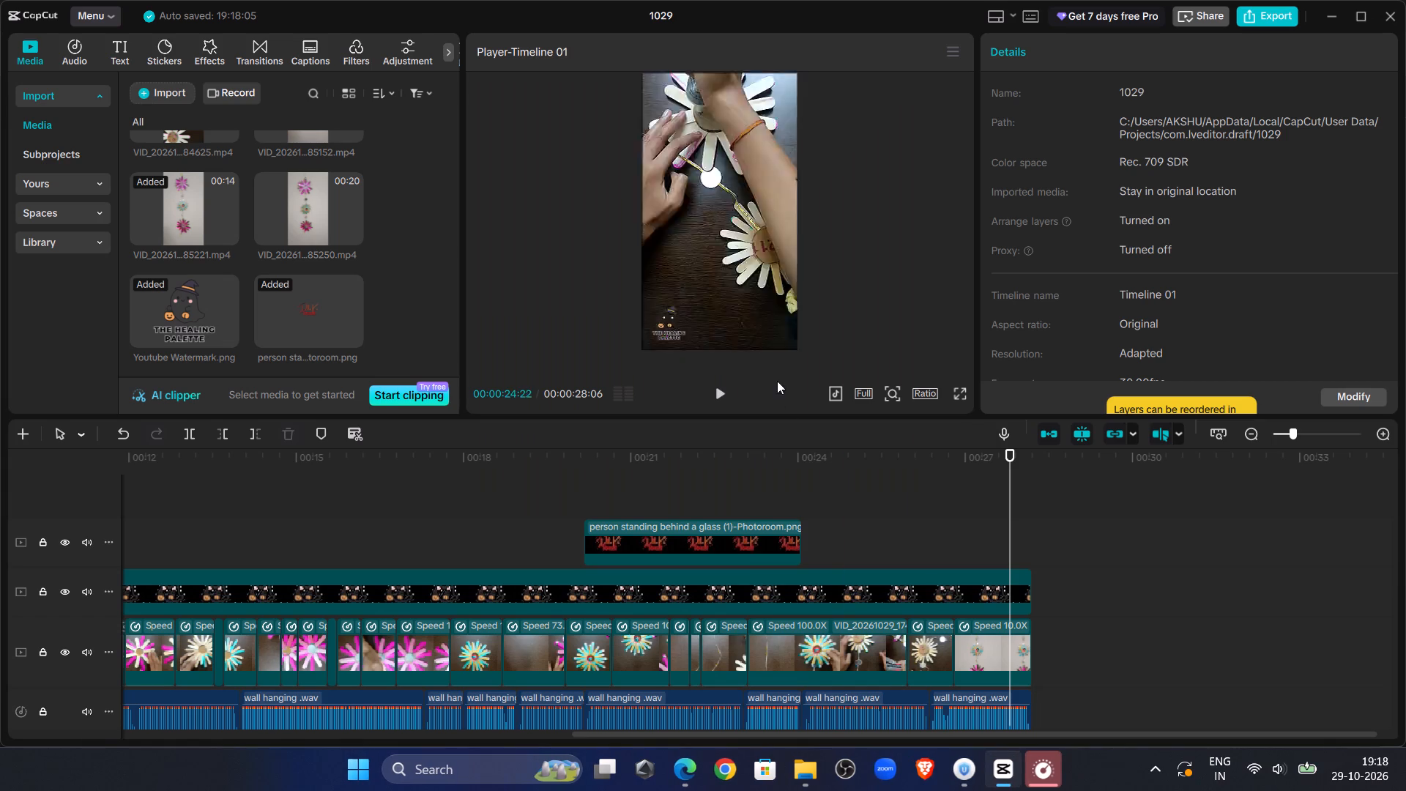
Move the channel watermark closer to the frame's lower-left corner, to X -735, Y -1583, and check it full screen.
{"action": "left_click", "coordinate": [726, 537]}
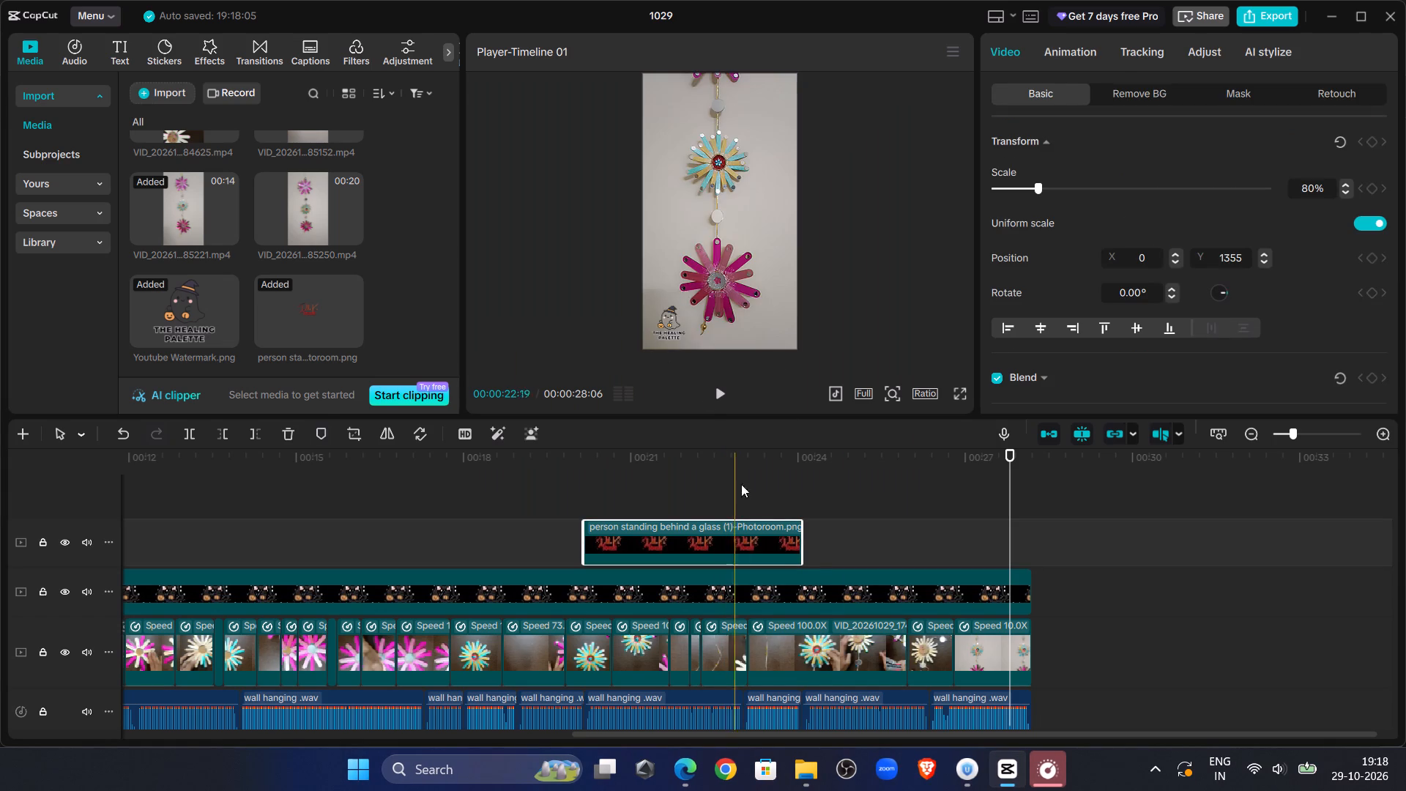
{"action": "left_click", "coordinate": [819, 597]}
{"action": "left_click", "coordinate": [673, 312]}
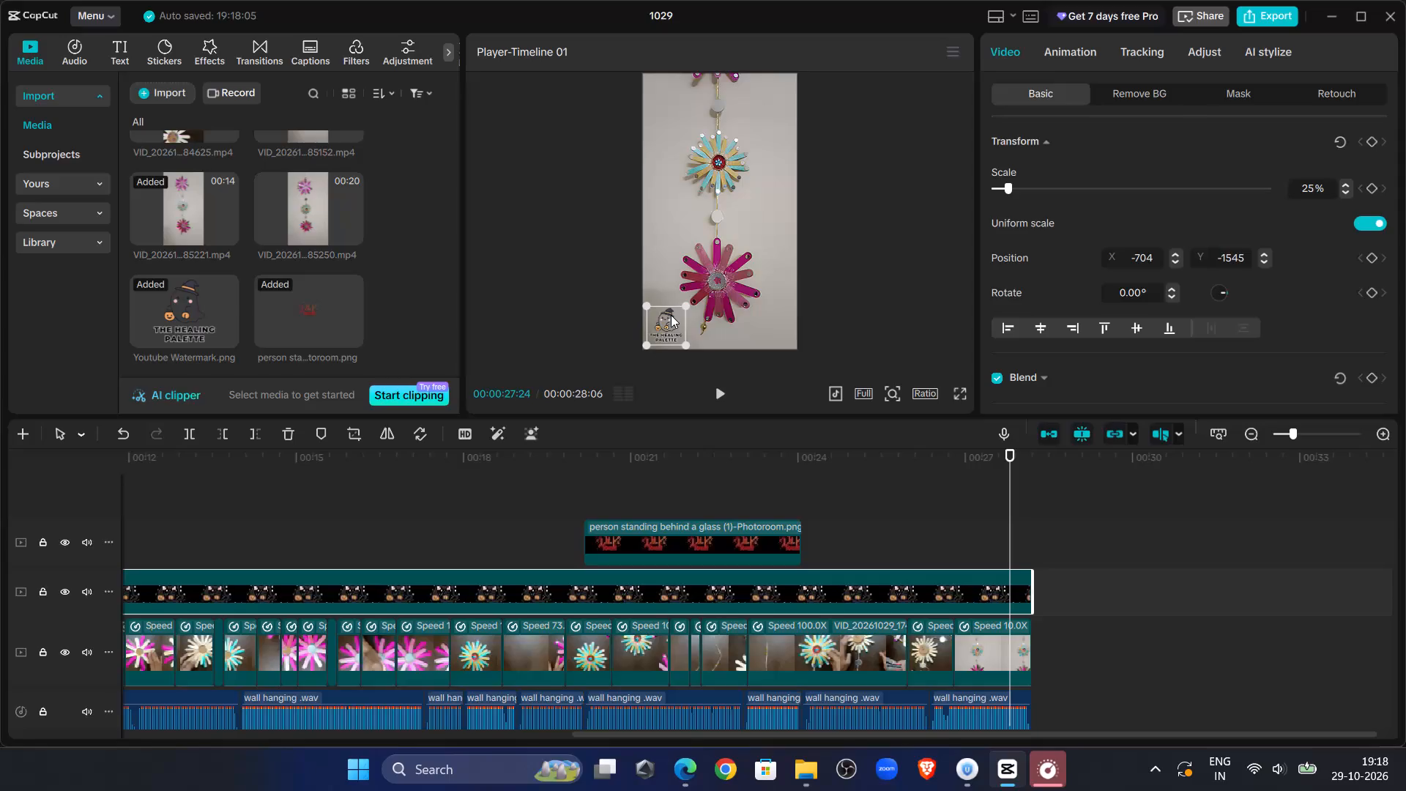
{"action": "left_click", "coordinate": [961, 390]}
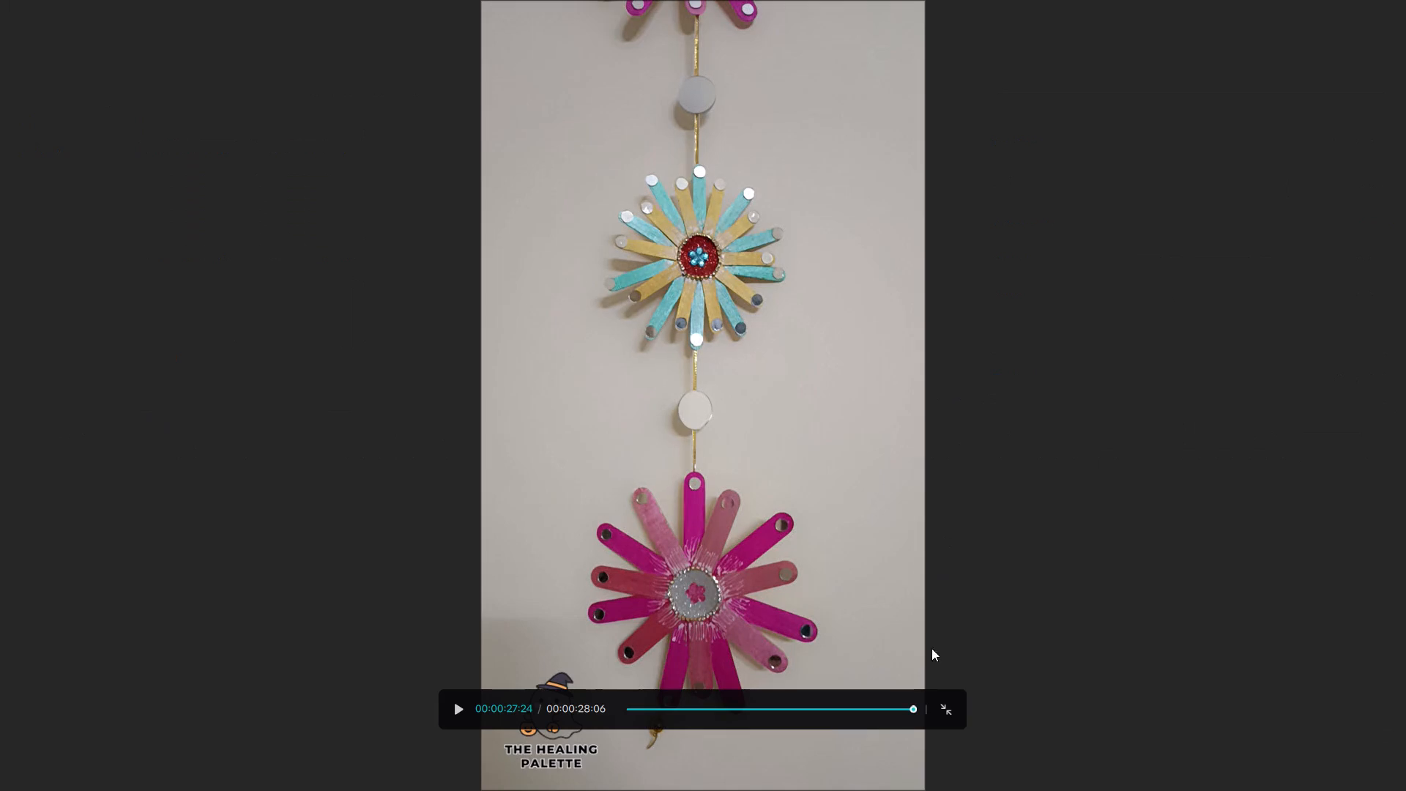
{"action": "left_click", "coordinate": [940, 705]}
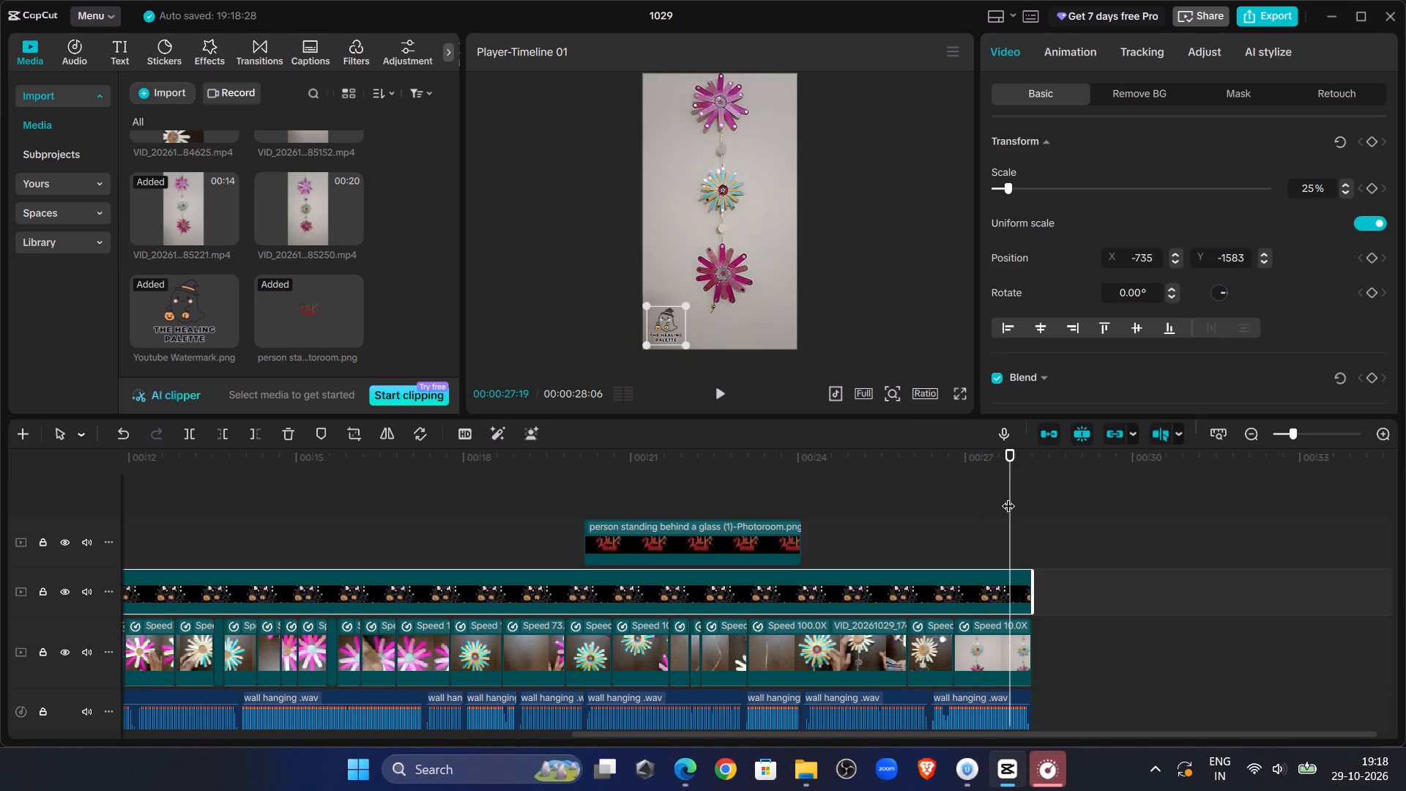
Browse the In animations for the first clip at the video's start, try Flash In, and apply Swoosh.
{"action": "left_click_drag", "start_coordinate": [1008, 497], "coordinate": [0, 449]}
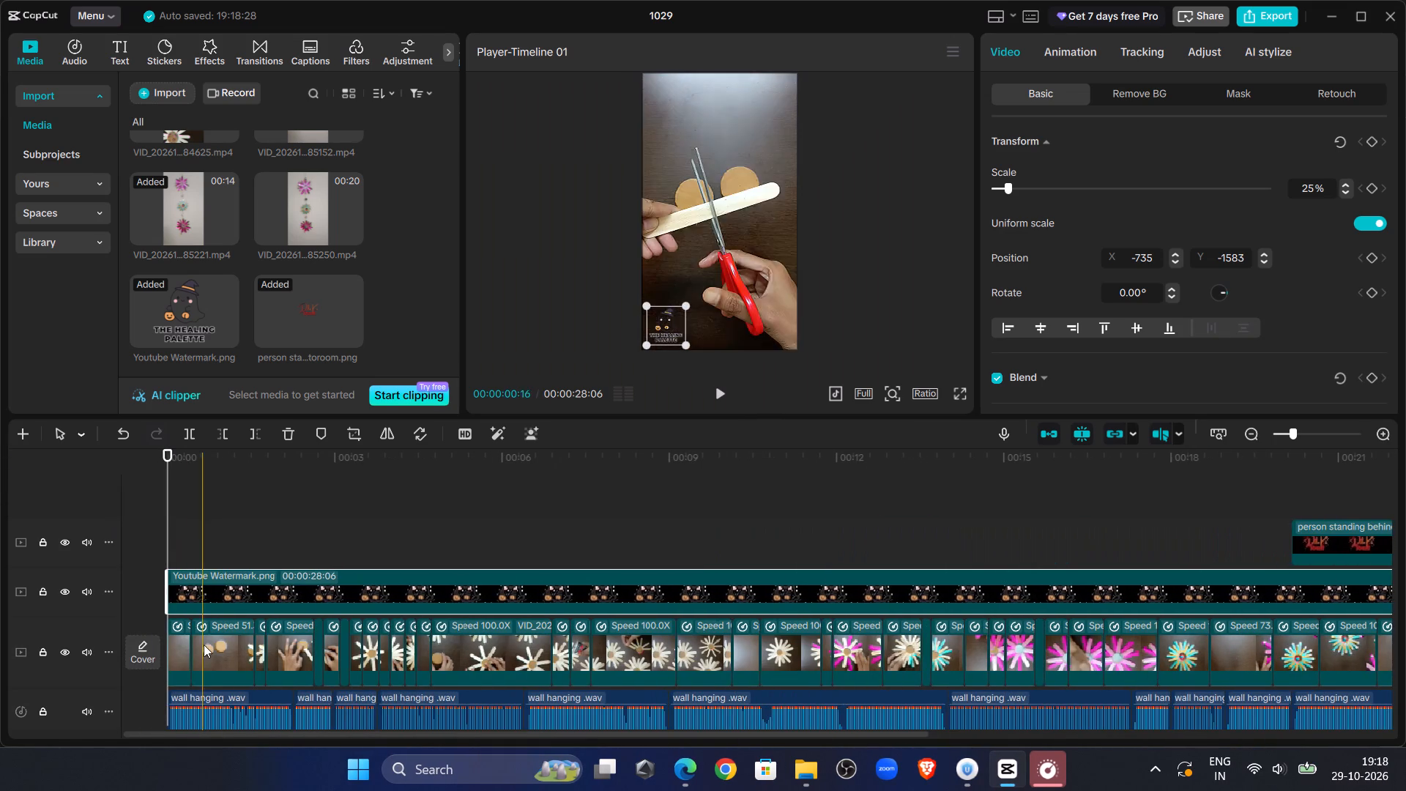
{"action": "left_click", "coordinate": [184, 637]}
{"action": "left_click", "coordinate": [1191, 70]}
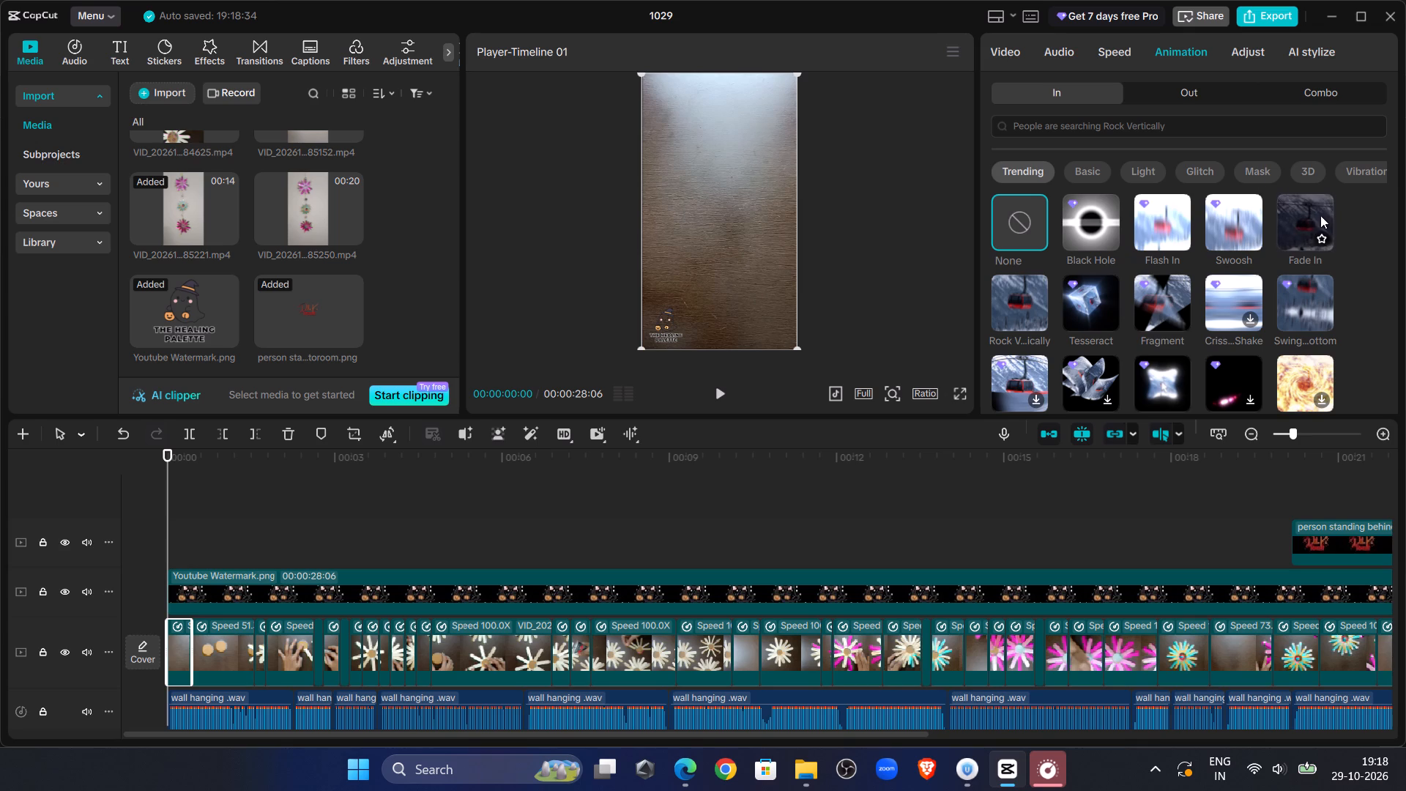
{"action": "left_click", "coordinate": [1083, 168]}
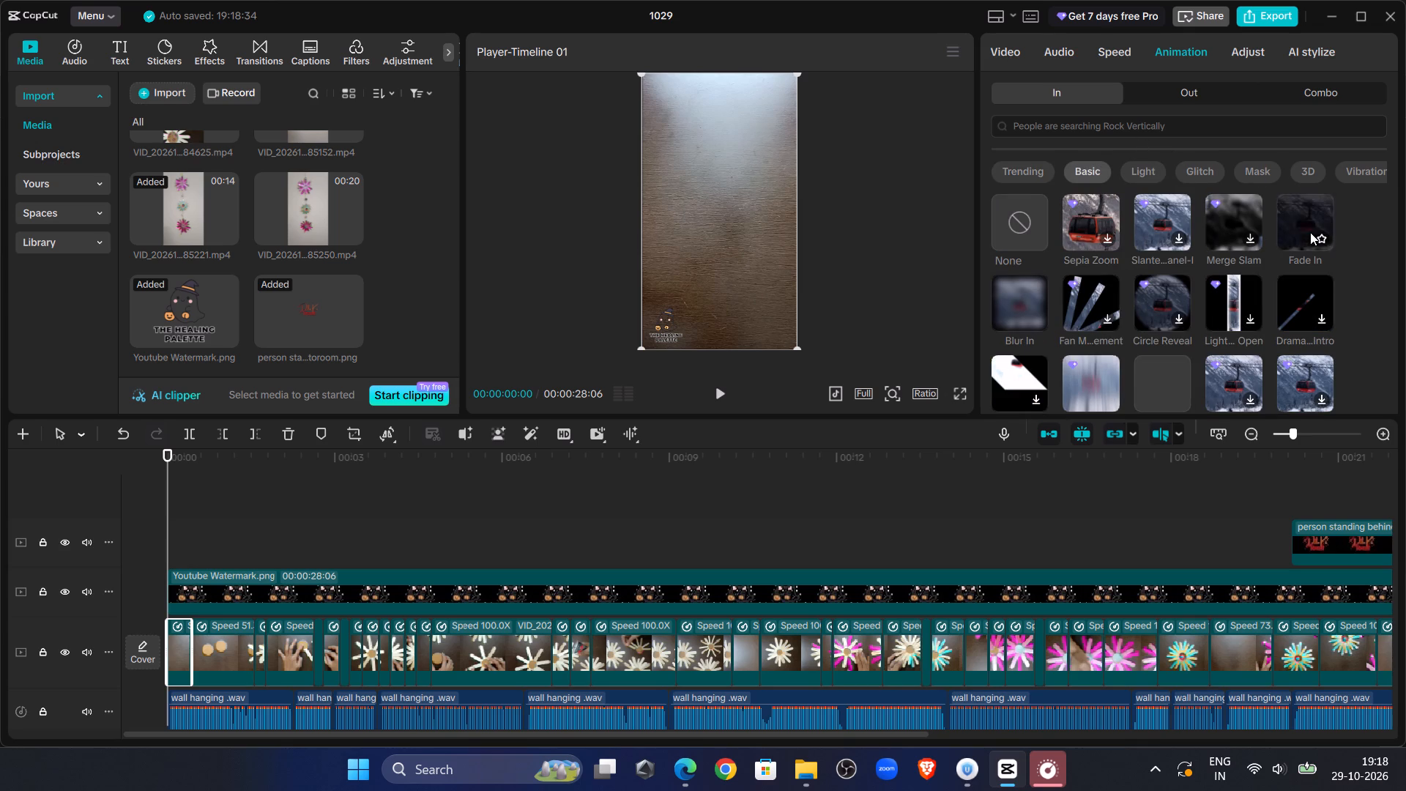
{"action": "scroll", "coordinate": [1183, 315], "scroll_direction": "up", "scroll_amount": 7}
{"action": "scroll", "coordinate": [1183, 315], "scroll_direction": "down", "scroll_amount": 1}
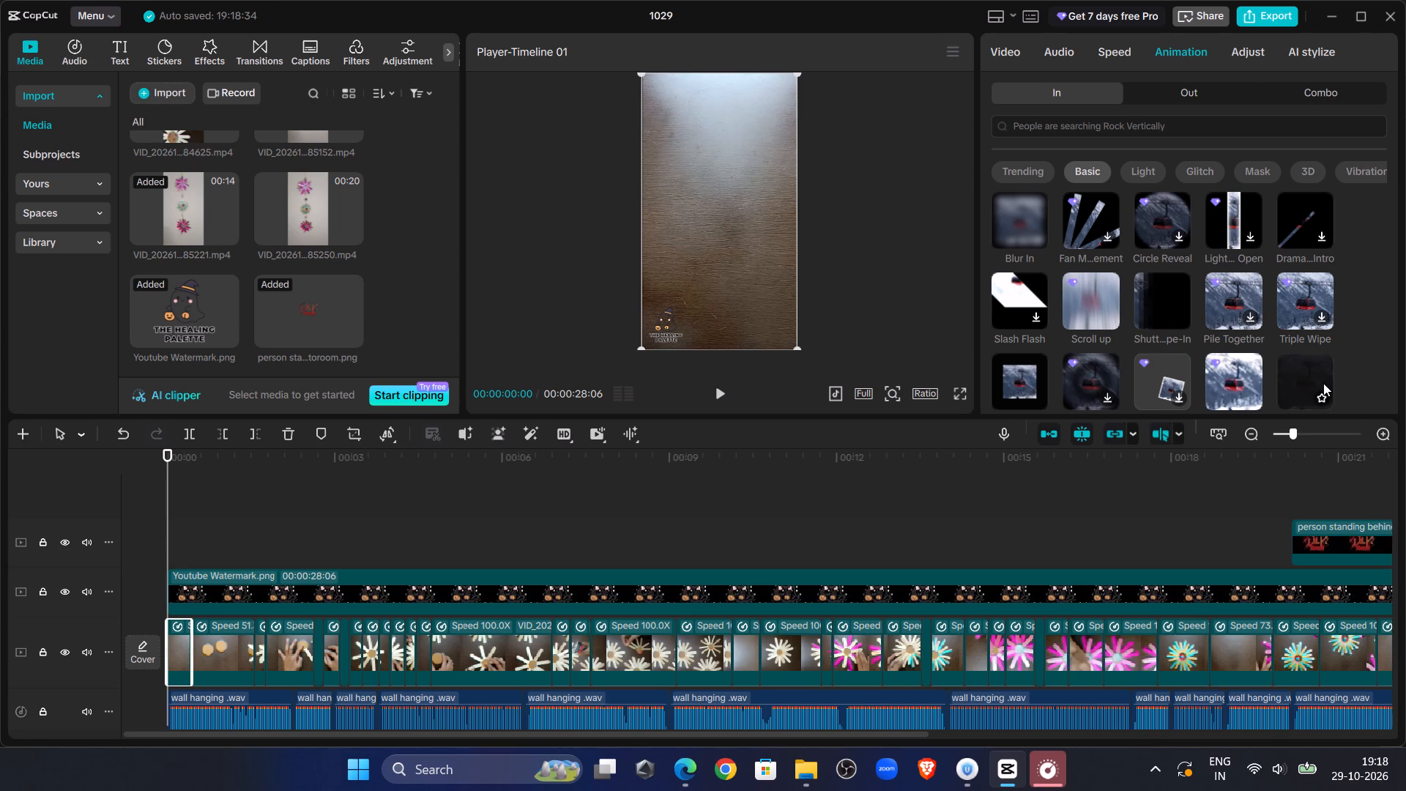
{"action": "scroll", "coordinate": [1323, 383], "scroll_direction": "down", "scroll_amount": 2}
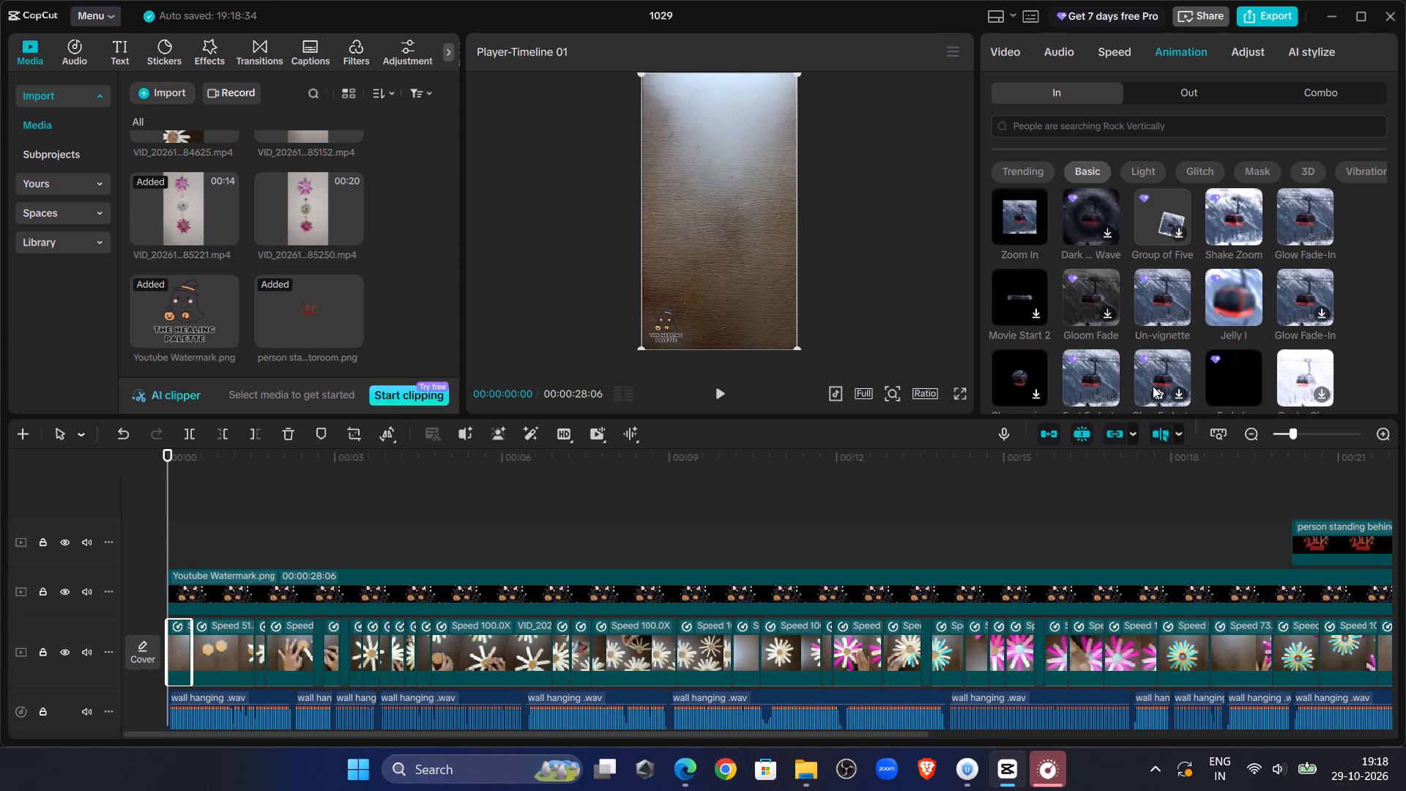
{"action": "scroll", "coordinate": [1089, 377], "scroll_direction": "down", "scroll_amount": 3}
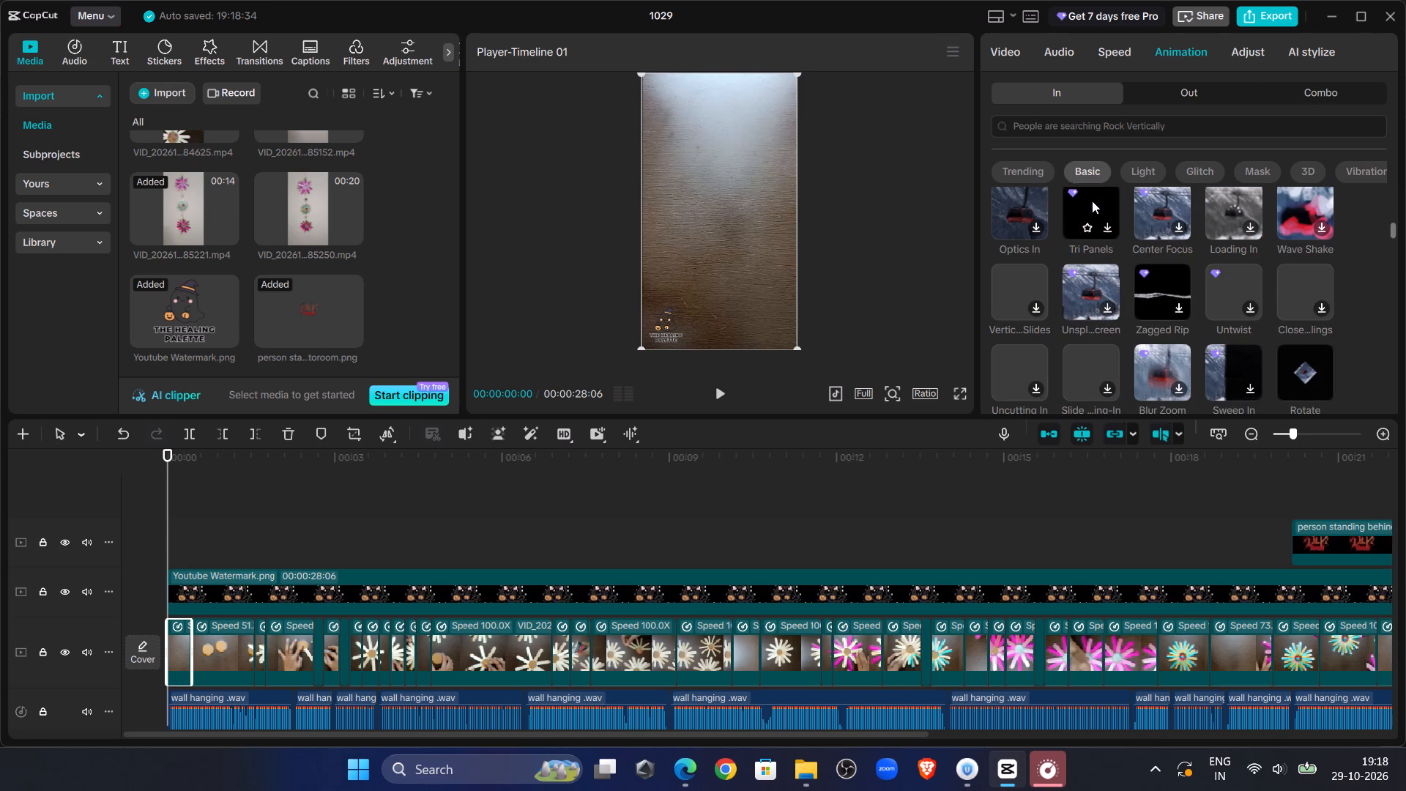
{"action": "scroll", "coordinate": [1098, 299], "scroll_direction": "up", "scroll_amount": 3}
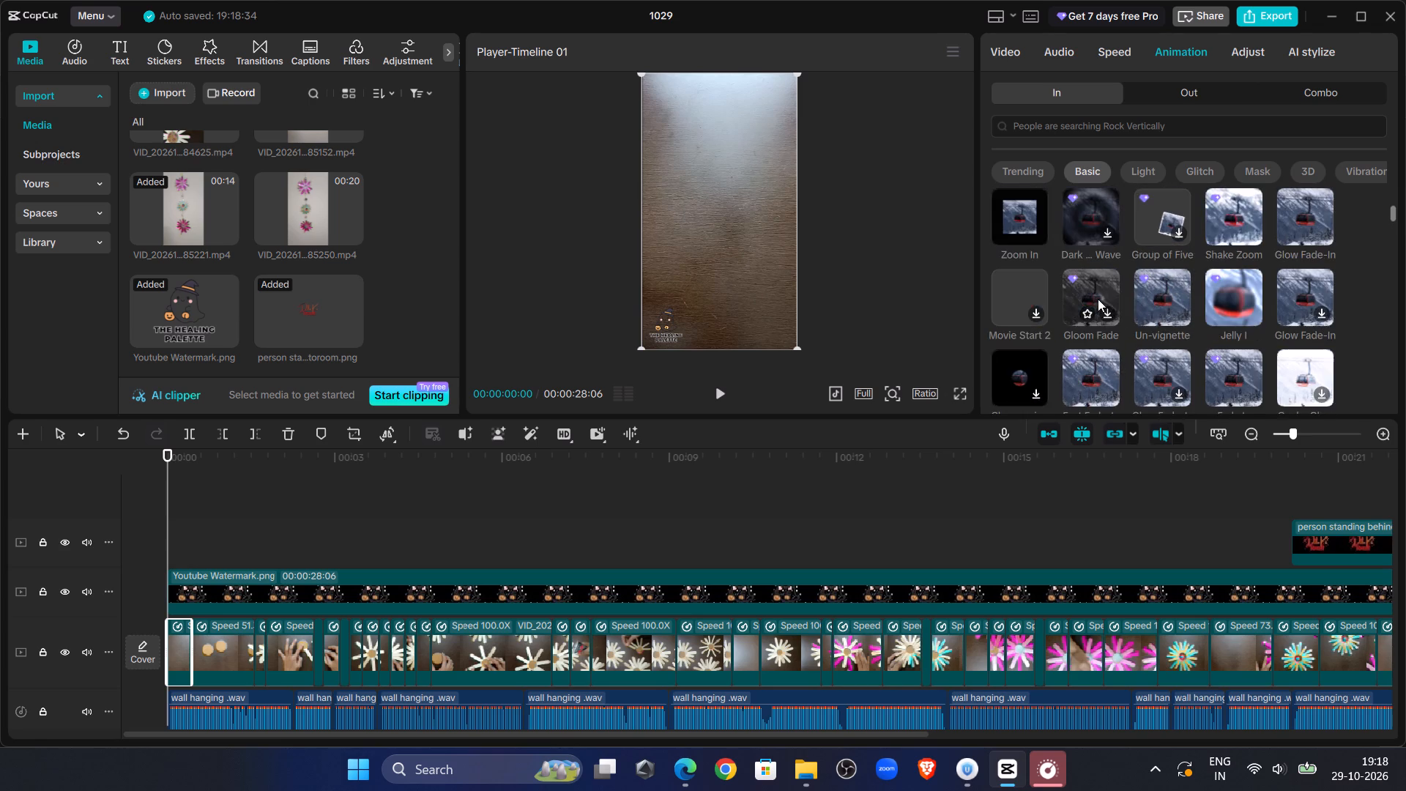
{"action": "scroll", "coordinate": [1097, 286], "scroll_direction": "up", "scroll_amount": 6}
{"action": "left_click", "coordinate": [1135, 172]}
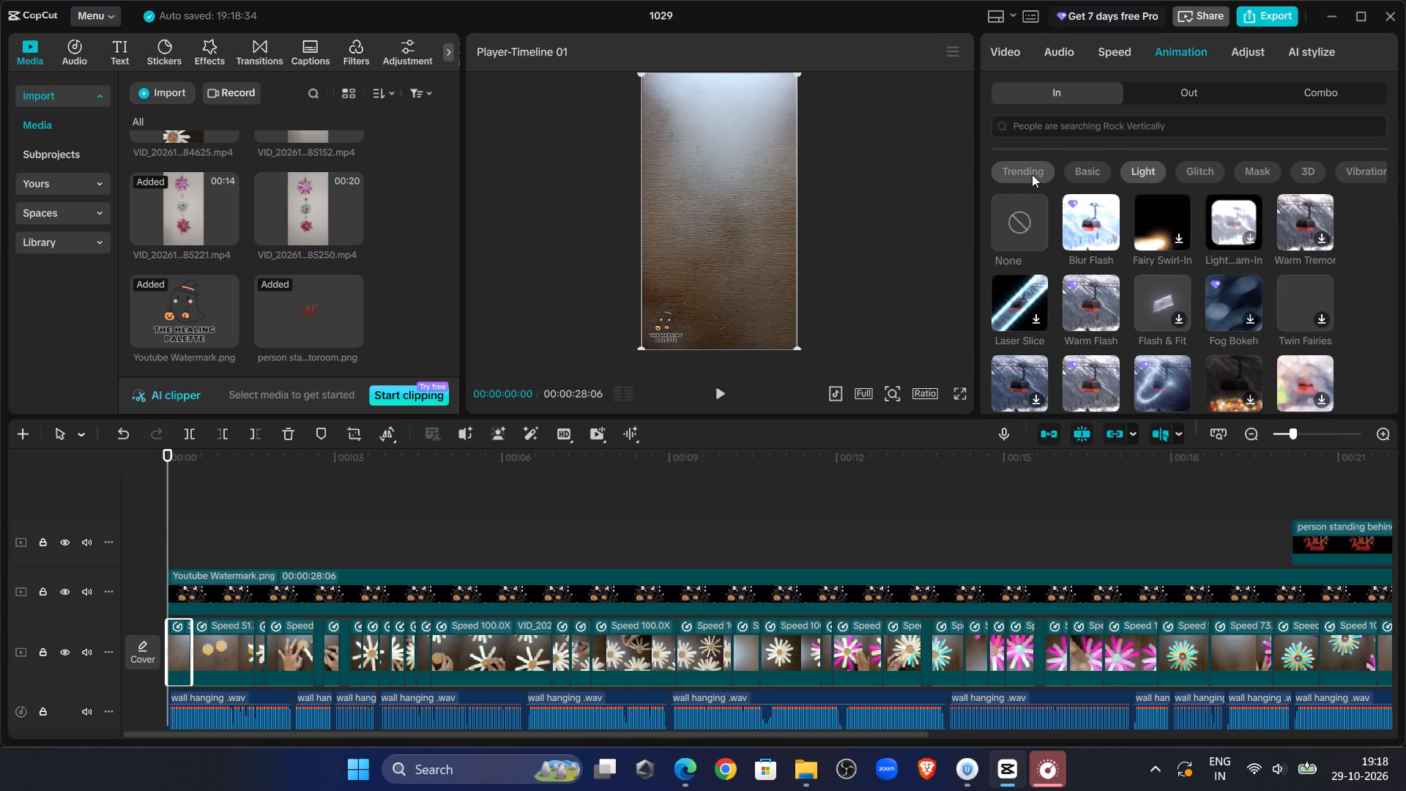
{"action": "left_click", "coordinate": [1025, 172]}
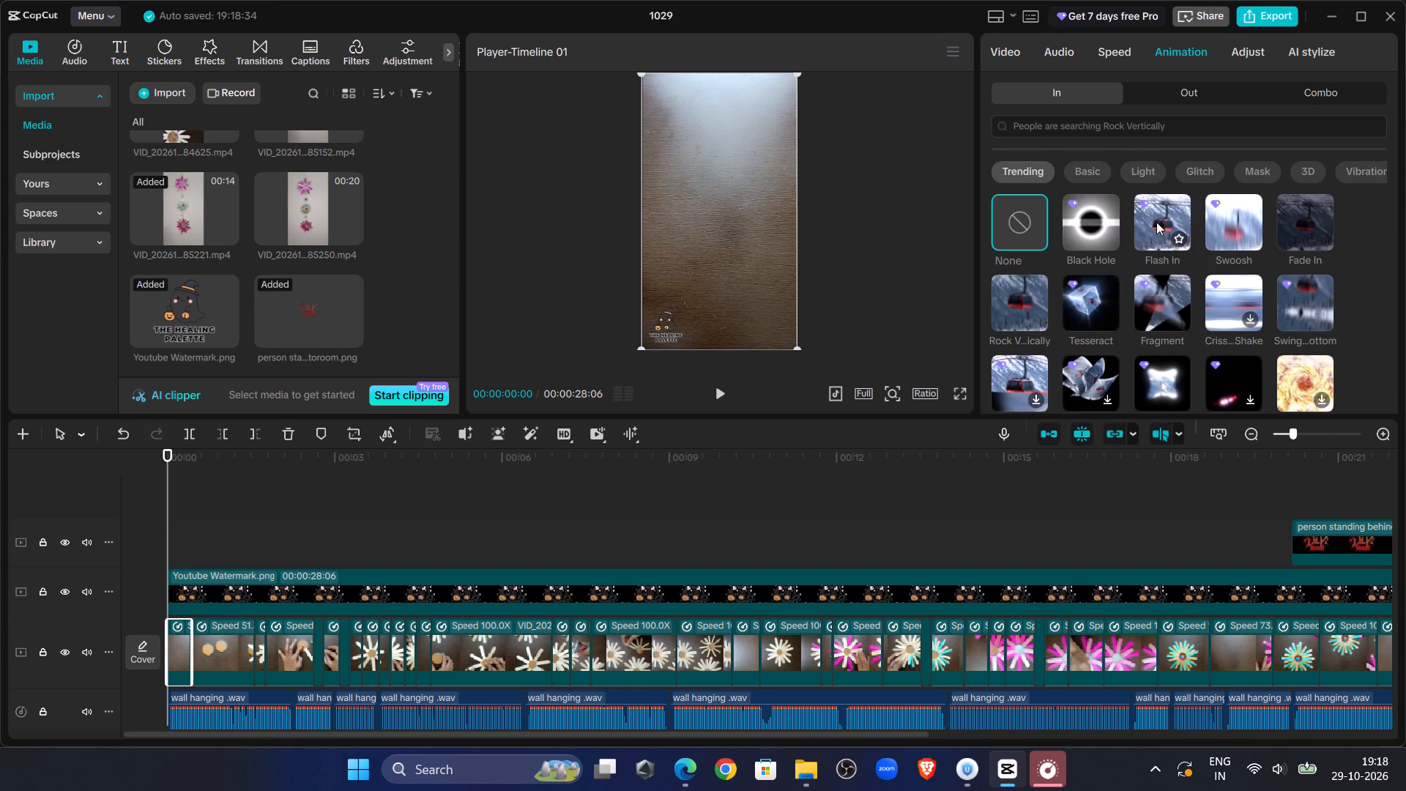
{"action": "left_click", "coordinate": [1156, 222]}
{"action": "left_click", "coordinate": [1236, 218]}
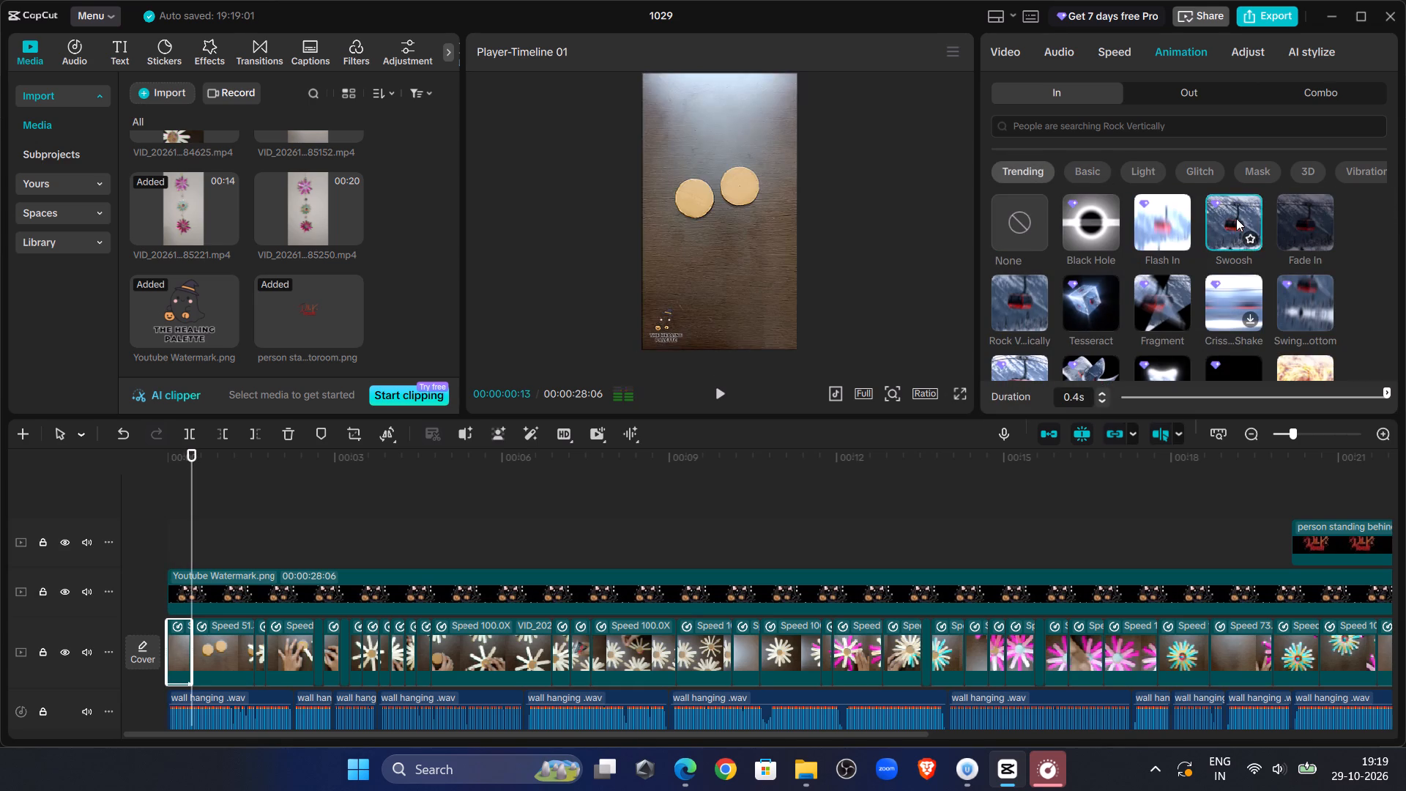
From the start of the timeline, search the sound effects for woosh and audition several, including Deep woosh and the Japanese washcloth swing.
{"action": "left_click_drag", "start_coordinate": [192, 474], "coordinate": [93, 454]}
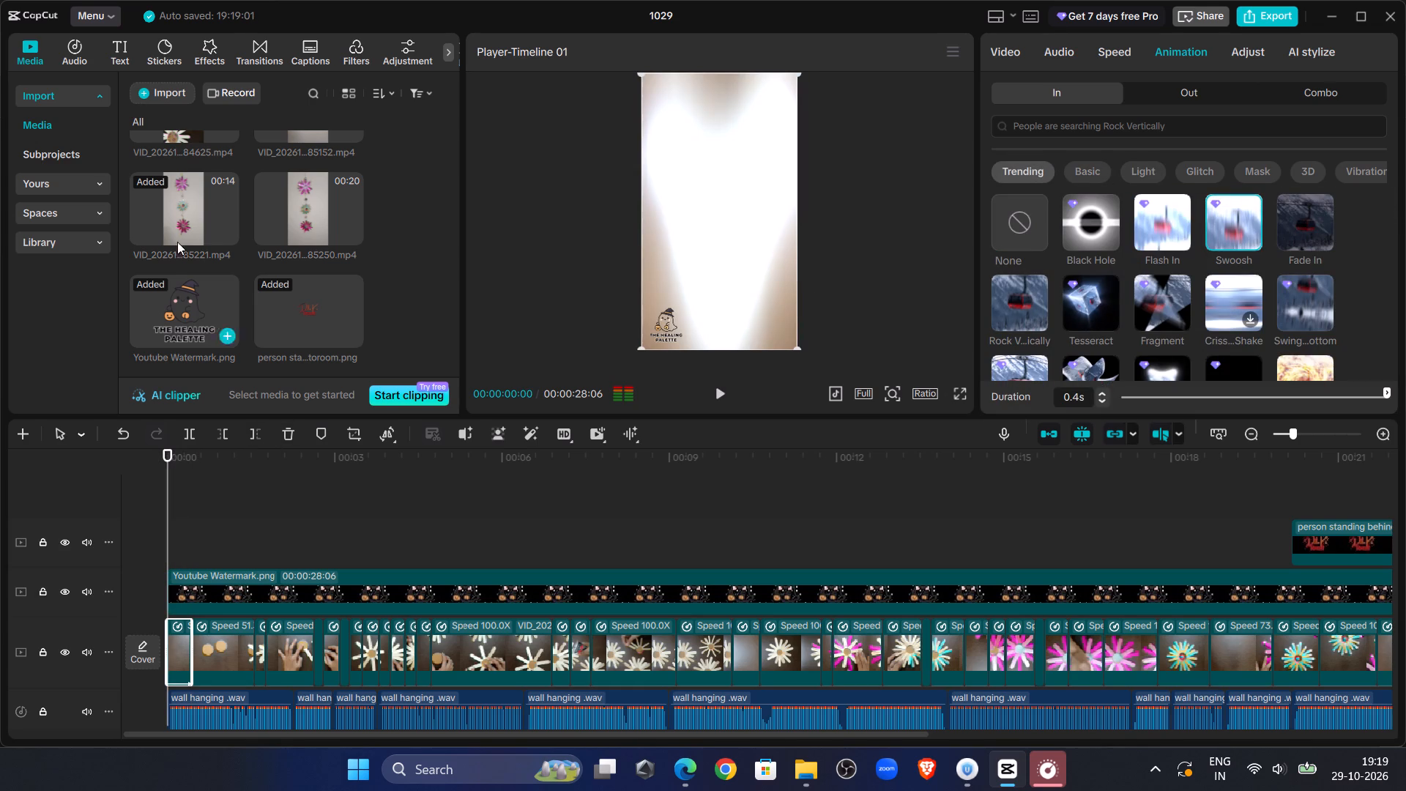
{"action": "left_click", "coordinate": [79, 52]}
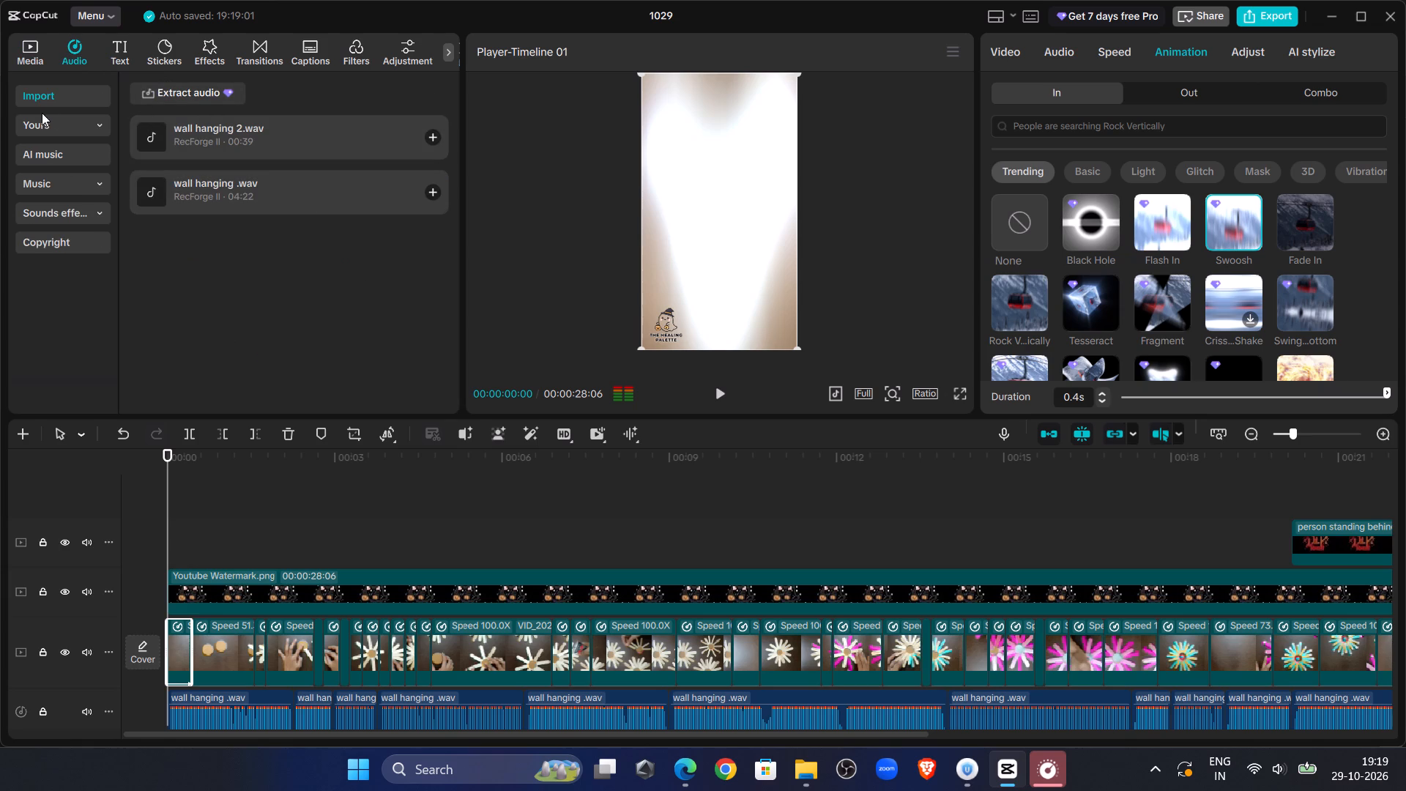
{"action": "left_click", "coordinate": [46, 209]}
{"action": "left_click", "coordinate": [187, 89]}
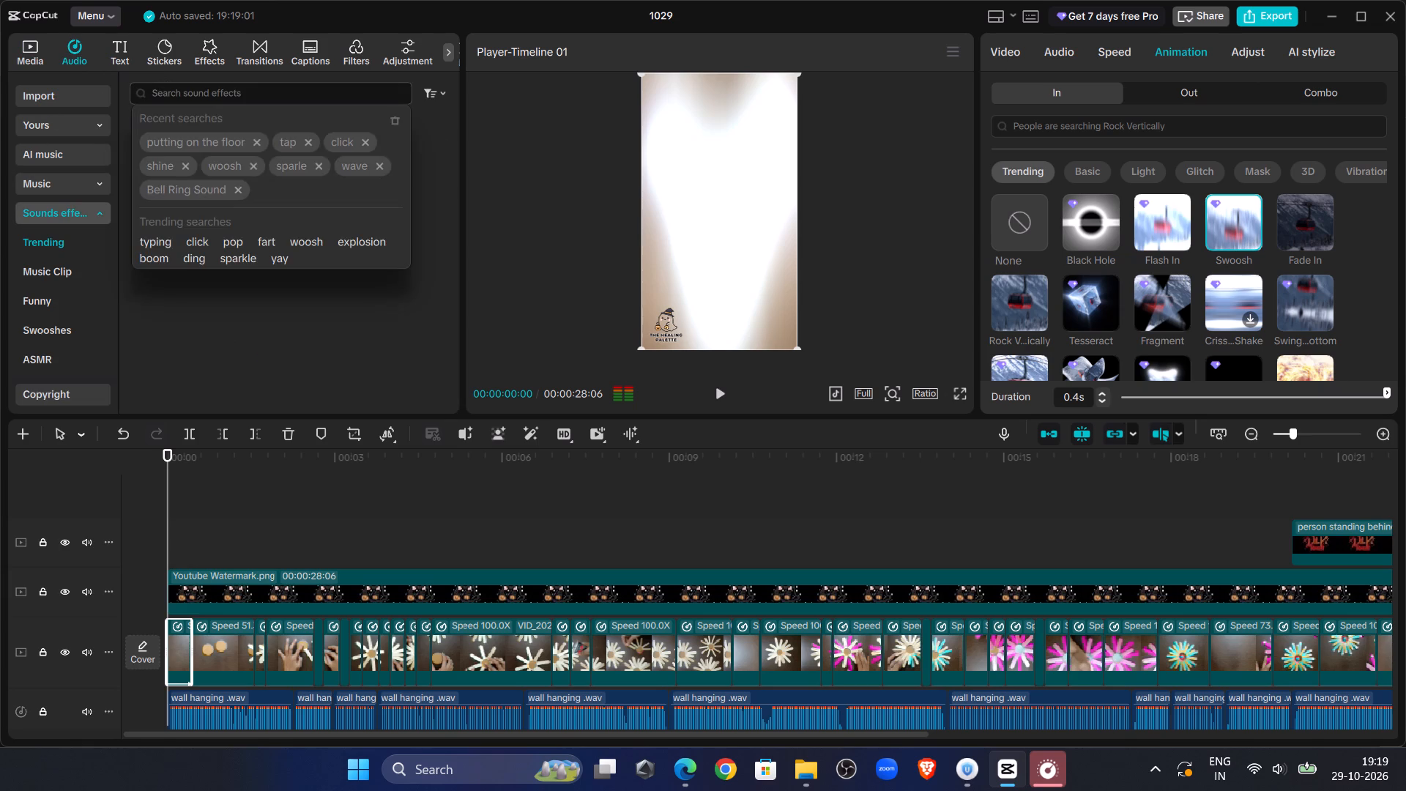
{"action": "type", "text": "woosh"}
{"action": "key", "text": "Return"}
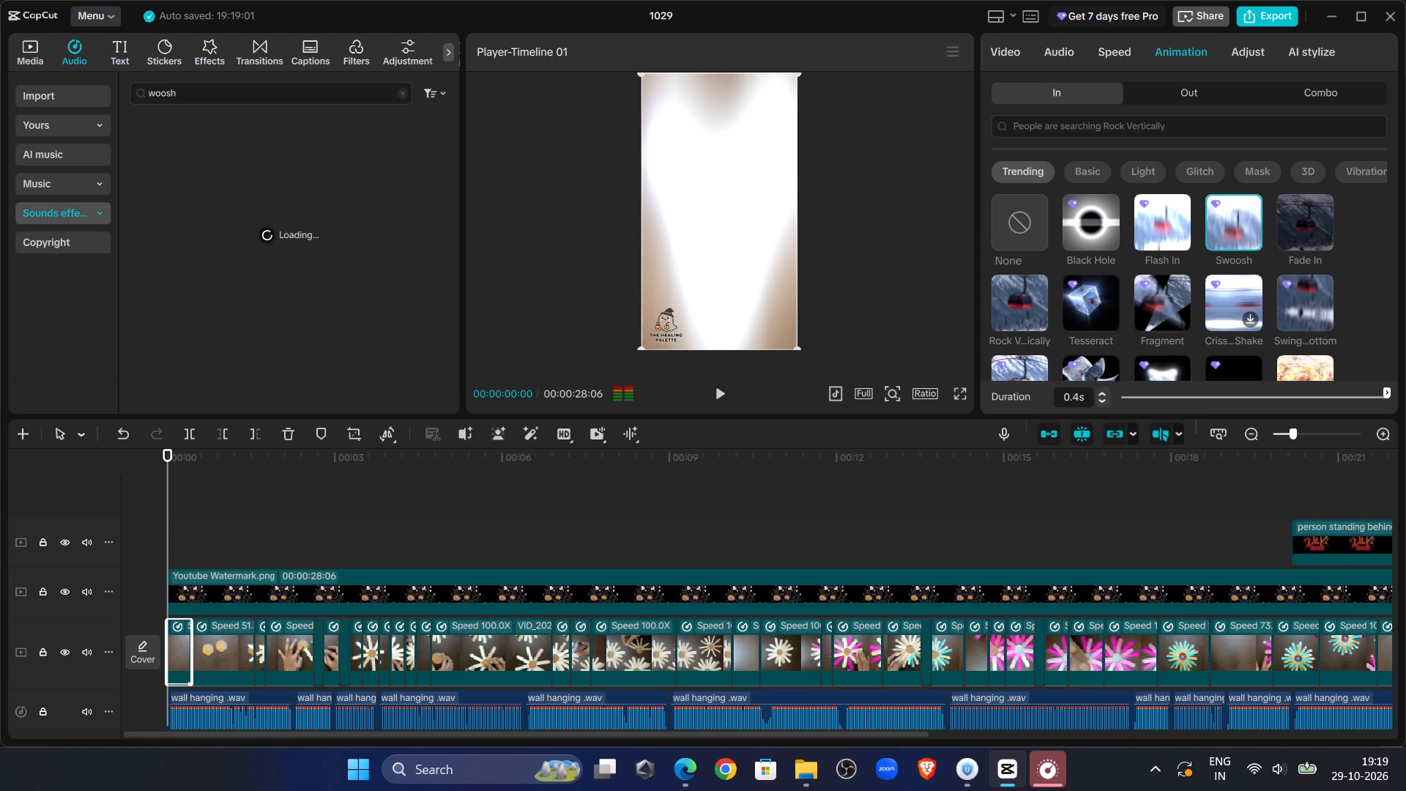
{"action": "left_click", "coordinate": [236, 132]}
{"action": "left_click", "coordinate": [334, 204]}
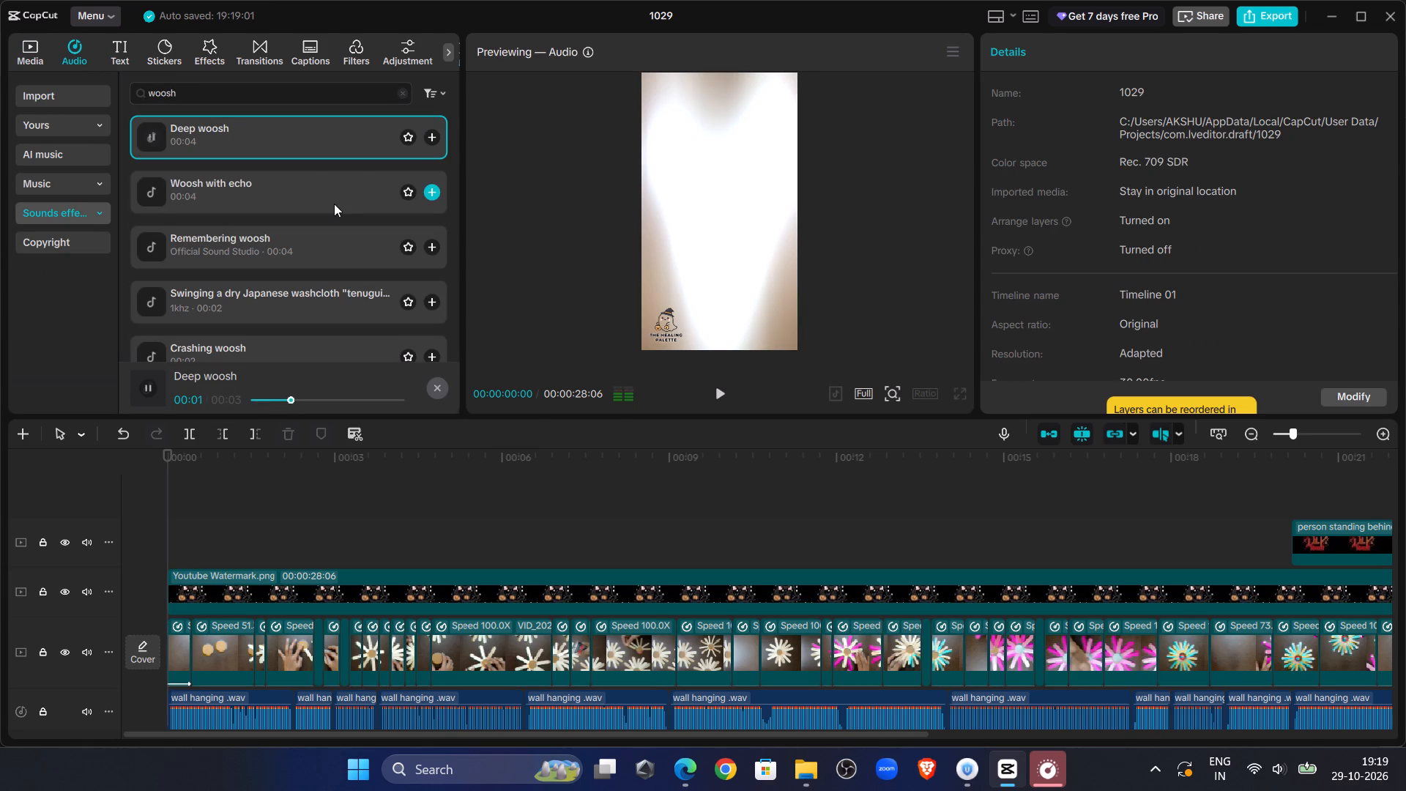
{"action": "left_click", "coordinate": [330, 264]}
{"action": "left_click", "coordinate": [324, 308]}
{"action": "scroll", "coordinate": [324, 308], "scroll_direction": "down", "scroll_amount": 1}
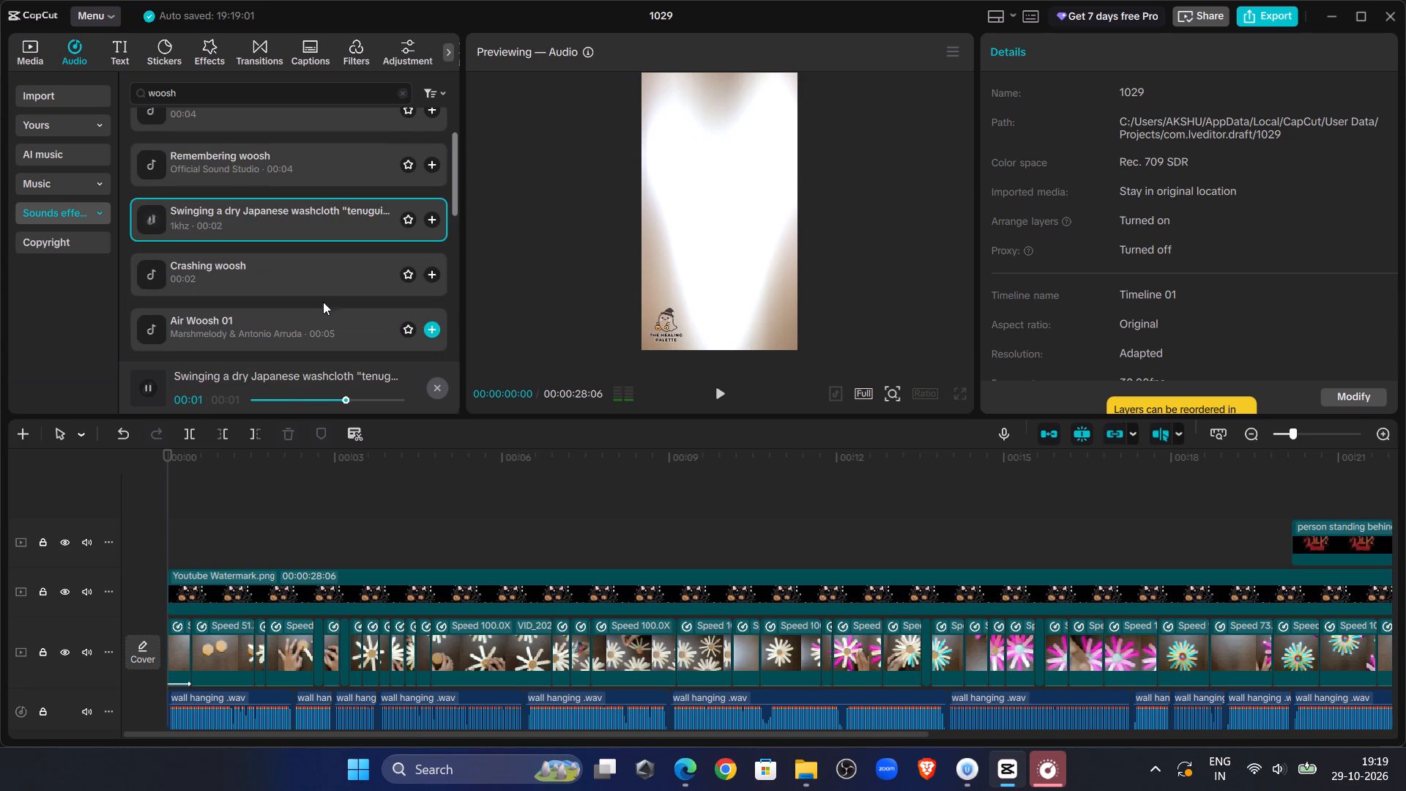
{"action": "left_click", "coordinate": [312, 259]}
{"action": "left_click", "coordinate": [401, 88]}
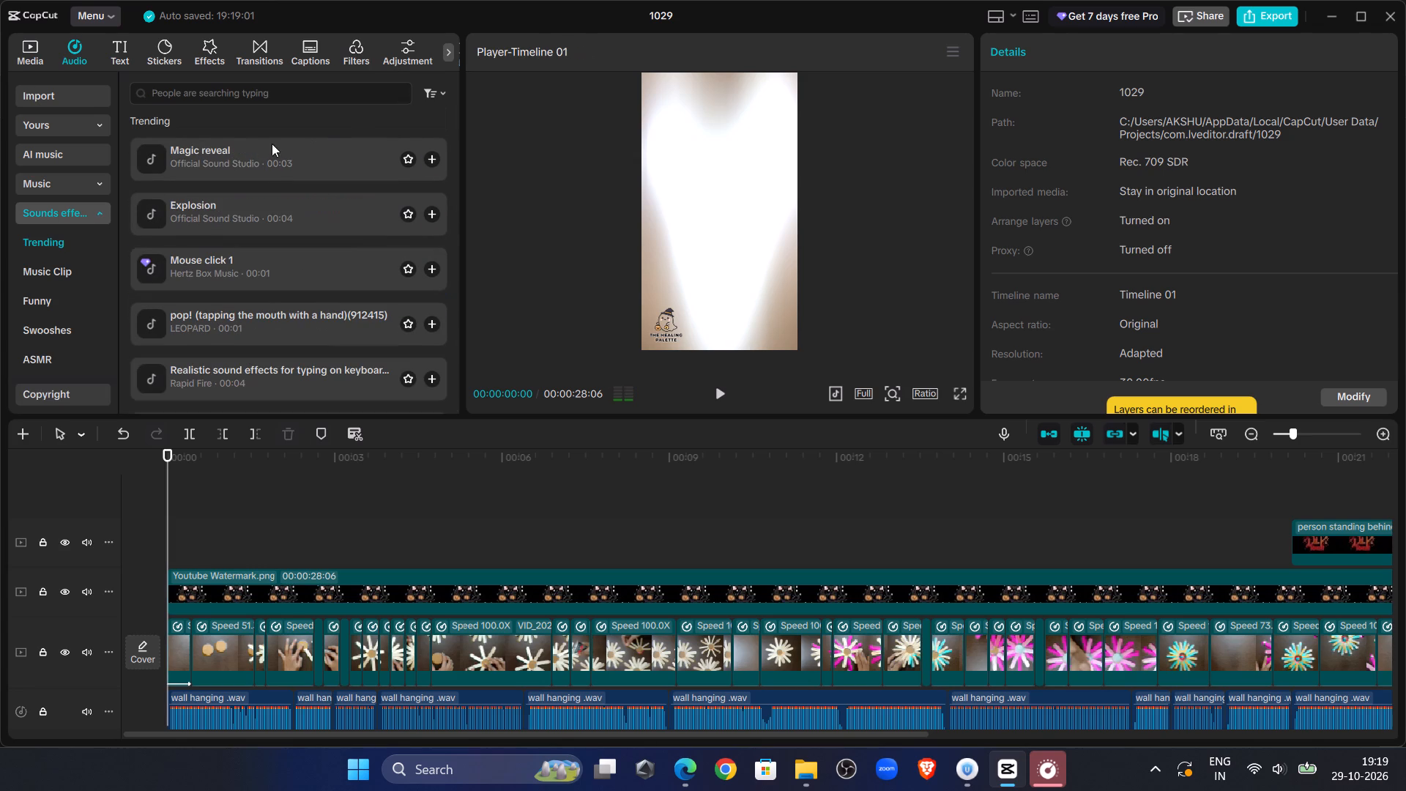
Search the sound effects for wave, add the one-second Wave effect at the video's start, and set its volume to 20 dB.
{"action": "left_click", "coordinate": [236, 86]}
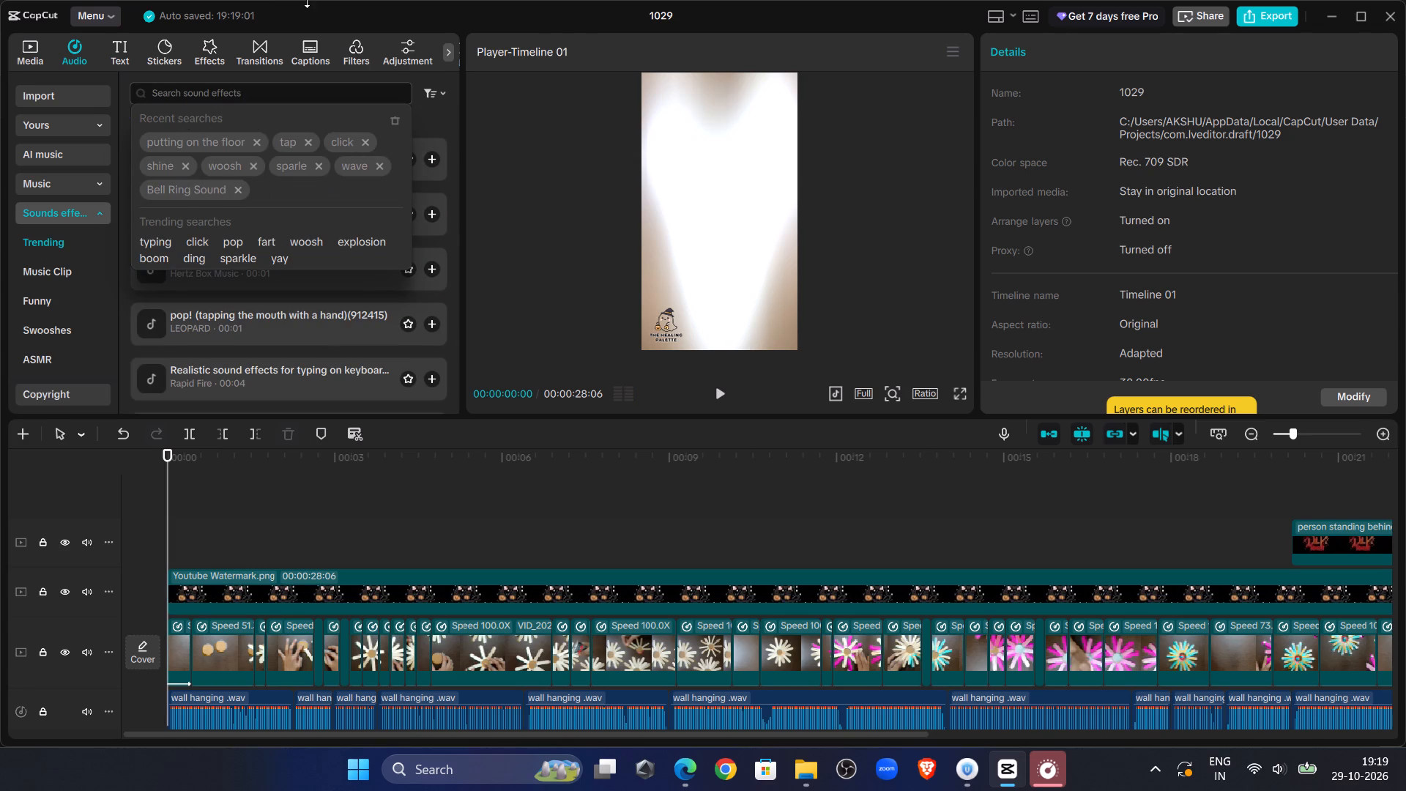
{"action": "type", "text": "wave"}
{"action": "key", "text": "Return"}
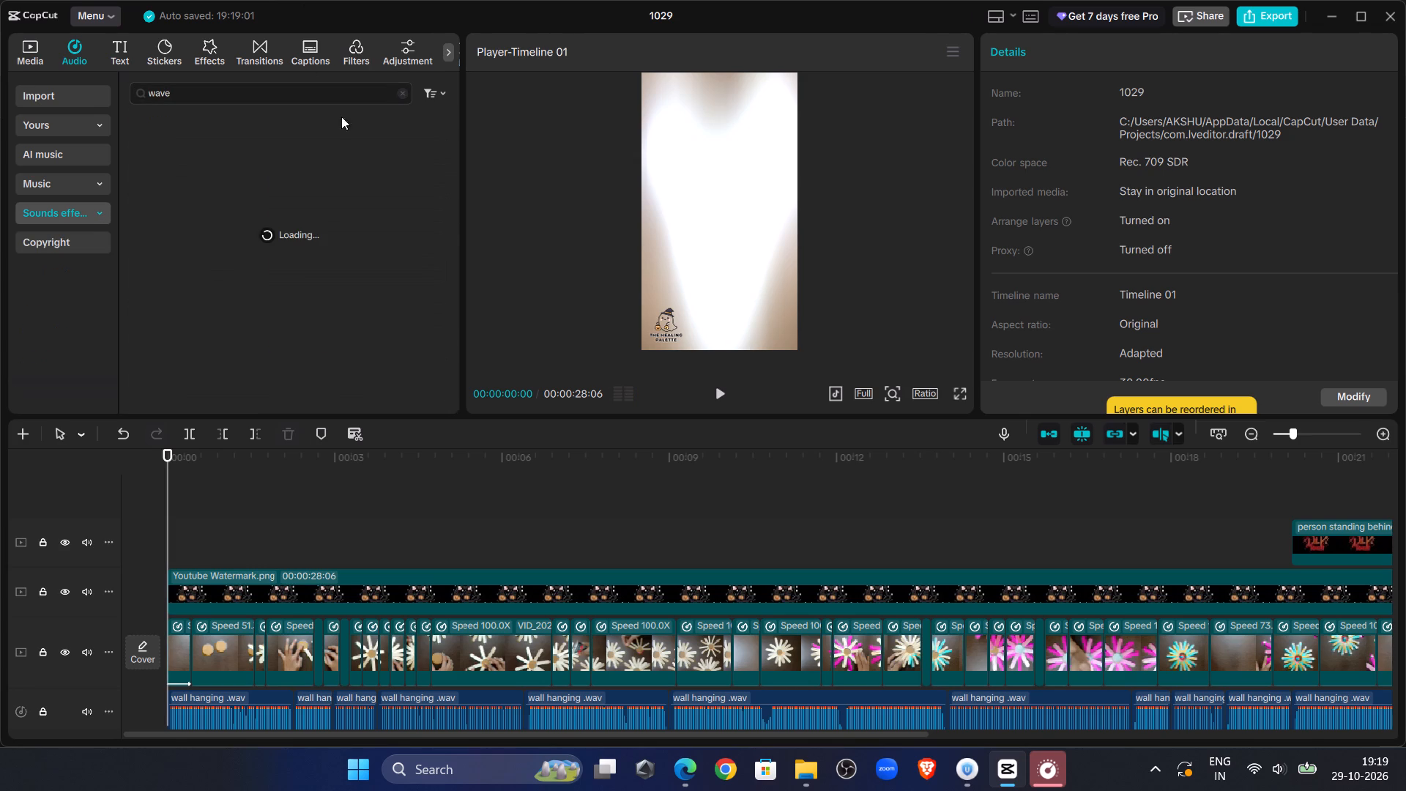
{"action": "left_click", "coordinate": [249, 148]}
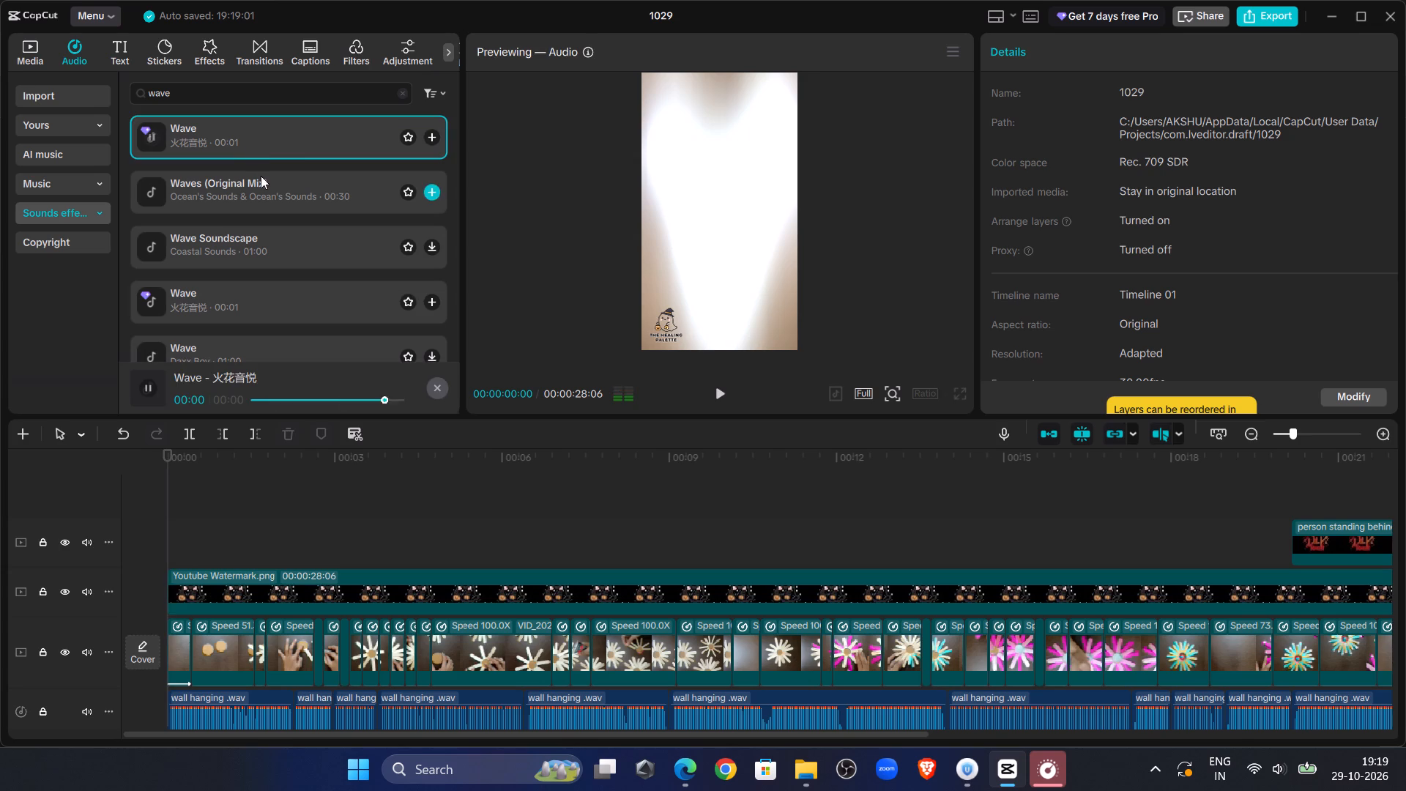
{"action": "left_click", "coordinate": [431, 139]}
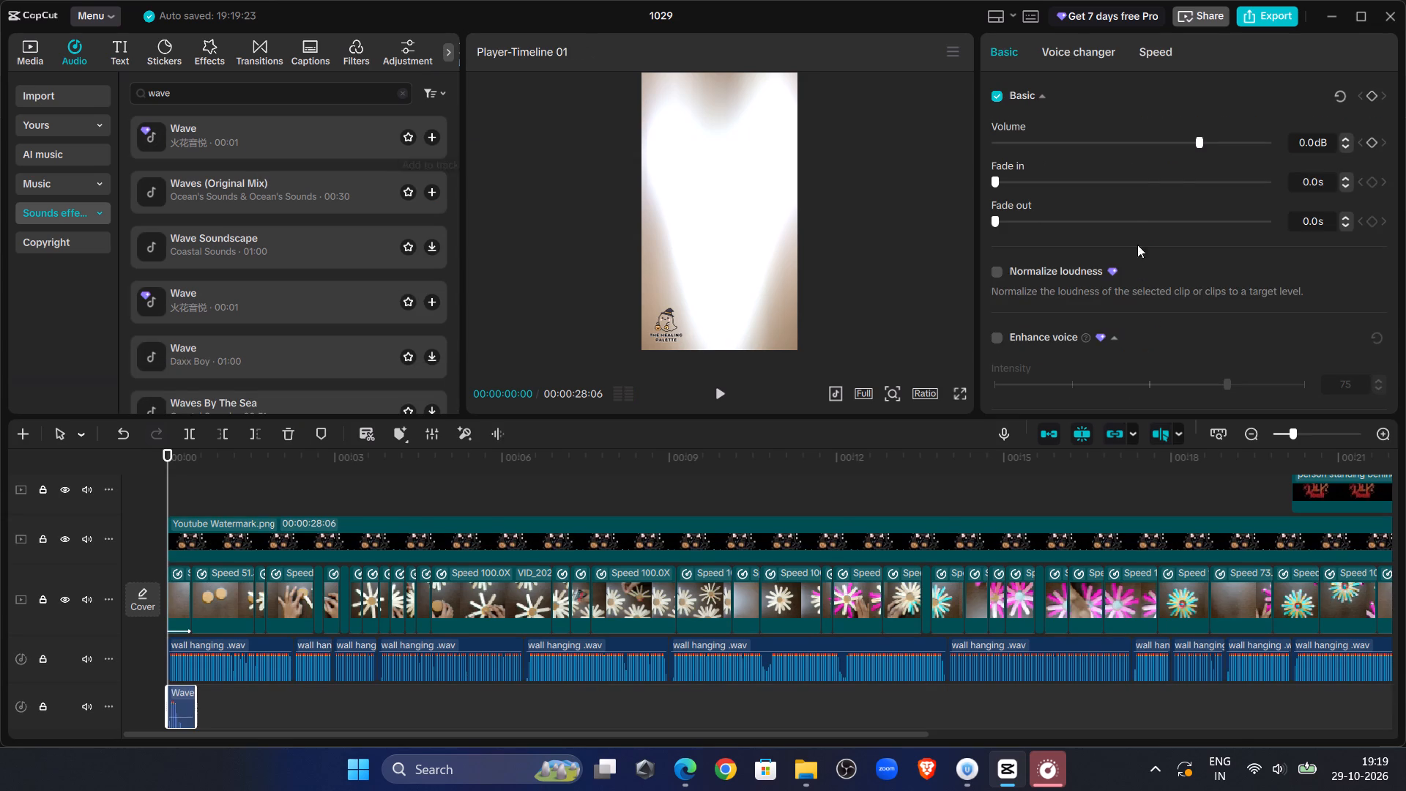
{"action": "left_click_drag", "start_coordinate": [1199, 143], "coordinate": [1405, 182]}
Play the opening from the start to check how the Wave sound fits the first clip's entrance animation.
{"action": "left_click", "coordinate": [721, 387]}
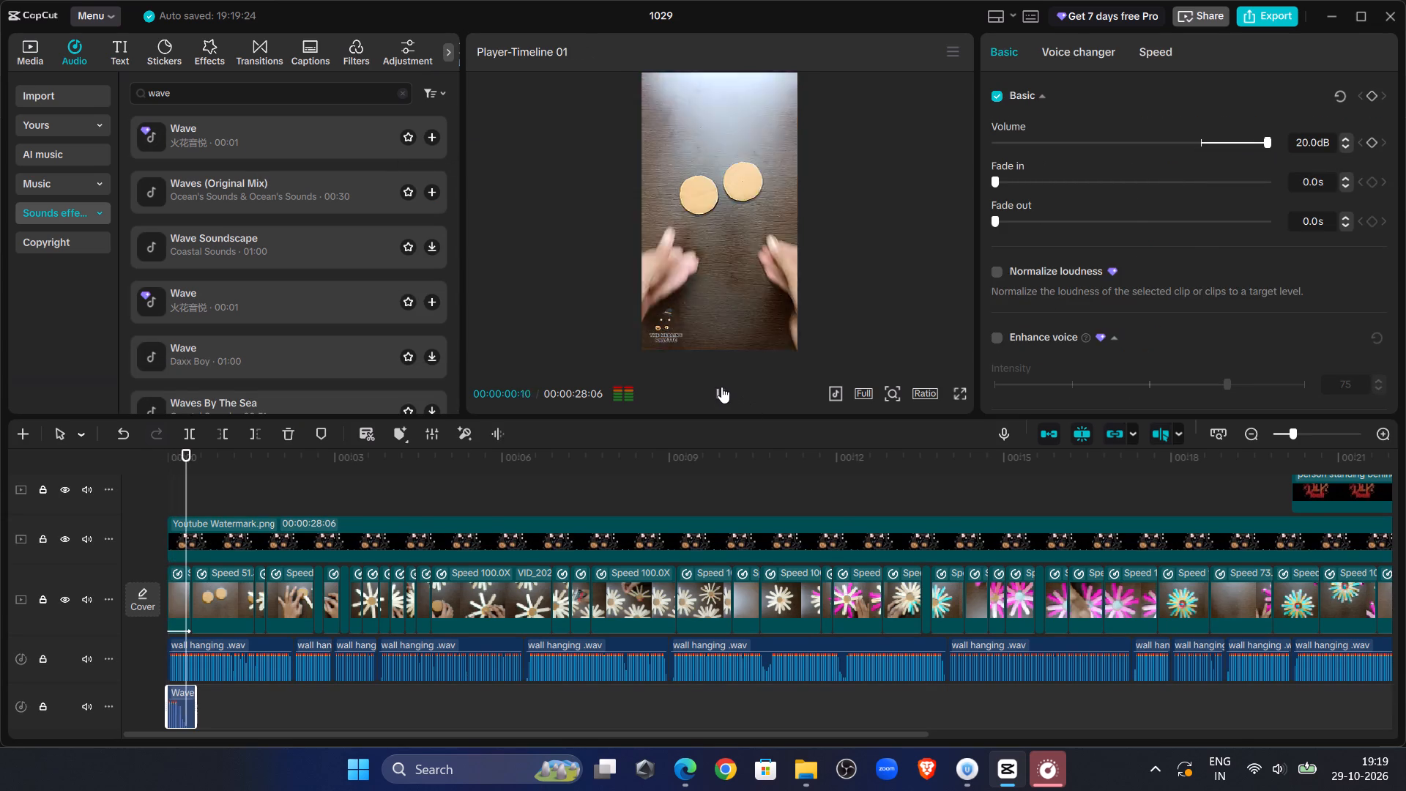
{"action": "left_click", "coordinate": [161, 475]}
{"action": "left_click", "coordinate": [174, 482]}
{"action": "left_click_drag", "start_coordinate": [174, 482], "coordinate": [136, 489]}
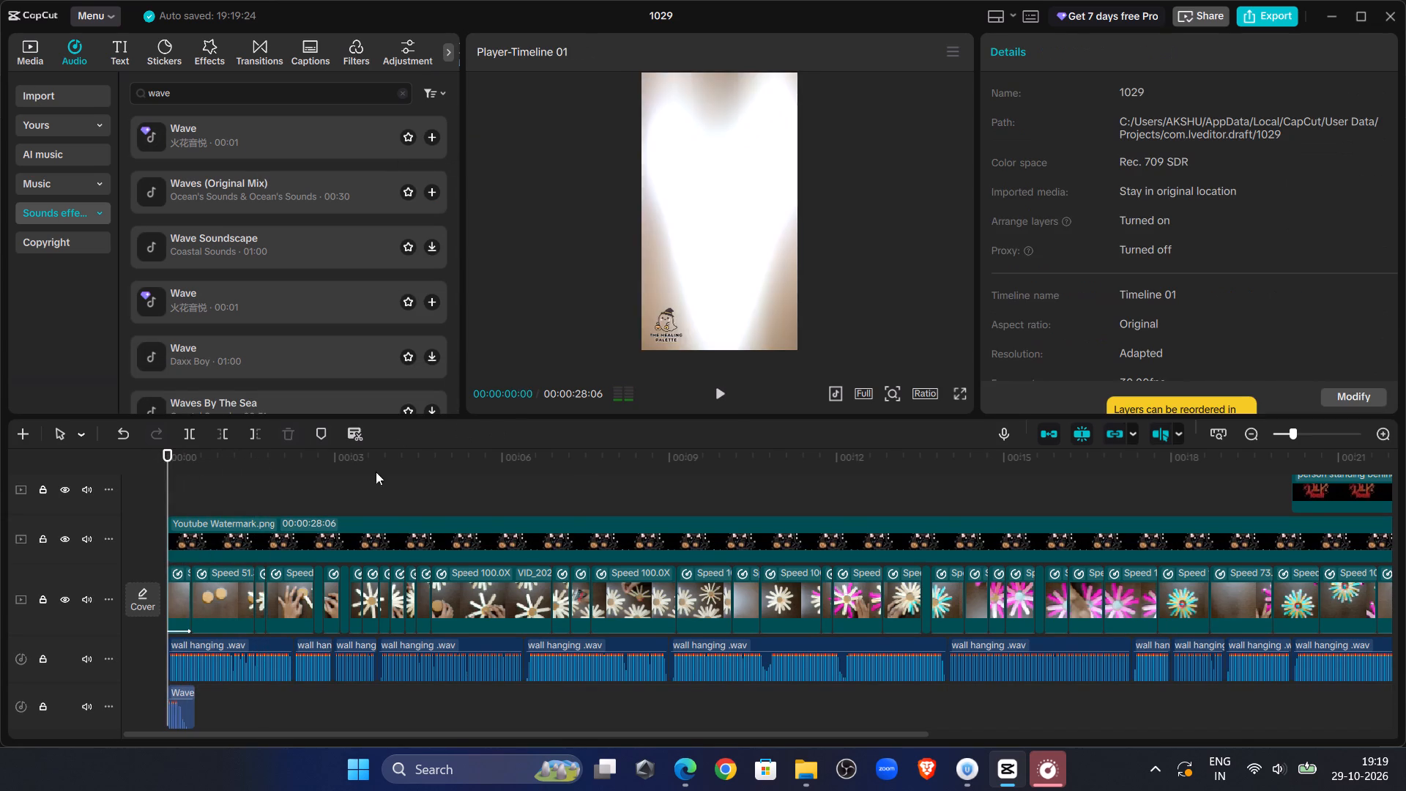
{"action": "left_click", "coordinate": [725, 392]}
{"action": "left_click", "coordinate": [725, 392]}
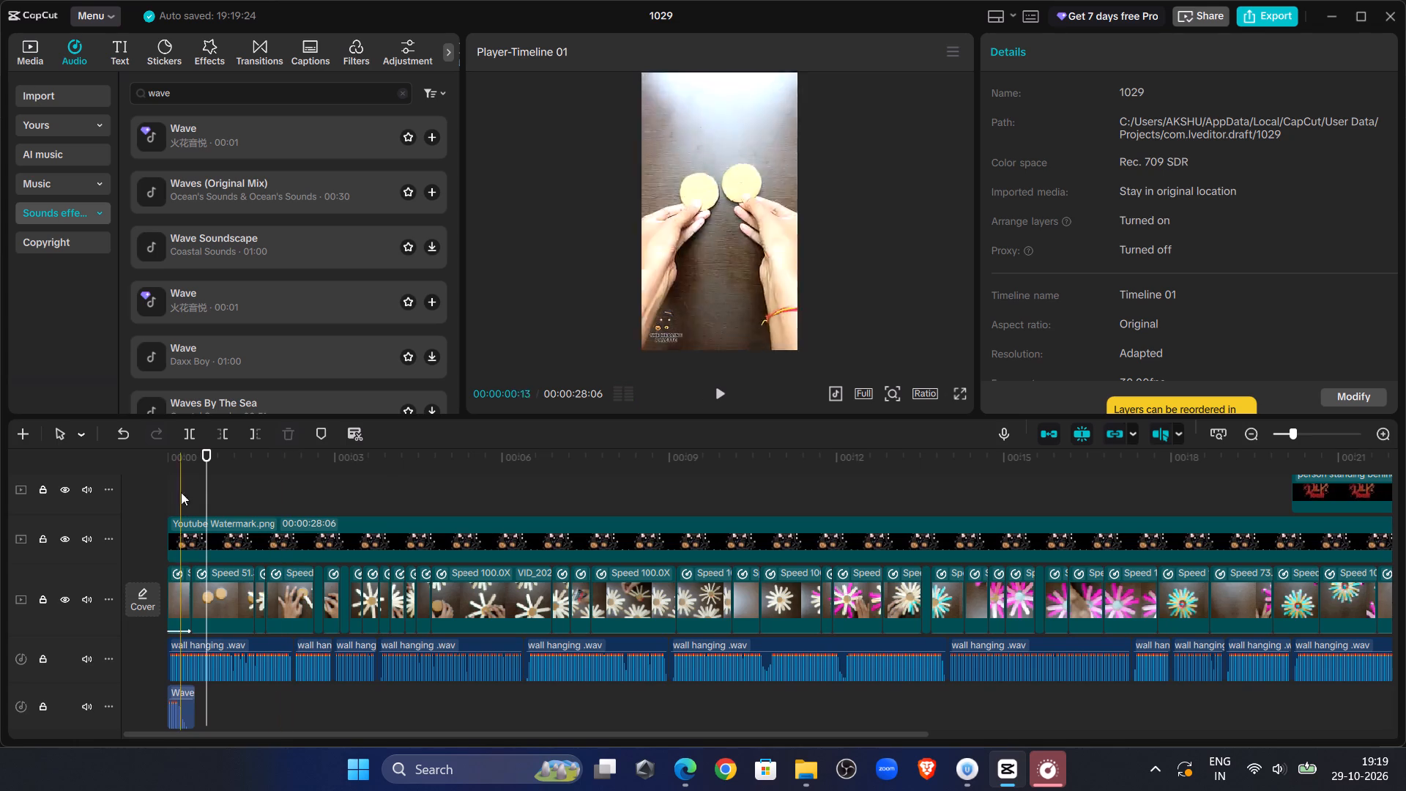
{"action": "left_click_drag", "start_coordinate": [213, 474], "coordinate": [148, 478]}
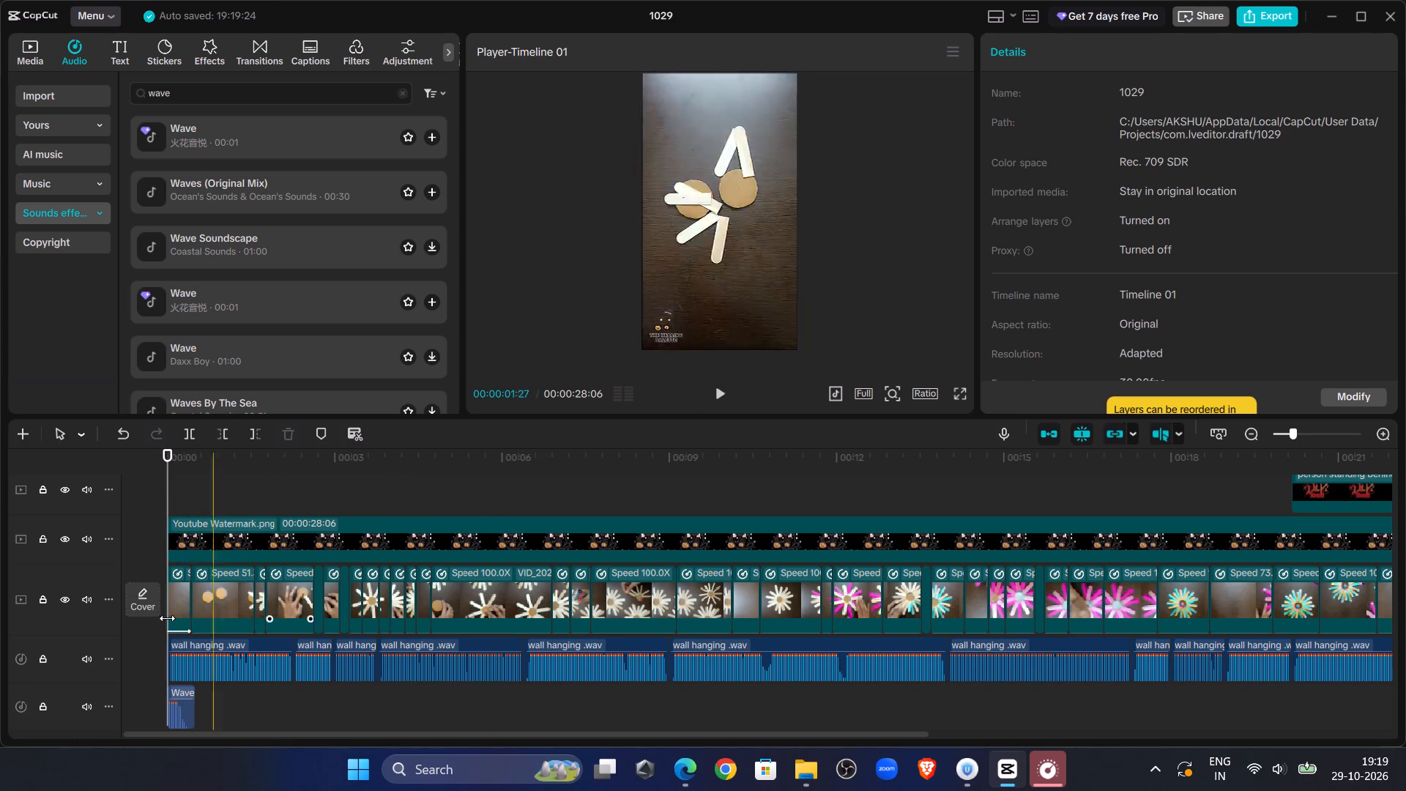
Set the first clip's In animation to Rock Vertically with a duration of 0.1 s.
{"action": "left_click", "coordinate": [176, 593]}
{"action": "left_click", "coordinate": [1116, 48]}
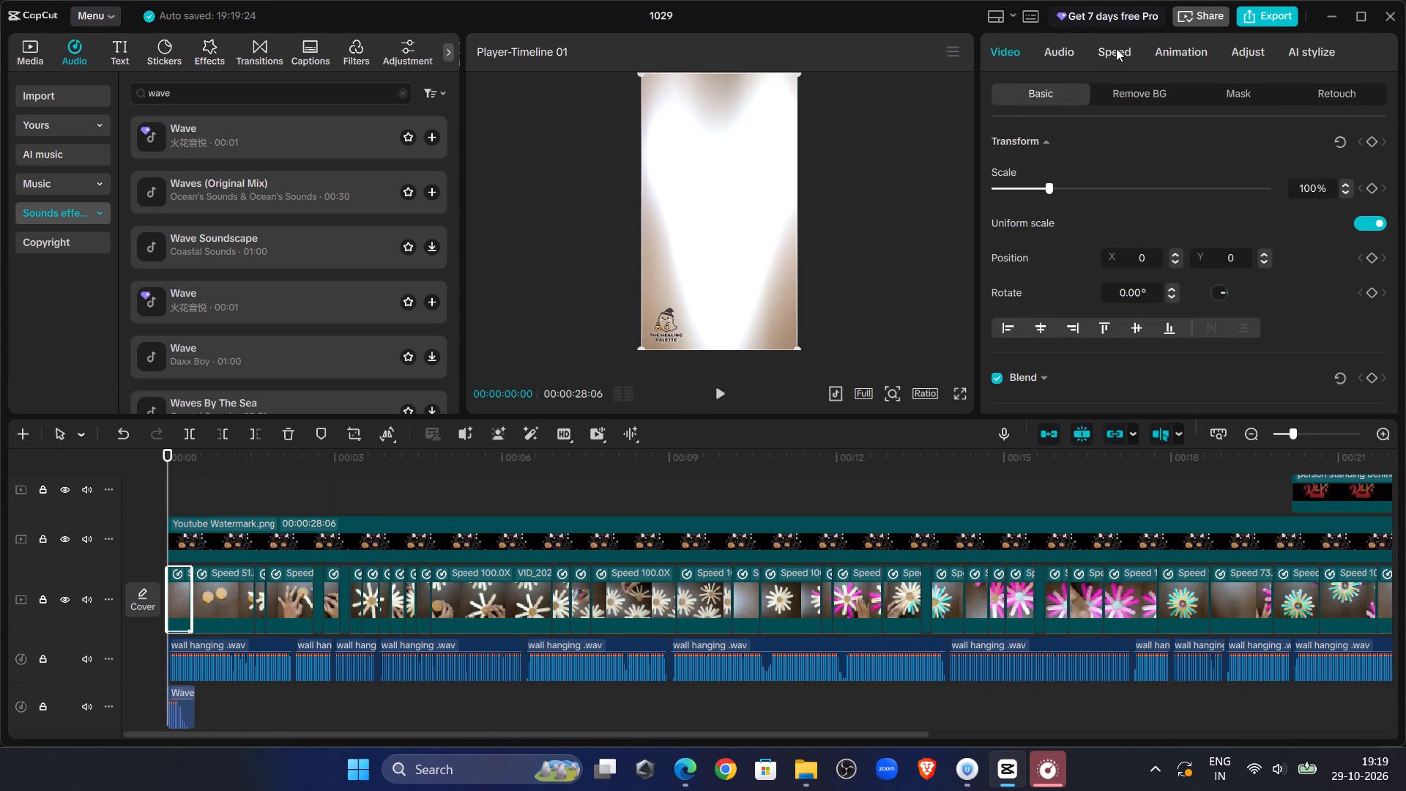
{"action": "left_click", "coordinate": [1064, 49]}
{"action": "left_click", "coordinate": [1191, 59]}
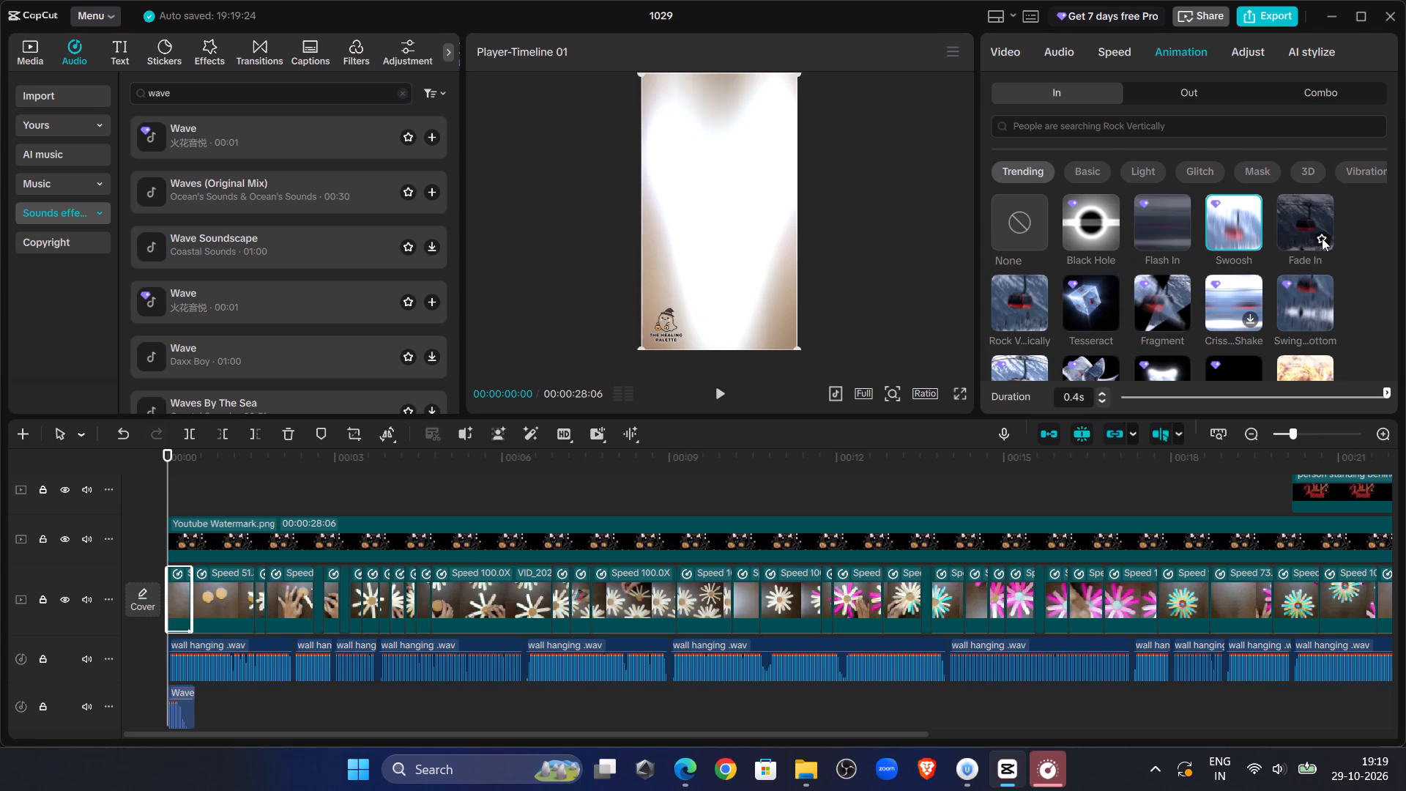
{"action": "left_click", "coordinate": [997, 311]}
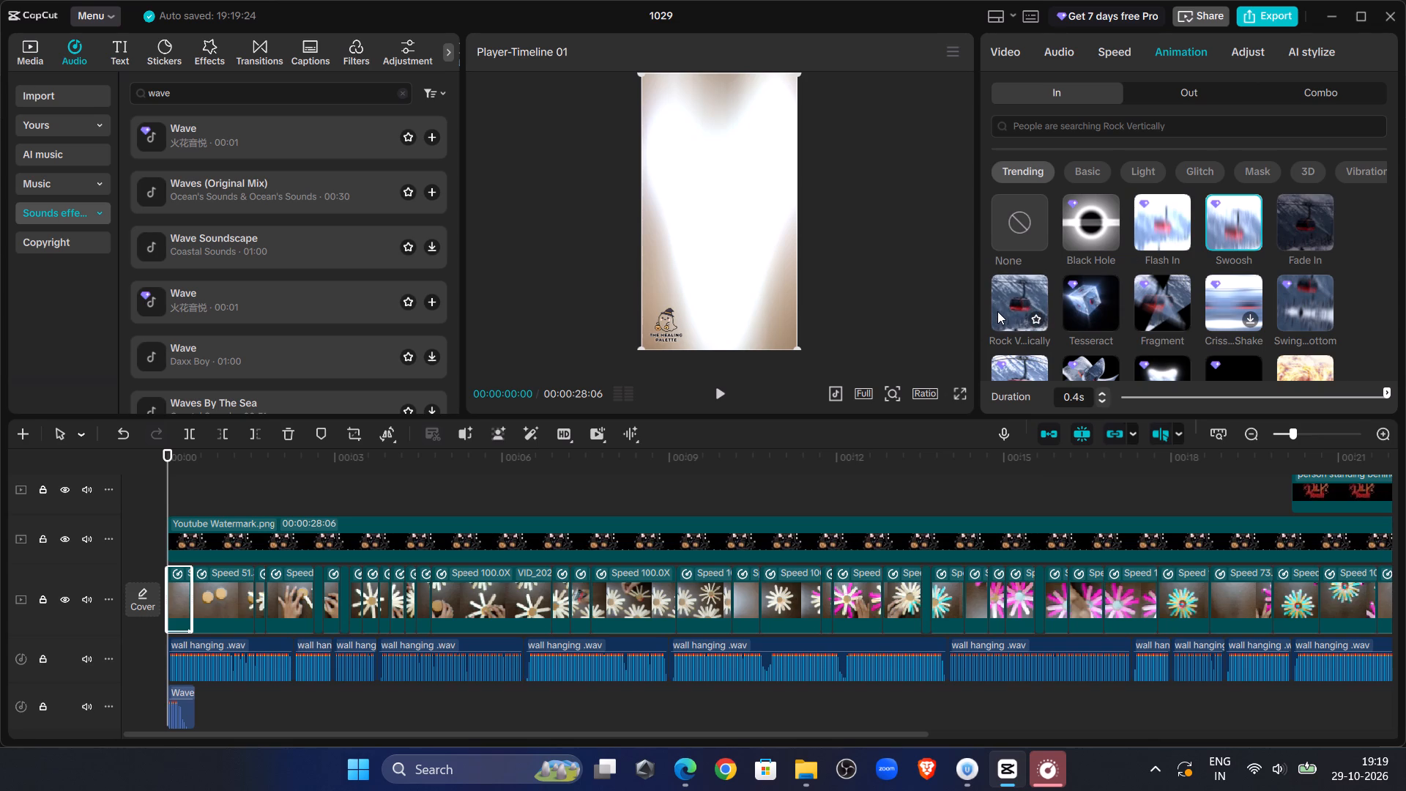
{"action": "left_click", "coordinate": [1153, 398]}
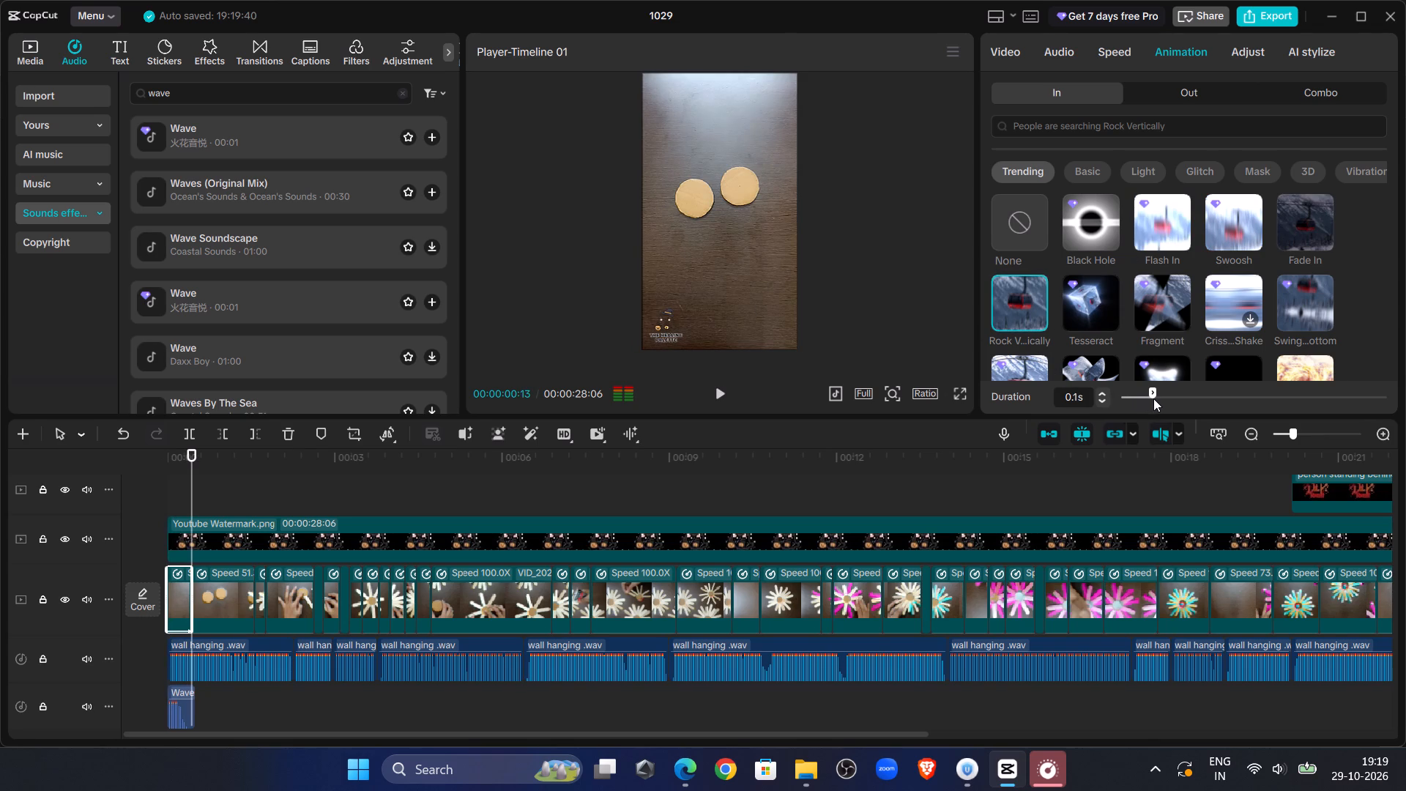
Replay the opening seconds from the start to review the Rock Vertically animation with the Wave sound.
{"action": "left_click_drag", "start_coordinate": [193, 475], "coordinate": [130, 474]}
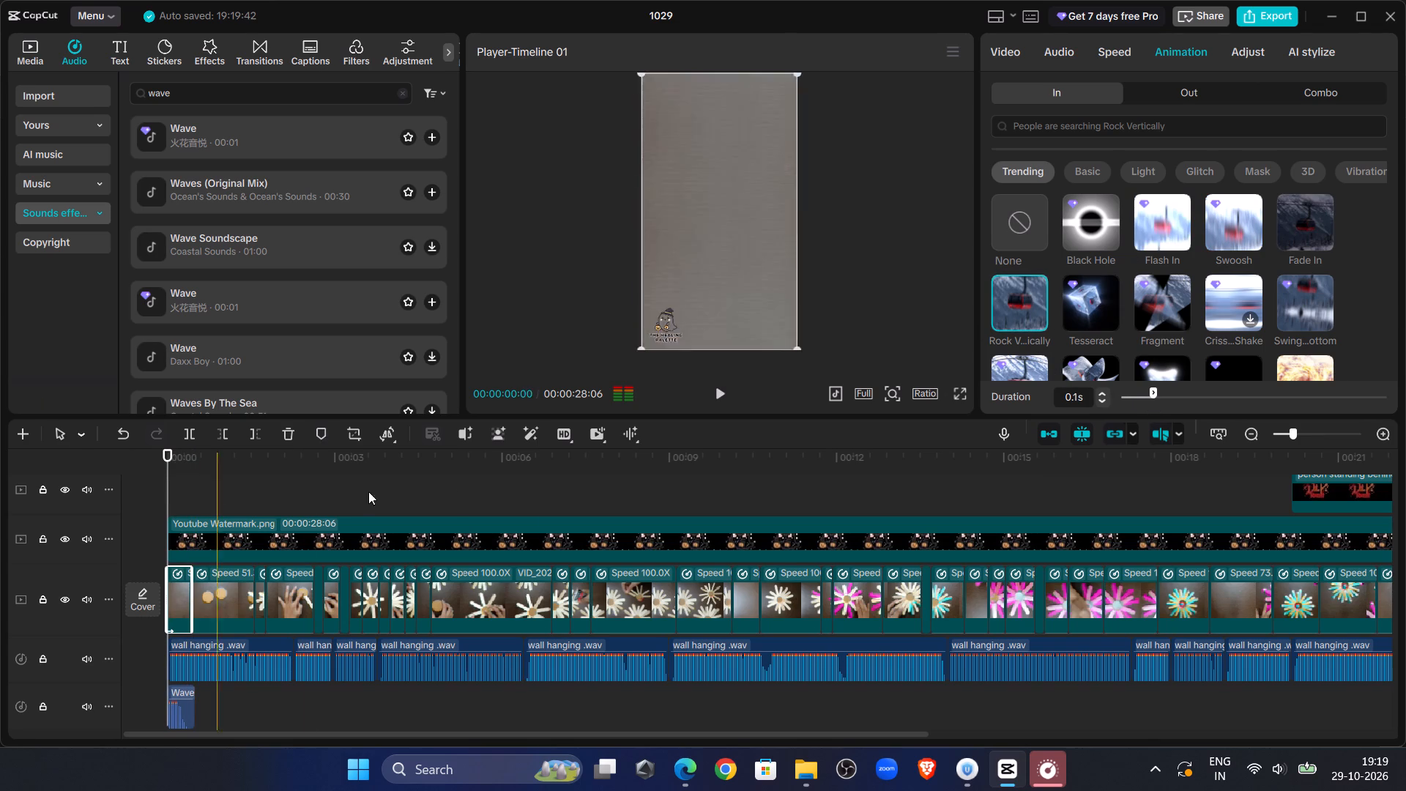
{"action": "left_click", "coordinate": [732, 385]}
{"action": "left_click", "coordinate": [732, 389]}
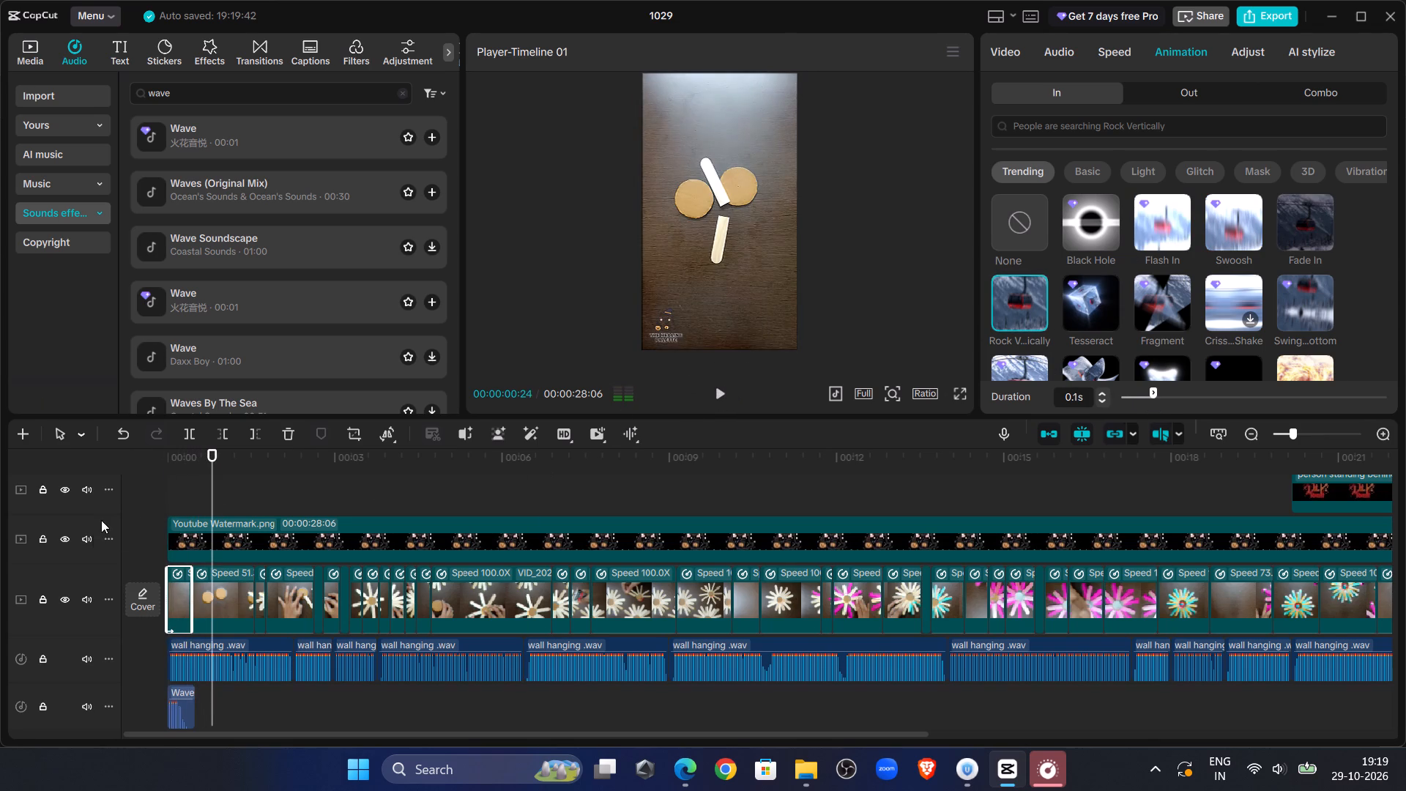
{"action": "left_click_drag", "start_coordinate": [214, 474], "coordinate": [0, 486]}
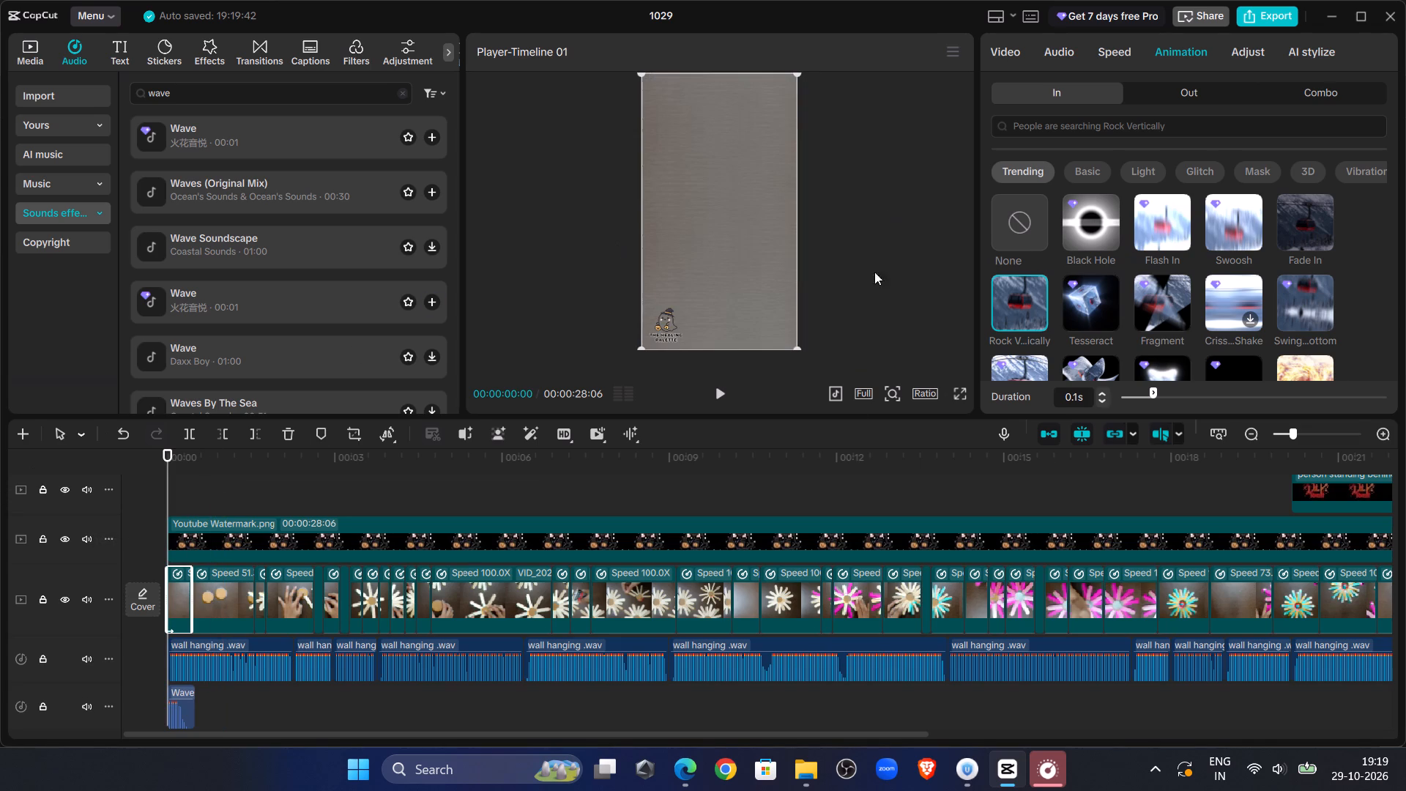
{"action": "left_click", "coordinate": [860, 472]}
{"action": "left_click_drag", "start_coordinate": [860, 472], "coordinate": [86, 468]}
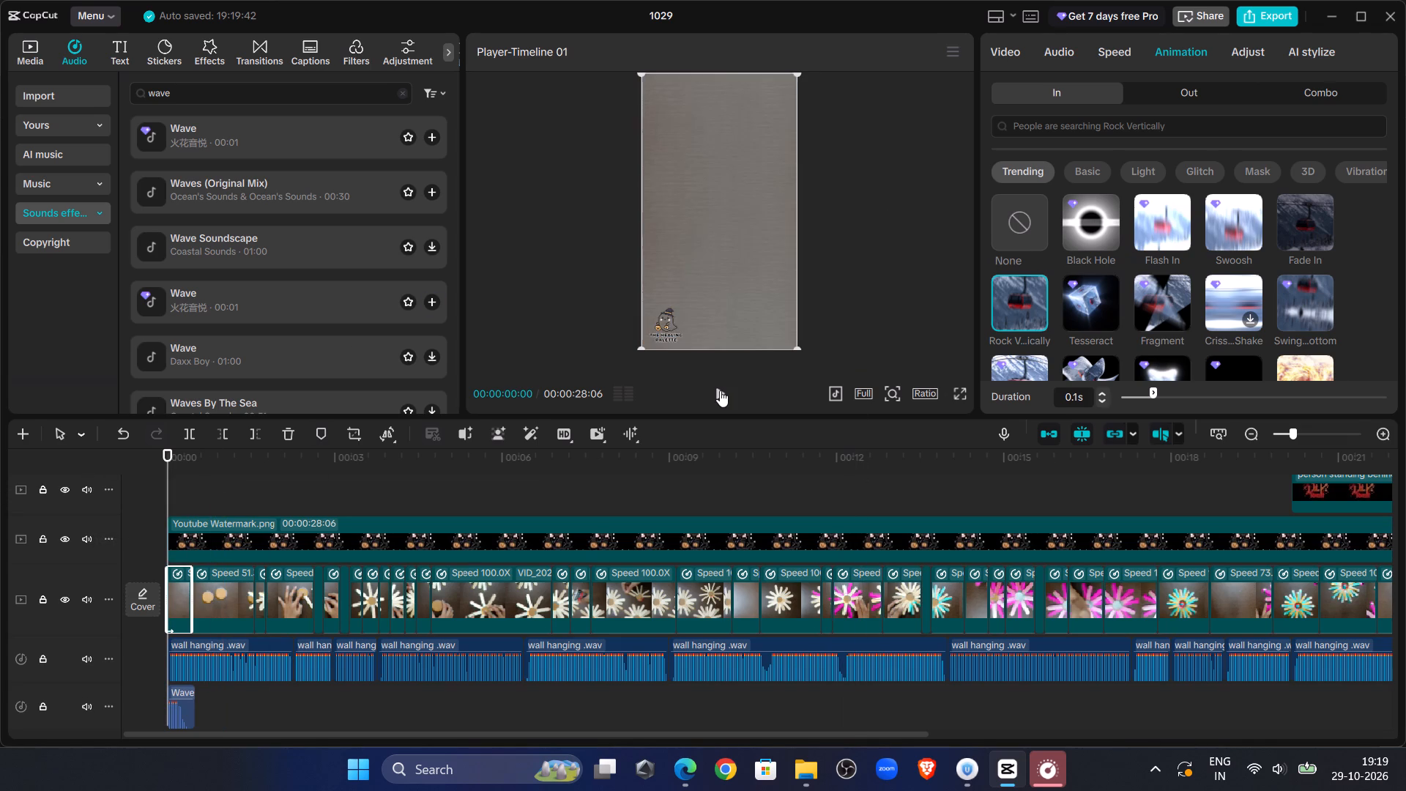
{"action": "left_click", "coordinate": [720, 390]}
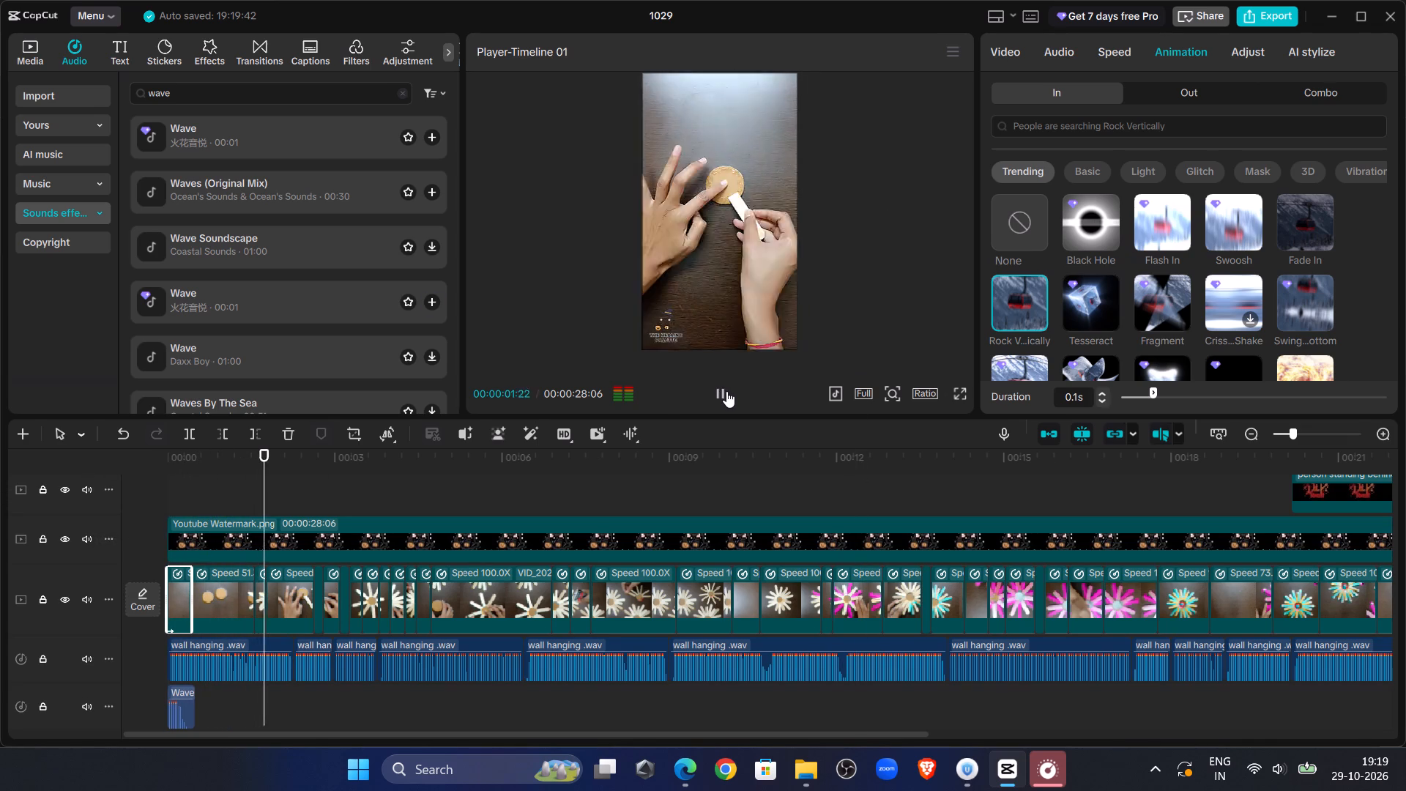
{"action": "left_click", "coordinate": [726, 391]}
{"action": "left_click", "coordinate": [182, 476]}
{"action": "left_click_drag", "start_coordinate": [182, 476], "coordinate": [182, 483]}
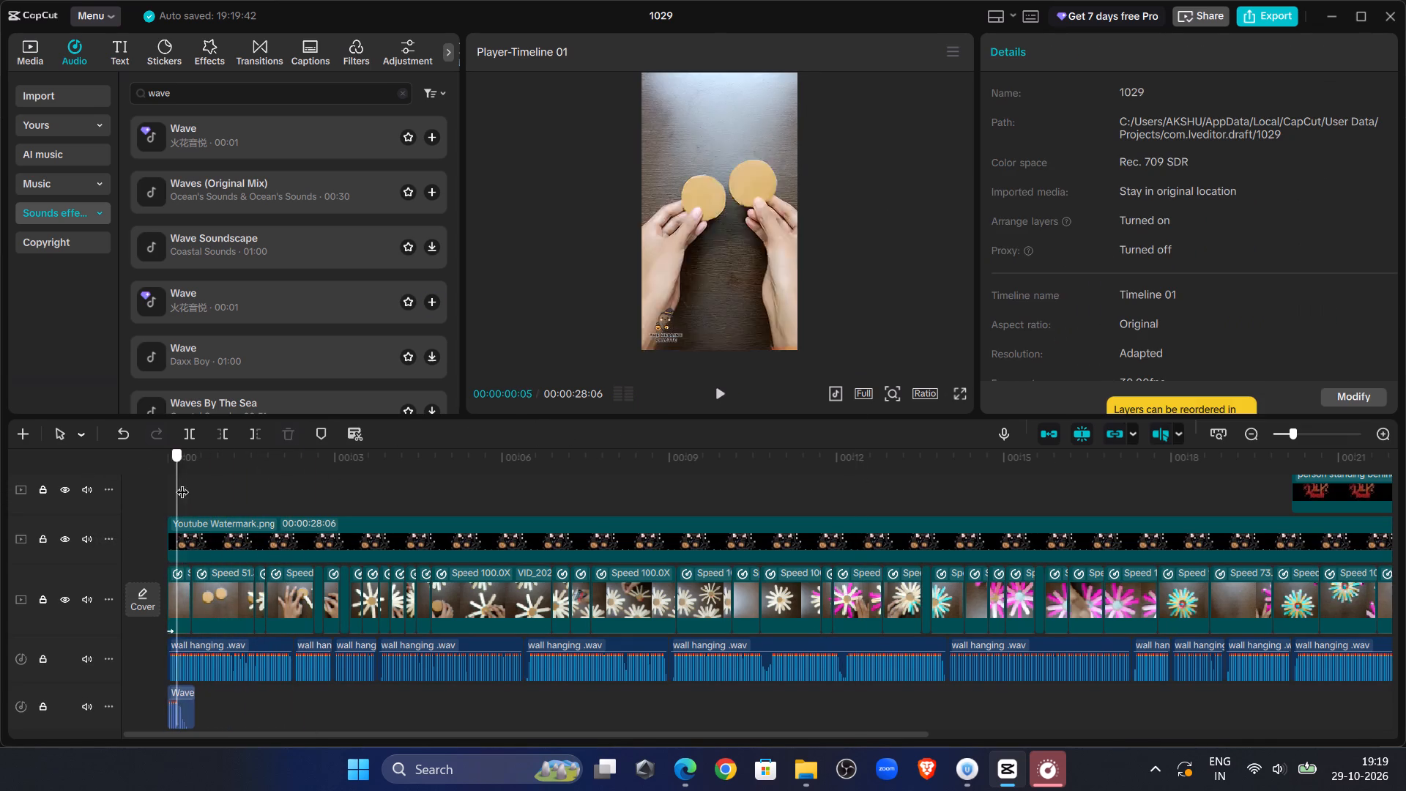
Replay the opening seconds from the start with pauses, and skim the rest of the timeline through to the video's end.
{"action": "left_click_drag", "start_coordinate": [182, 483], "coordinate": [165, 477]}
{"action": "left_click", "coordinate": [729, 396]}
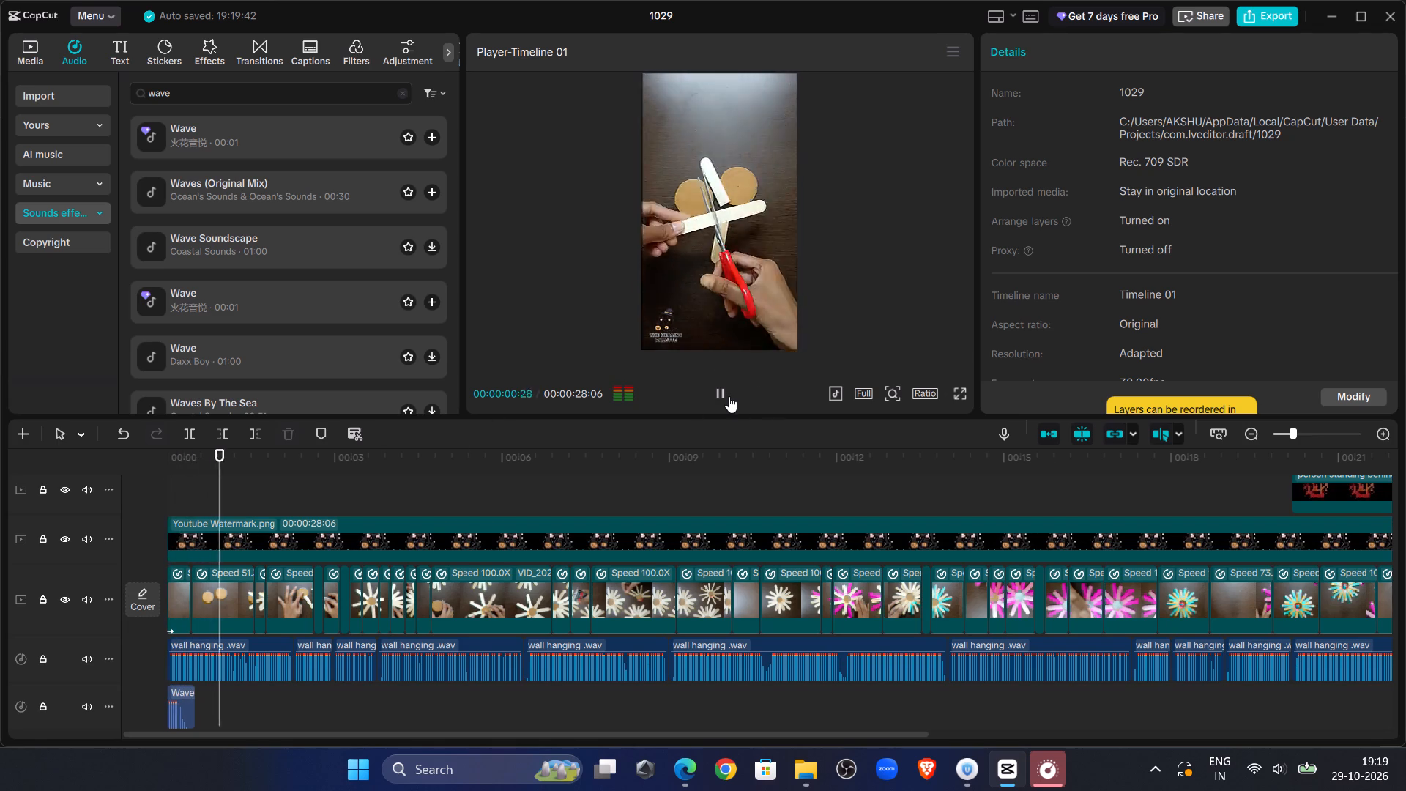
{"action": "left_click", "coordinate": [729, 396]}
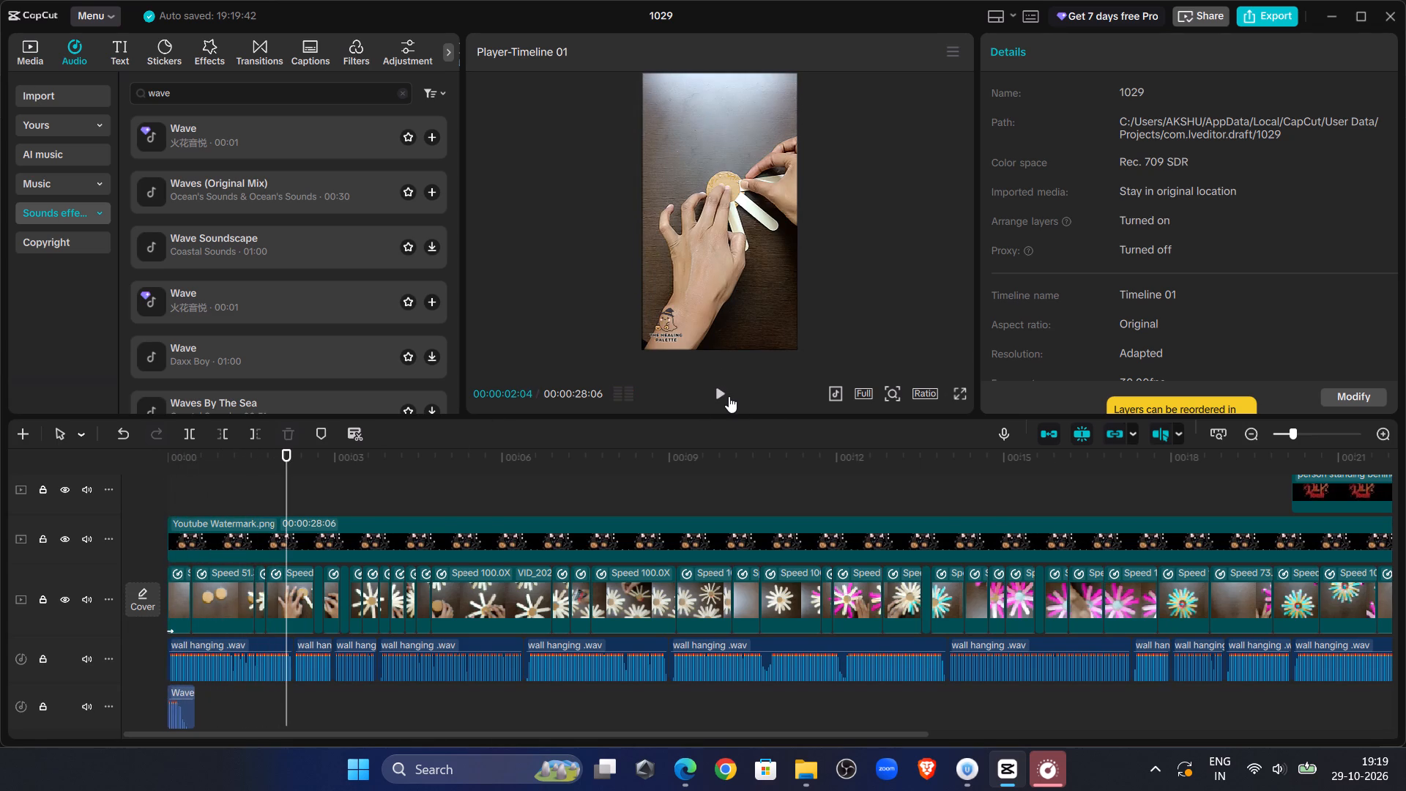
{"action": "double_click", "coordinate": [729, 396]}
{"action": "double_click", "coordinate": [729, 396]}
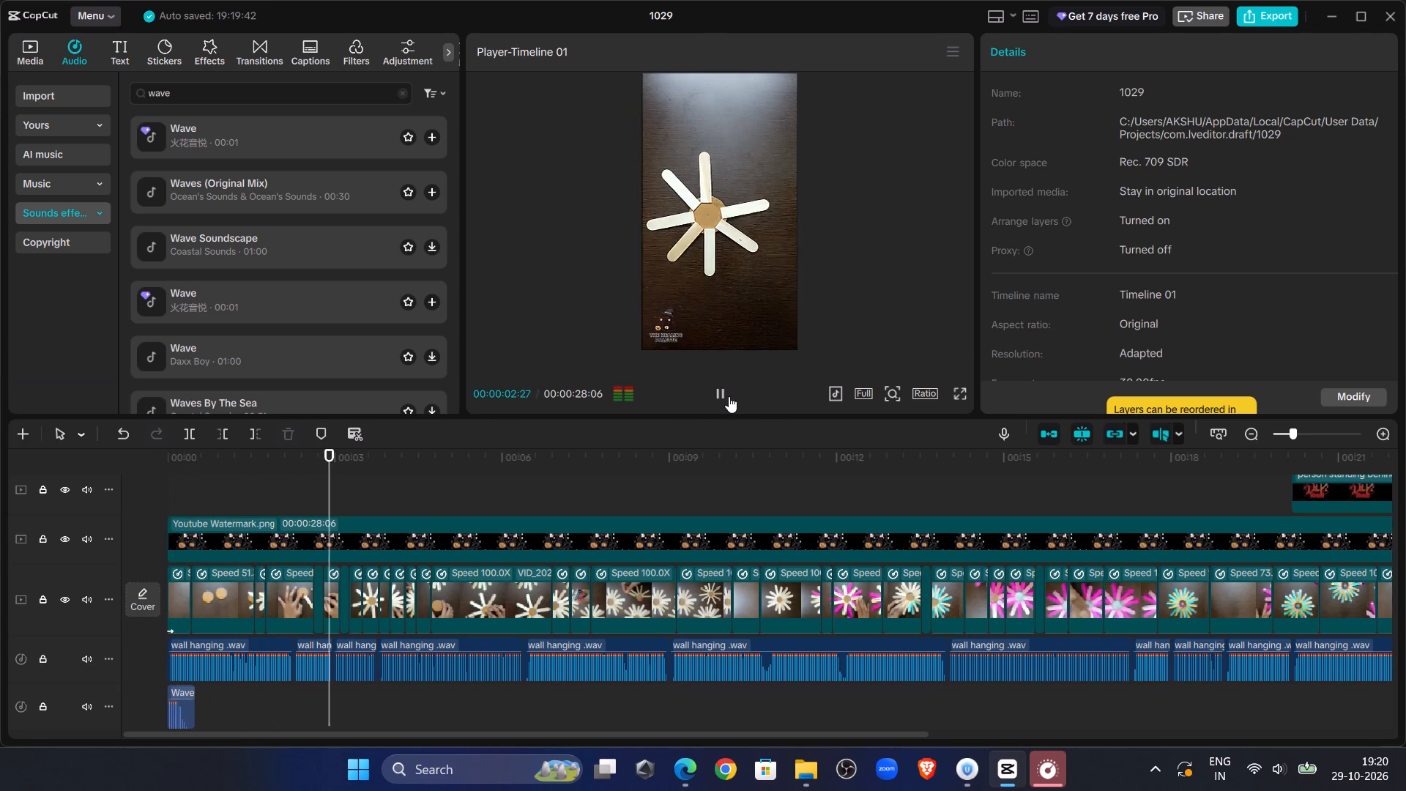
{"action": "left_click", "coordinate": [729, 396]}
{"action": "left_click", "coordinate": [729, 396]}
{"action": "left_click", "coordinate": [729, 396]}
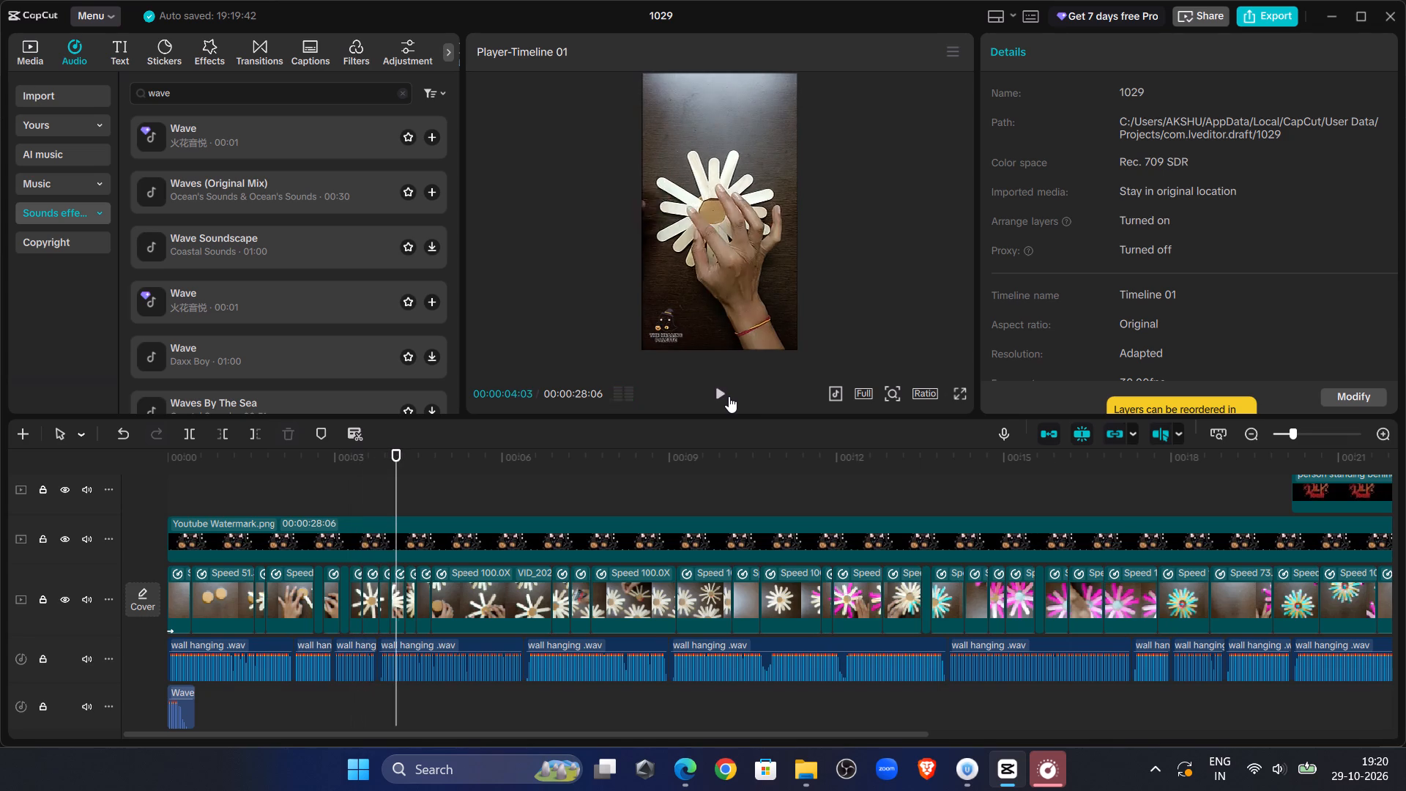
{"action": "left_click", "coordinate": [729, 396]}
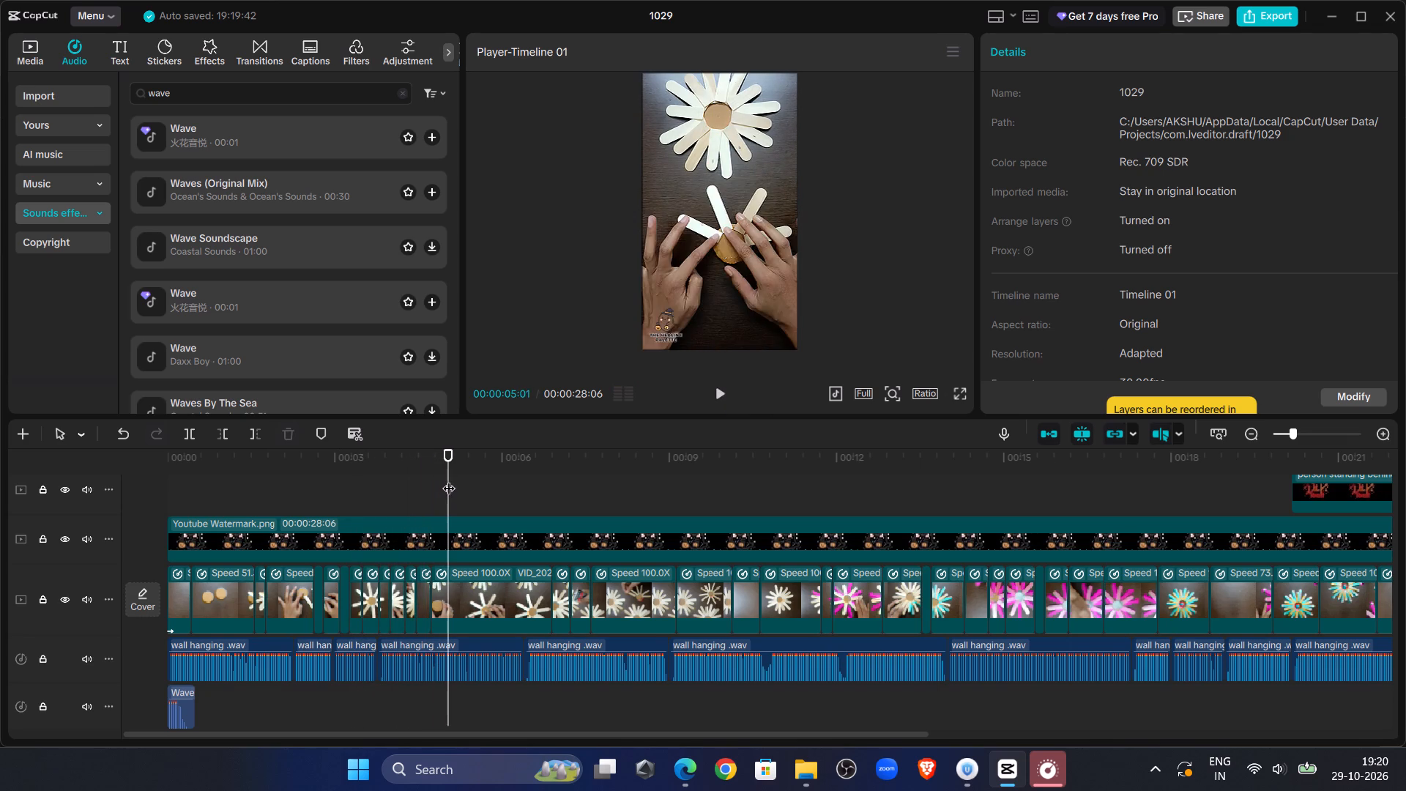
{"action": "left_click_drag", "start_coordinate": [449, 479], "coordinate": [1405, 432]}
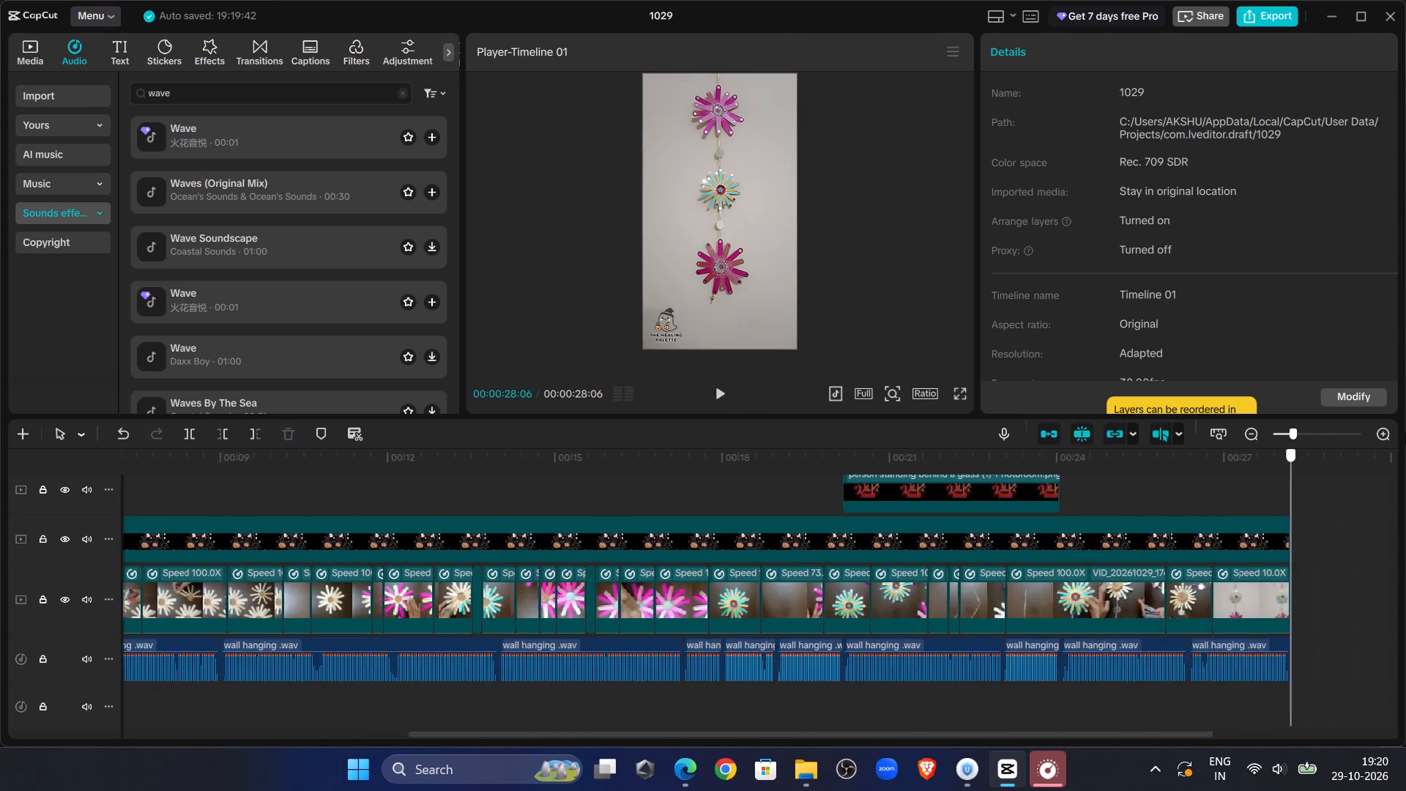
{"action": "left_click_drag", "start_coordinate": [1405, 432], "coordinate": [649, 576]}
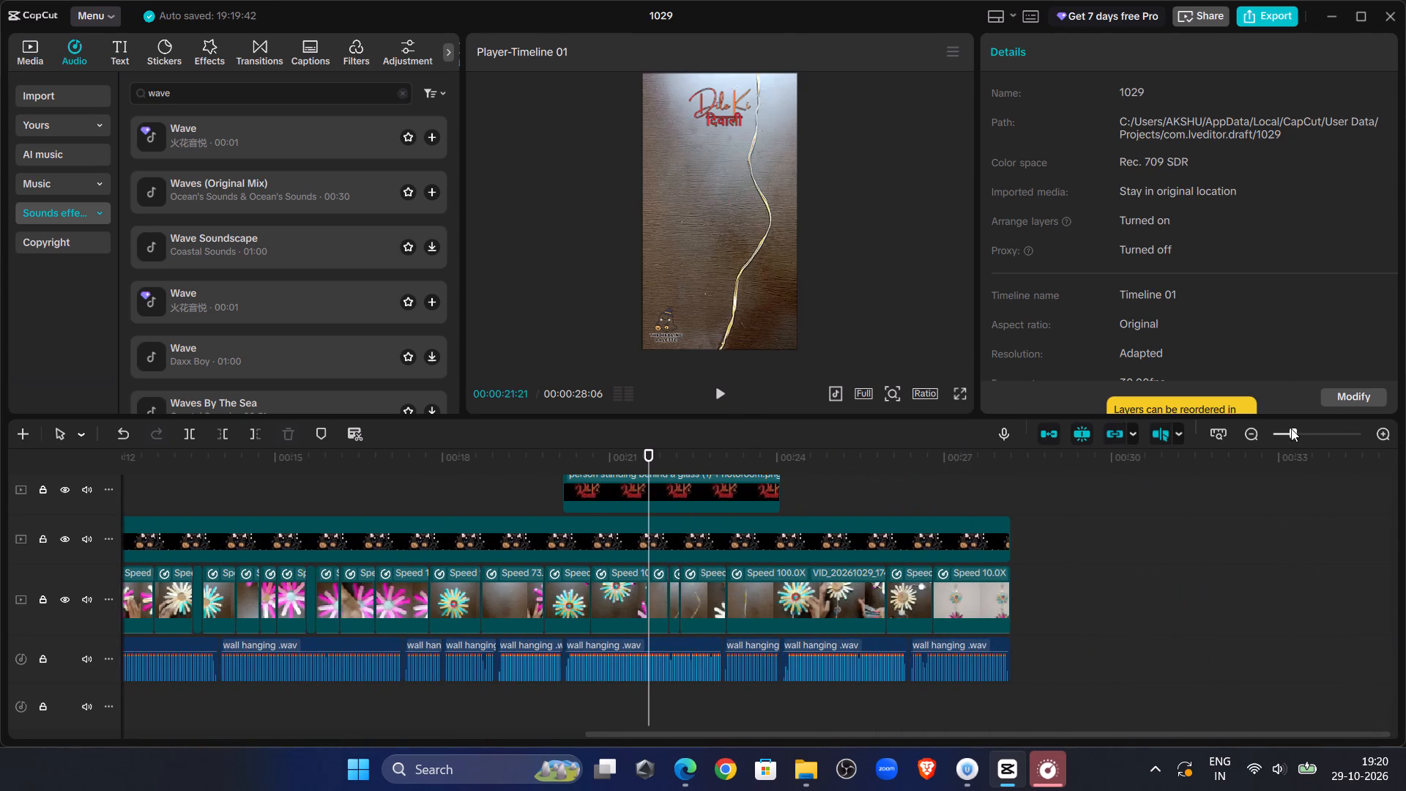
Combine all the clips, the watermark, the title and the audio on the timeline into one compound clip.
{"action": "left_click_drag", "start_coordinate": [1291, 428], "coordinate": [1190, 434]}
{"action": "left_click", "coordinate": [412, 541]}
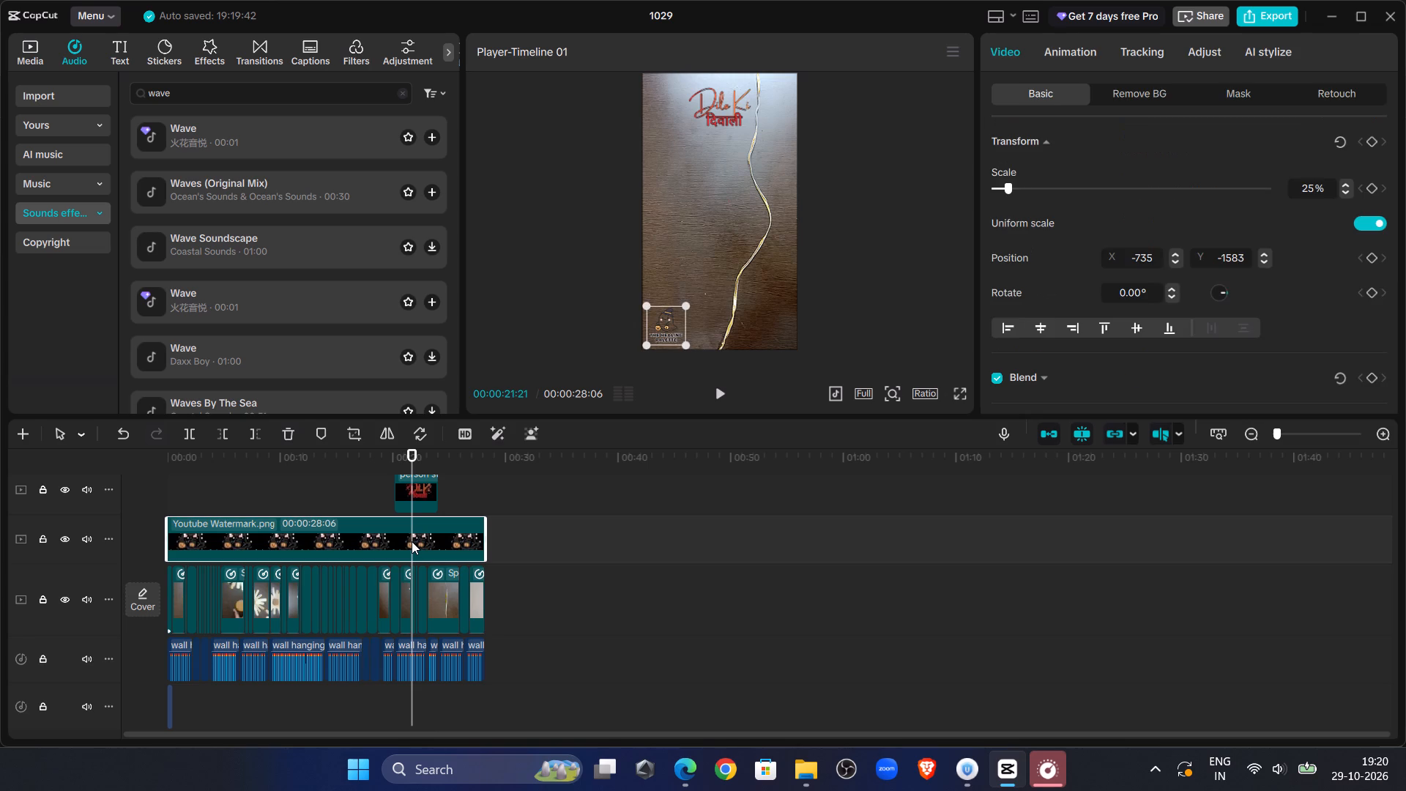
{"action": "key", "text": "ctrl+a"}
{"action": "right_click", "coordinate": [450, 542]}
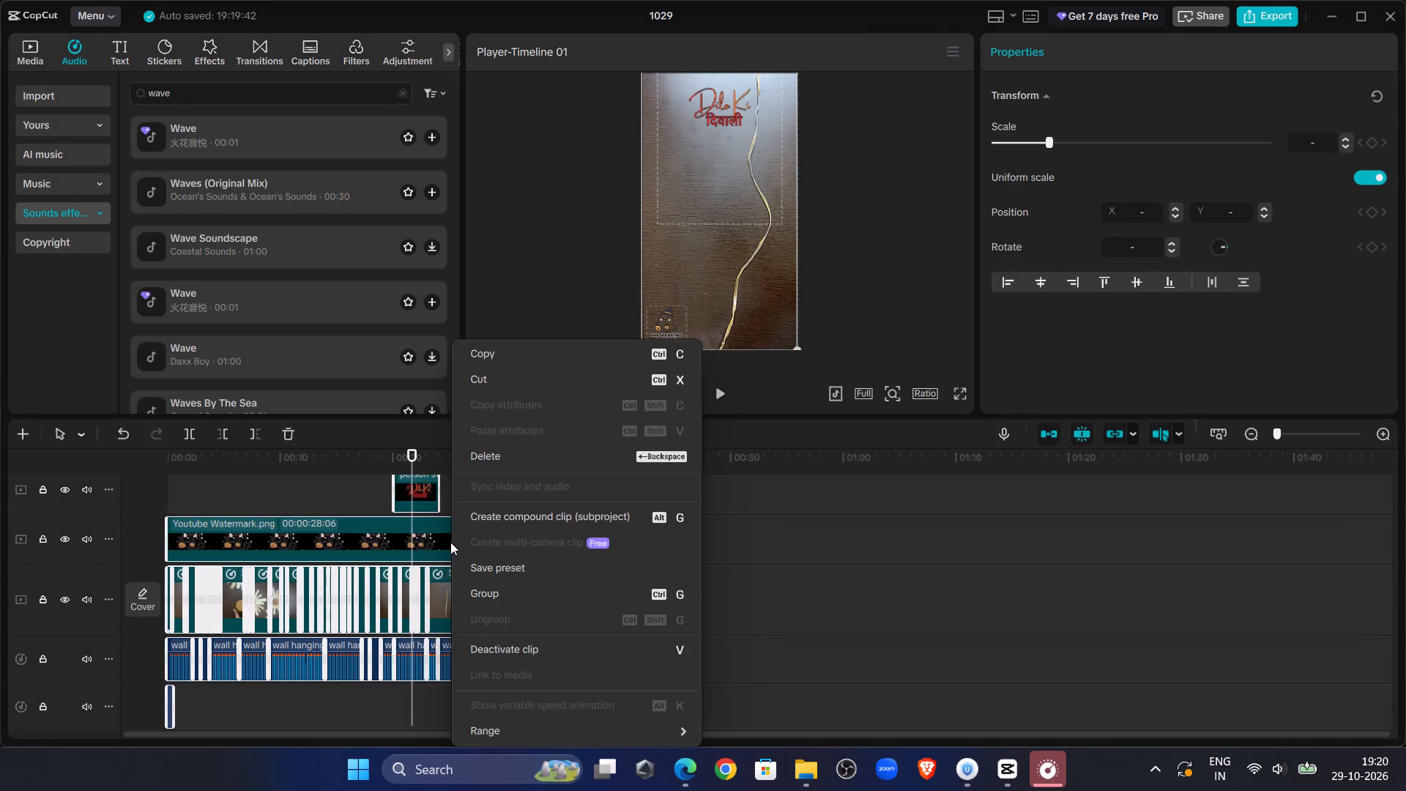
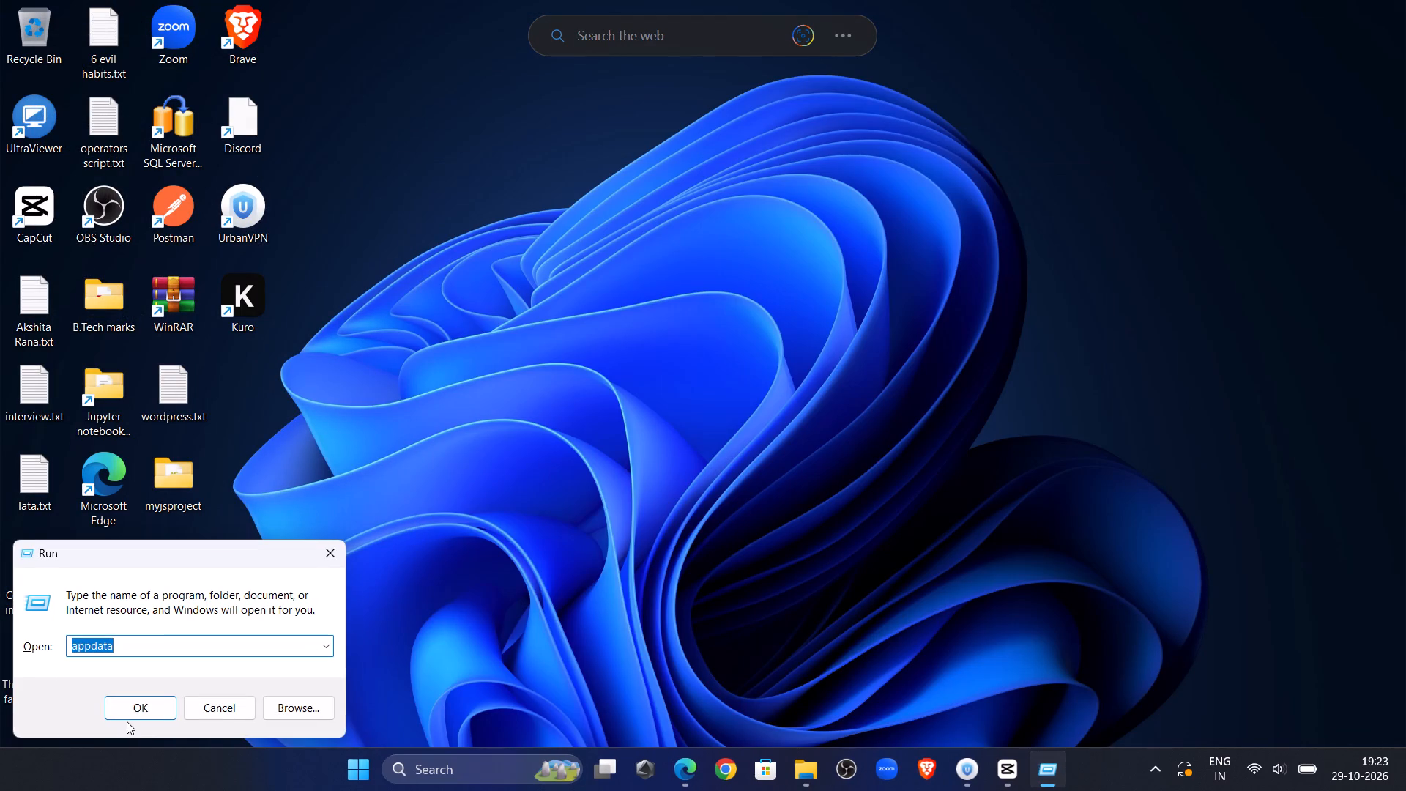
{"action": "left_click", "coordinate": [127, 721]}
{"action": "left_click", "coordinate": [130, 706]}
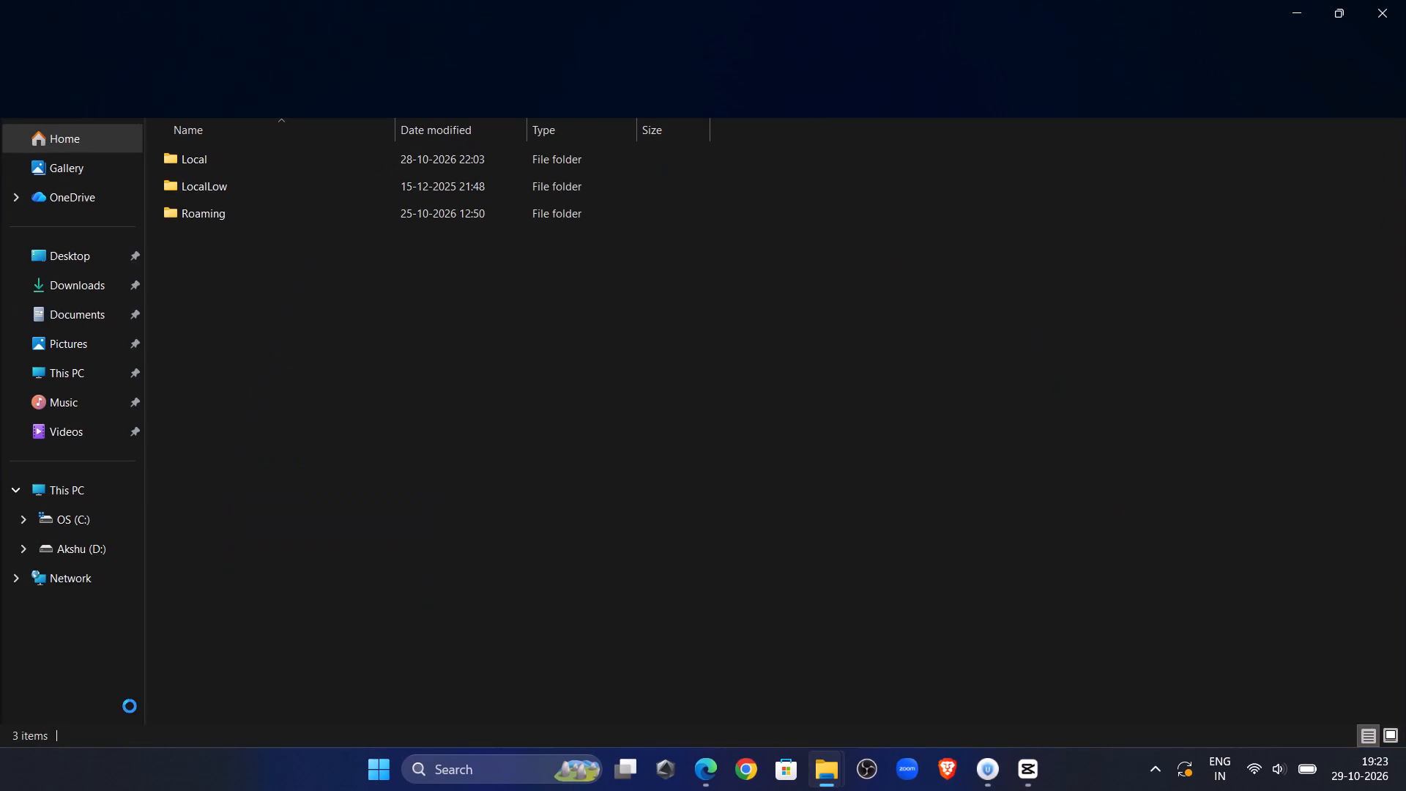
Browse from AppData through Local, CapCut, User Data and Projects into the com.lveditor.draft folder.
{"action": "double_click", "coordinate": [354, 154]}
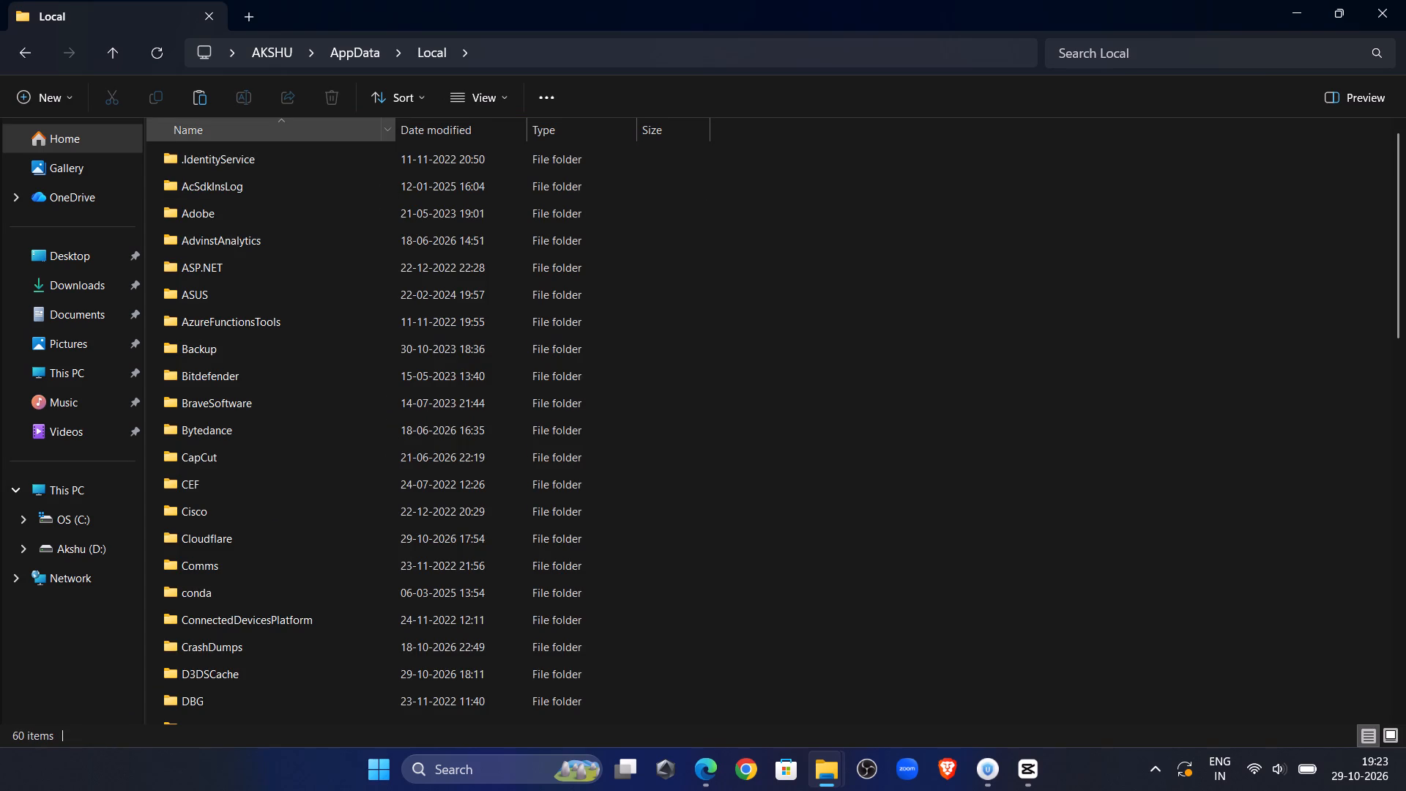
{"action": "double_click", "coordinate": [245, 457]}
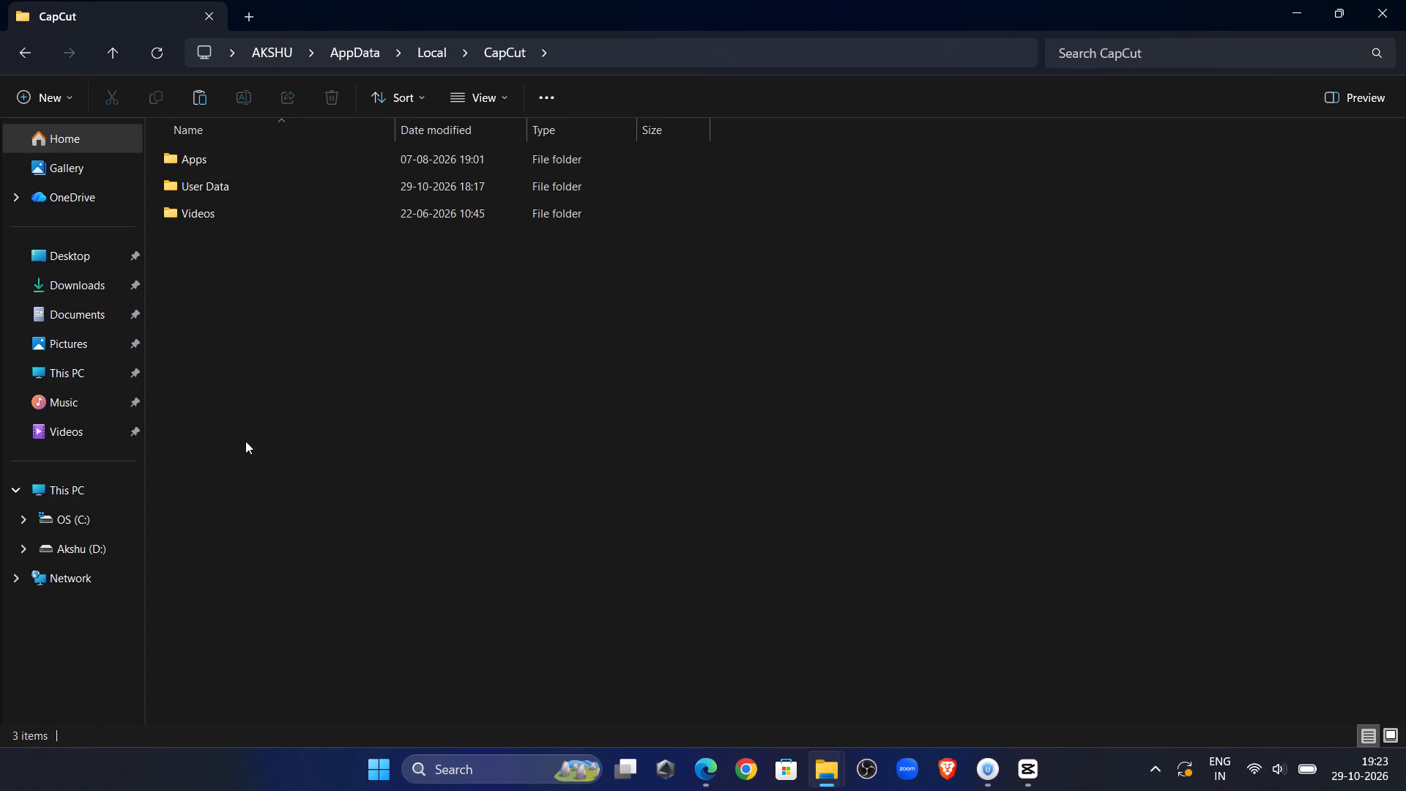
{"action": "double_click", "coordinate": [266, 177]}
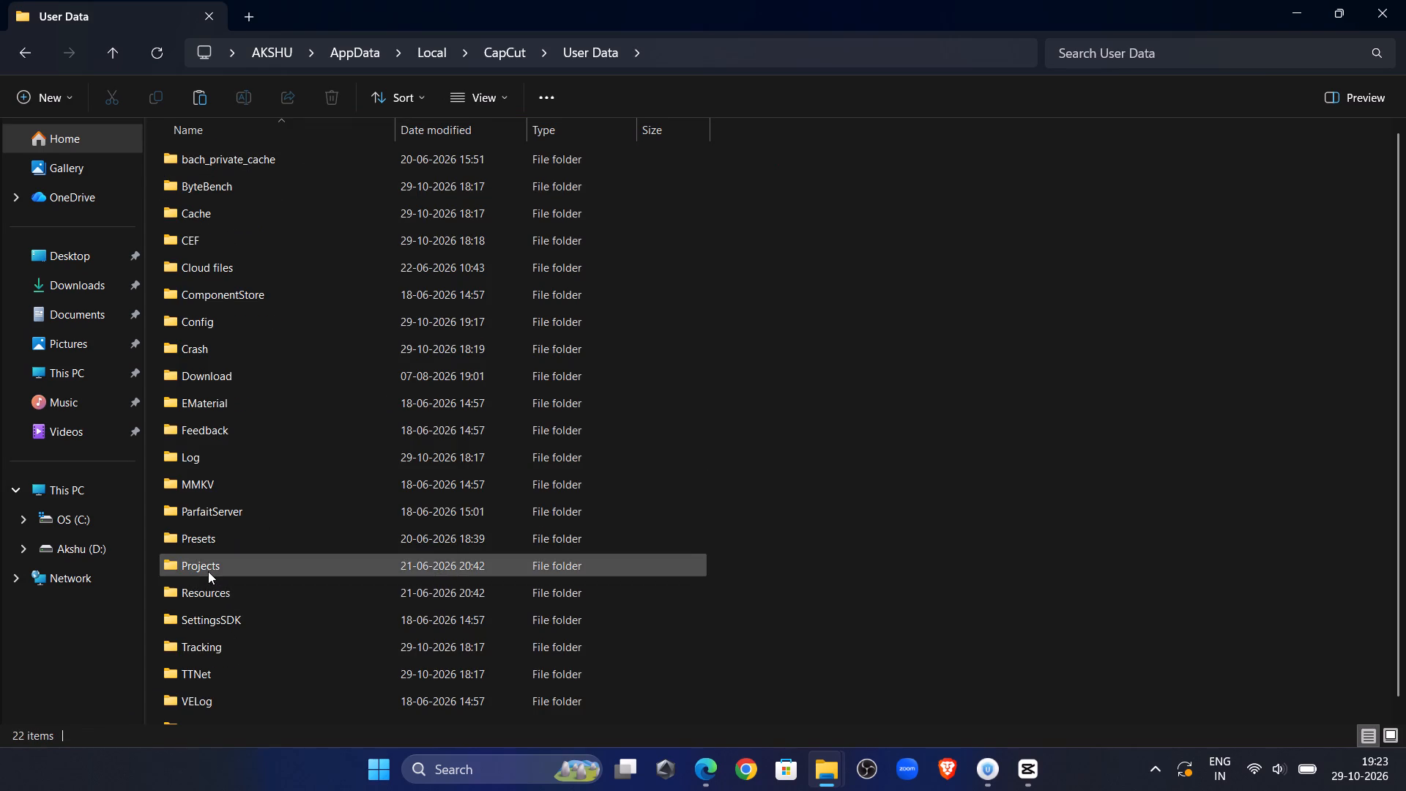
{"action": "double_click", "coordinate": [208, 571]}
{"action": "double_click", "coordinate": [260, 197]}
{"action": "double_click", "coordinate": [258, 190]}
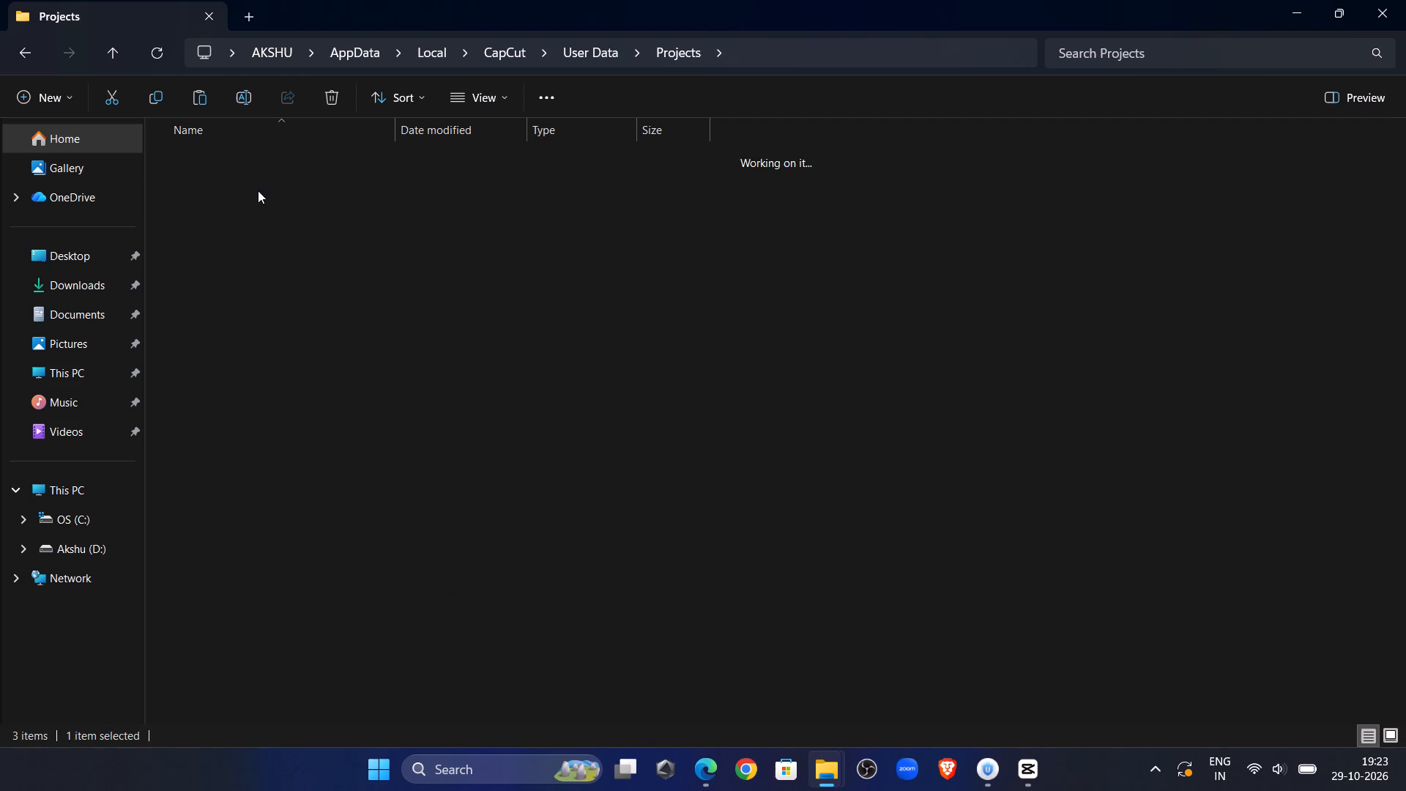
Check the project name in CapCut, open the 1029 draft's Resources\combination folder, select the _video.mp4 file and minimize the folder window.
{"action": "left_click", "coordinate": [1026, 758]}
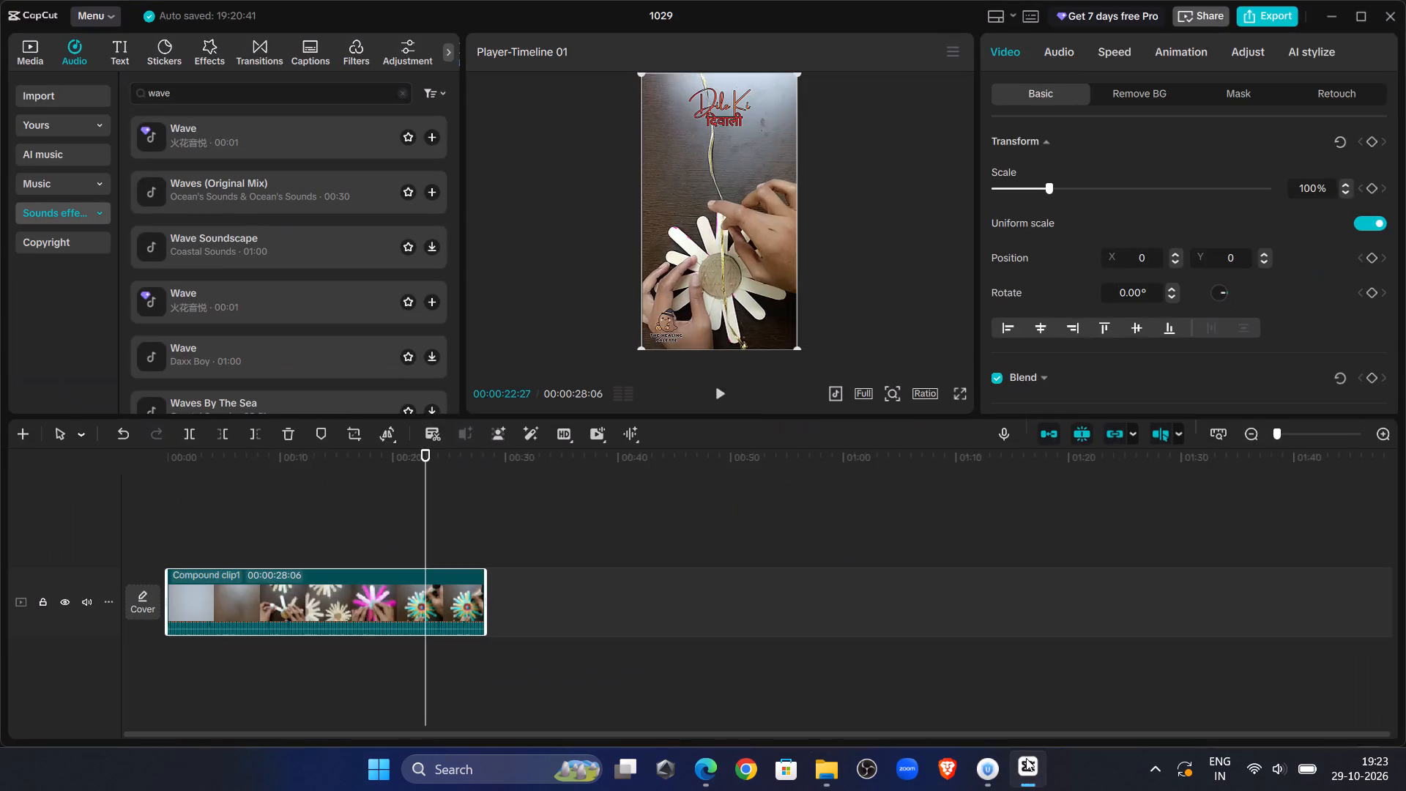
{"action": "left_click", "coordinate": [1026, 758]}
{"action": "double_click", "coordinate": [215, 215]}
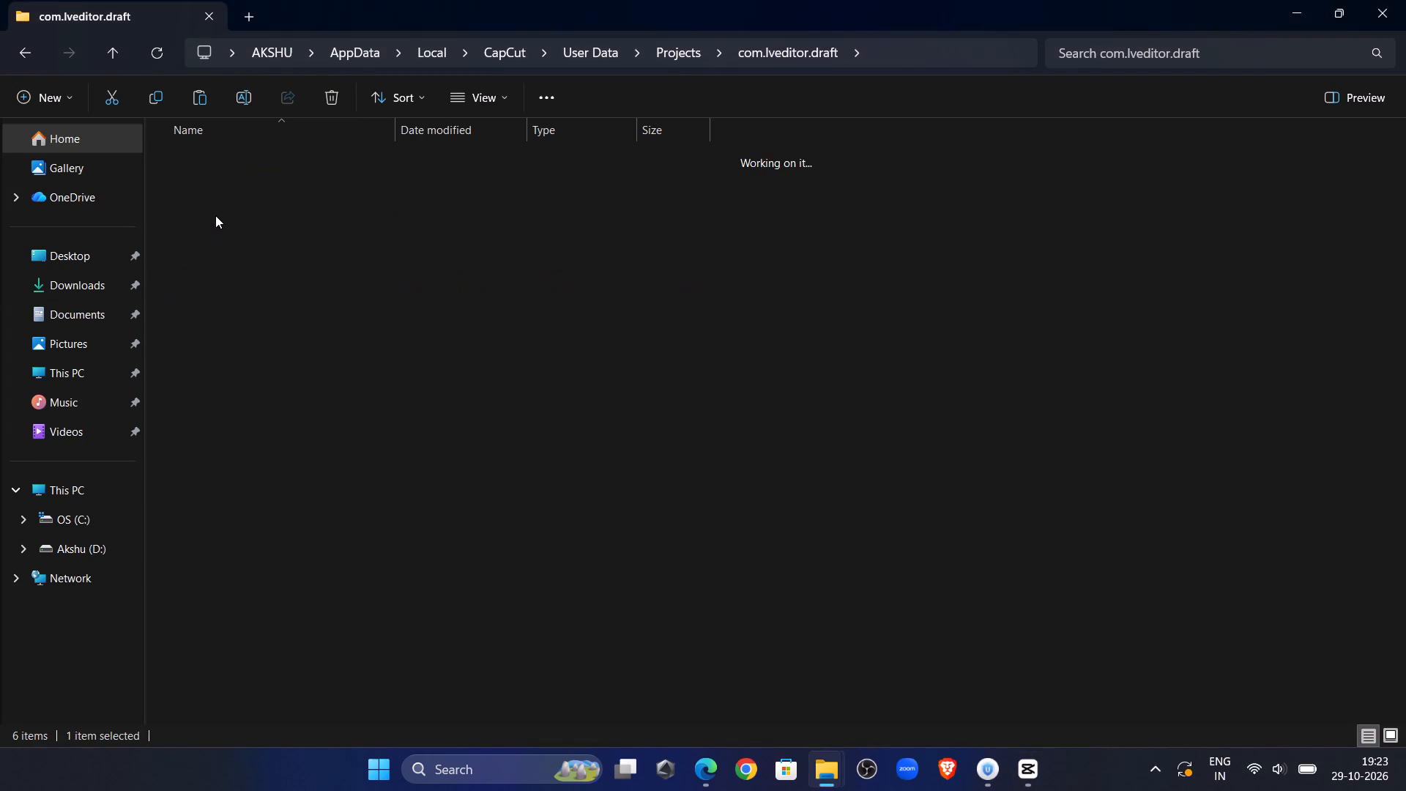
{"action": "double_click", "coordinate": [269, 272]}
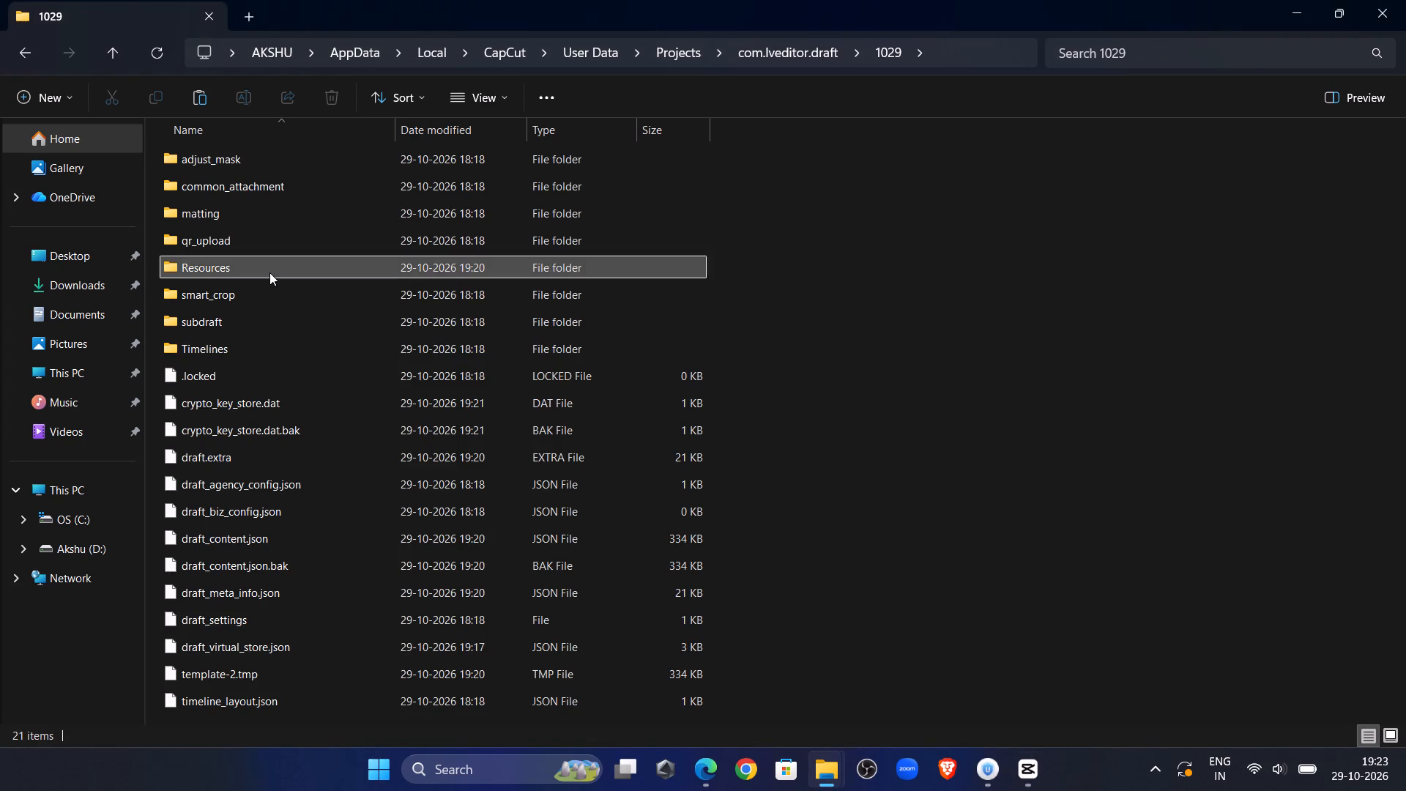
{"action": "double_click", "coordinate": [249, 190]}
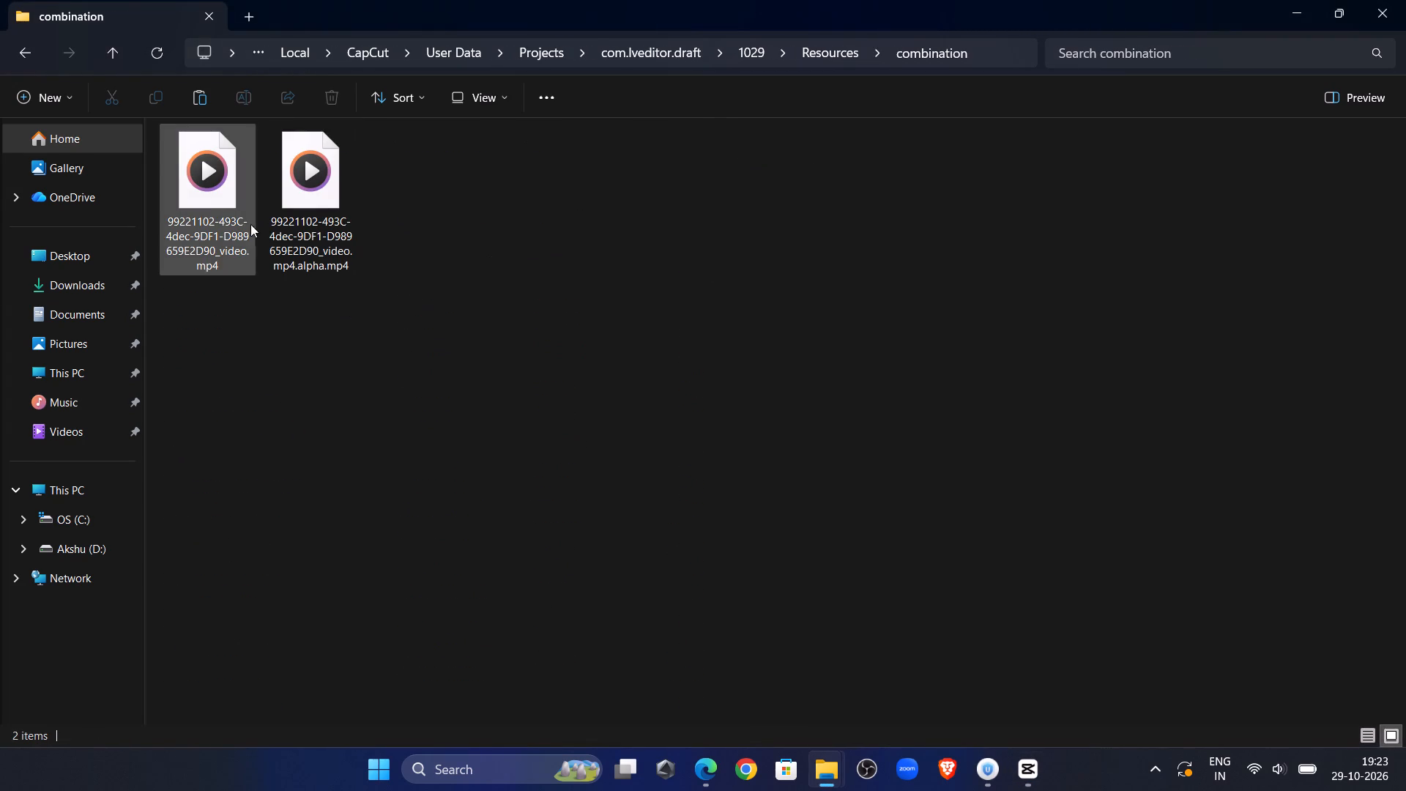
{"action": "left_click", "coordinate": [220, 205]}
{"action": "left_click", "coordinate": [1300, 7]}
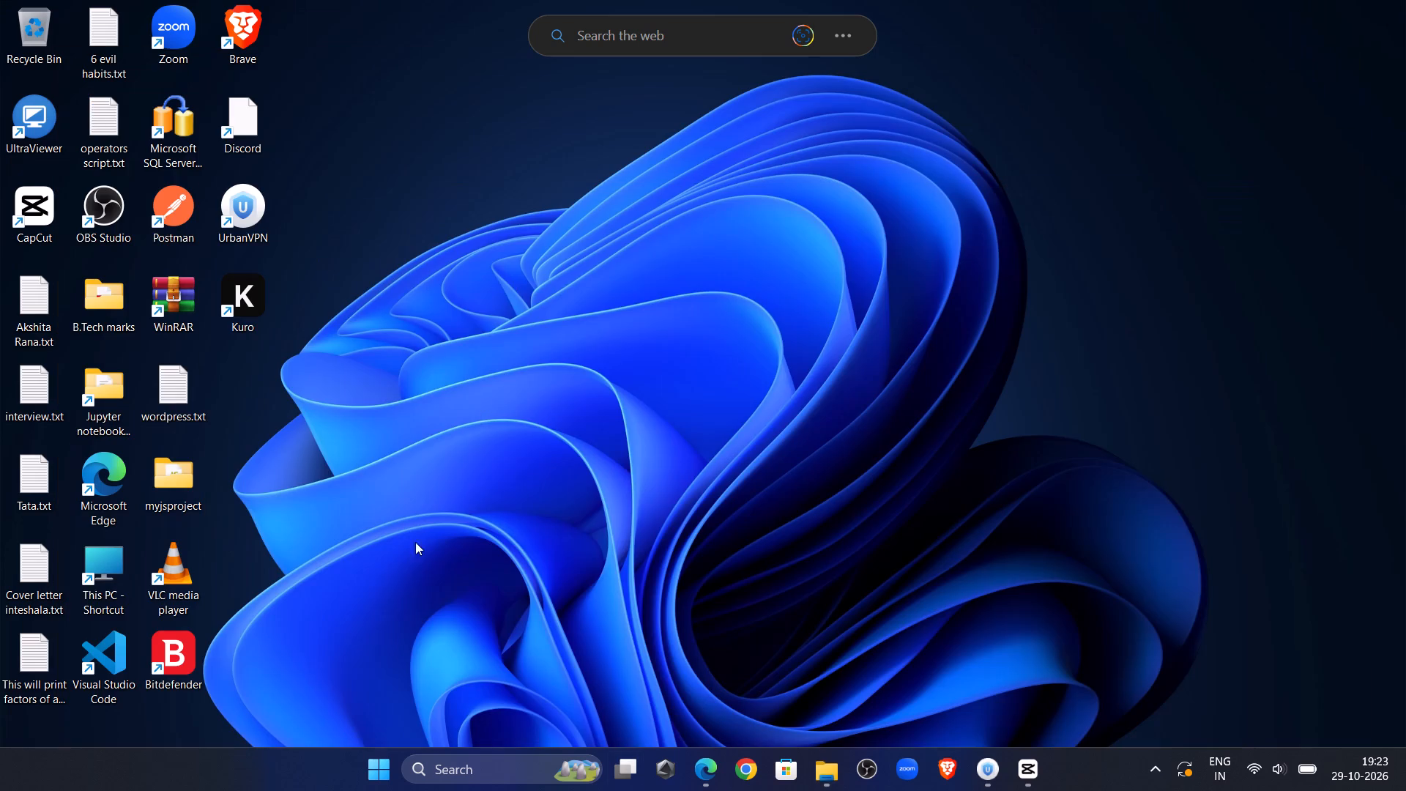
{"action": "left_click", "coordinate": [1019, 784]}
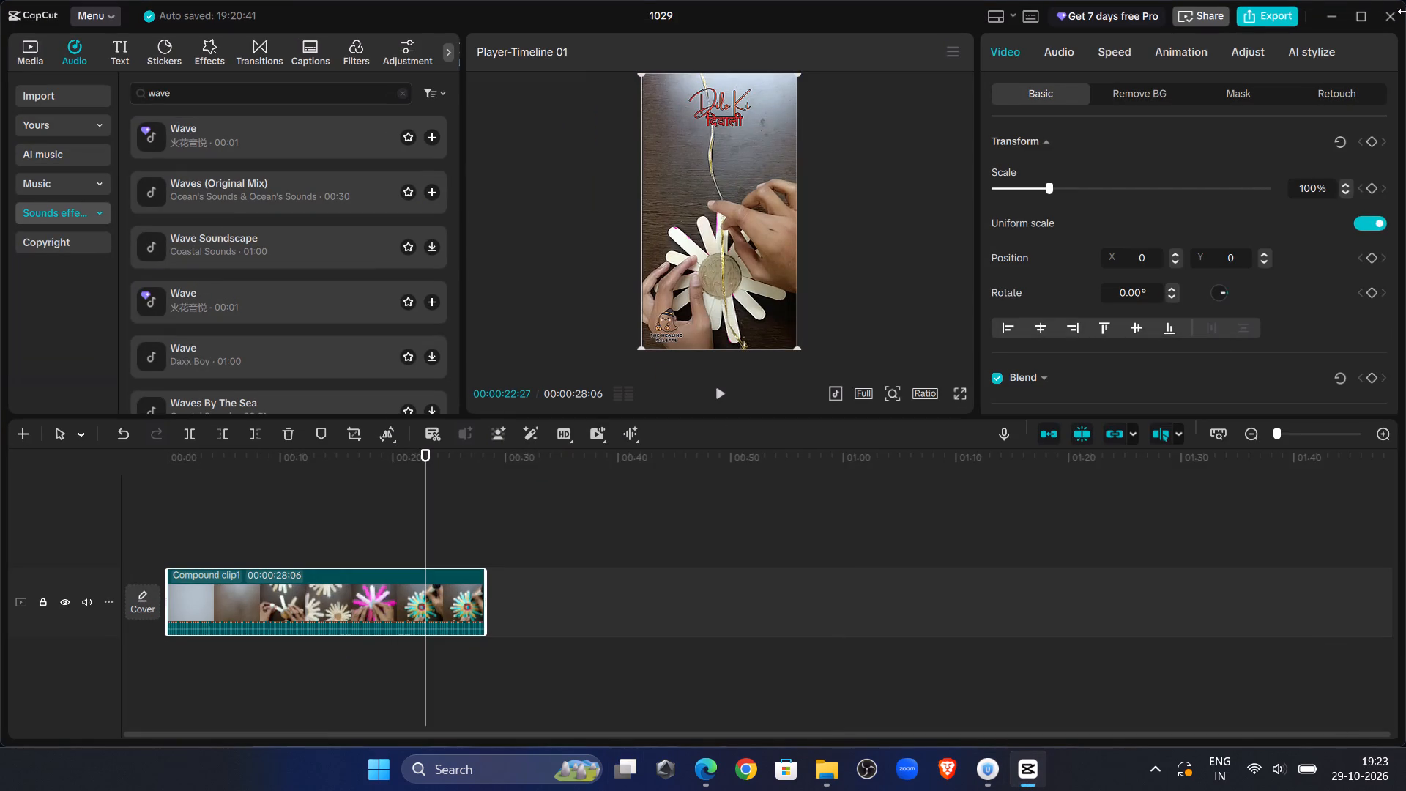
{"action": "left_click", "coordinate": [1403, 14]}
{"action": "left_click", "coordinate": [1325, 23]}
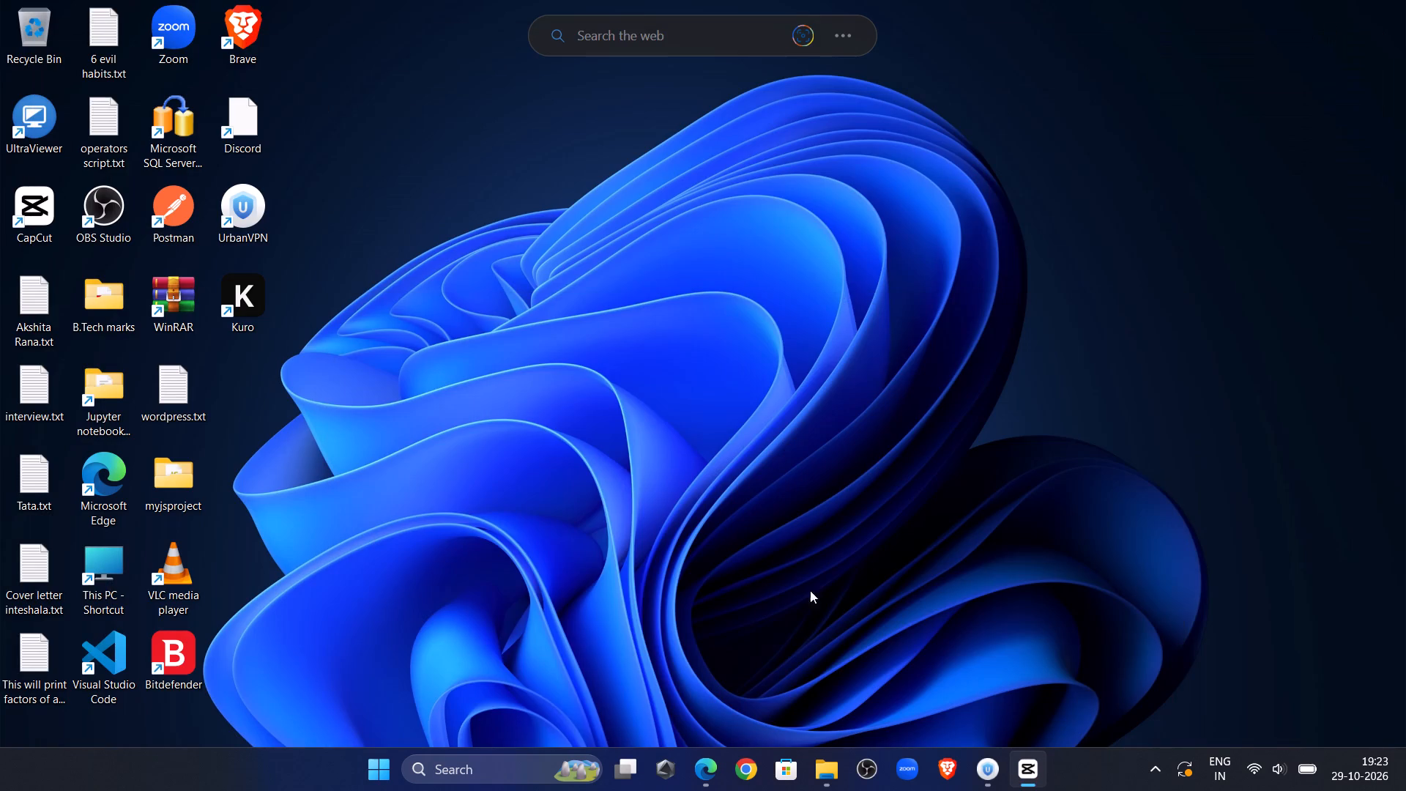
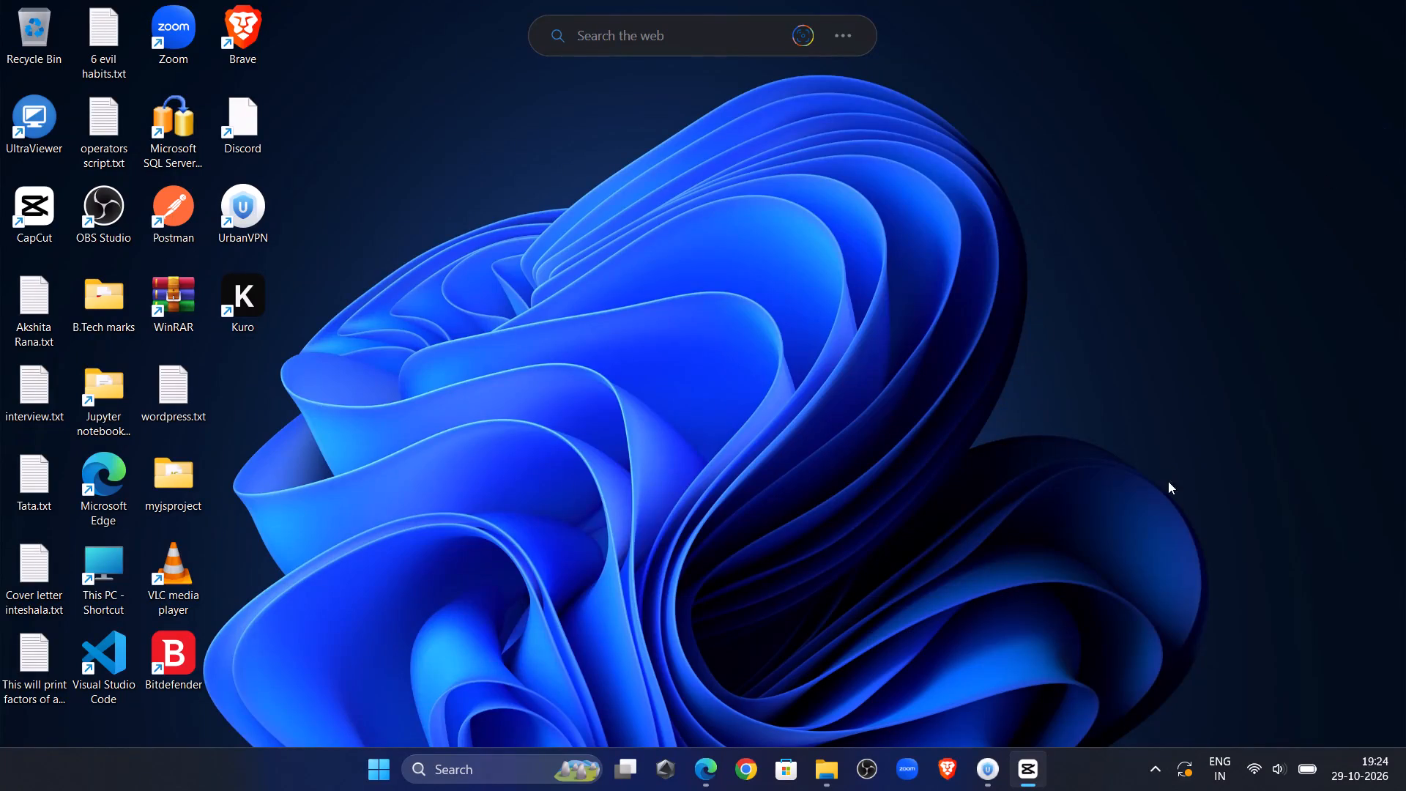
Bring back the CapCut window, close project 1029, quit CapCut and refresh the desktop.
{"action": "left_click", "coordinate": [1033, 773]}
{"action": "left_click", "coordinate": [1033, 773]}
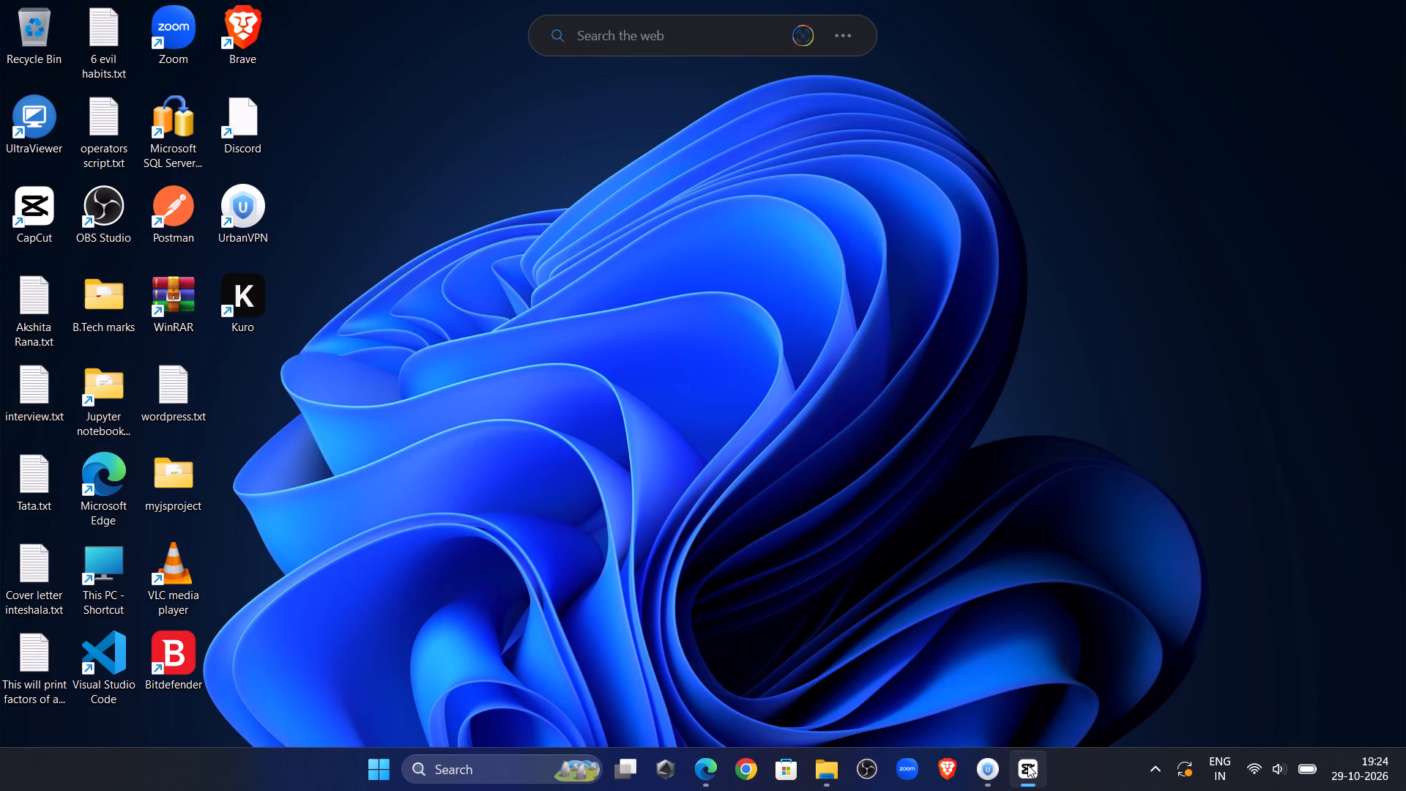
{"action": "left_click", "coordinate": [835, 757]}
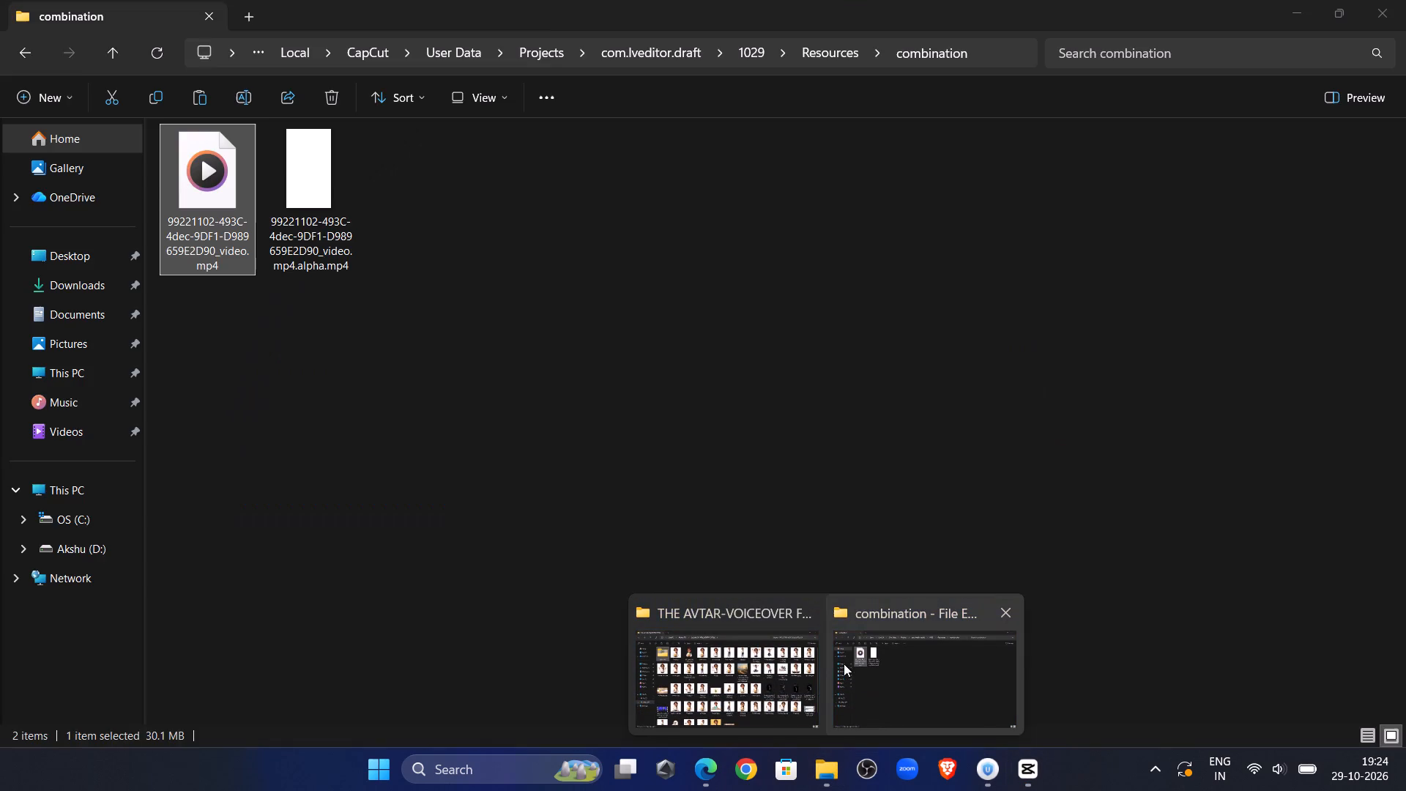
{"action": "left_click", "coordinate": [1037, 774]}
{"action": "left_click", "coordinate": [1394, 9]}
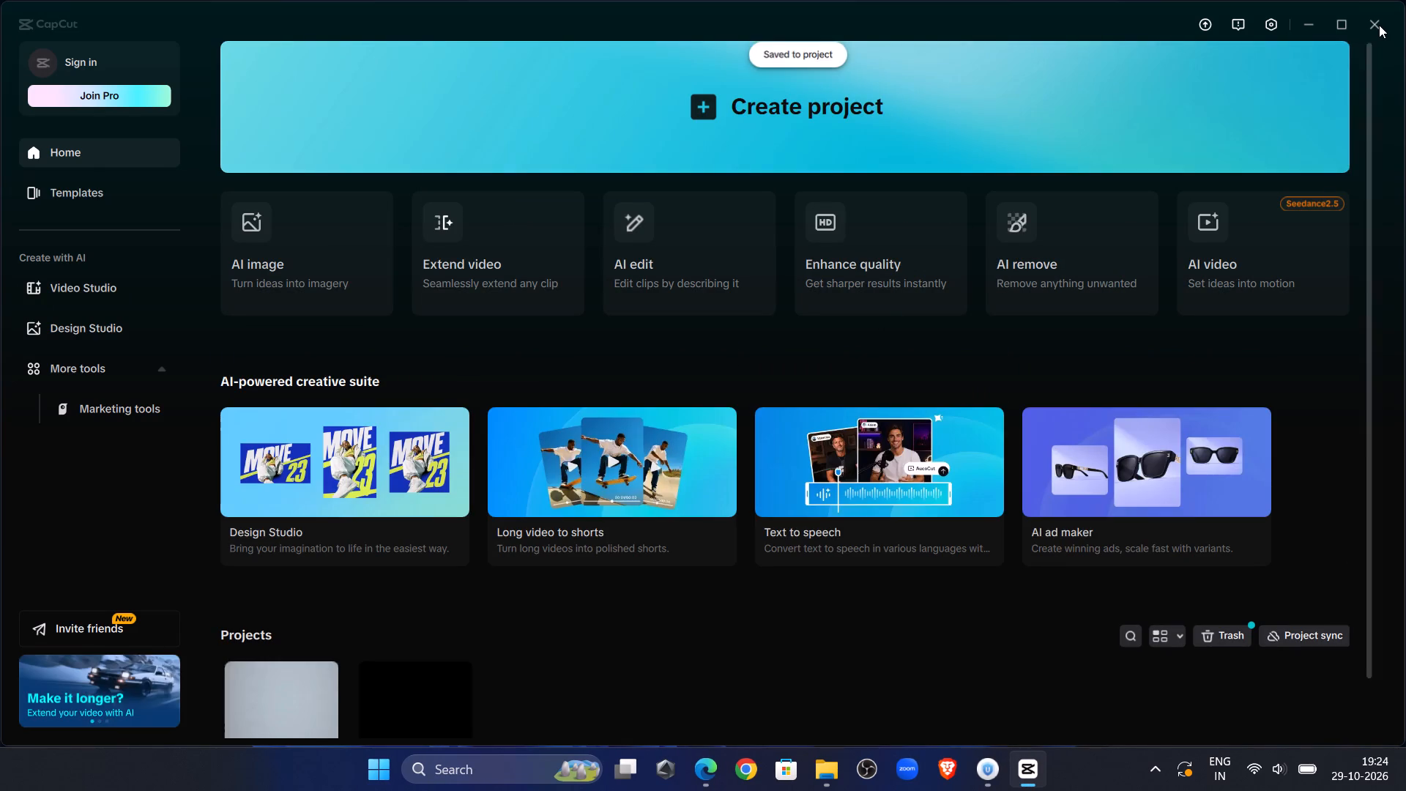
{"action": "left_click", "coordinate": [1379, 25]}
{"action": "right_click", "coordinate": [936, 102]}
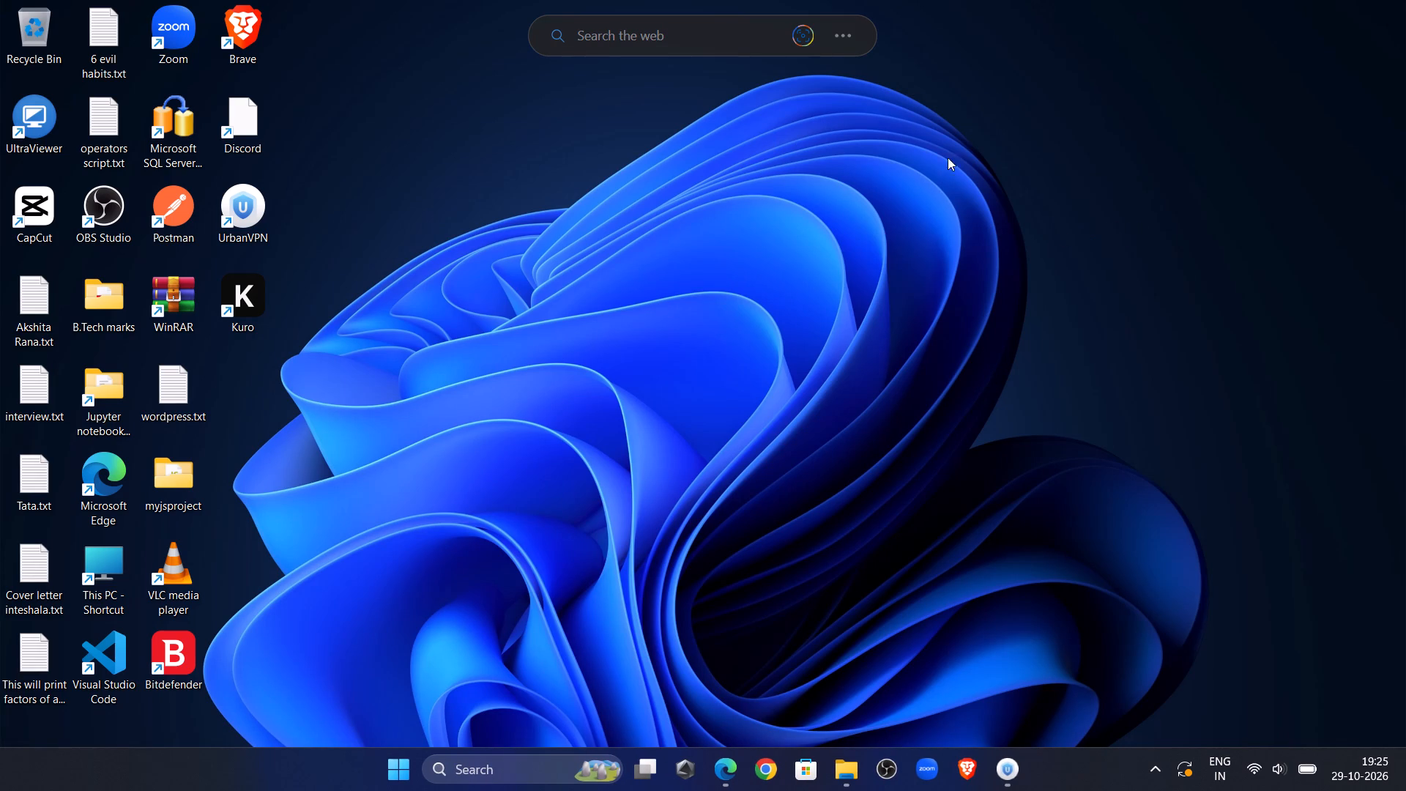
{"action": "left_click", "coordinate": [1005, 427]}
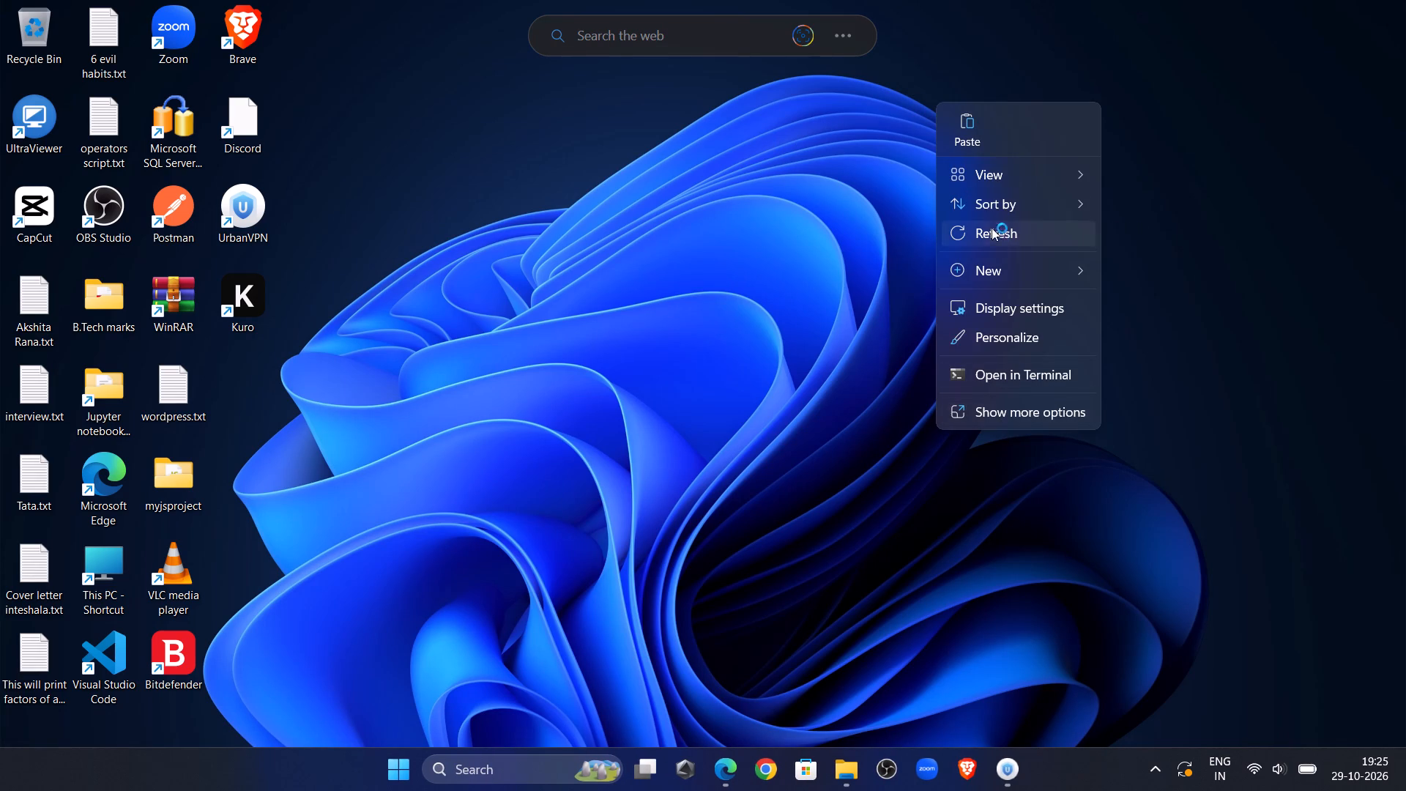
{"action": "left_click", "coordinate": [991, 225]}
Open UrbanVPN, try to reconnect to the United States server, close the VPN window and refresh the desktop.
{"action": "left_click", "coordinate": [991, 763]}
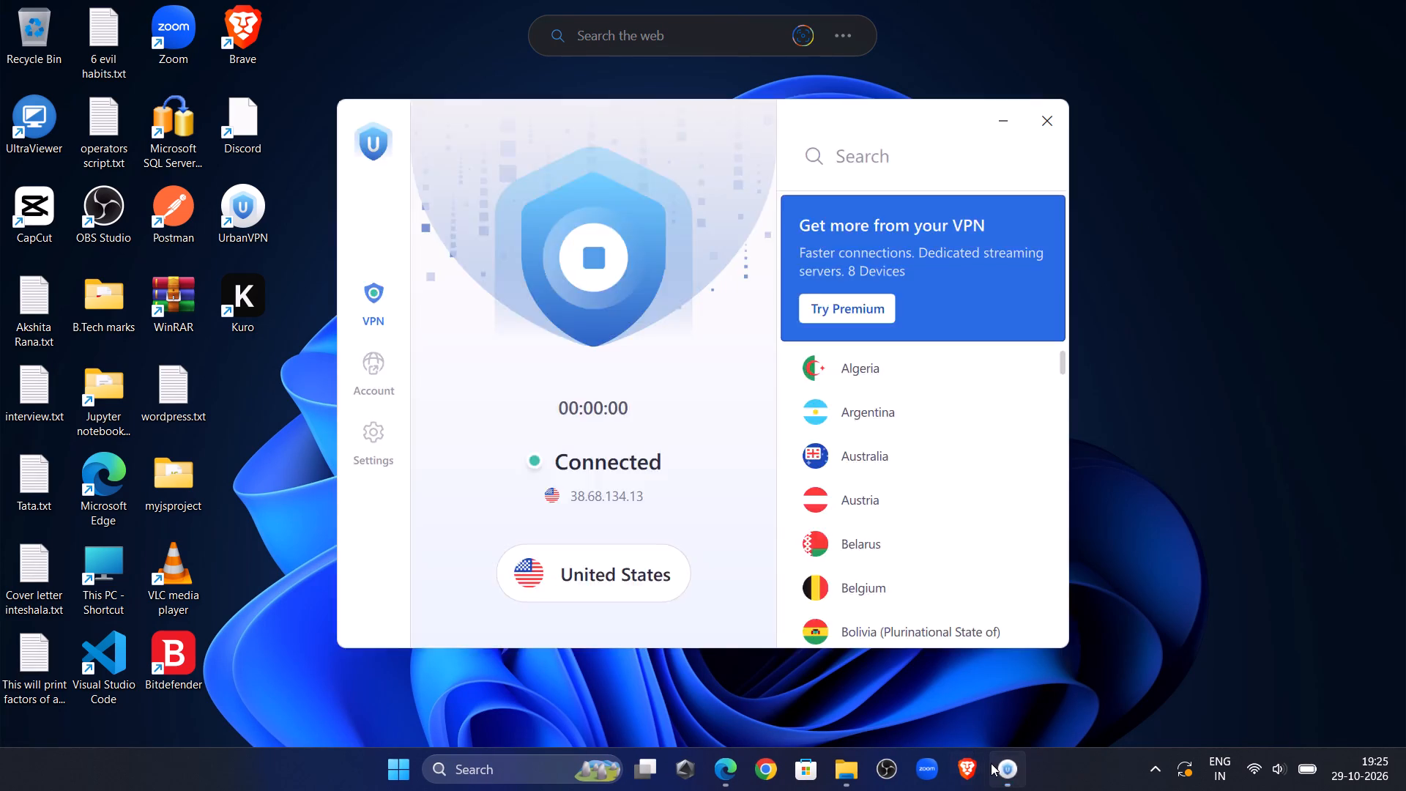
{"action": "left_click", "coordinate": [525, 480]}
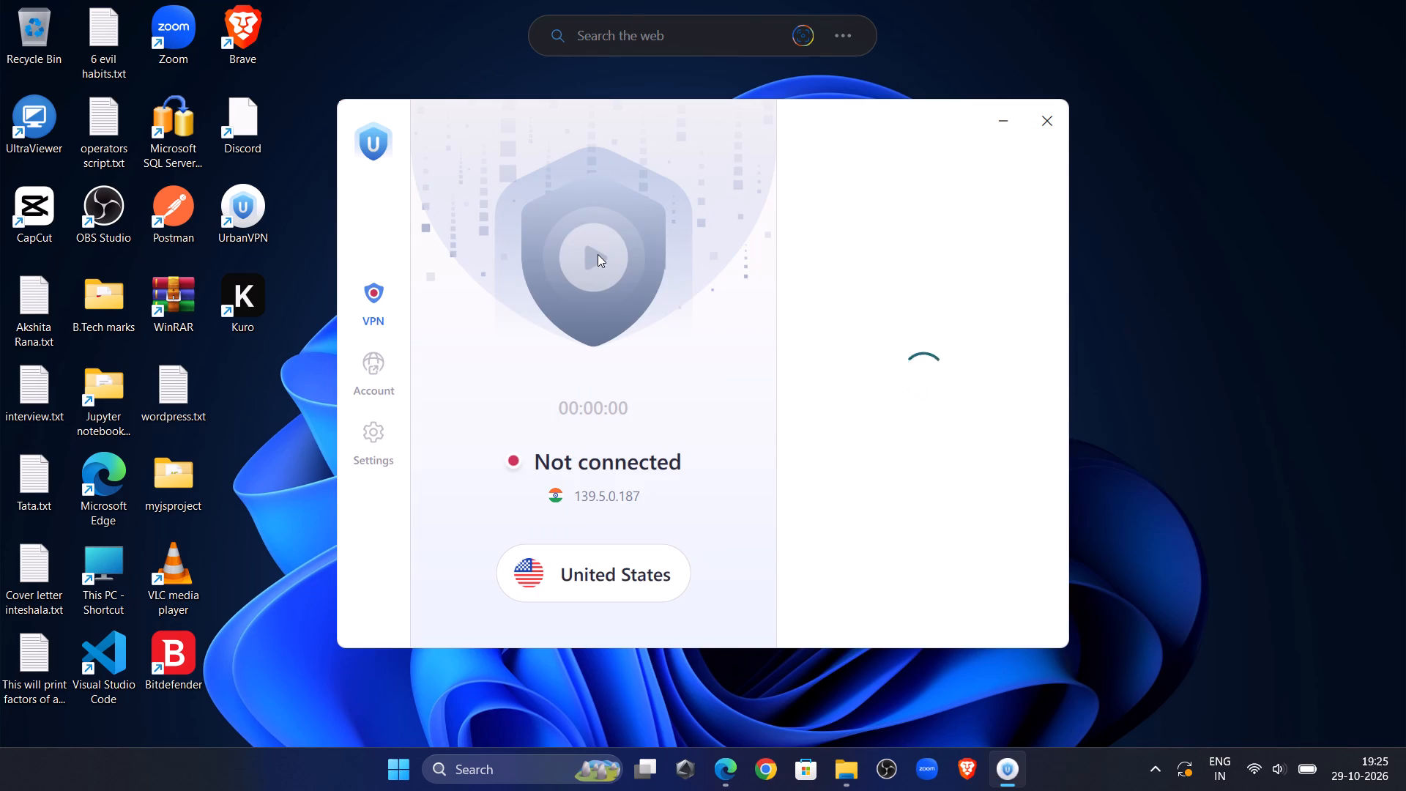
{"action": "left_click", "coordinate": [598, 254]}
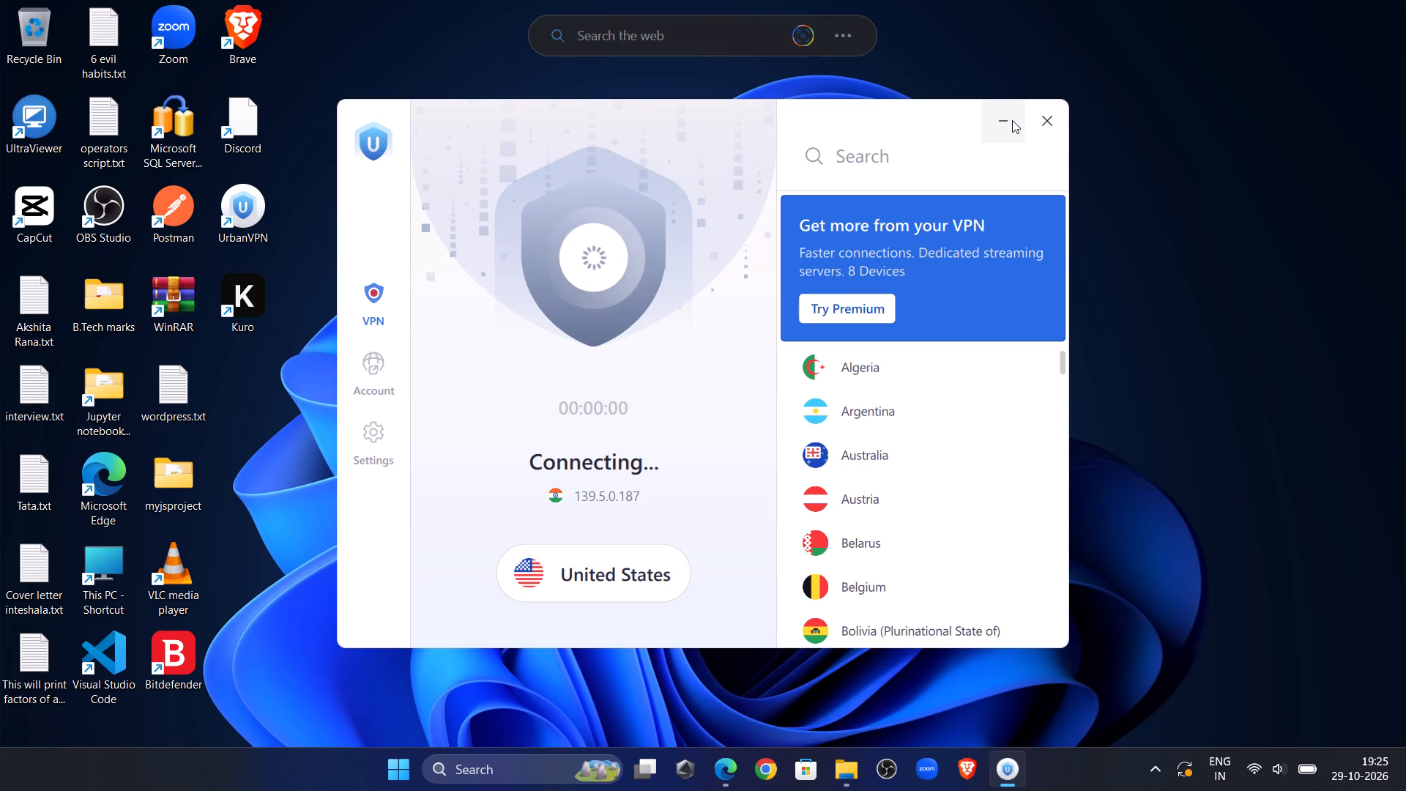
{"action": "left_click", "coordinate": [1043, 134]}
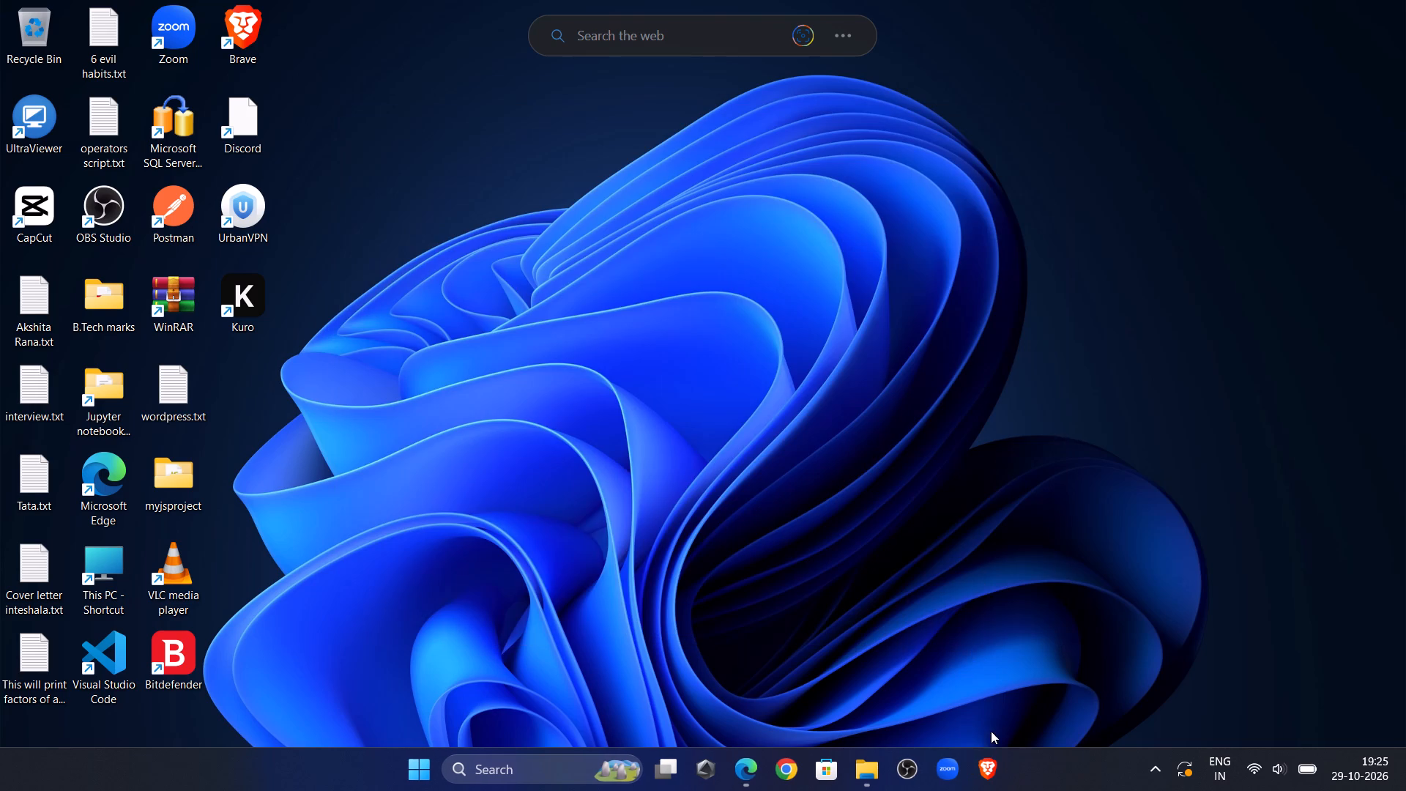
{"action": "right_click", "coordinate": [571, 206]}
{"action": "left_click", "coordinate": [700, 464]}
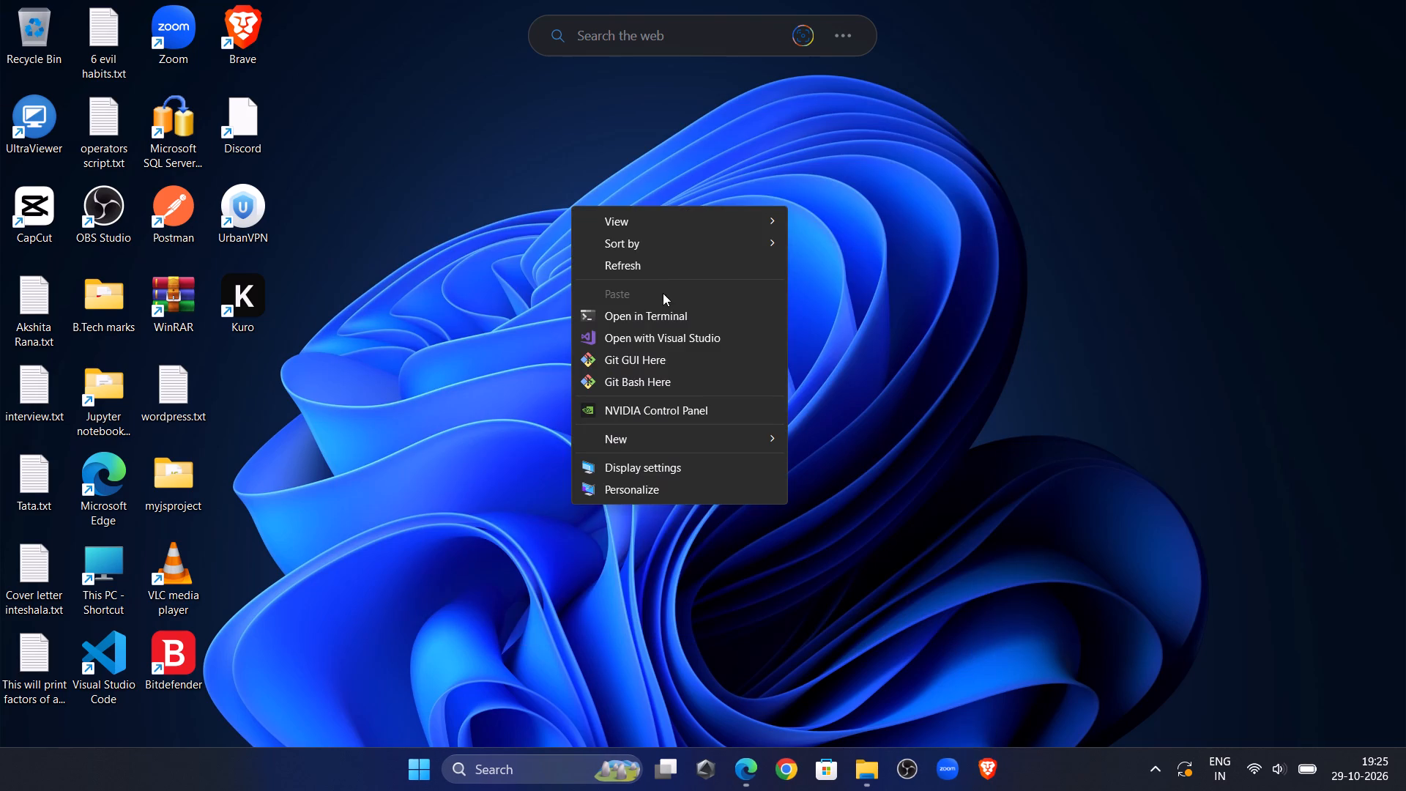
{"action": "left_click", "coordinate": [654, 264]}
Relaunch UrbanVPN, decline the offered update, connect to the United States server and minimize the VPN window.
{"action": "double_click", "coordinate": [259, 197]}
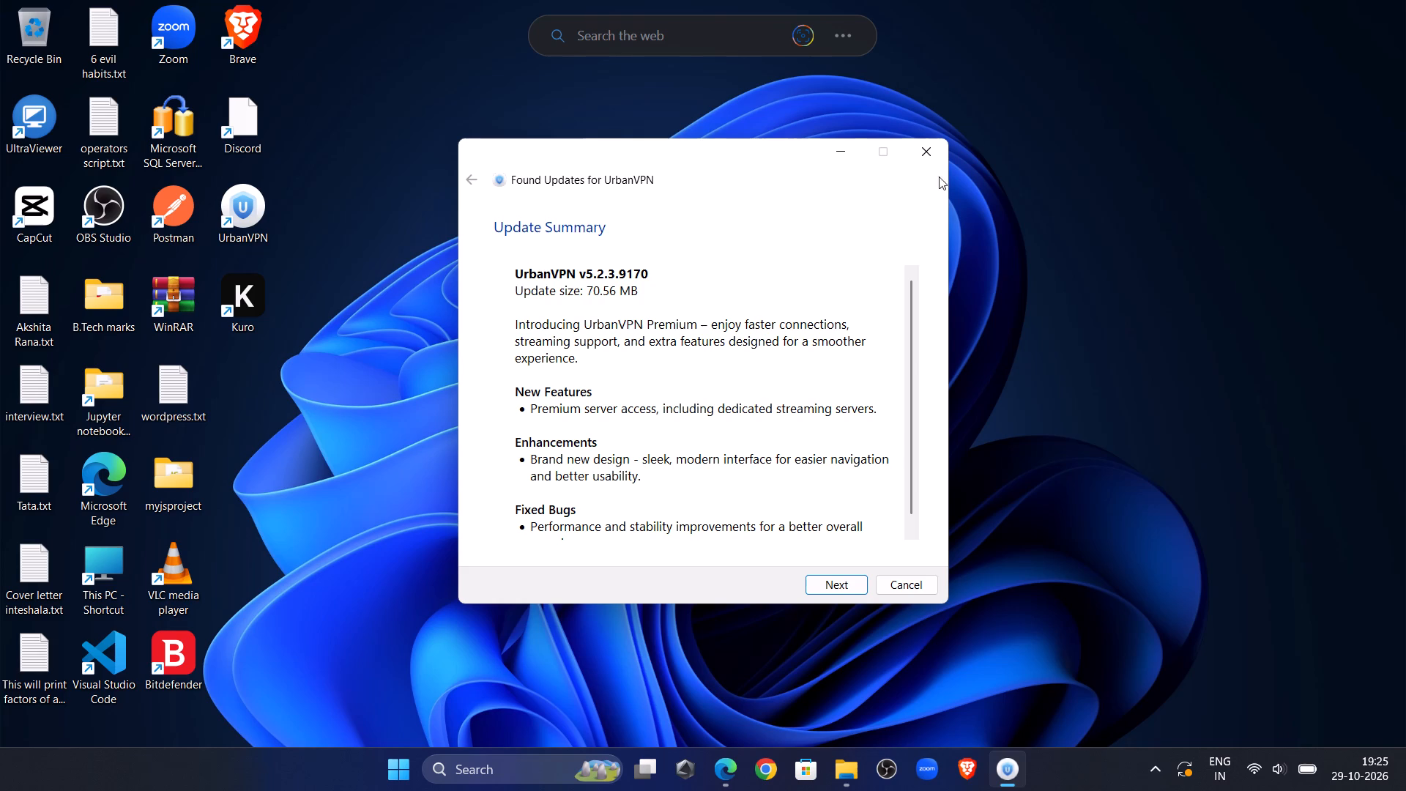
{"action": "left_click", "coordinate": [910, 585]}
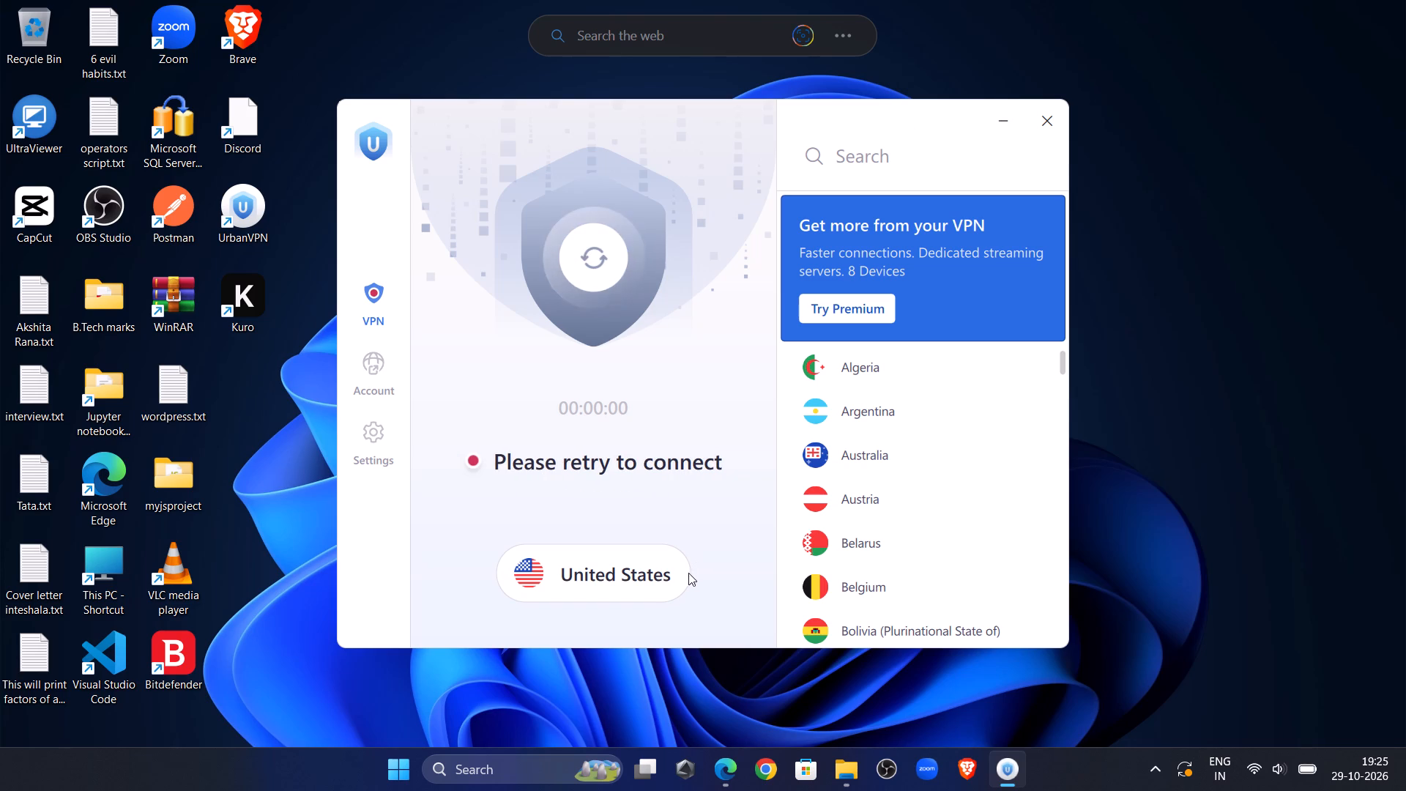
{"action": "left_click", "coordinate": [598, 259]}
{"action": "left_click", "coordinate": [1166, 774]}
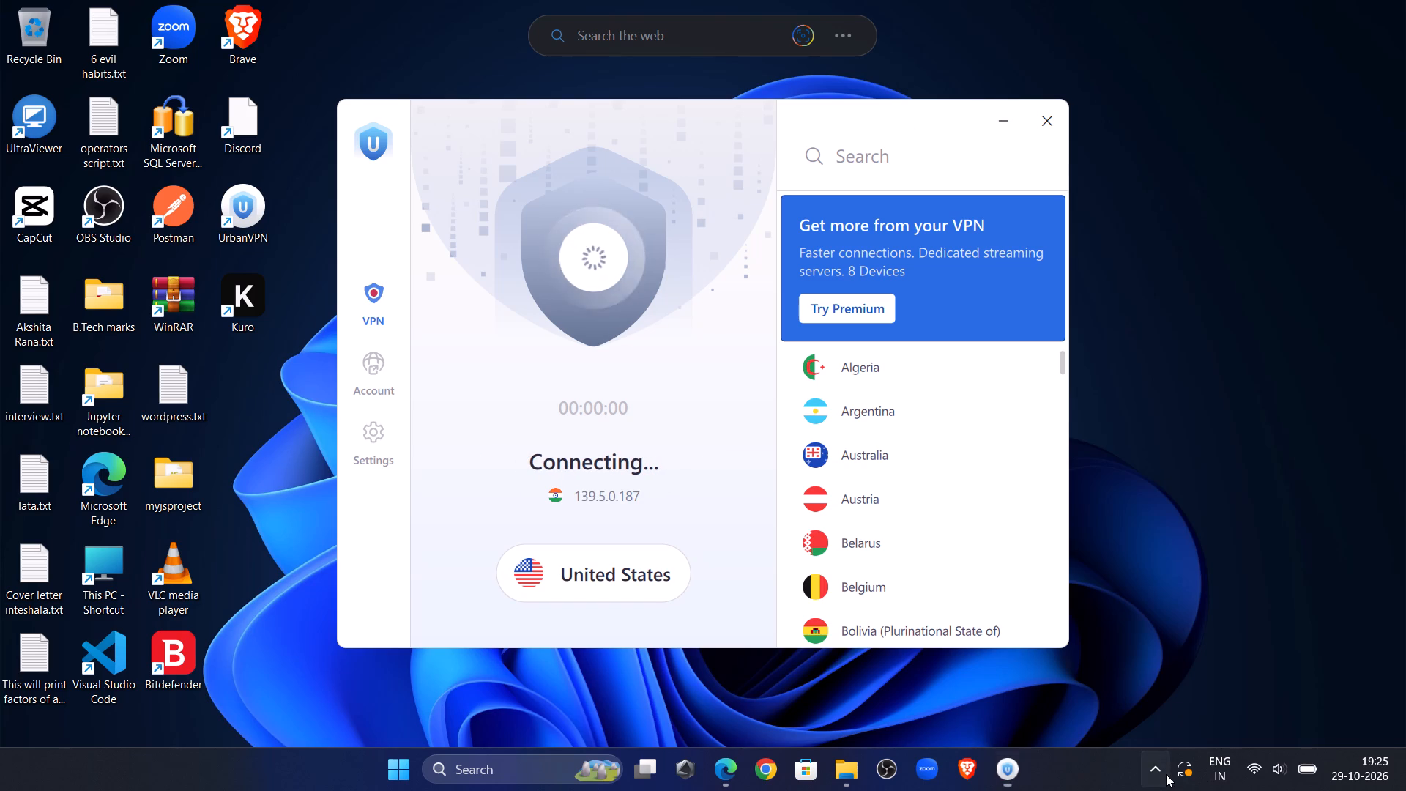
{"action": "left_click", "coordinate": [1283, 765]}
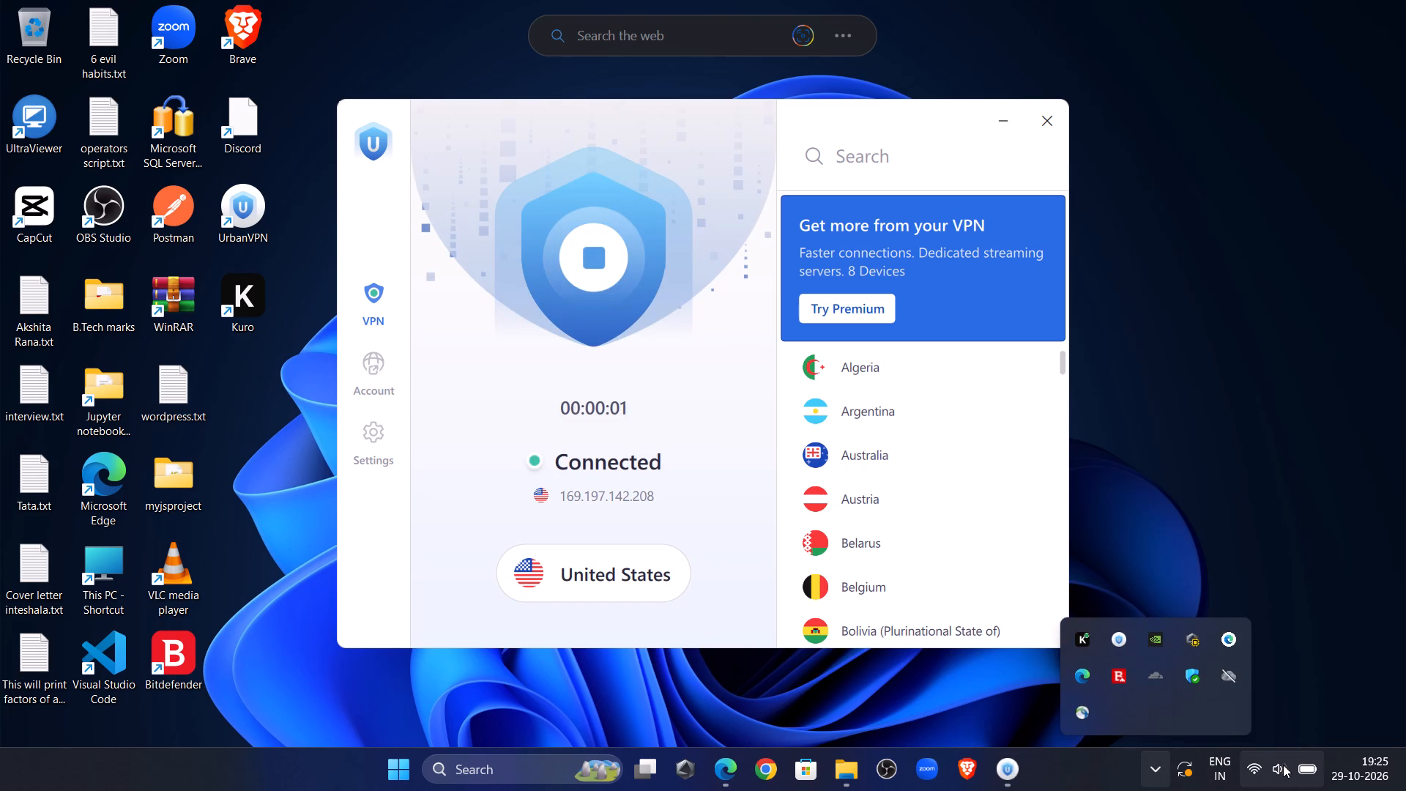
{"action": "left_click", "coordinate": [1283, 765]}
{"action": "left_click", "coordinate": [1283, 765]}
{"action": "left_click", "coordinate": [1283, 765]}
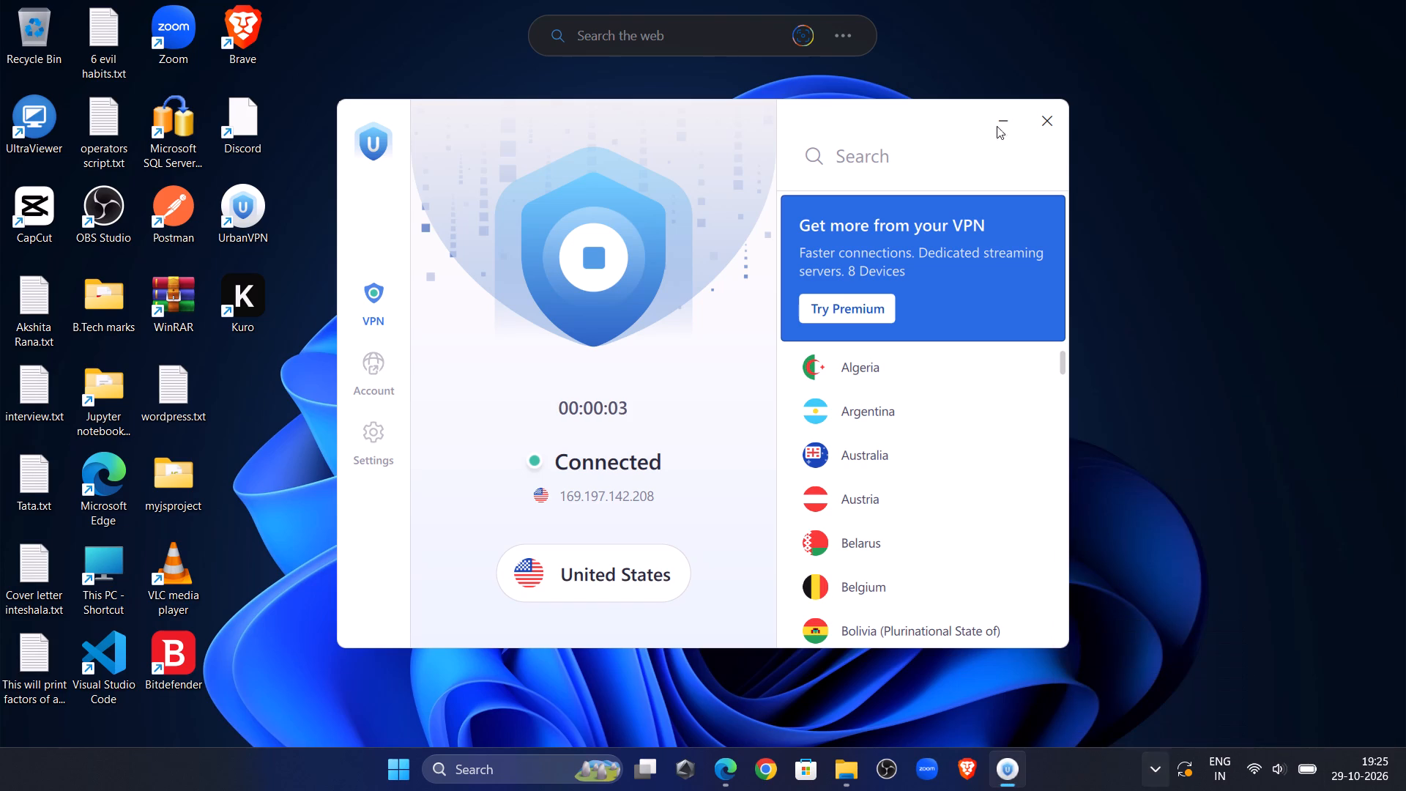
{"action": "left_click", "coordinate": [1001, 126]}
Relaunch CapCut, dismiss the Pro offer and open project 1029 from the project list.
{"action": "double_click", "coordinate": [45, 202]}
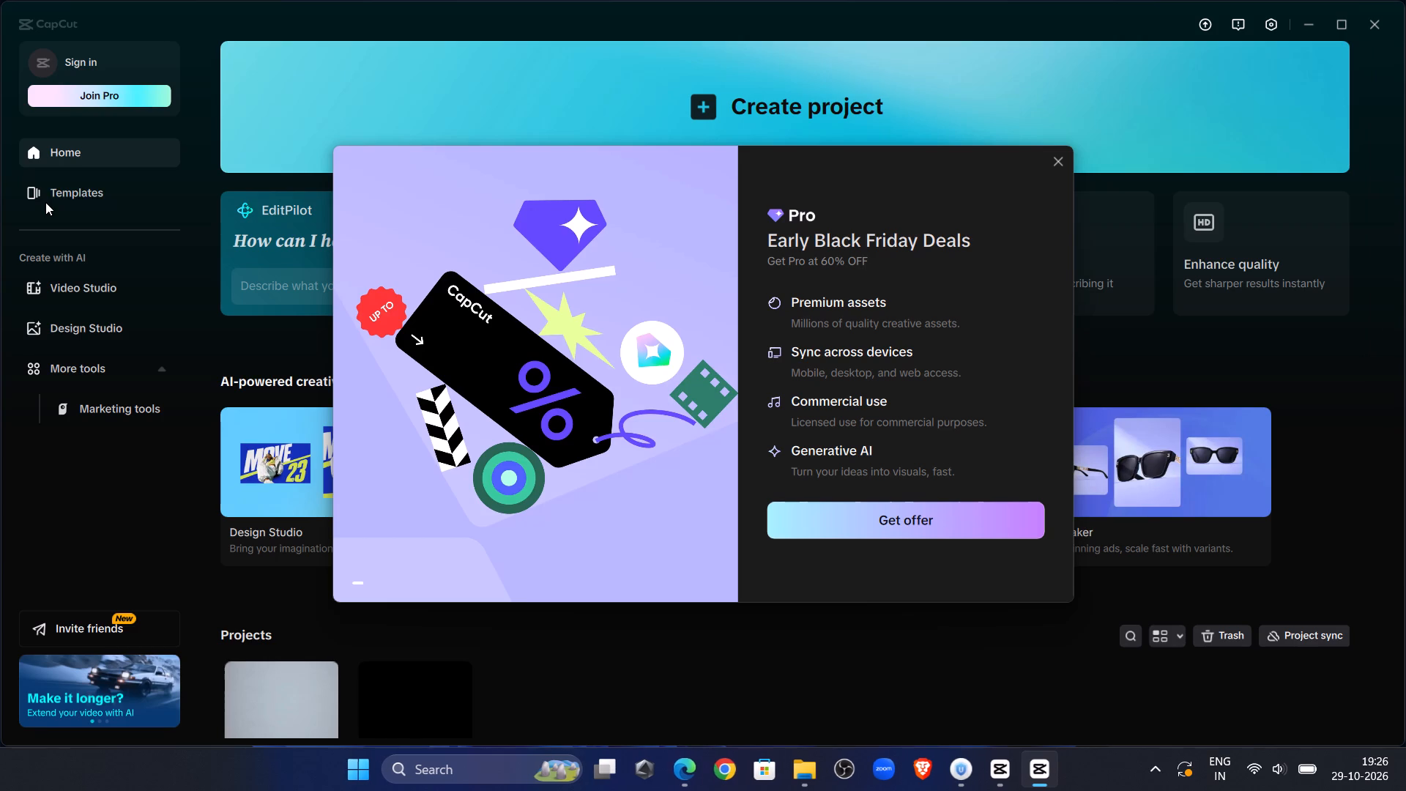
{"action": "left_click", "coordinate": [1057, 156]}
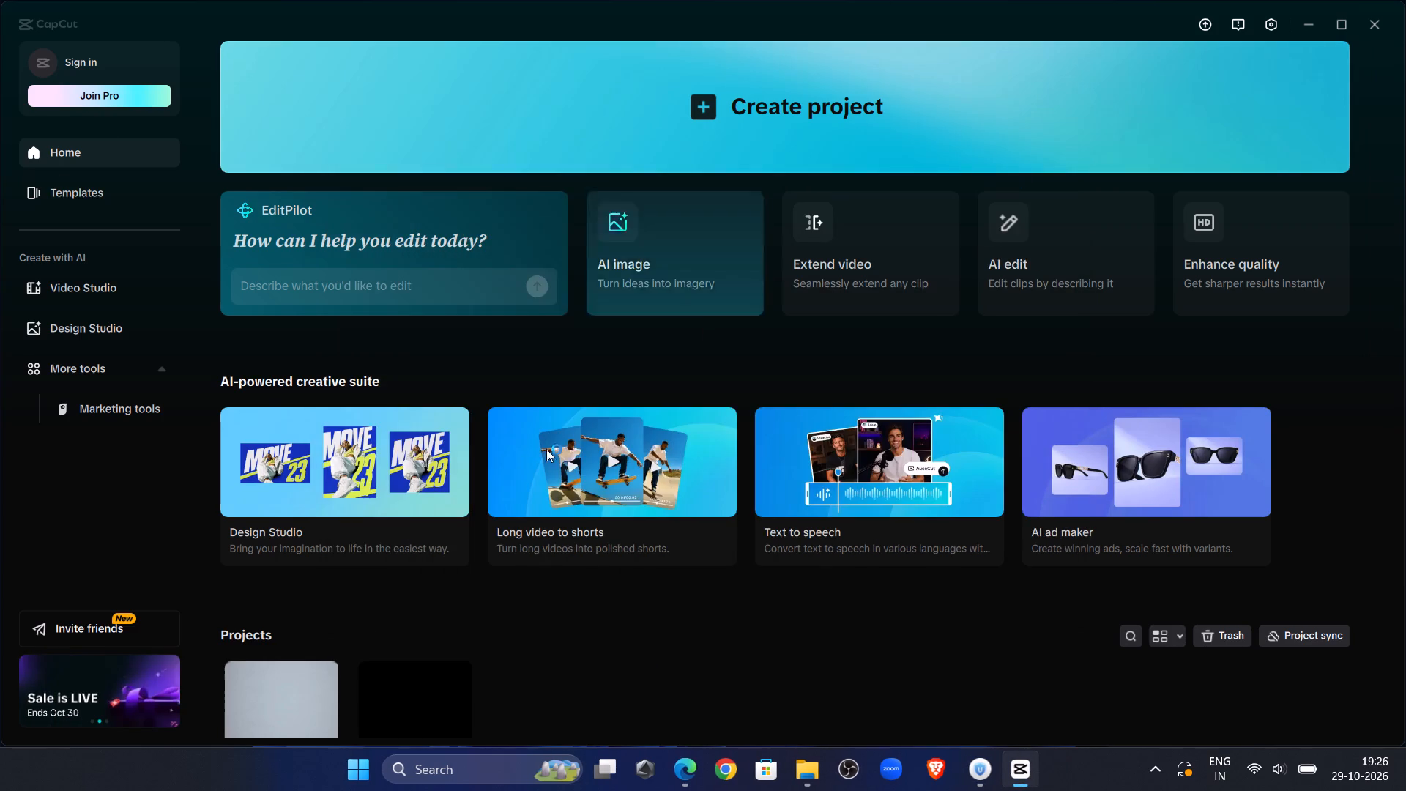
{"action": "scroll", "coordinate": [484, 489], "scroll_direction": "down", "scroll_amount": 6}
{"action": "double_click", "coordinate": [250, 672]}
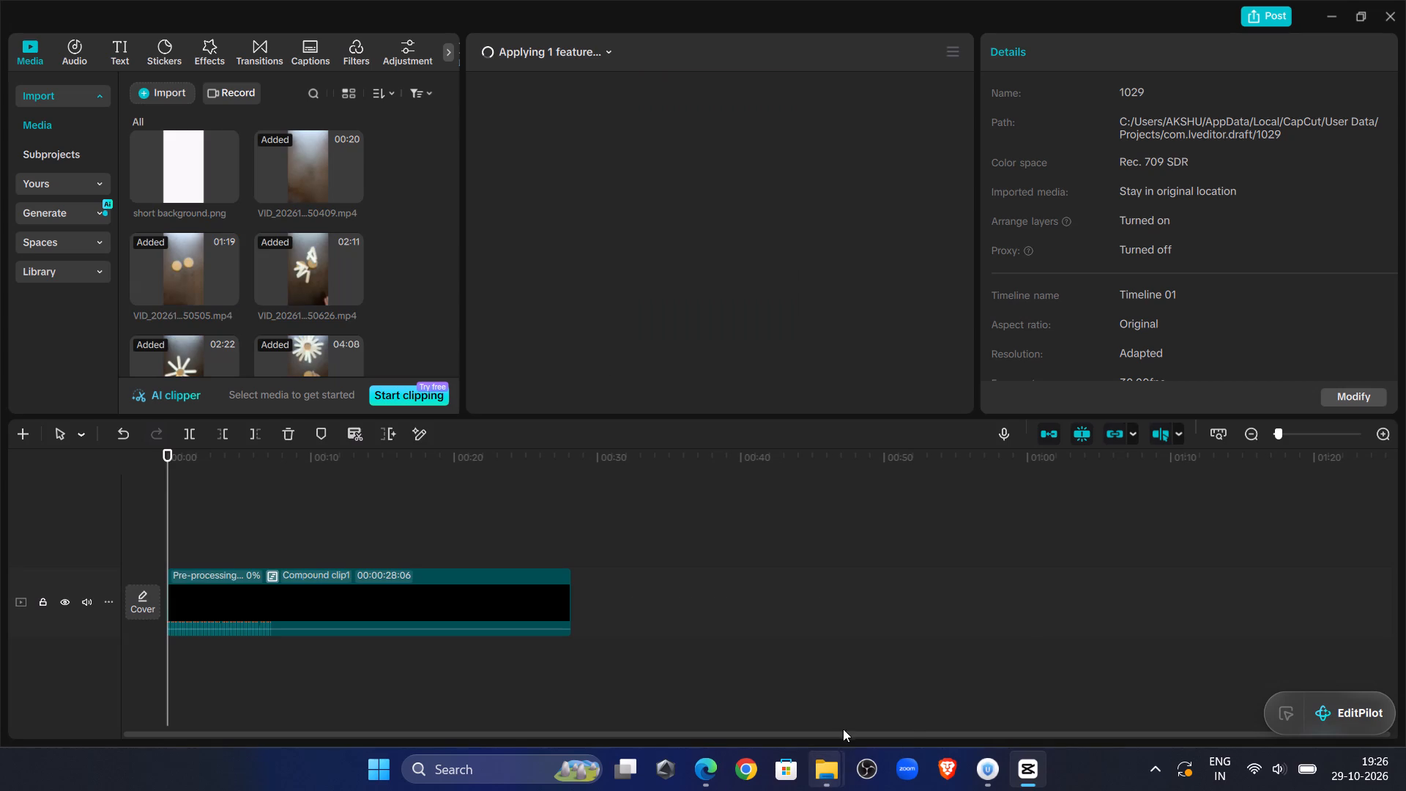
{"action": "left_click", "coordinate": [885, 681]}
{"action": "left_click_drag", "start_coordinate": [466, 18], "coordinate": [804, 233]}
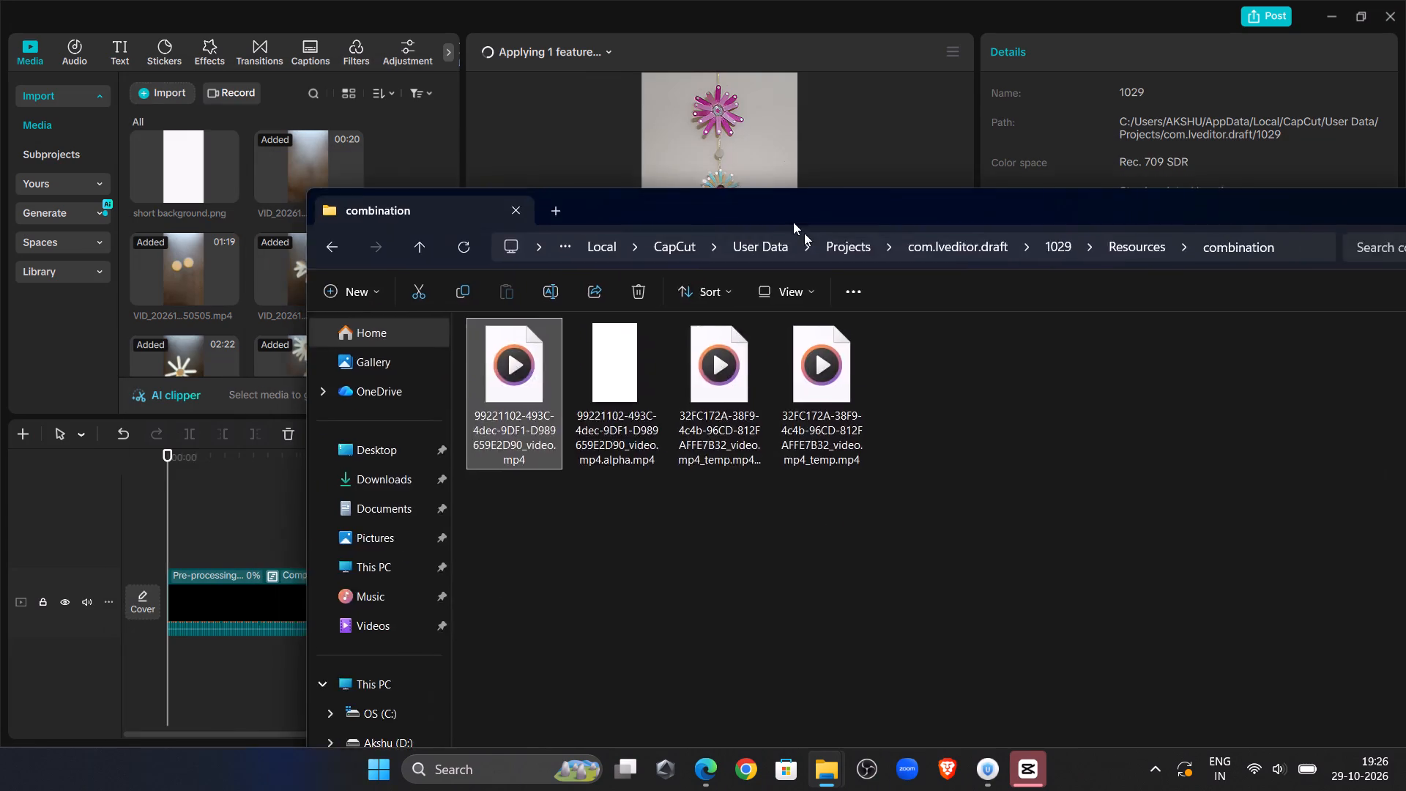
{"action": "left_click_drag", "start_coordinate": [804, 233], "coordinate": [948, 341]}
{"action": "left_click_drag", "start_coordinate": [661, 502], "coordinate": [251, 273]}
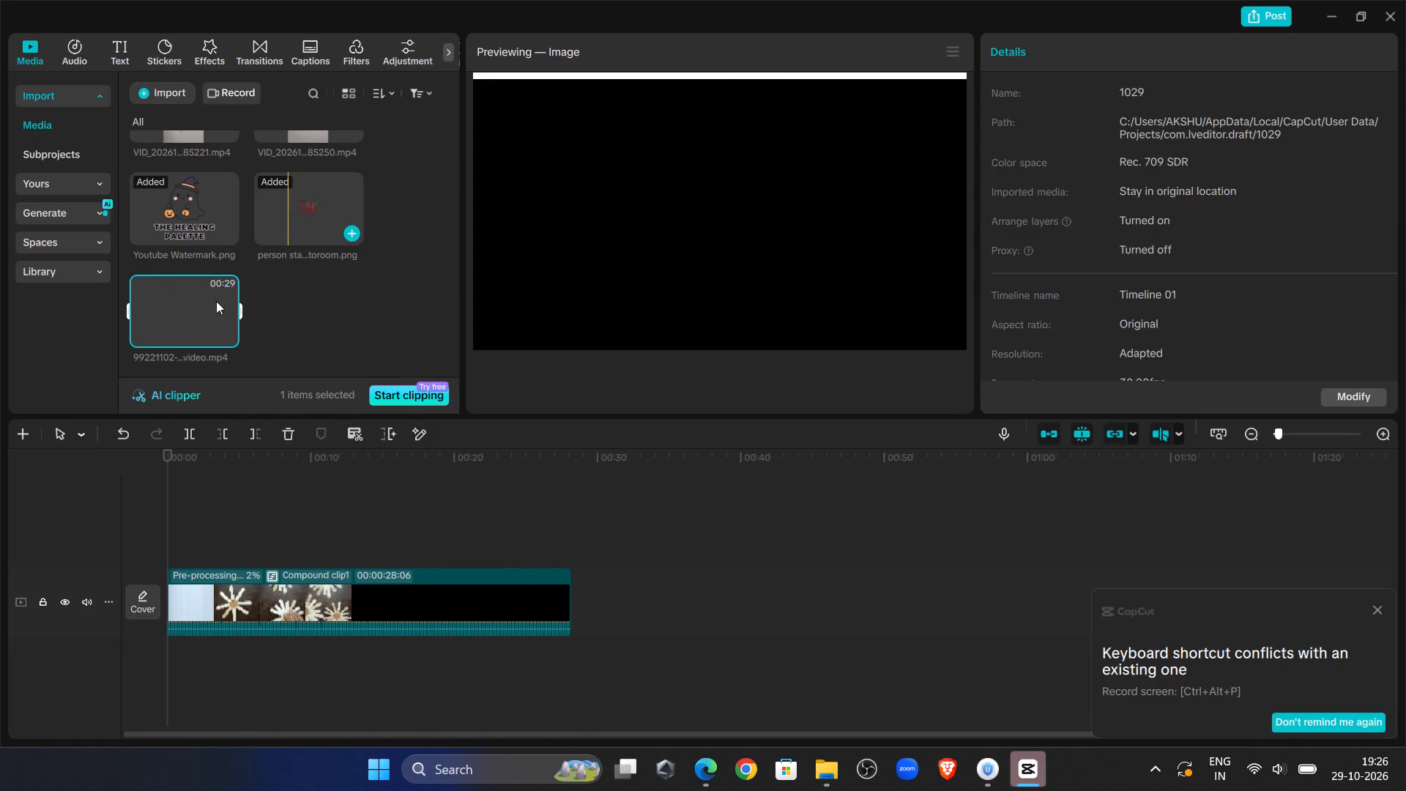
Replace Compound clip1 on the timeline with the imported 99221102 _video.mp4 file.
{"action": "left_click_drag", "start_coordinate": [193, 308], "coordinate": [357, 590]}
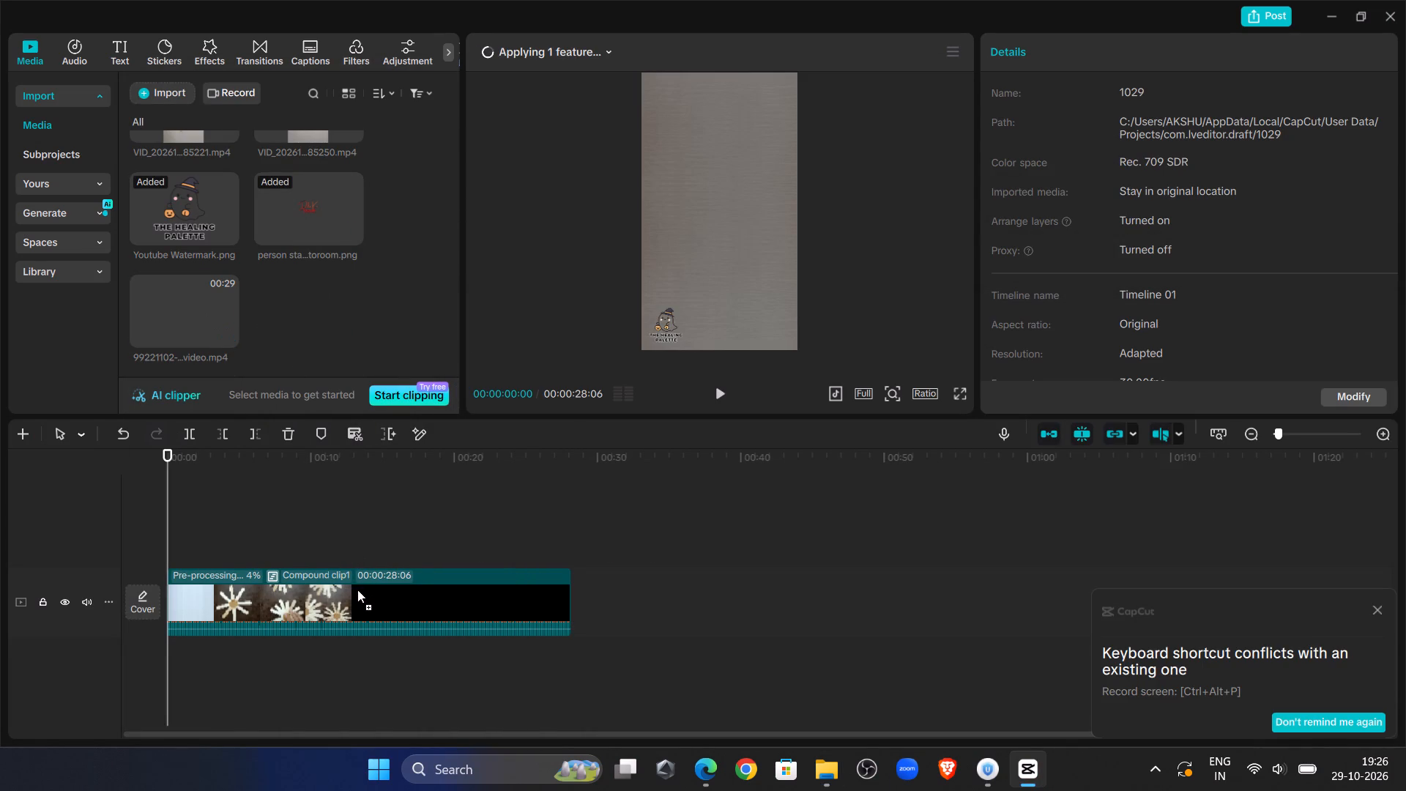
{"action": "left_click_drag", "start_coordinate": [357, 590], "coordinate": [362, 593]}
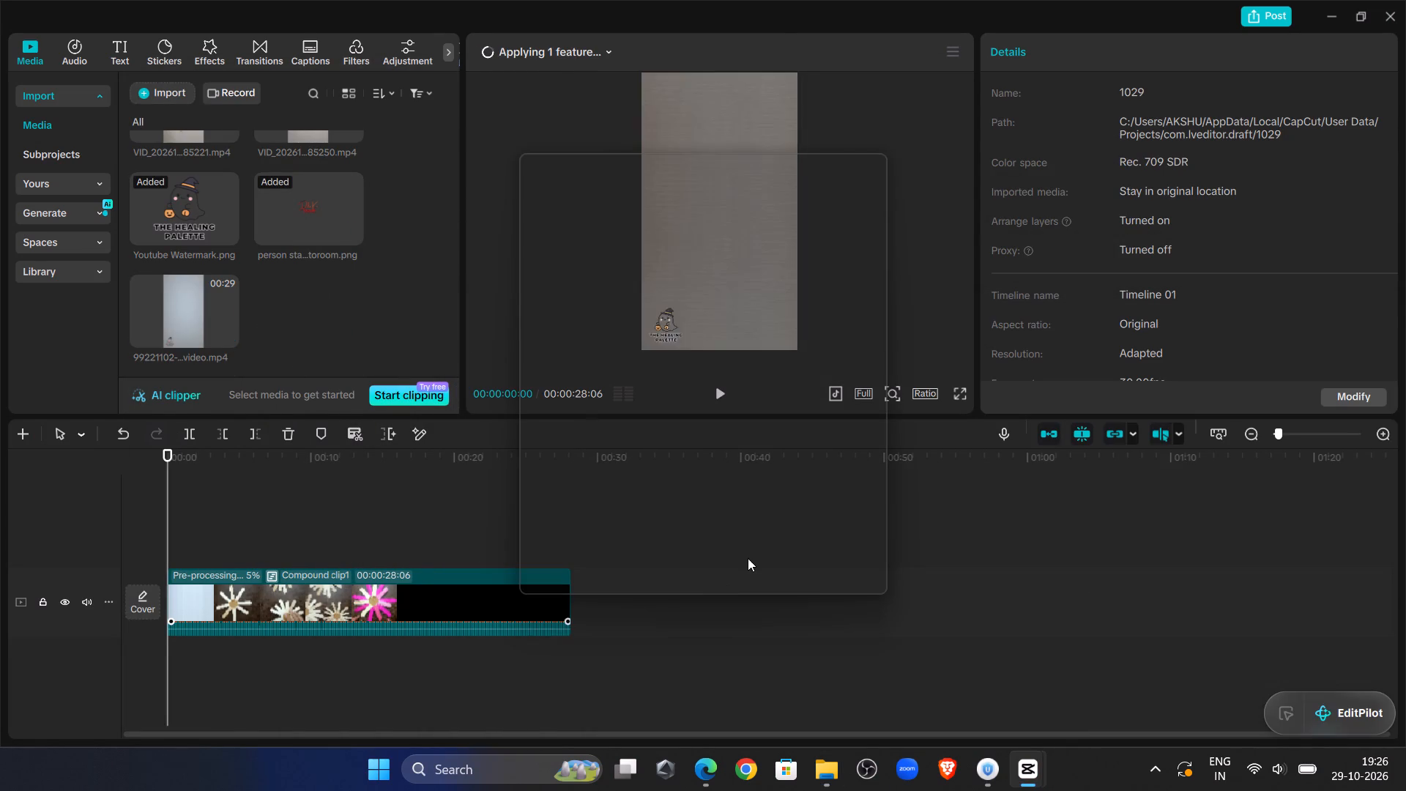
{"action": "left_click", "coordinate": [745, 560]}
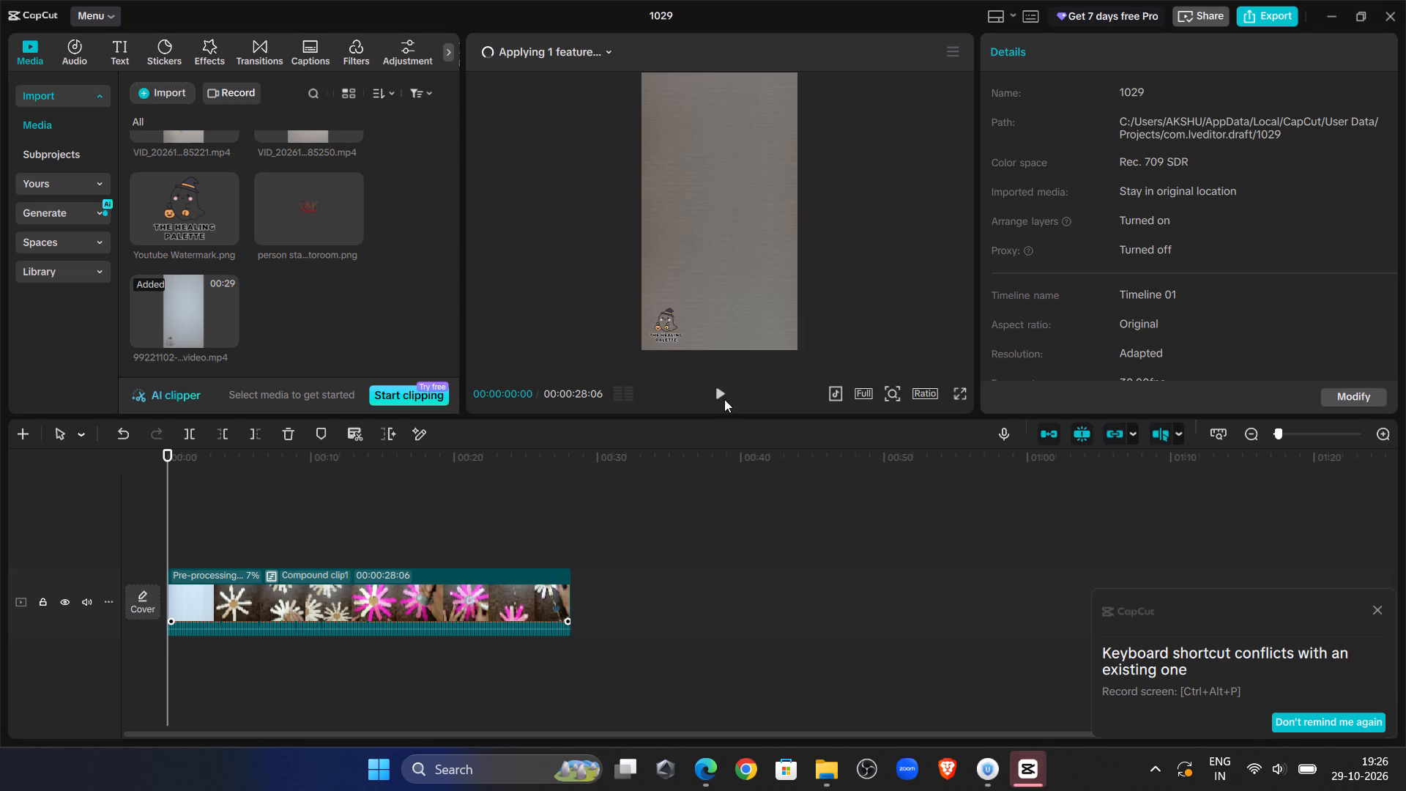
Play the replaced clip from its start and near its end to check it in the preview.
{"action": "left_click", "coordinate": [722, 403]}
{"action": "left_click", "coordinate": [720, 396]}
{"action": "left_click", "coordinate": [720, 396]}
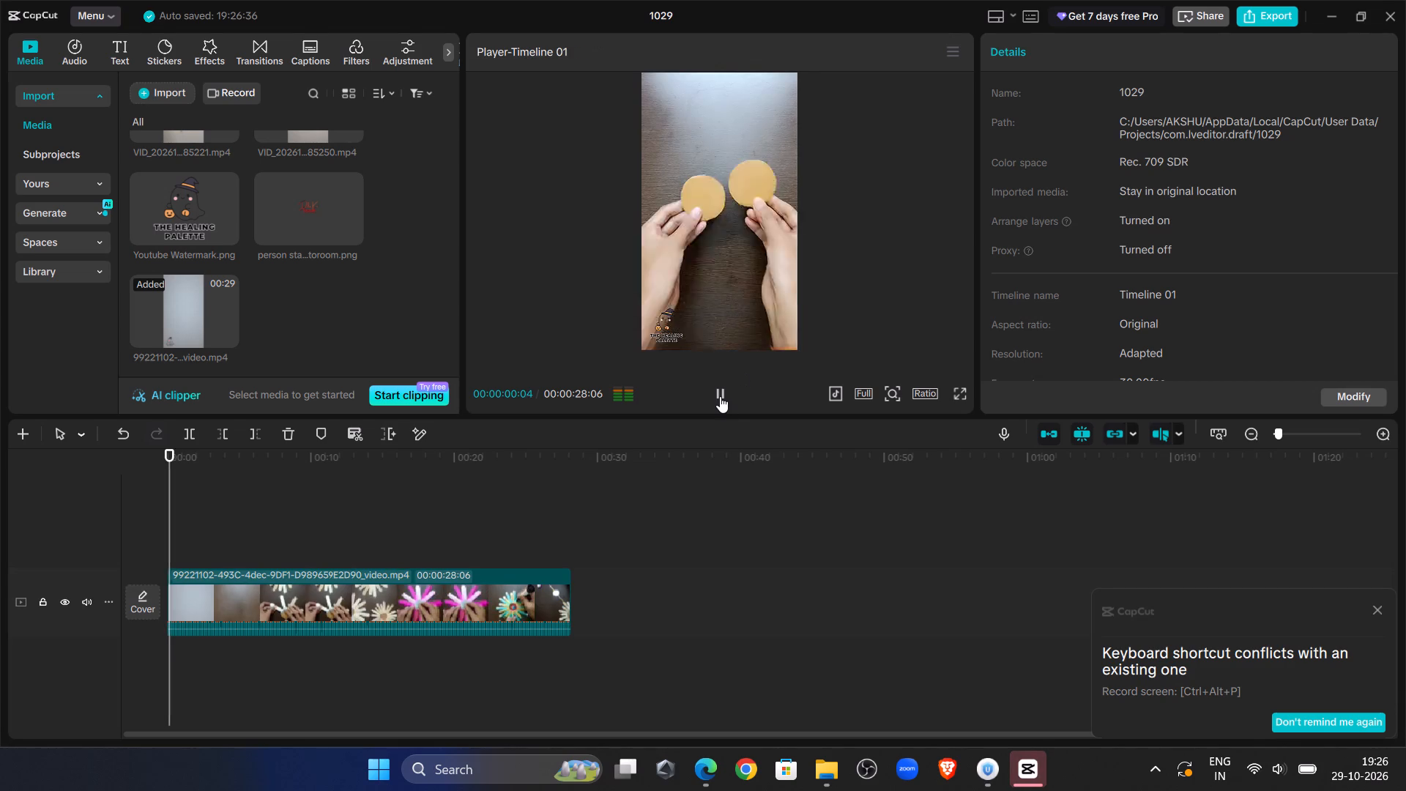
{"action": "left_click", "coordinate": [534, 511]}
{"action": "left_click", "coordinate": [723, 387]}
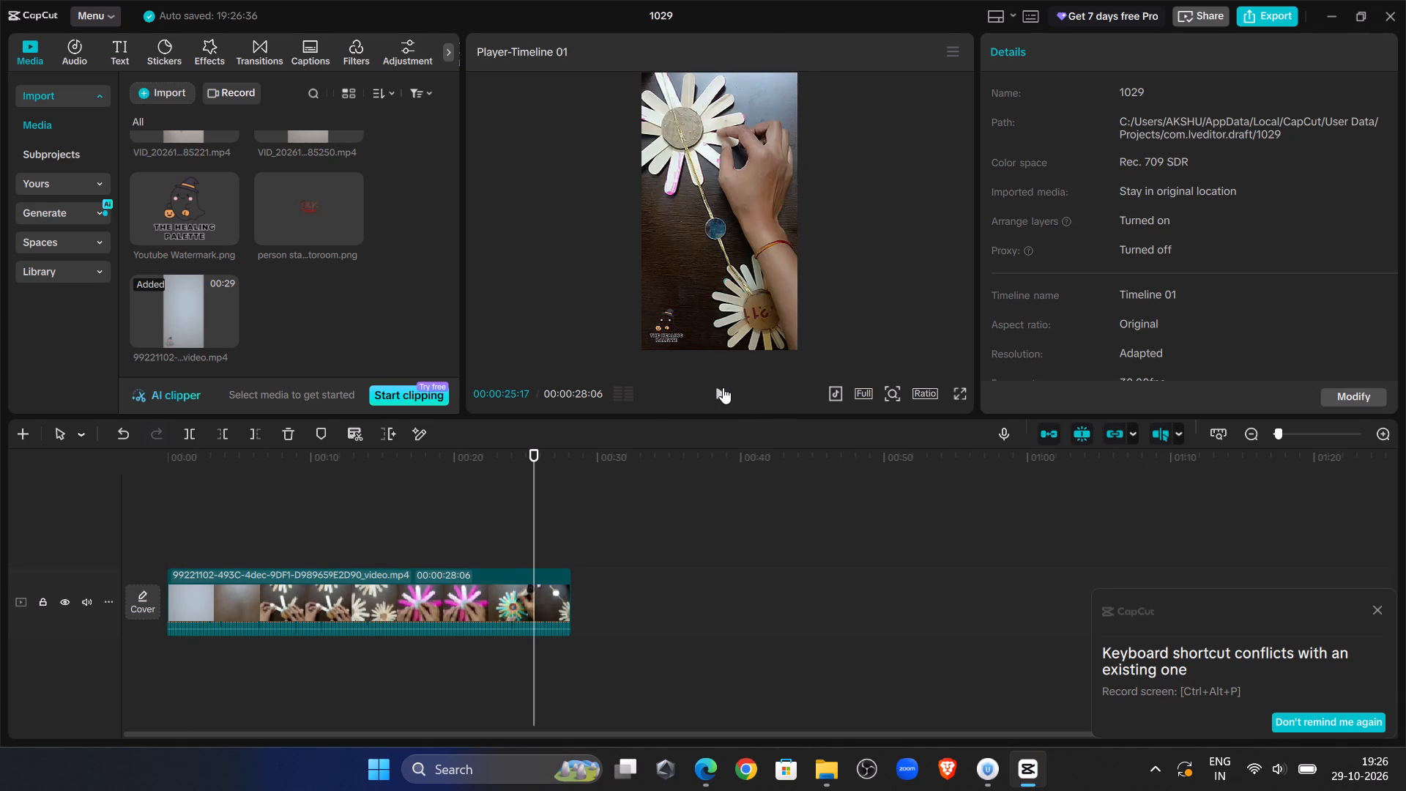
{"action": "left_click", "coordinate": [723, 390]}
Export the video as 1029.mp4 to D:/THE HEALING PALETTE at 1080P, H.264, 30fps, and close the export dialog.
{"action": "left_click", "coordinate": [1257, 8]}
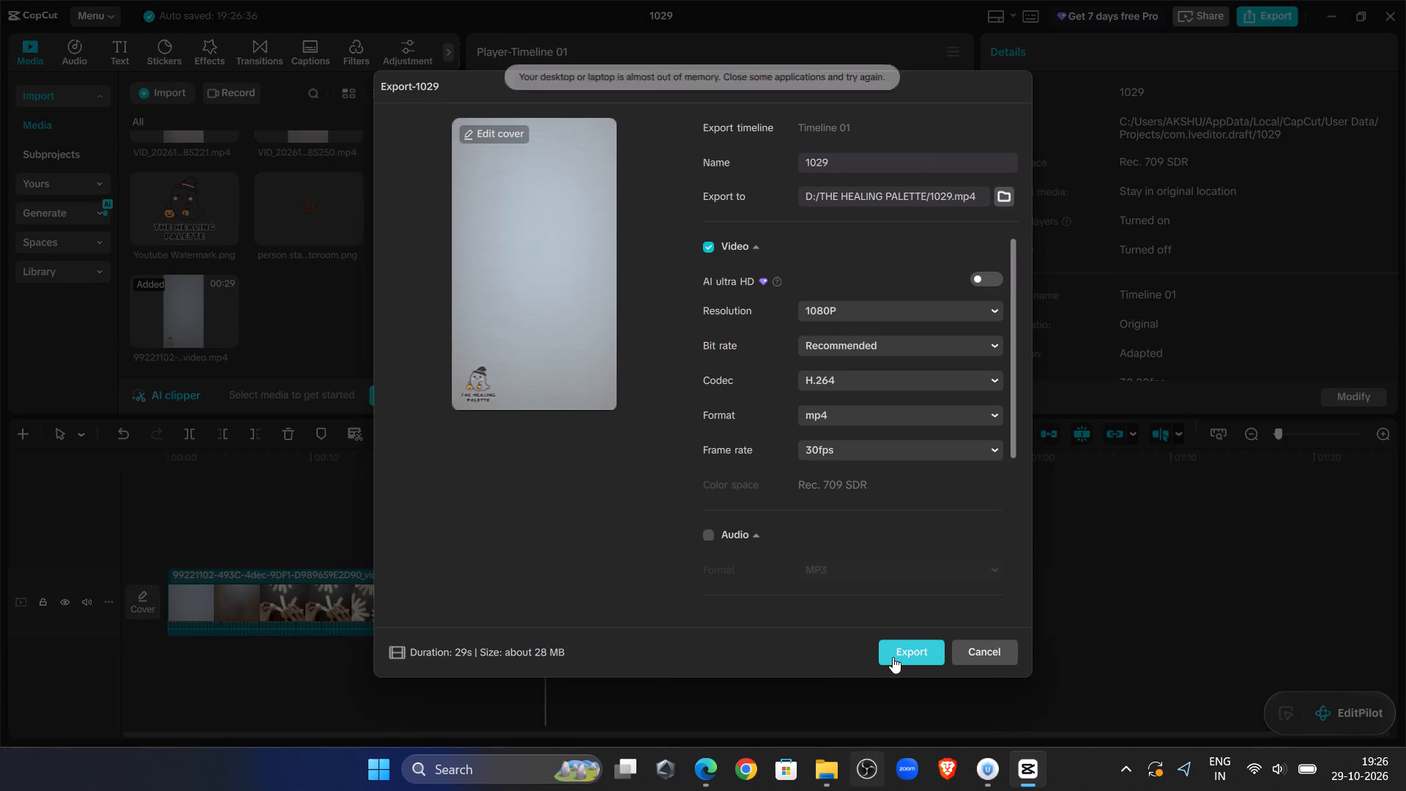
{"action": "left_click", "coordinate": [893, 657]}
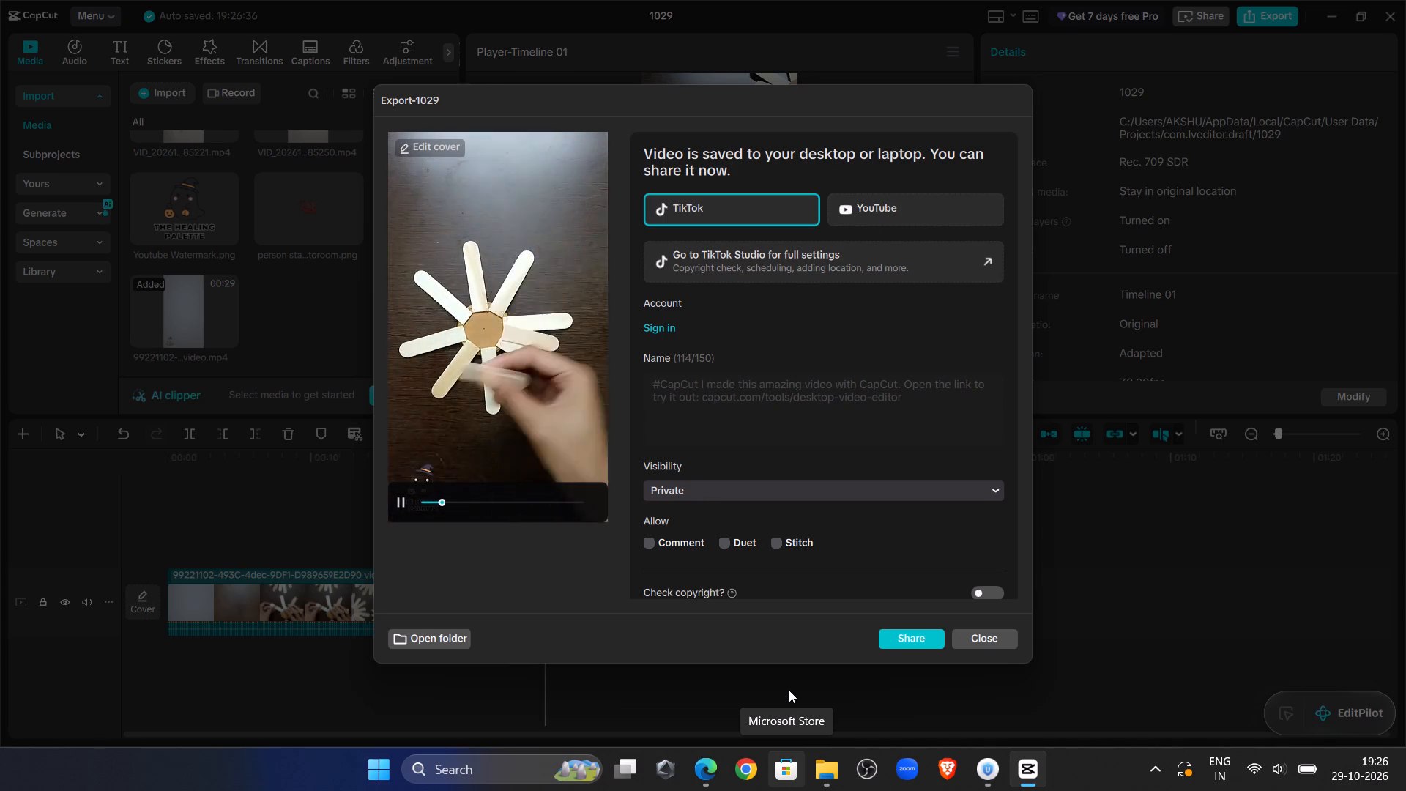
{"action": "left_click", "coordinate": [1004, 644]}
{"action": "left_click", "coordinate": [814, 781]}
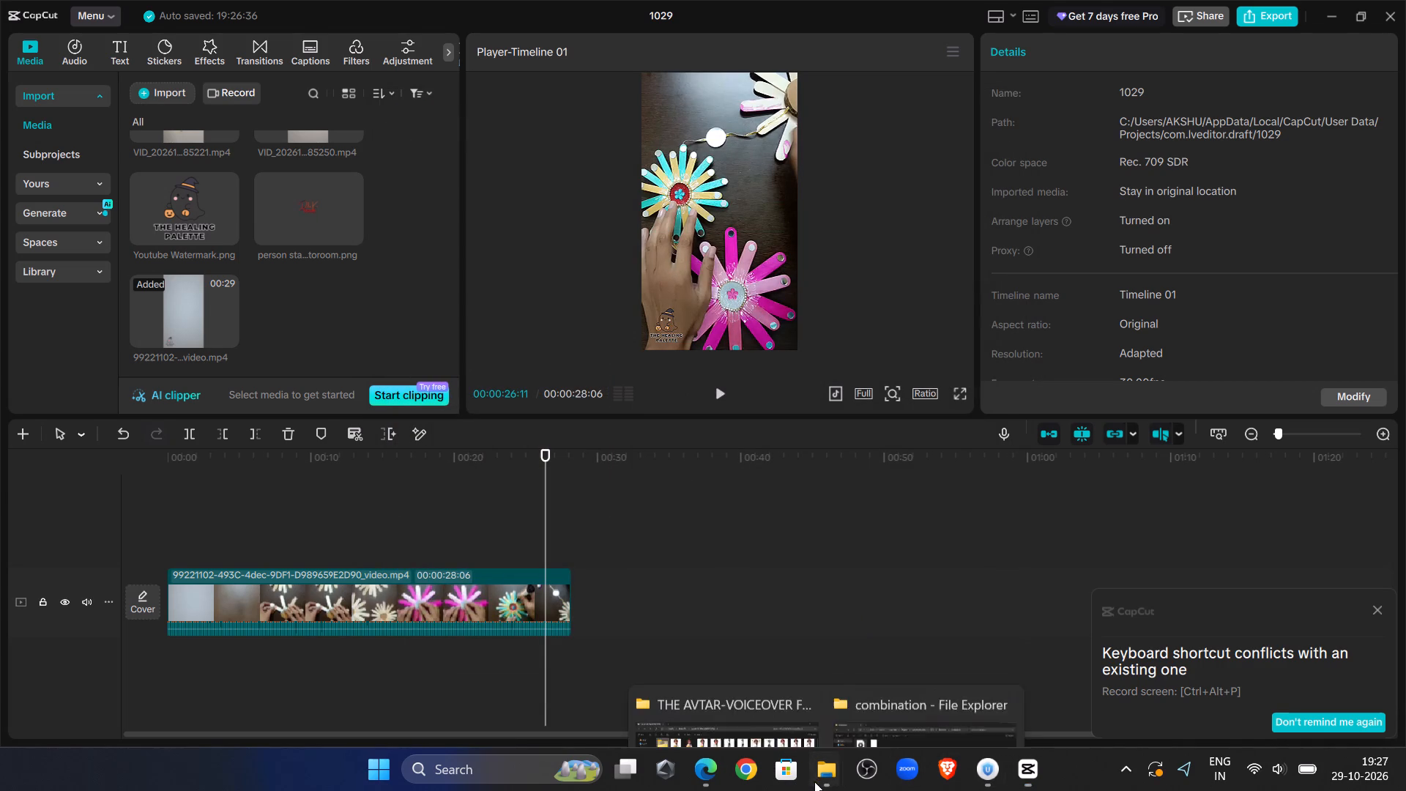
{"action": "left_click", "coordinate": [765, 664]}
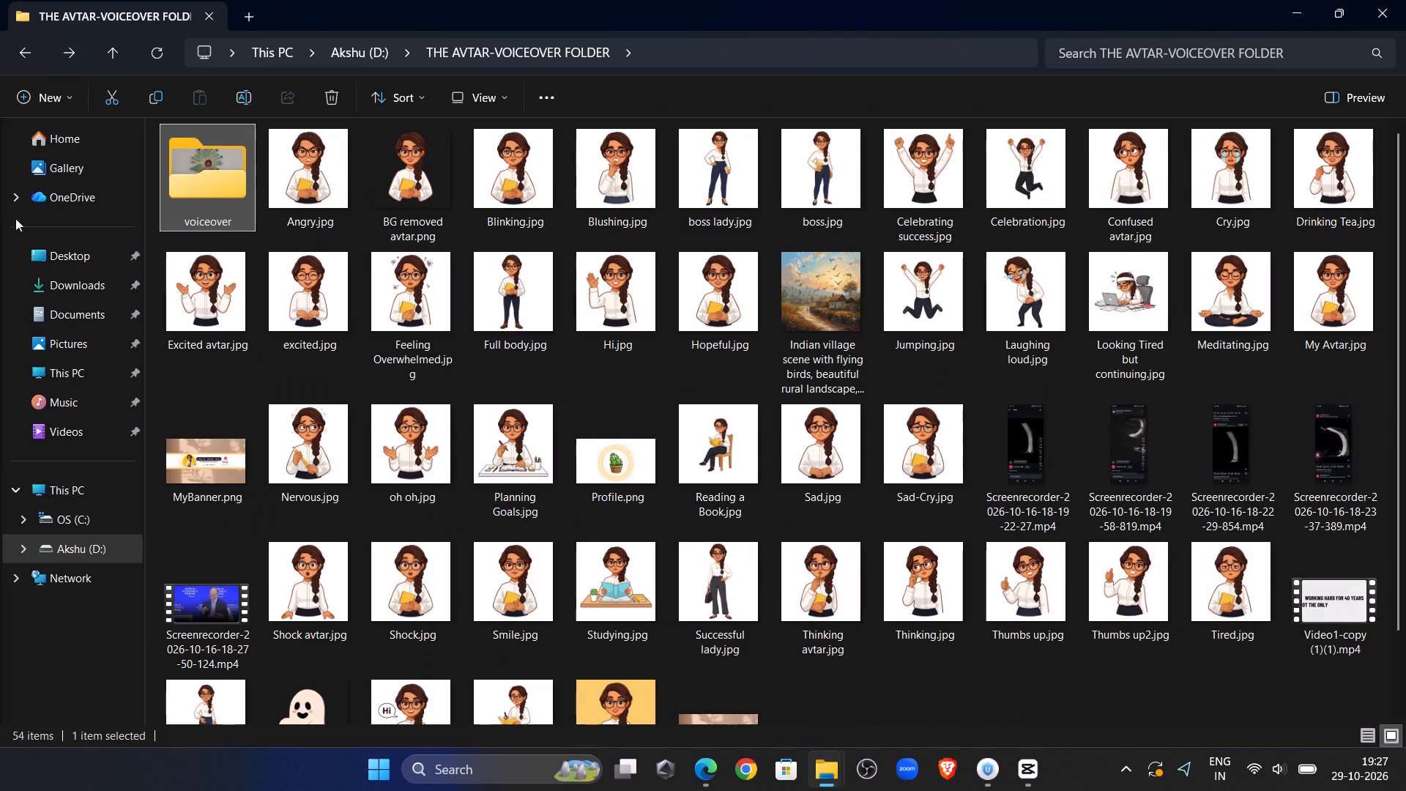
{"action": "left_click", "coordinate": [21, 53]}
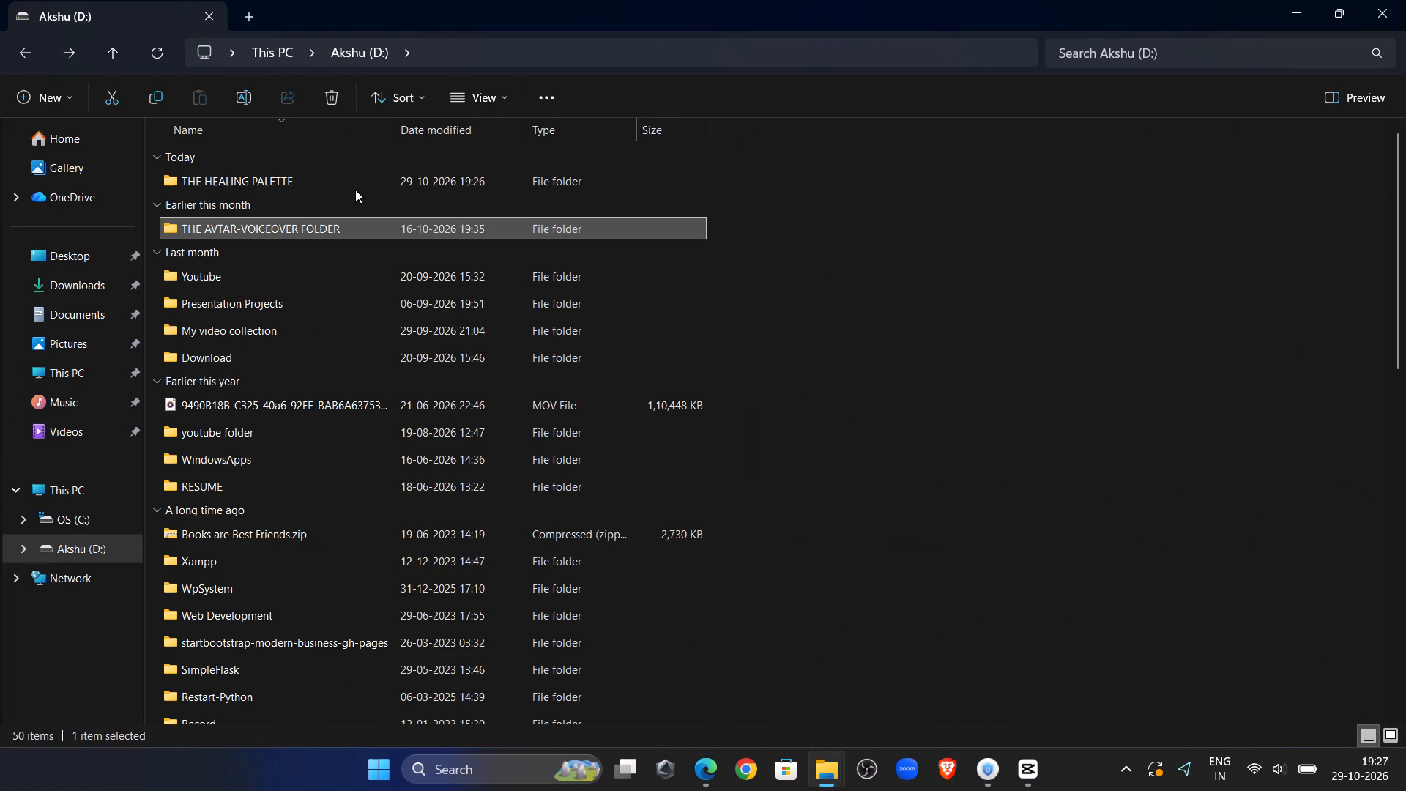
{"action": "double_click", "coordinate": [352, 186]}
{"action": "double_click", "coordinate": [617, 210]}
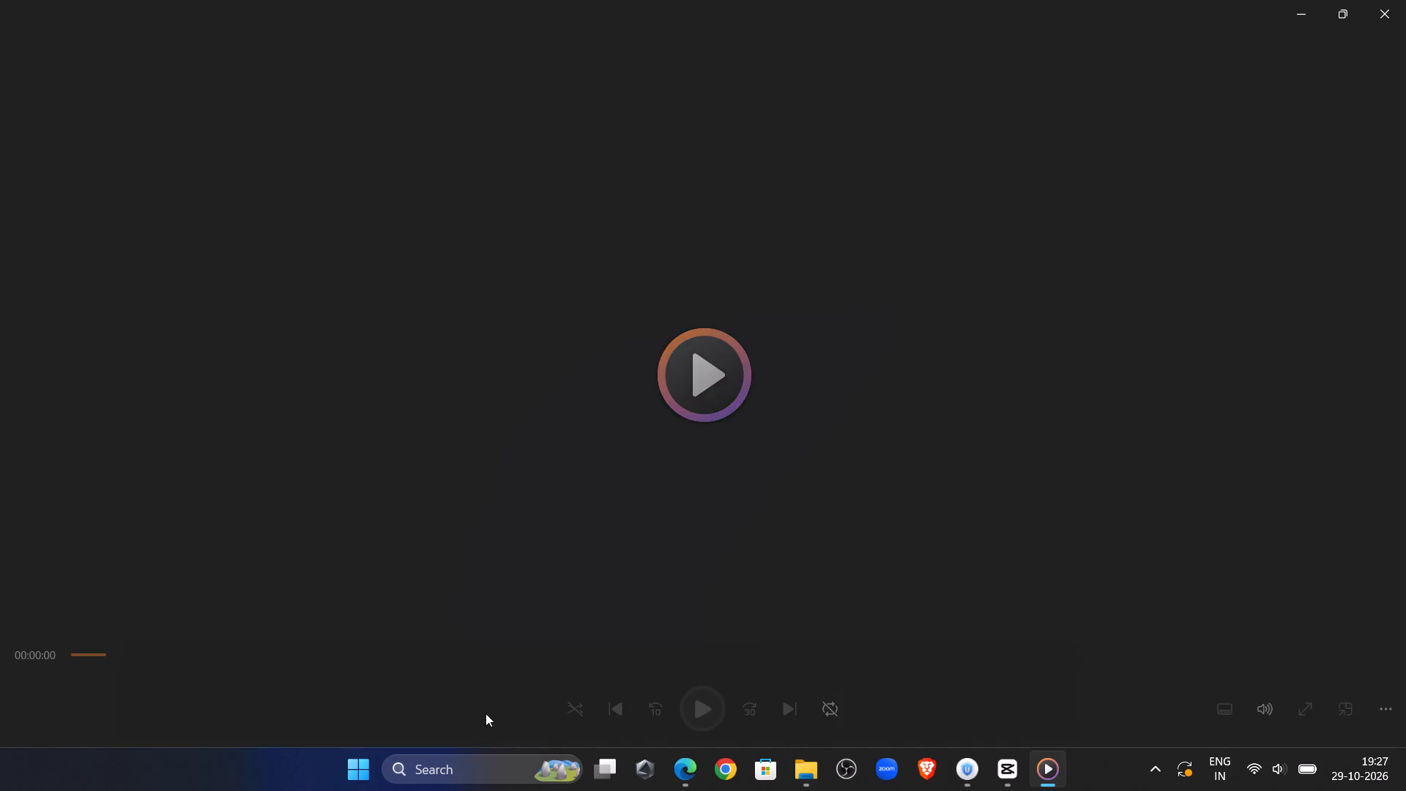
{"action": "left_click", "coordinate": [432, 656]}
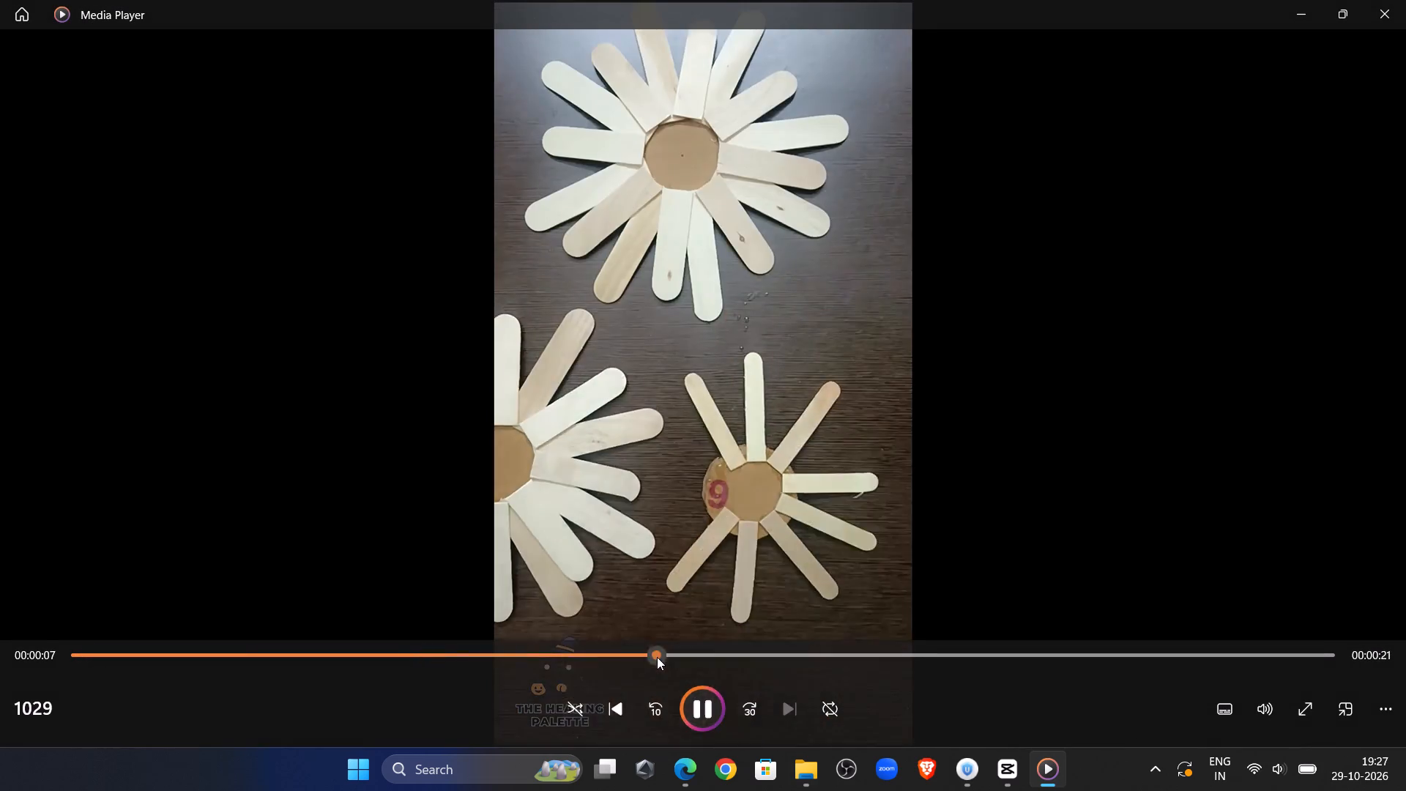
{"action": "left_click", "coordinate": [657, 657]}
{"action": "left_click", "coordinate": [907, 652]}
{"action": "left_click", "coordinate": [1093, 653]}
{"action": "left_click", "coordinate": [1216, 660]}
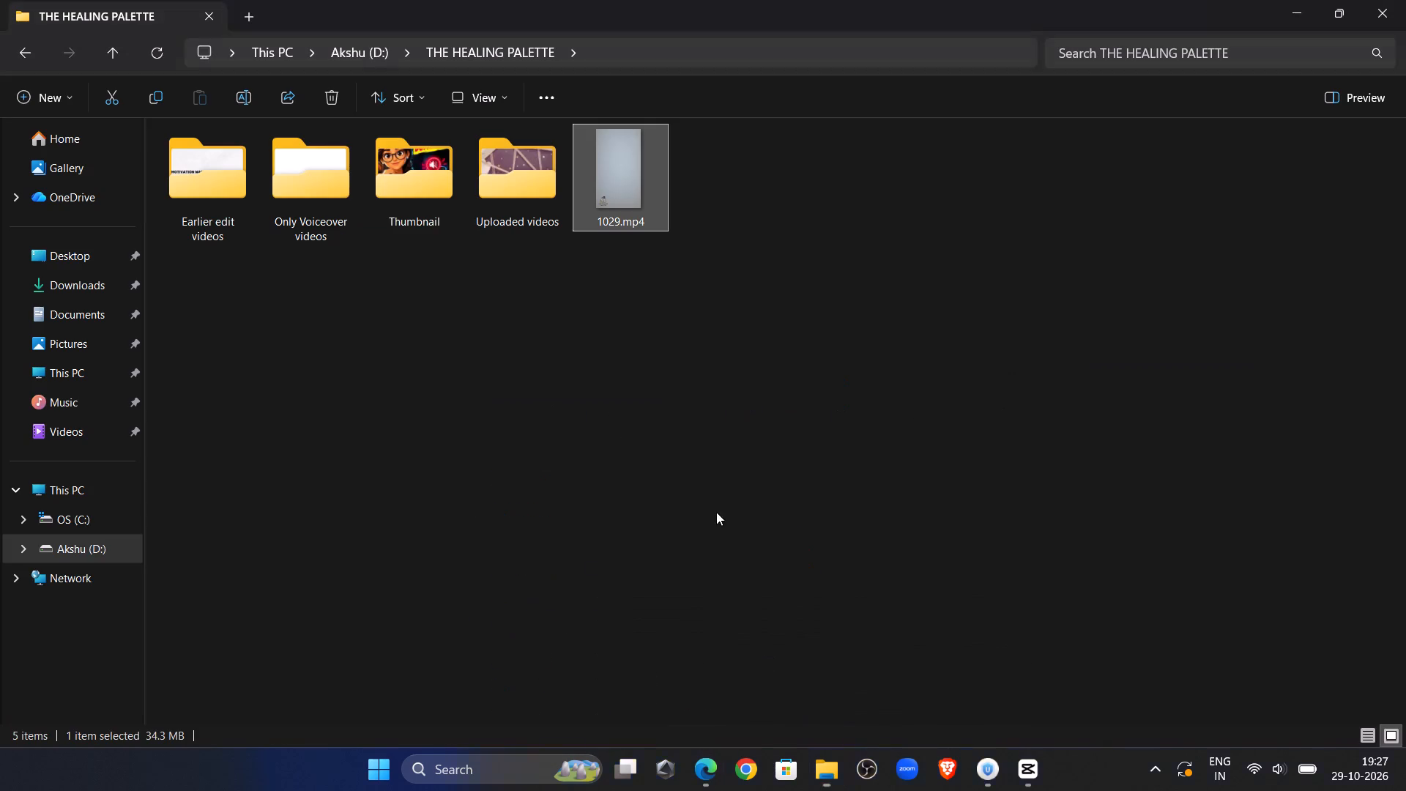
{"action": "right_click", "coordinate": [650, 178]}
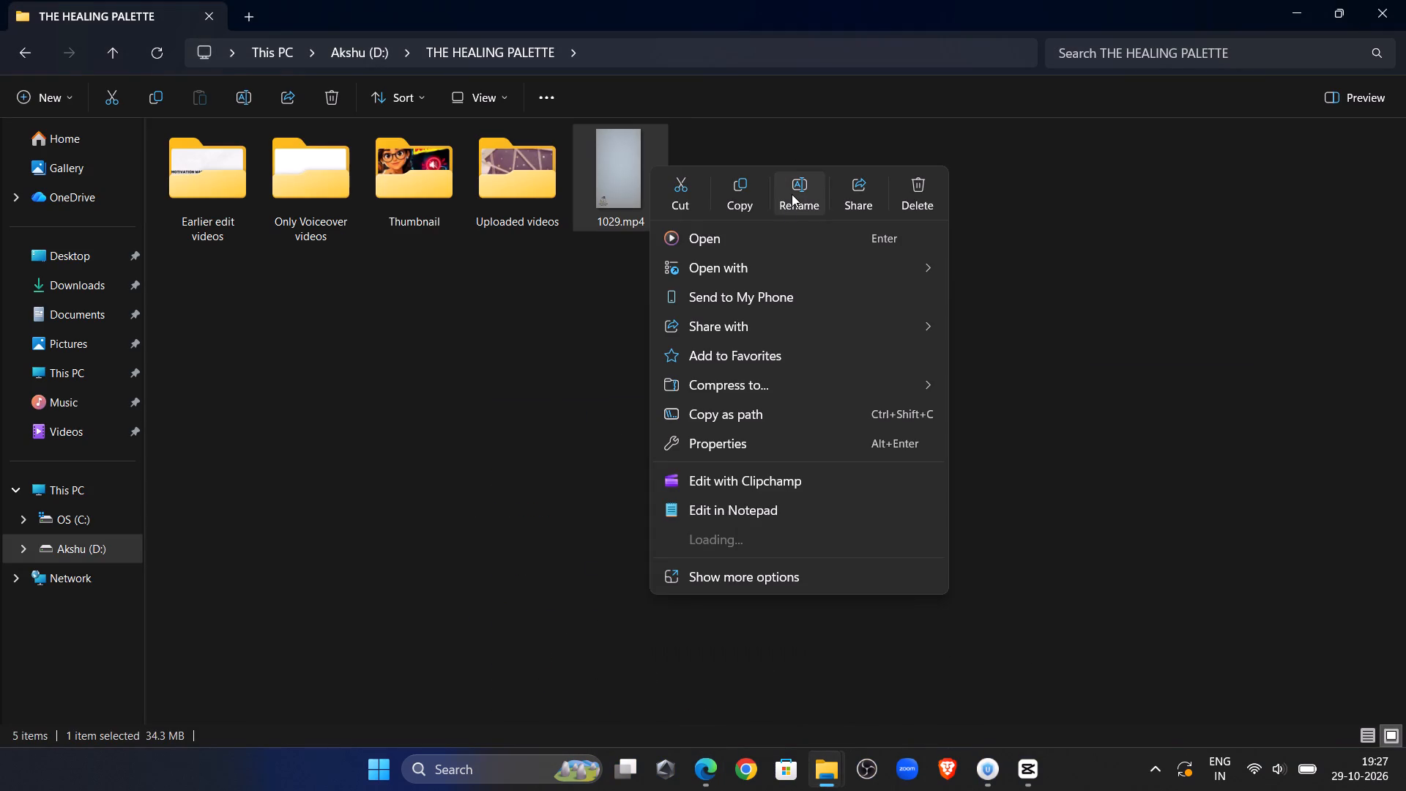
{"action": "left_click", "coordinate": [792, 194]}
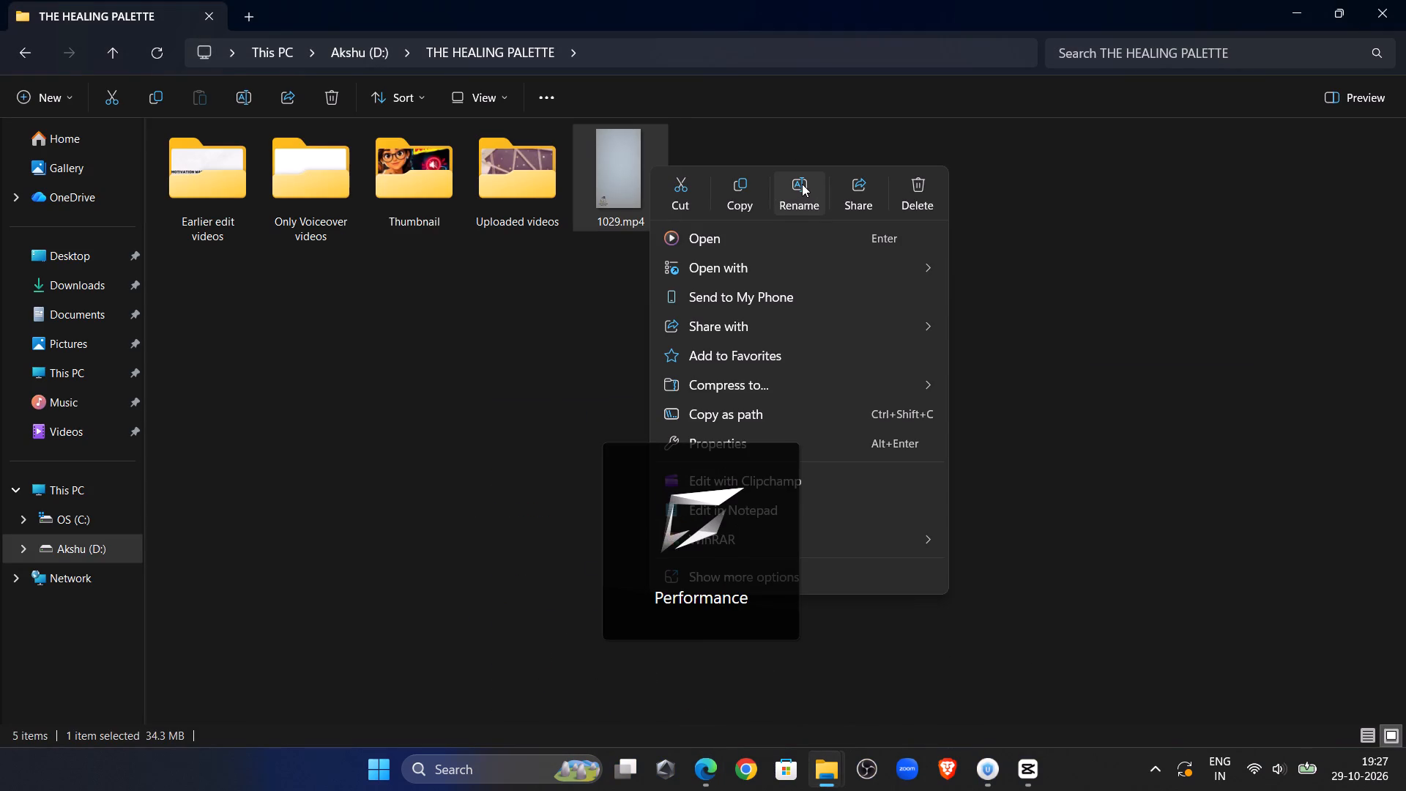
{"action": "left_click", "coordinate": [788, 187]}
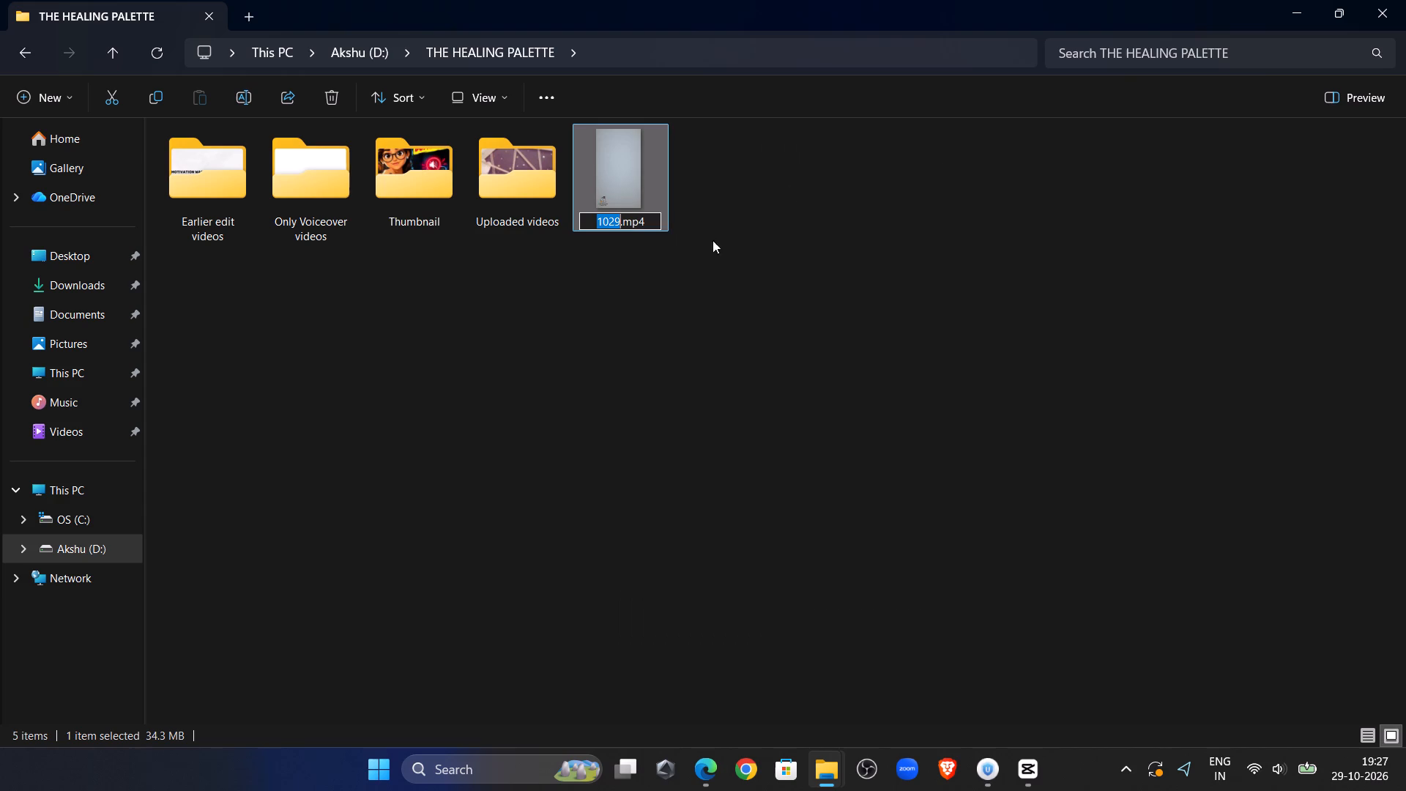
{"action": "key", "text": "ctrl+v"}
{"action": "key", "text": "BackSpace"}
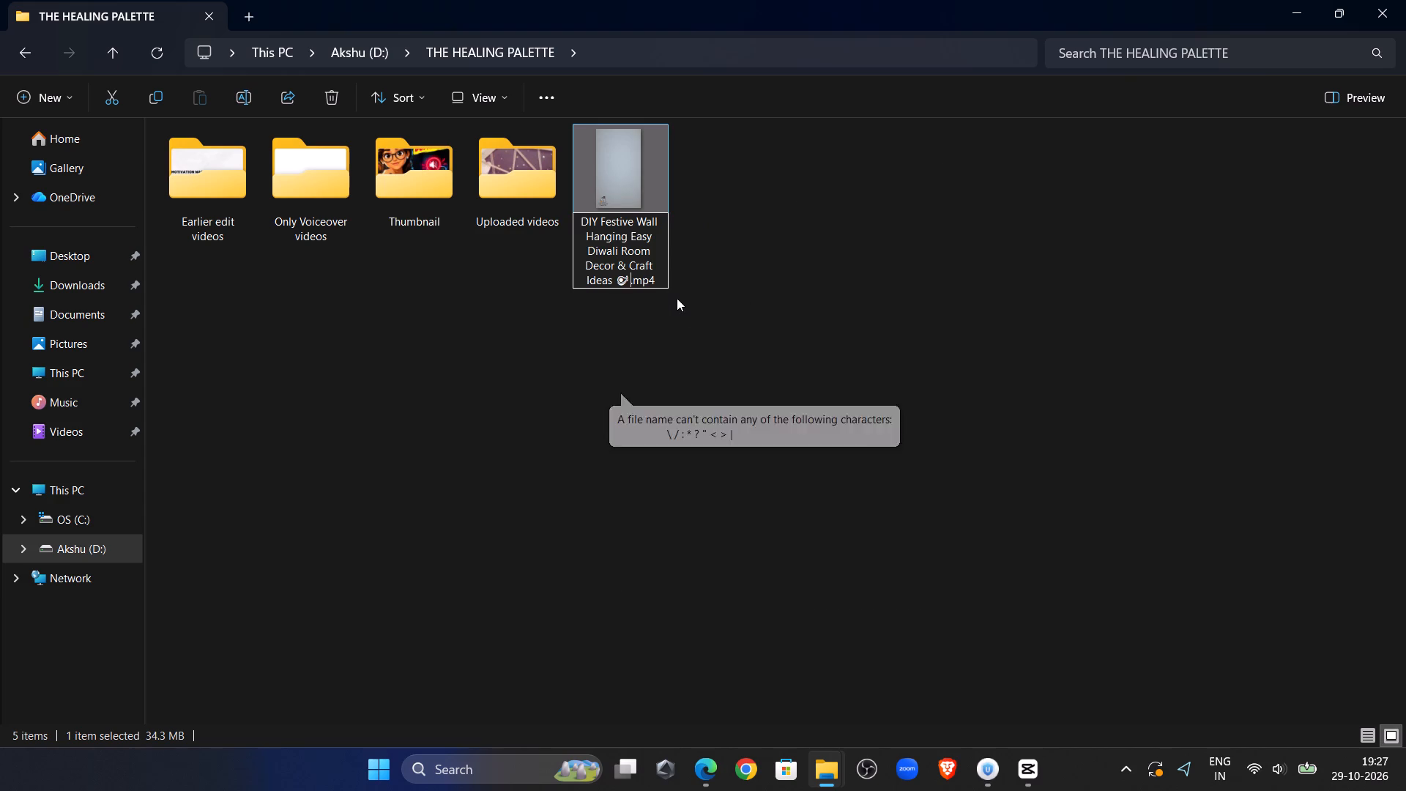
{"action": "key", "text": "BackSpace"}
{"action": "key", "text": "BackSpace"}
{"action": "key", "text": "Return"}
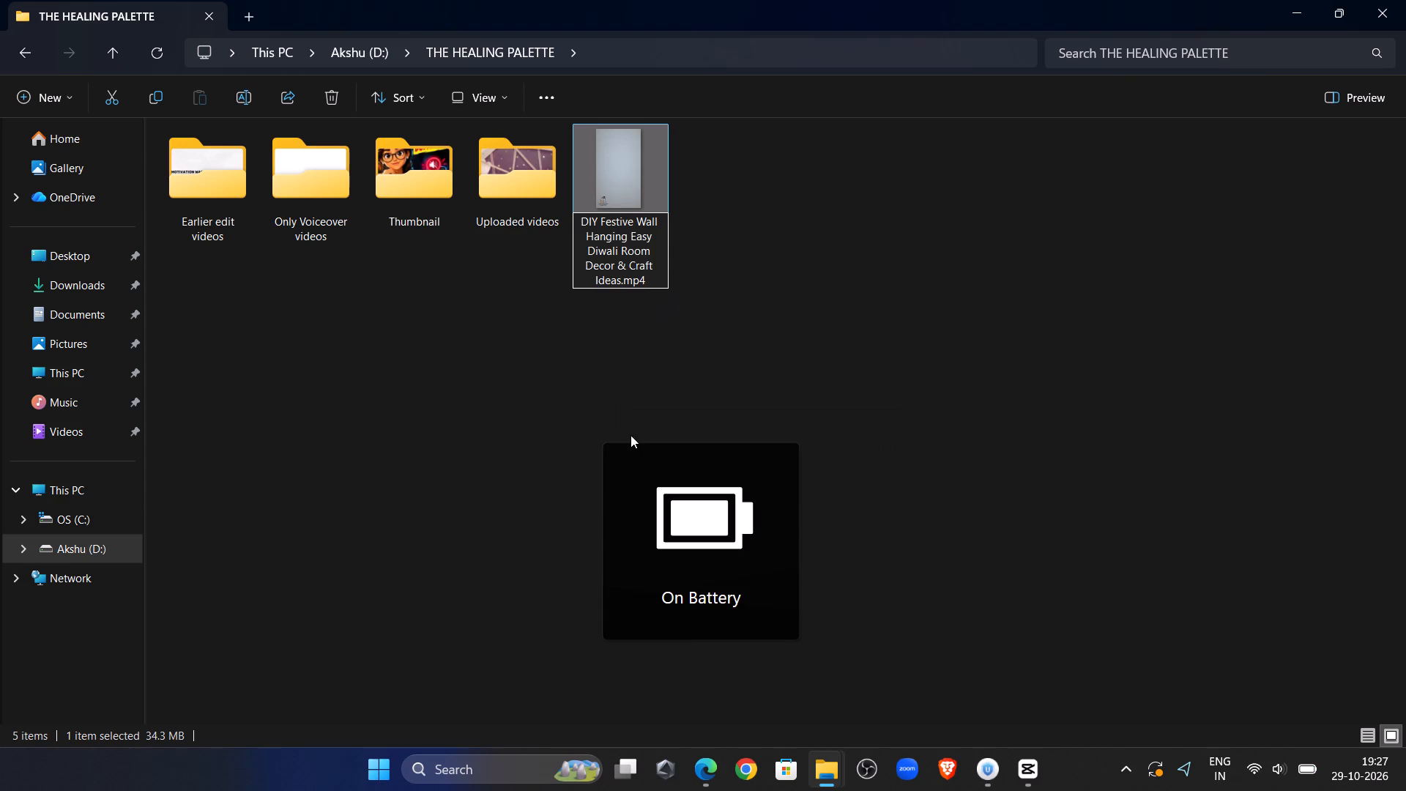
{"action": "left_click", "coordinate": [1015, 344]}
Switch to CapCut and close the 1029 project window.
{"action": "left_click", "coordinate": [1049, 768]}
{"action": "left_click", "coordinate": [1035, 769]}
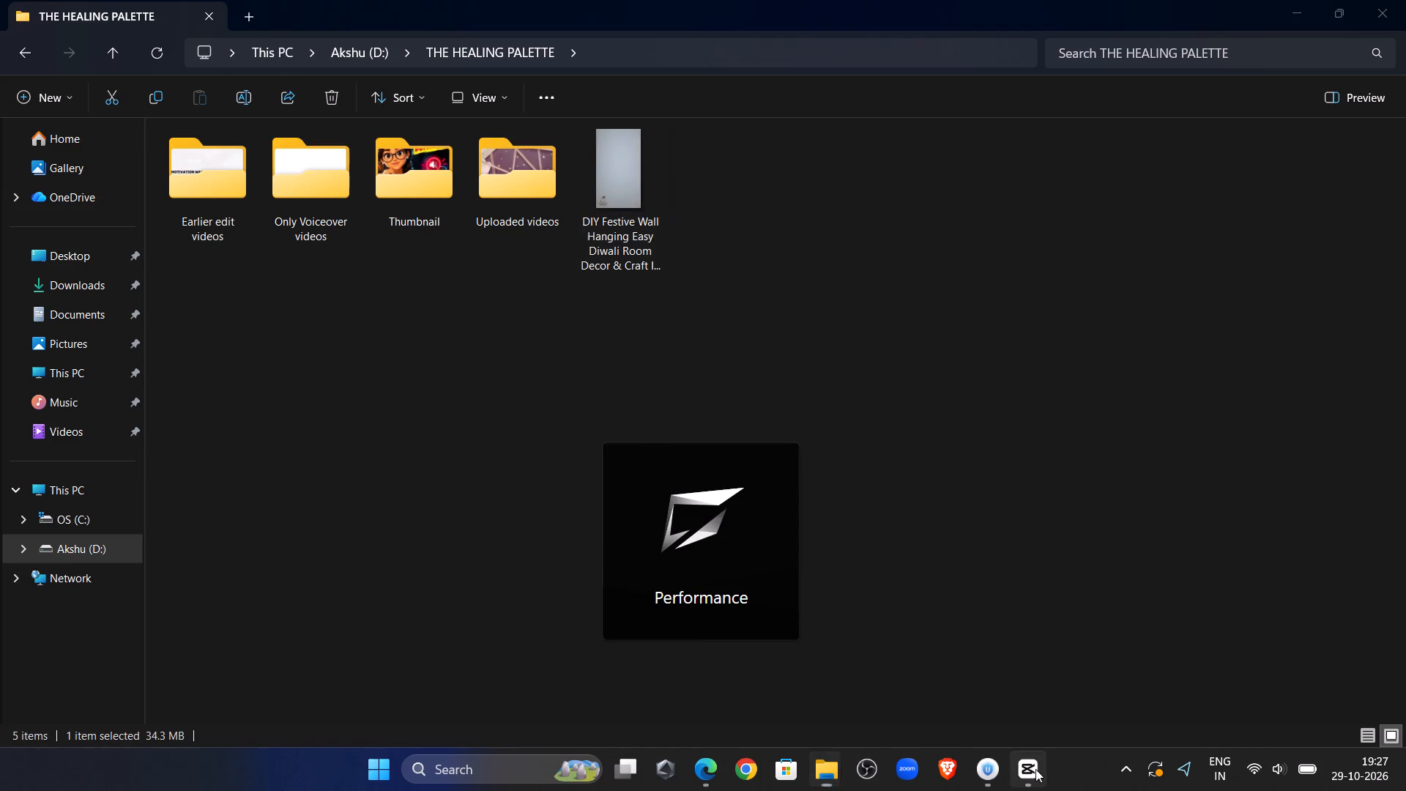
{"action": "left_click", "coordinate": [1385, 15]}
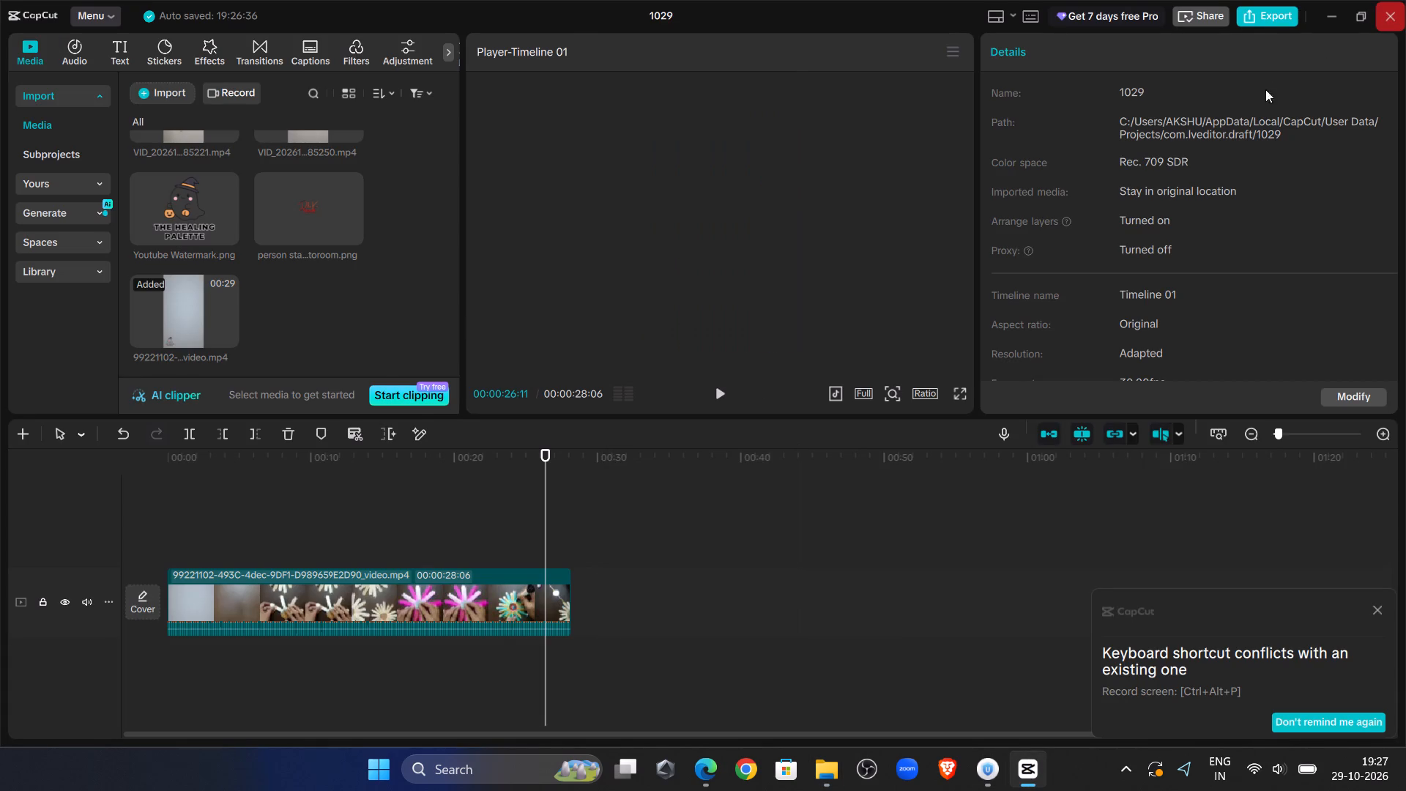
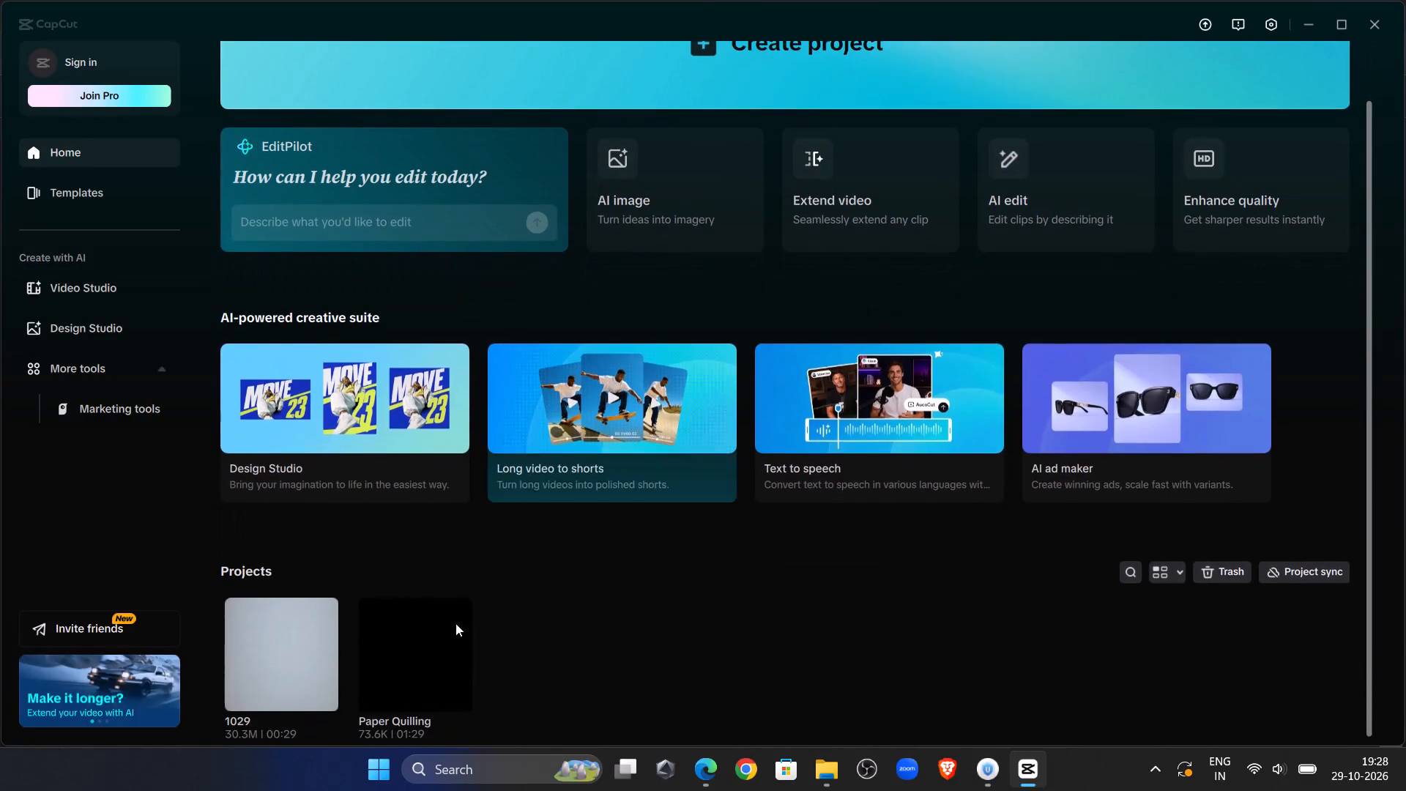
Open project 1029, dismiss the Link media request without linking anything, and close the project.
{"action": "double_click", "coordinate": [302, 623]}
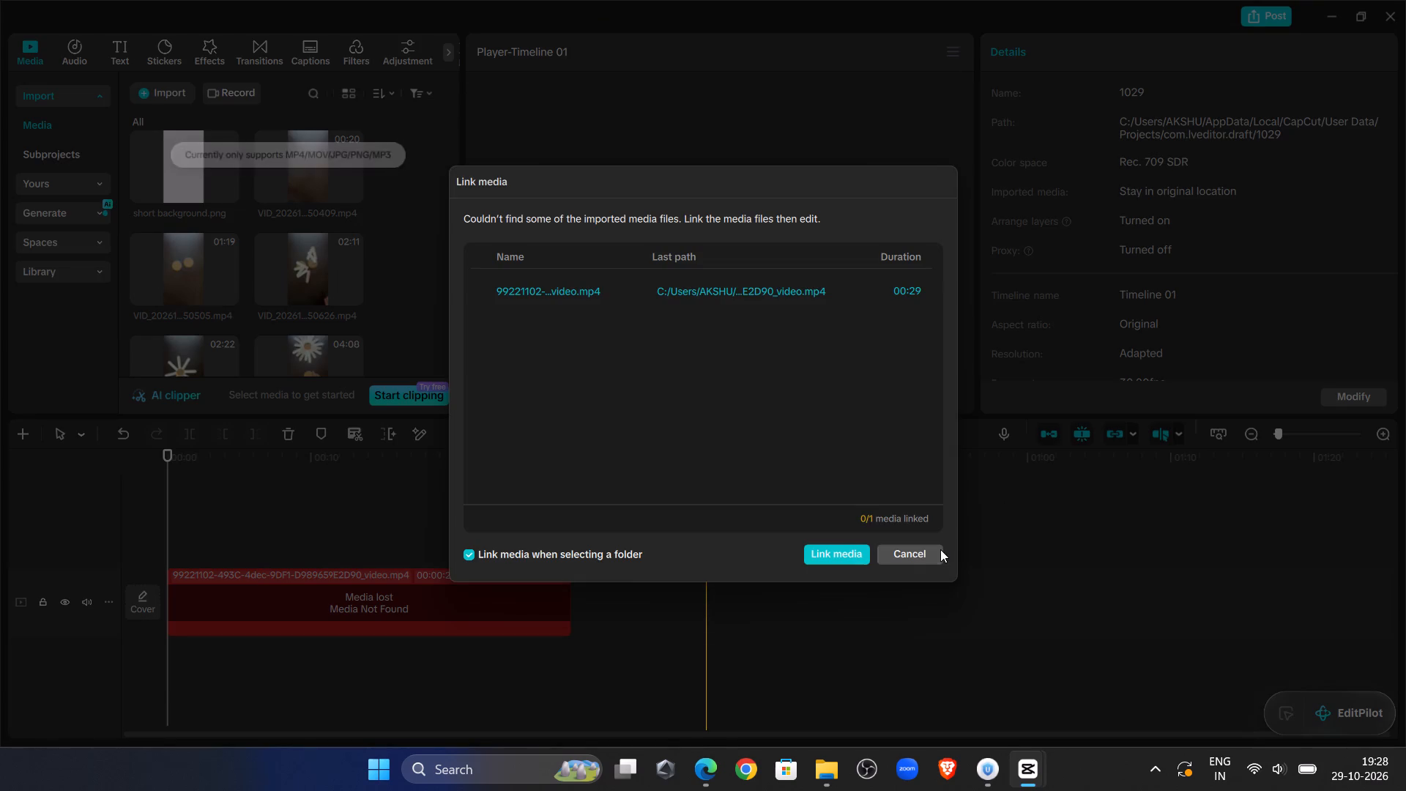
{"action": "left_click", "coordinate": [935, 549]}
{"action": "left_click", "coordinate": [1393, 14]}
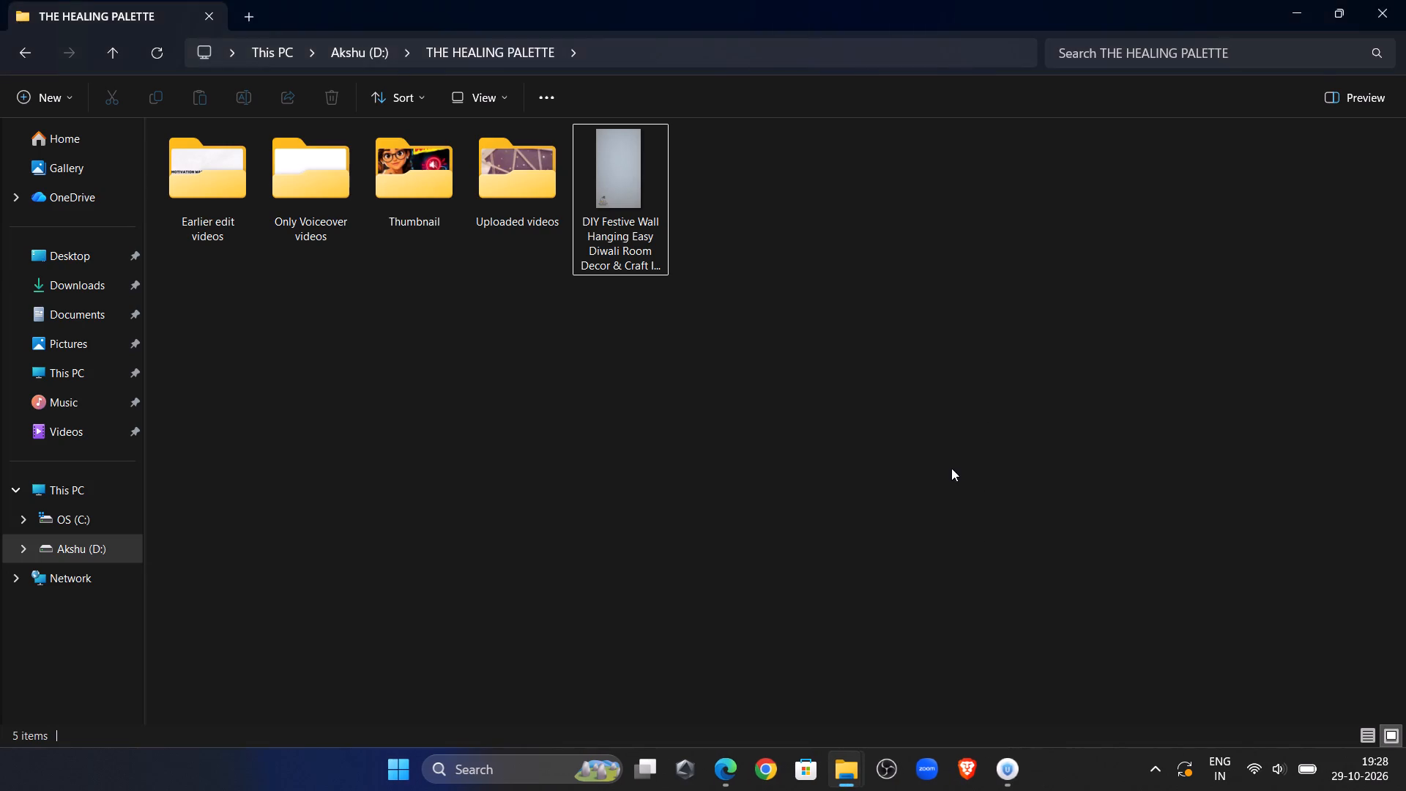
Move project 1029 to Trash from the CapCut projects list and close CapCut.
{"action": "scroll", "coordinate": [690, 603], "scroll_direction": "down", "scroll_amount": 6}
{"action": "scroll", "coordinate": [425, 509], "scroll_direction": "down", "scroll_amount": 6}
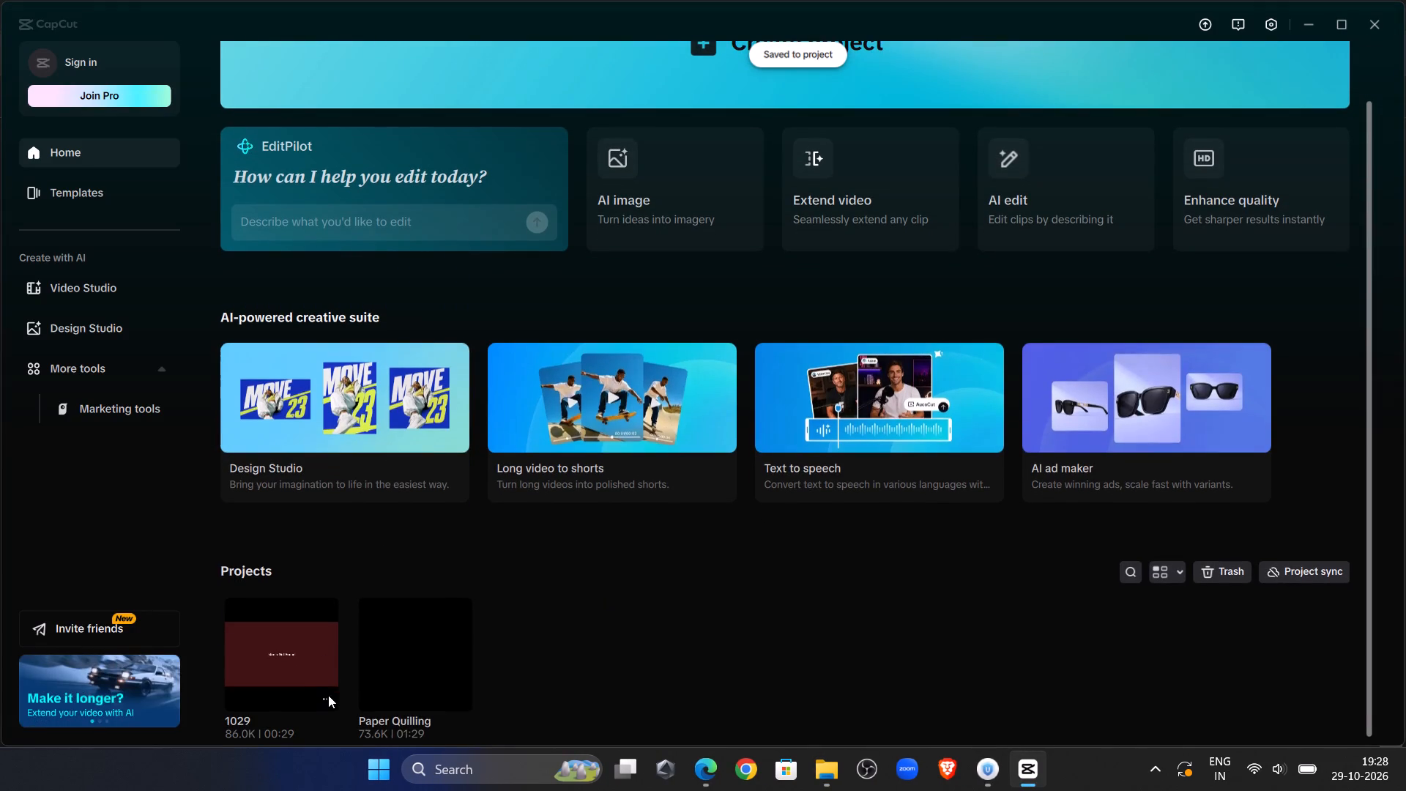
{"action": "left_click", "coordinate": [328, 695]}
{"action": "left_click", "coordinate": [354, 719]}
{"action": "left_click", "coordinate": [678, 445]}
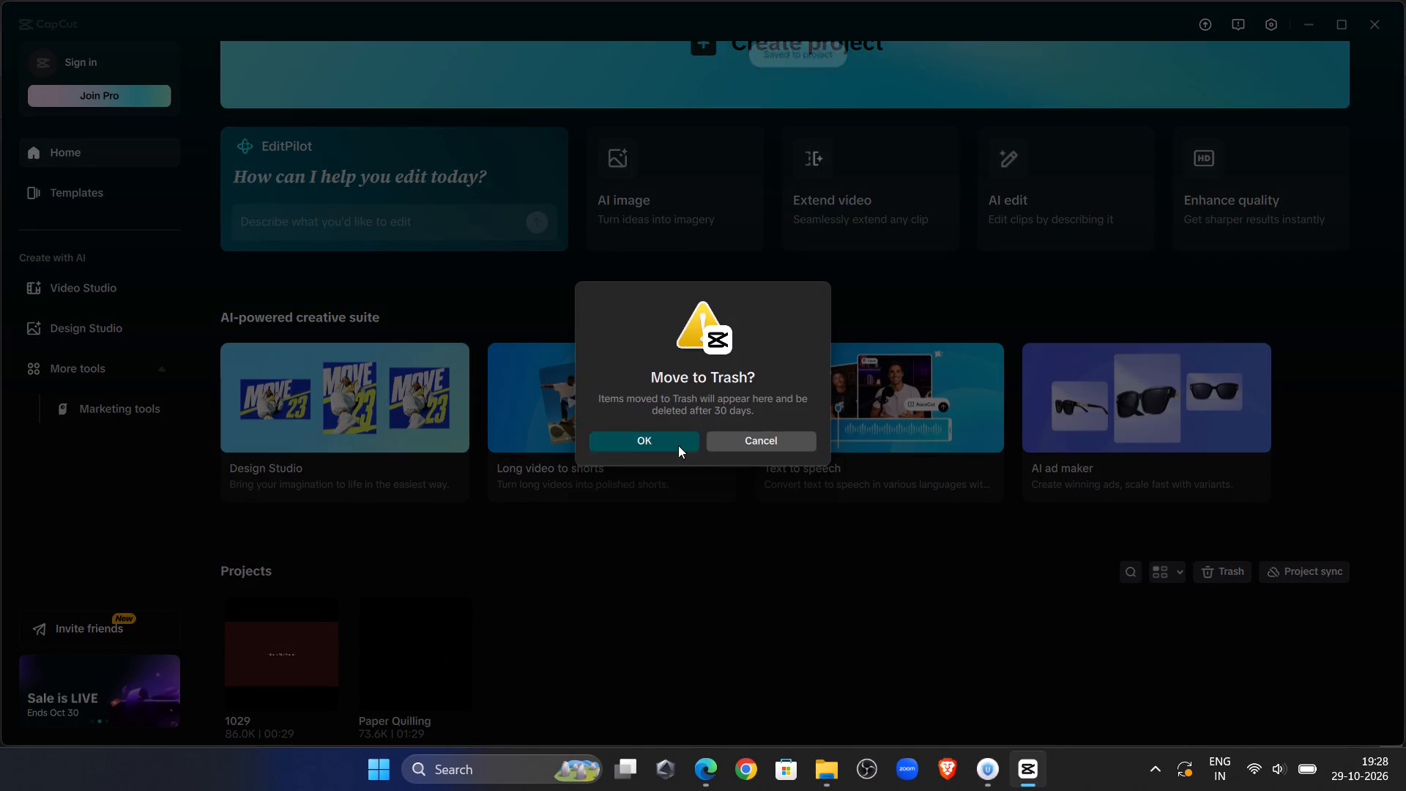
{"action": "left_click", "coordinate": [1380, 26]}
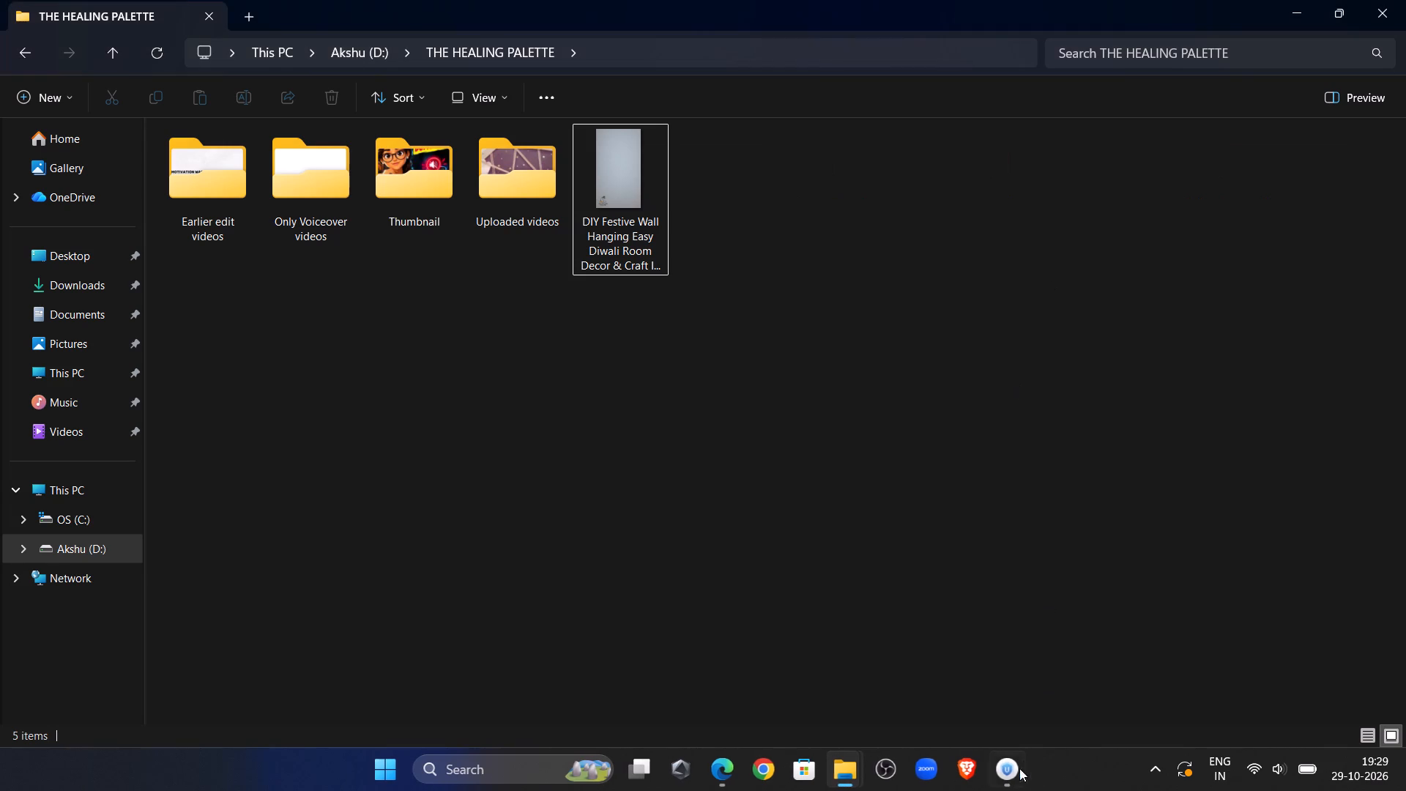
Bring up the UrbanVPN window and close it.
{"action": "left_click", "coordinate": [1013, 776]}
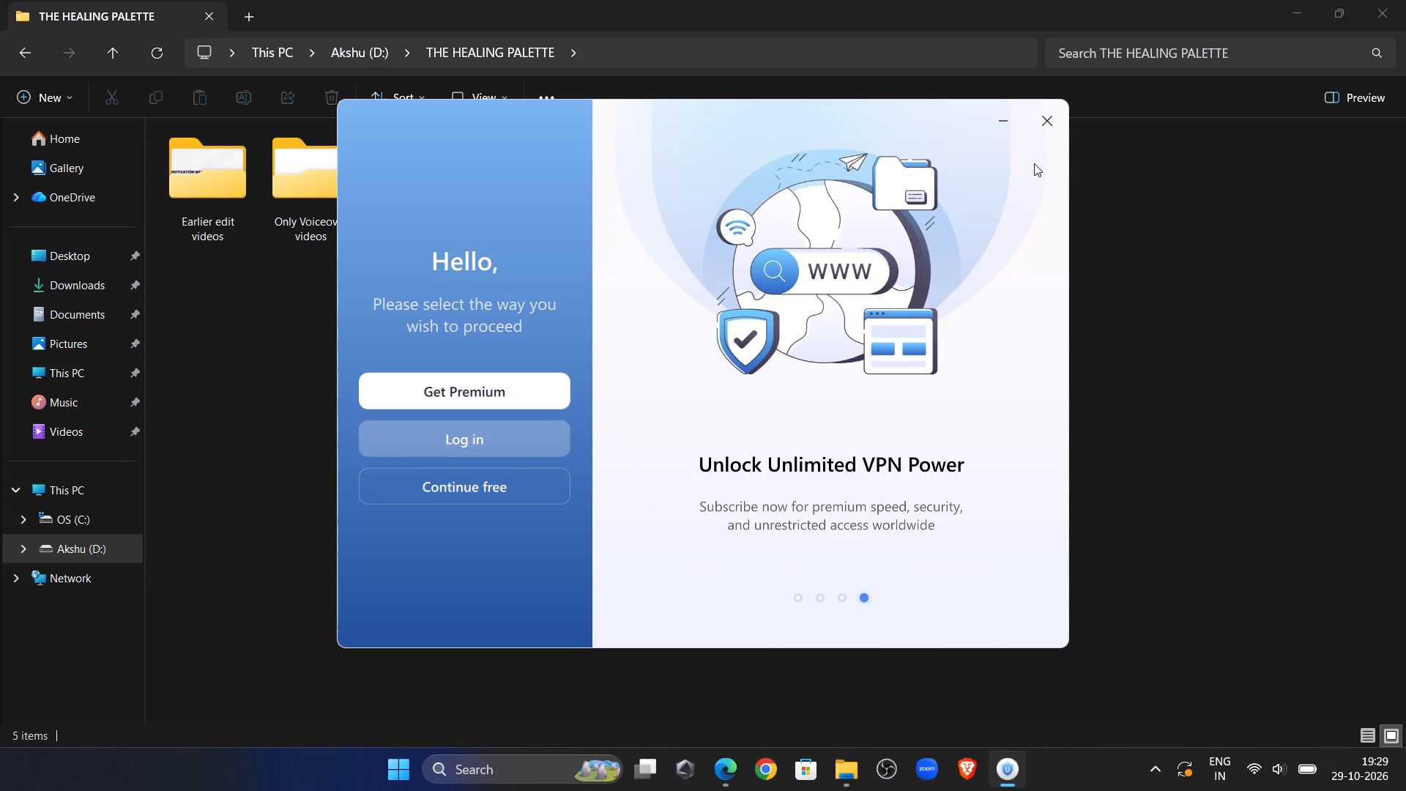
{"action": "left_click", "coordinate": [1033, 129]}
Bring up the File Explorer window showing project 1029's combination folder and close it.
{"action": "left_click", "coordinate": [871, 763]}
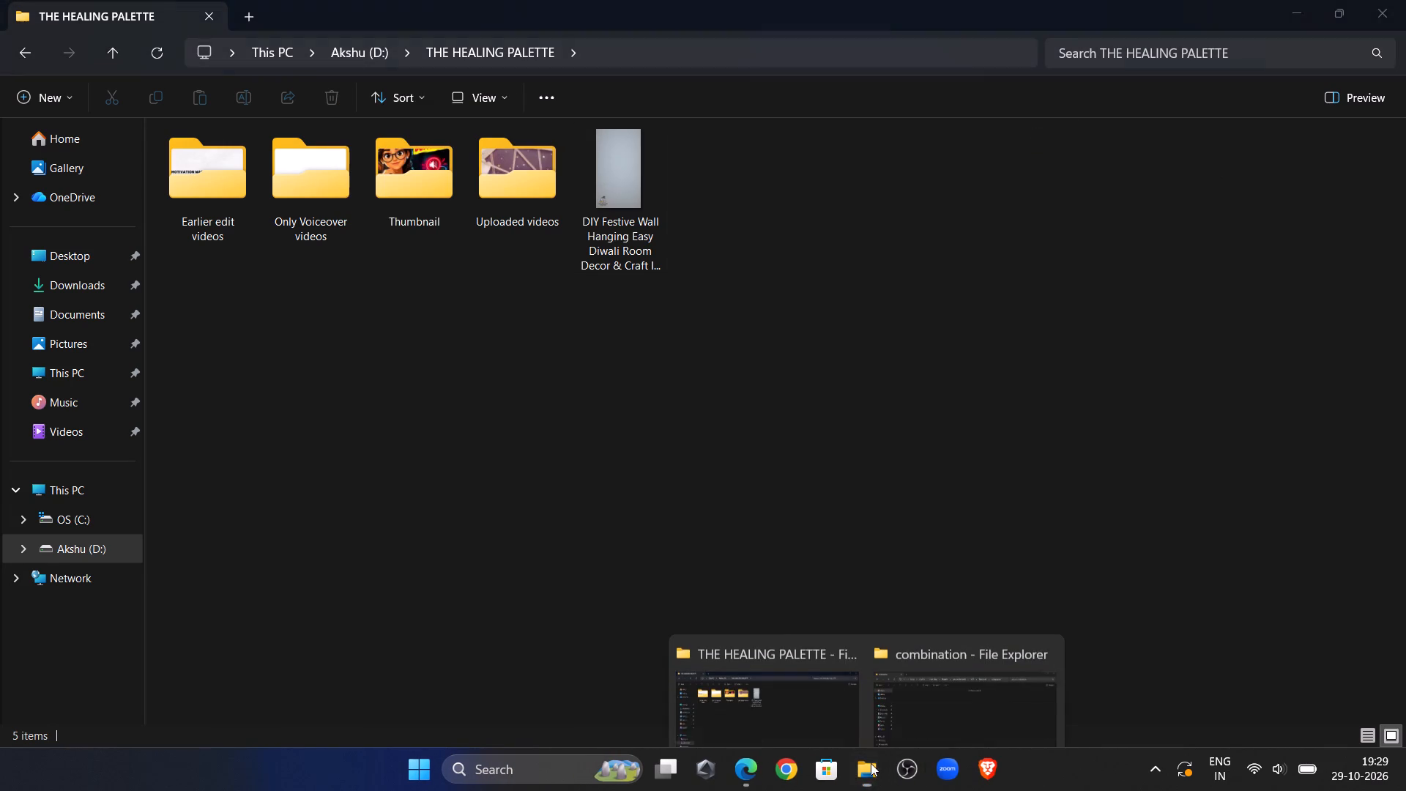
{"action": "left_click", "coordinate": [918, 683]}
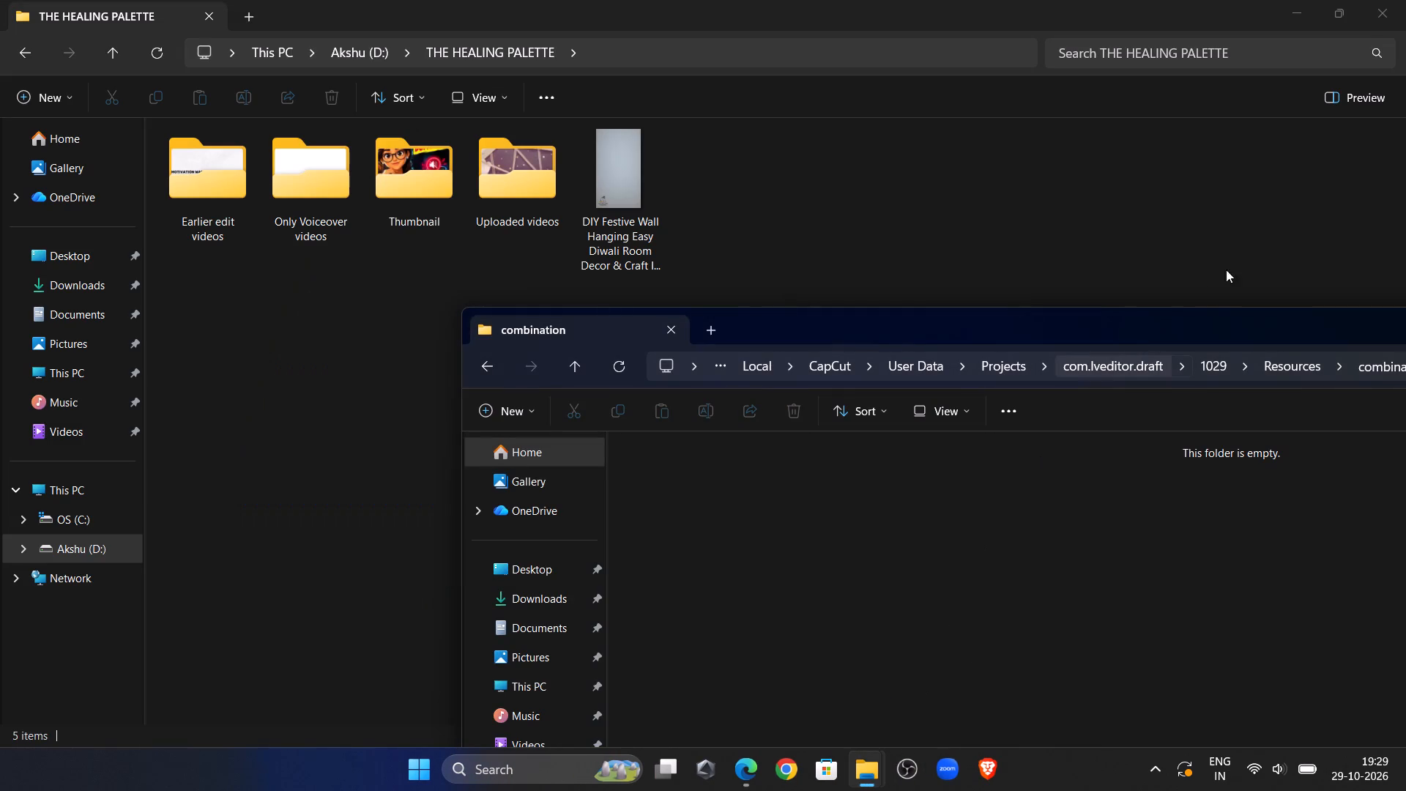
{"action": "left_click_drag", "start_coordinate": [1239, 323], "coordinate": [582, 190]}
{"action": "left_click", "coordinate": [1169, 189]}
Refresh the contents of THE HEALING PALETTE folder.
{"action": "right_click", "coordinate": [961, 257]}
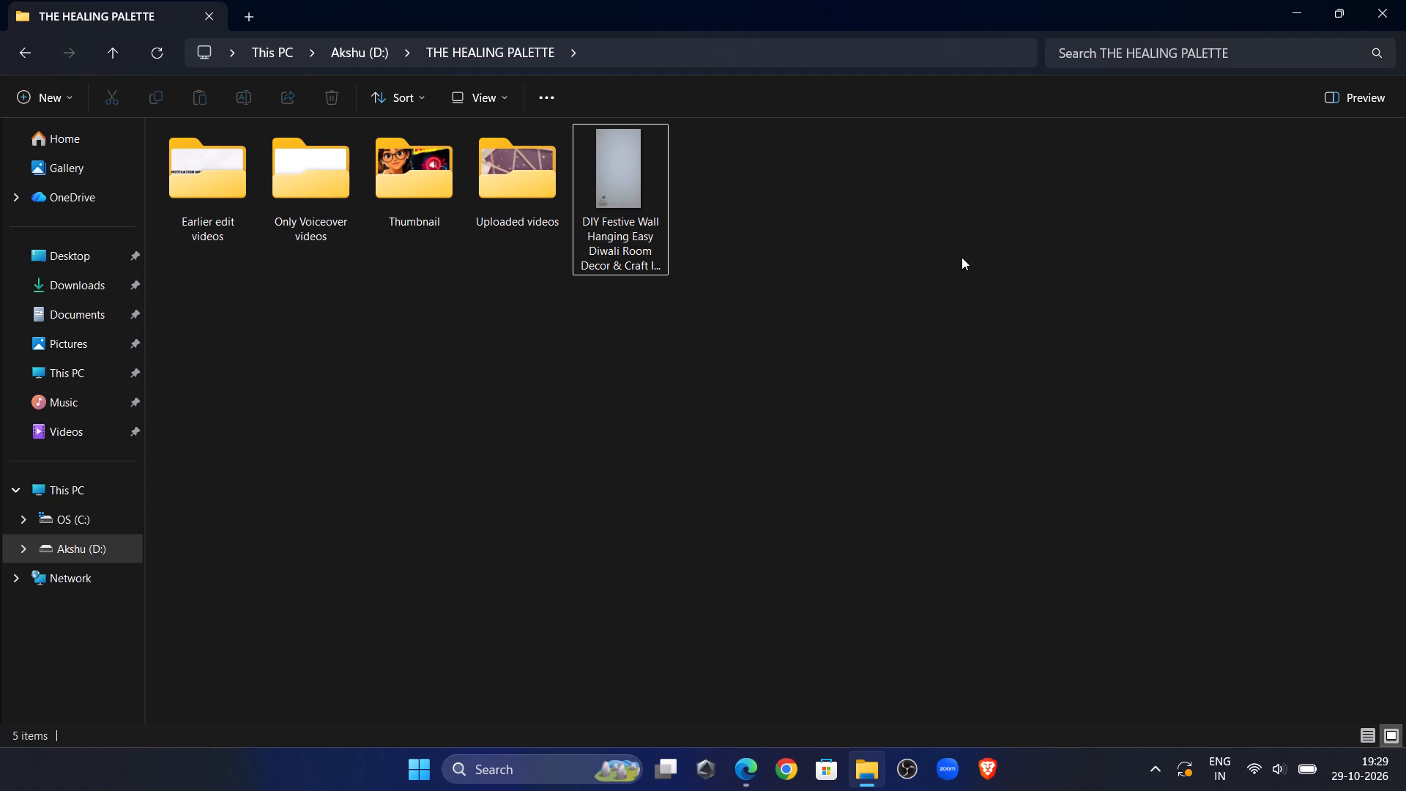
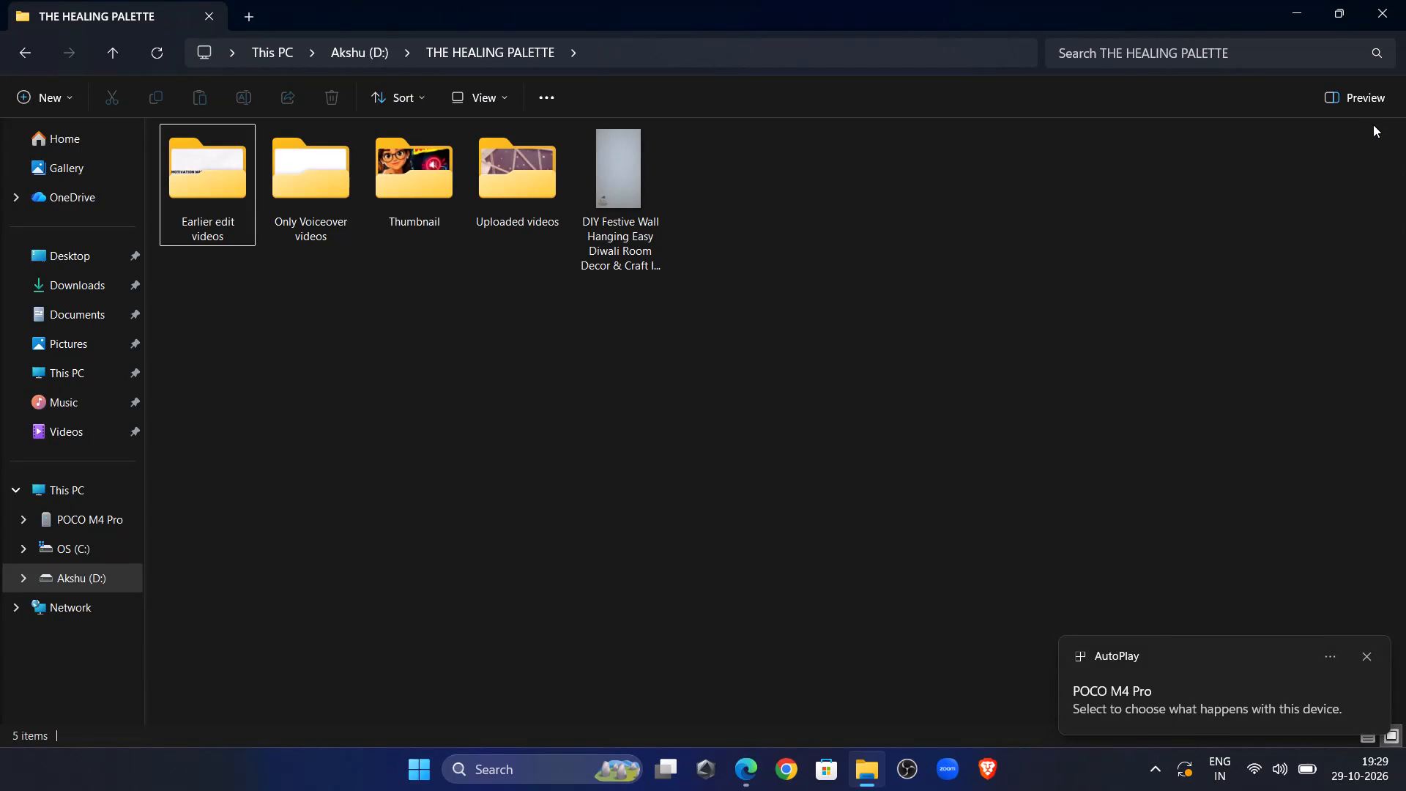
Open the Download folder in the POCO M4 Pro phone's internal shared storage in a separate File Explorer tab.
{"action": "left_click", "coordinate": [238, 17]}
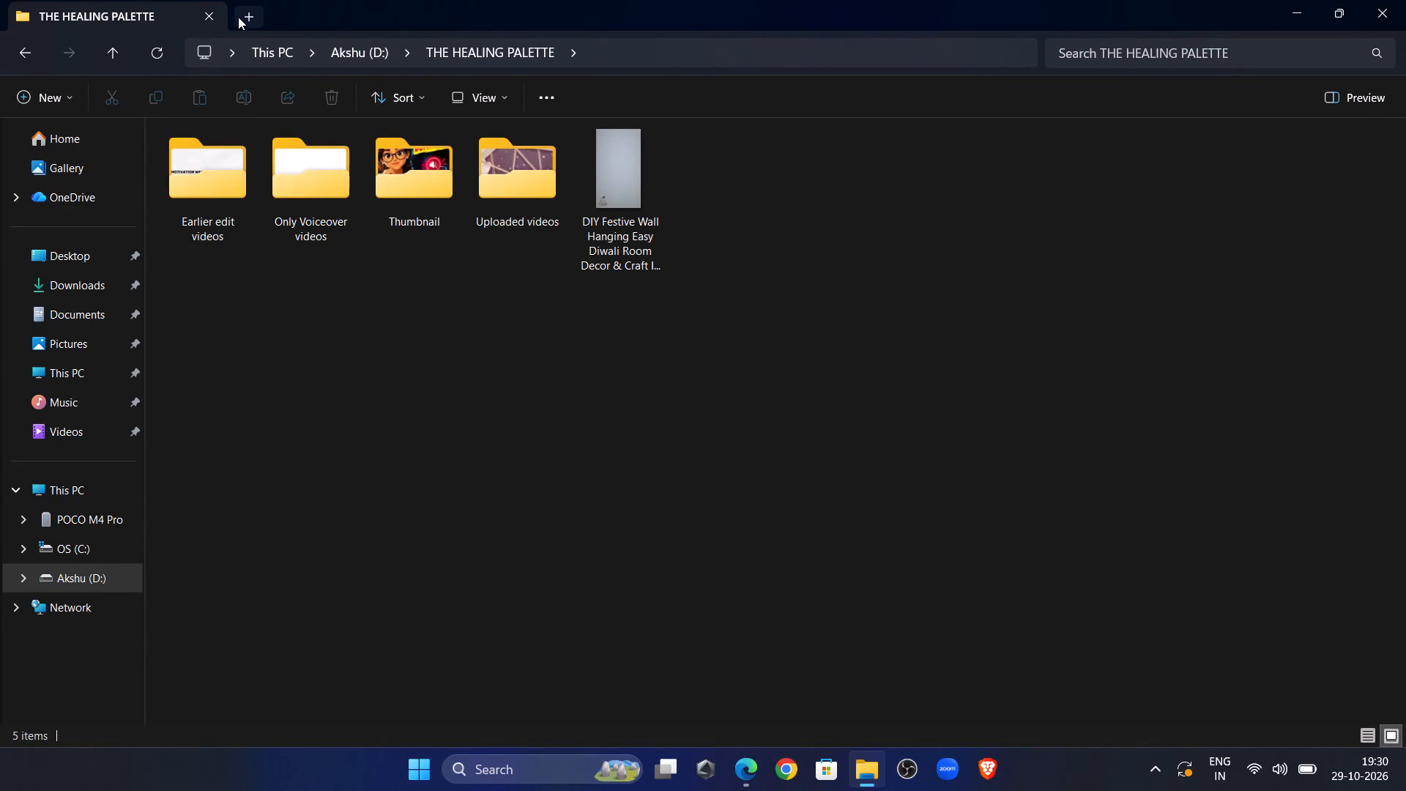
{"action": "double_click", "coordinate": [275, 181]}
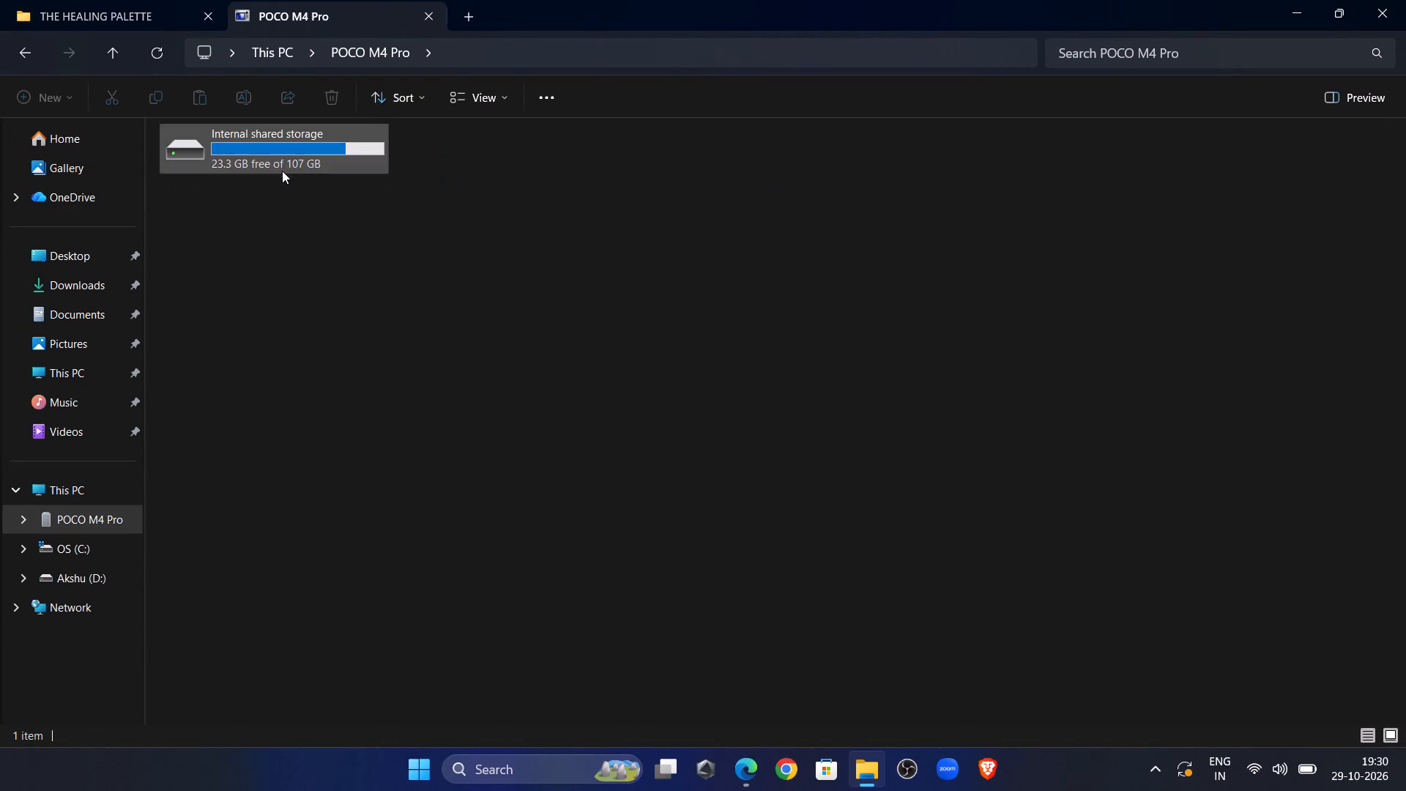
{"action": "double_click", "coordinate": [282, 168]}
{"action": "double_click", "coordinate": [702, 211]}
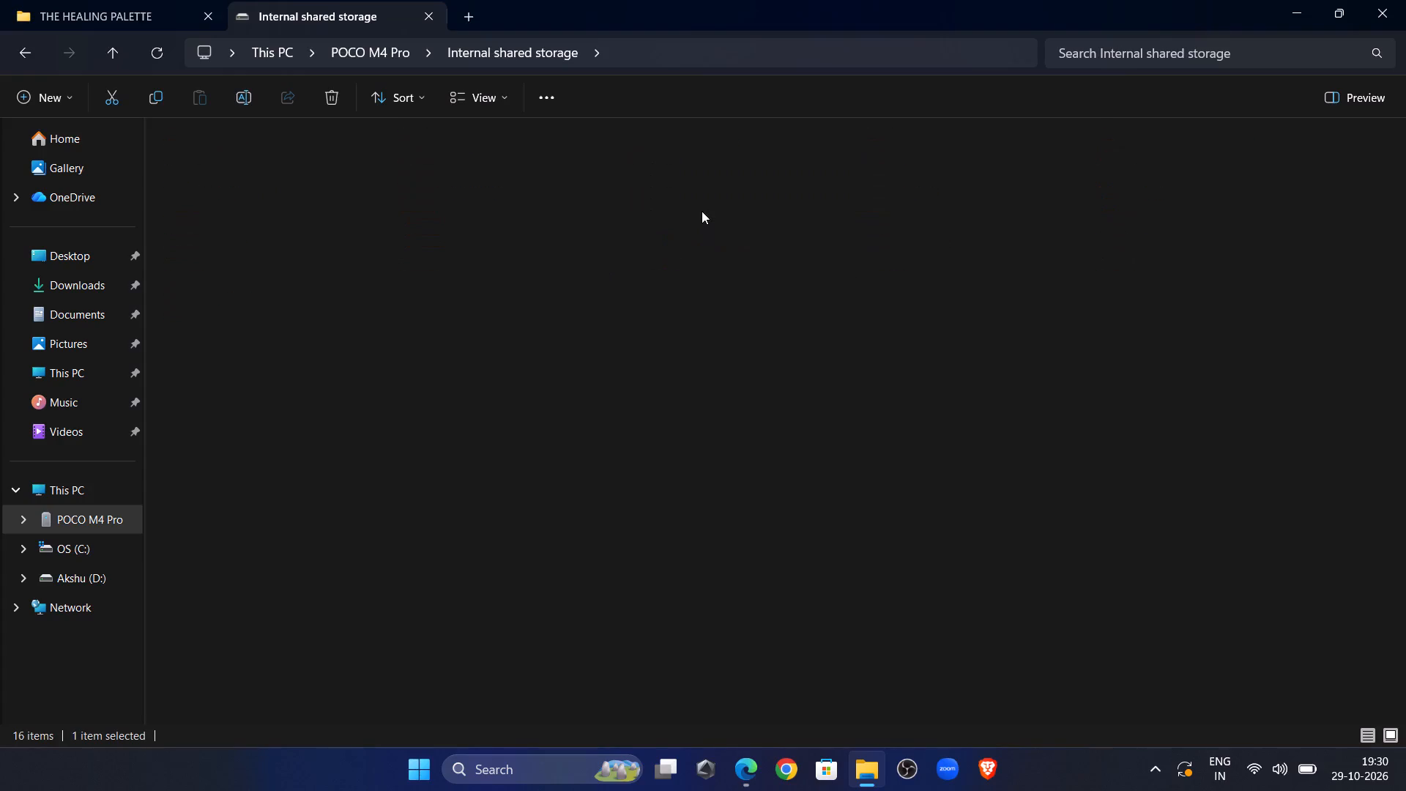
Copy the DIY Festive Wall Hanging video from THE HEALING PALETTE folder into the phone's Download folder.
{"action": "left_click", "coordinate": [155, 13]}
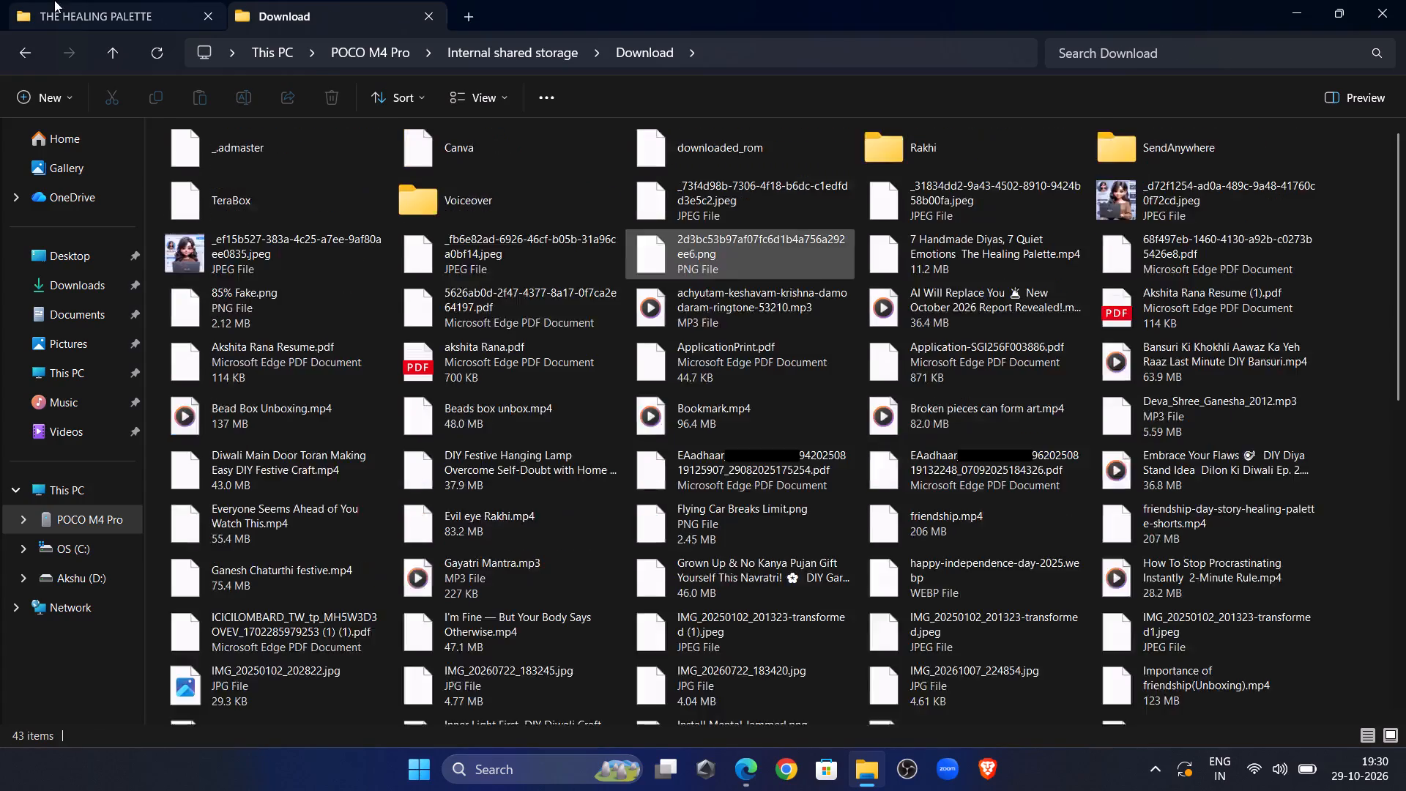
{"action": "left_click", "coordinate": [645, 210]}
{"action": "key", "text": "ctrl+c"}
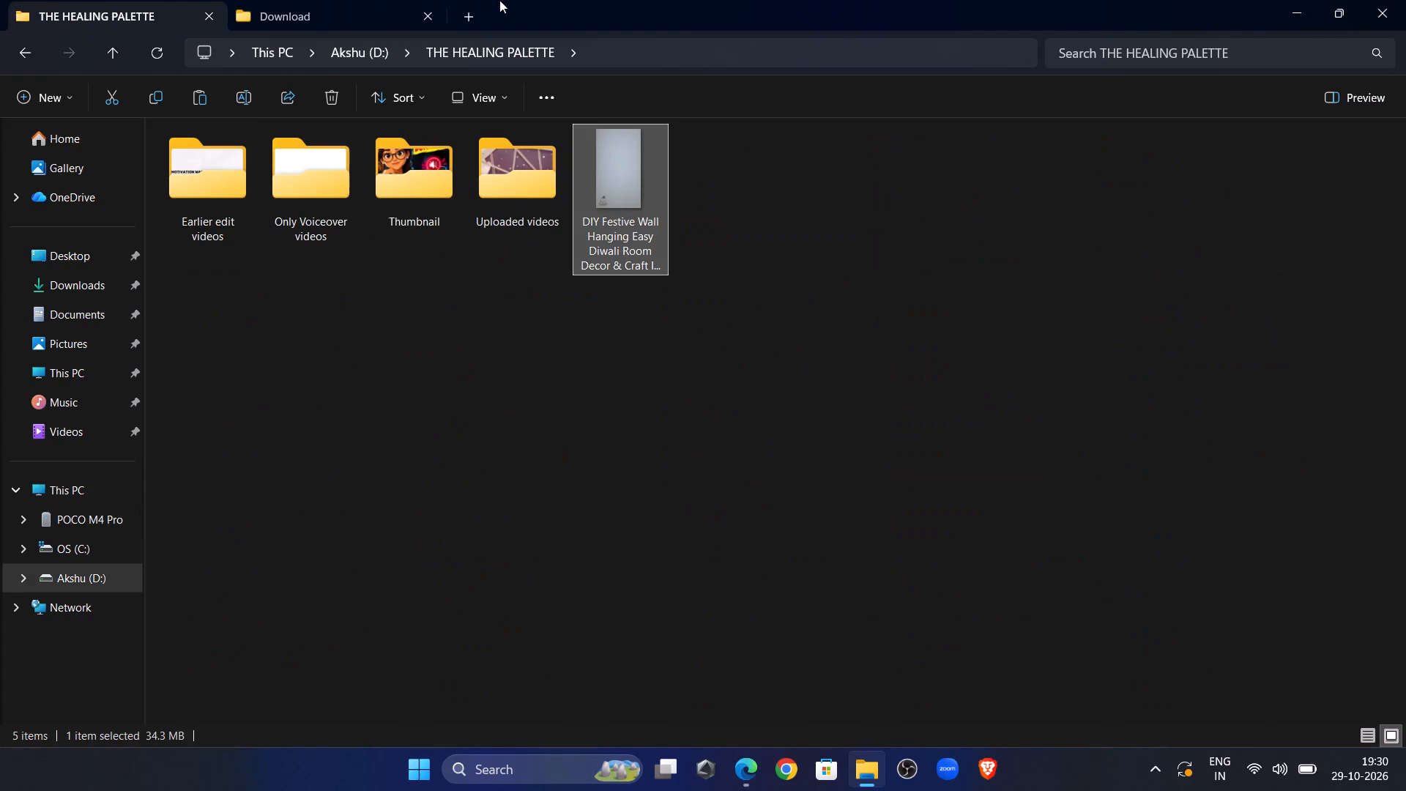
{"action": "left_click", "coordinate": [354, 4]}
{"action": "scroll", "coordinate": [938, 479], "scroll_direction": "down", "scroll_amount": 14}
{"action": "key", "text": "ctrl+v"}
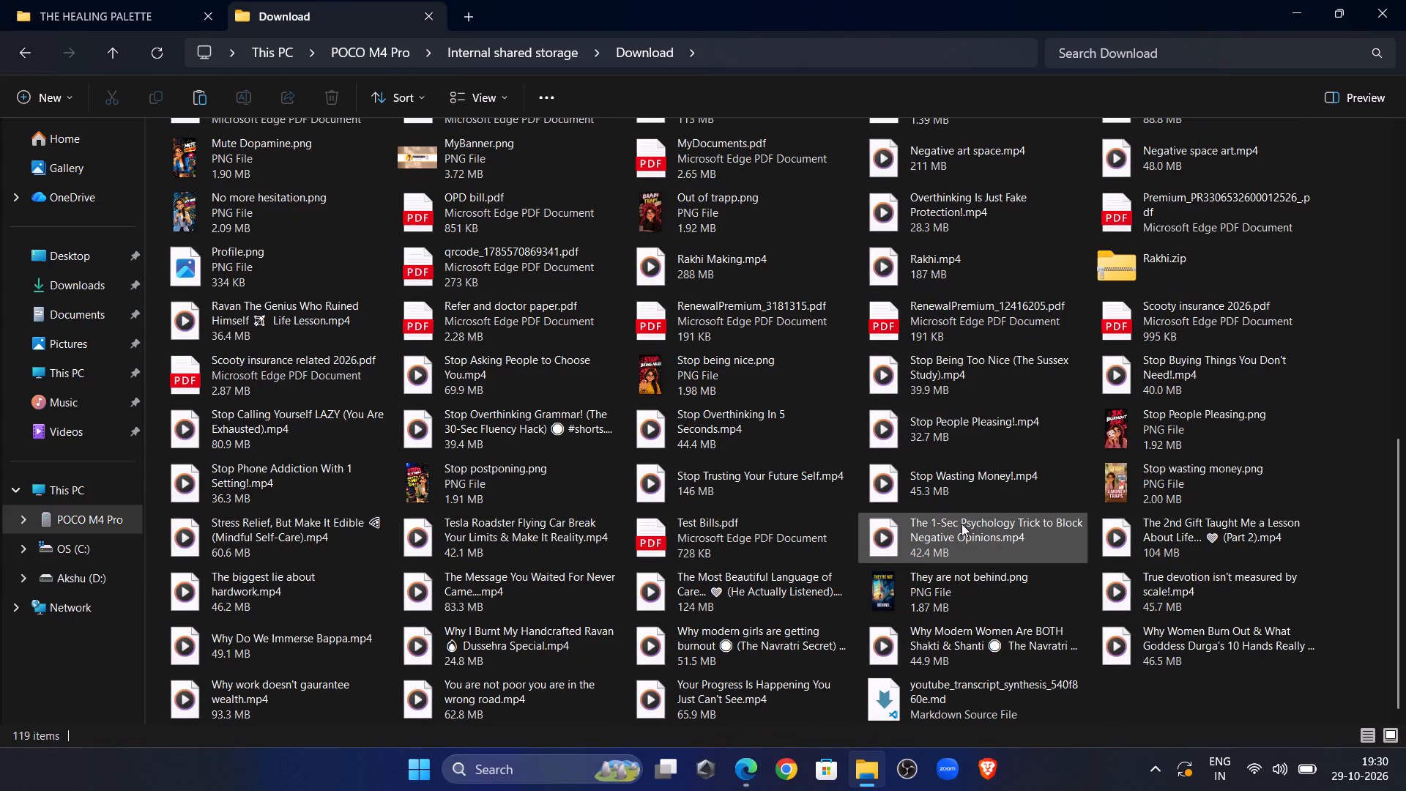
{"action": "scroll", "coordinate": [997, 512], "scroll_direction": "down", "scroll_amount": 9}
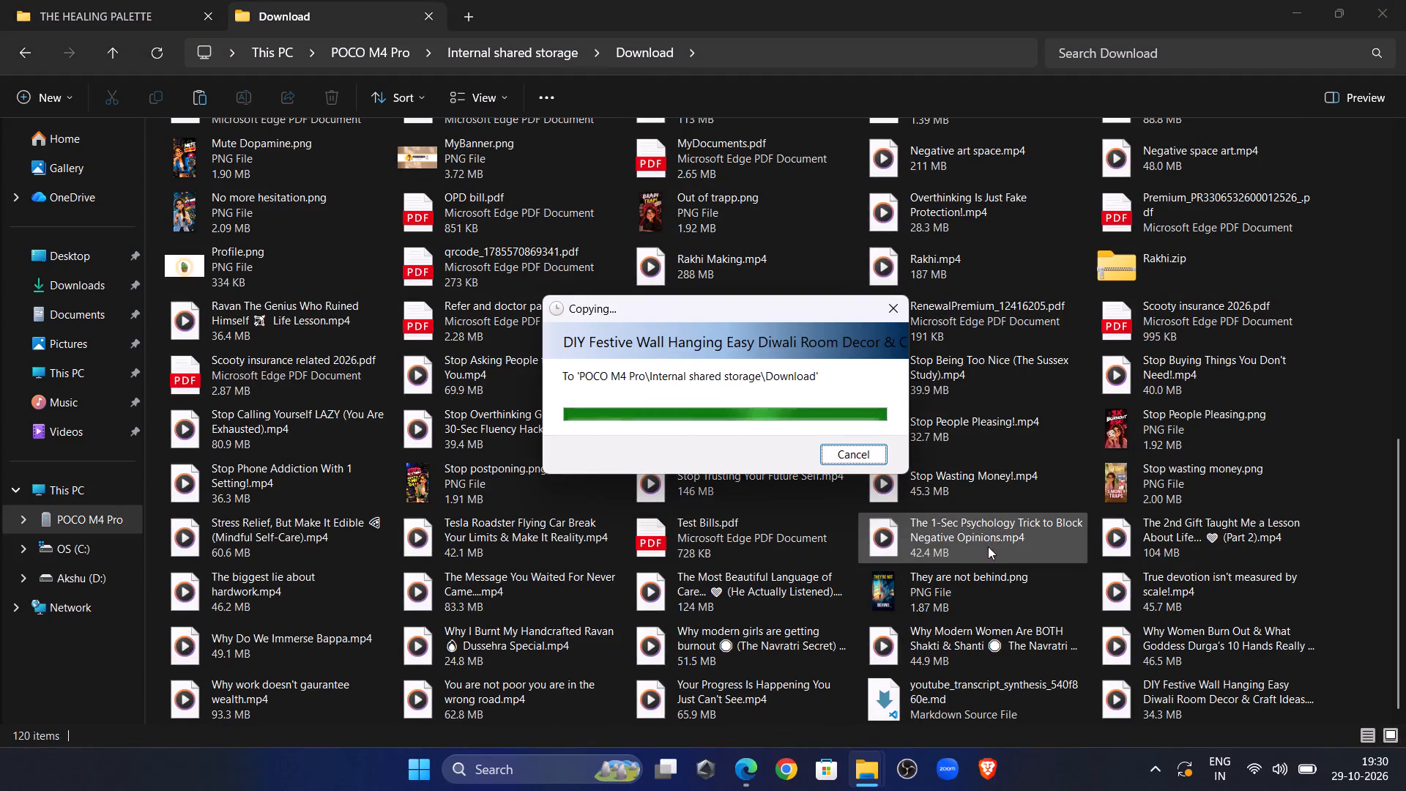
{"action": "scroll", "coordinate": [988, 546], "scroll_direction": "down", "scroll_amount": 5}
{"action": "scroll", "coordinate": [1358, 576], "scroll_direction": "down", "scroll_amount": 5}
Go back from the phone's Download folder to This PC and refresh the list of devices and drives.
{"action": "double_click", "coordinate": [16, 46]}
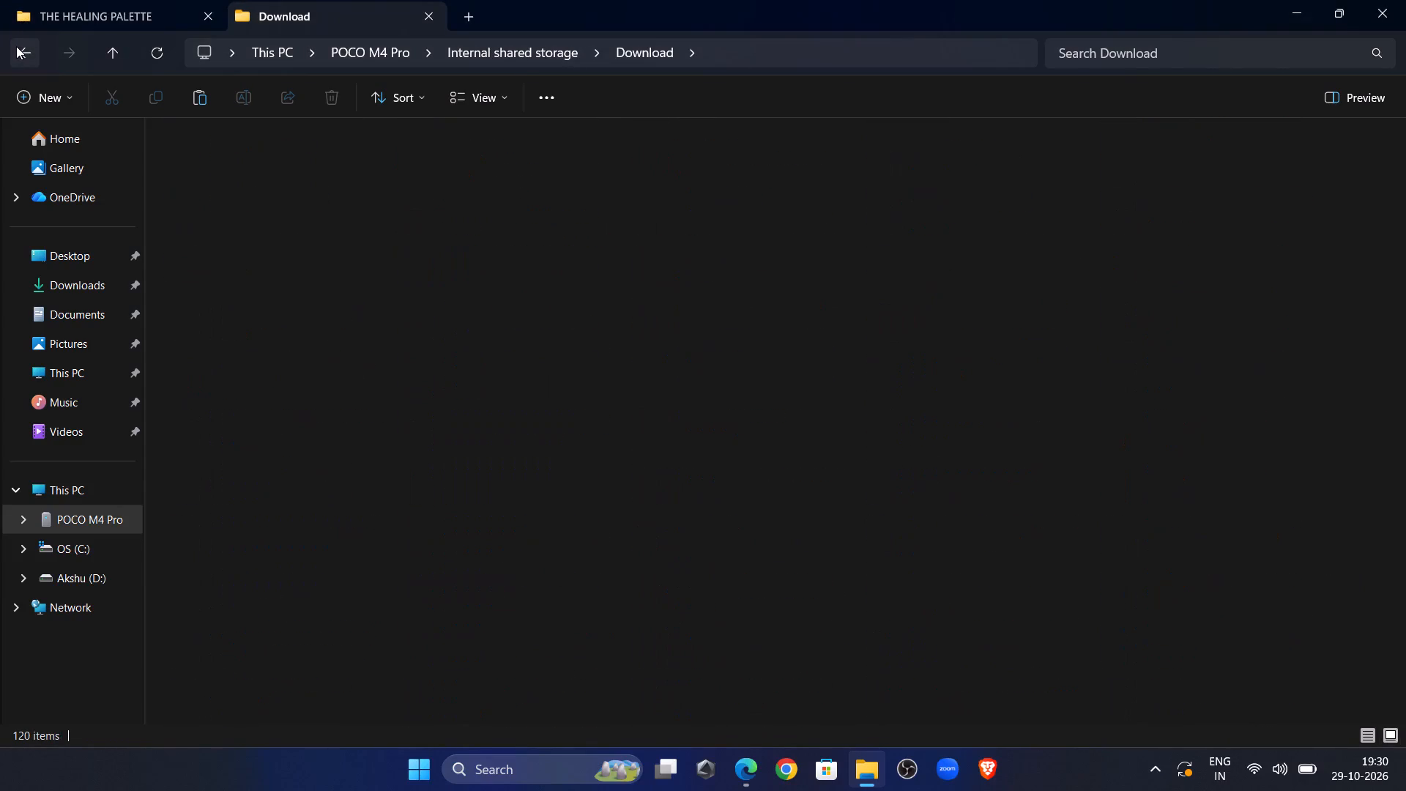
{"action": "left_click", "coordinate": [16, 46]}
{"action": "left_click", "coordinate": [16, 46]}
{"action": "right_click", "coordinate": [406, 285]}
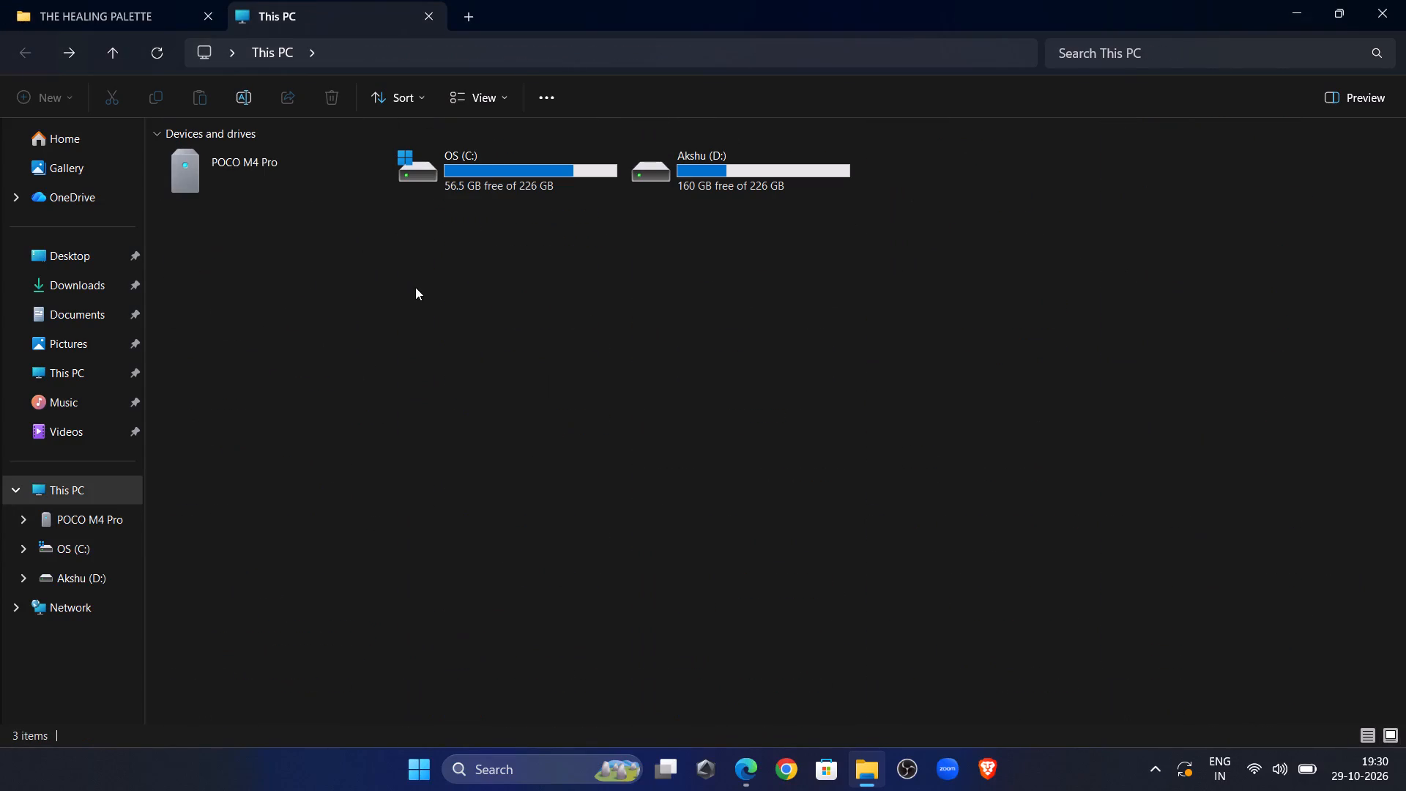
{"action": "left_click", "coordinate": [470, 489]}
{"action": "left_click", "coordinate": [448, 370]}
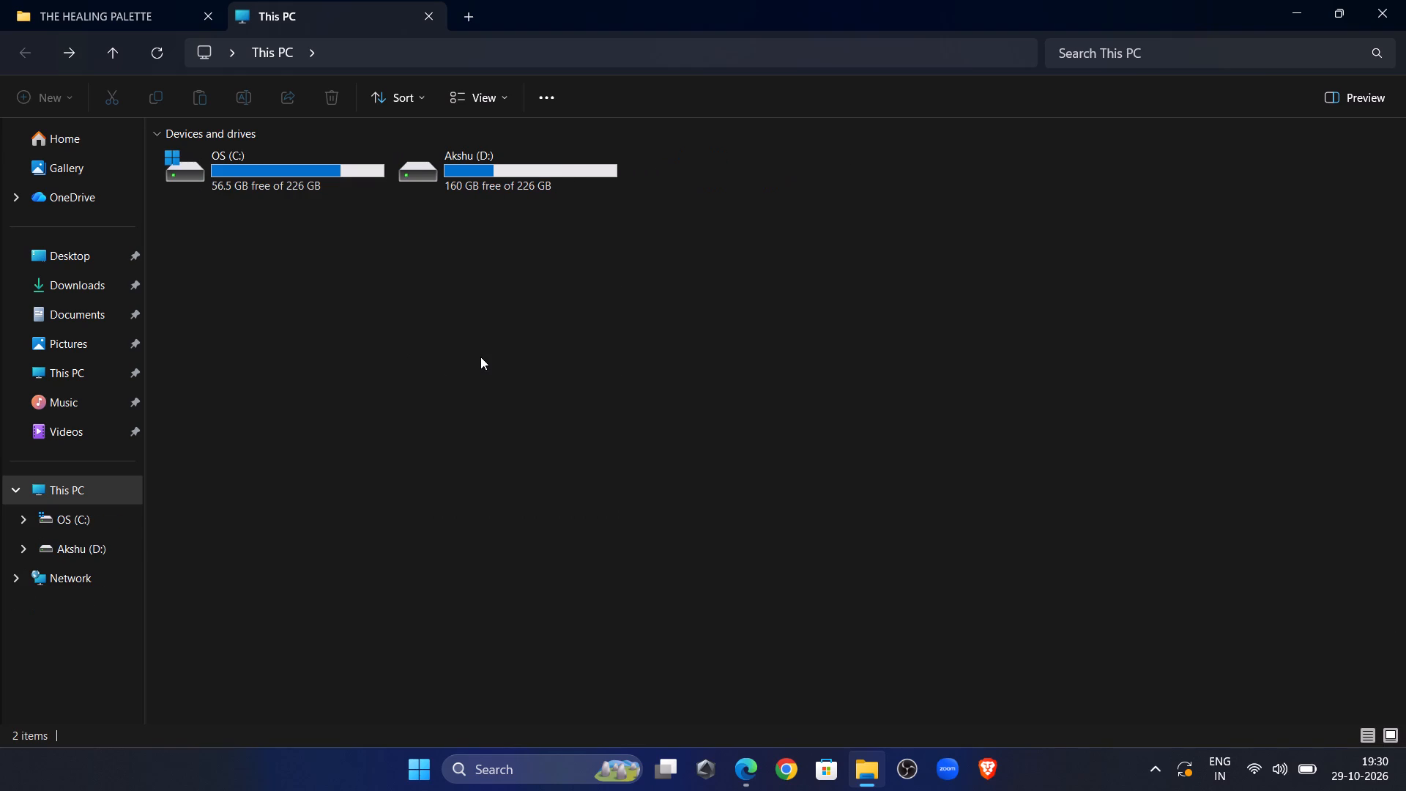
Return to THE HEALING PALETTE folder.
{"action": "left_click", "coordinate": [143, 26]}
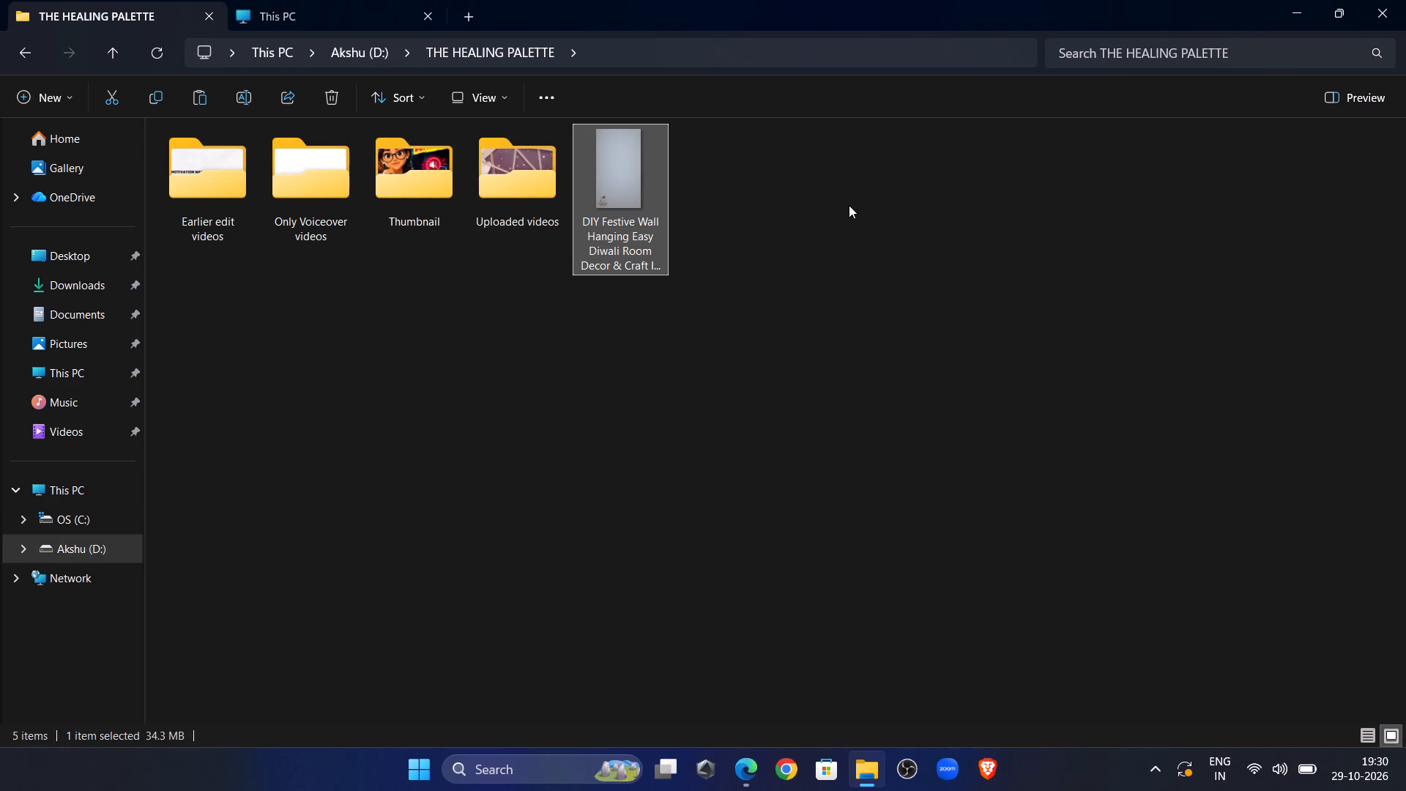